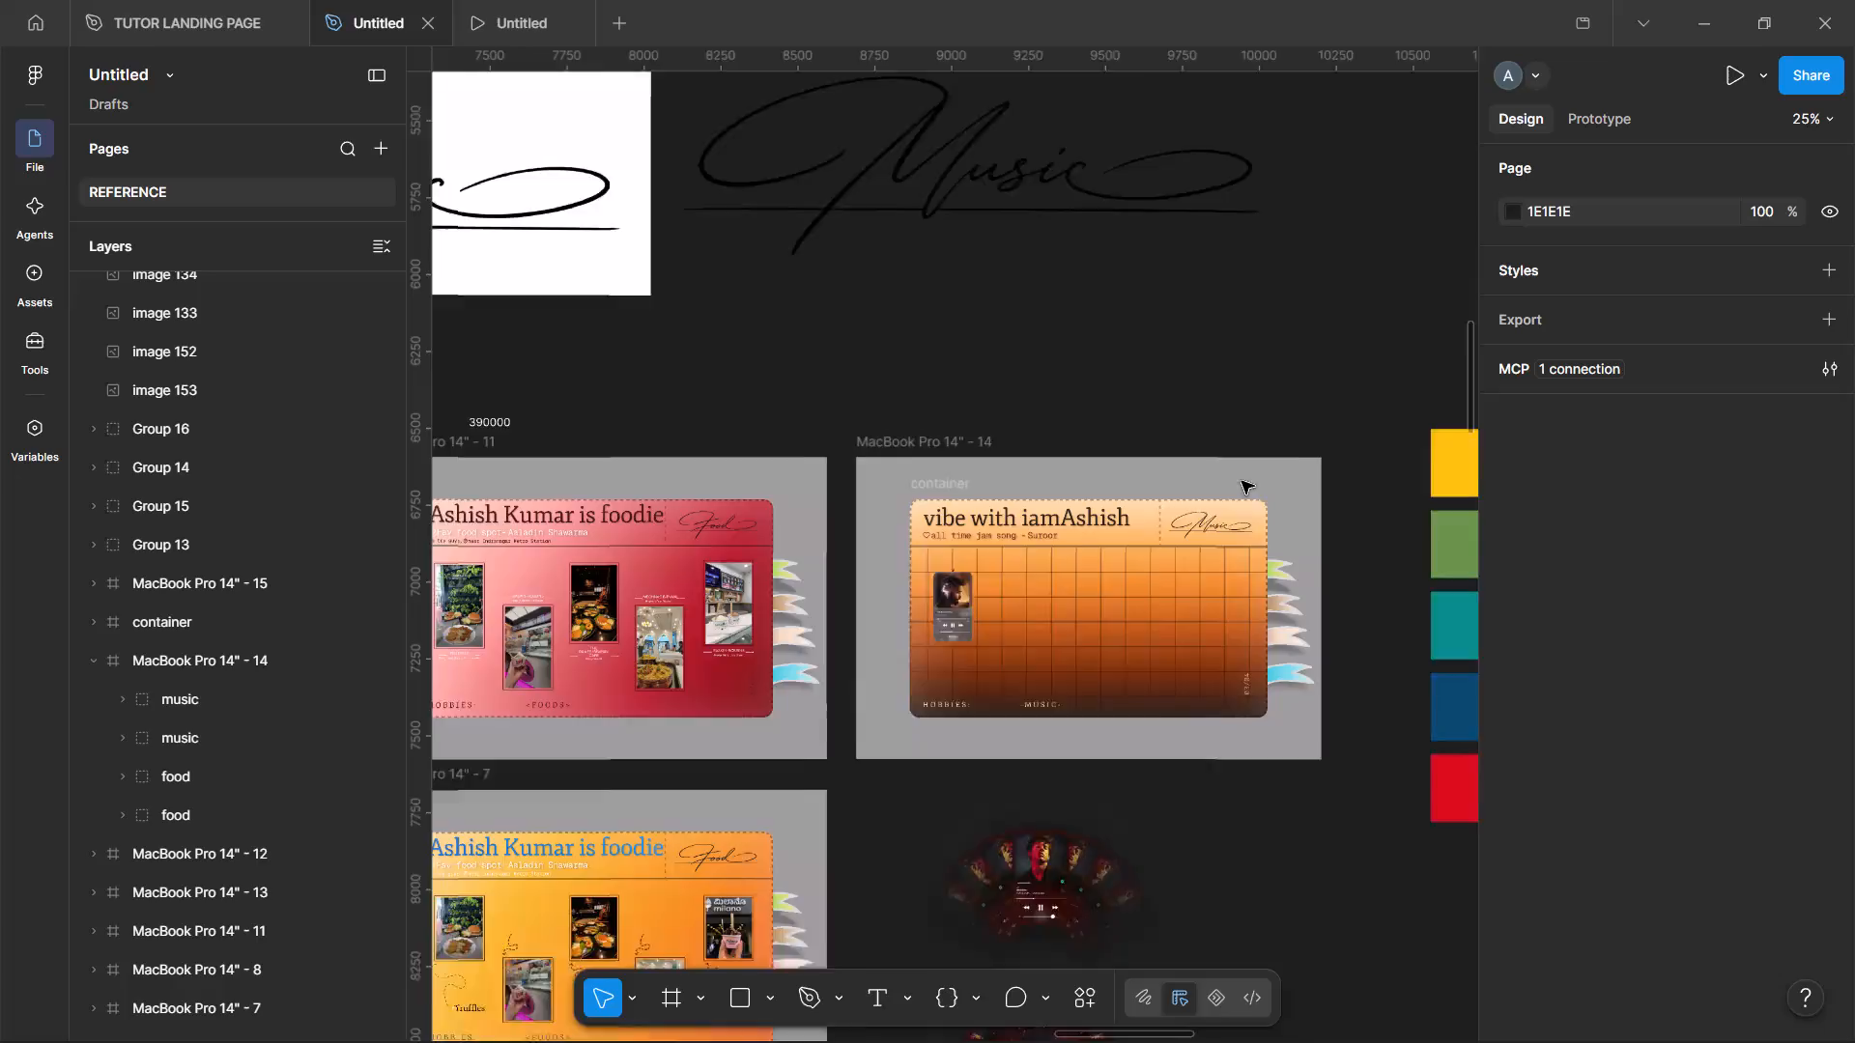
Collapse the side panels to enlarge the canvas.
left_click(380, 69)
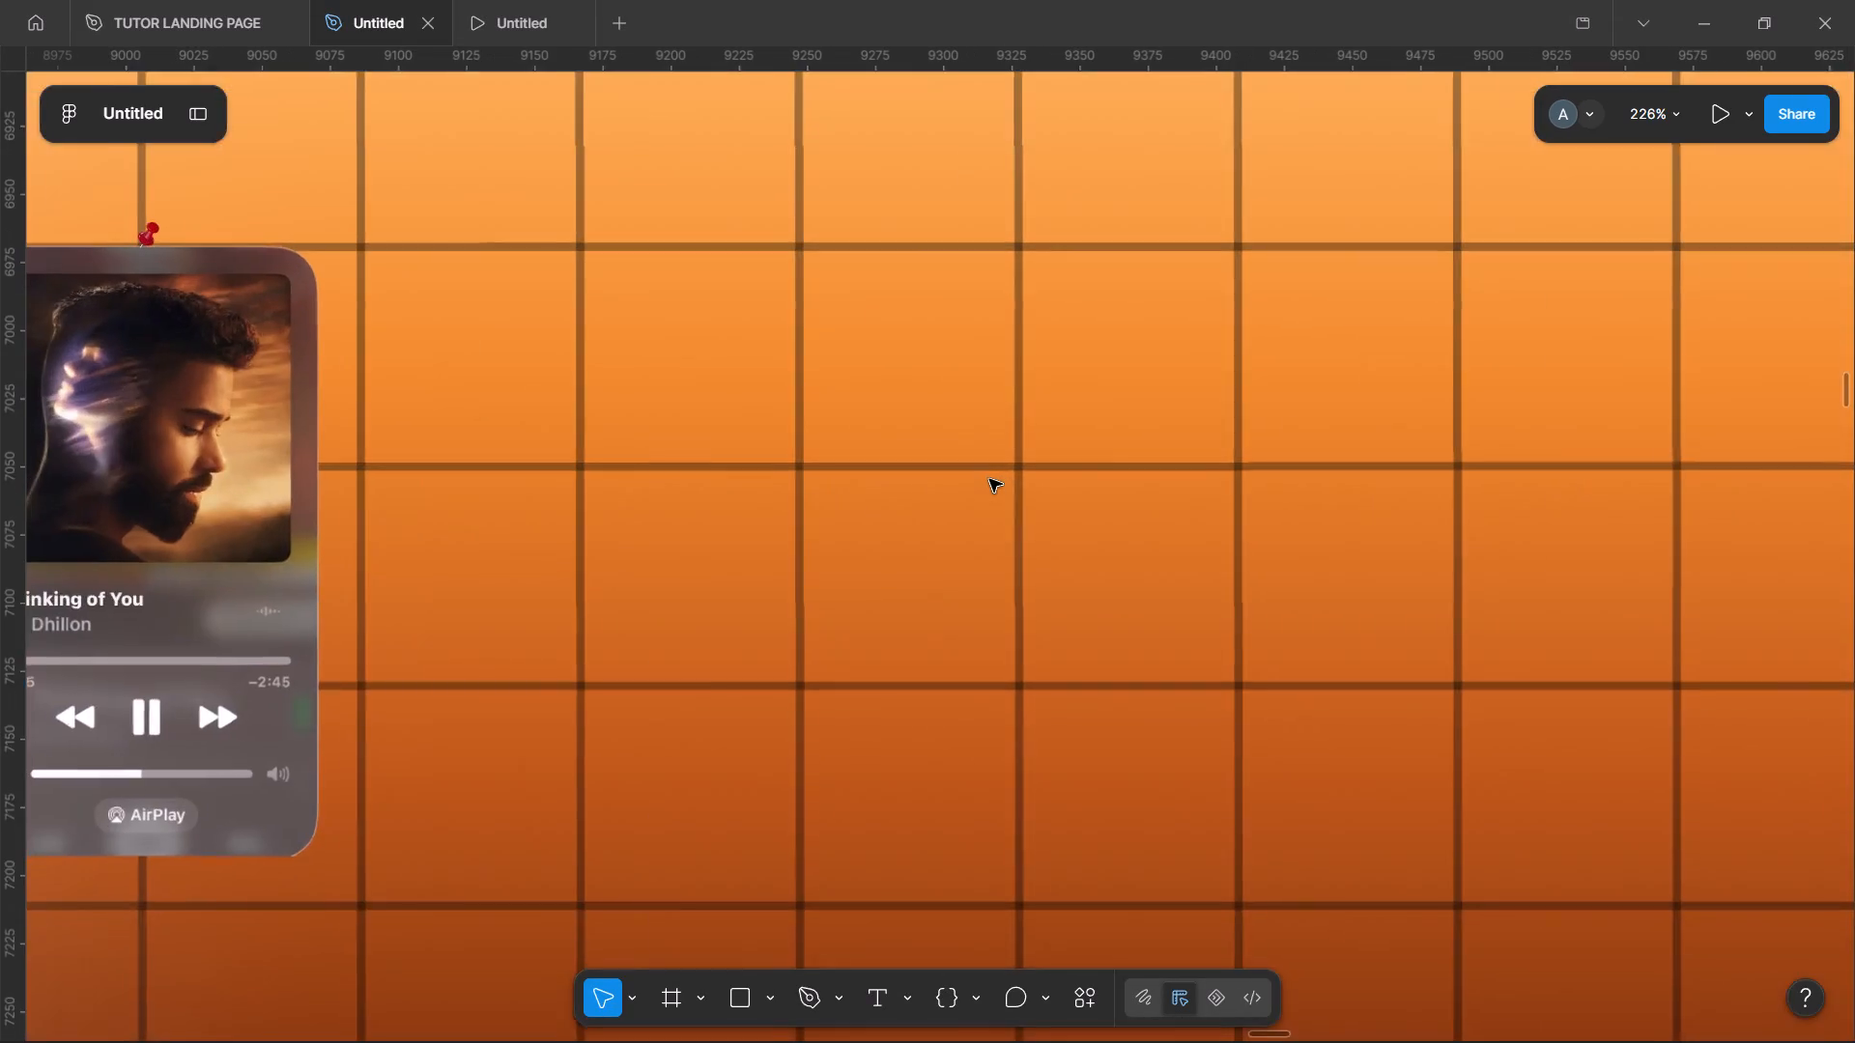
Examine the header and the grid lines of the "vibe with iamAshish" music card up close.
scroll(989, 479, "up", 5)
scroll(989, 479, "down", 2)
scroll(989, 479, "right", 1)
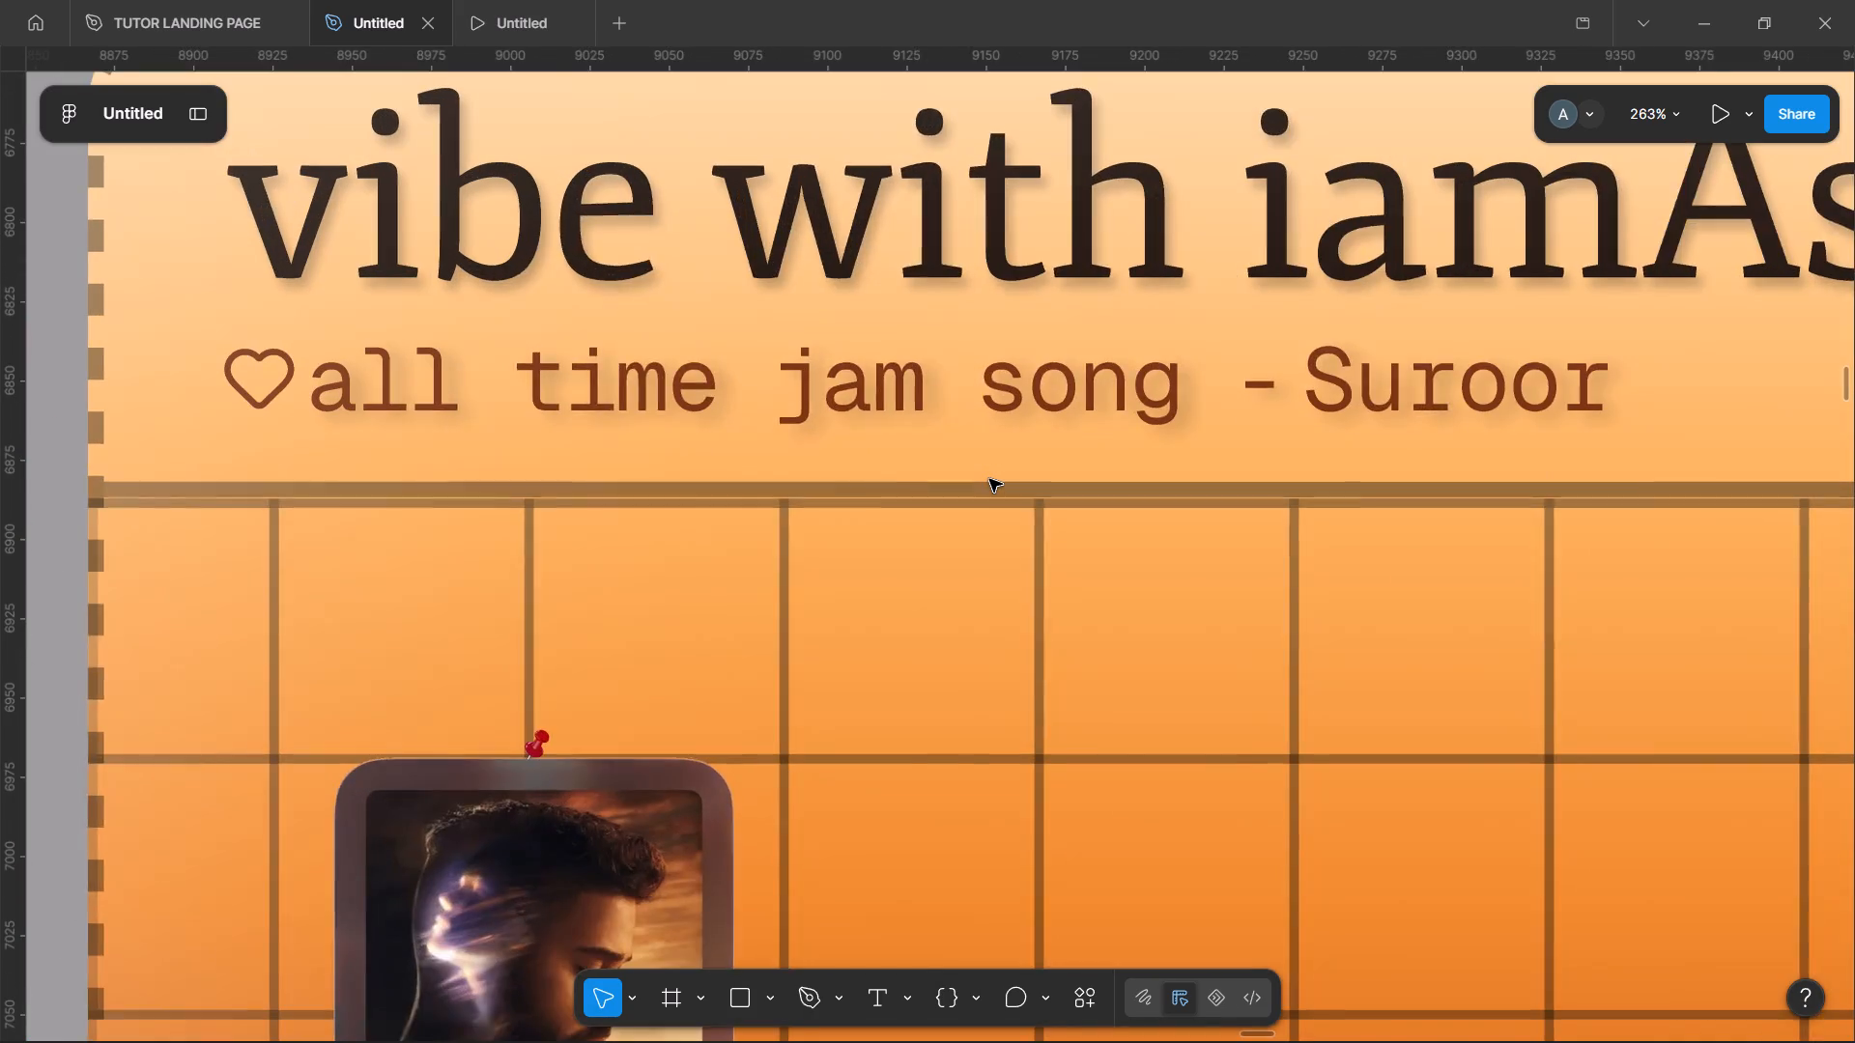
scroll(989, 479, "right", 1)
left_click(737, 507)
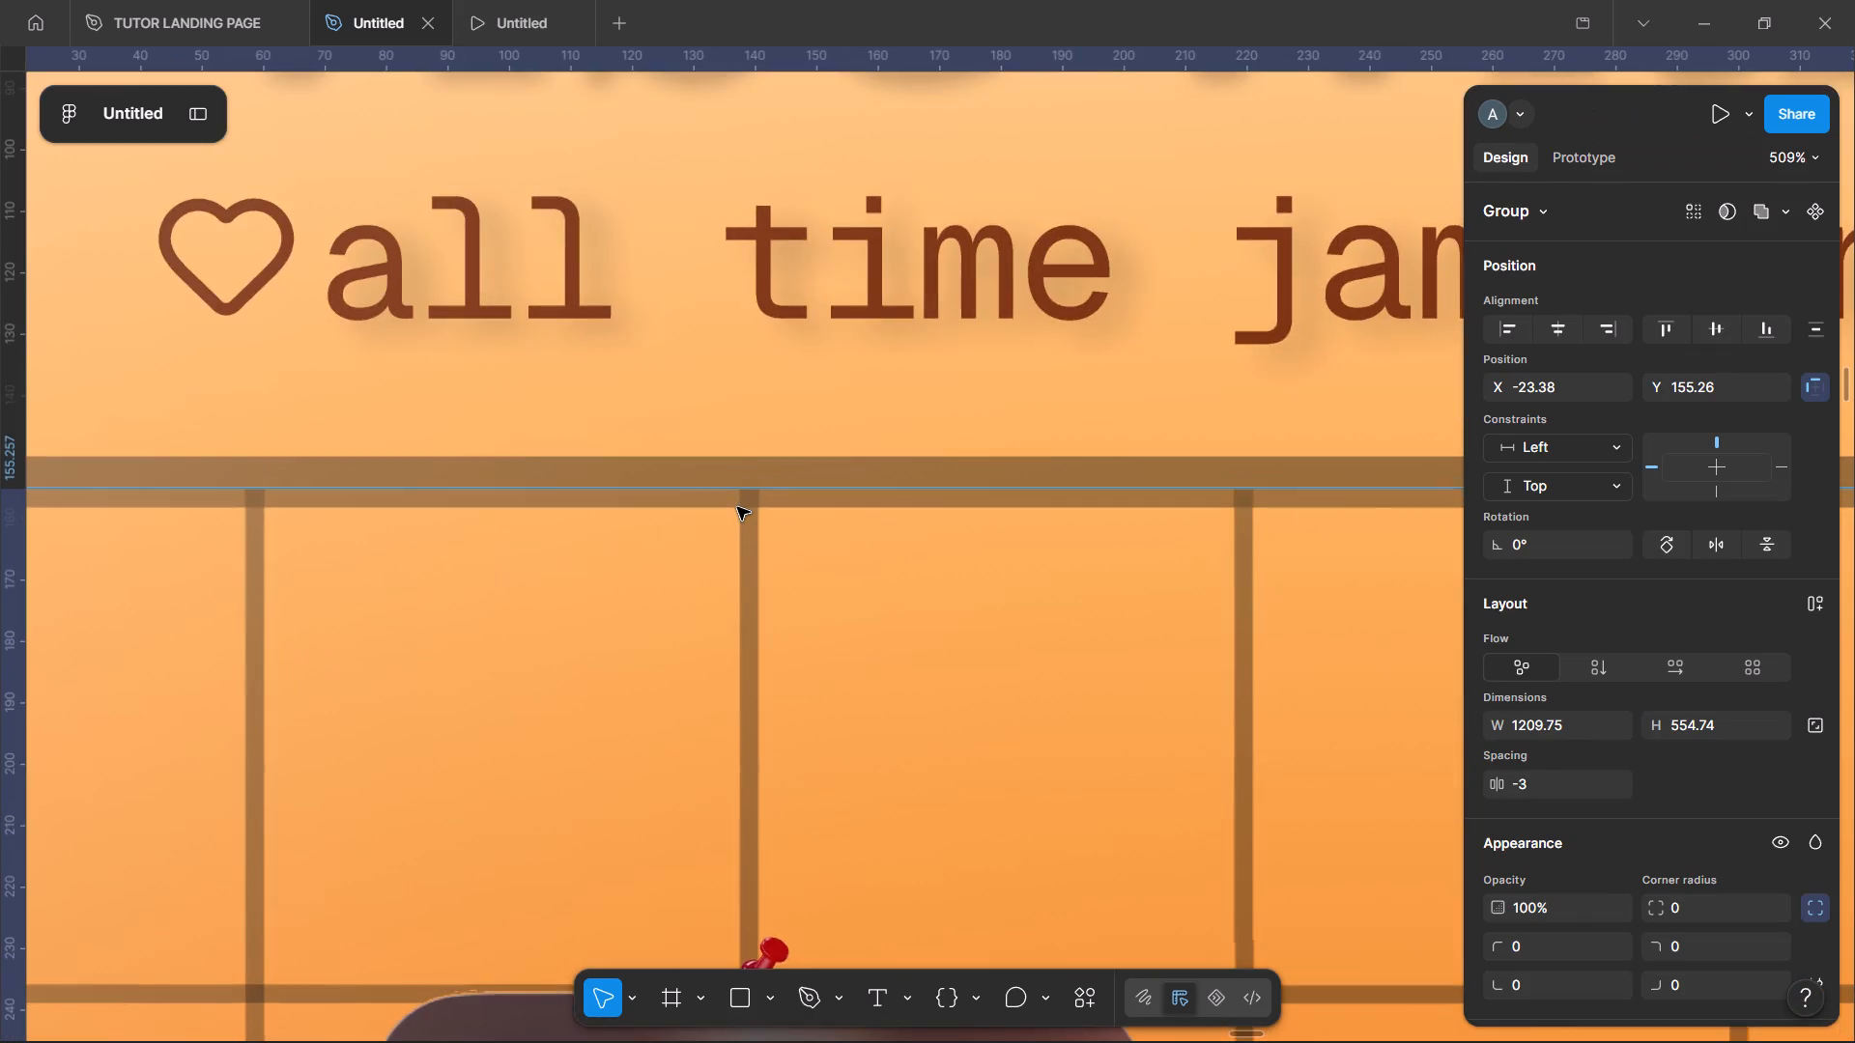
scroll(737, 507, "right", 1)
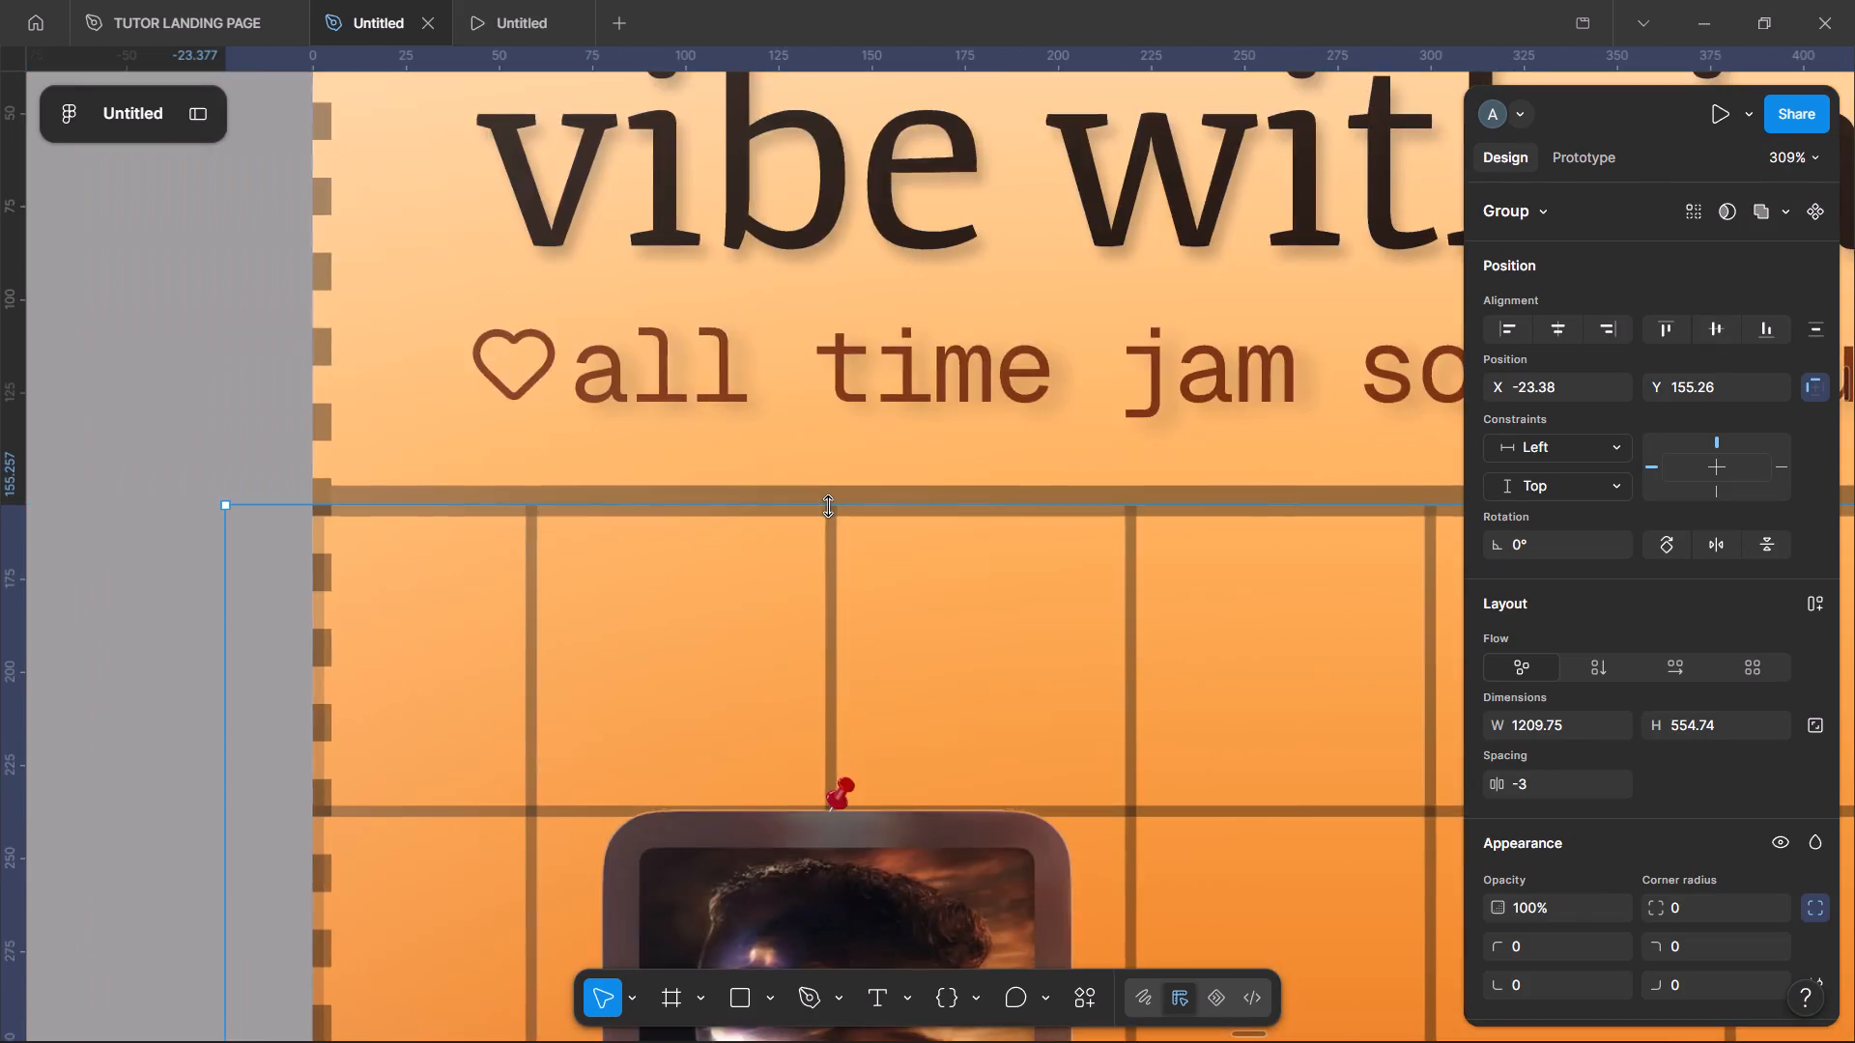
scroll(829, 506, "down", 2)
left_click(1132, 731)
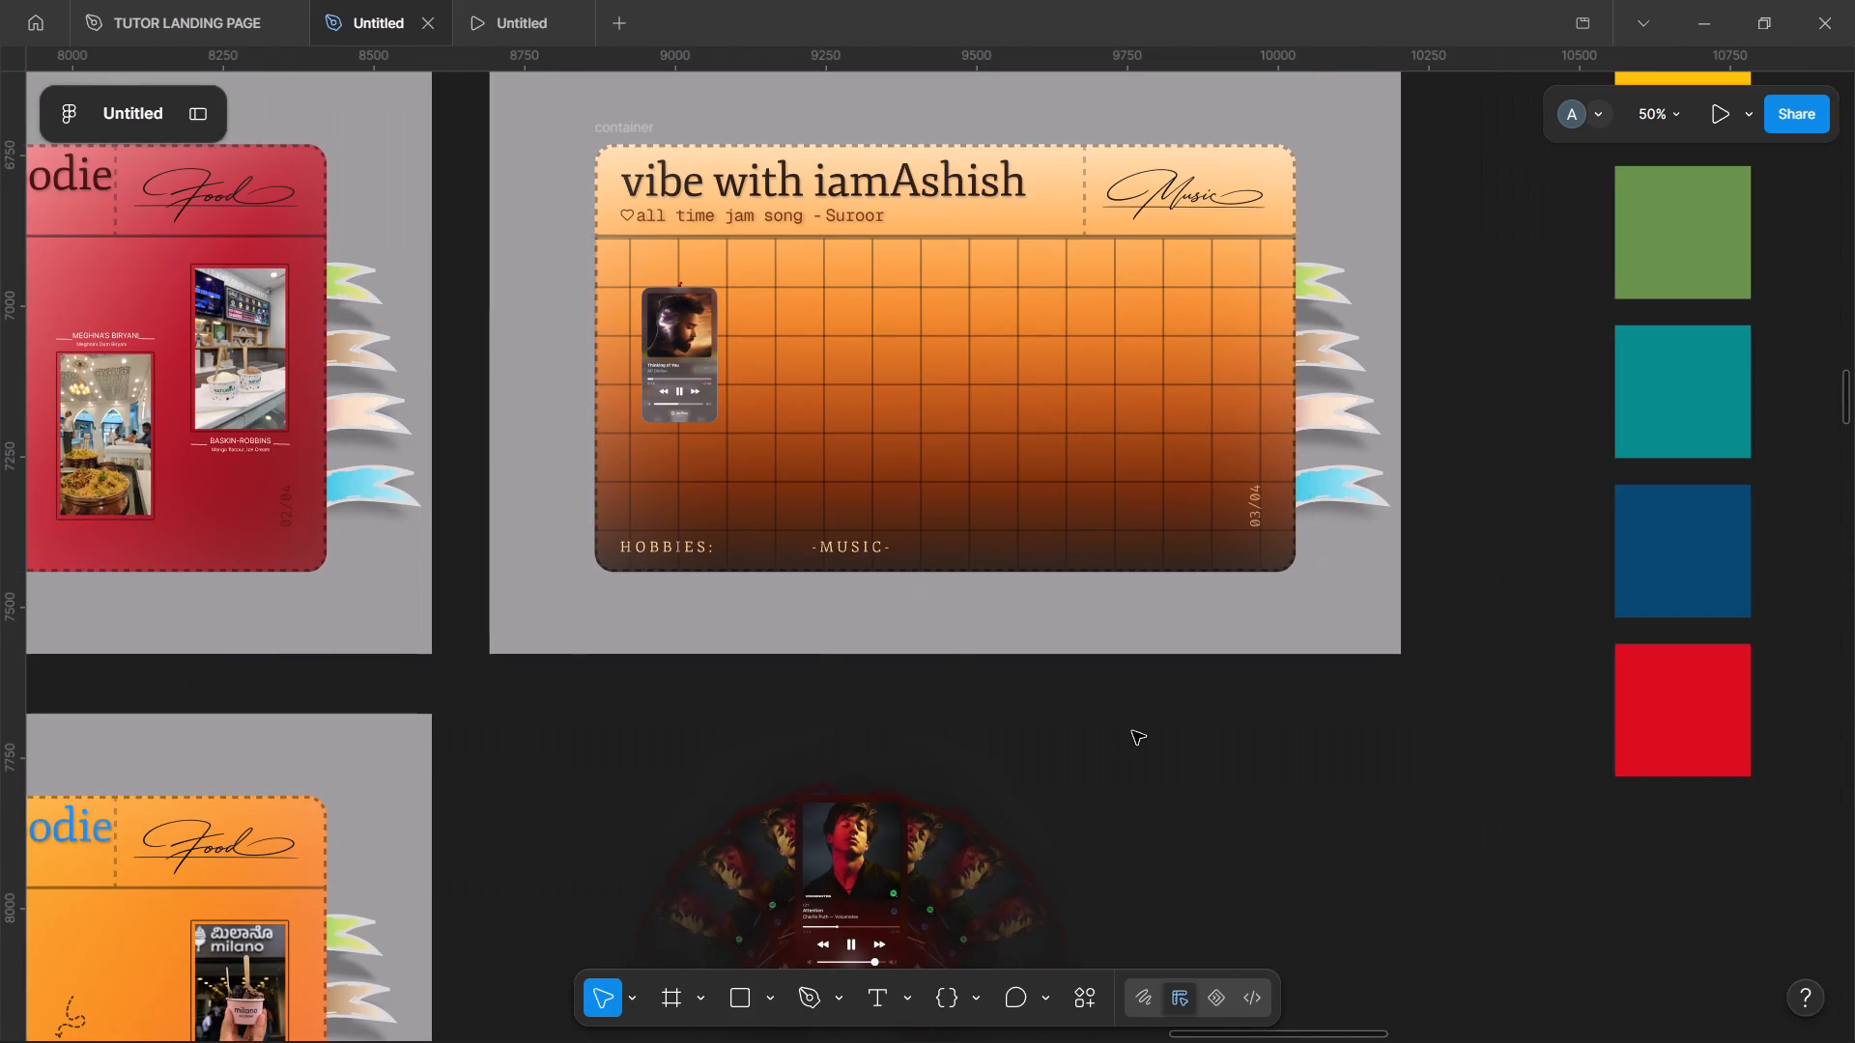
Scale the fan of seven Charlie Puth song cards below the music frame down to about 363 × 200.
scroll(1132, 731, "down", 3)
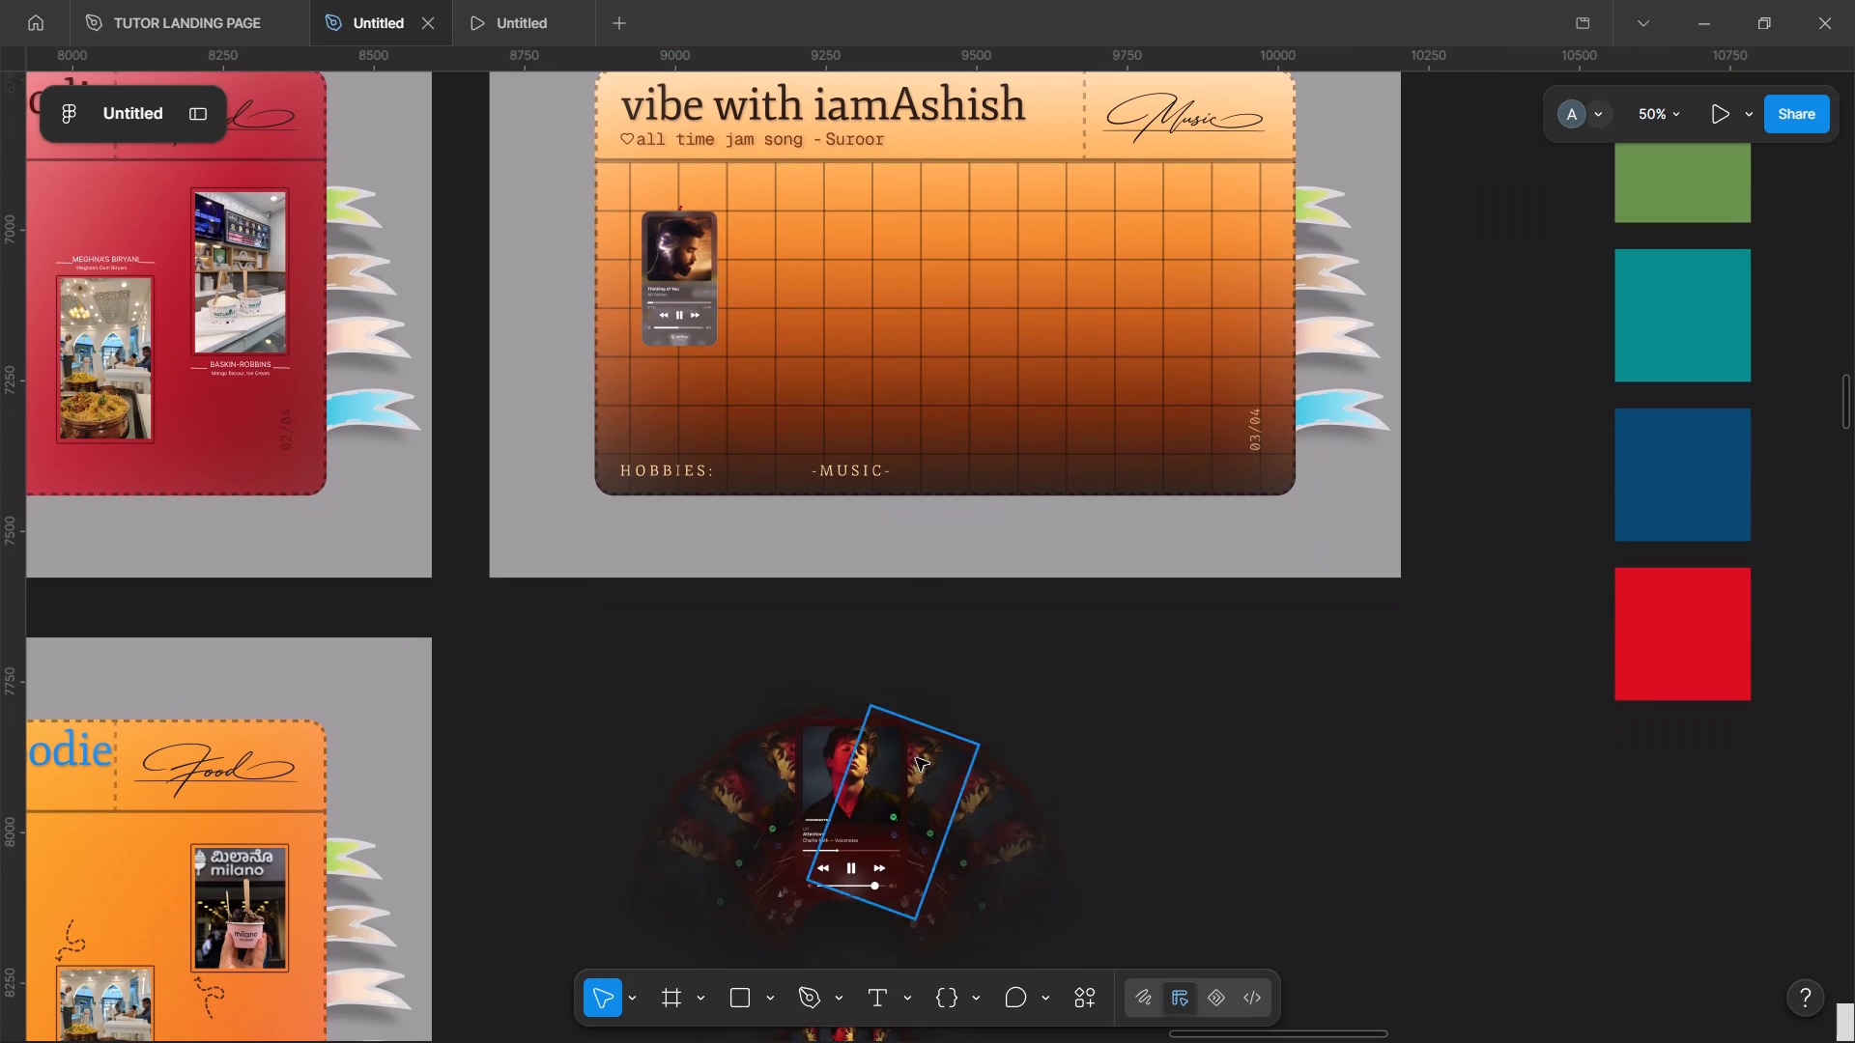
left_click_drag(593, 743, 1108, 889)
key("Tab")
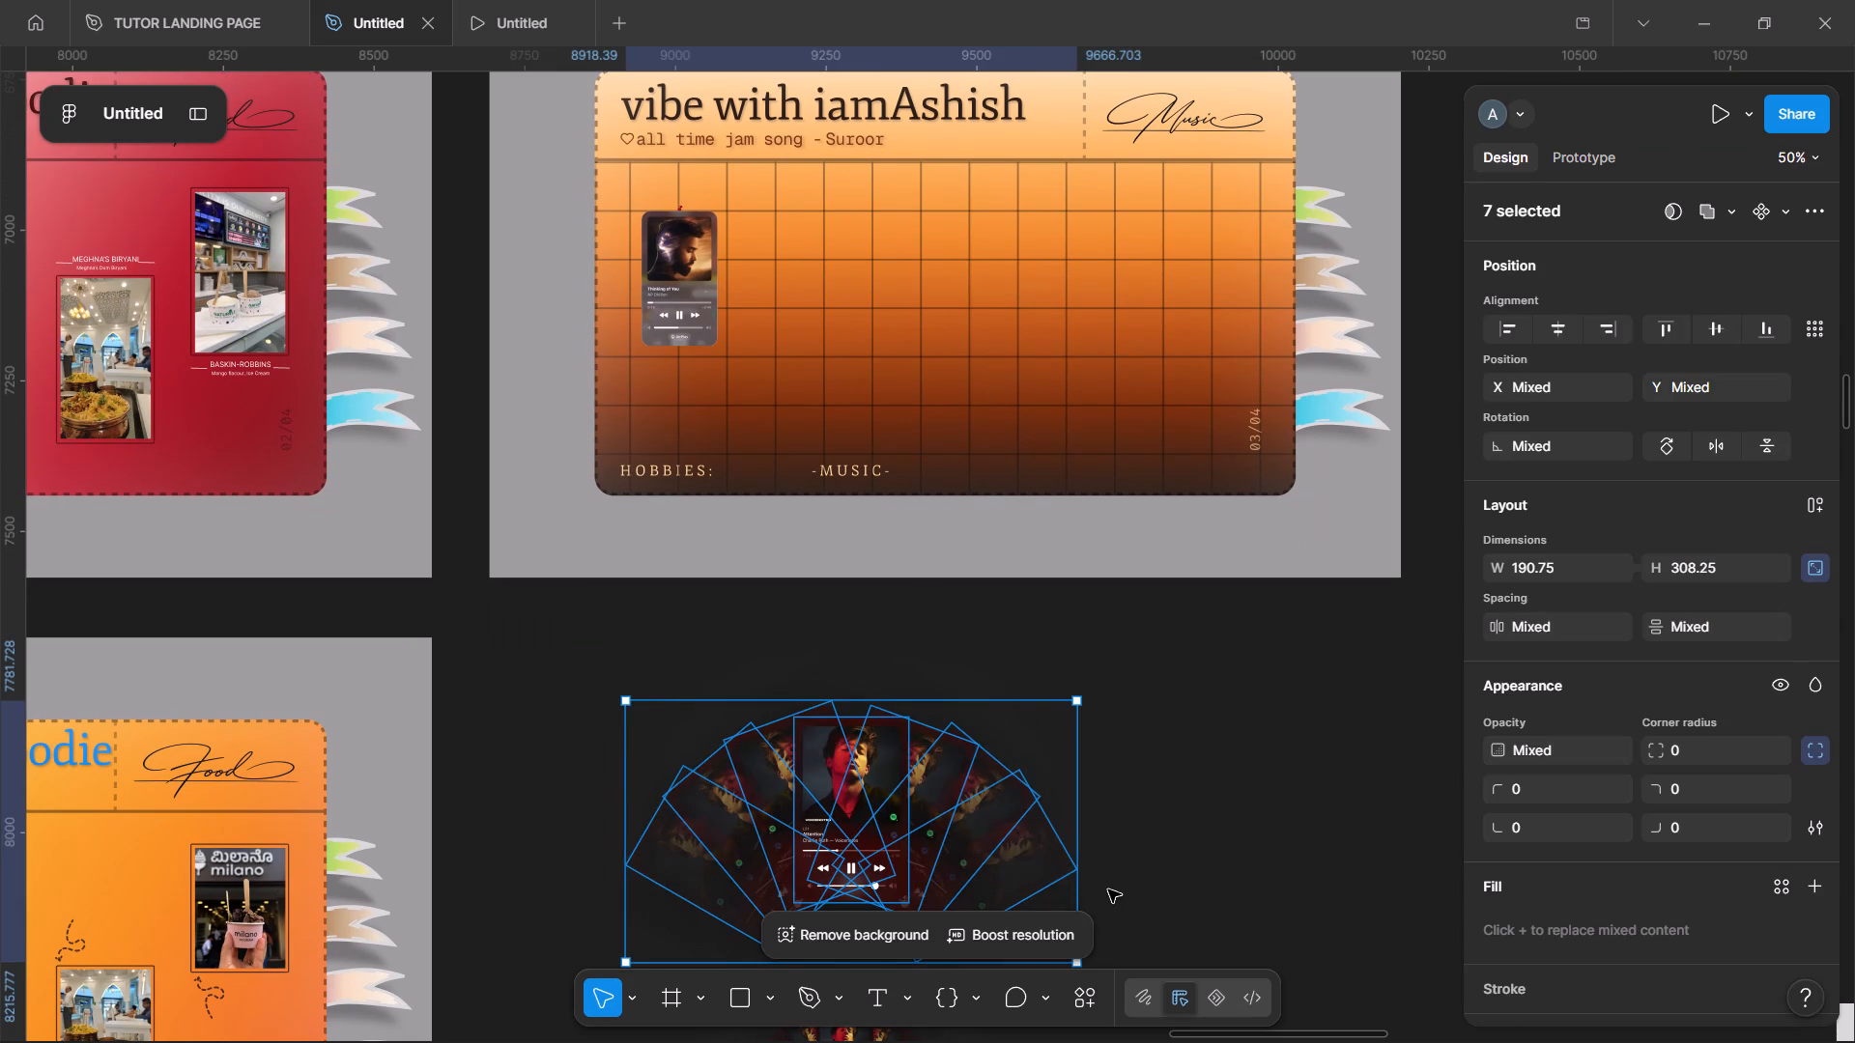
scroll(1108, 889, "left", 2)
scroll(1108, 889, "down", 3)
scroll(1108, 889, "right", 1)
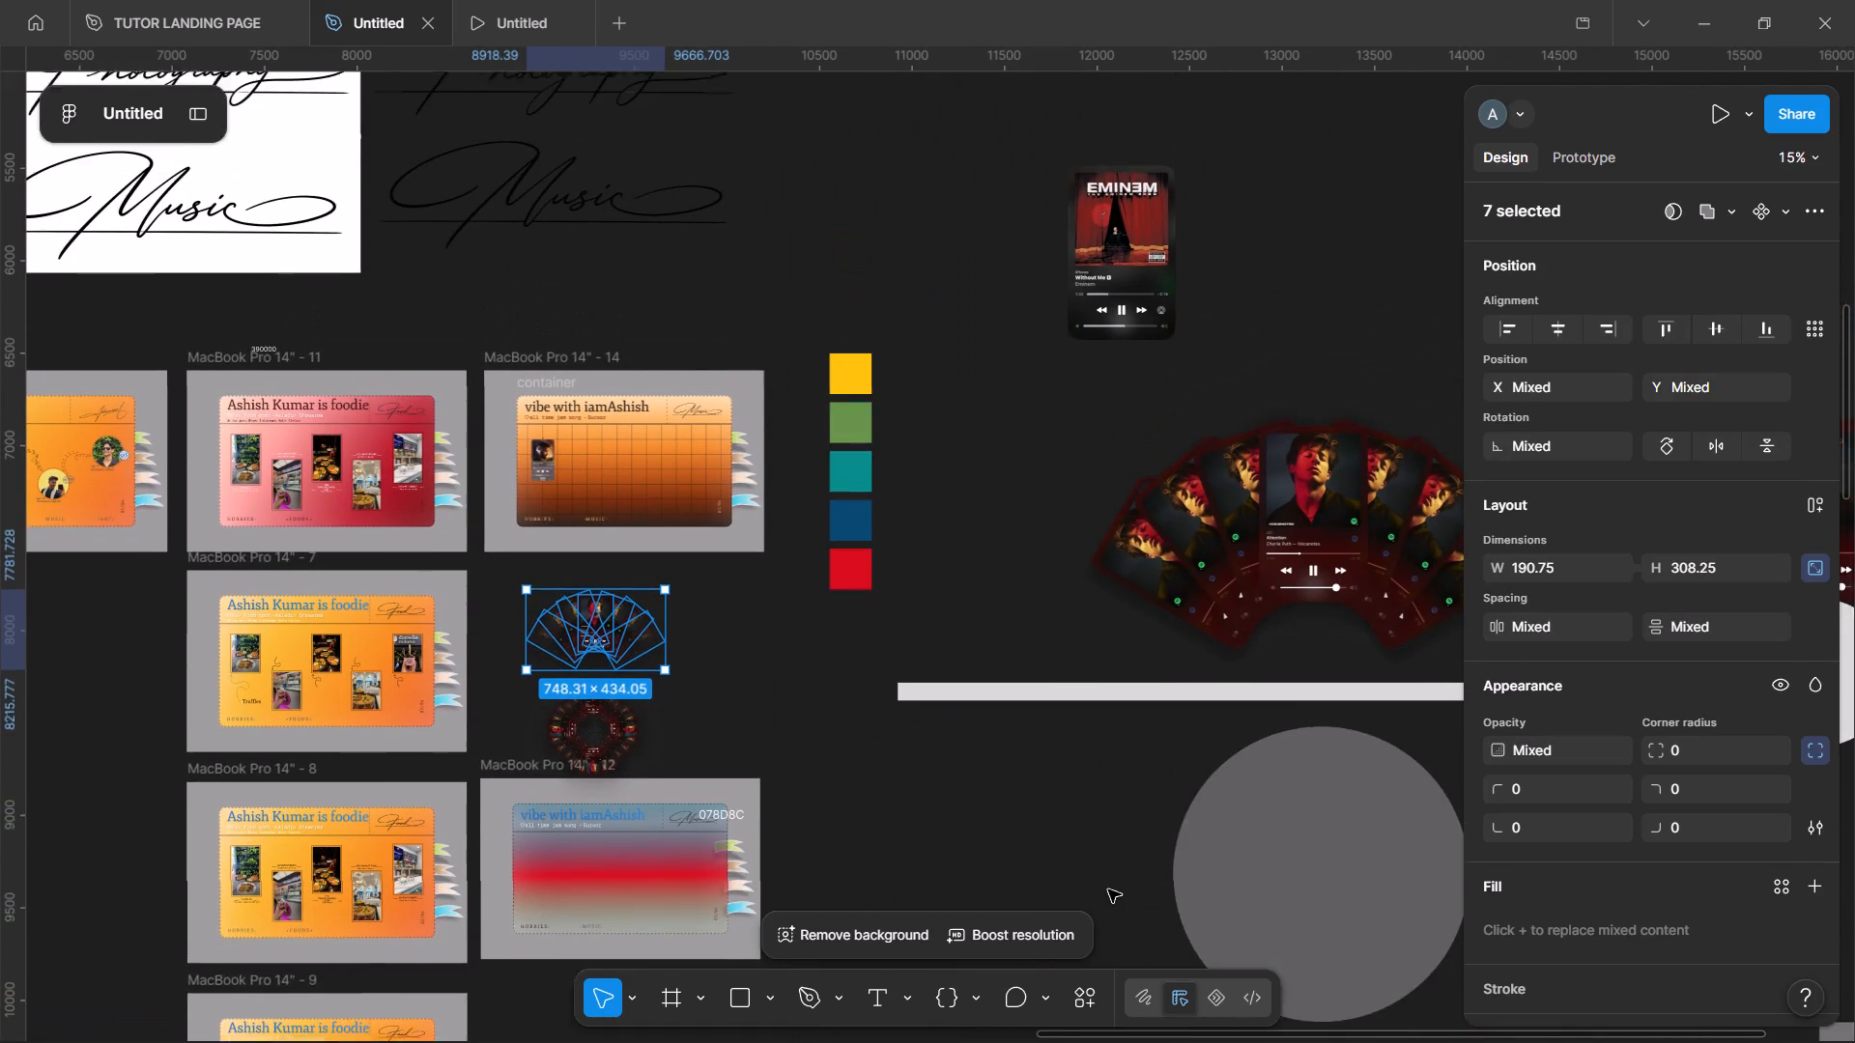
scroll(1108, 889, "right", 2)
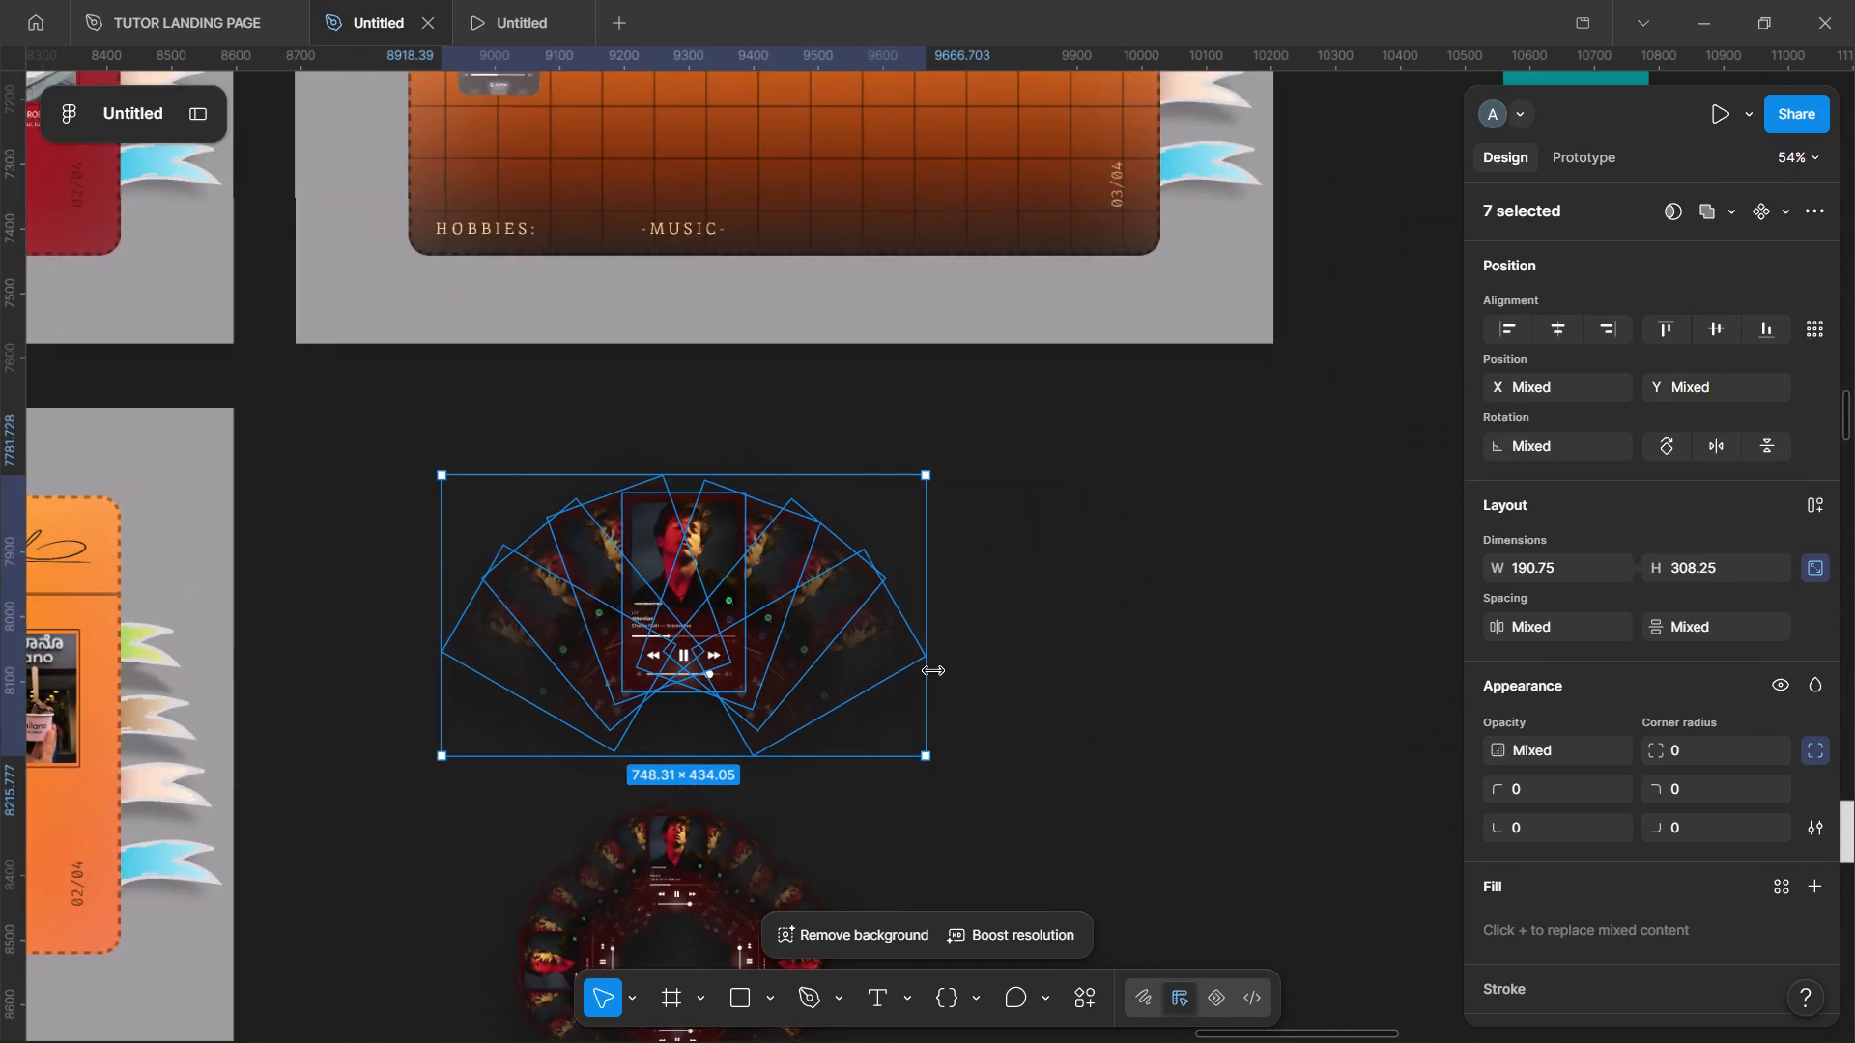
scroll(933, 671, "right", 1)
scroll(933, 671, "up", 2)
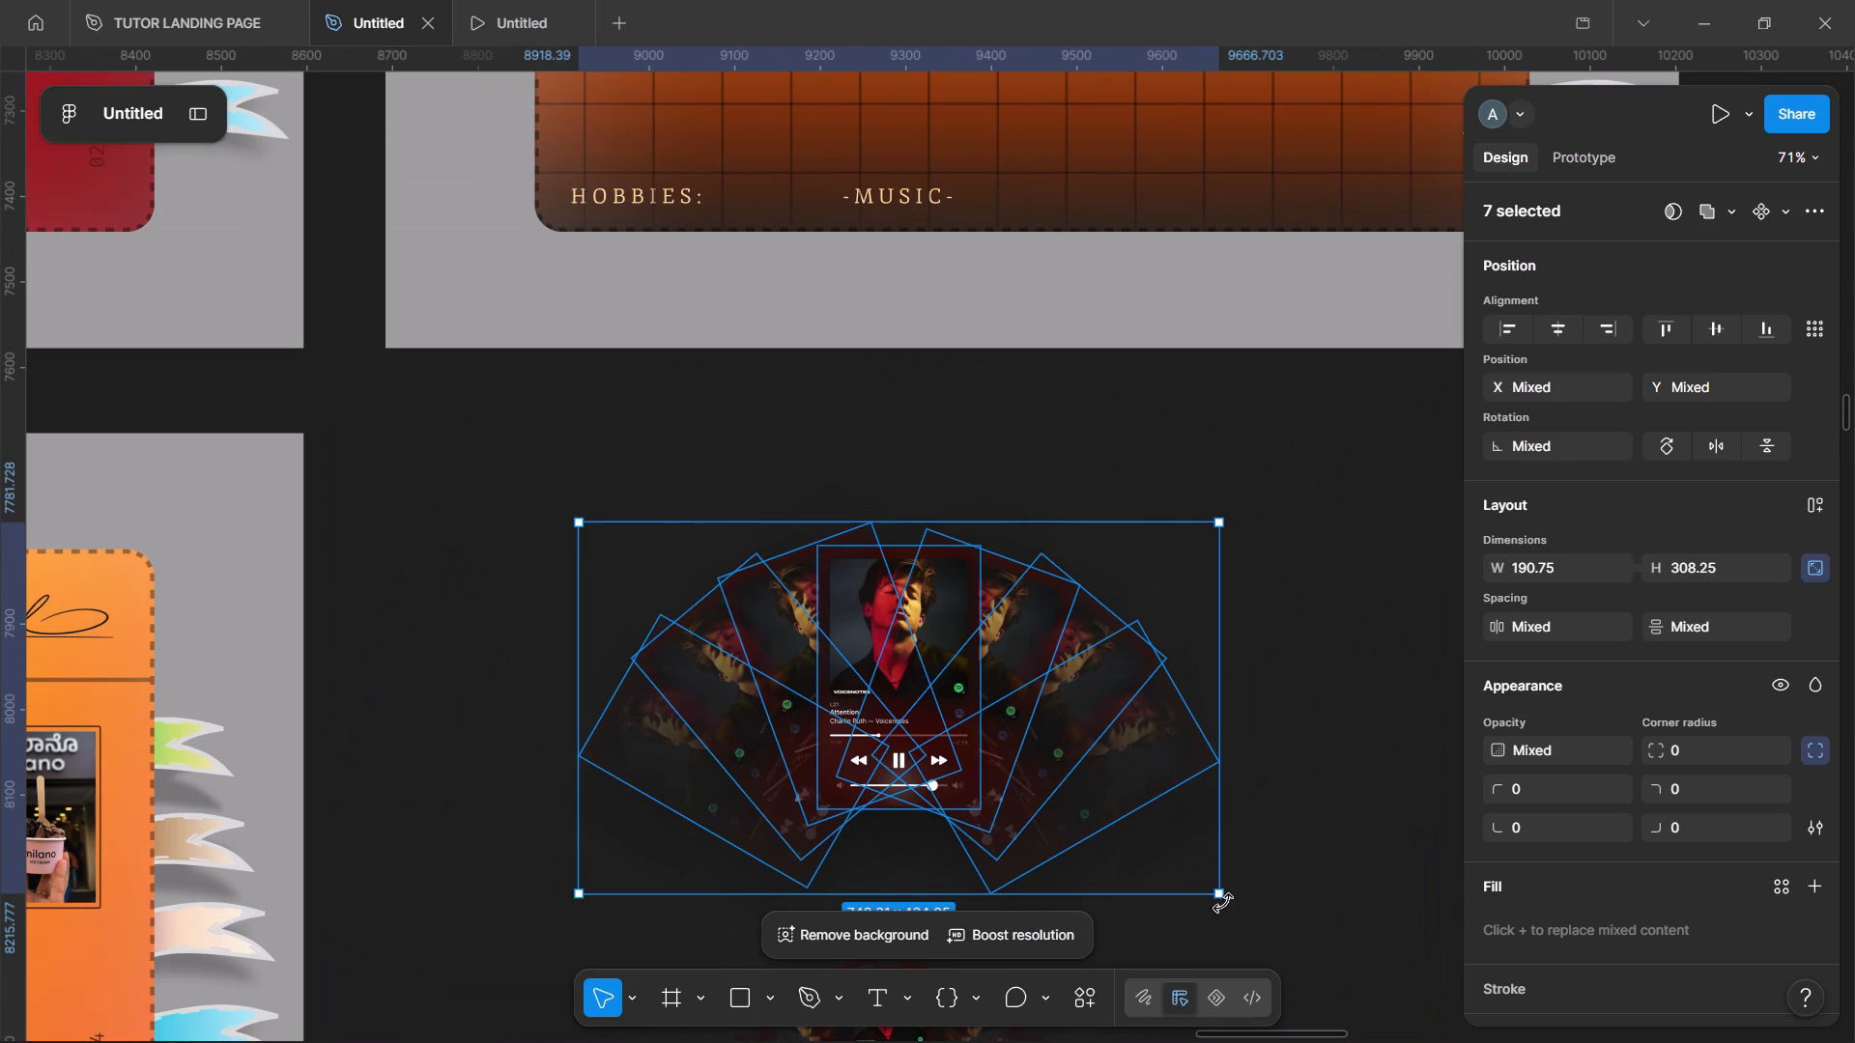
left_click_drag(1219, 895, 1111, 857)
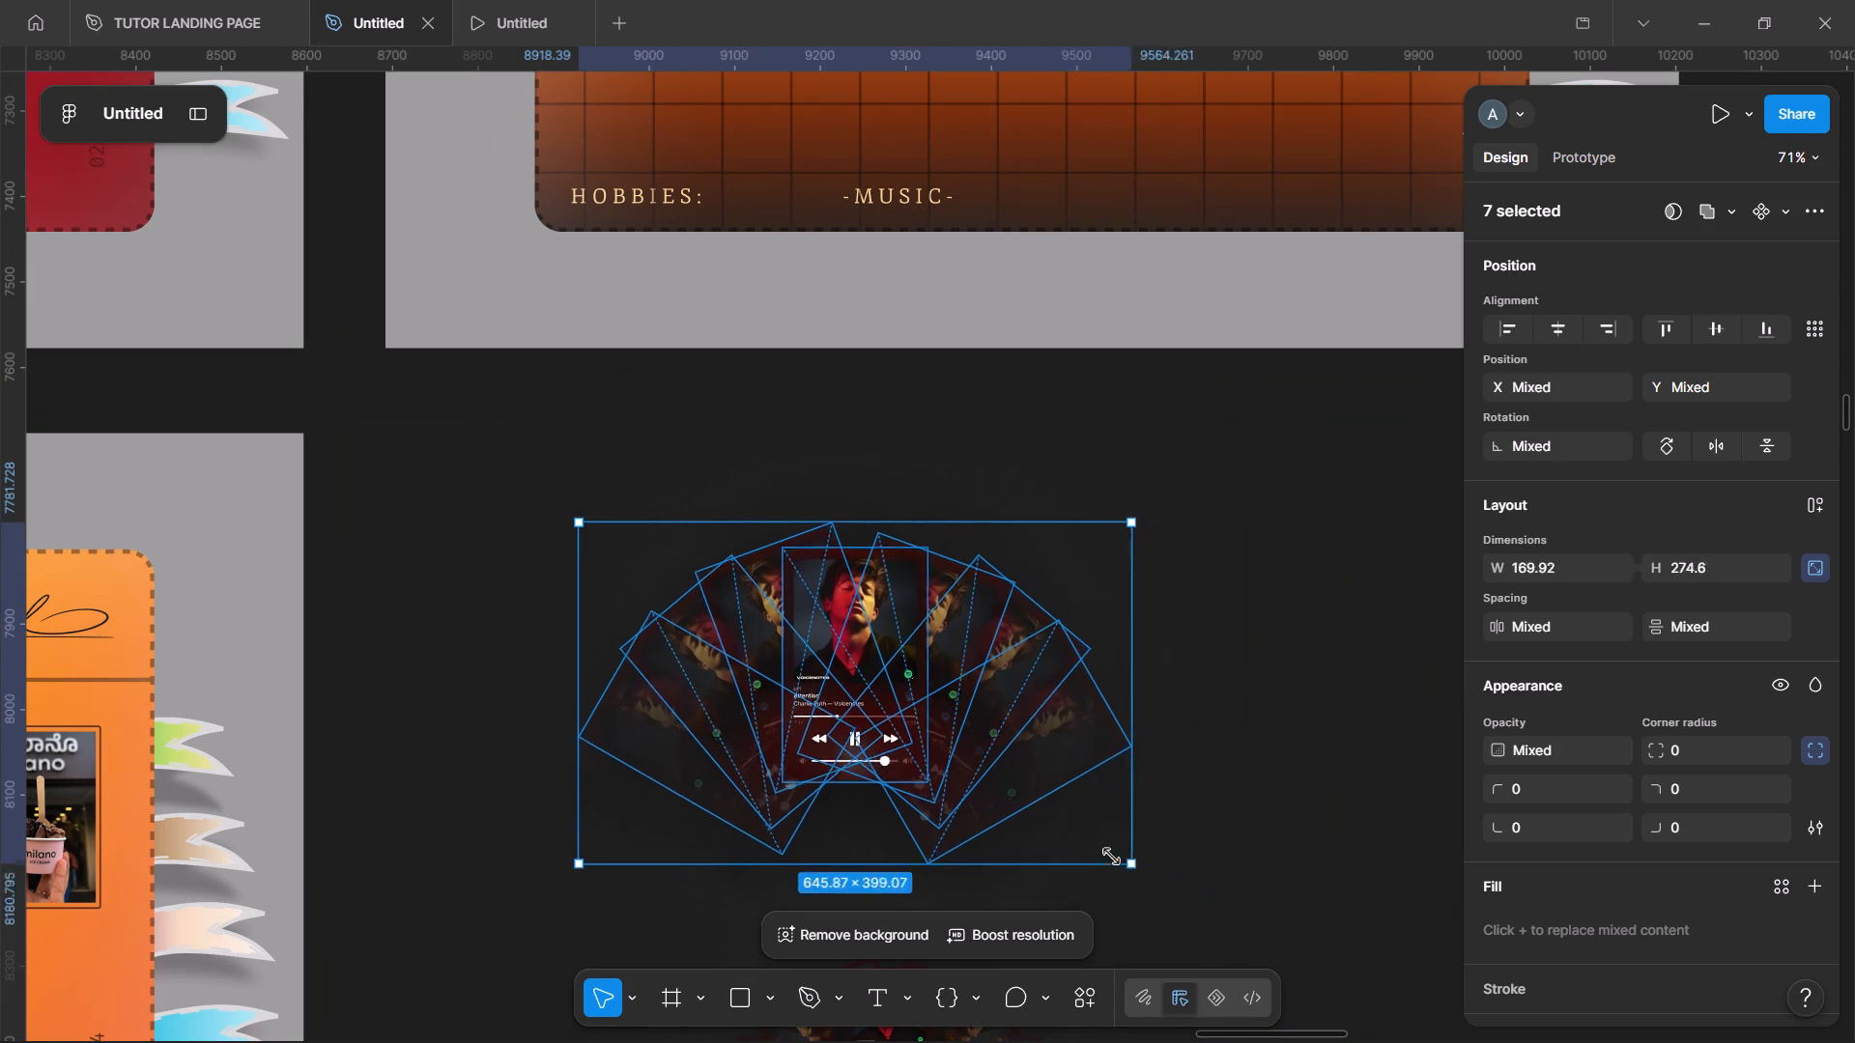
left_click_drag(1111, 857, 895, 693)
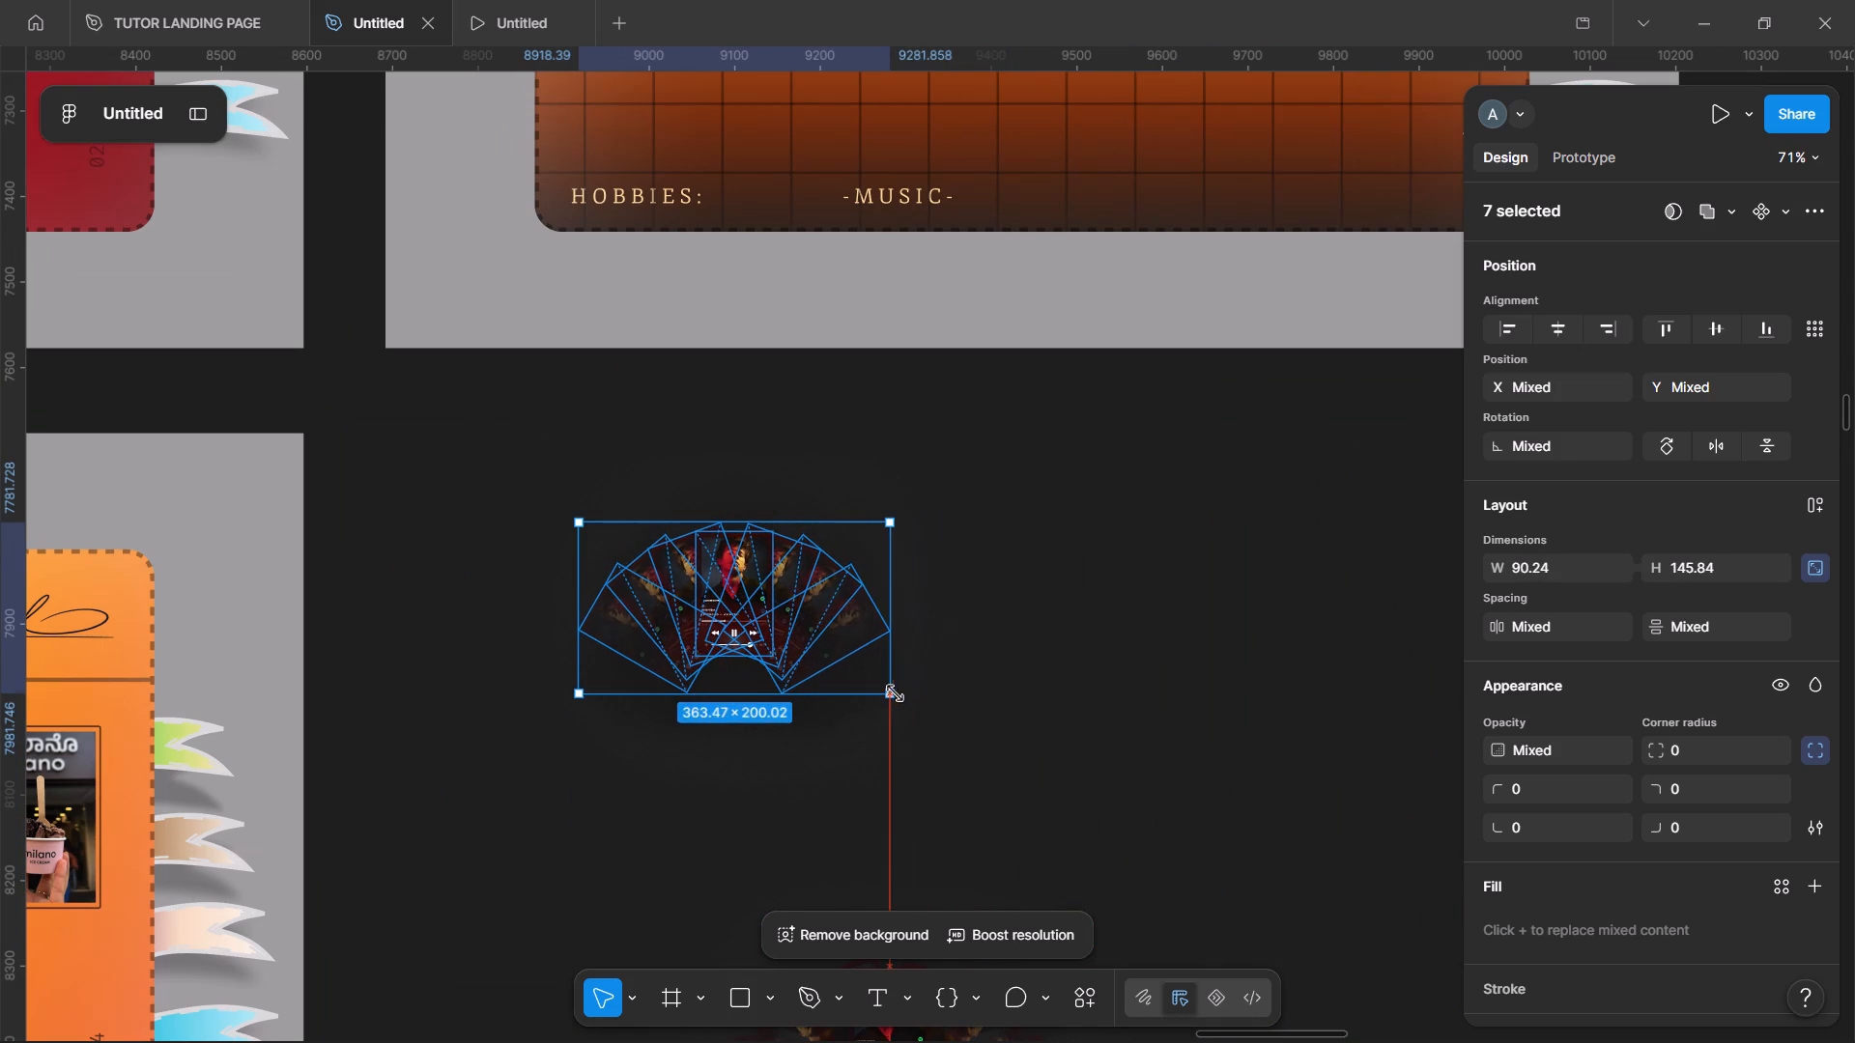
left_click_drag(895, 693, 892, 693)
Group the seven fanned song cards.
scroll(892, 693, "right", 1)
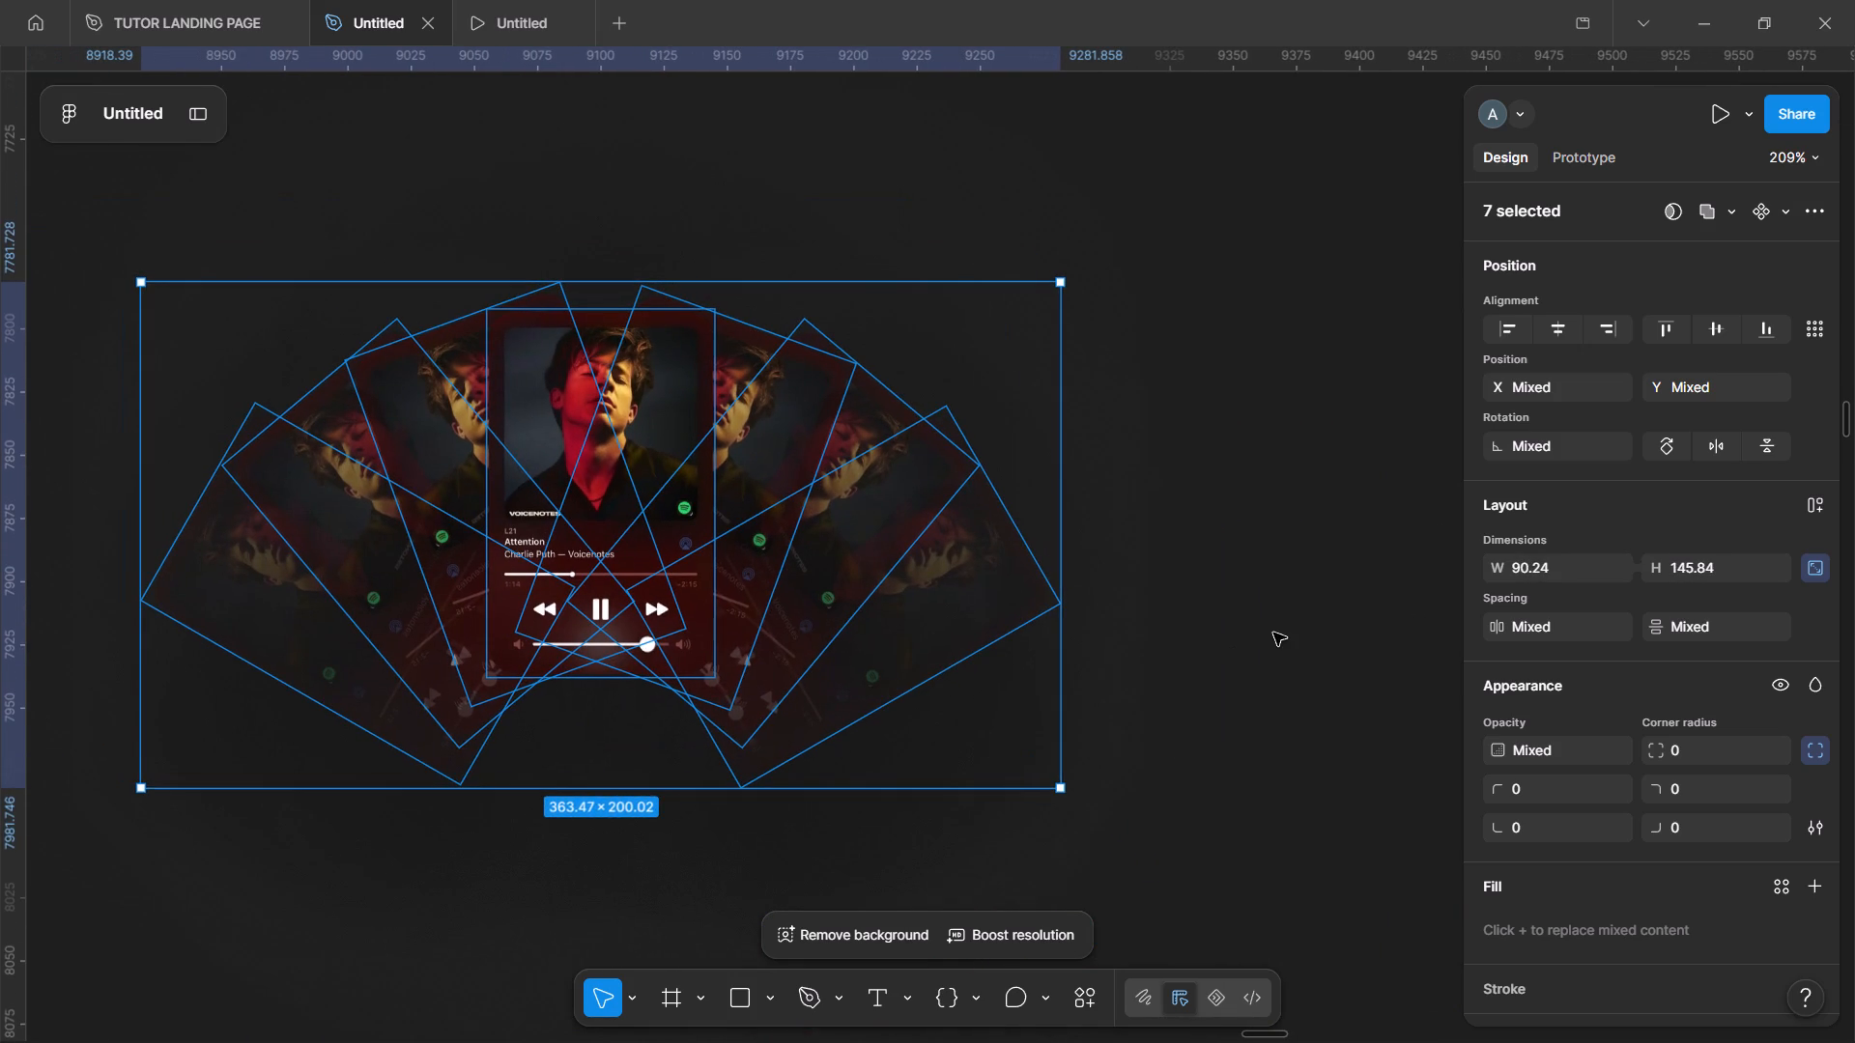
key("ctrl+g")
Place the fan group inside the orange music card, over the -MUSIC- label, at about X 239, Y 494.
scroll(1155, 542, "left", 1)
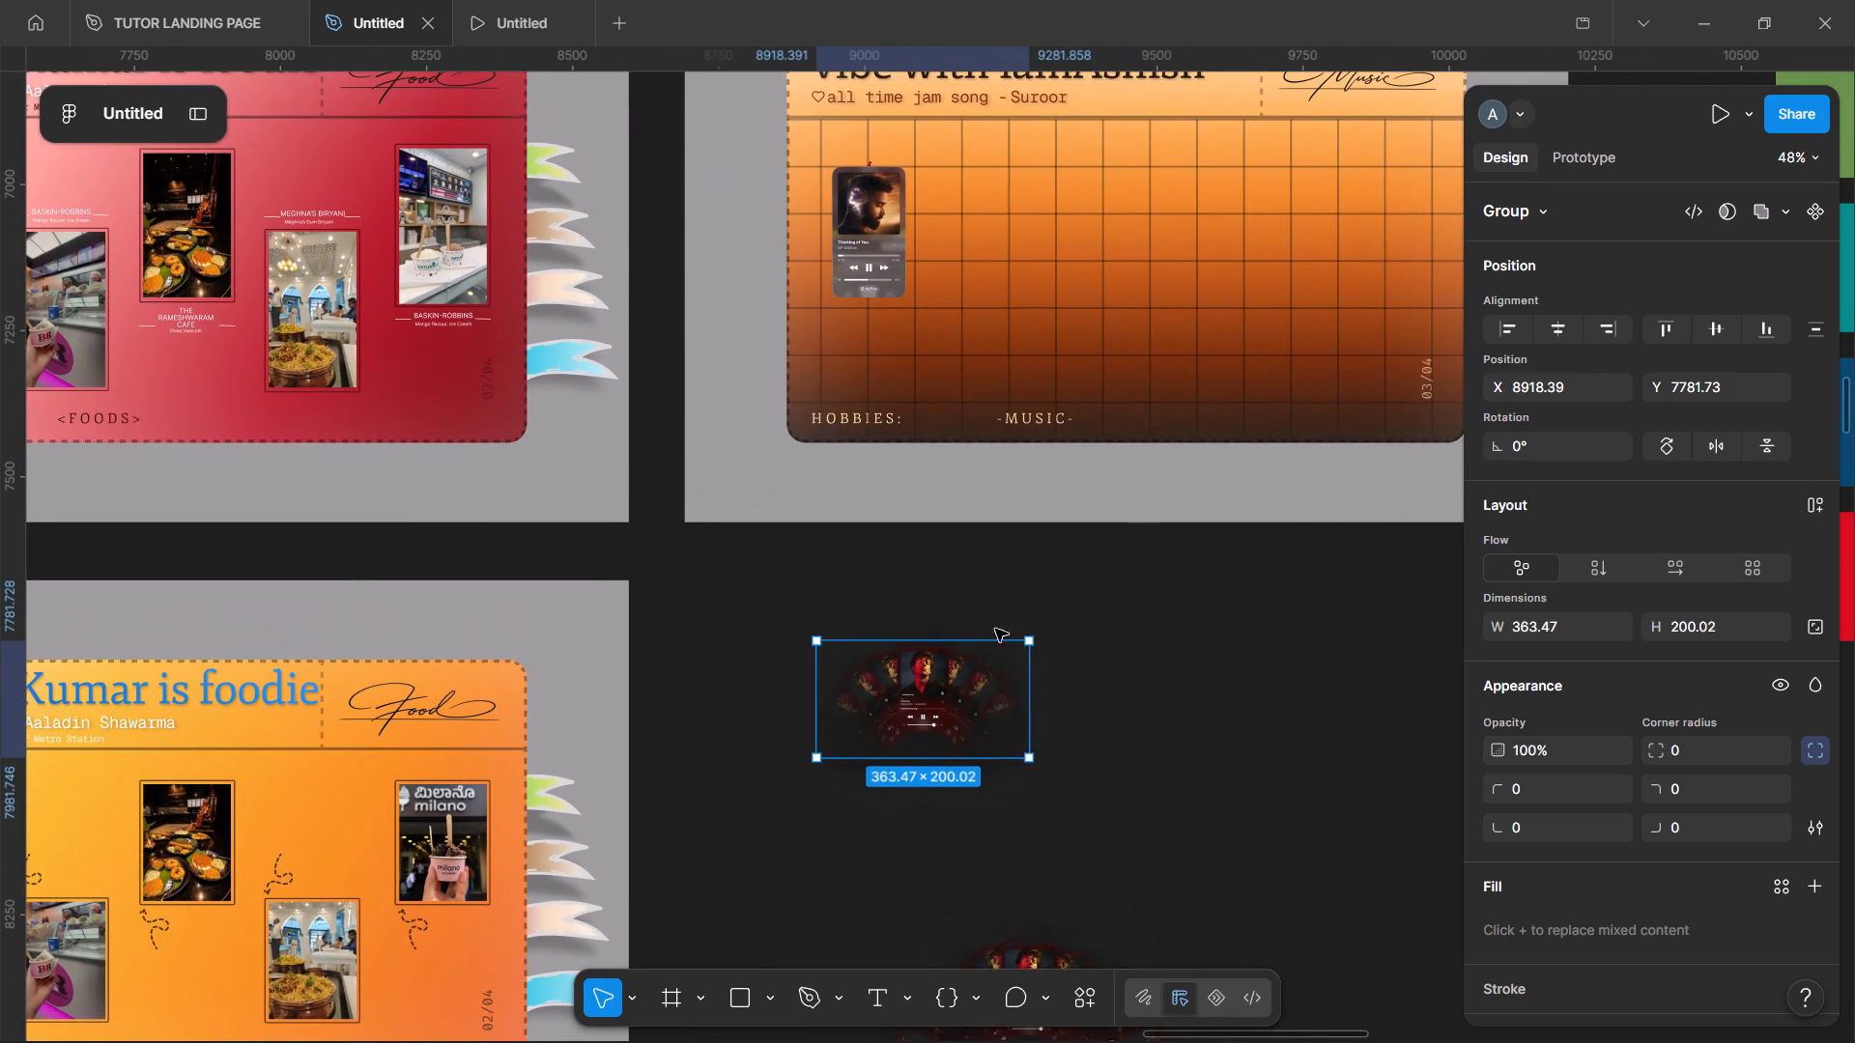
left_click_drag(911, 706, 1191, 363)
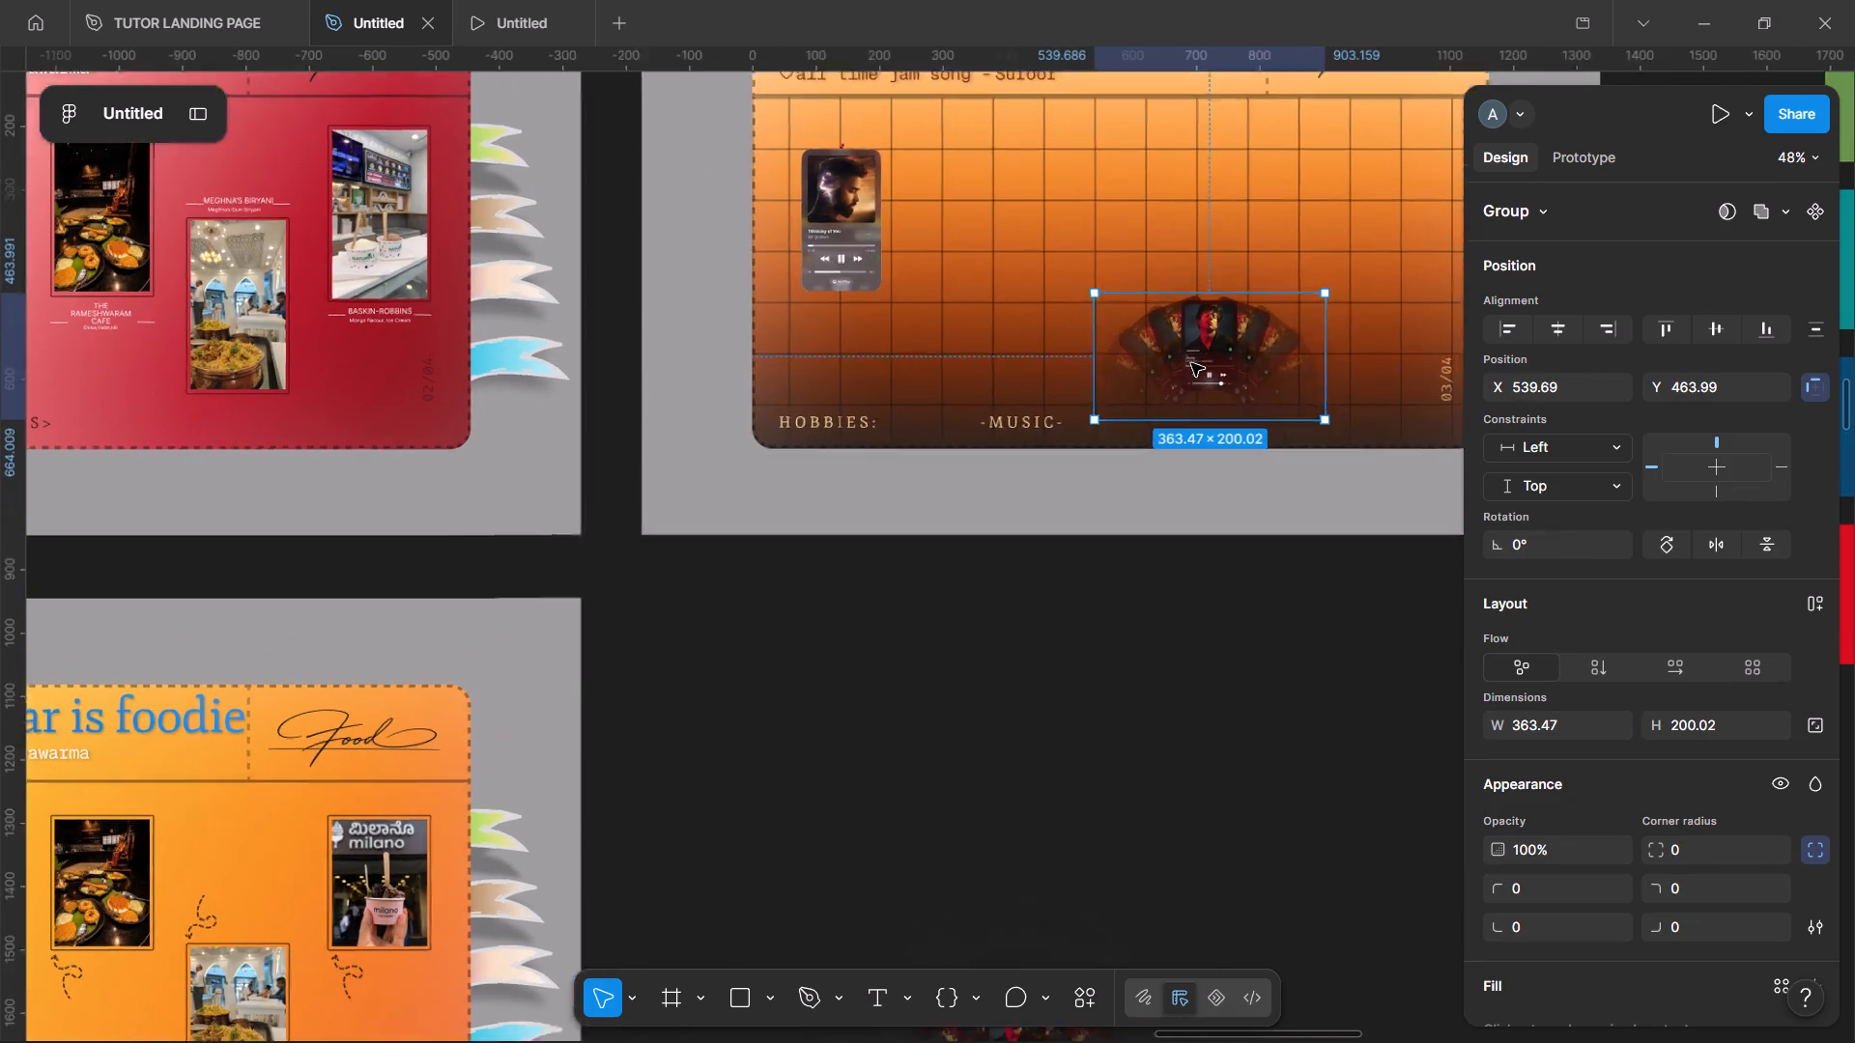
scroll(1191, 363, "up", 1)
left_click_drag(1244, 447, 833, 409)
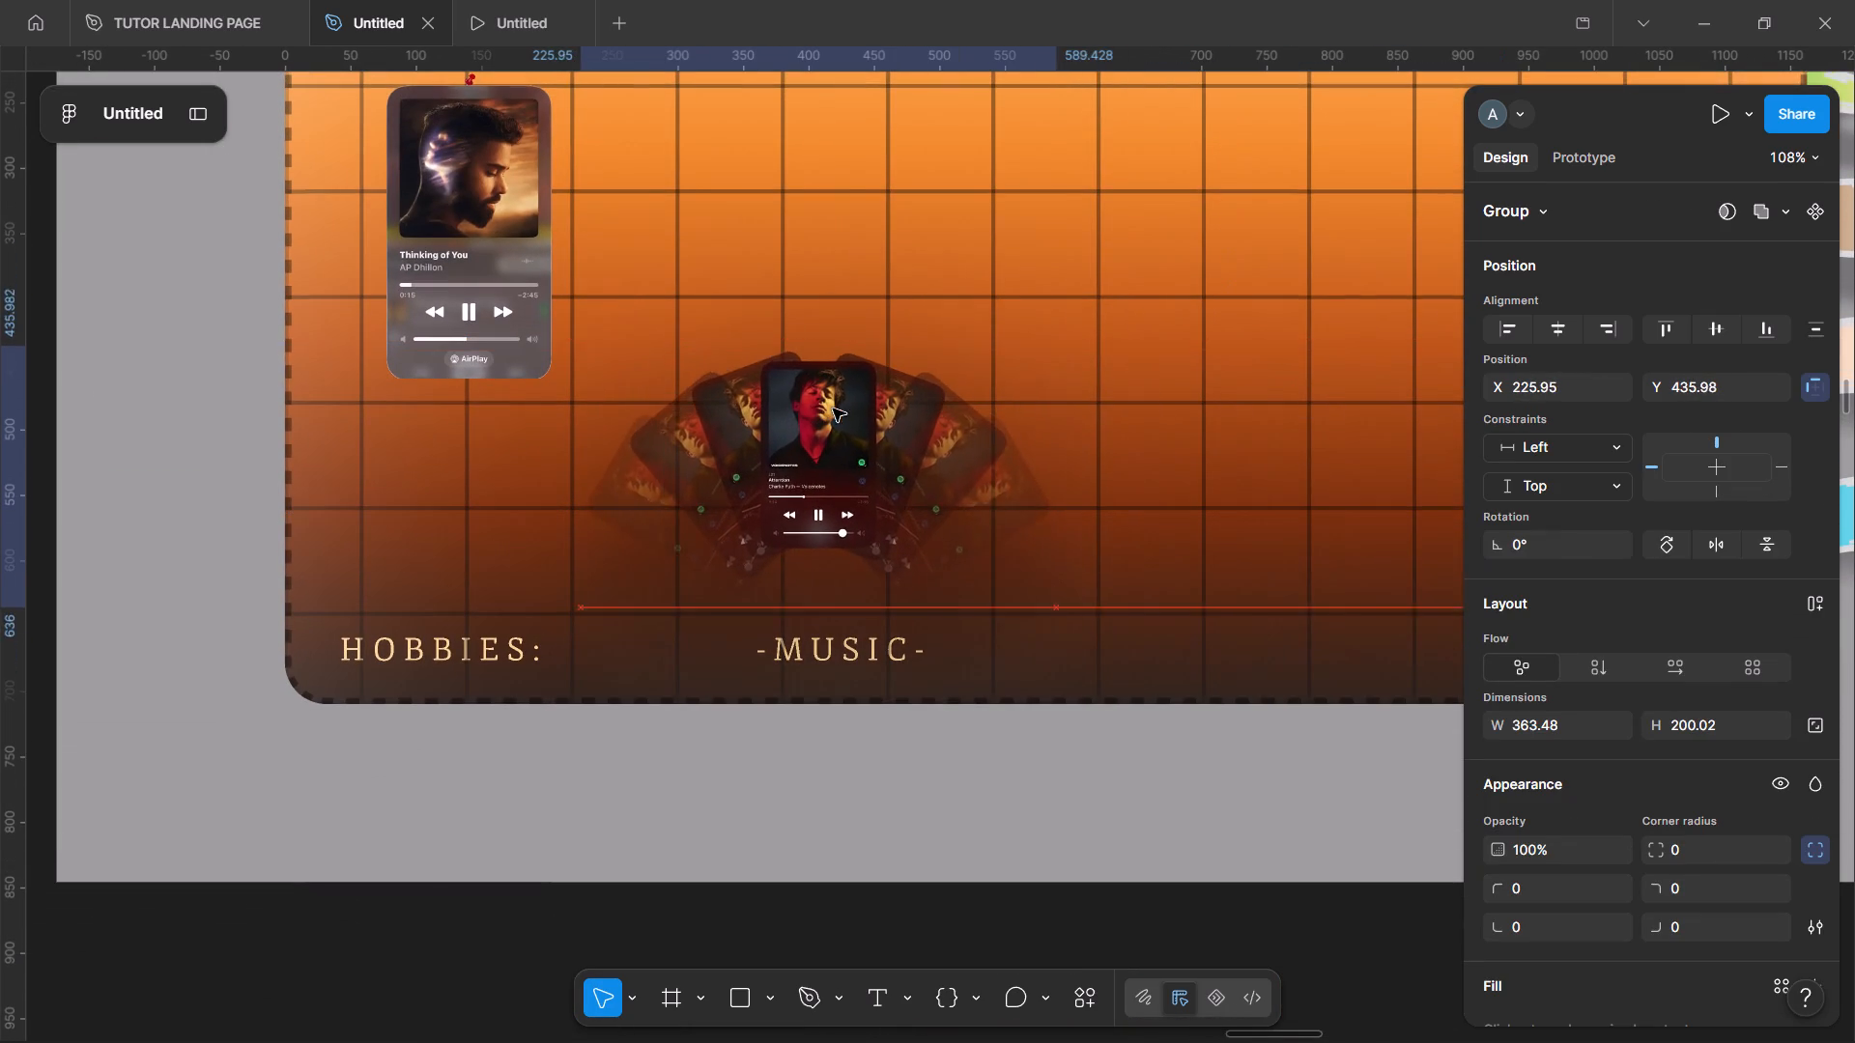
left_click_drag(833, 409, 846, 463)
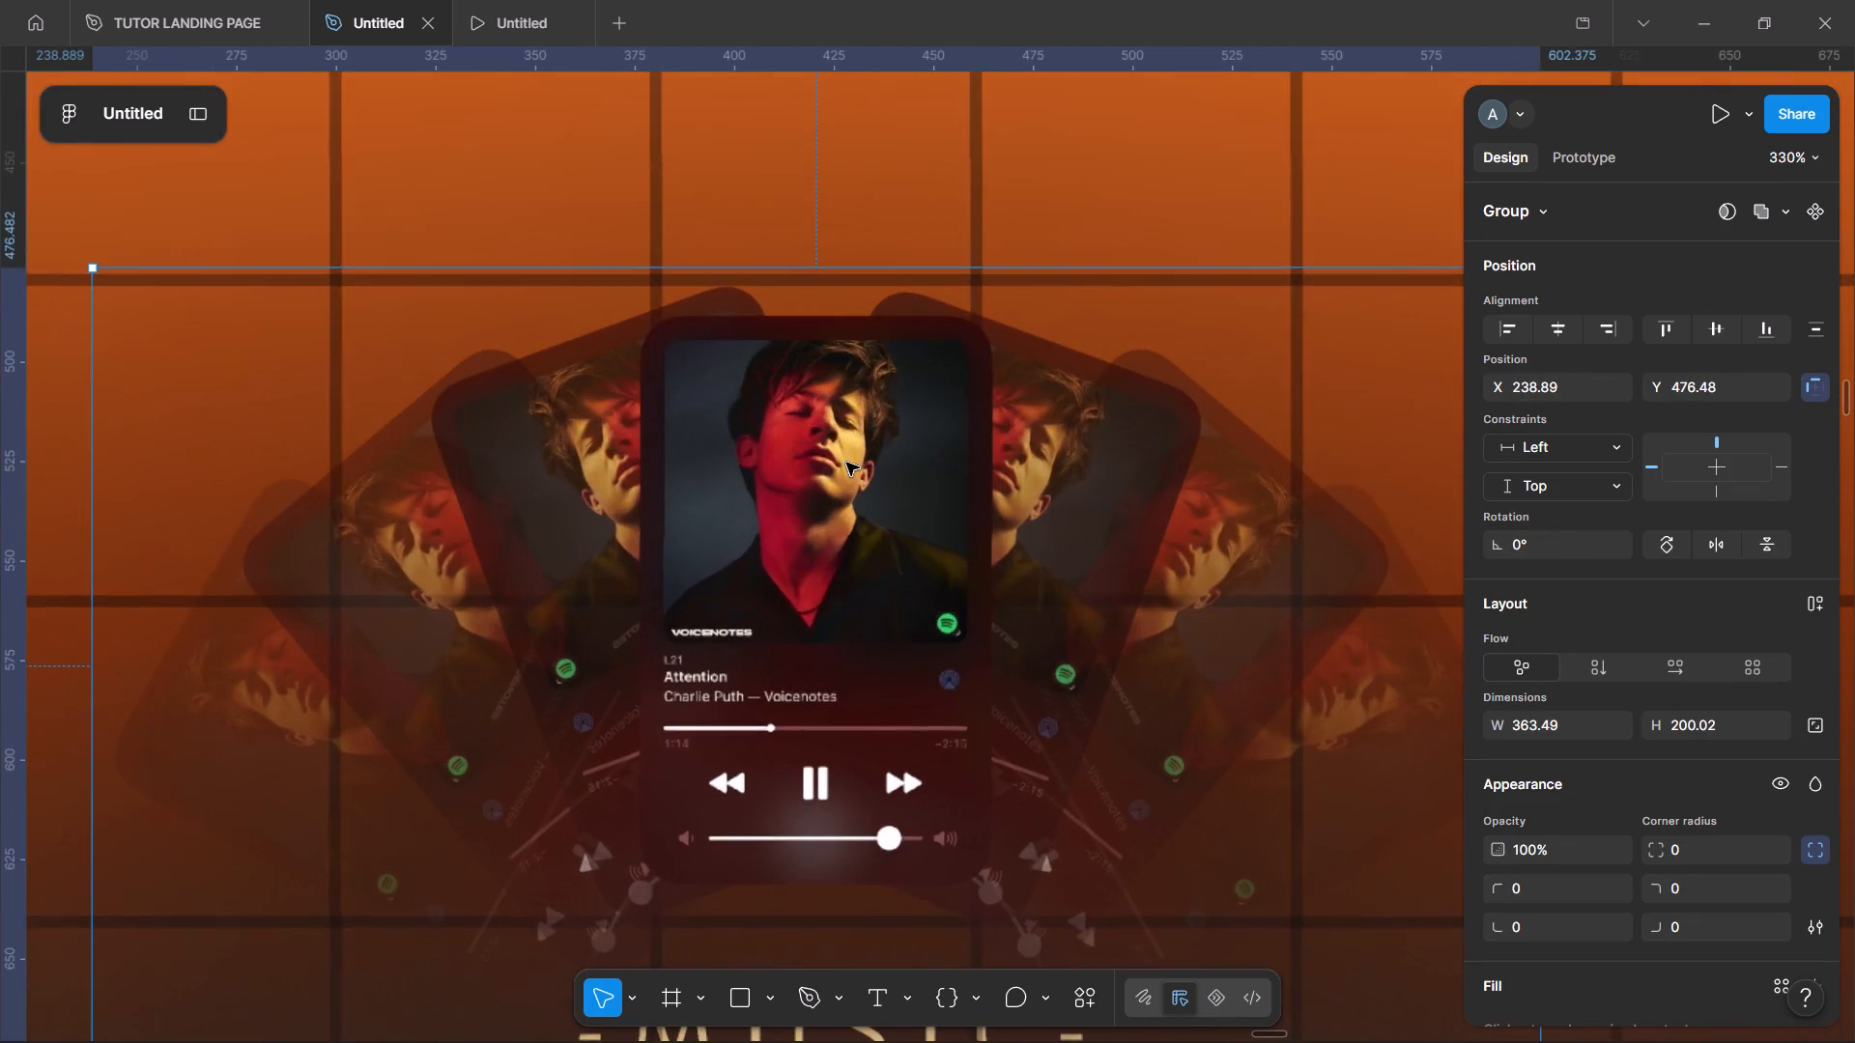
scroll(846, 463, "down", 1)
left_click_drag(830, 410, 830, 411)
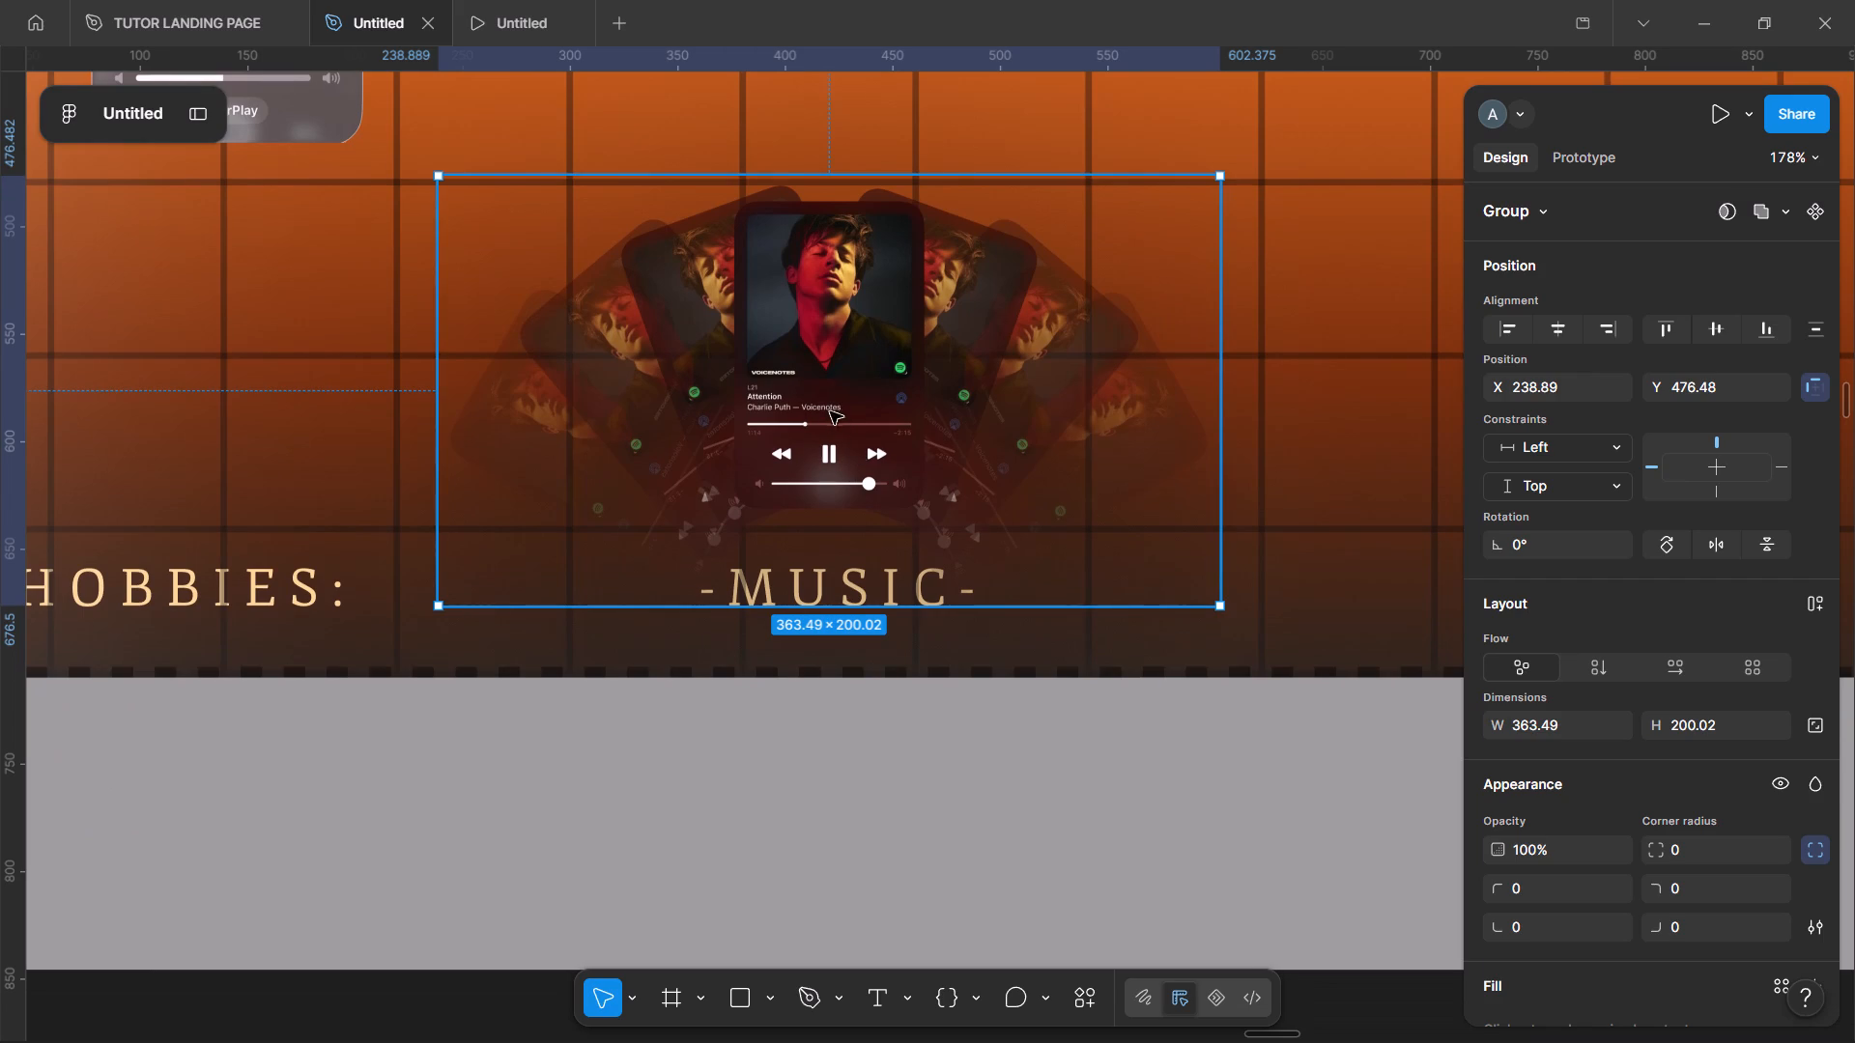
left_click_drag(830, 411, 829, 493)
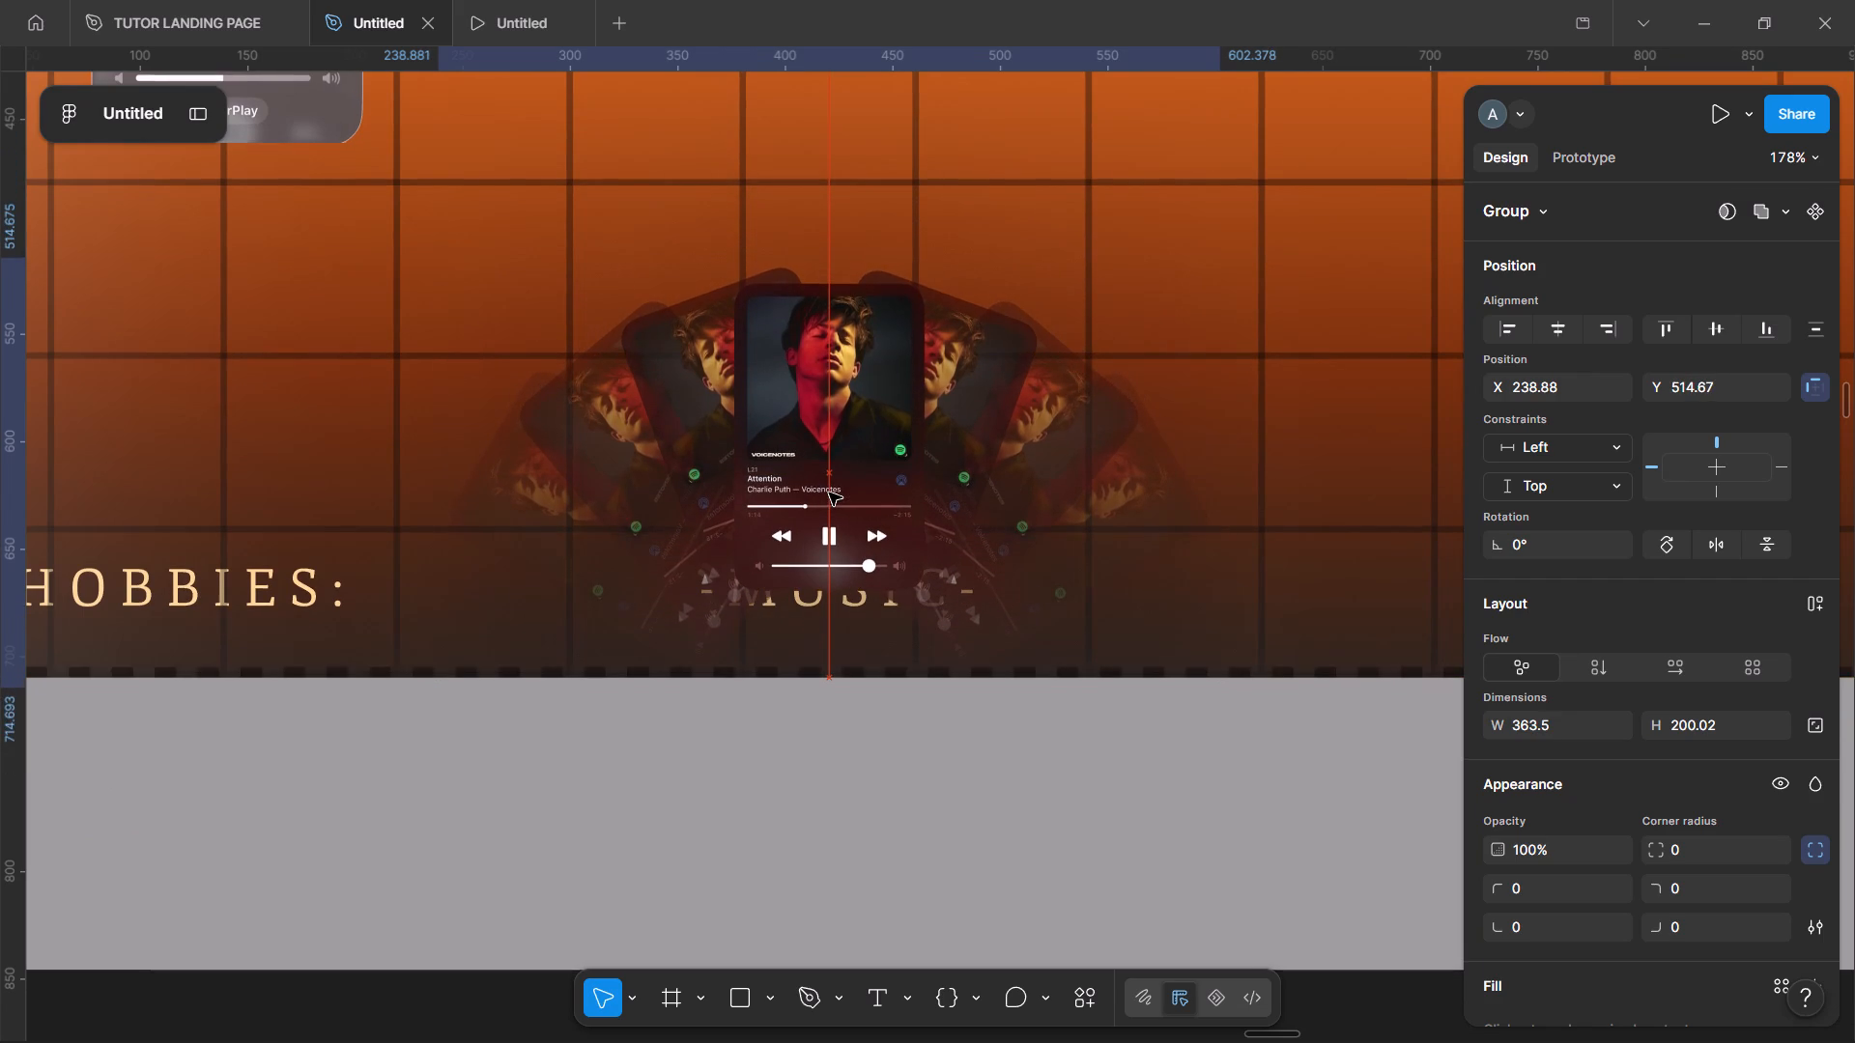
left_click_drag(829, 493, 832, 449)
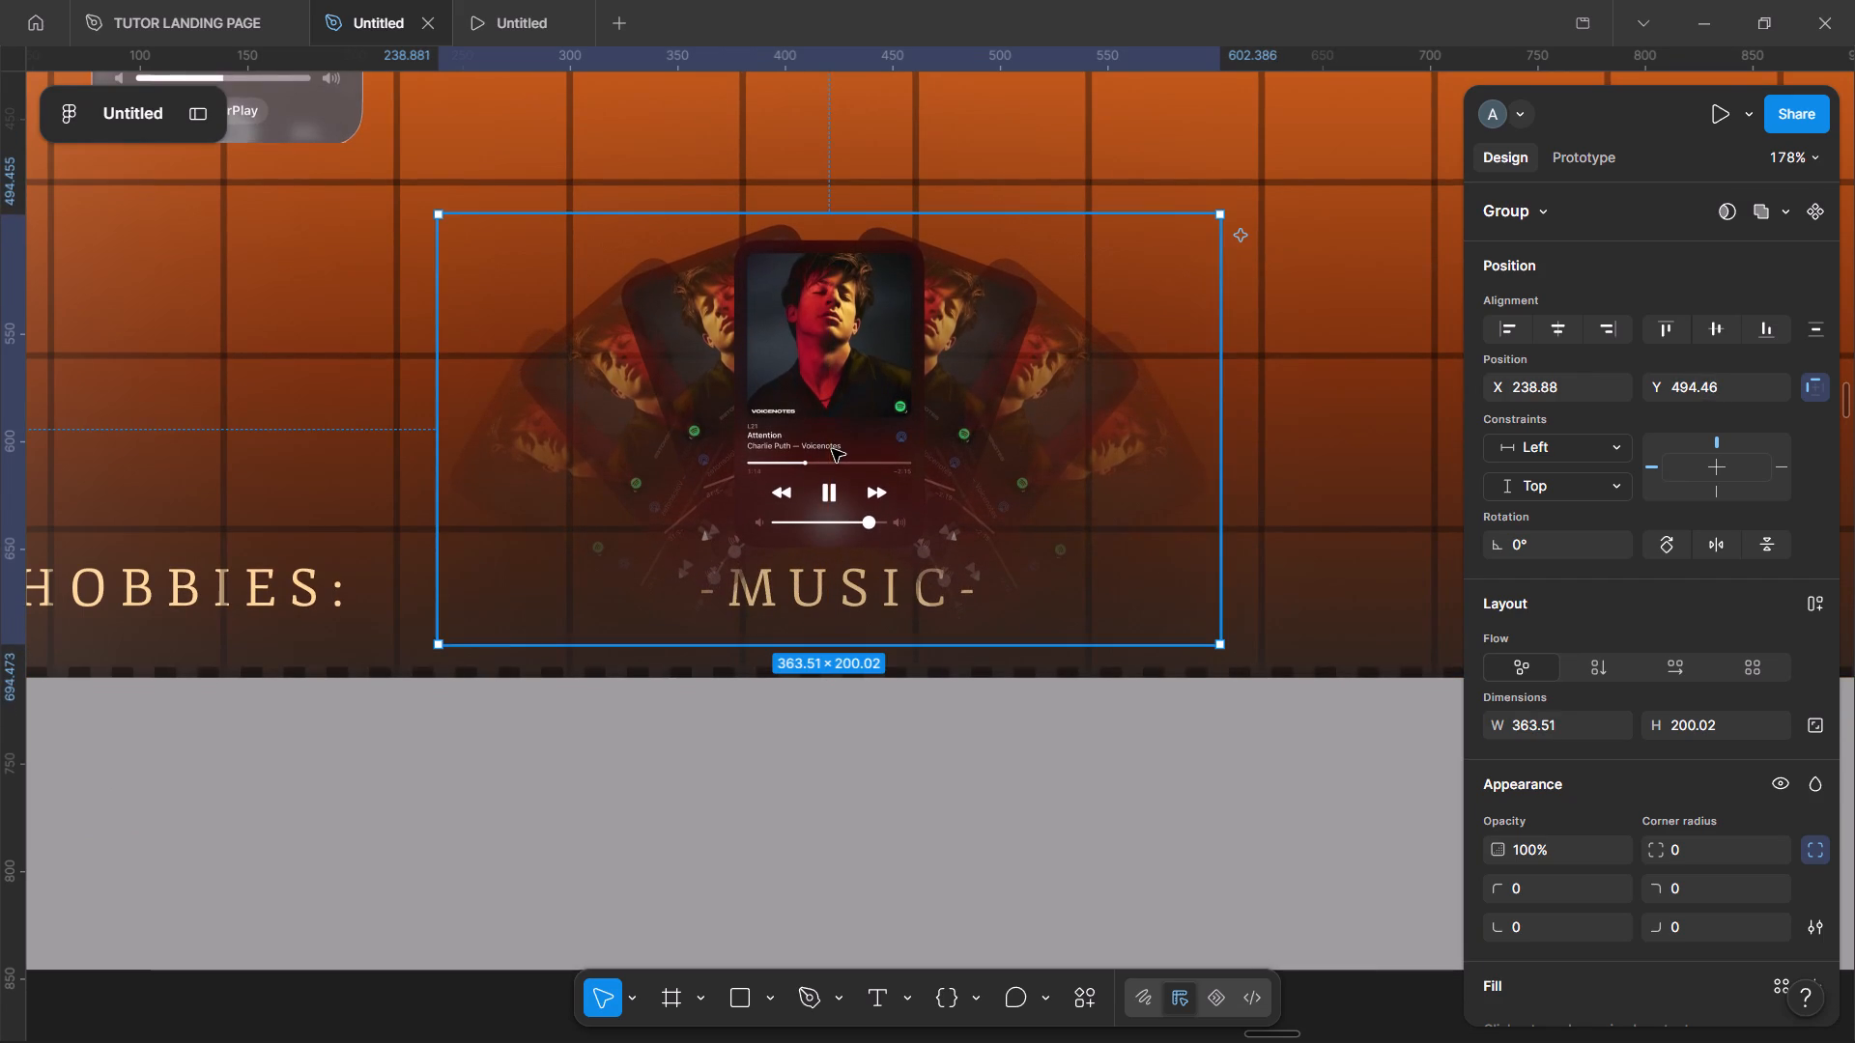
Widen the fan group to about 404 × 197 and recentre it over the -MUSIC- label at about X 223, Y 486.
left_click_drag(1216, 642, 1261, 637)
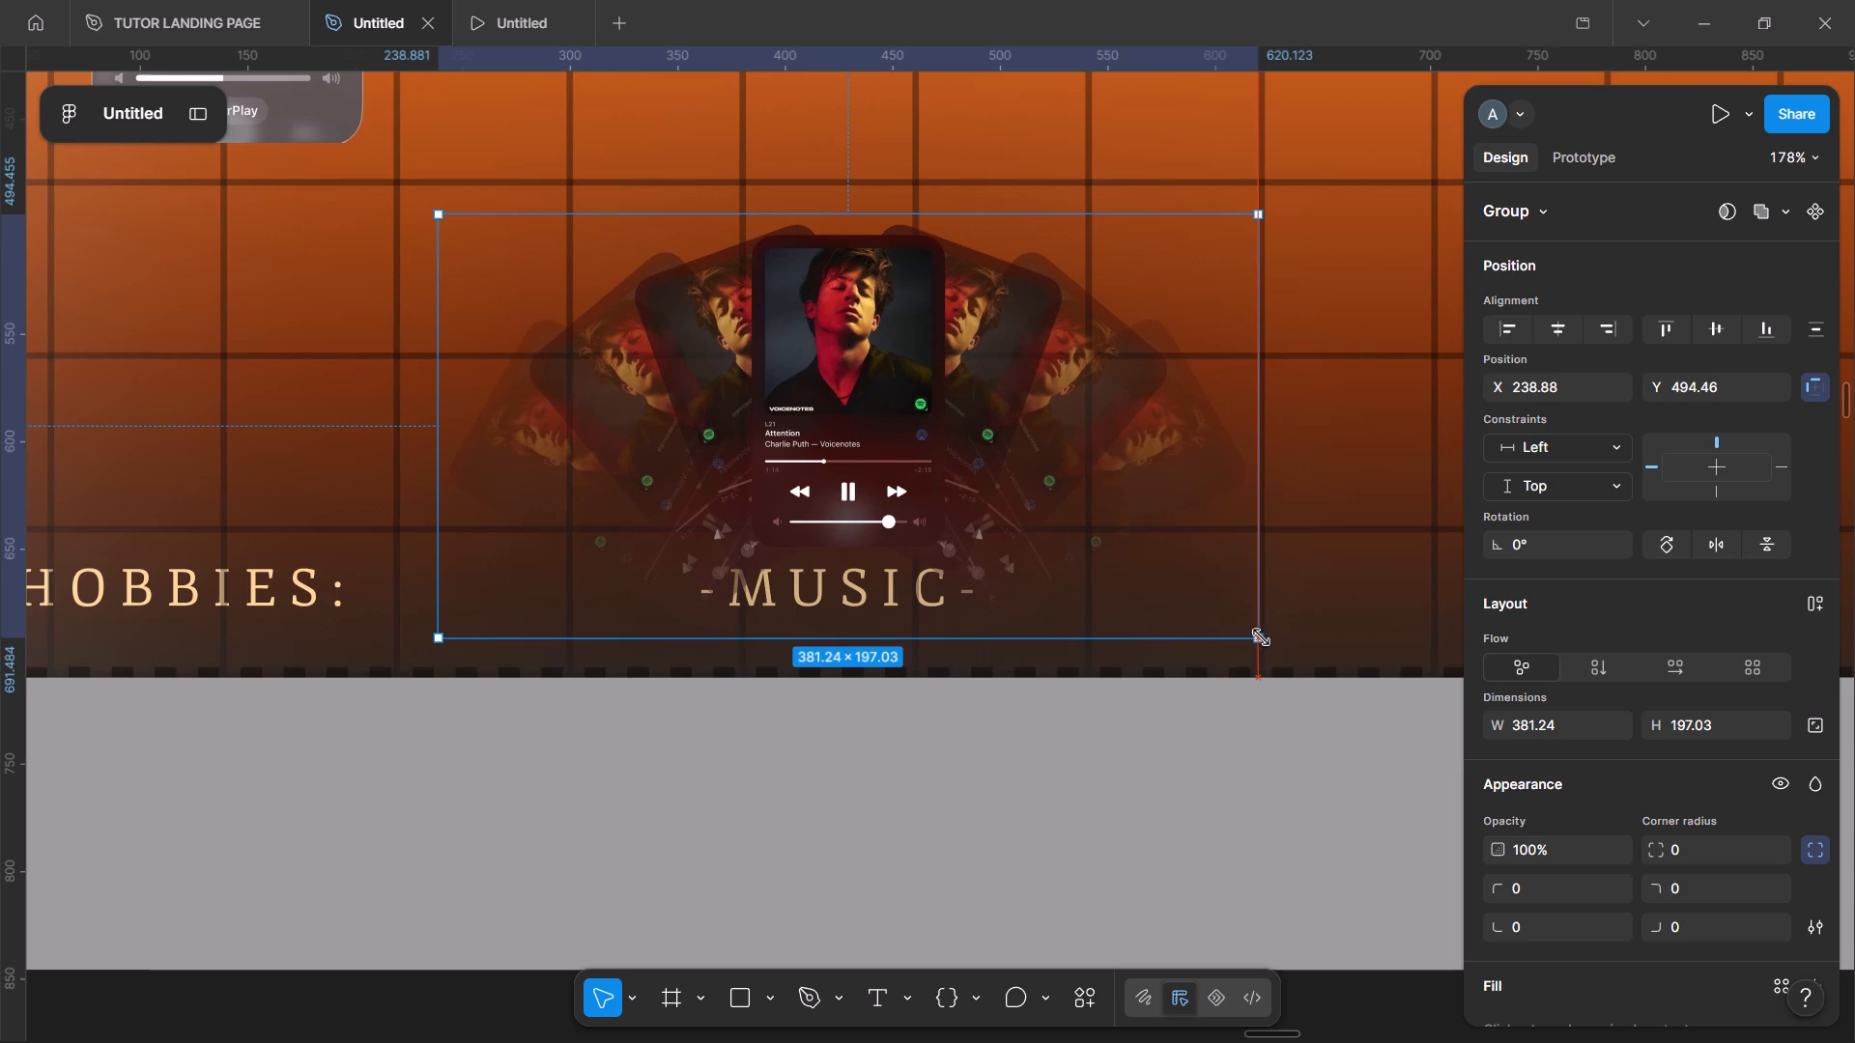
left_click_drag(1261, 637, 1307, 637)
left_click_drag(933, 451, 896, 448)
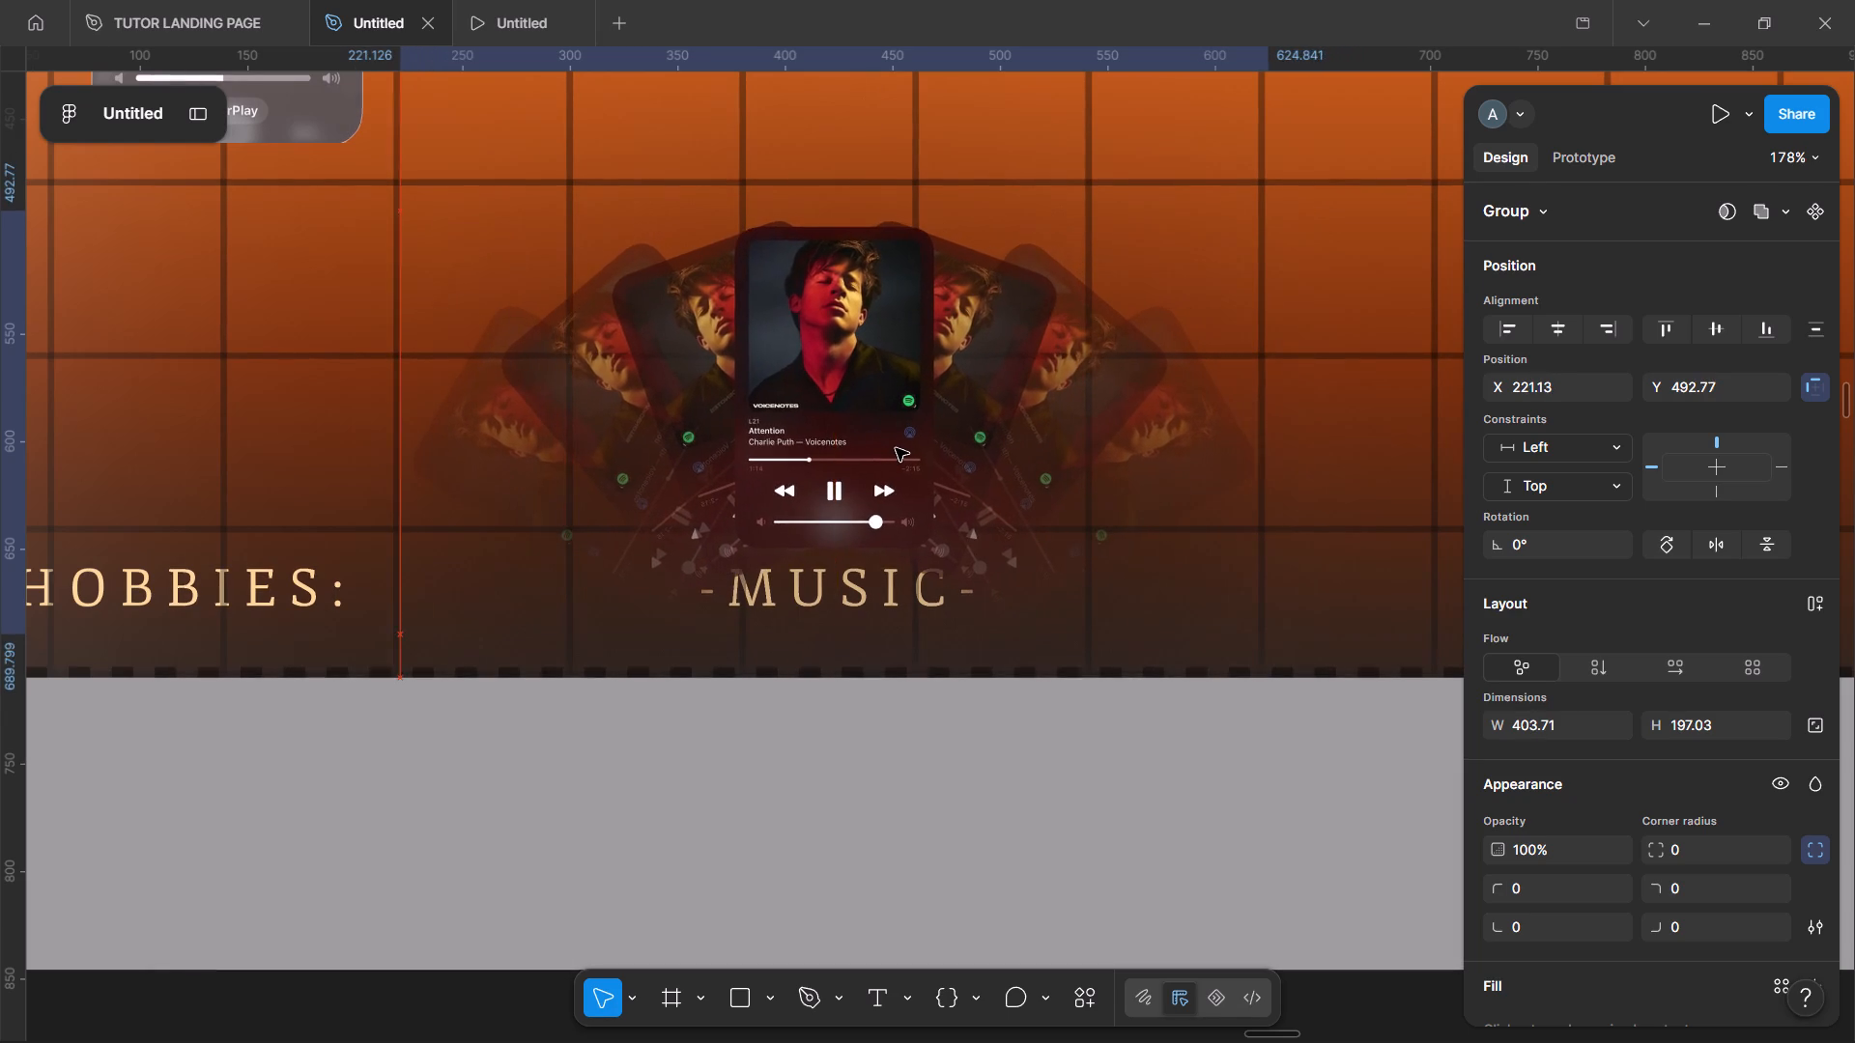
left_click_drag(896, 448, 902, 435)
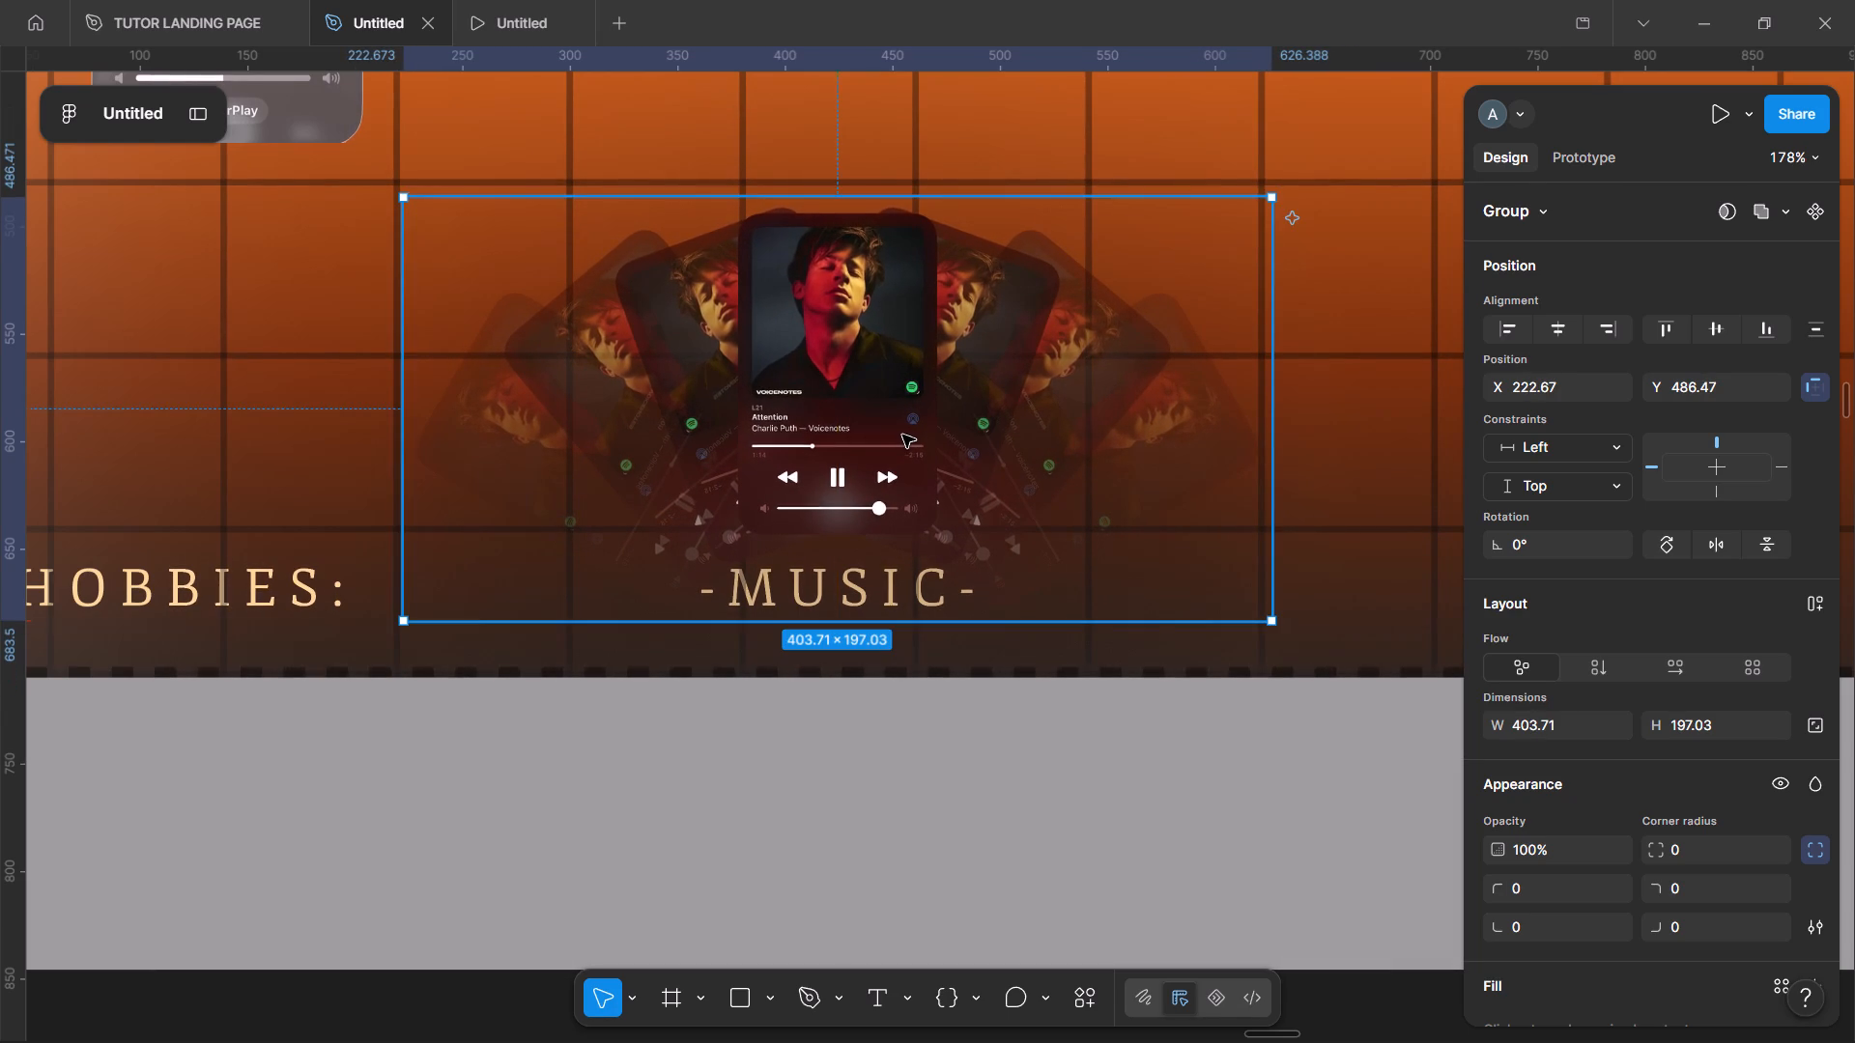
left_click(1049, 769)
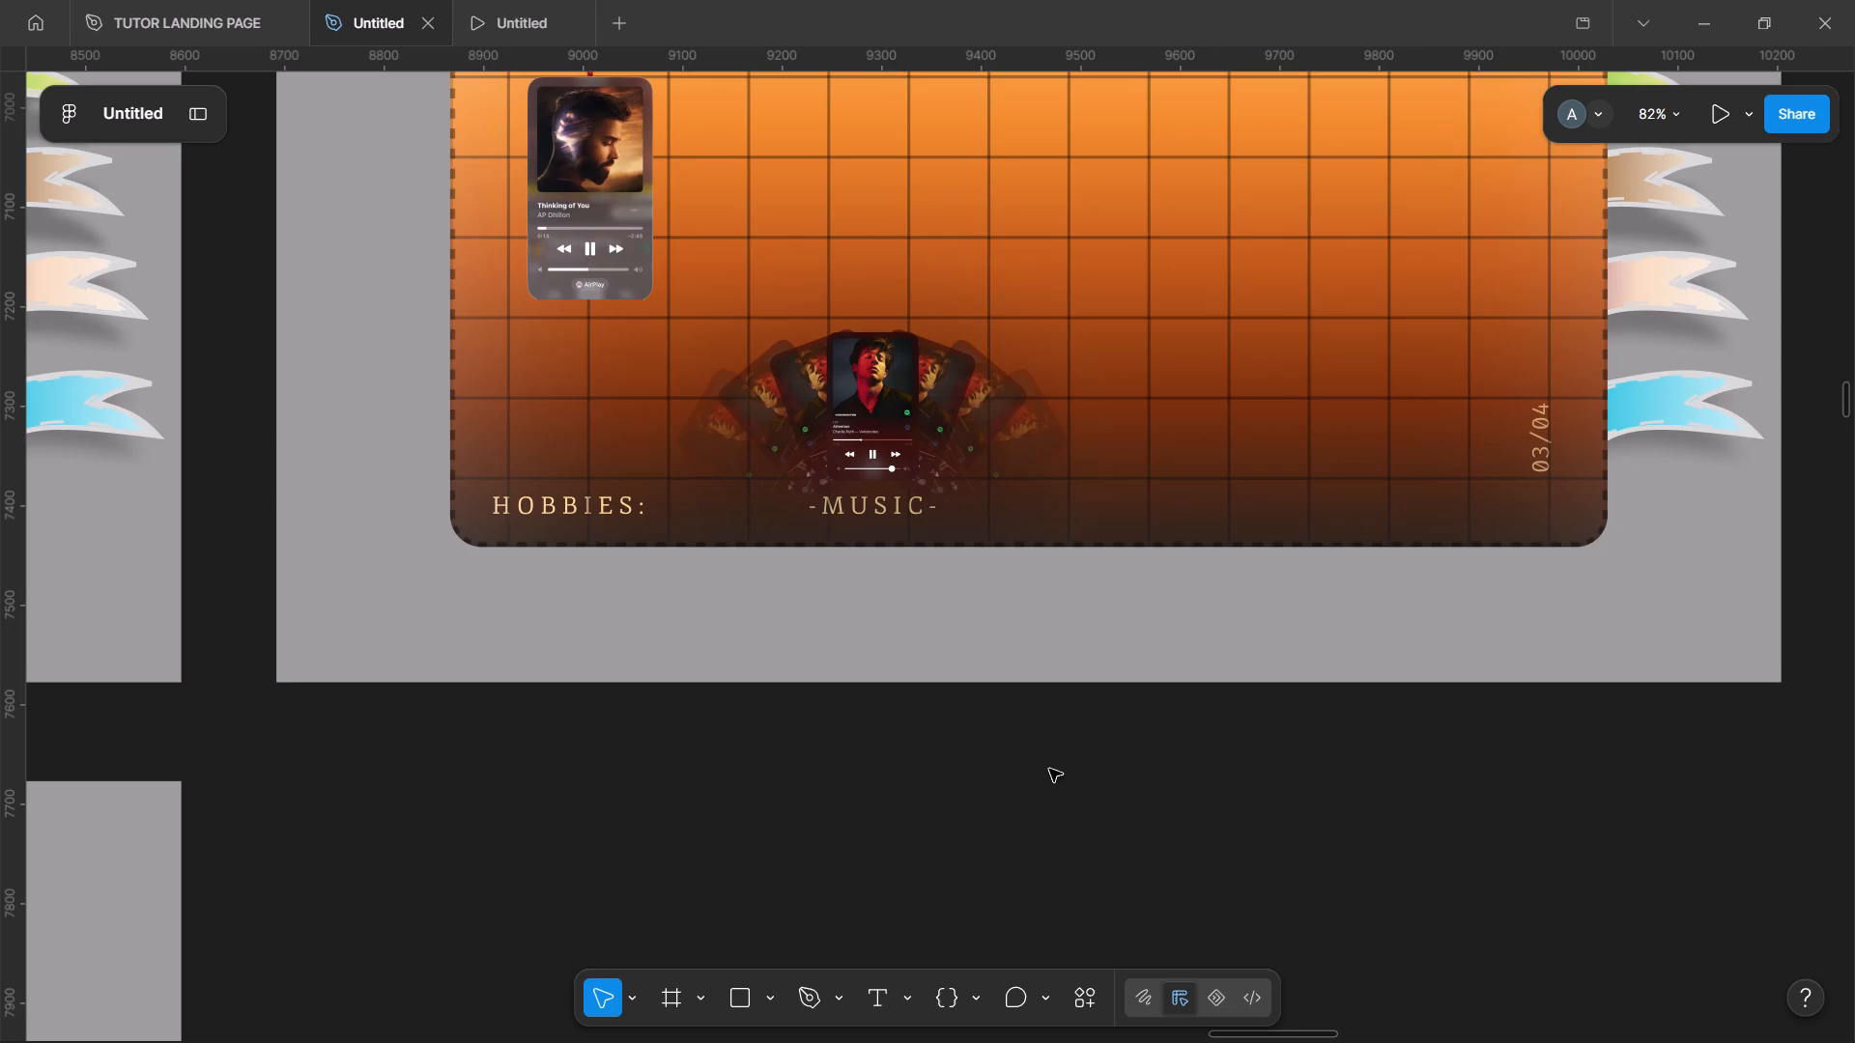
Bring the red stitched star image from the scattered reference images to the empty canvas just below the MacBook Pro 14" - 14 frame.
scroll(1049, 769, "up", 2)
scroll(1049, 769, "down", 3)
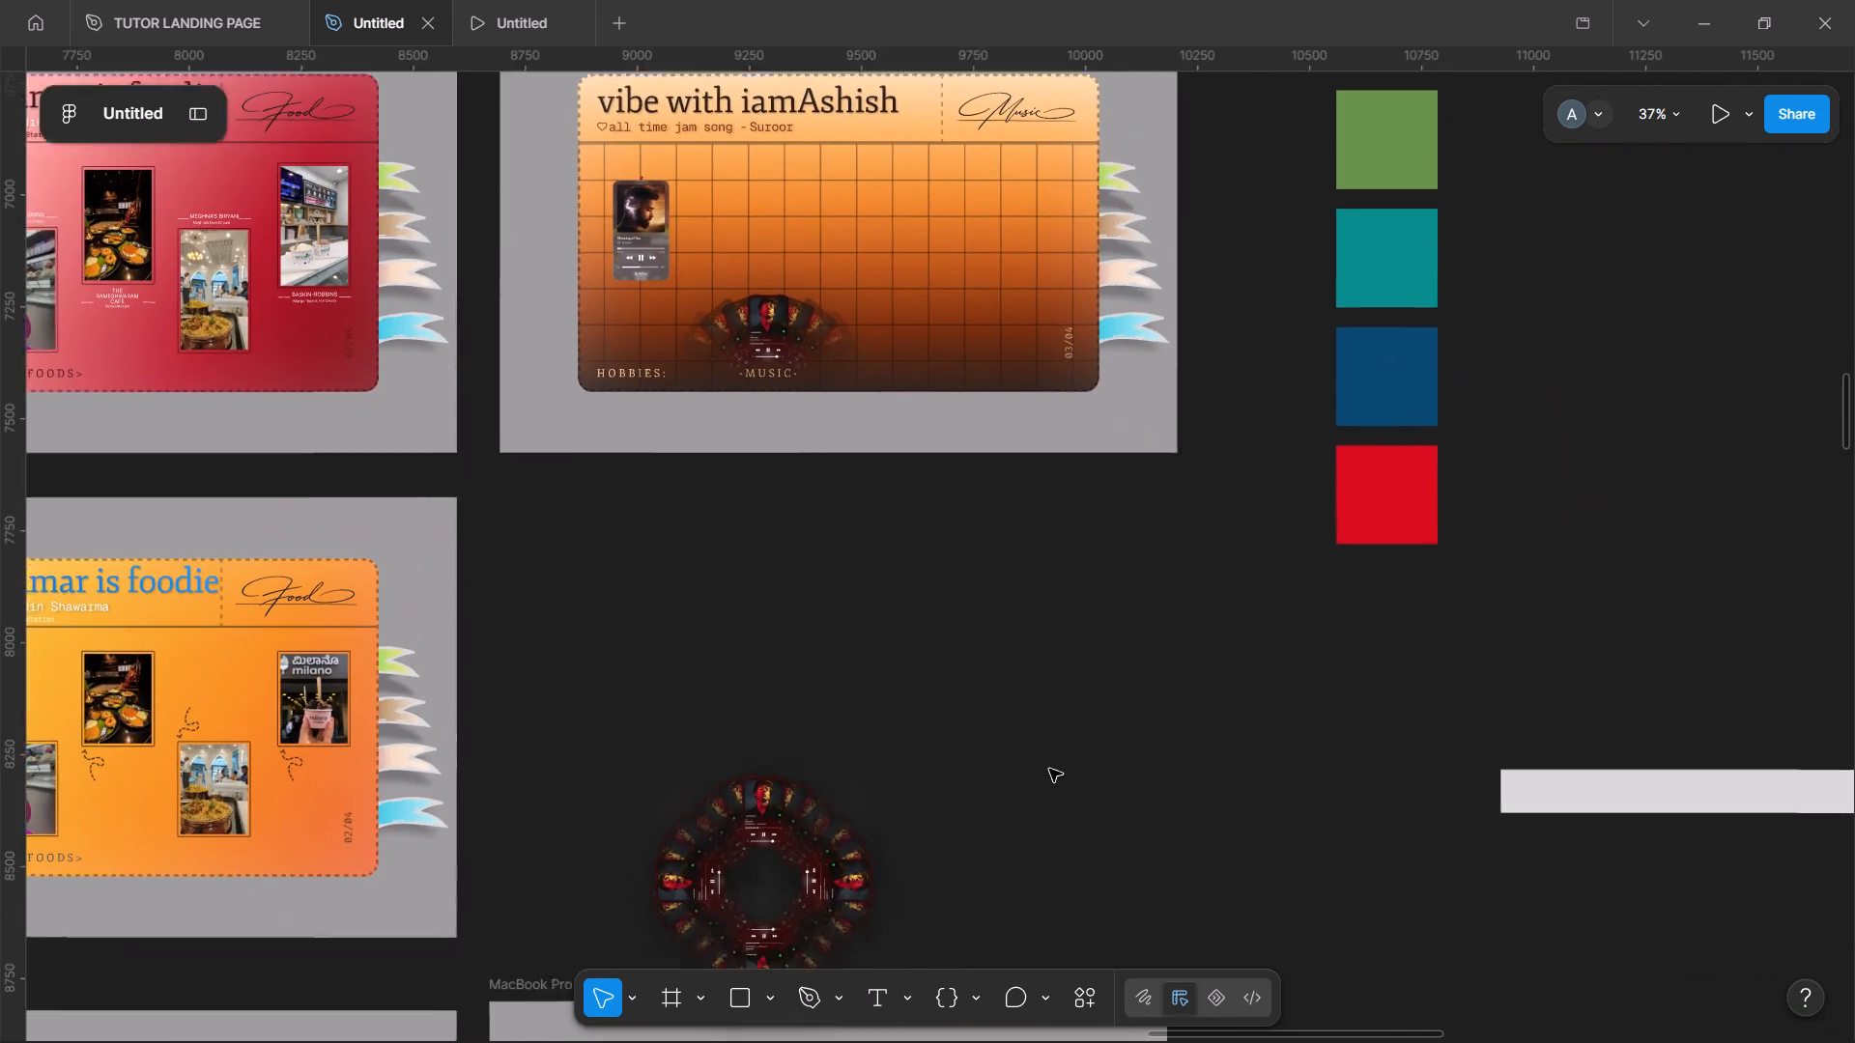
scroll(1049, 769, "down", 6)
scroll(1049, 769, "left", 2)
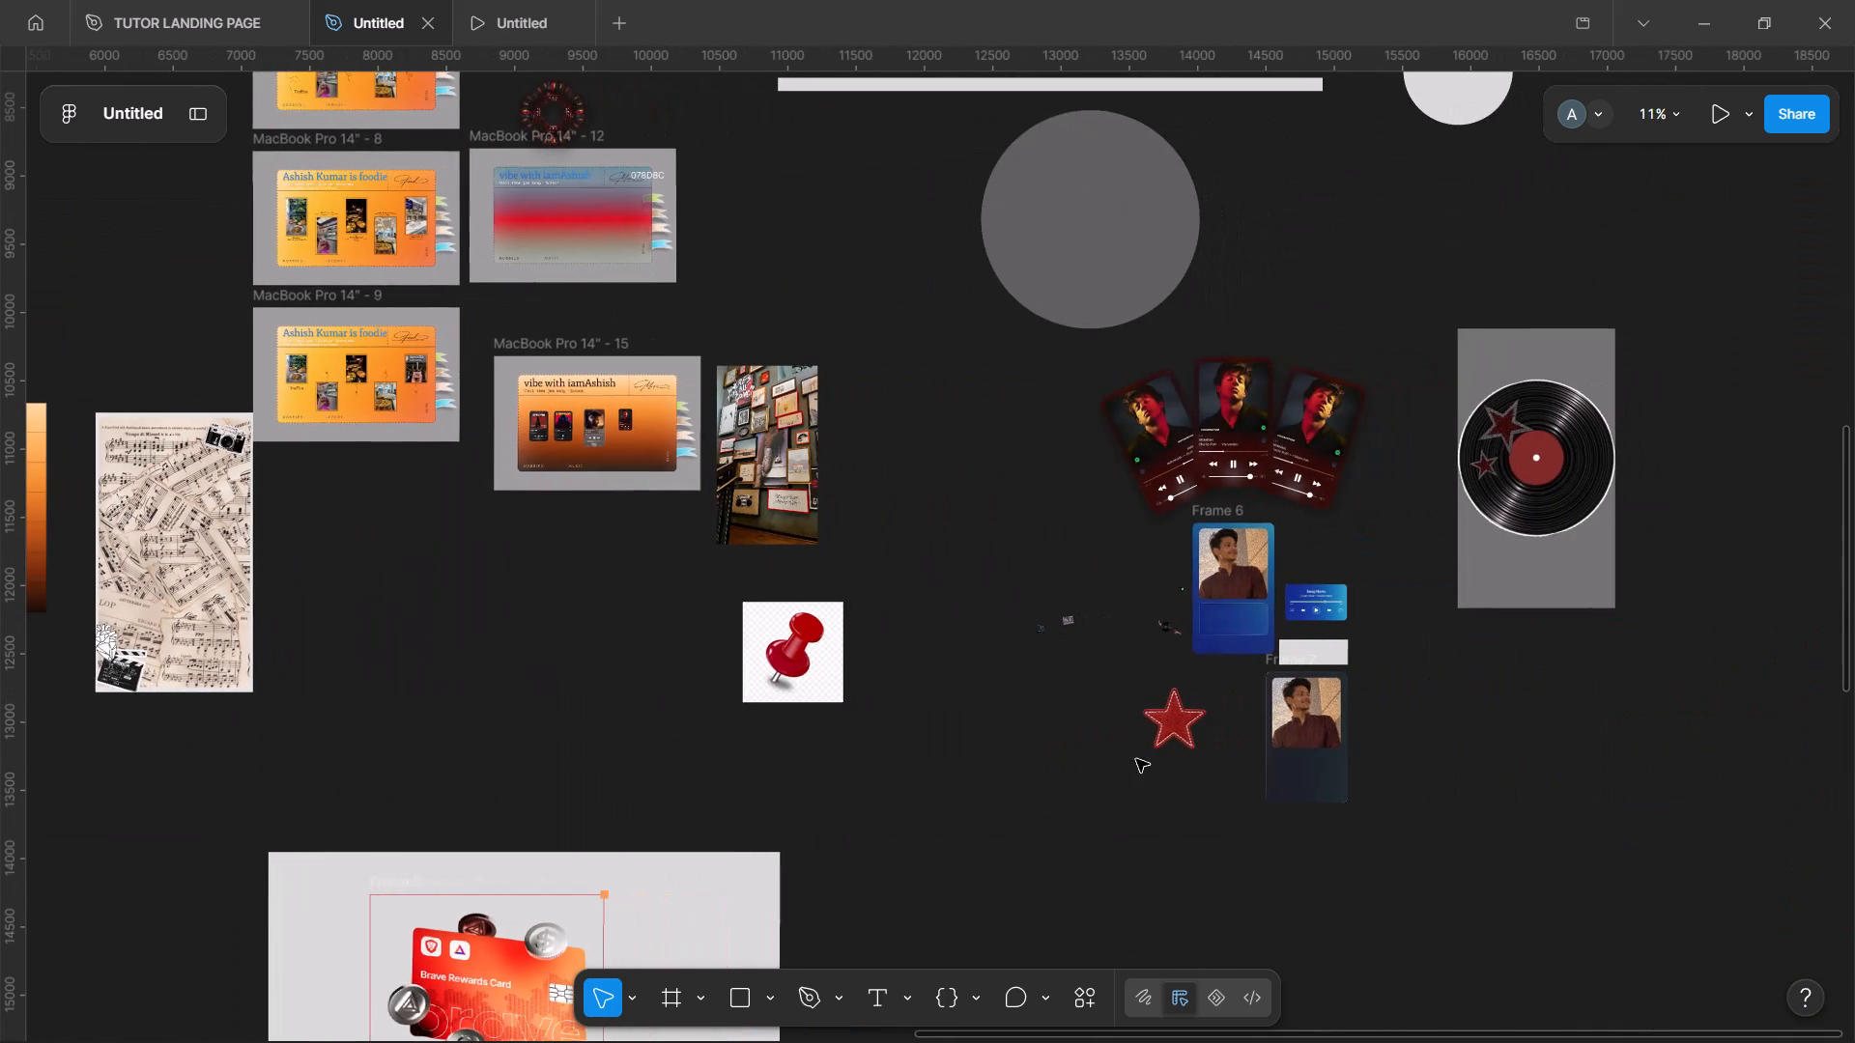
left_click_drag(1162, 721, 731, 85)
scroll(731, 85, "up", 3)
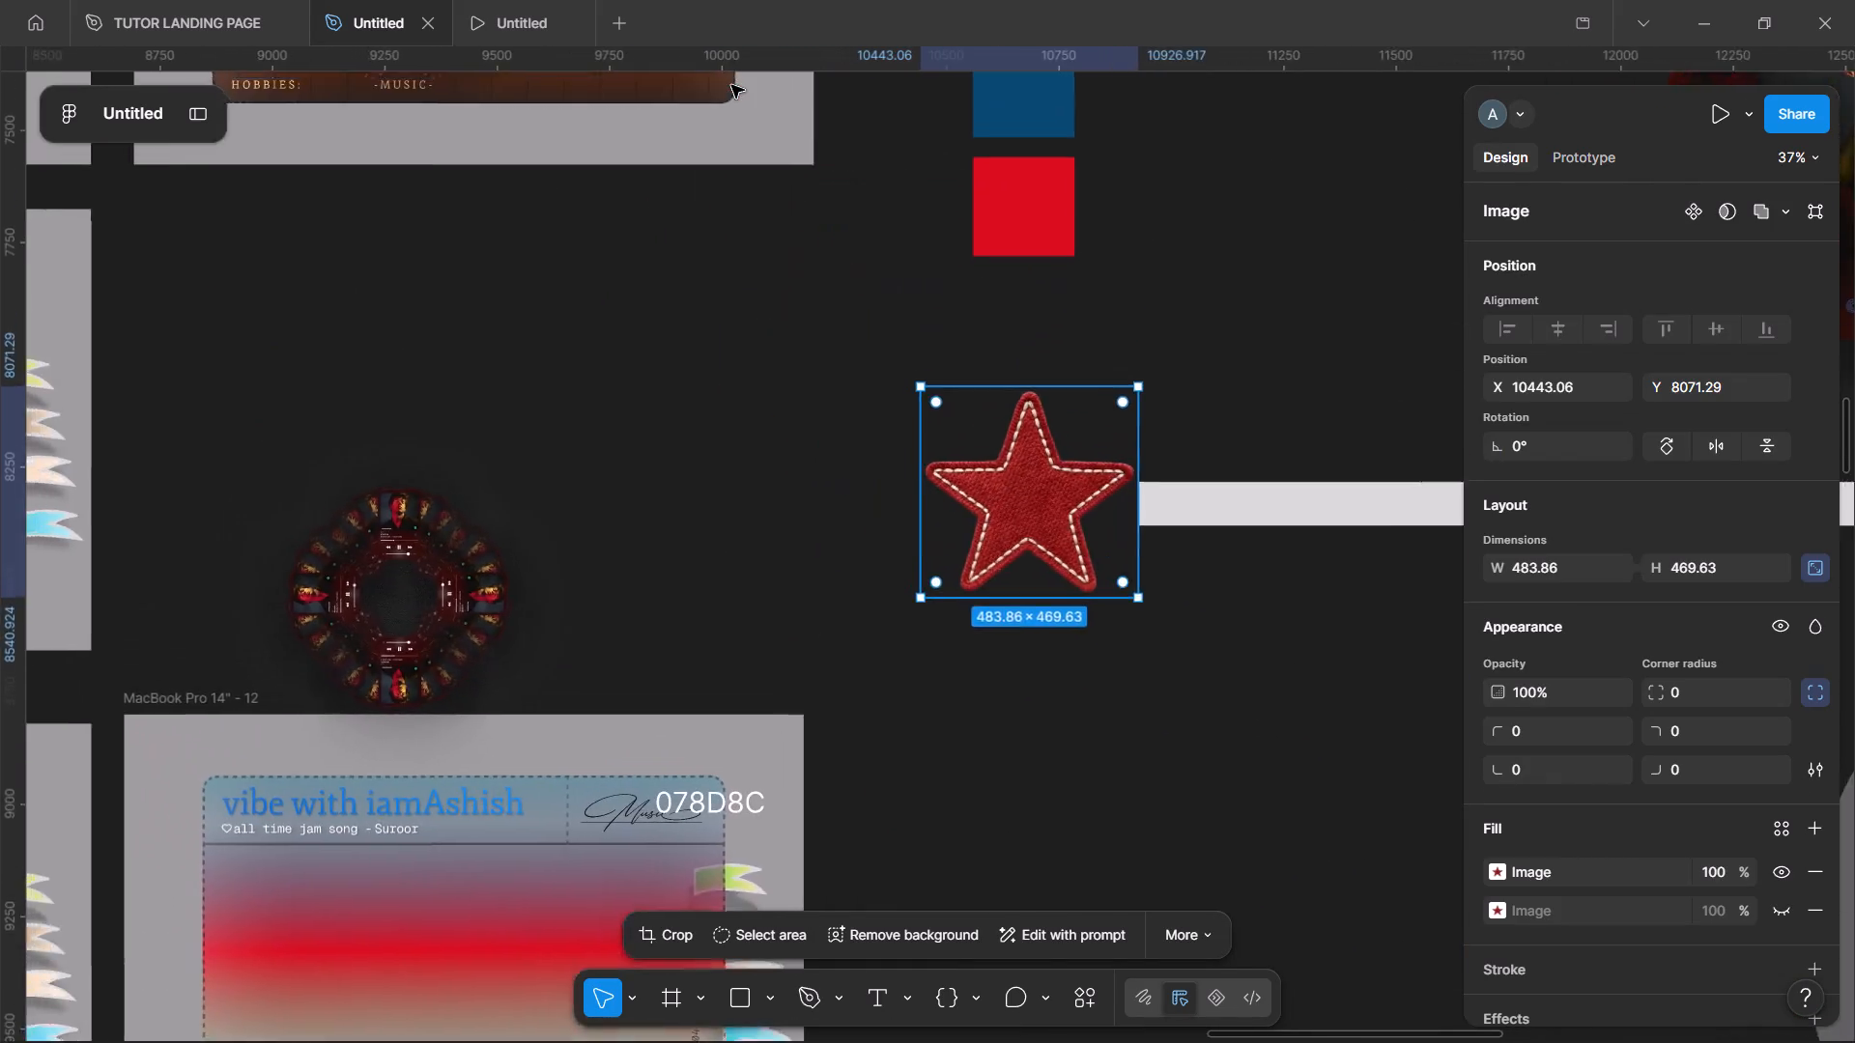
scroll(731, 85, "up", 1)
left_click_drag(874, 470, 616, 296)
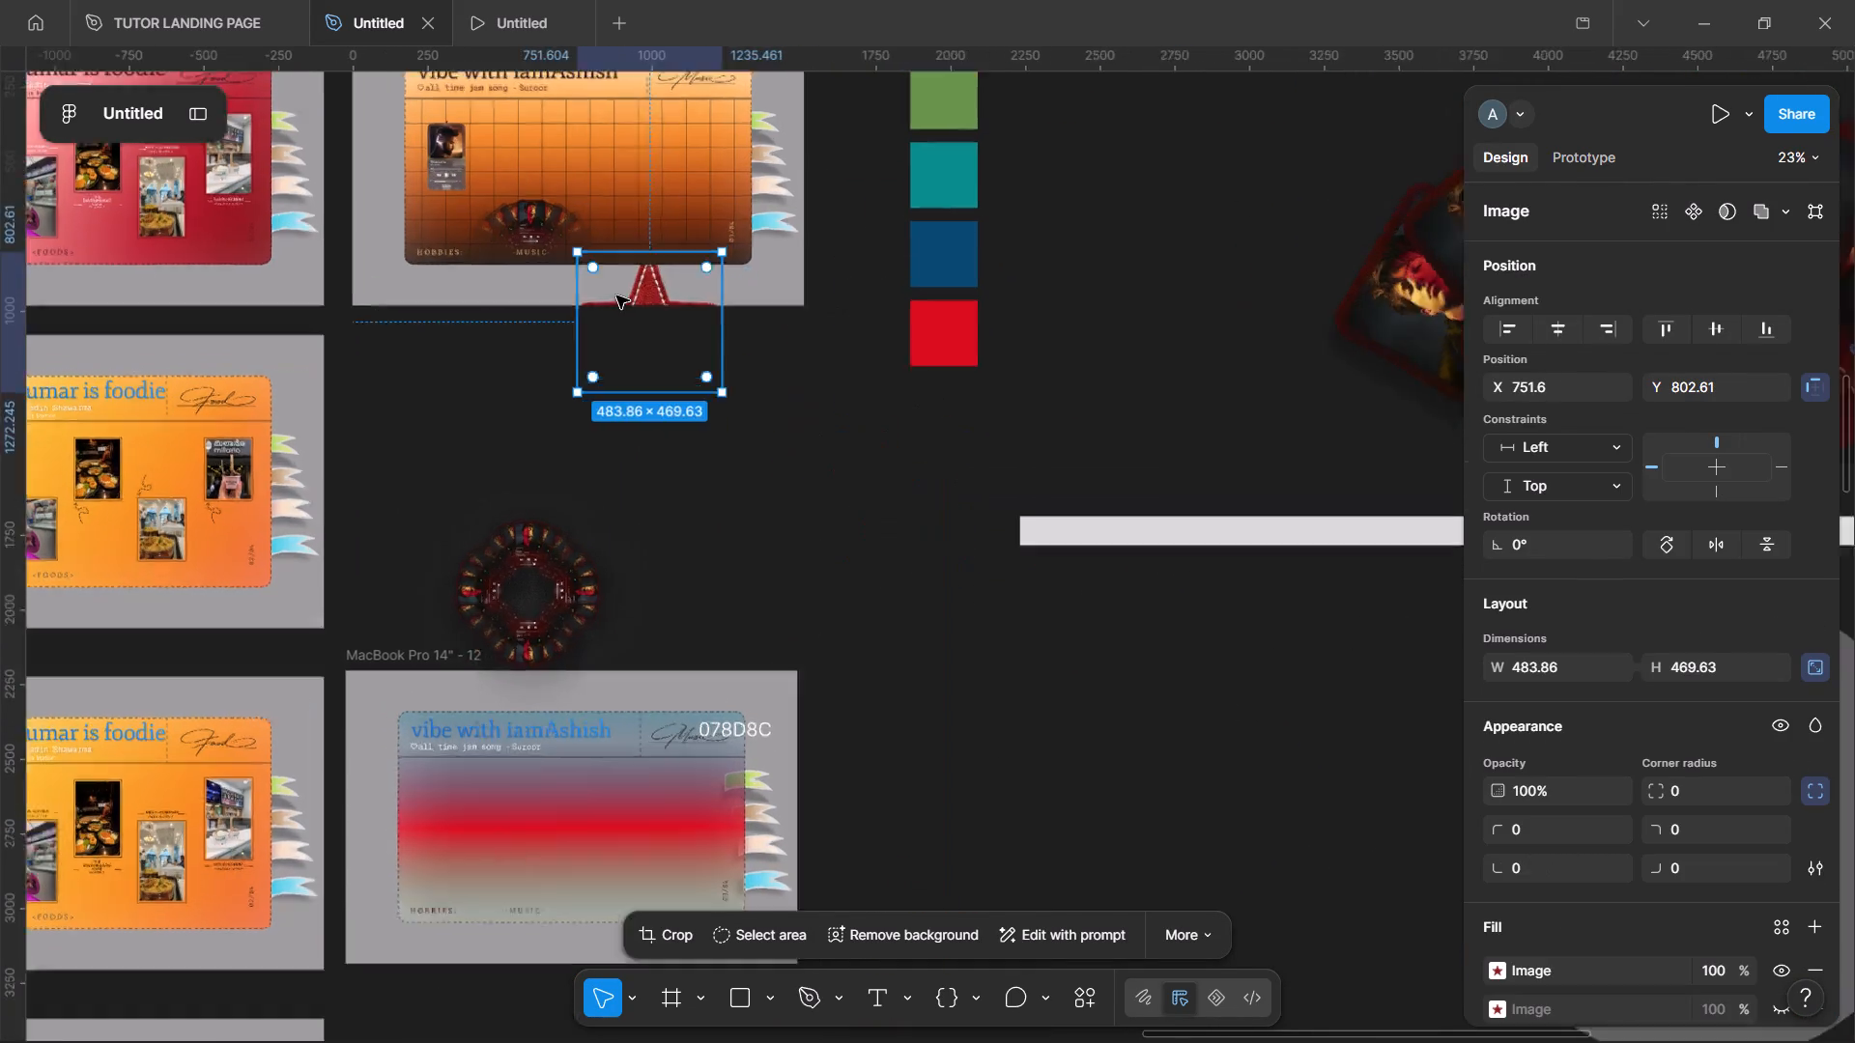
left_click_drag(710, 276, 746, 680)
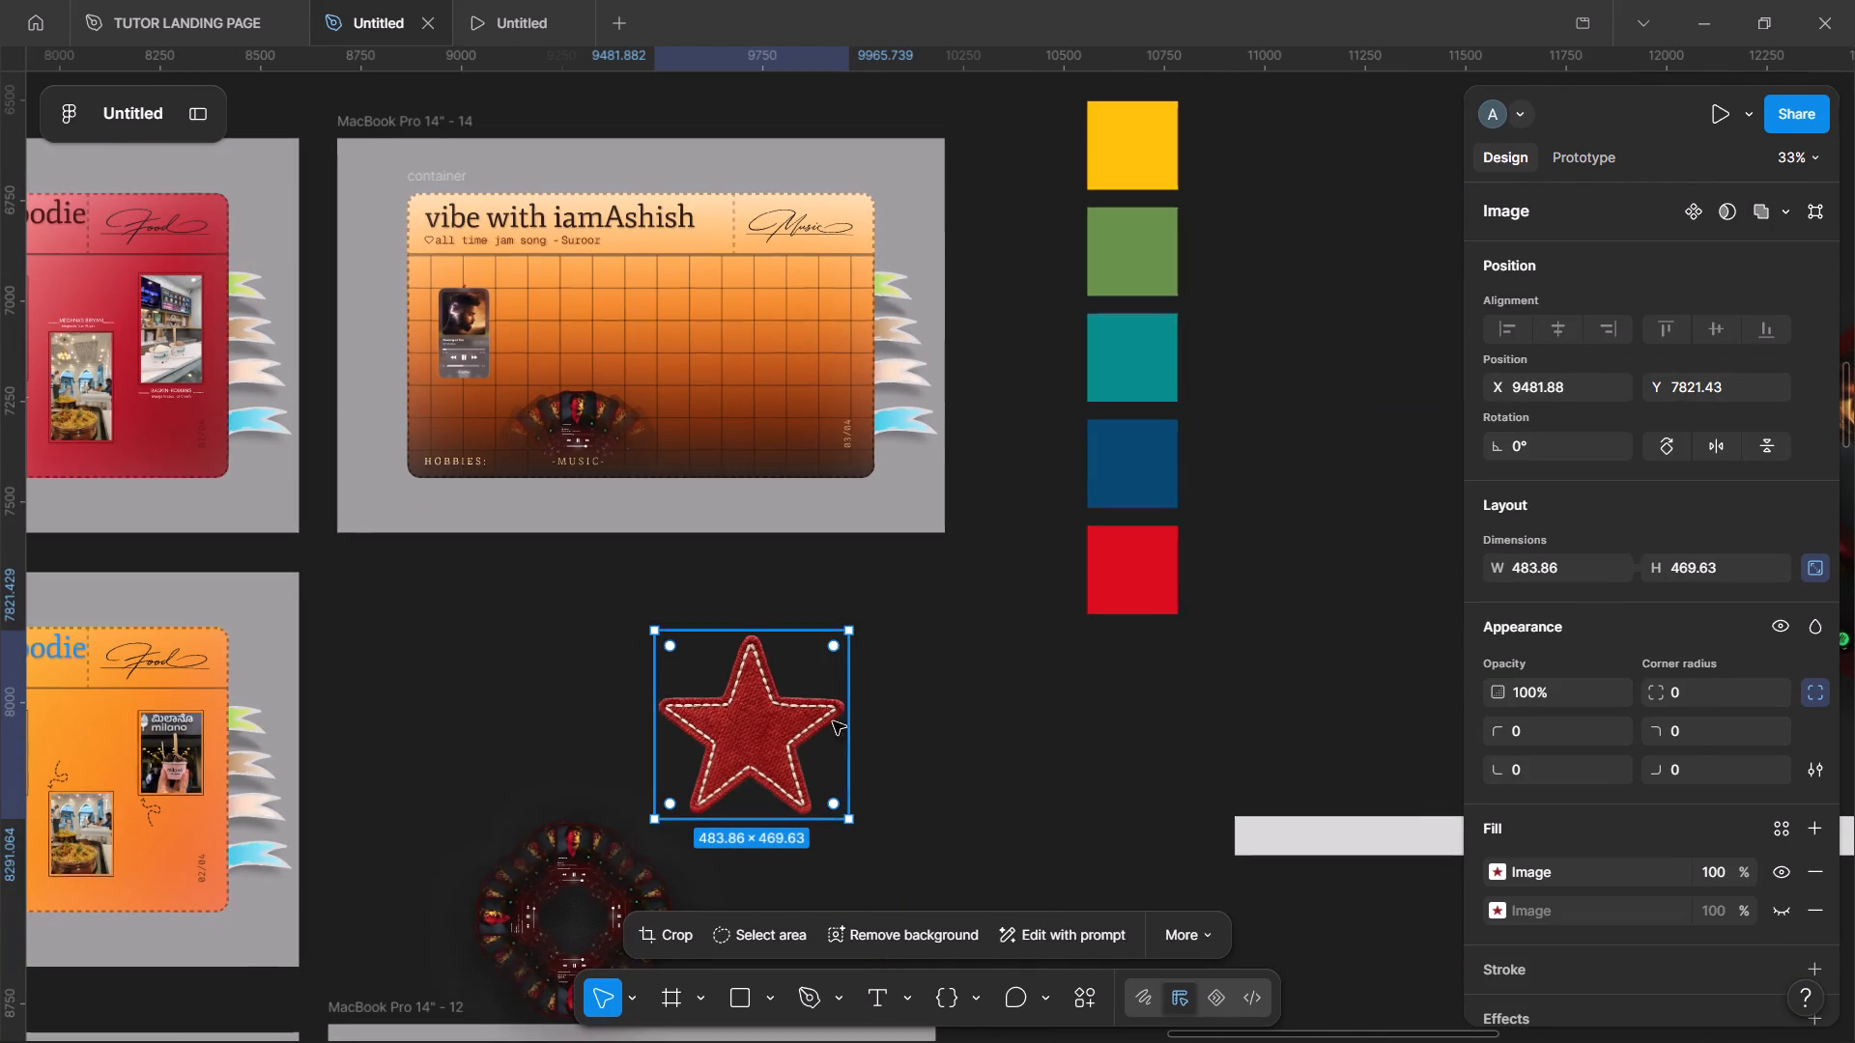
Scale the red star down to about 114 × 110 and move it closer to the music frame, to about X 9426, Y 7739.
left_click_drag(846, 624, 701, 791)
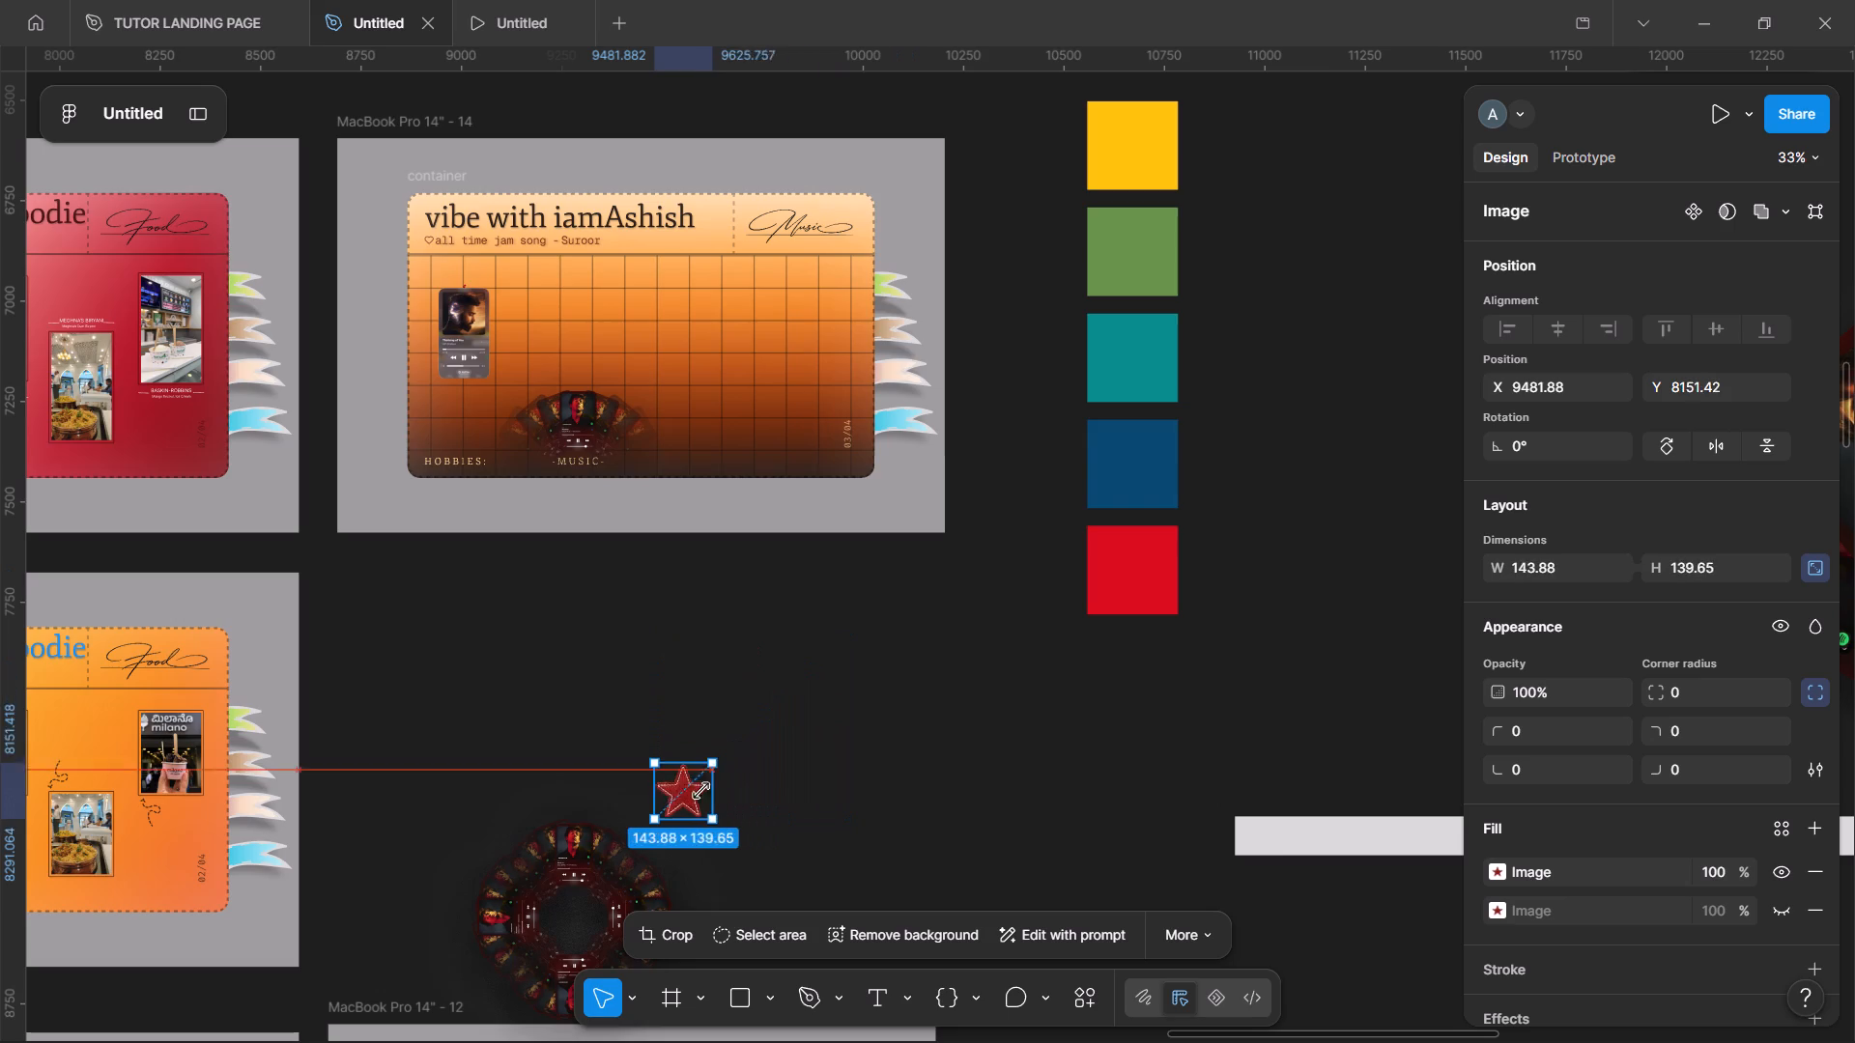
left_click_drag(701, 791, 700, 791)
scroll(700, 791, "right", 1)
left_click_drag(824, 805, 756, 265)
scroll(756, 265, "up", 2)
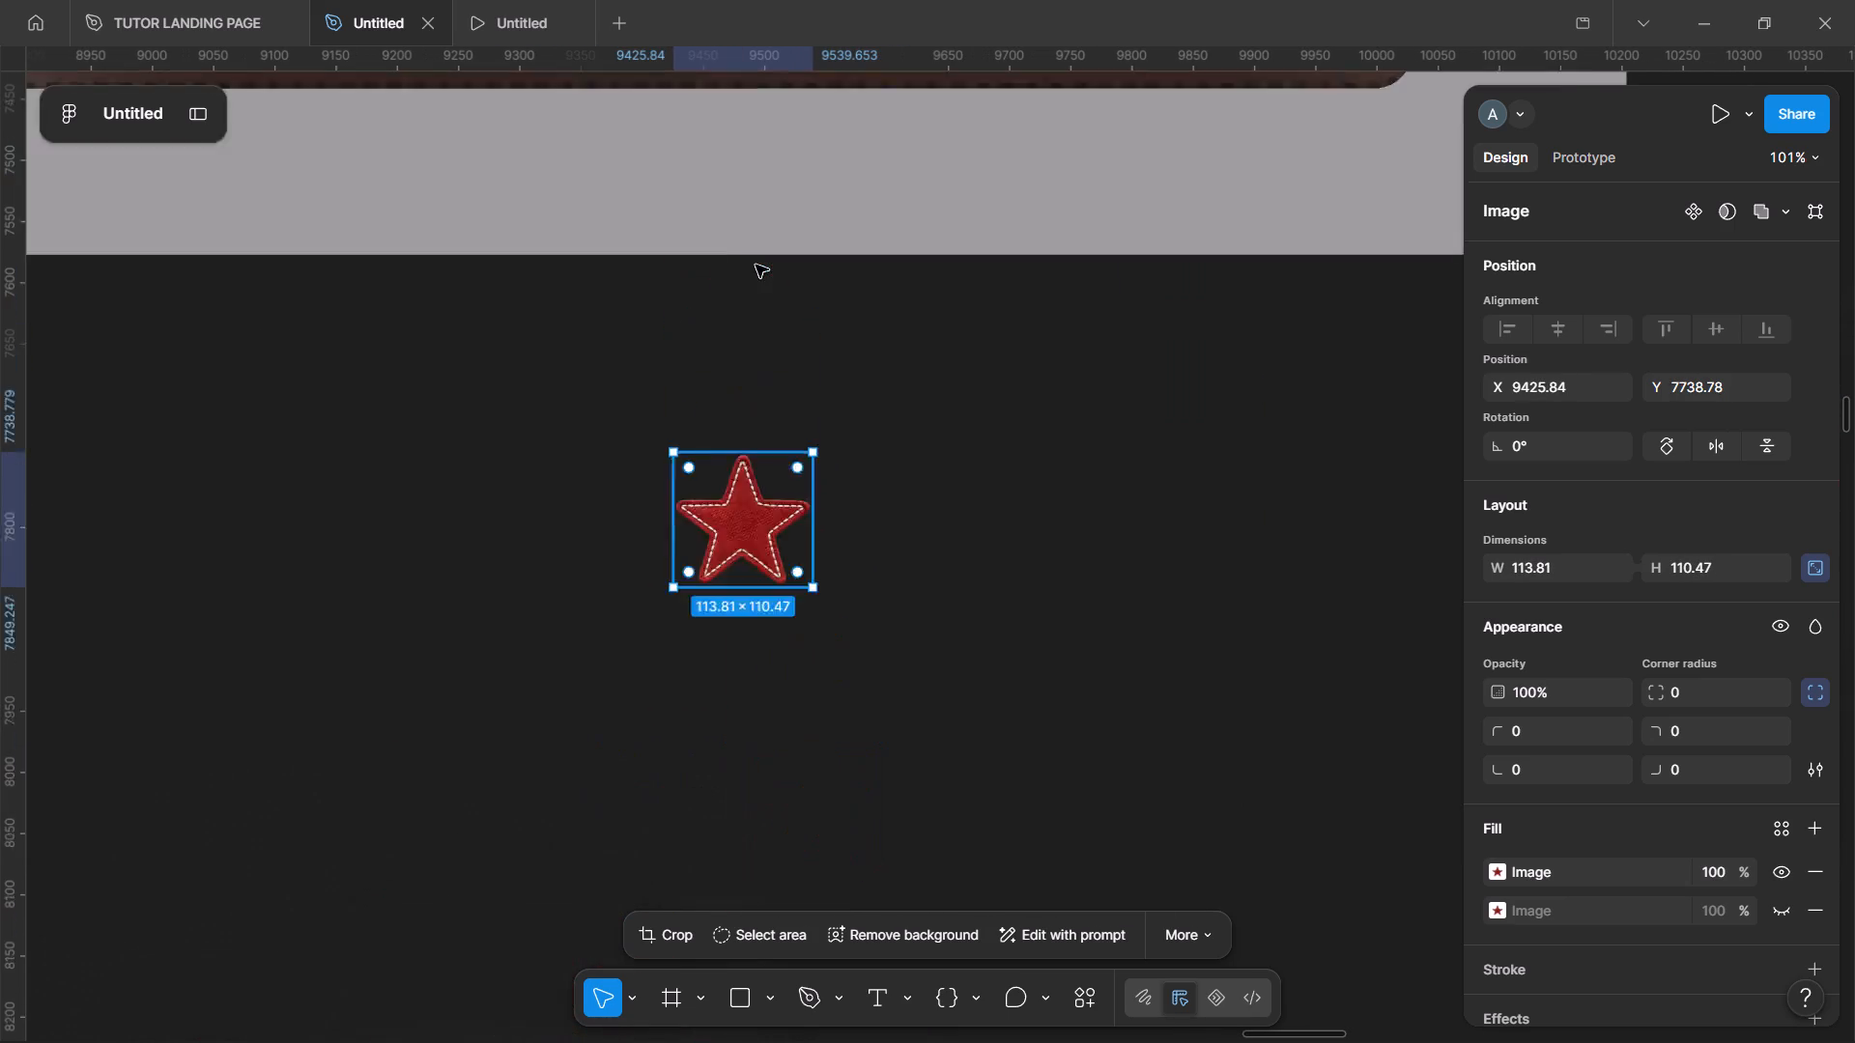
scroll(756, 265, "up", 1)
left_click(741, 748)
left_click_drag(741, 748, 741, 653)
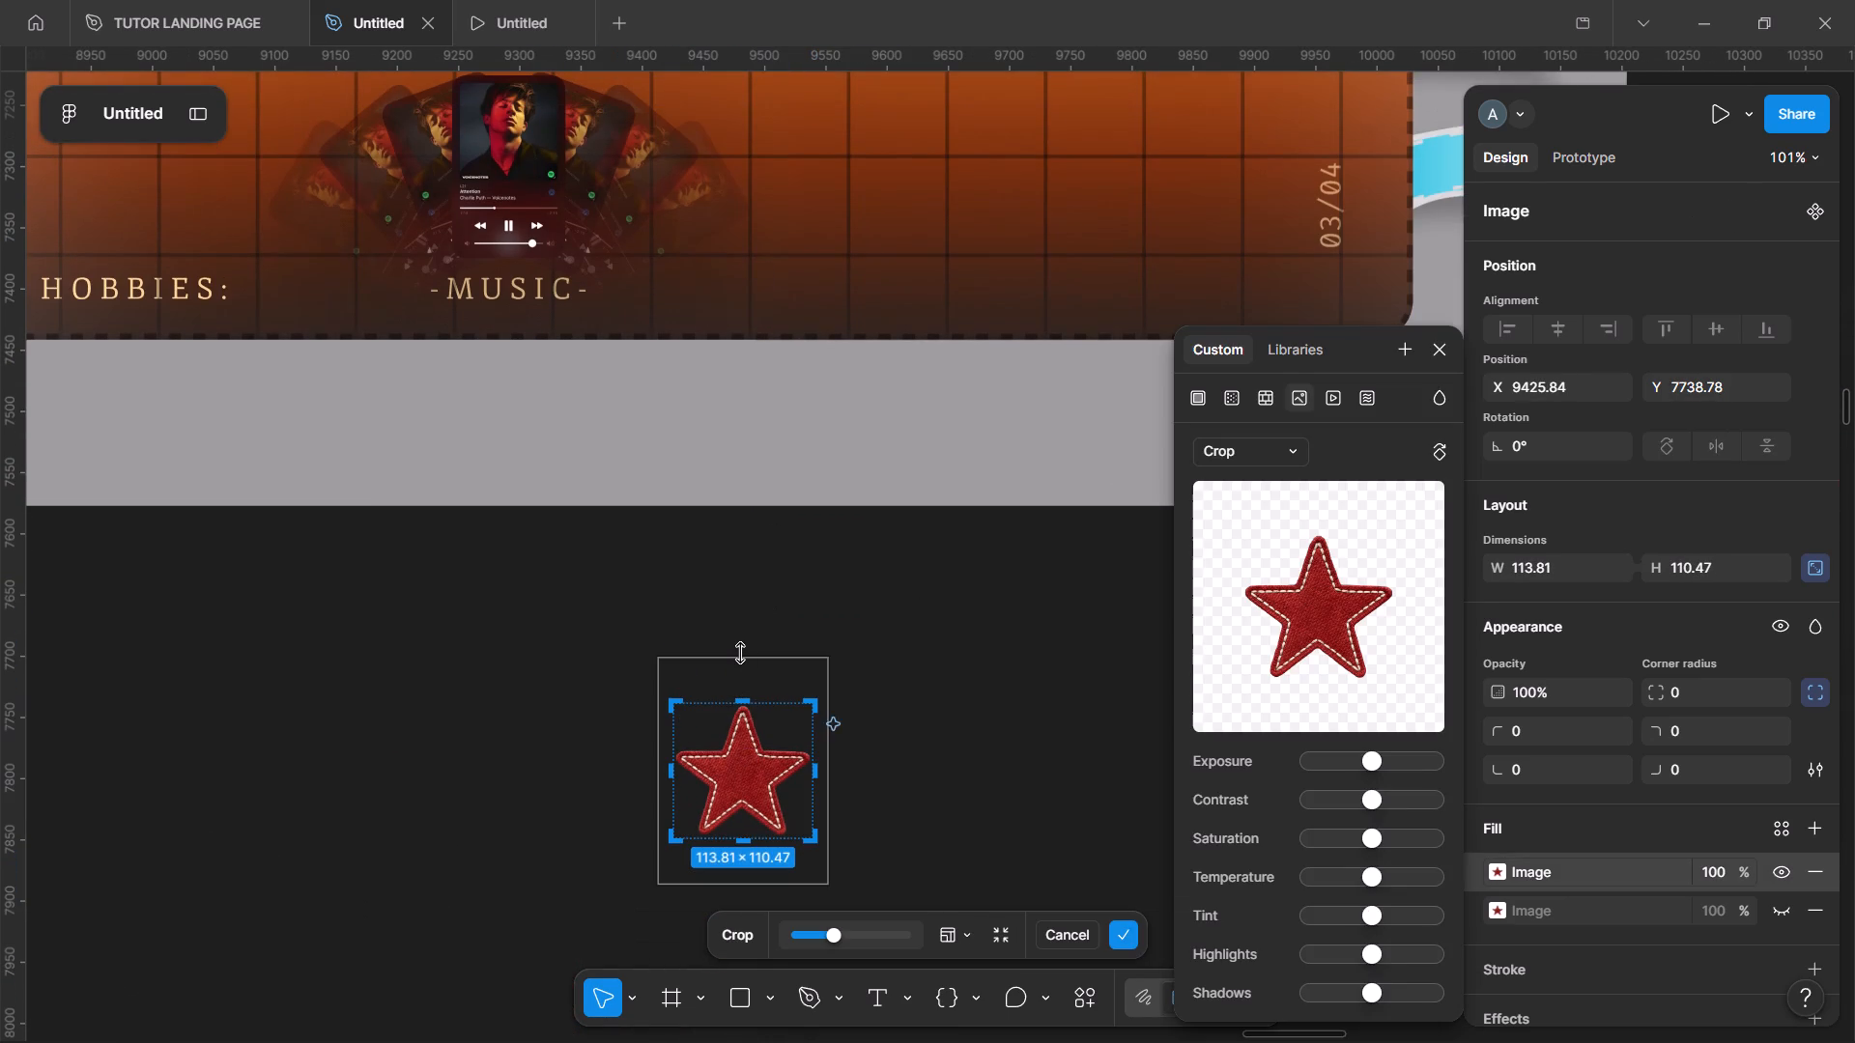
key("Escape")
Shrink the red star to about 40 × 39 and close the image fill settings.
left_click_drag(813, 709, 718, 791)
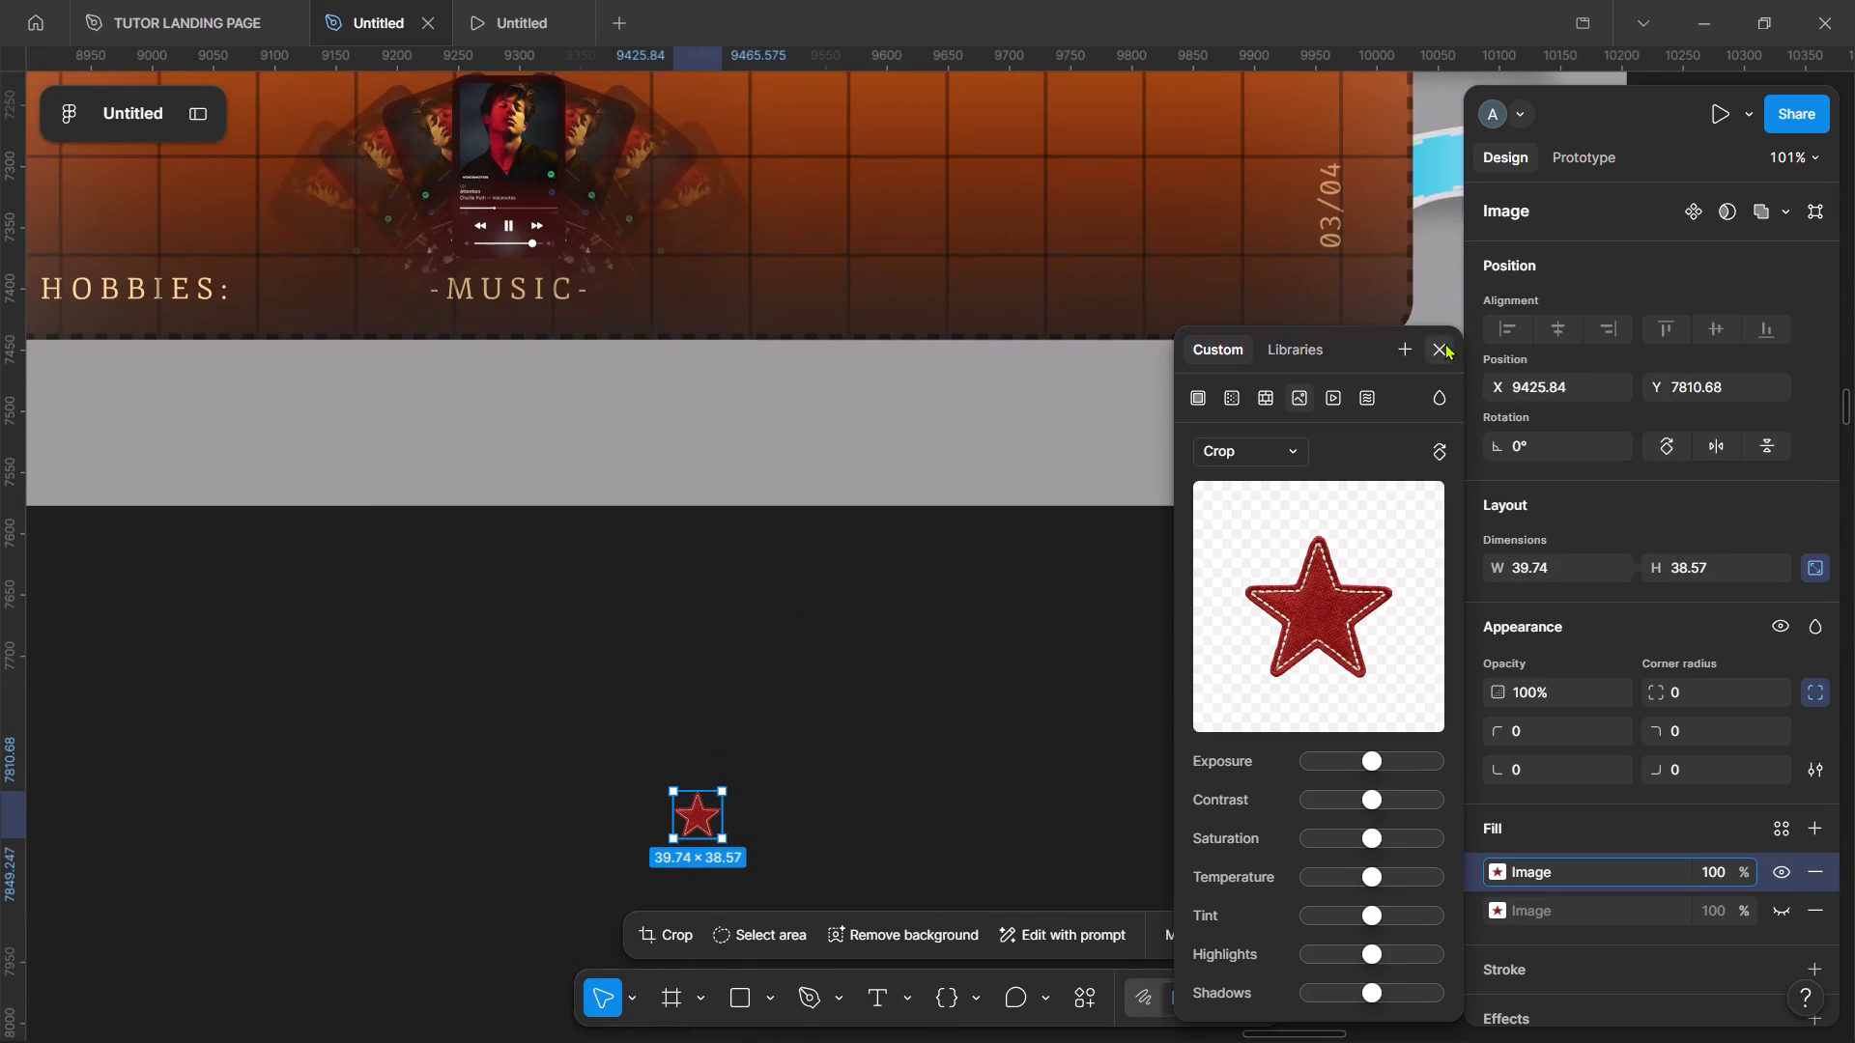
left_click(1444, 343)
Move the red star from the empty canvas onto the music card, above the fan's centre, at about X 405, Y 467.
scroll(706, 797, "up", 1)
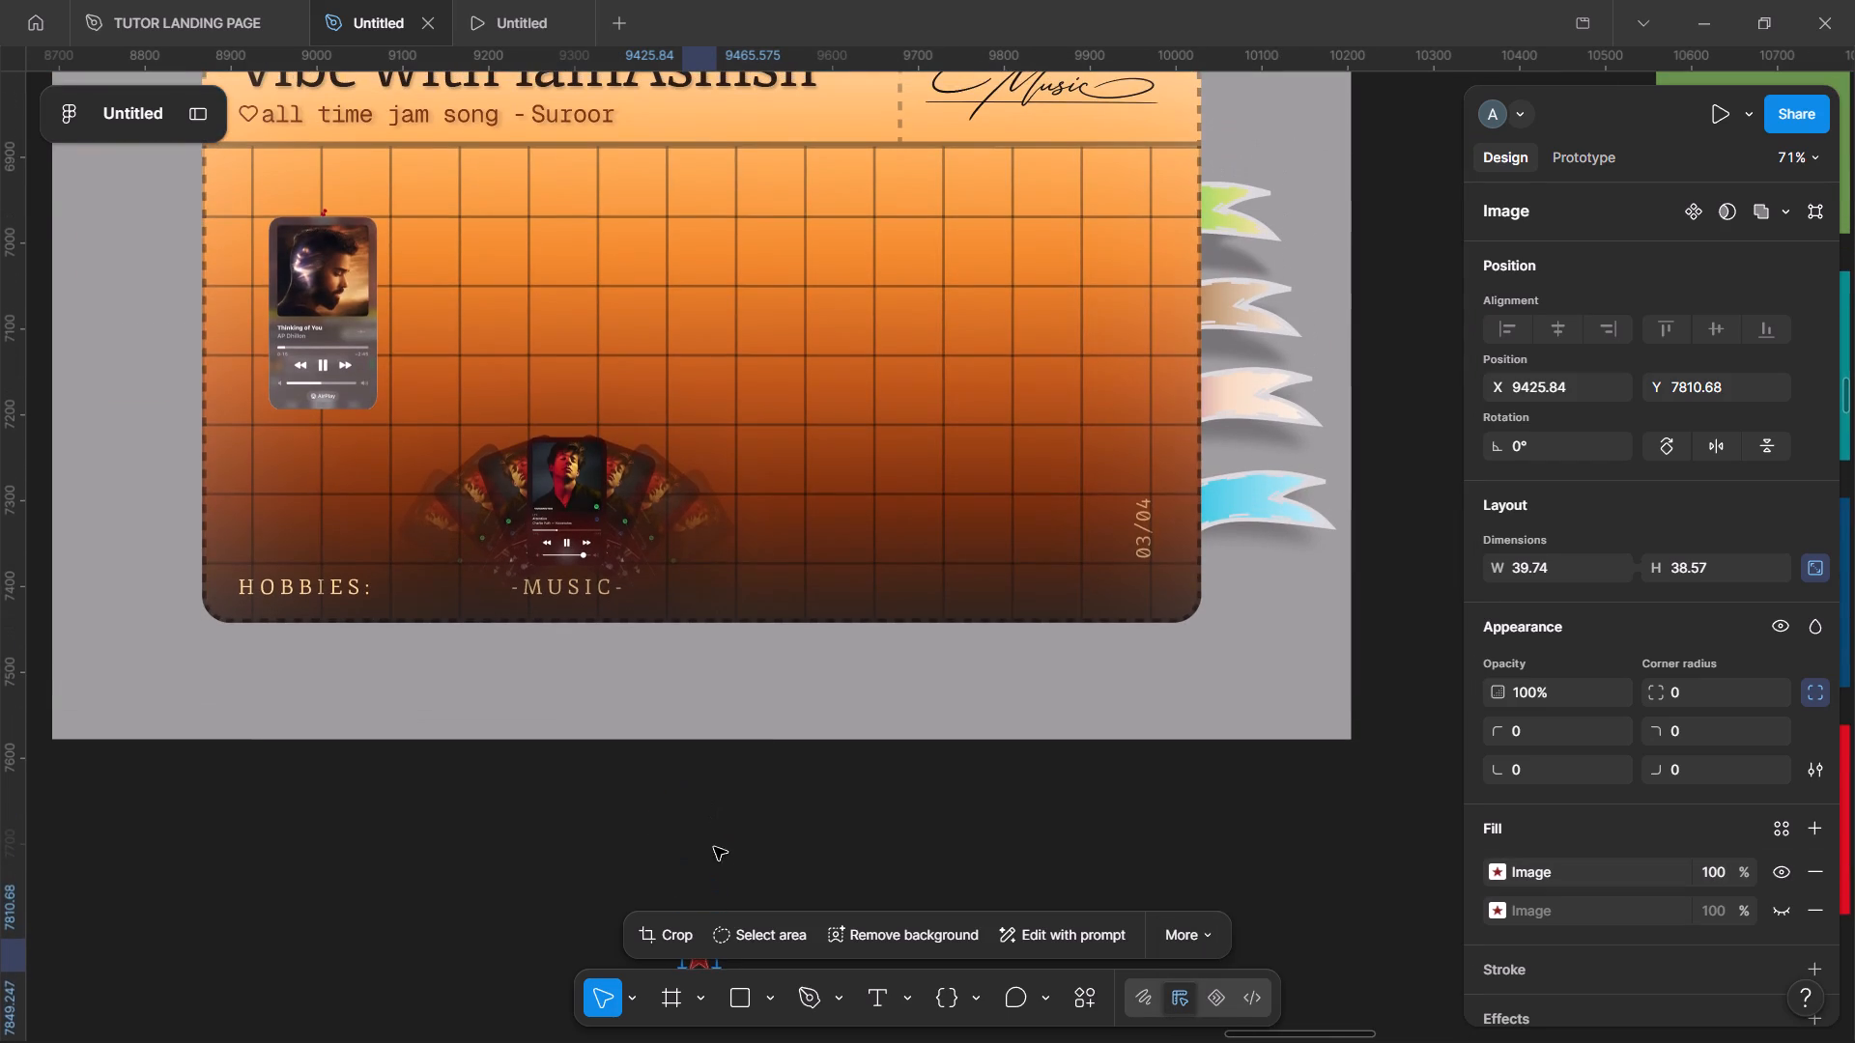
scroll(749, 762, "down", 1)
left_click_drag(705, 874, 630, 438)
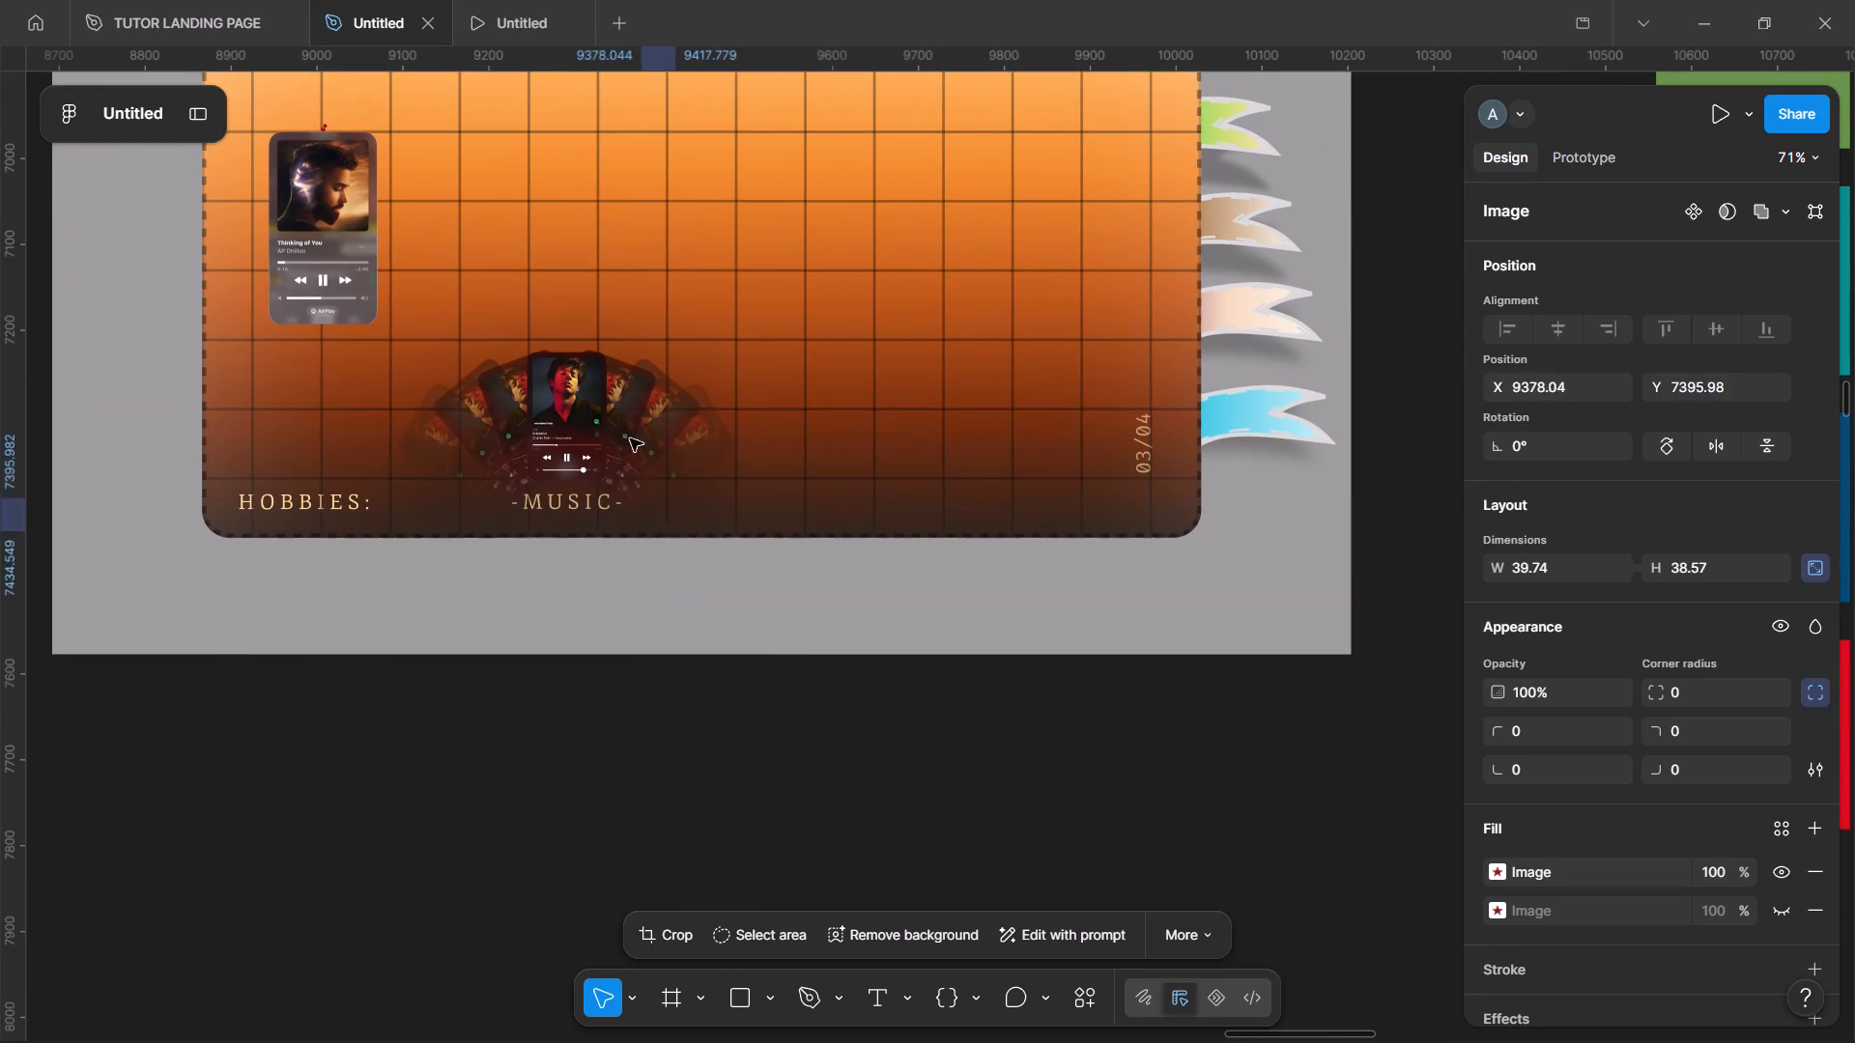
left_click_drag(630, 438, 615, 279)
scroll(615, 279, "right", 1)
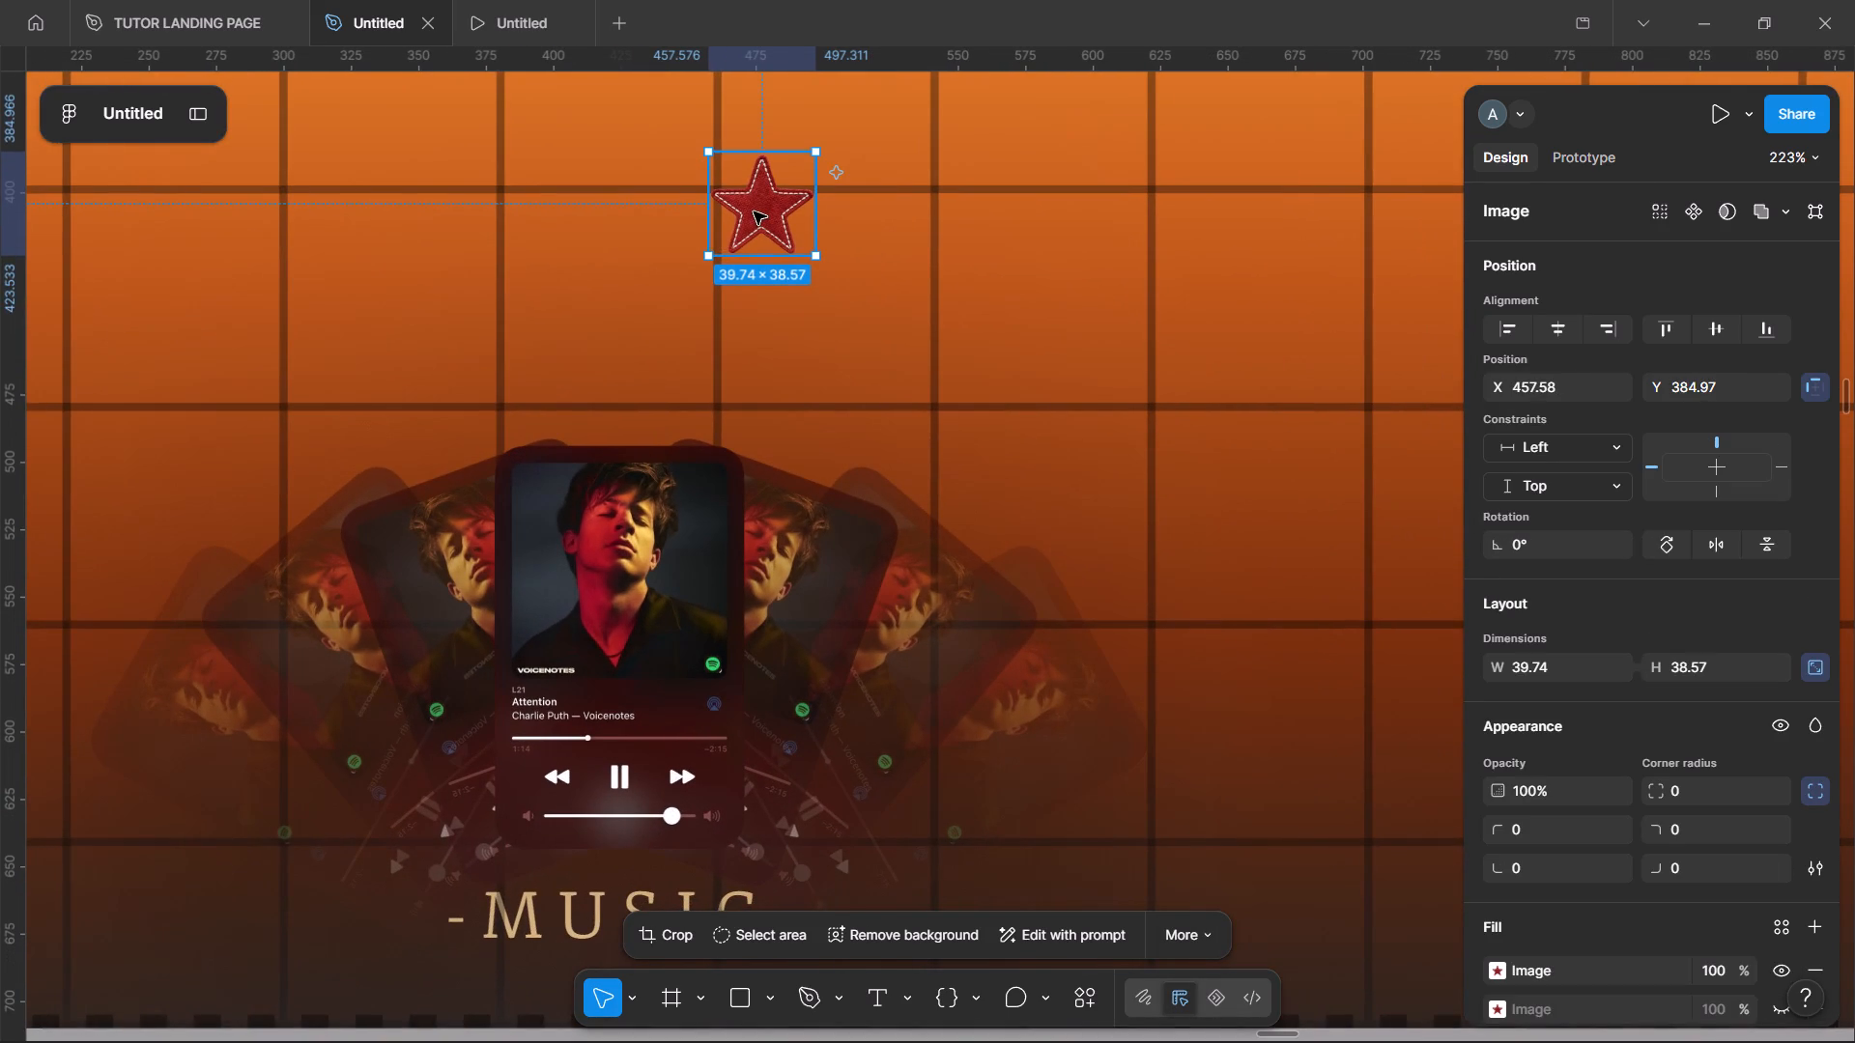
left_click_drag(754, 211, 613, 435)
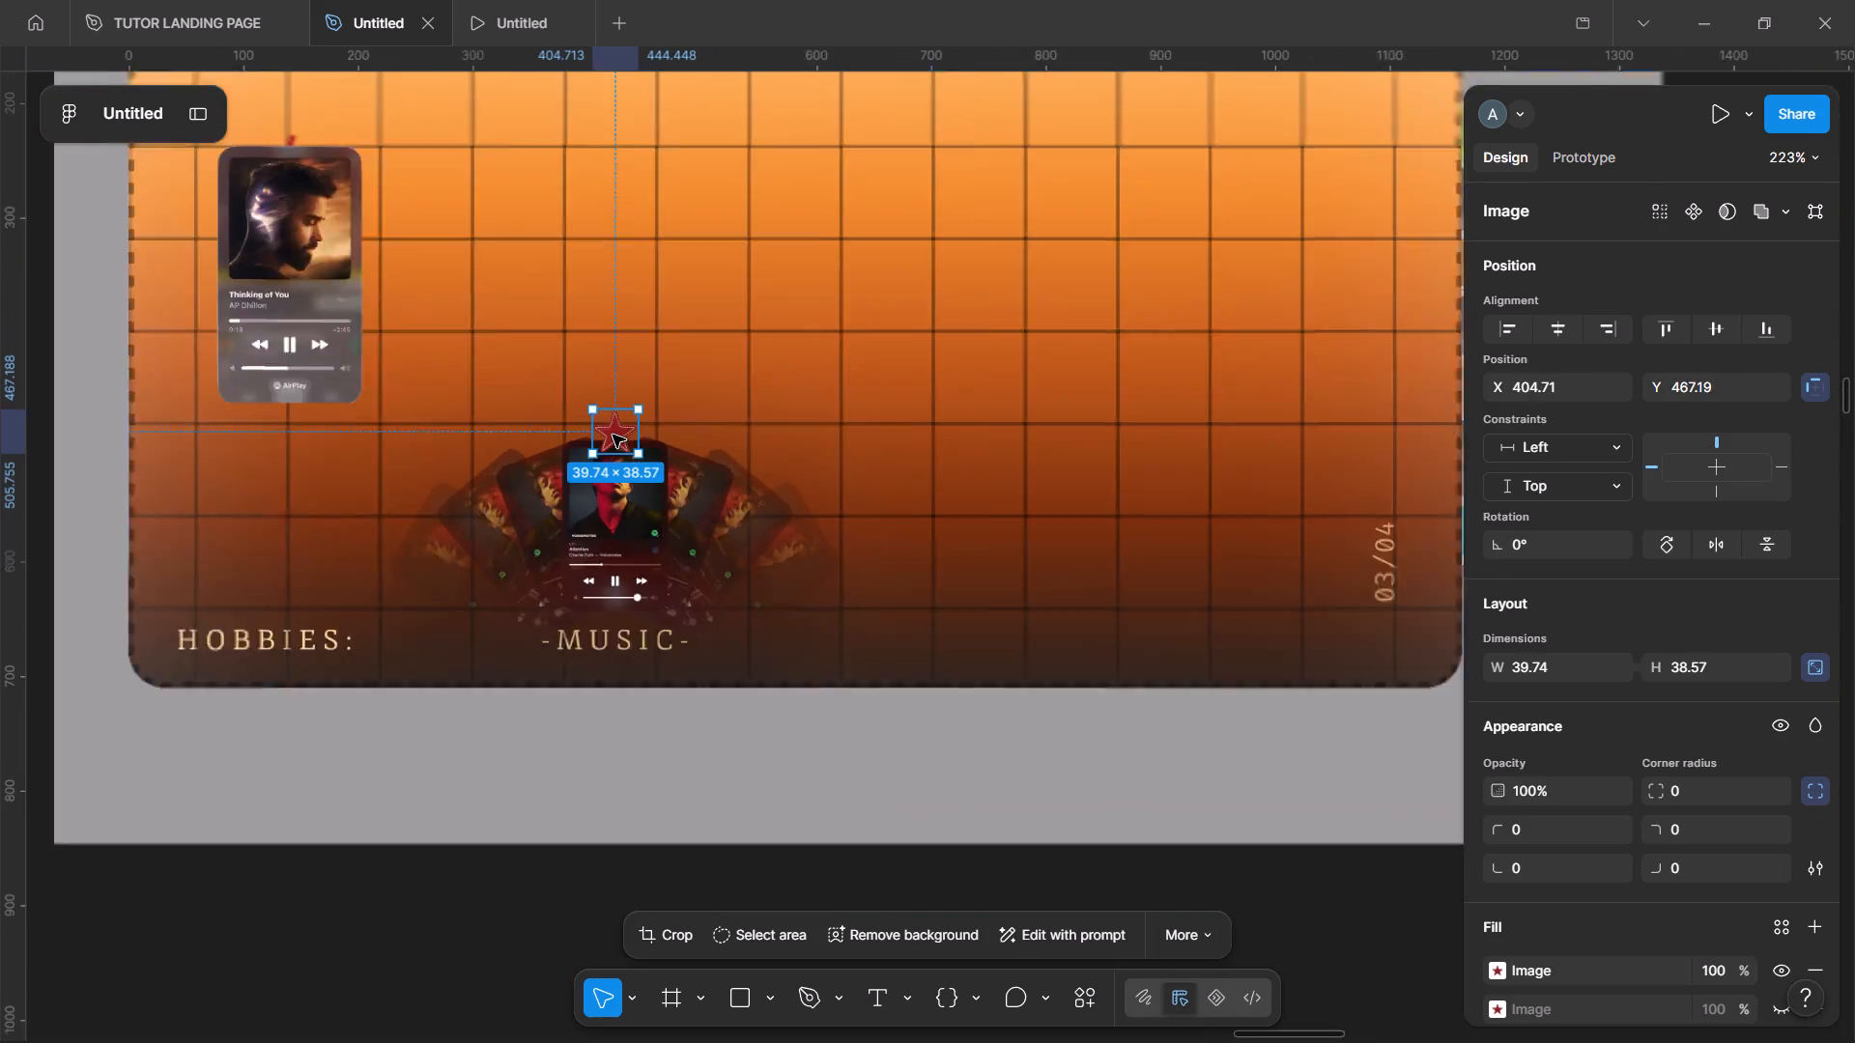
Shift the star away from the fan and enlarge it to about 72 × 69 at about X 281, Y 370.
scroll(613, 435, "right", 1)
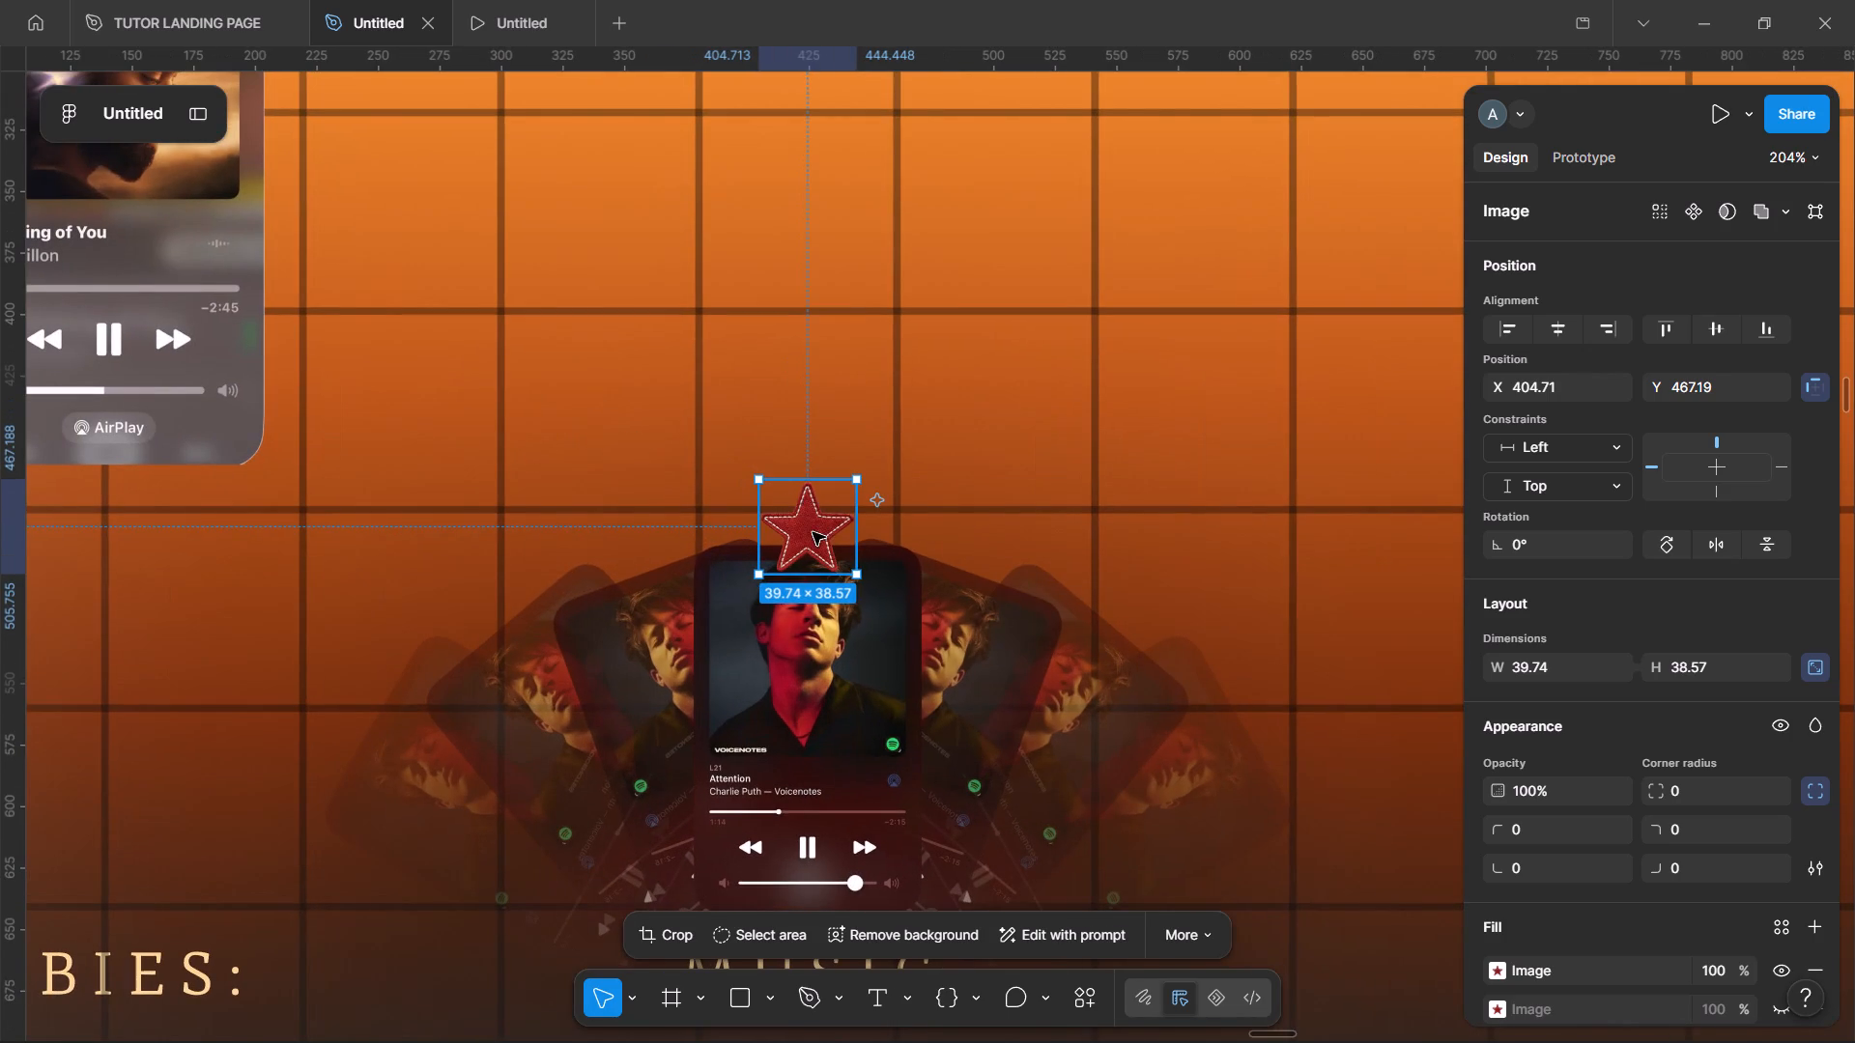
left_click_drag(813, 532, 484, 308)
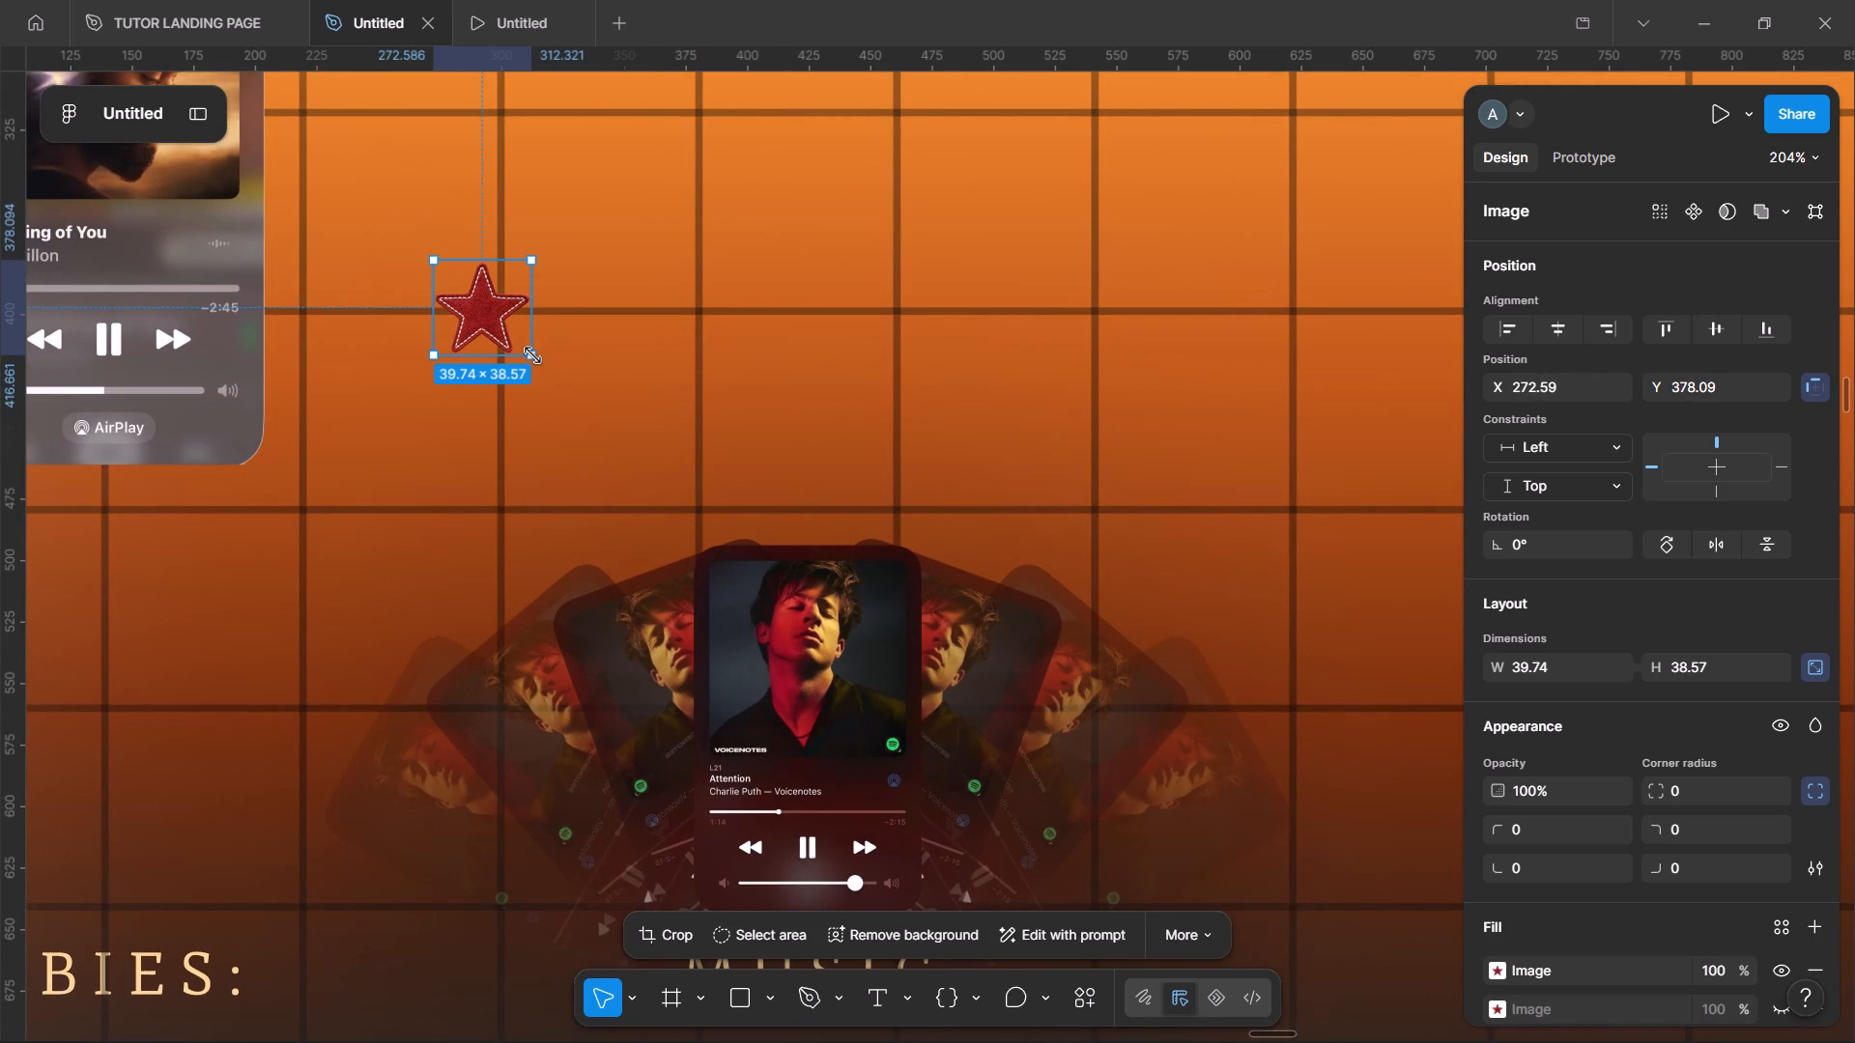
left_click_drag(532, 355, 610, 394)
left_click_drag(552, 362, 573, 344)
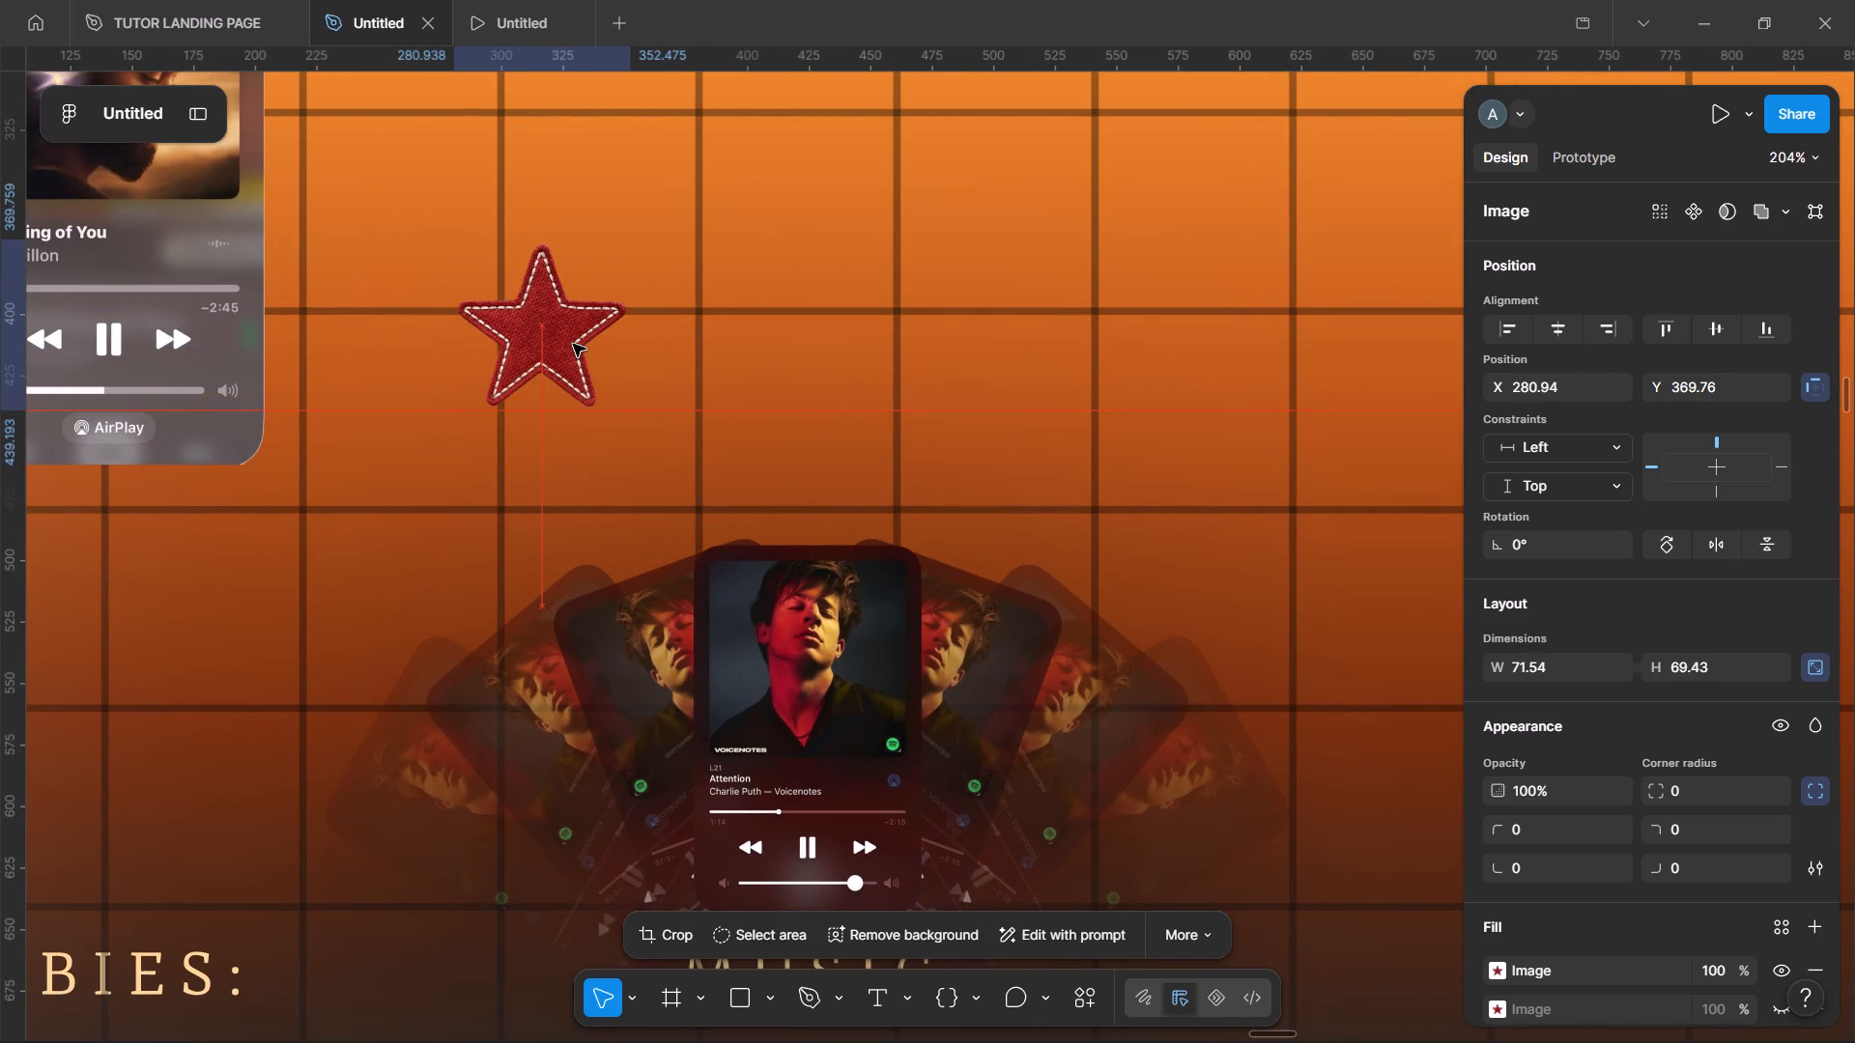
left_click_drag(573, 344, 576, 341)
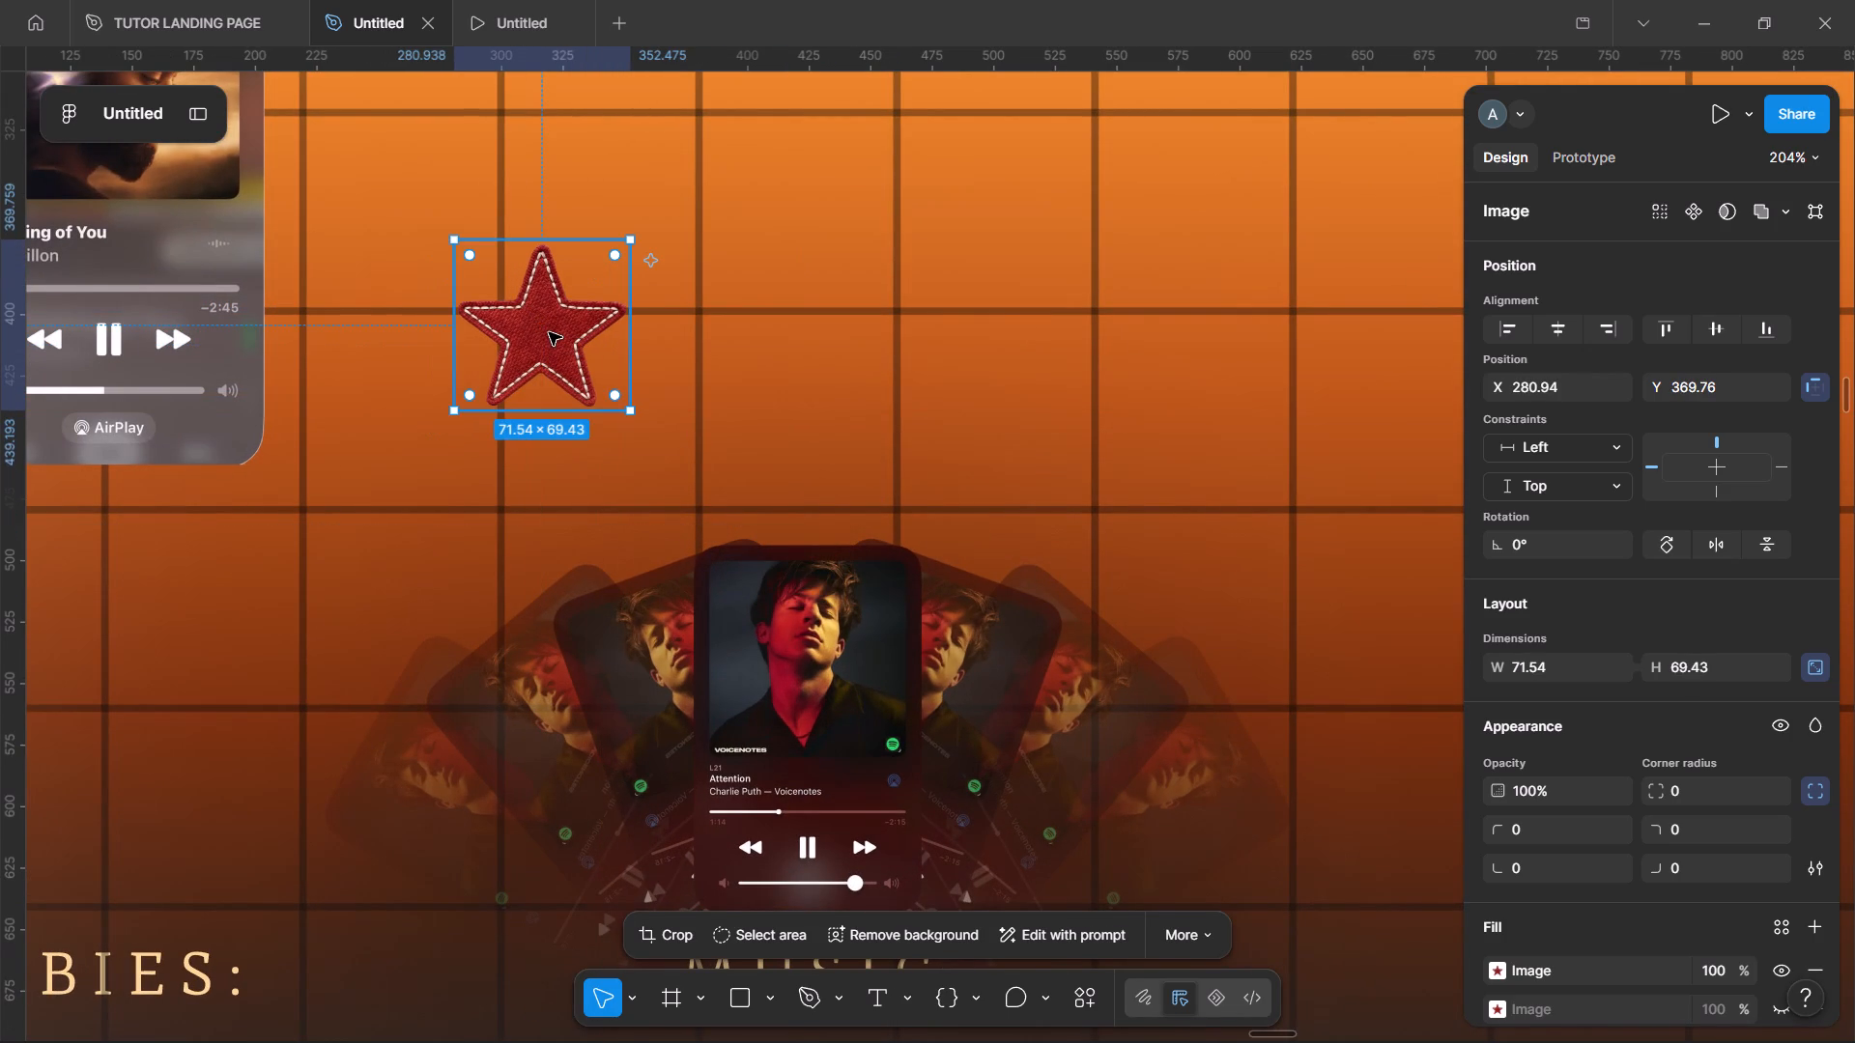
Reposition the star between the AP Dhillon song card and the fan at about X 236, Y 427, and deselect it.
left_click(823, 379)
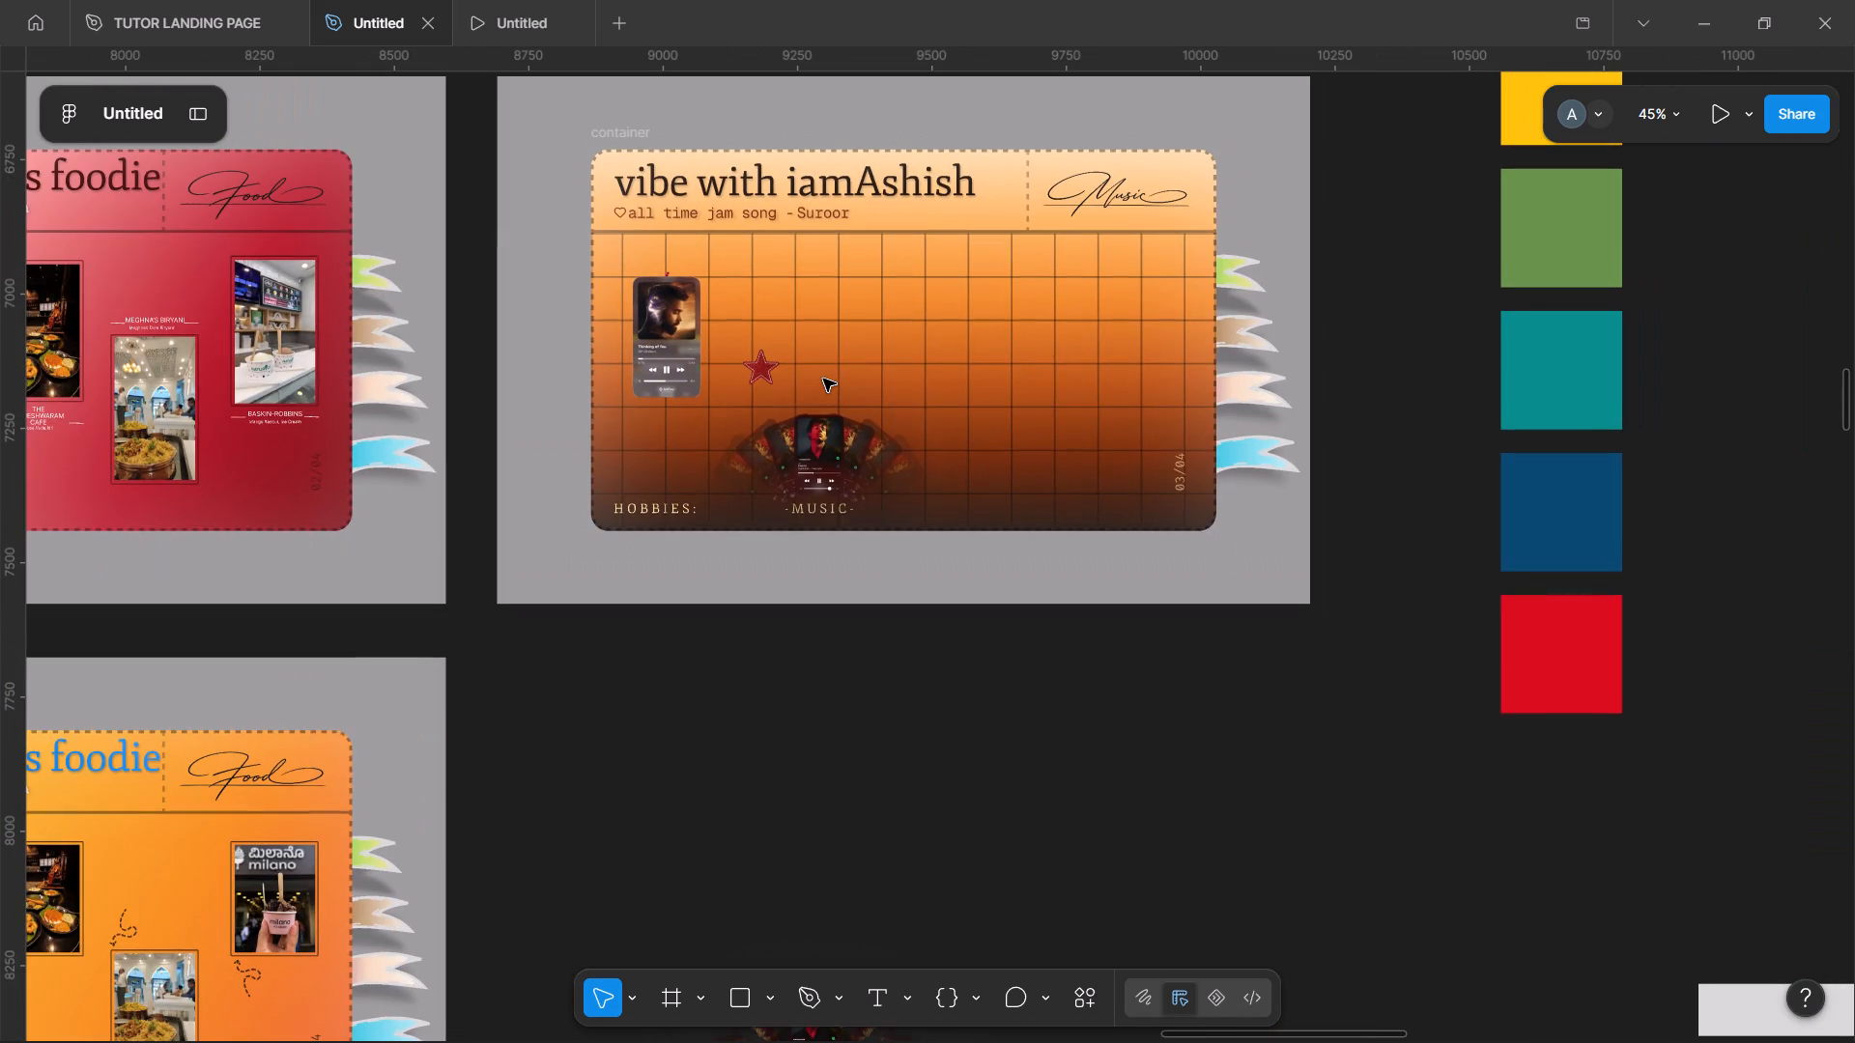
left_click(887, 693)
scroll(887, 693, "up", 6)
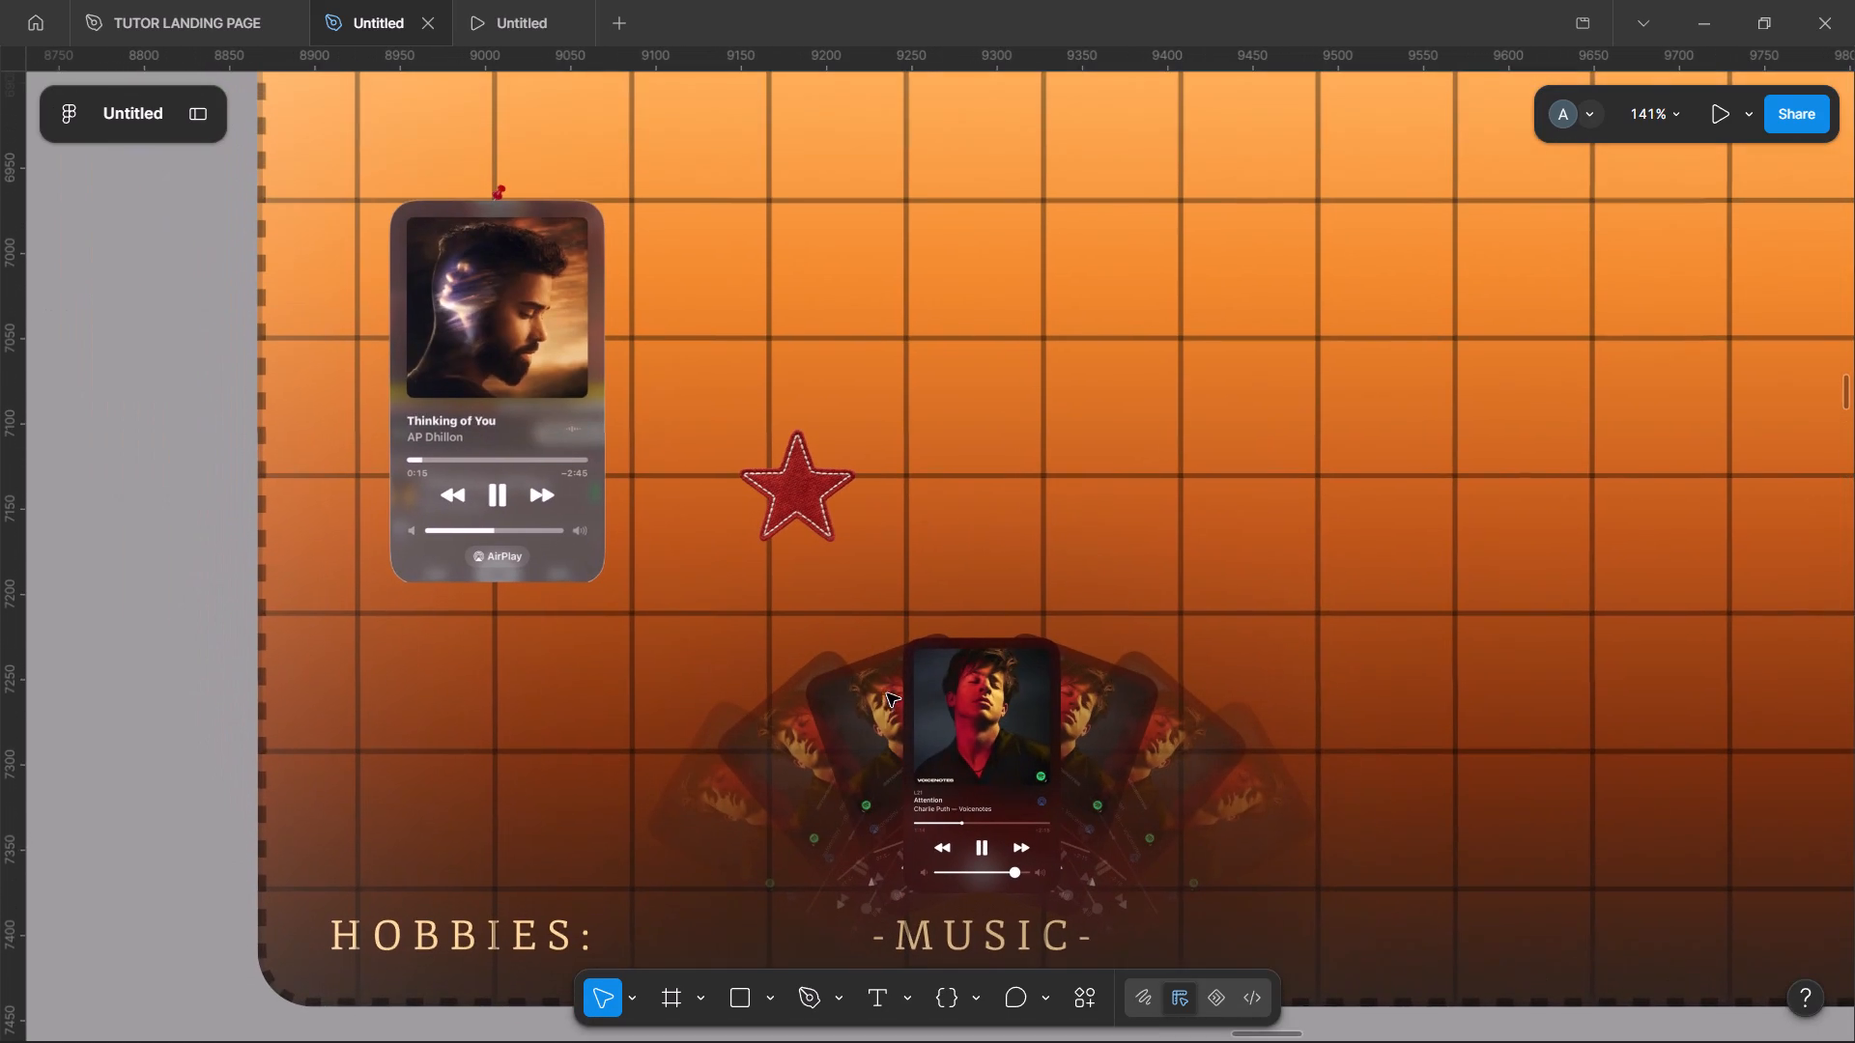
left_click_drag(812, 489, 735, 588)
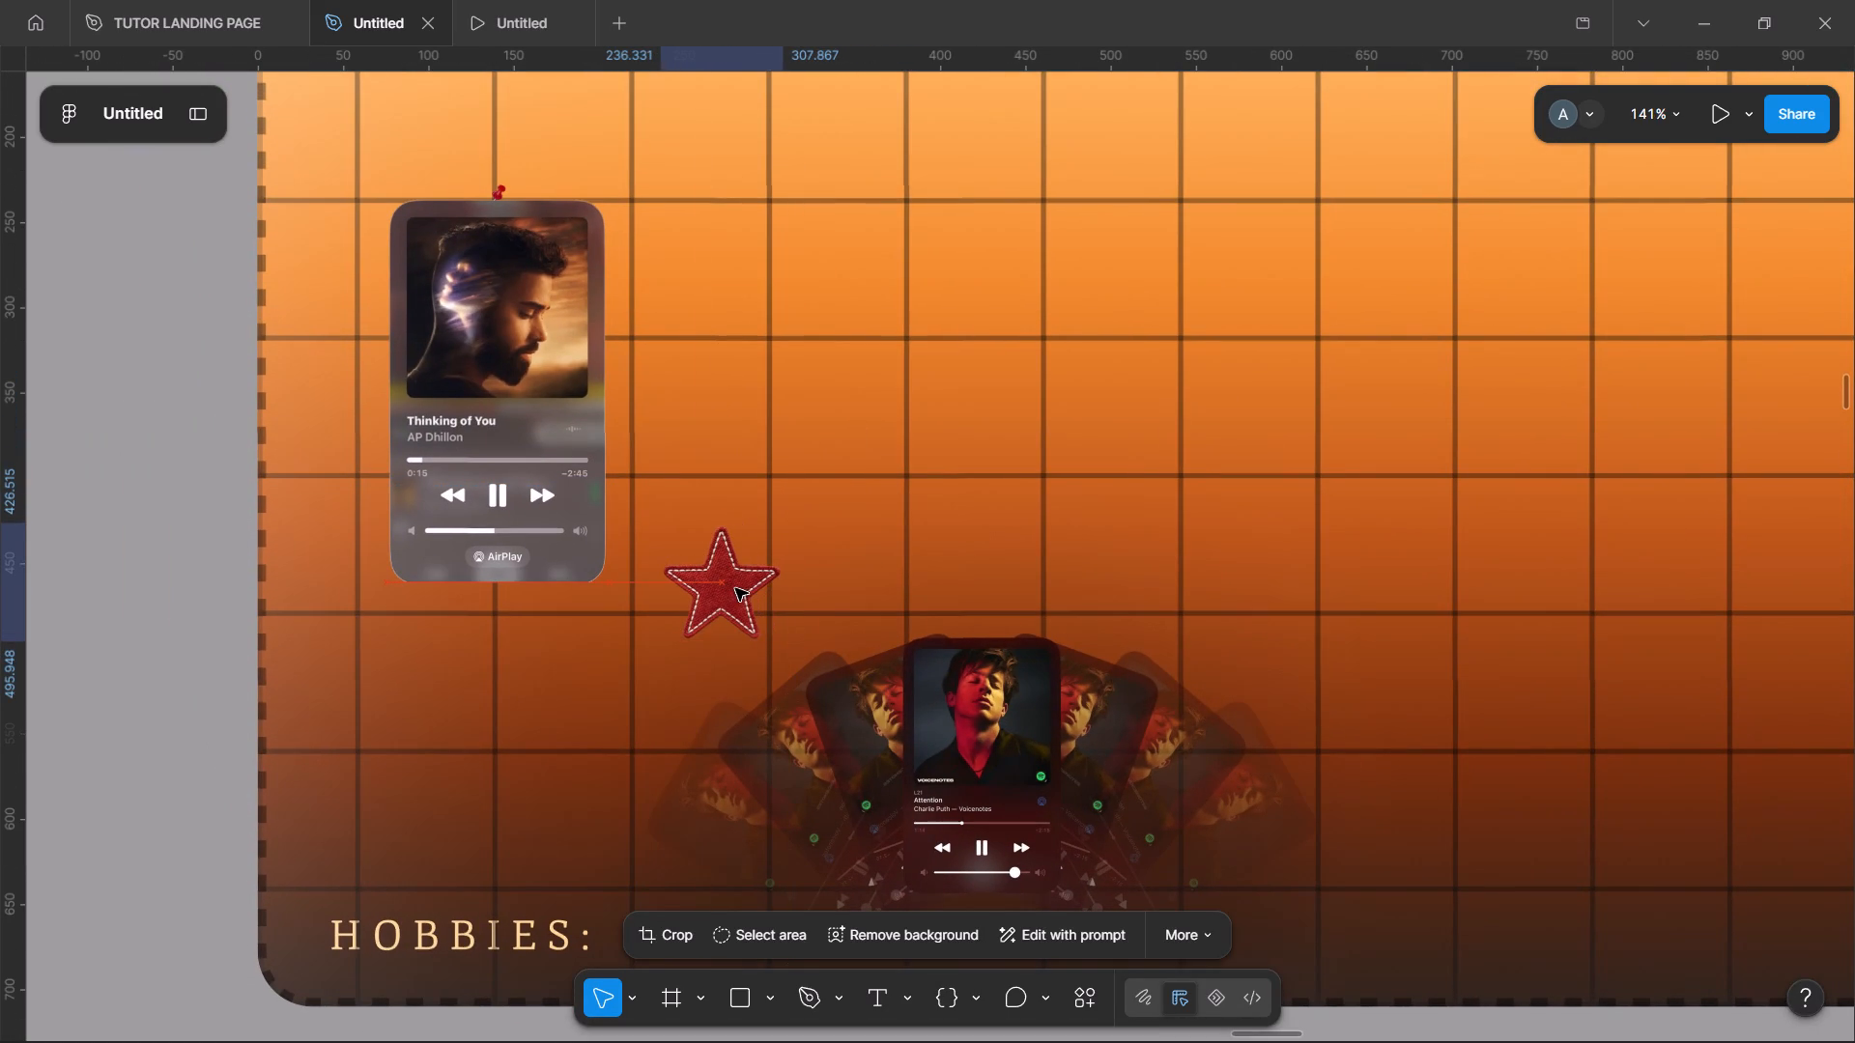
left_click_drag(735, 588, 735, 589)
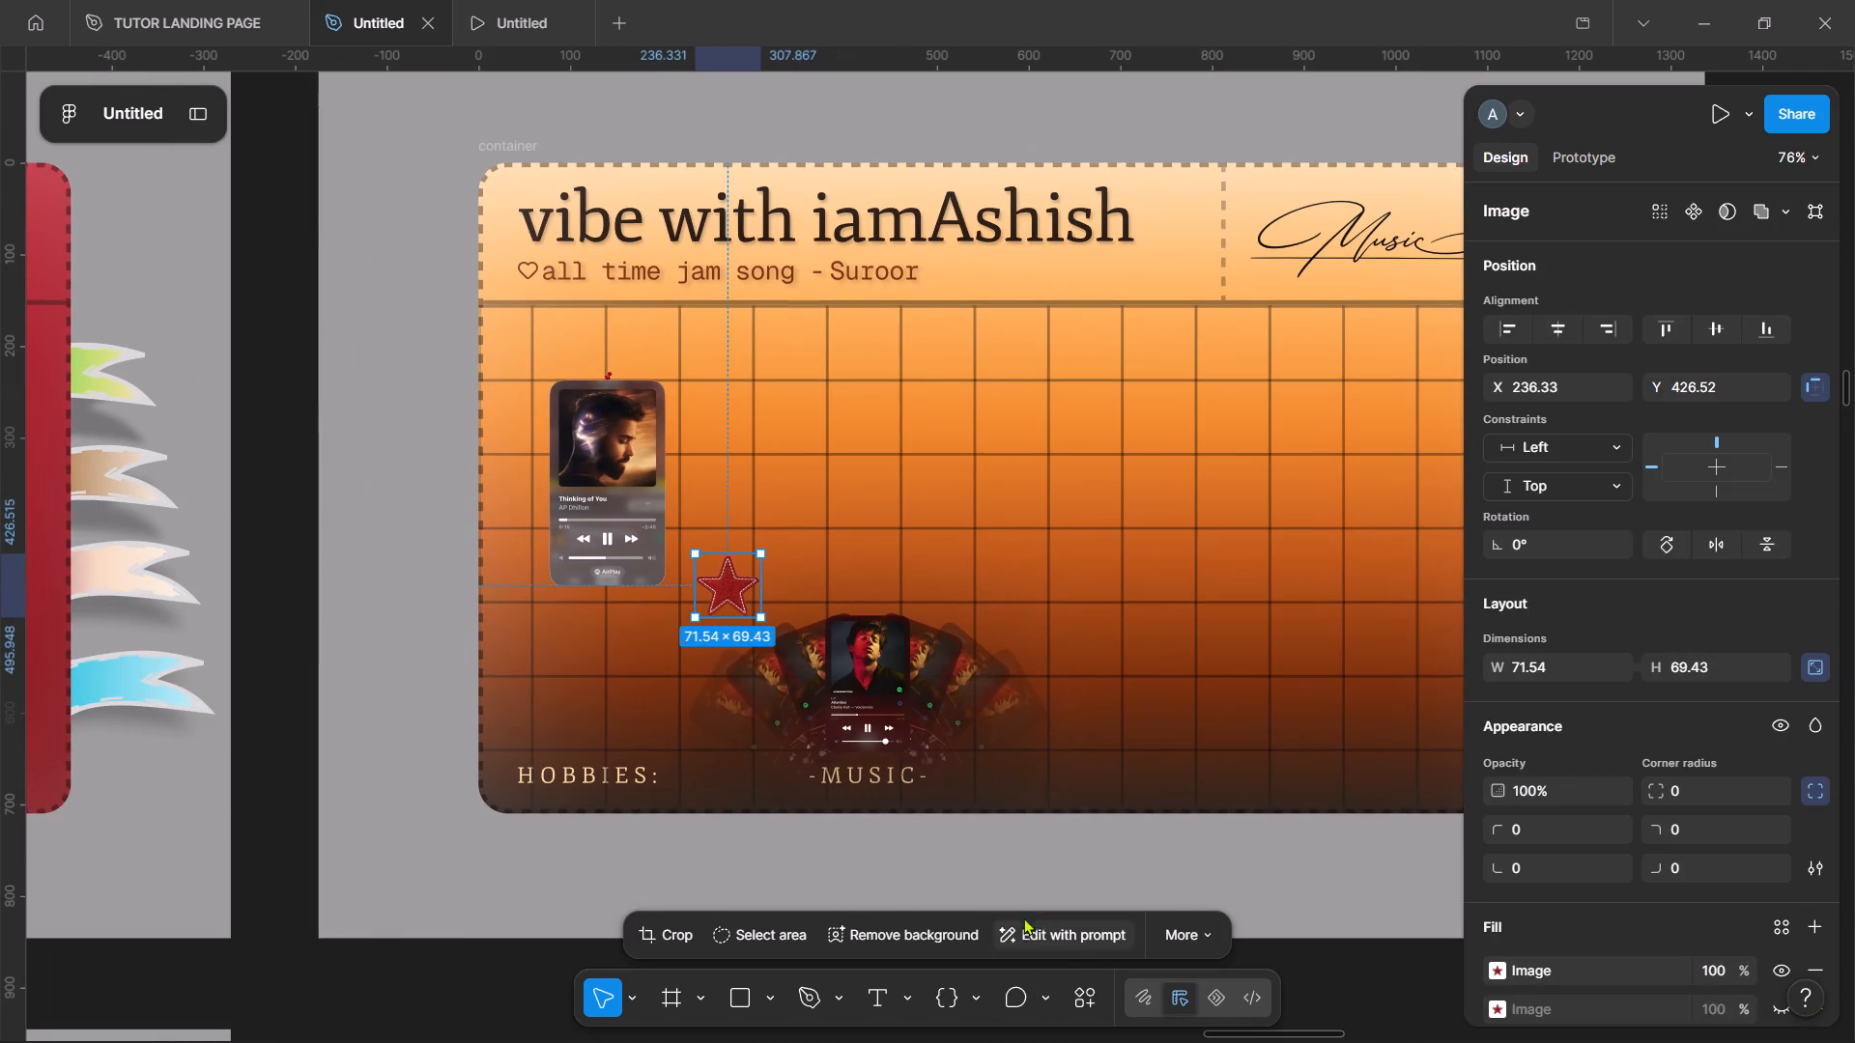
left_click(409, 970)
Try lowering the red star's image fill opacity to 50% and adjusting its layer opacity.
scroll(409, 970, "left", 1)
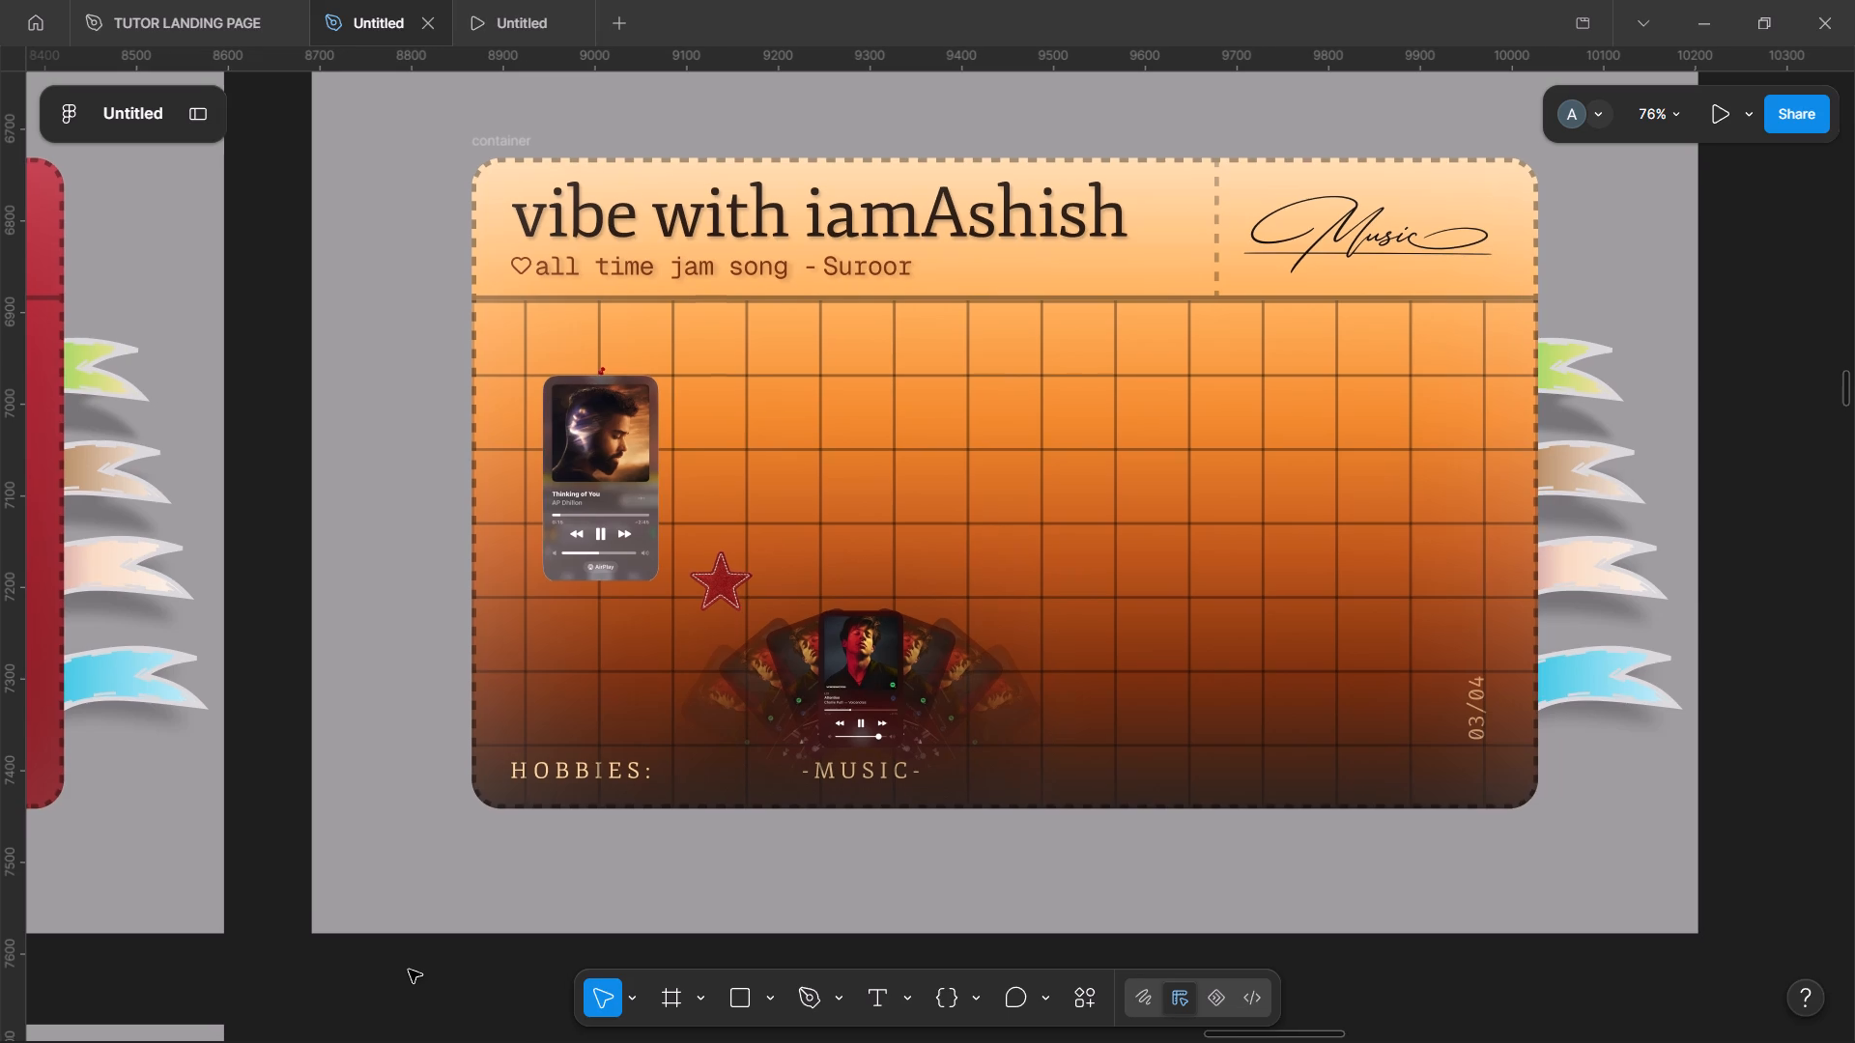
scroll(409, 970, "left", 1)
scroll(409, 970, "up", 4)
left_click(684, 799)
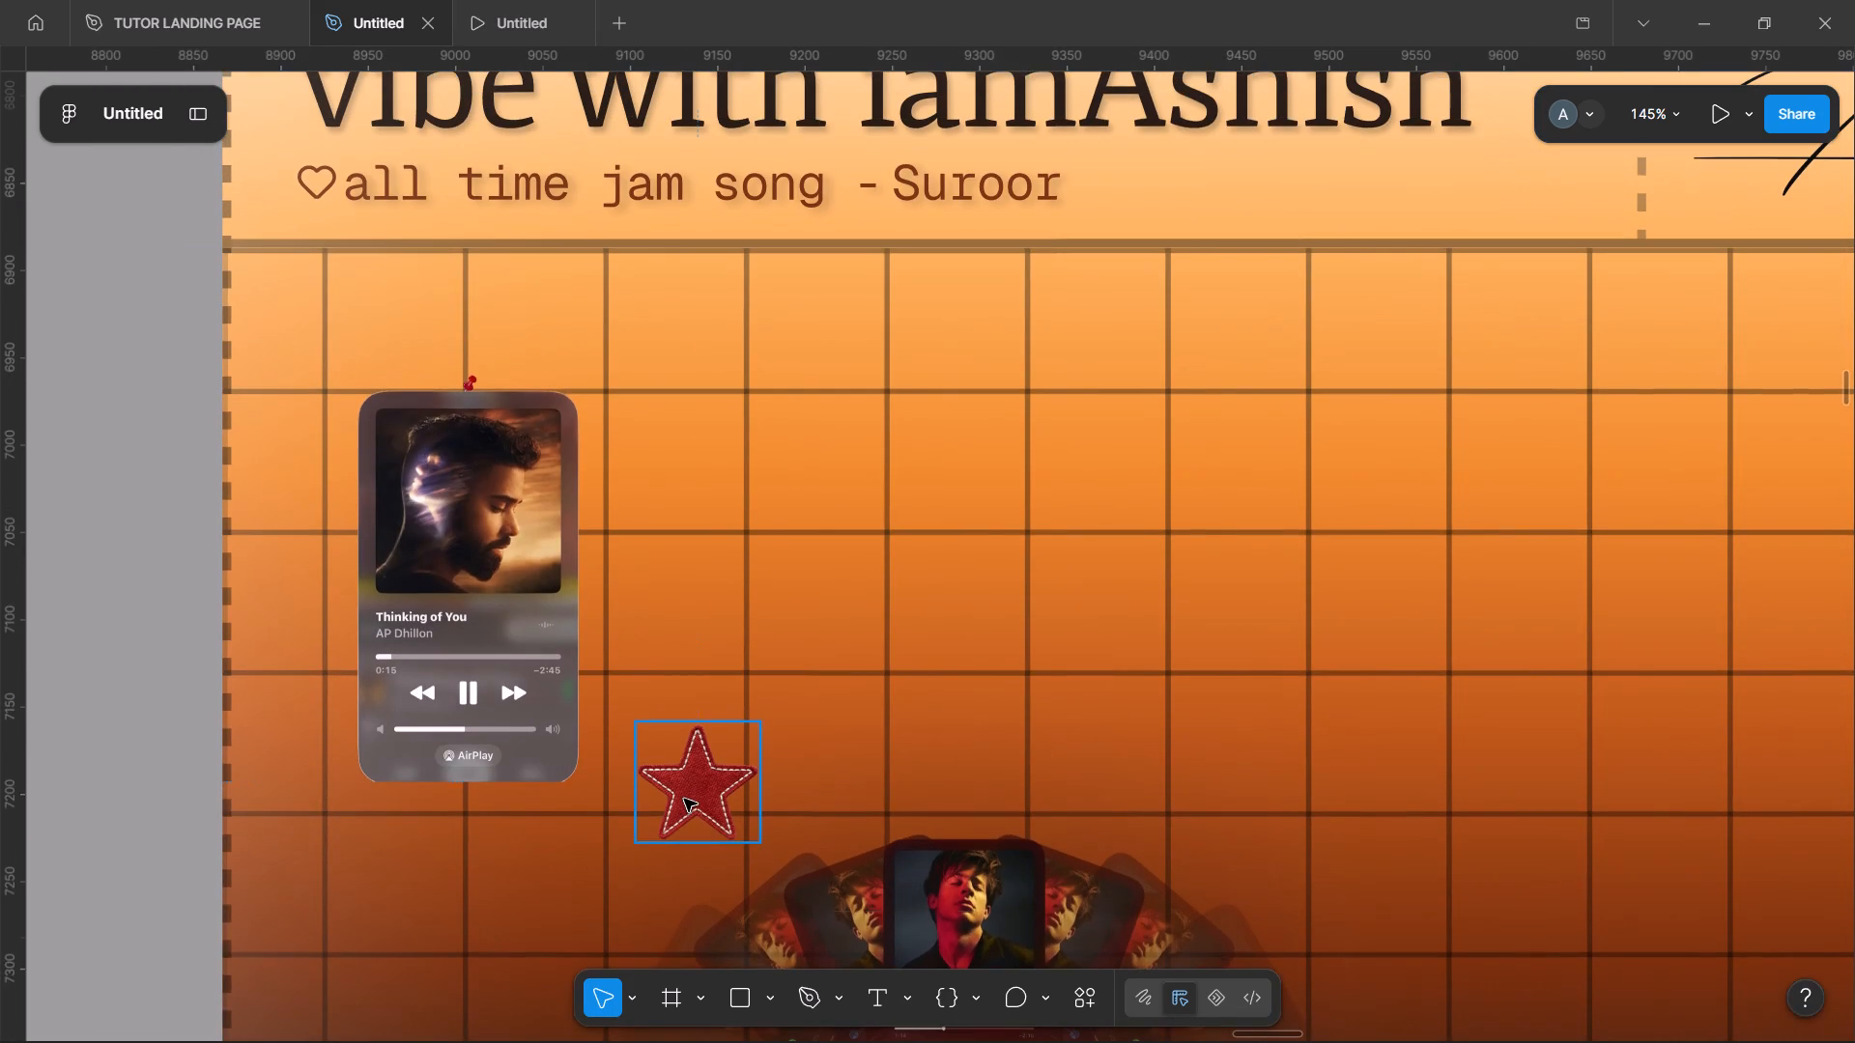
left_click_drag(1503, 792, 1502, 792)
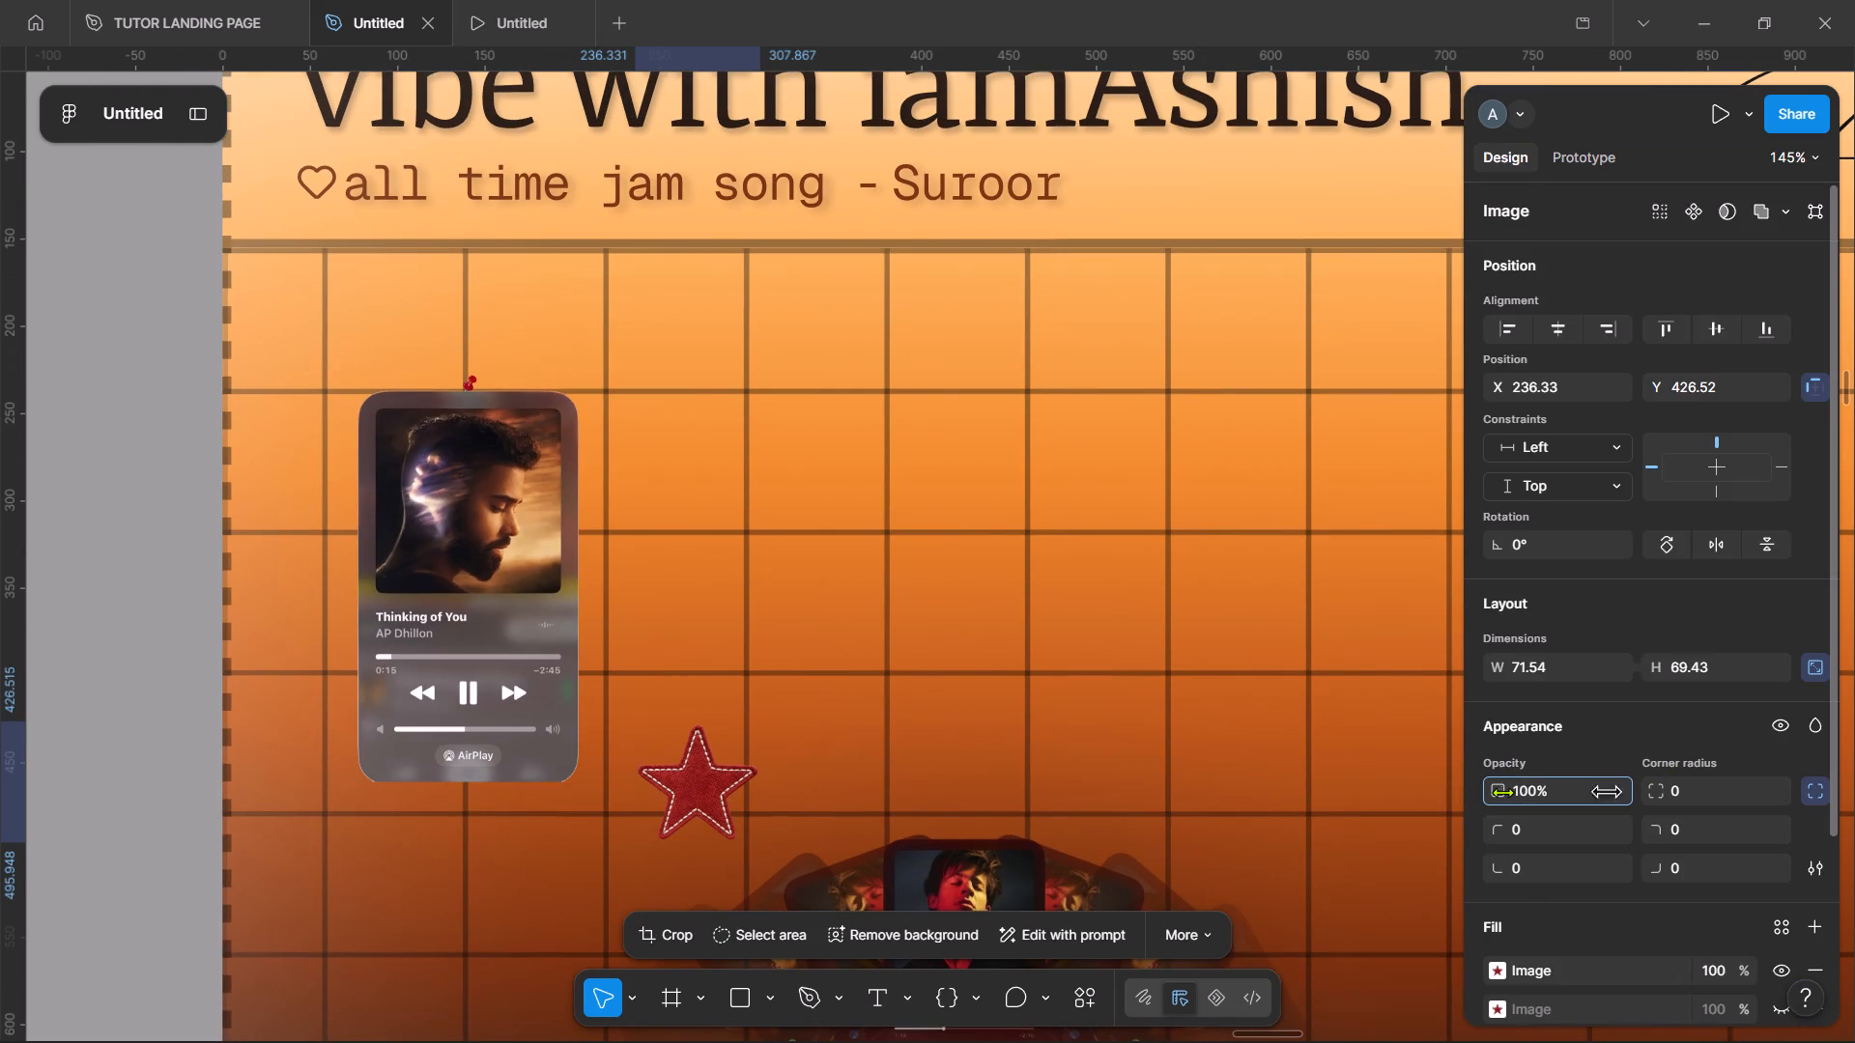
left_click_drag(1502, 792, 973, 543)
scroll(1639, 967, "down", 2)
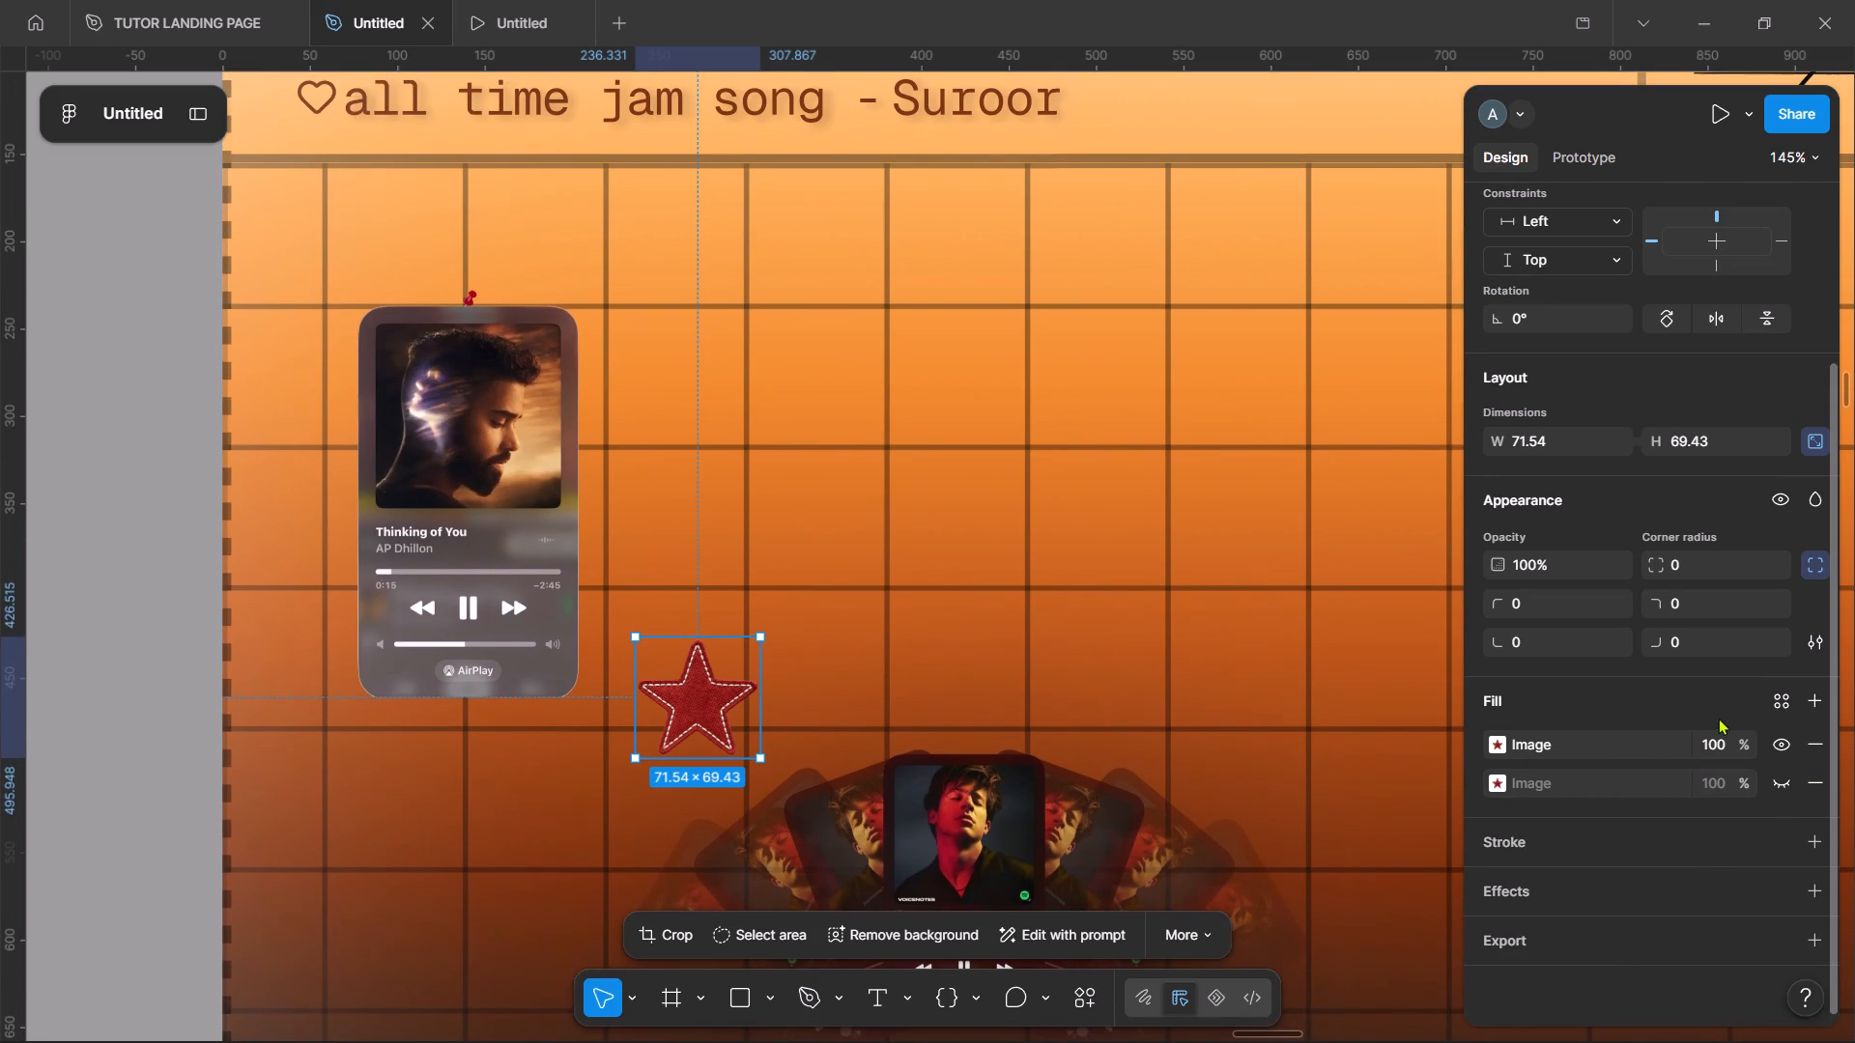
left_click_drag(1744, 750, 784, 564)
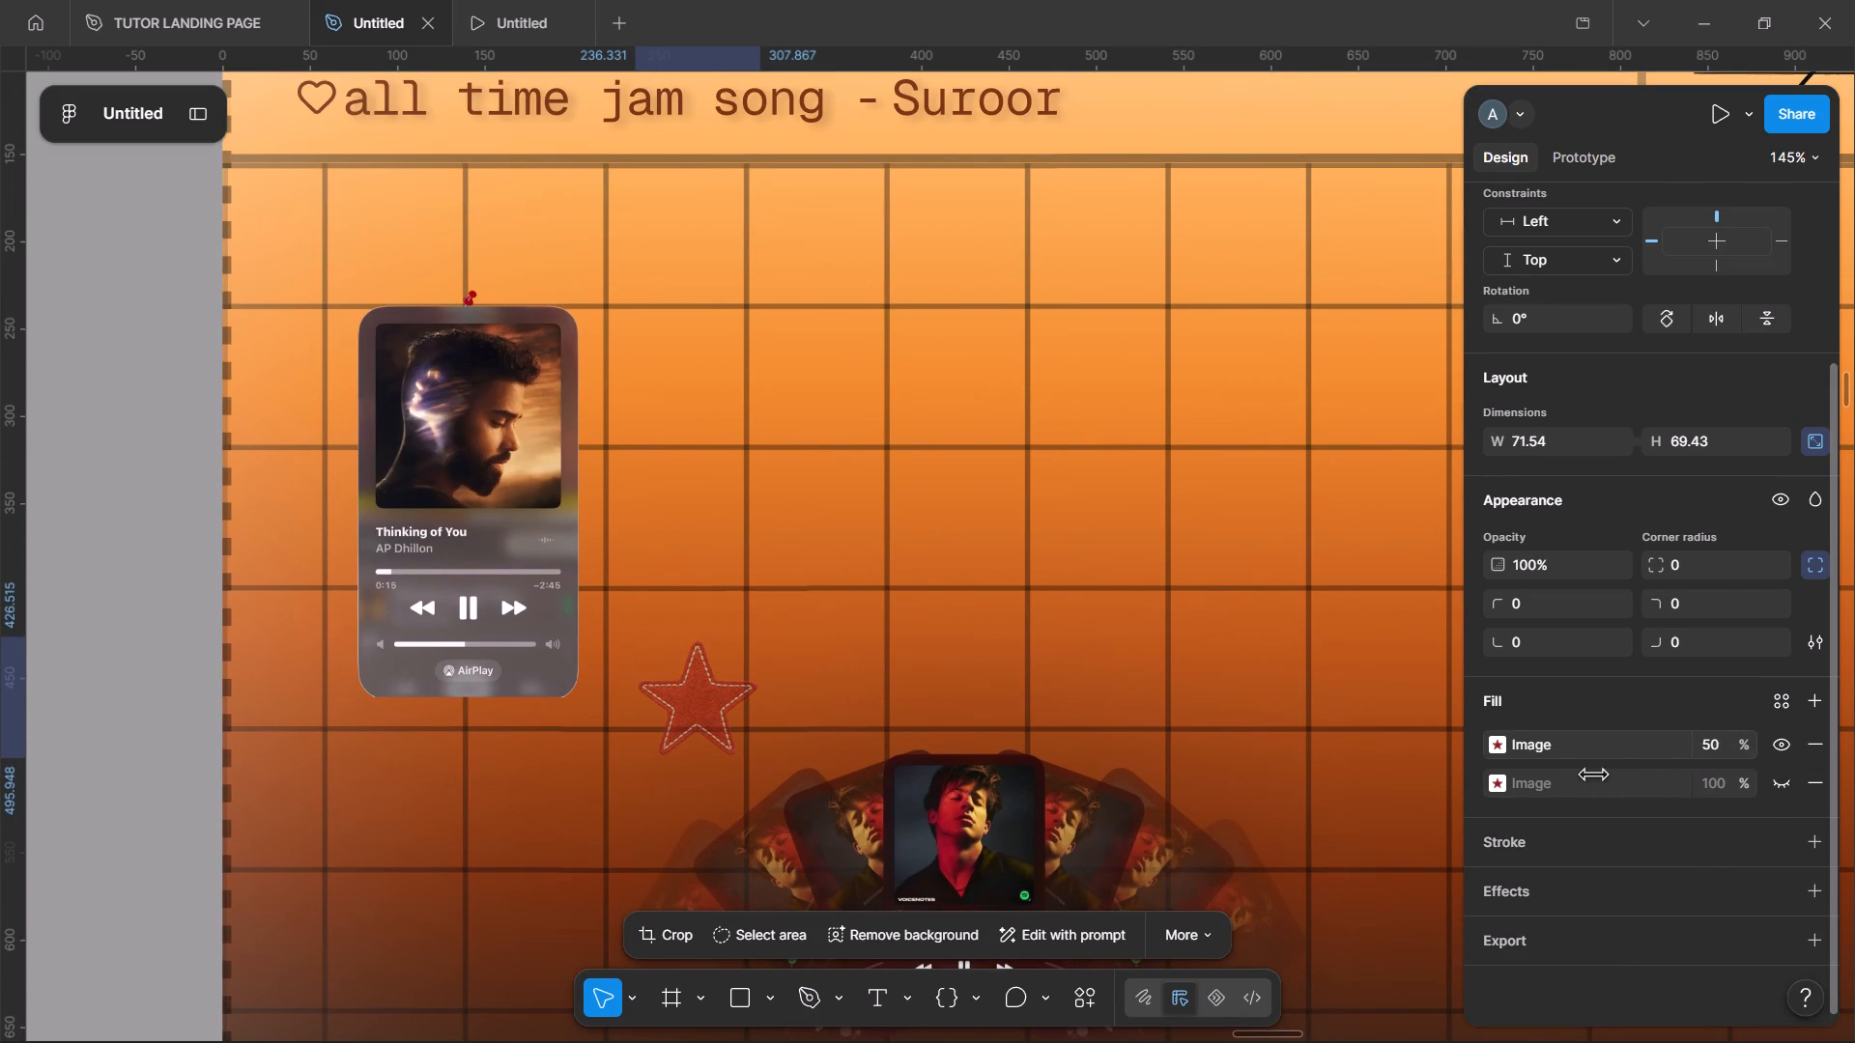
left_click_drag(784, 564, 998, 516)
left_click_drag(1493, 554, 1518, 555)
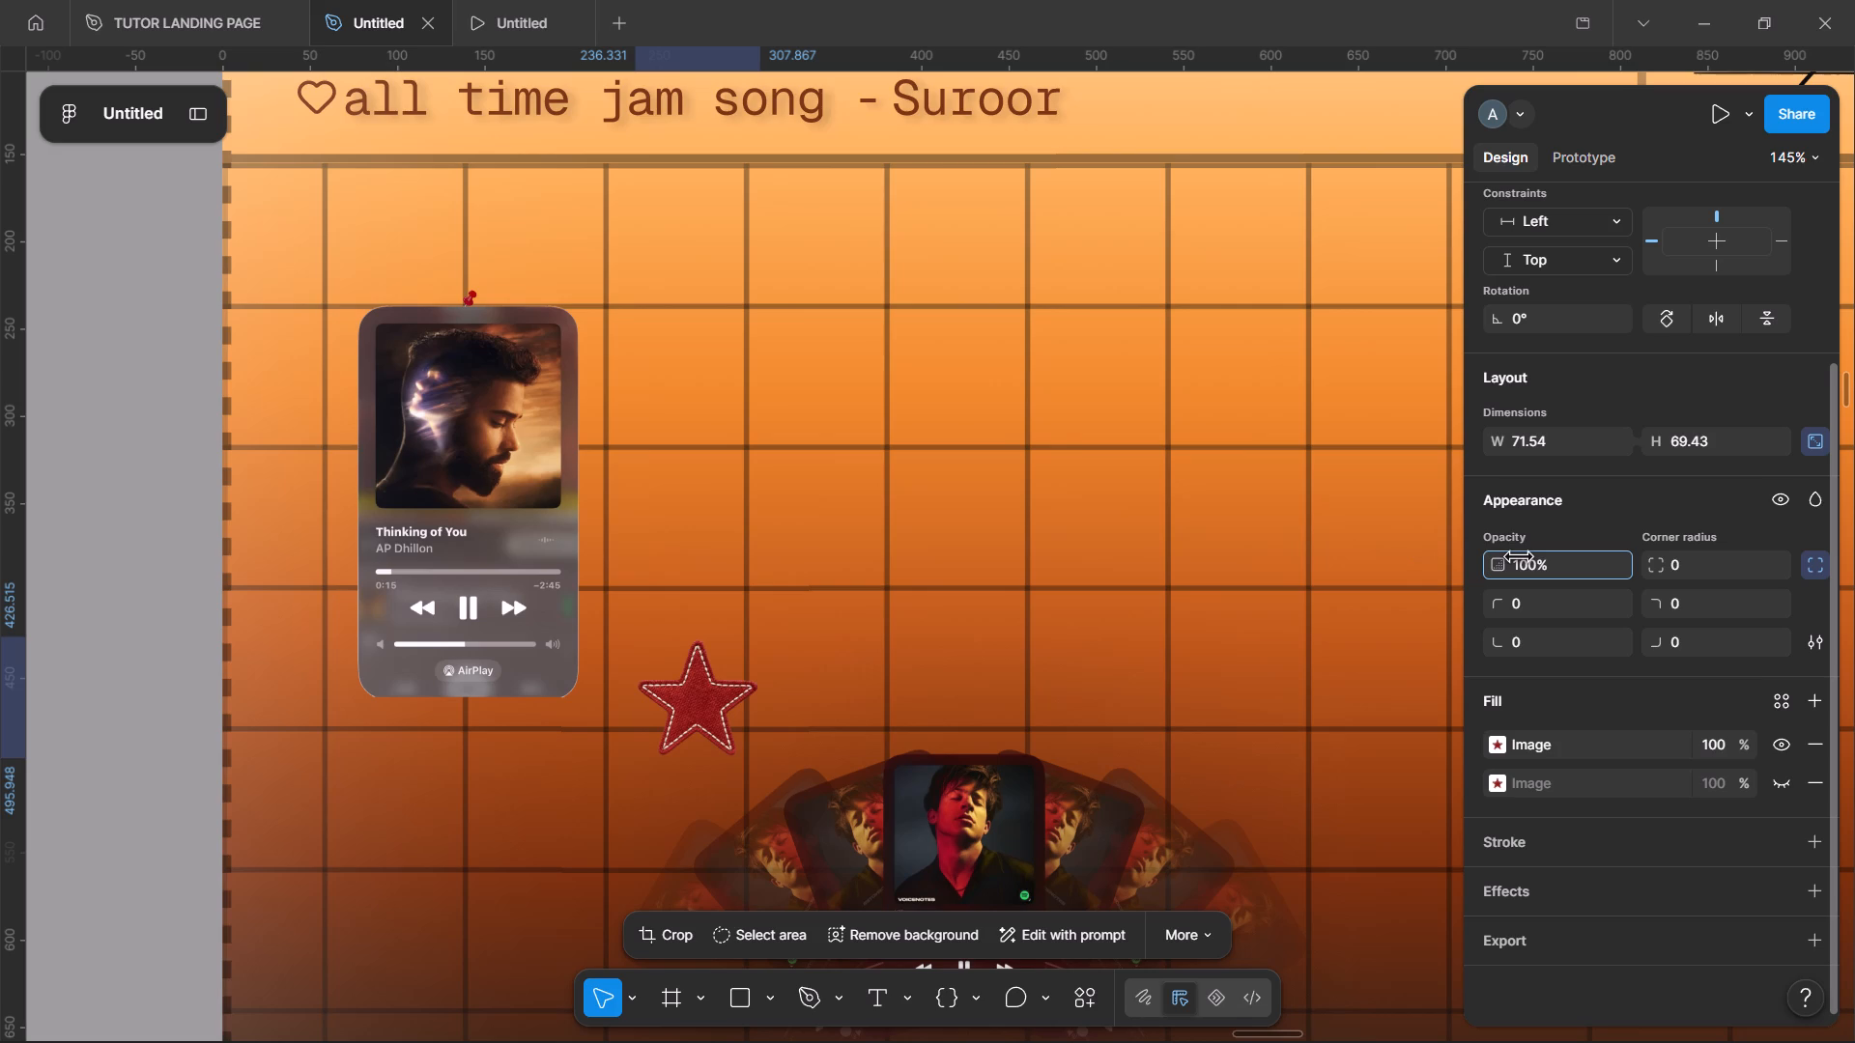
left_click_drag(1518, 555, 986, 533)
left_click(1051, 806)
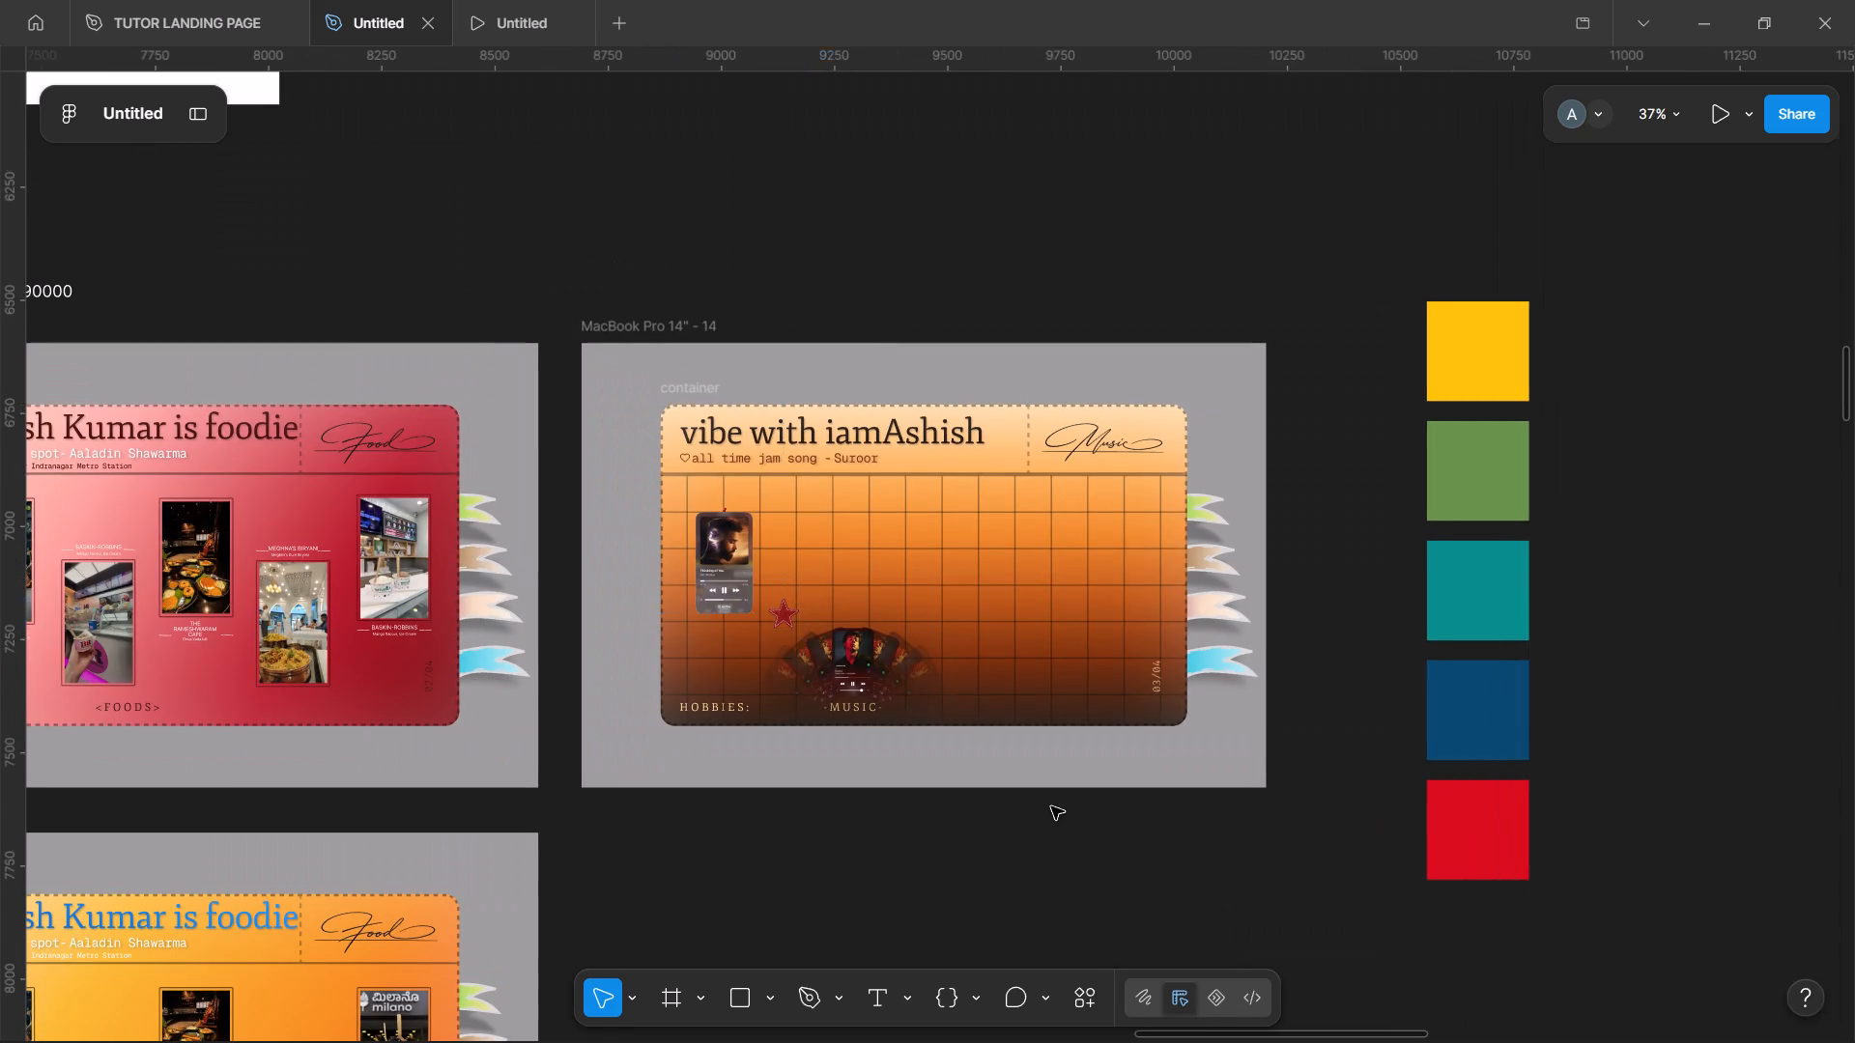
Scale the Eminem "Without Me" song card on the empty canvas down to about 237 × 384.
scroll(1051, 806, "down", 2)
scroll(1051, 806, "left", 3)
scroll(1051, 806, "up", 1)
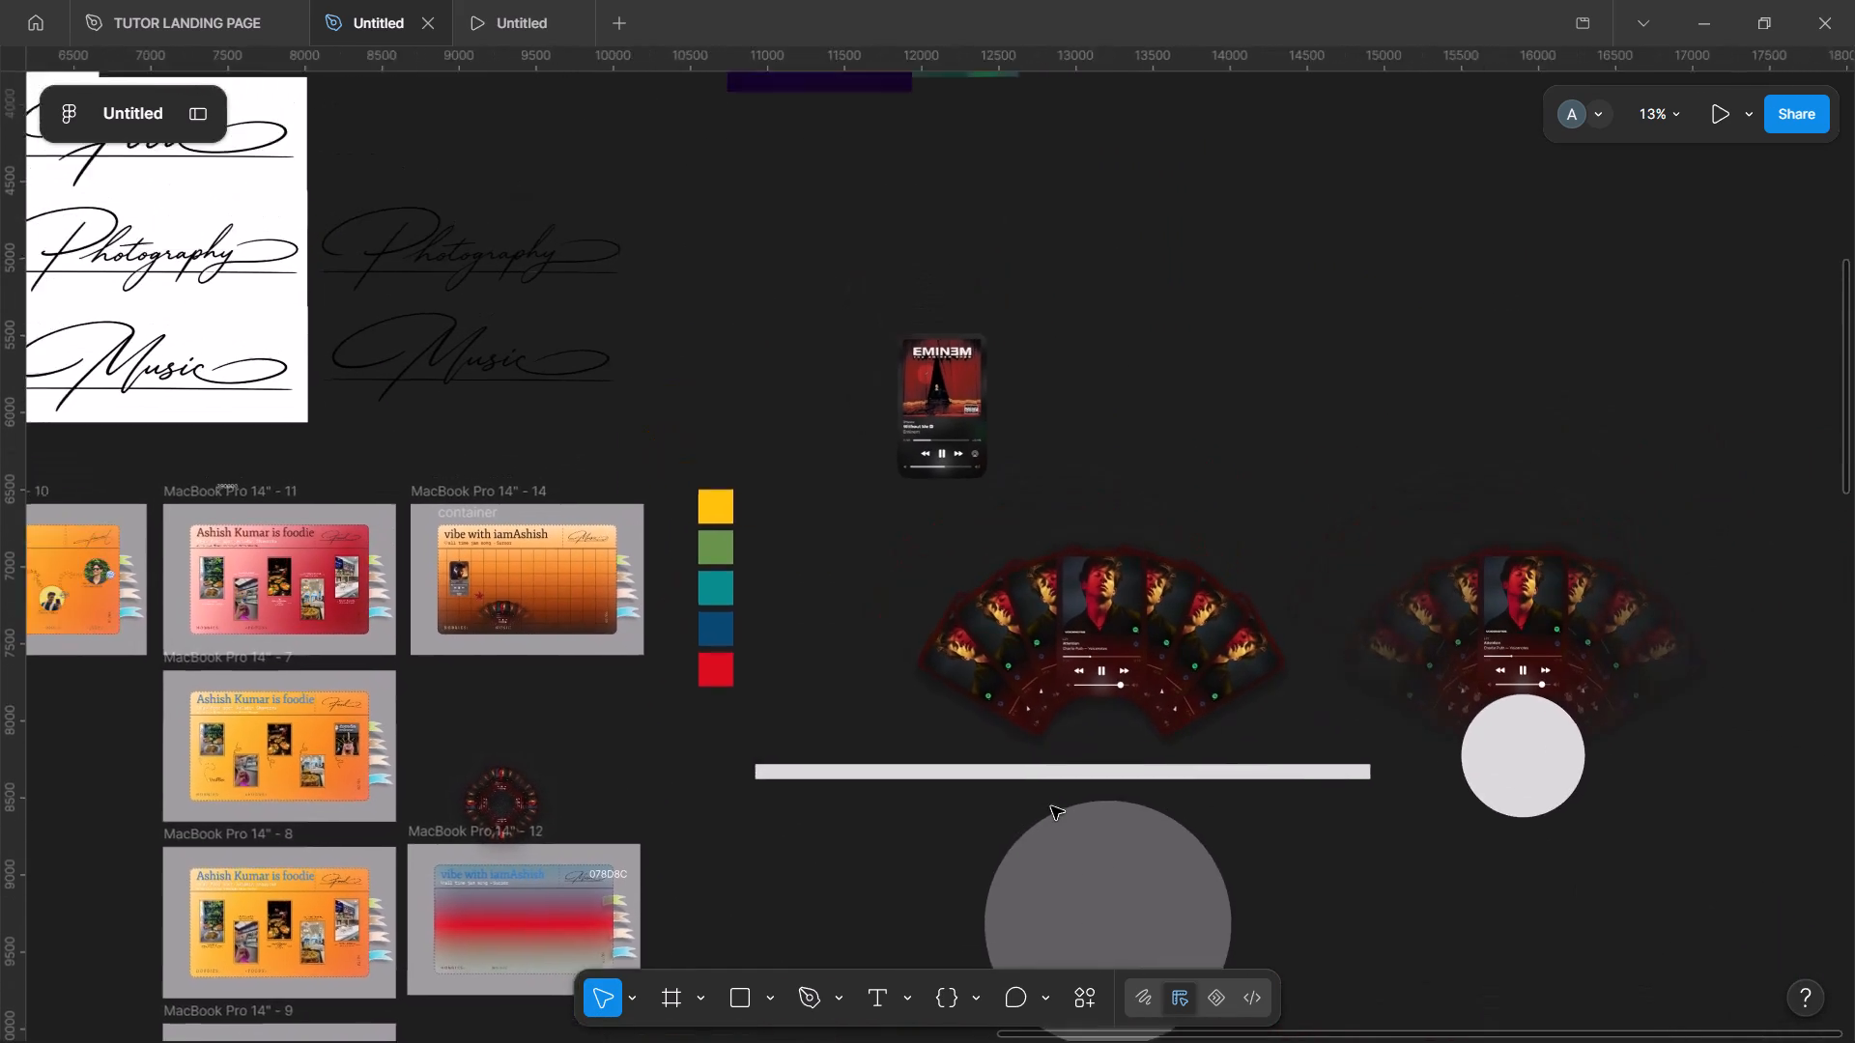
scroll(1051, 806, "up", 1)
key("alt+Tab")
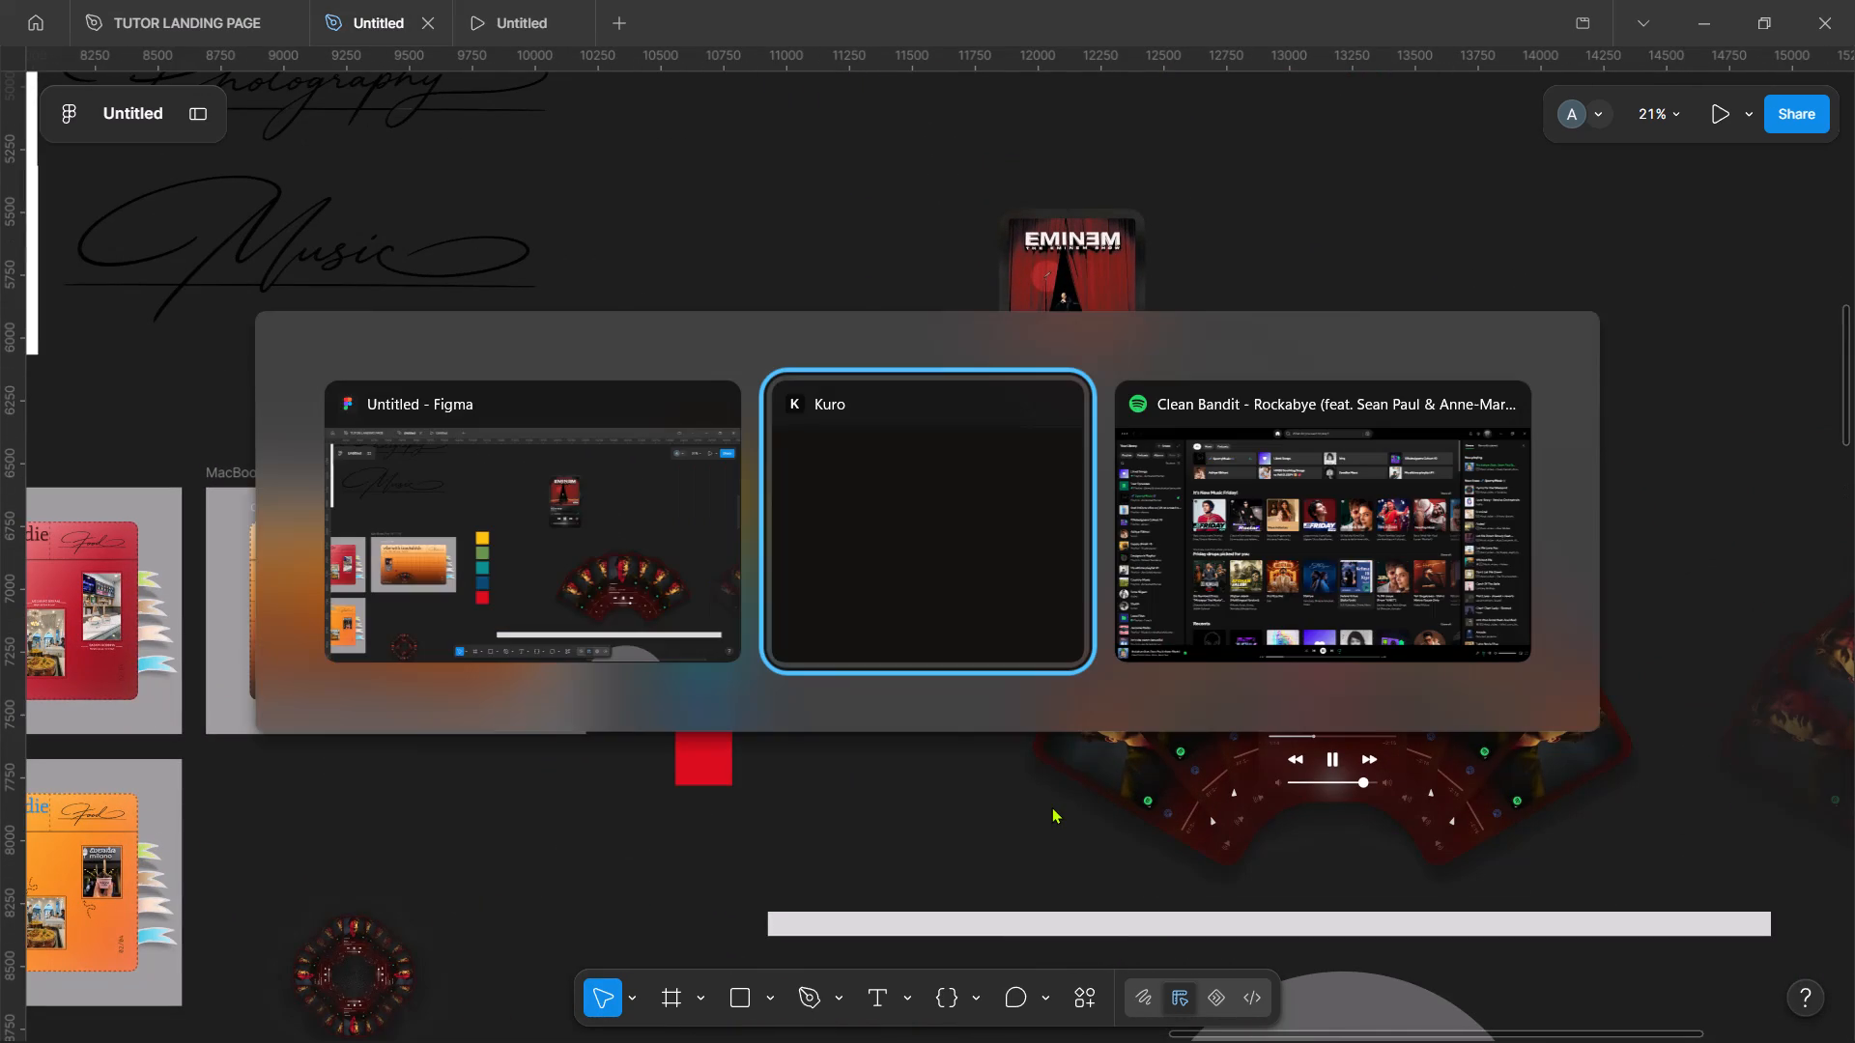
key("alt+Tab")
key("alt+Tab")
left_click(1078, 271)
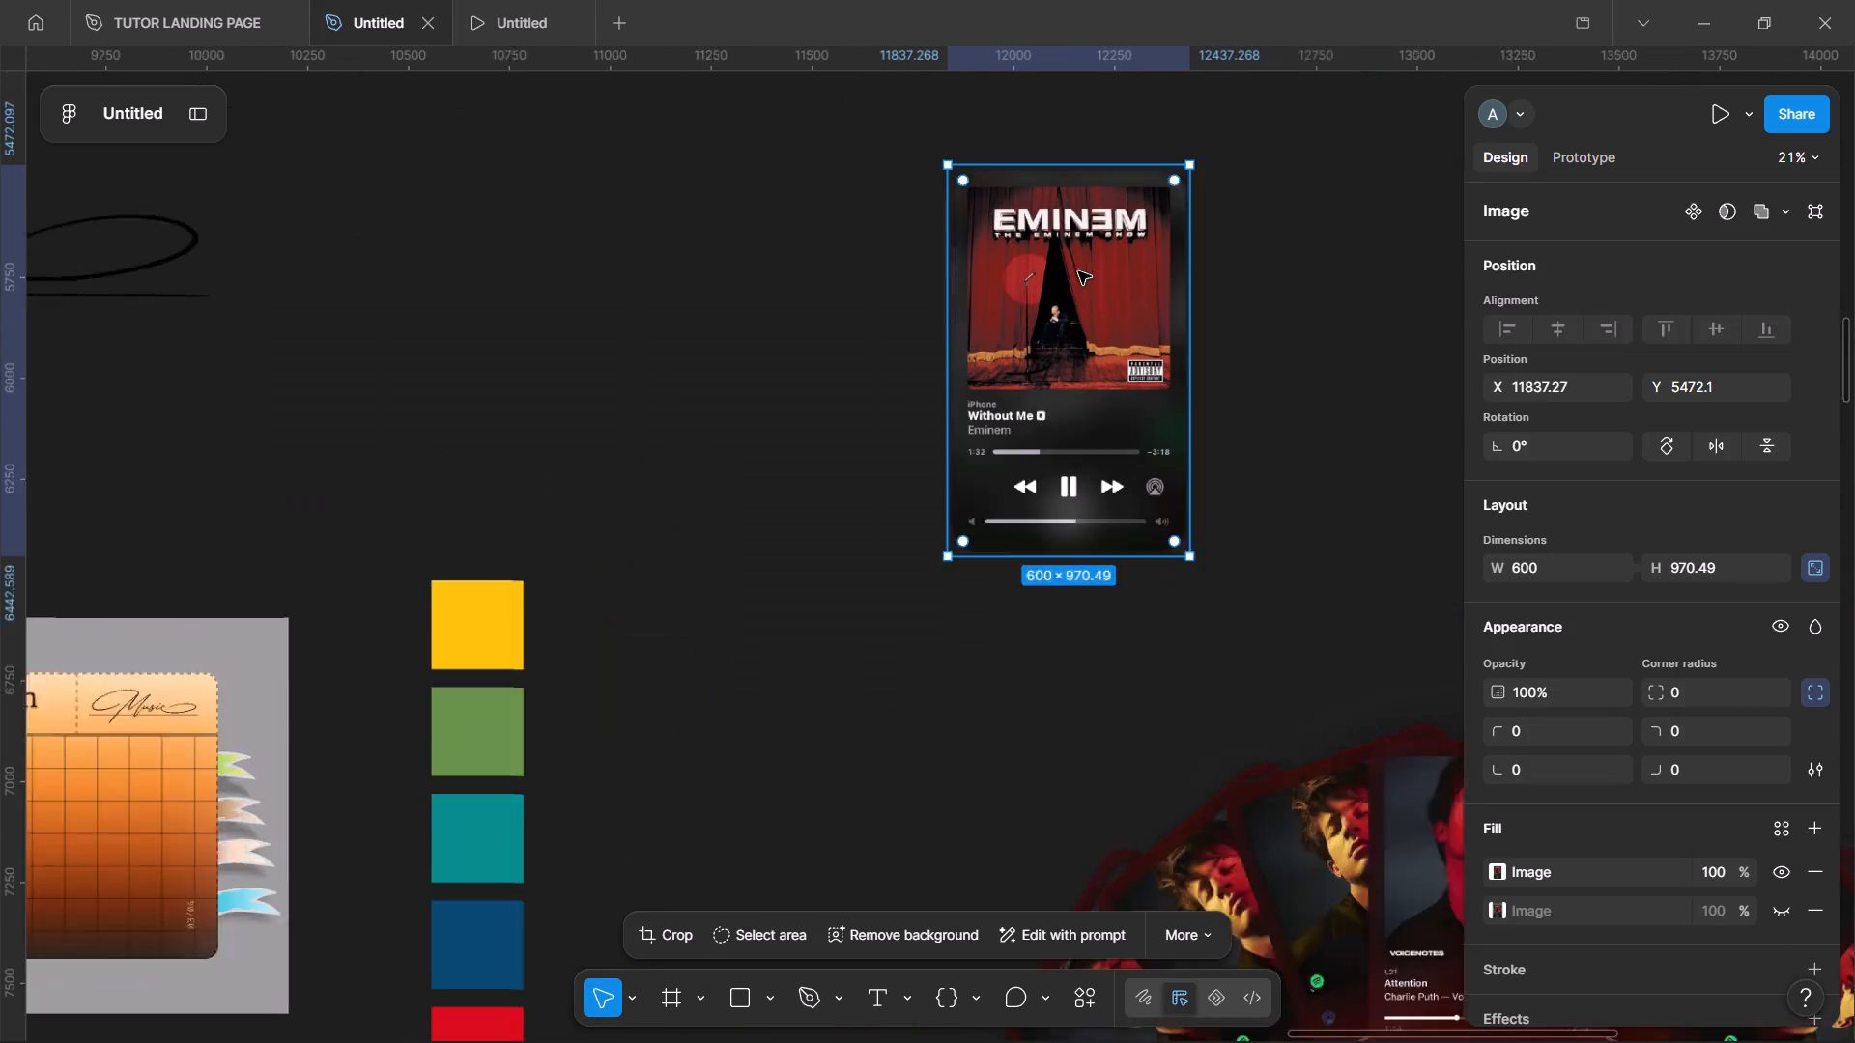
left_click_drag(1209, 145, 1039, 520)
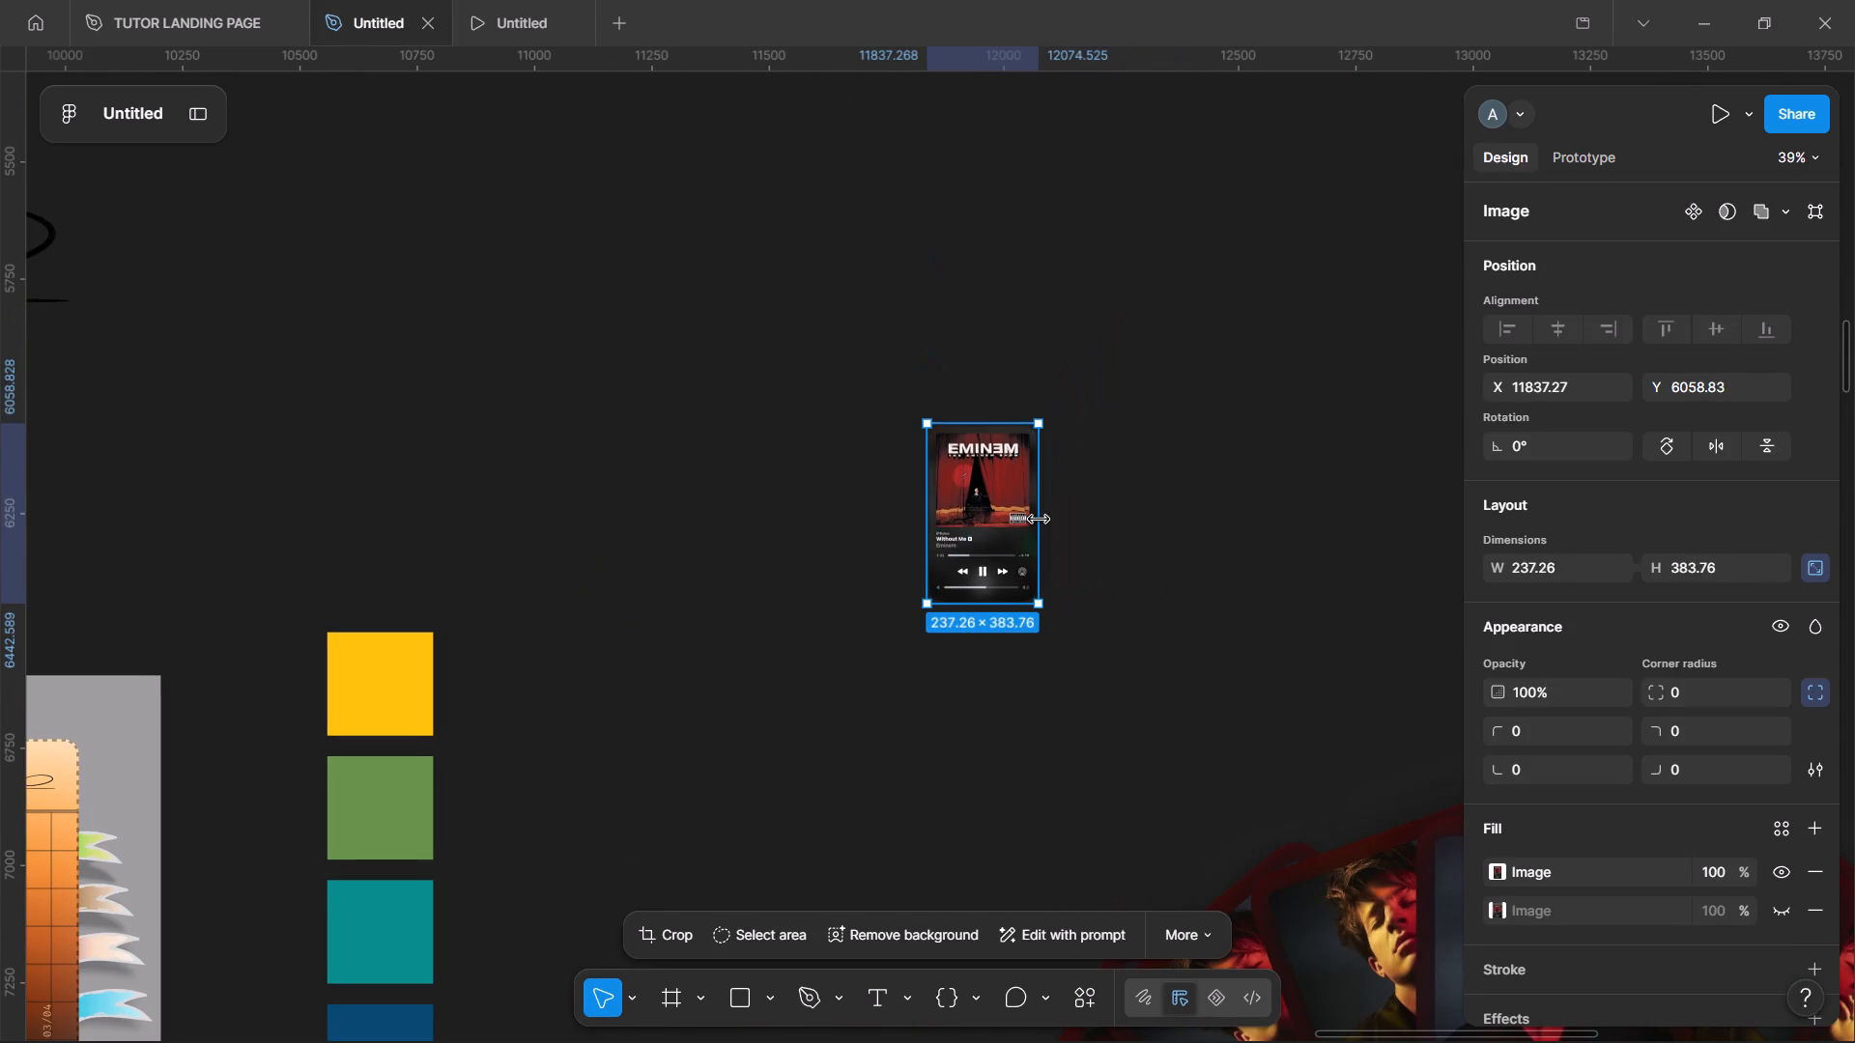
Examine the AP Dhillon song card on the music card, including its size and placement.
scroll(1039, 520, "right", 2)
scroll(1131, 467, "right", 4)
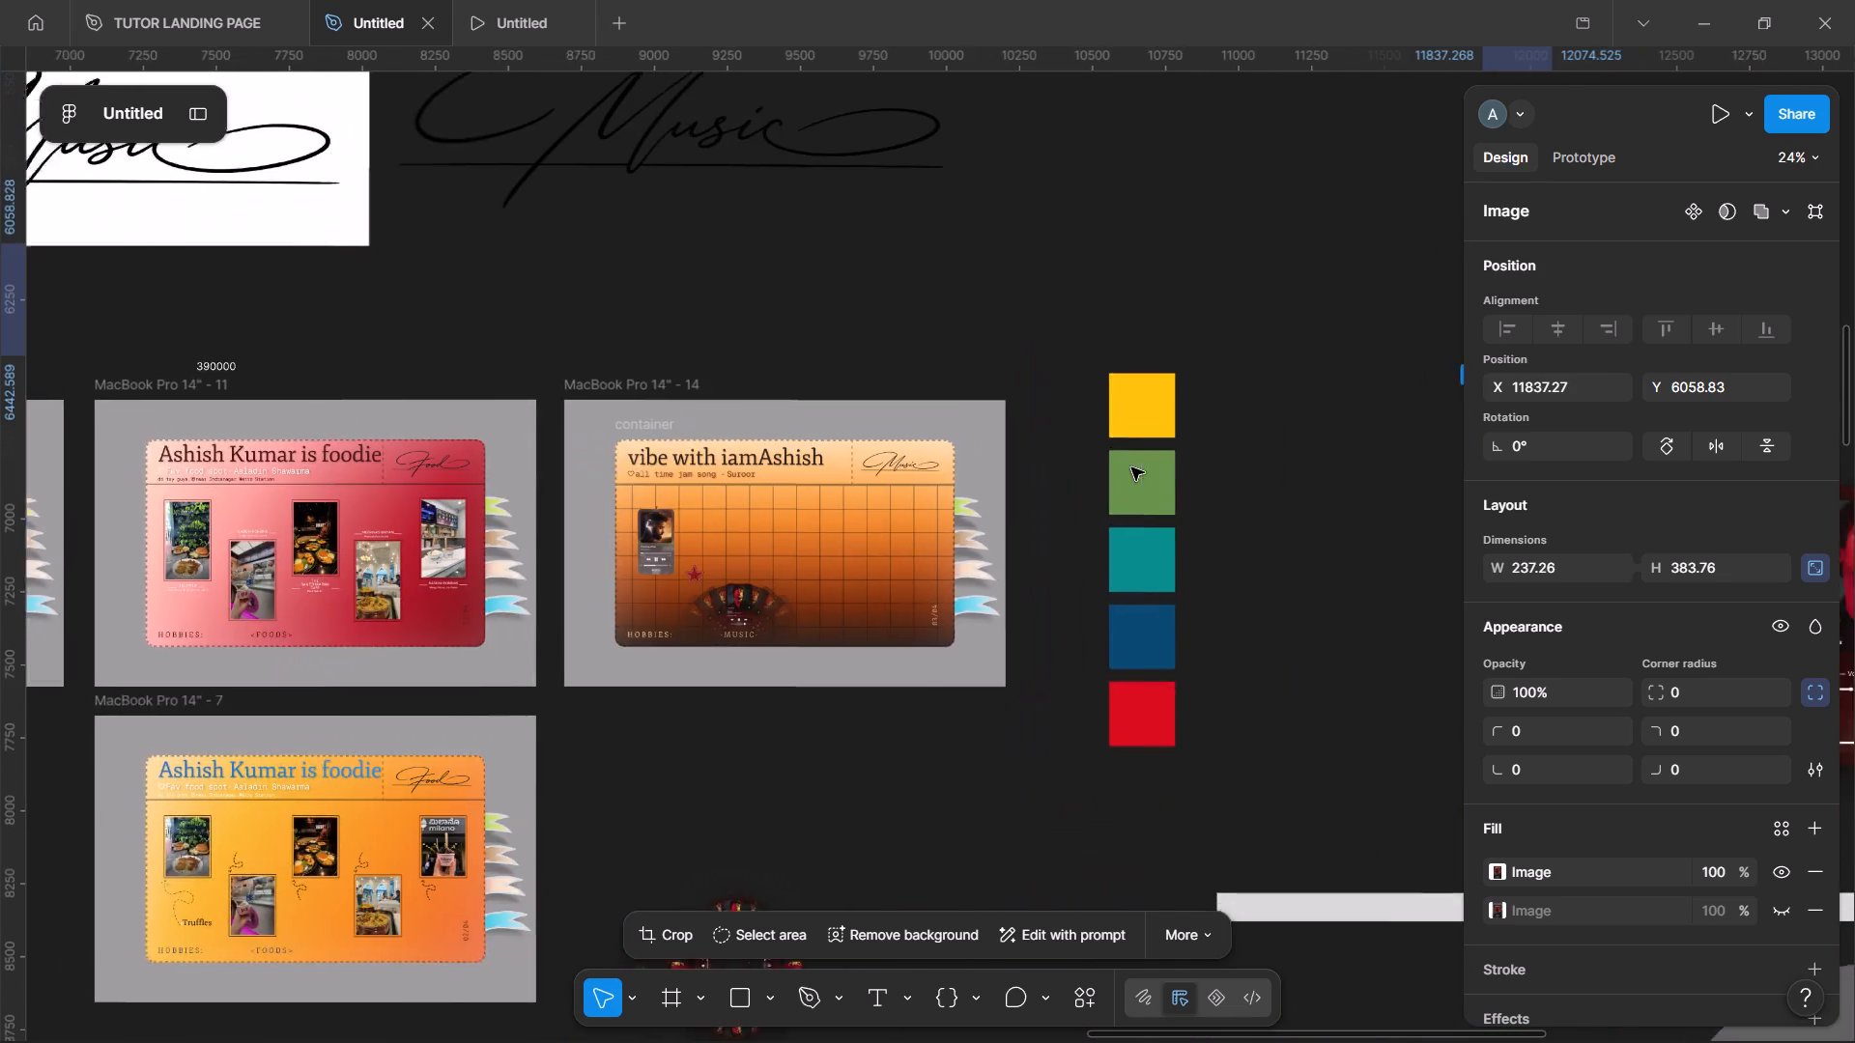
scroll(1131, 467, "right", 5)
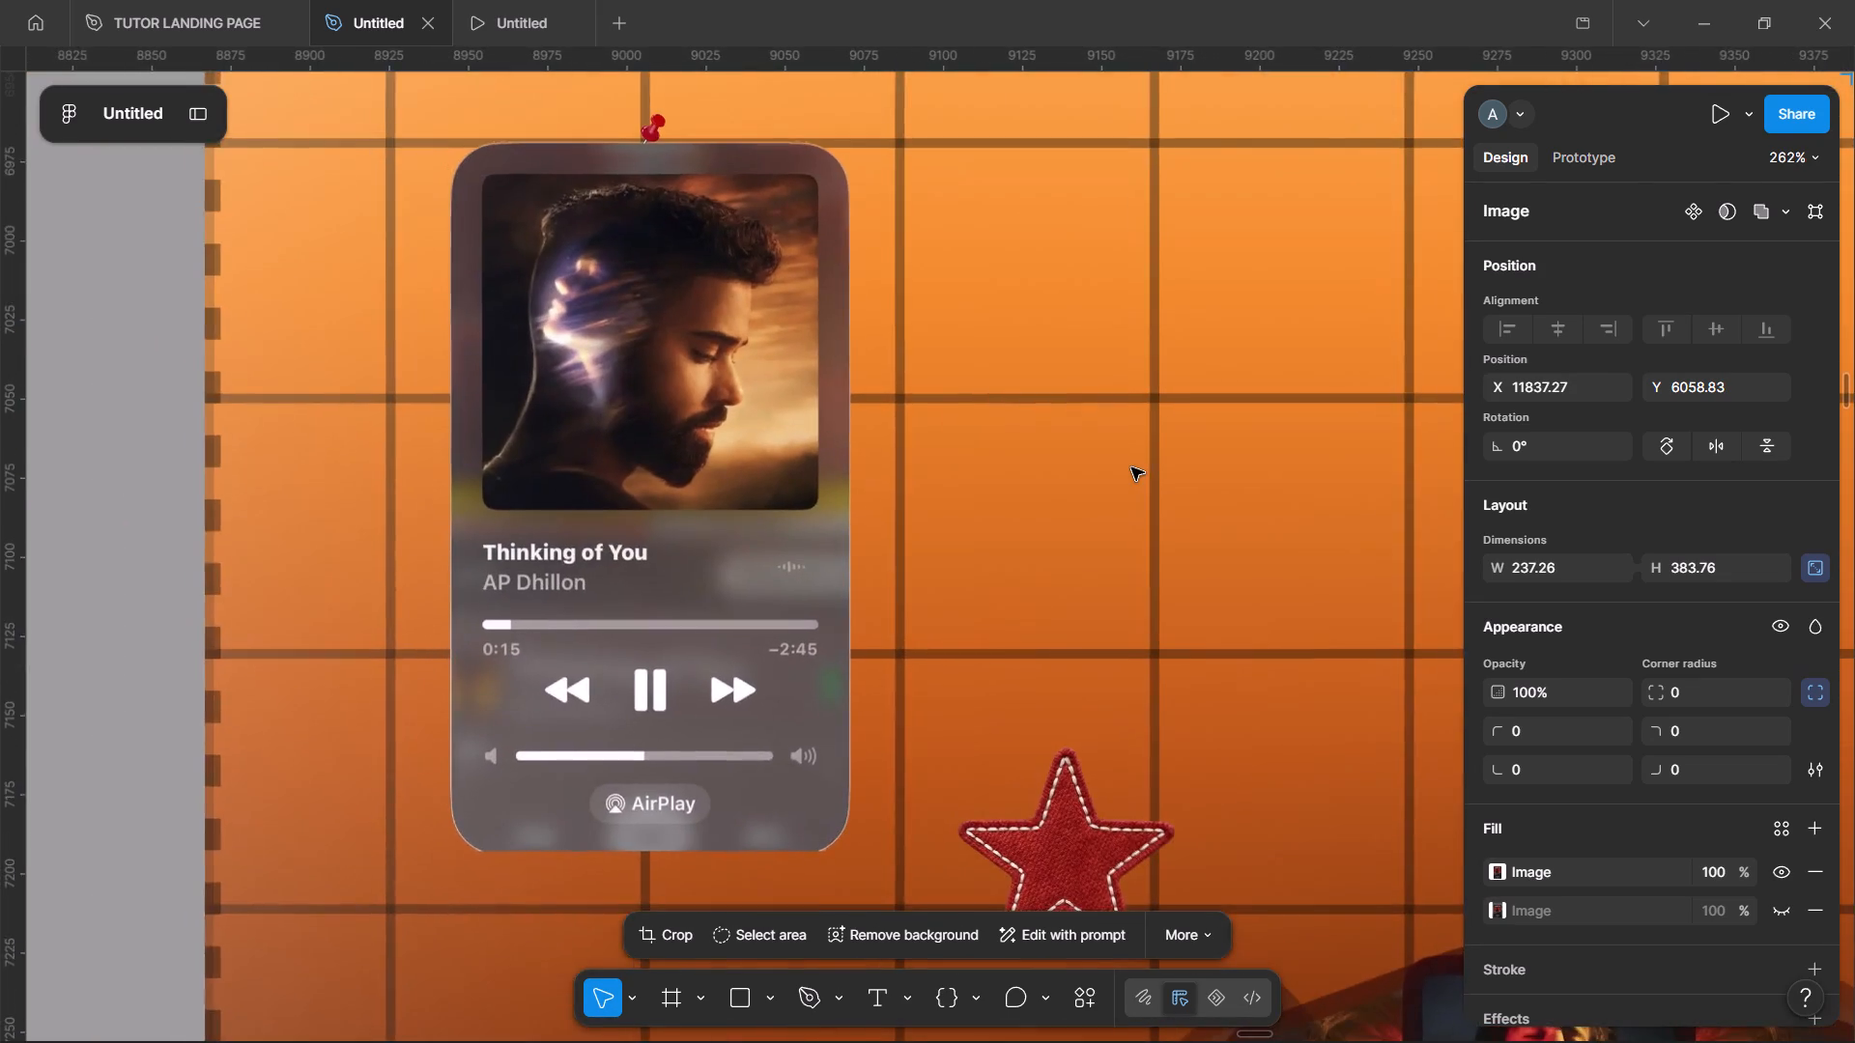
scroll(1131, 467, "right", 2)
scroll(1131, 467, "down", 2)
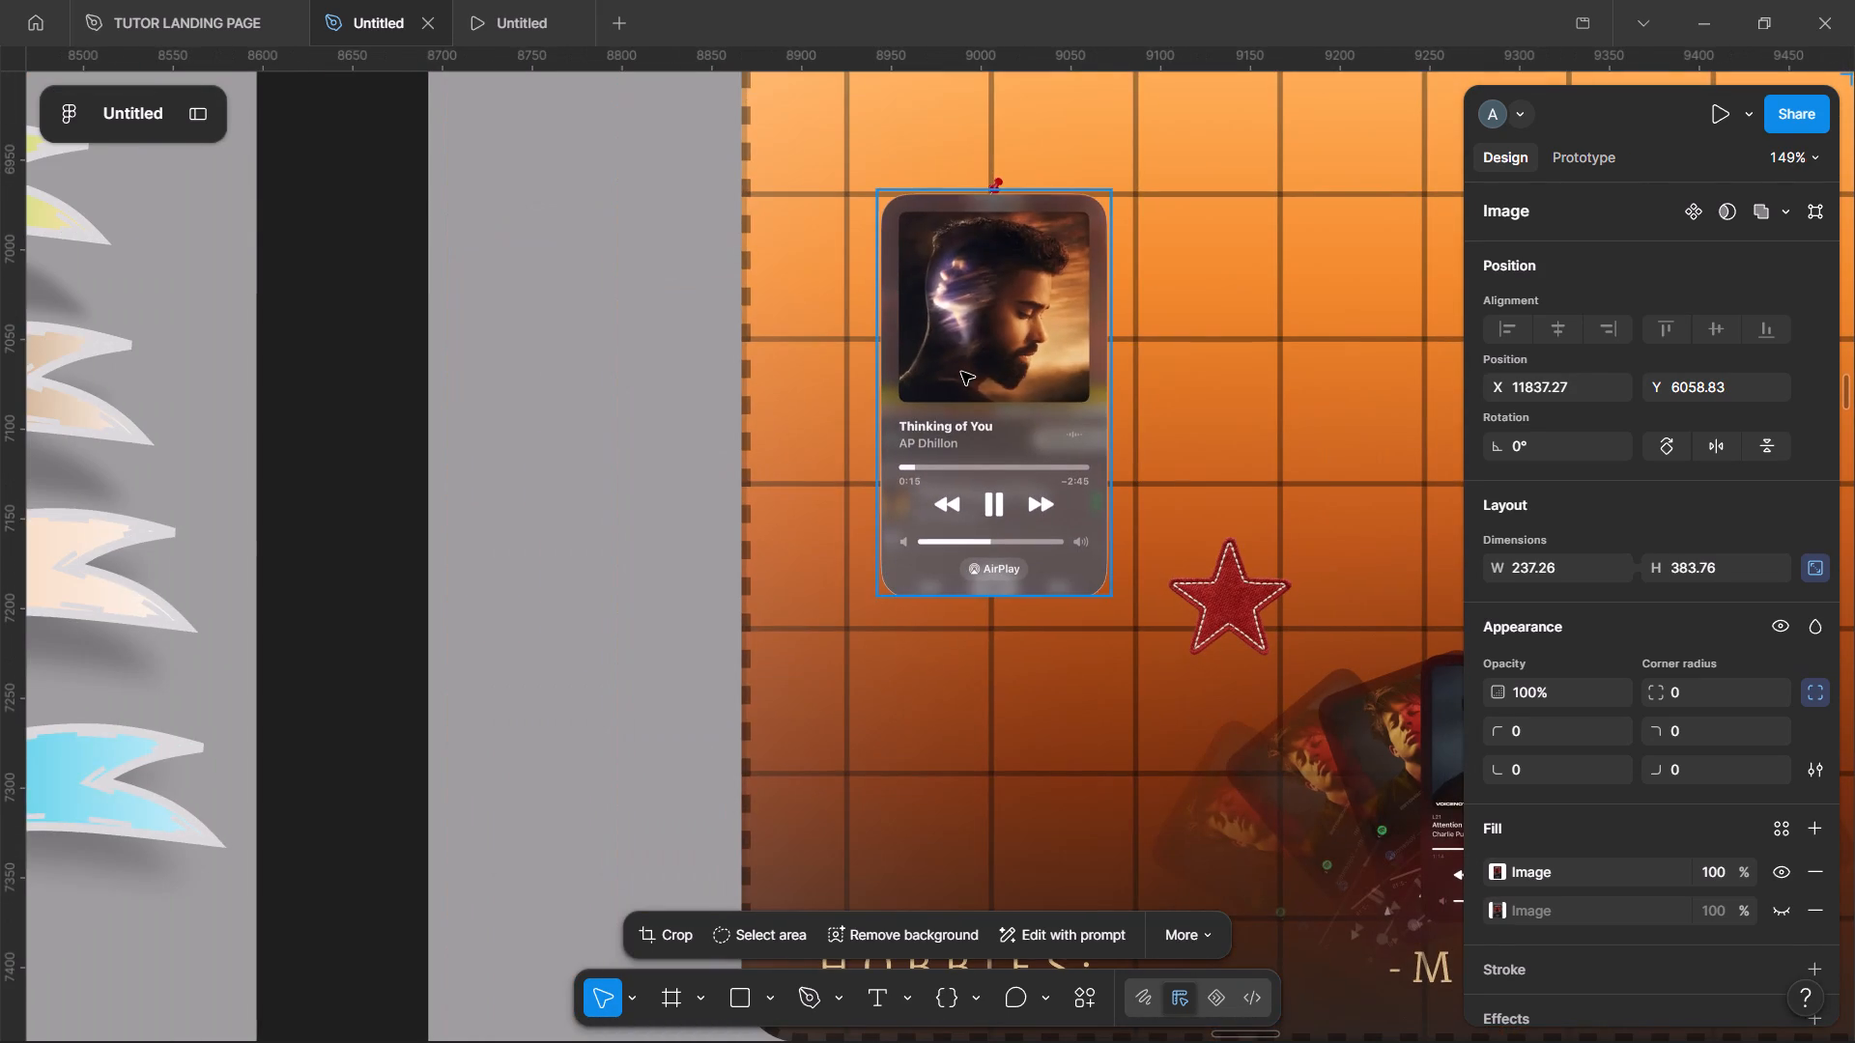
left_click(961, 372)
scroll(961, 372, "left", 2)
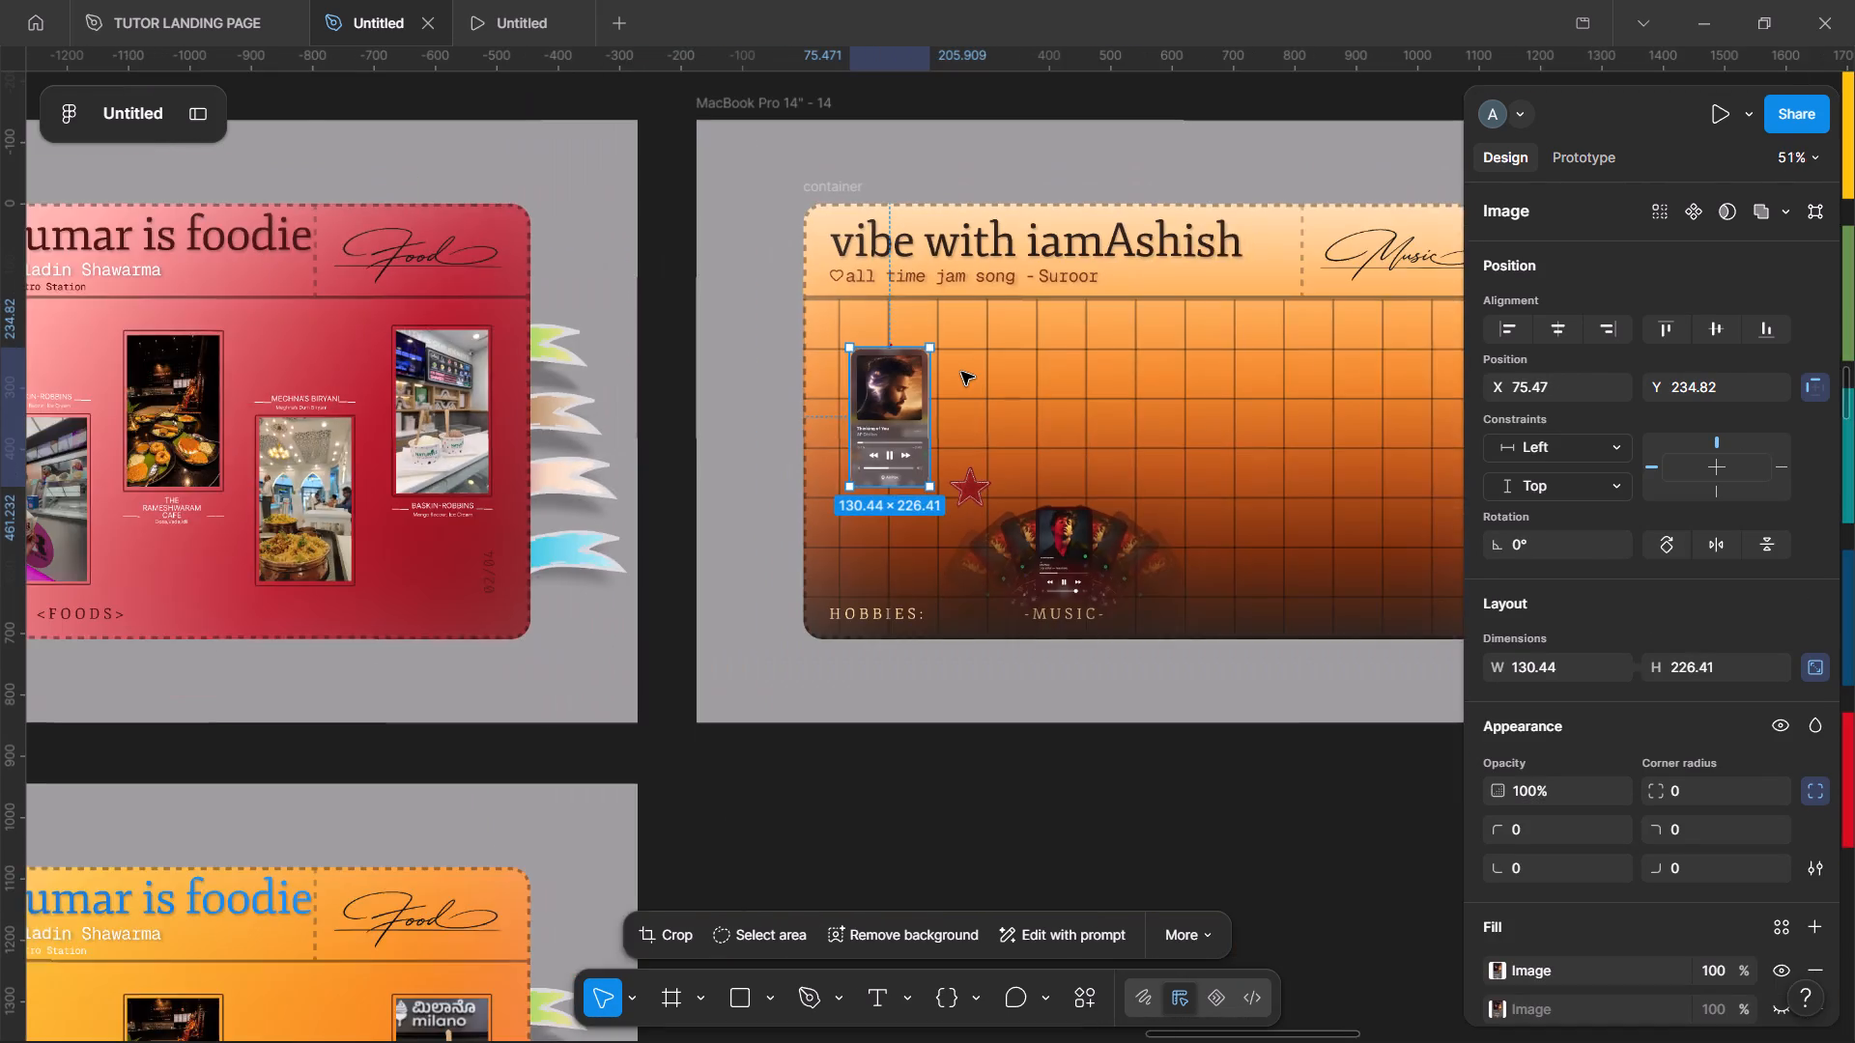
scroll(961, 372, "left", 2)
left_click(1077, 848)
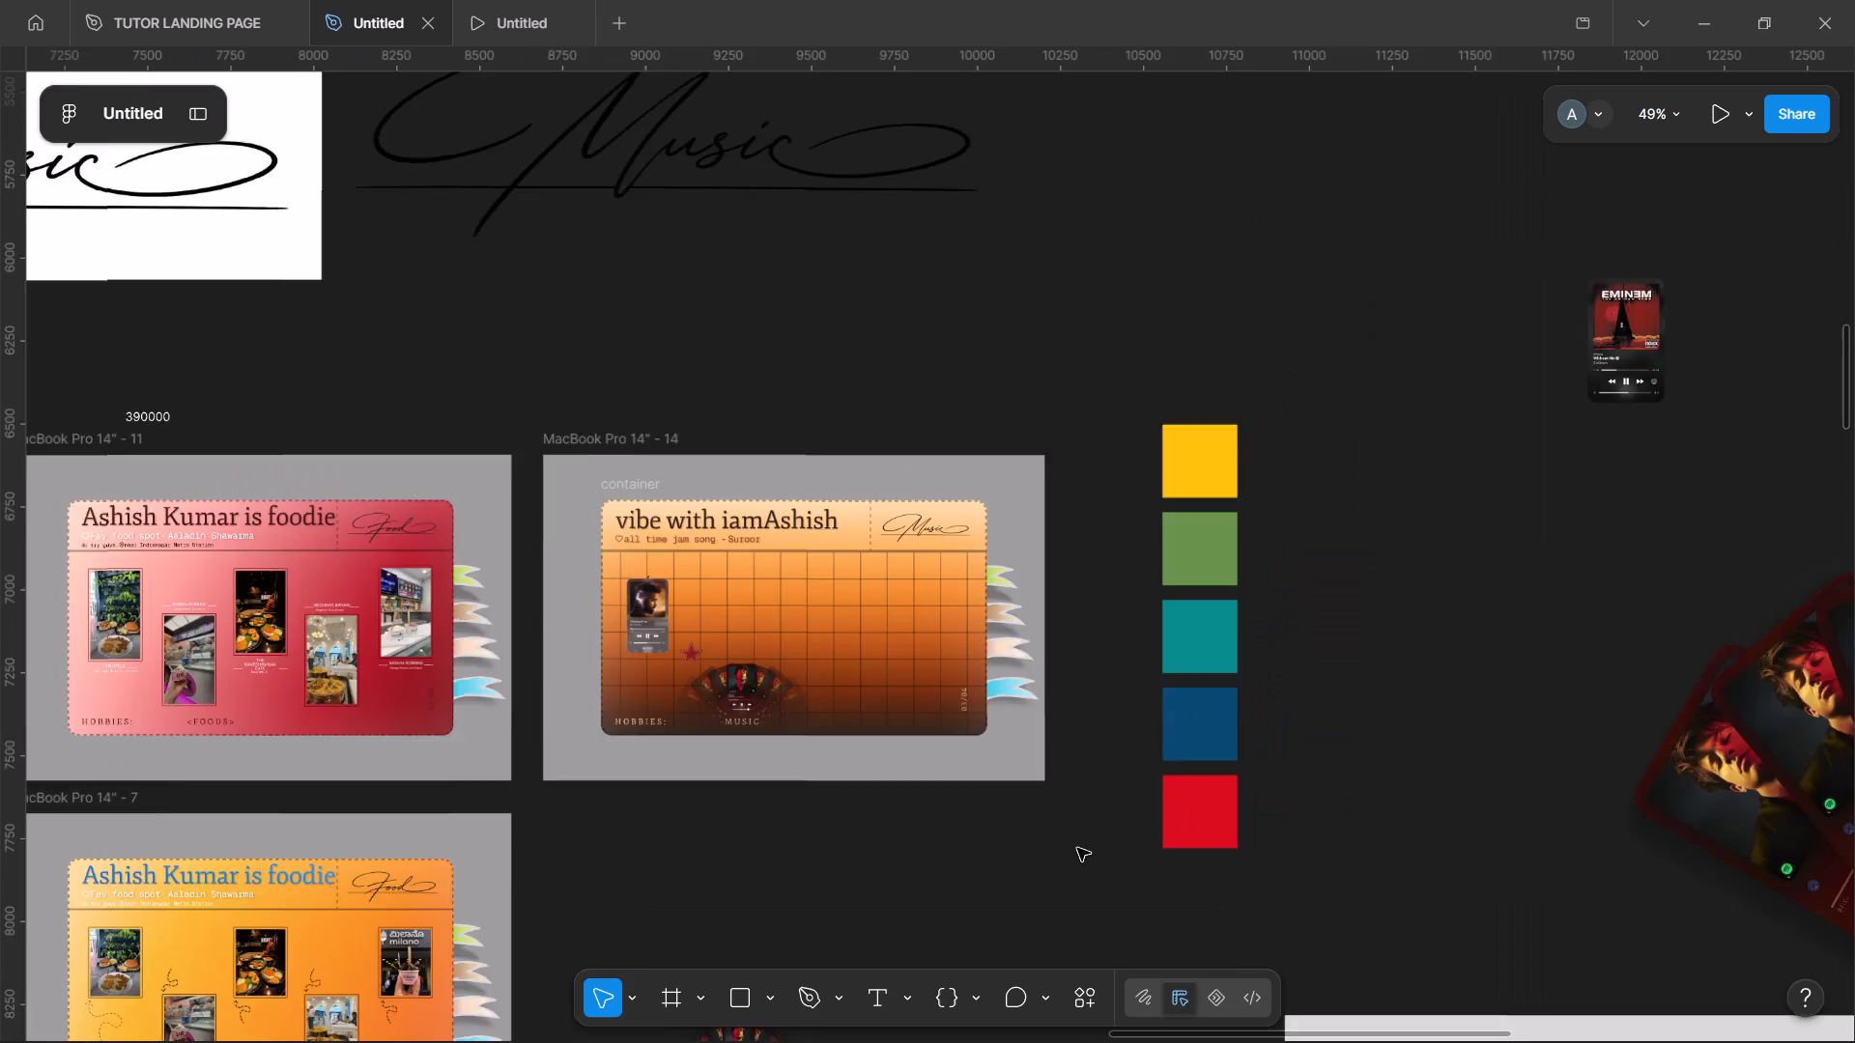
Add a "Song Name" text layer in the blue portrait card's empty rounded panel at about X 215, Y 642.
scroll(1077, 848, "down", 5)
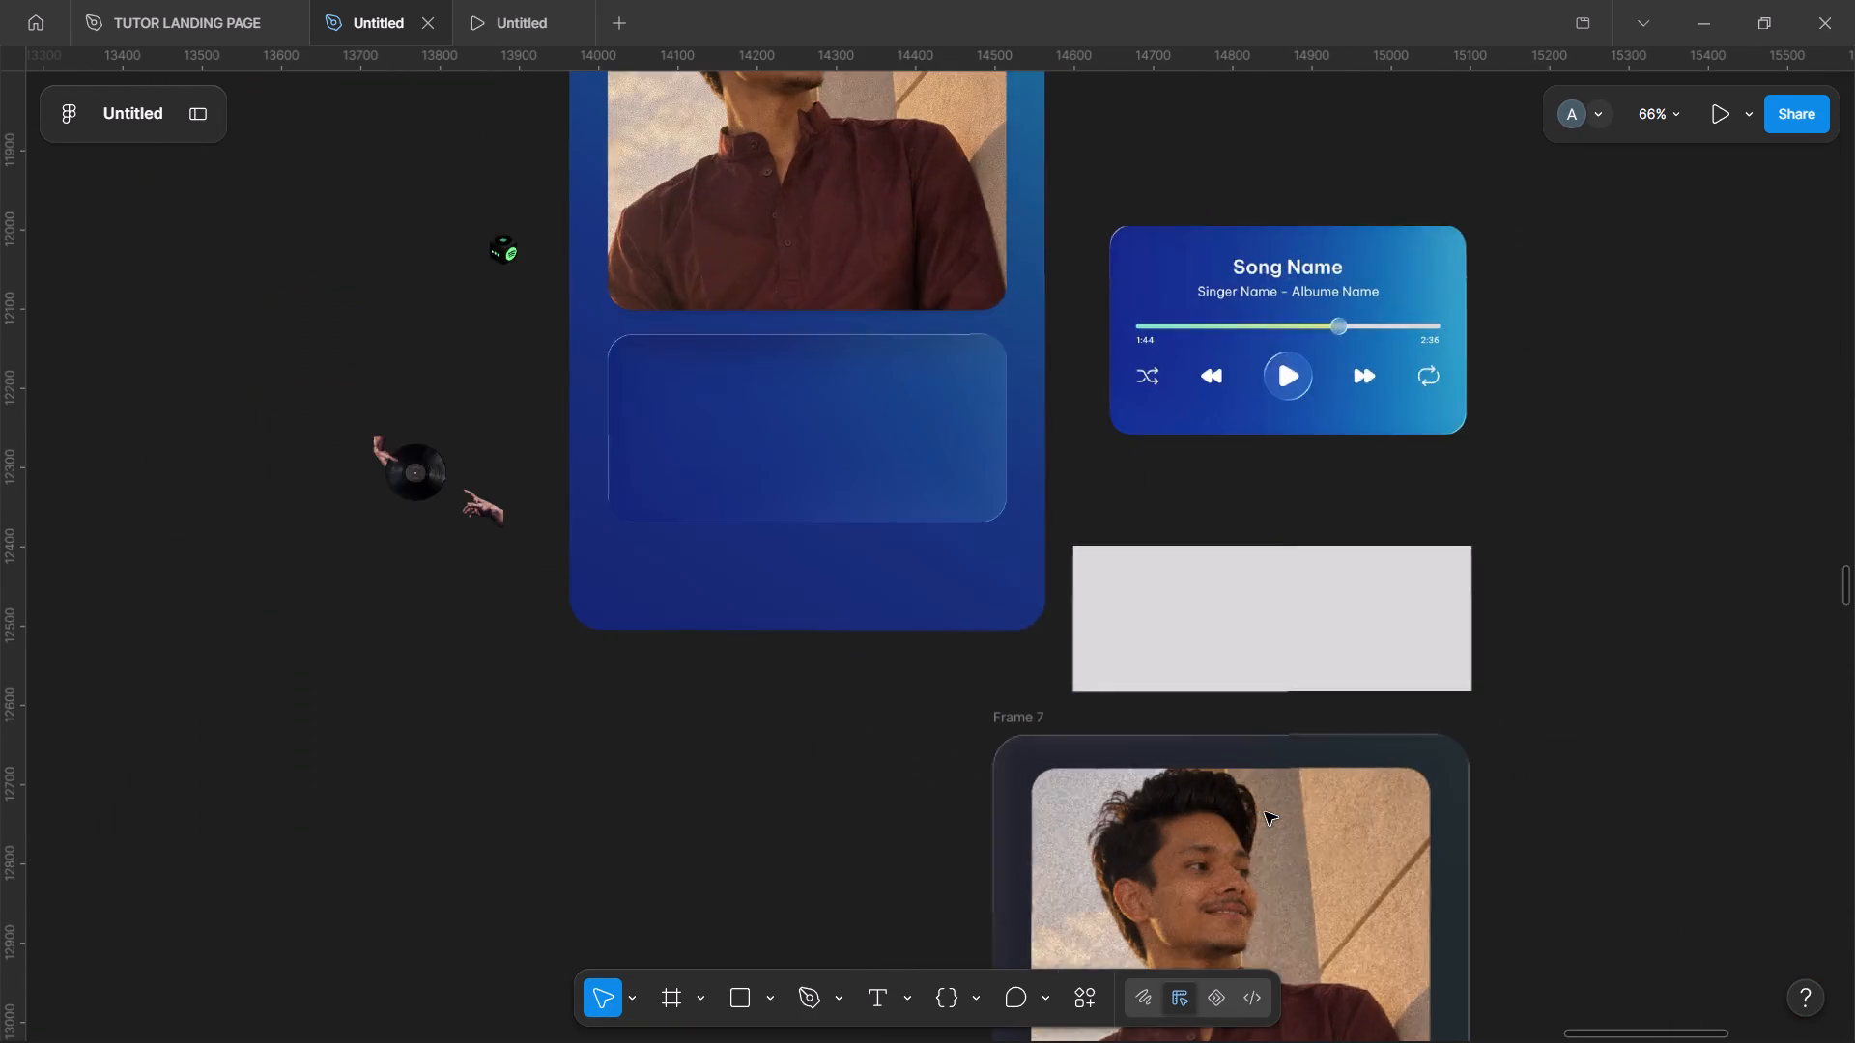
scroll(1265, 812, "down", 2)
scroll(1265, 812, "up", 2)
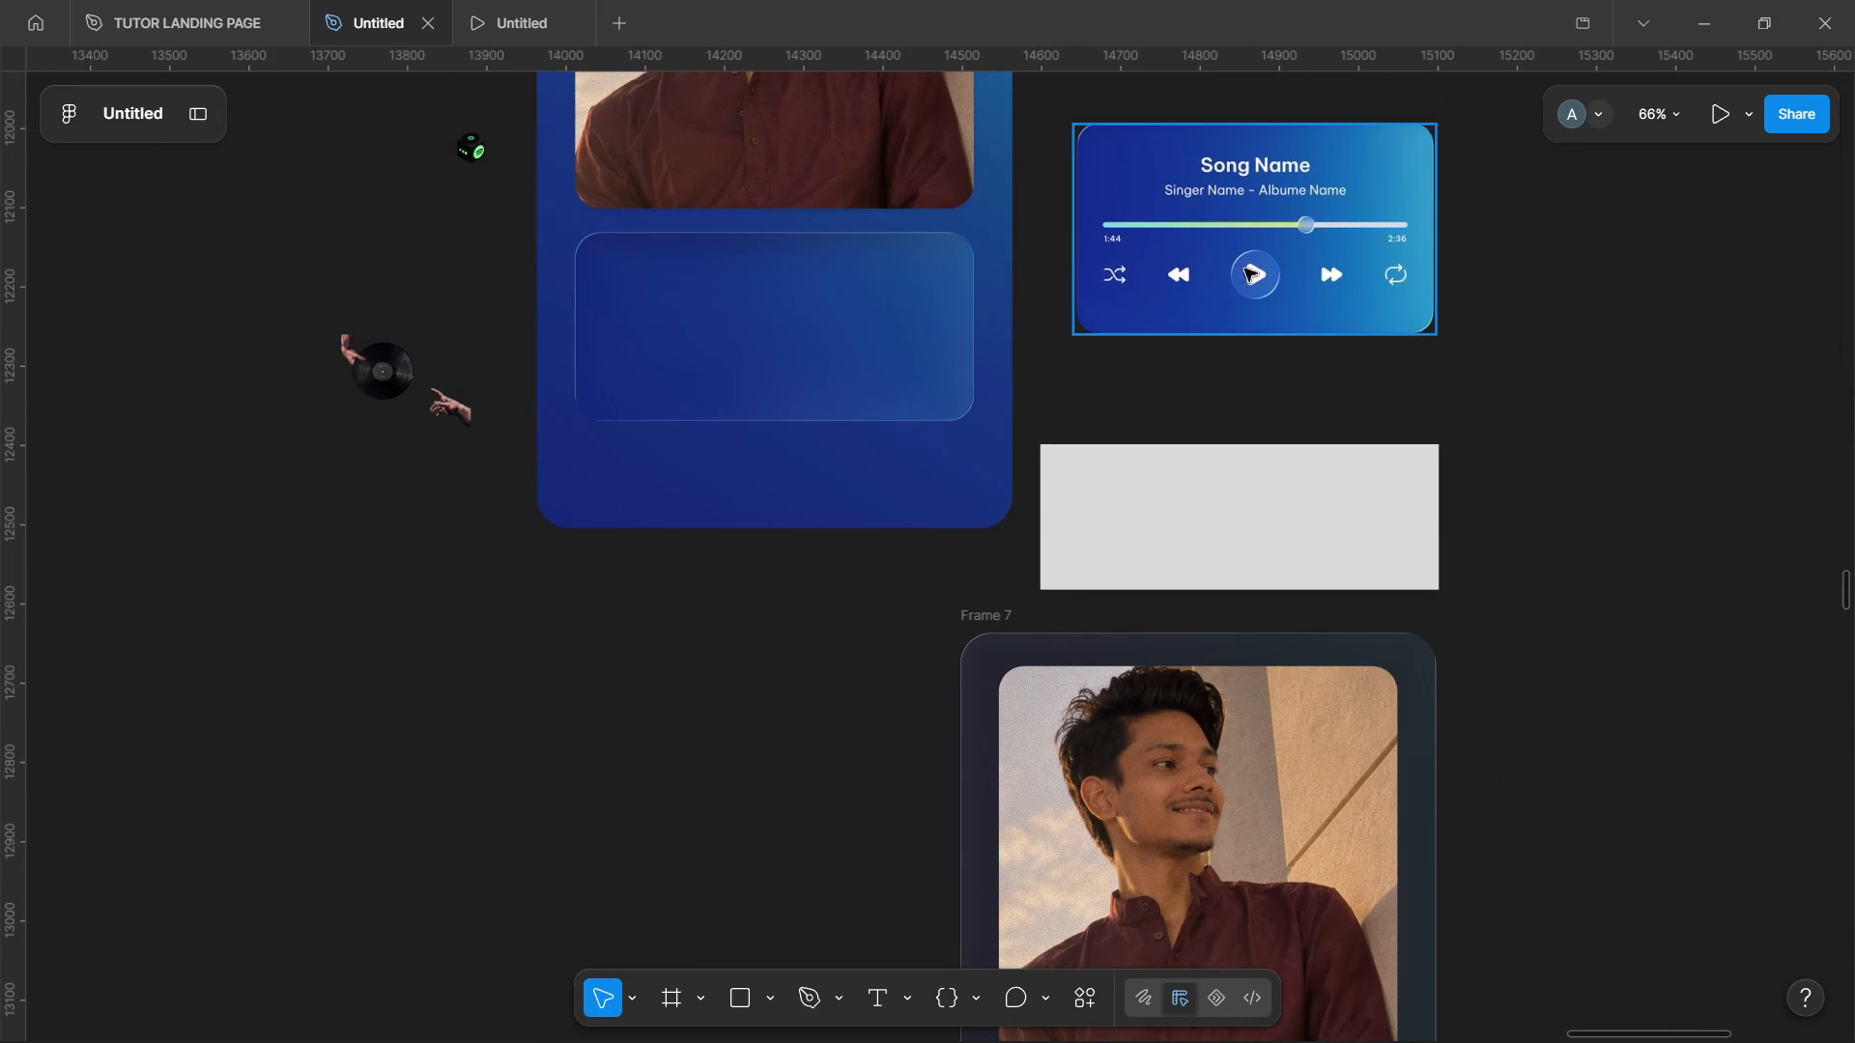
scroll(1241, 253, "down", 4)
scroll(1241, 253, "up", 3)
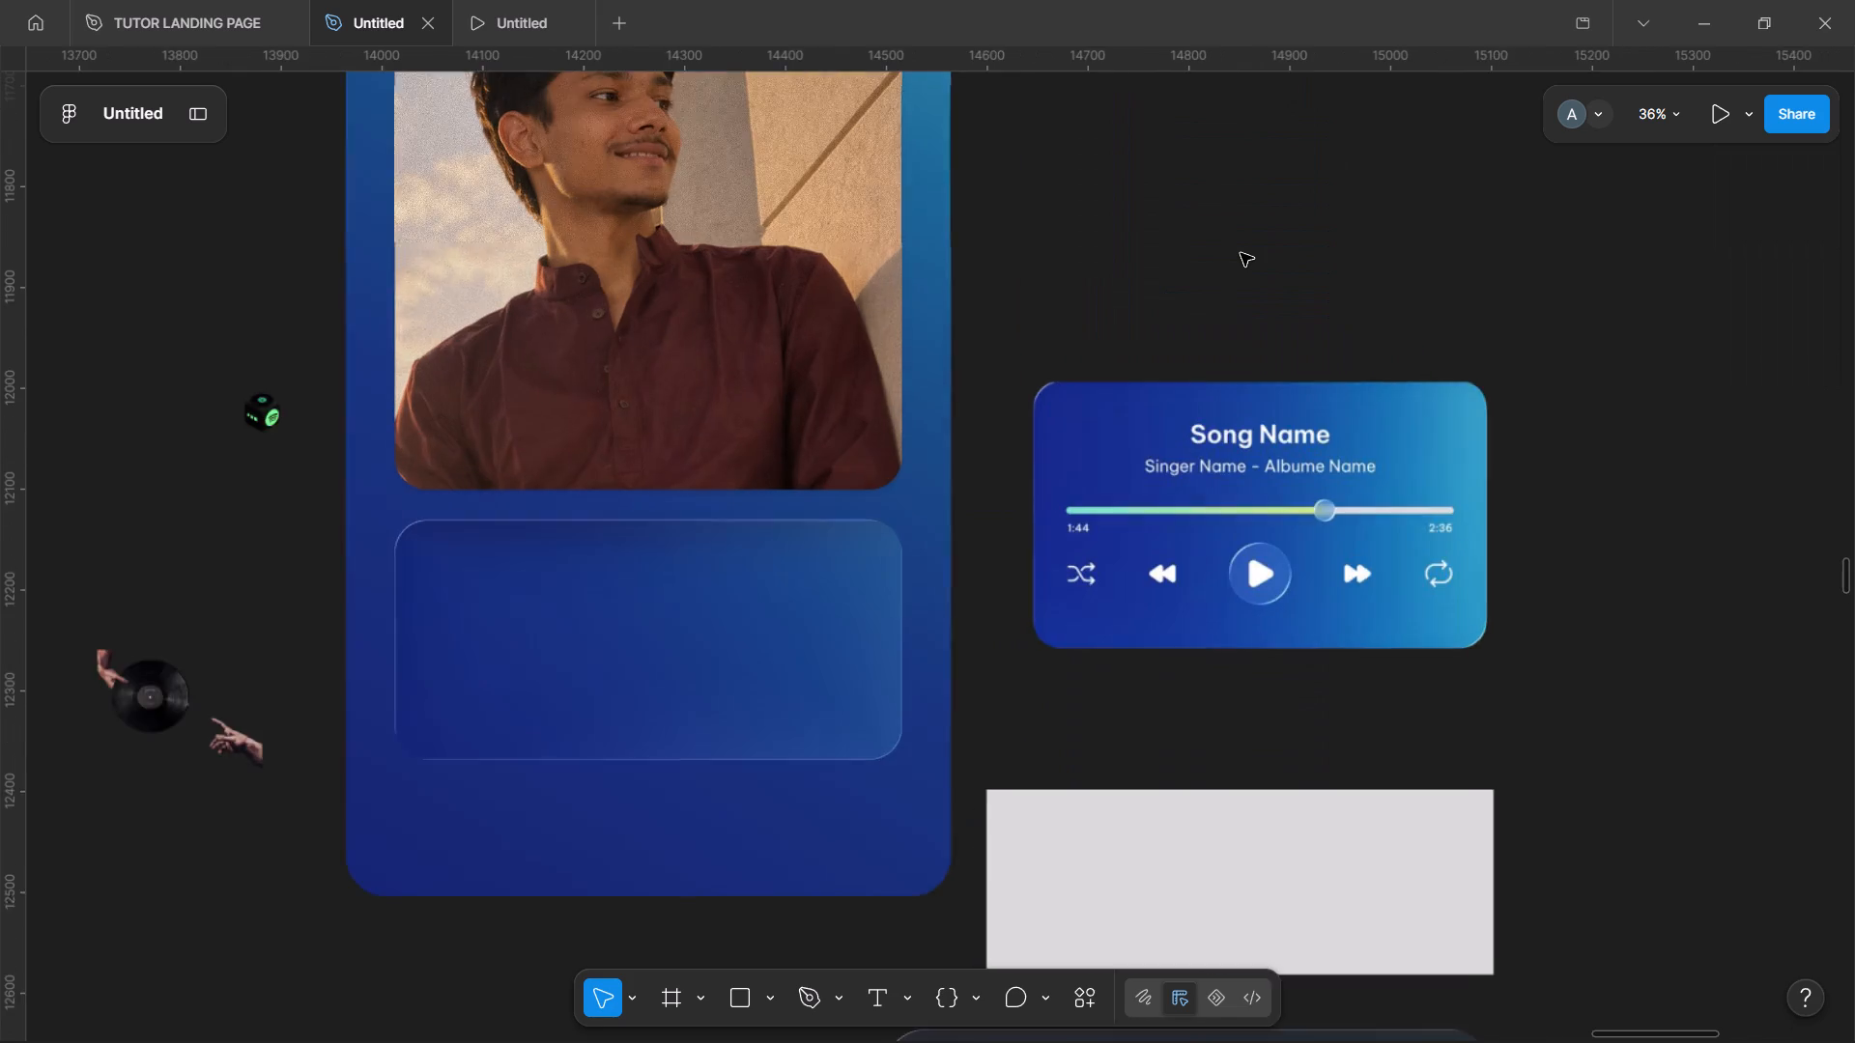
scroll(1241, 253, "right", 2)
key("t")
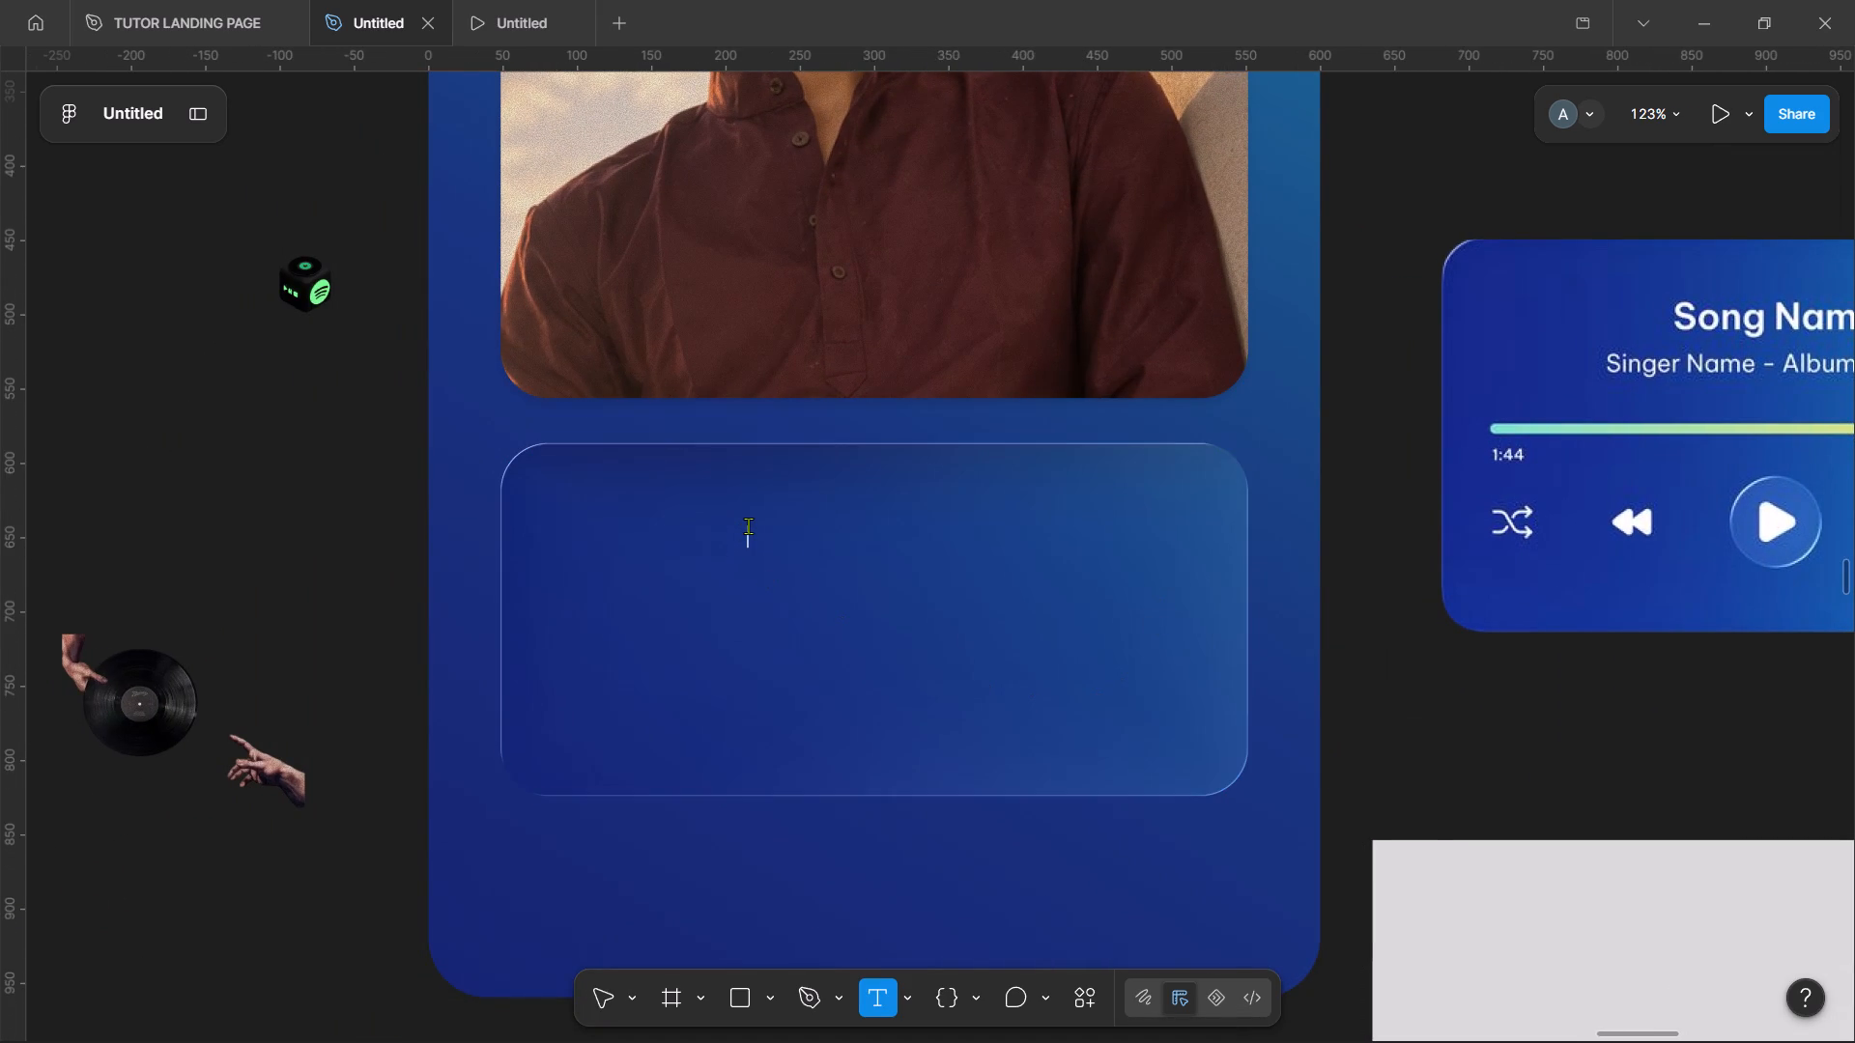
key("o")
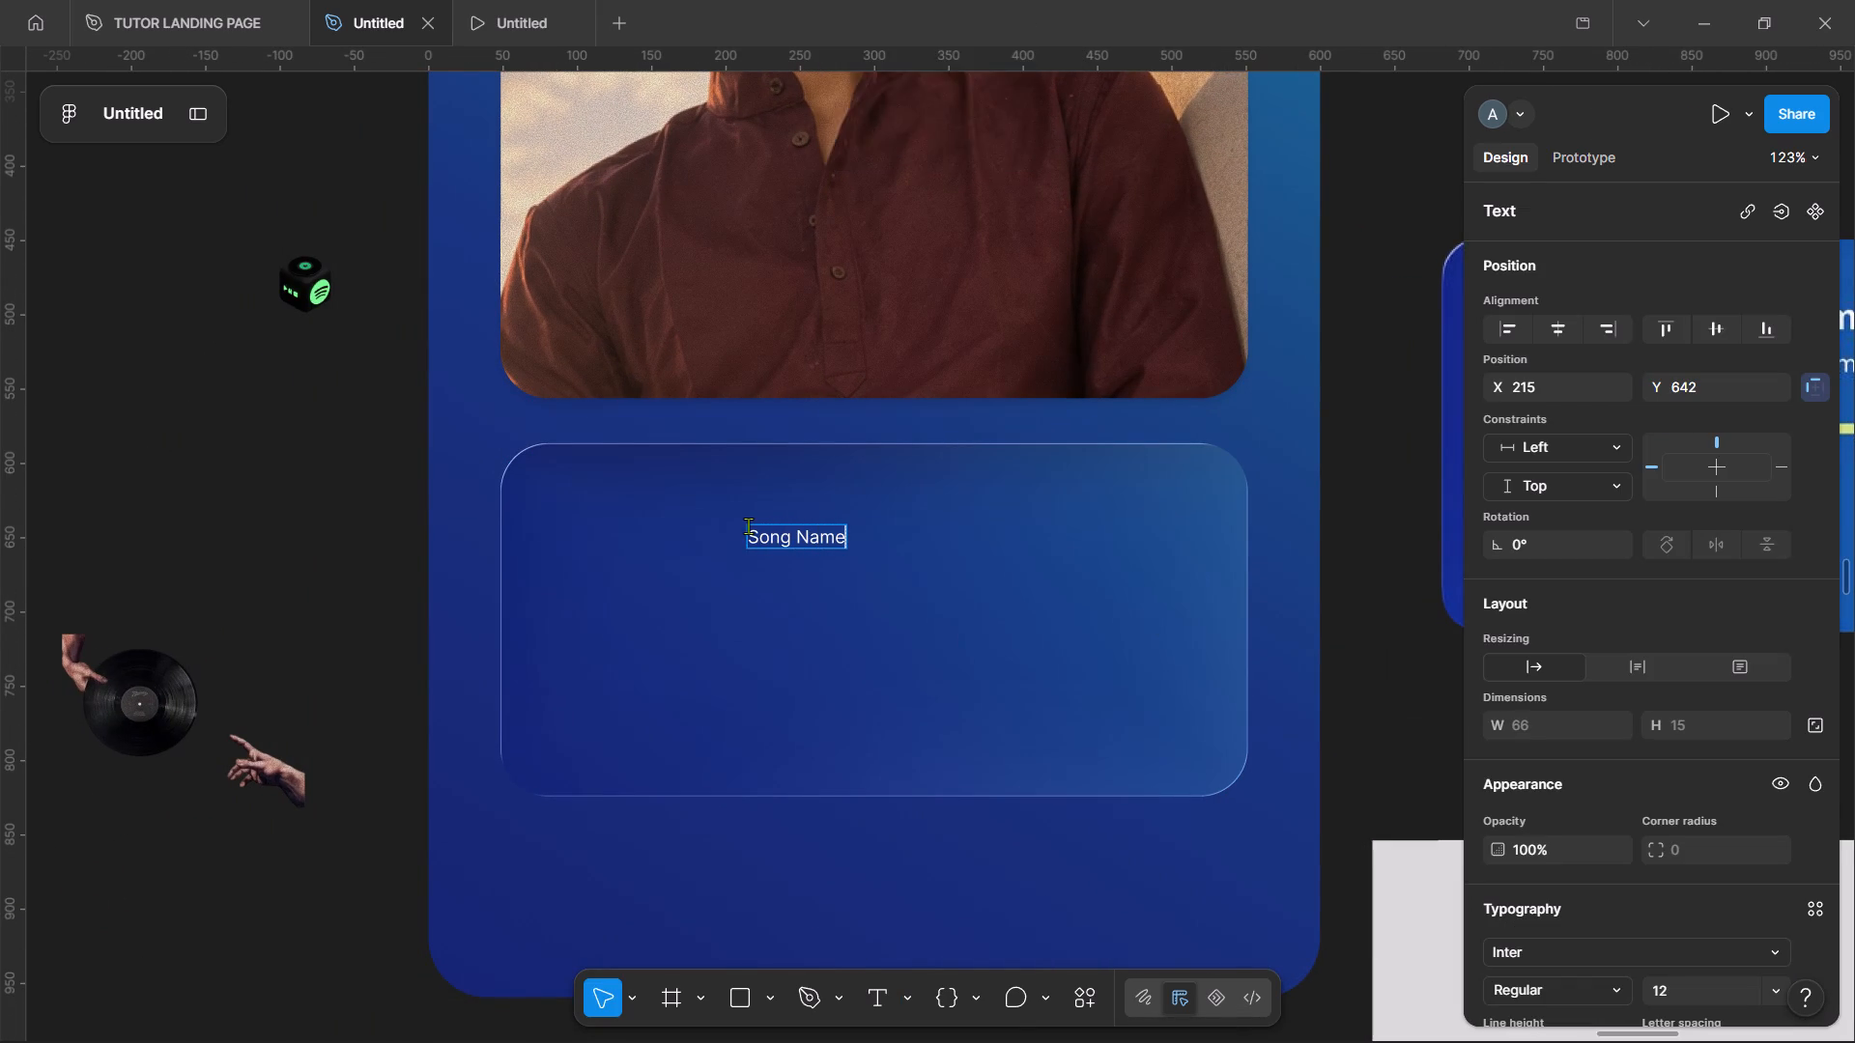
scroll(748, 525, "left", 4)
left_click(814, 651)
Style the "Song Name" text in the blue card's empty panel as Inter Bold at size 24.
scroll(1554, 764, "down", 1)
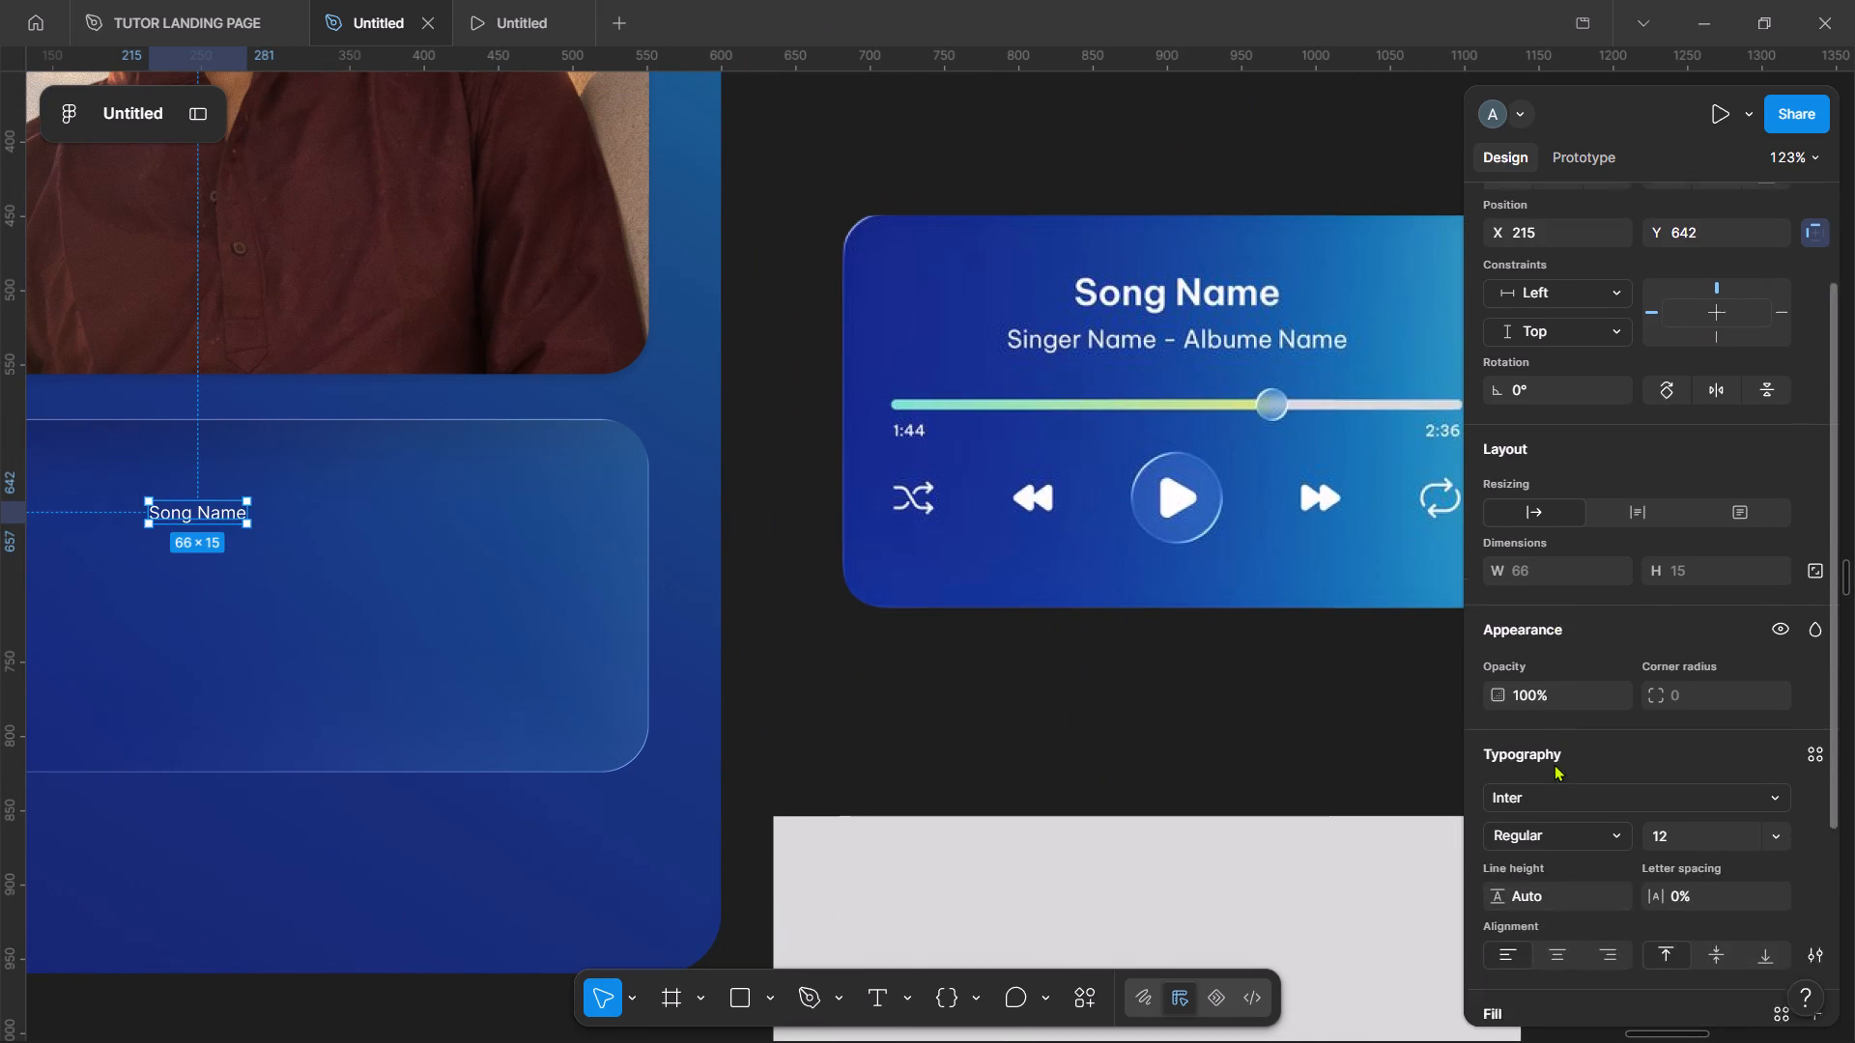
left_click_drag(1569, 787, 1553, 846)
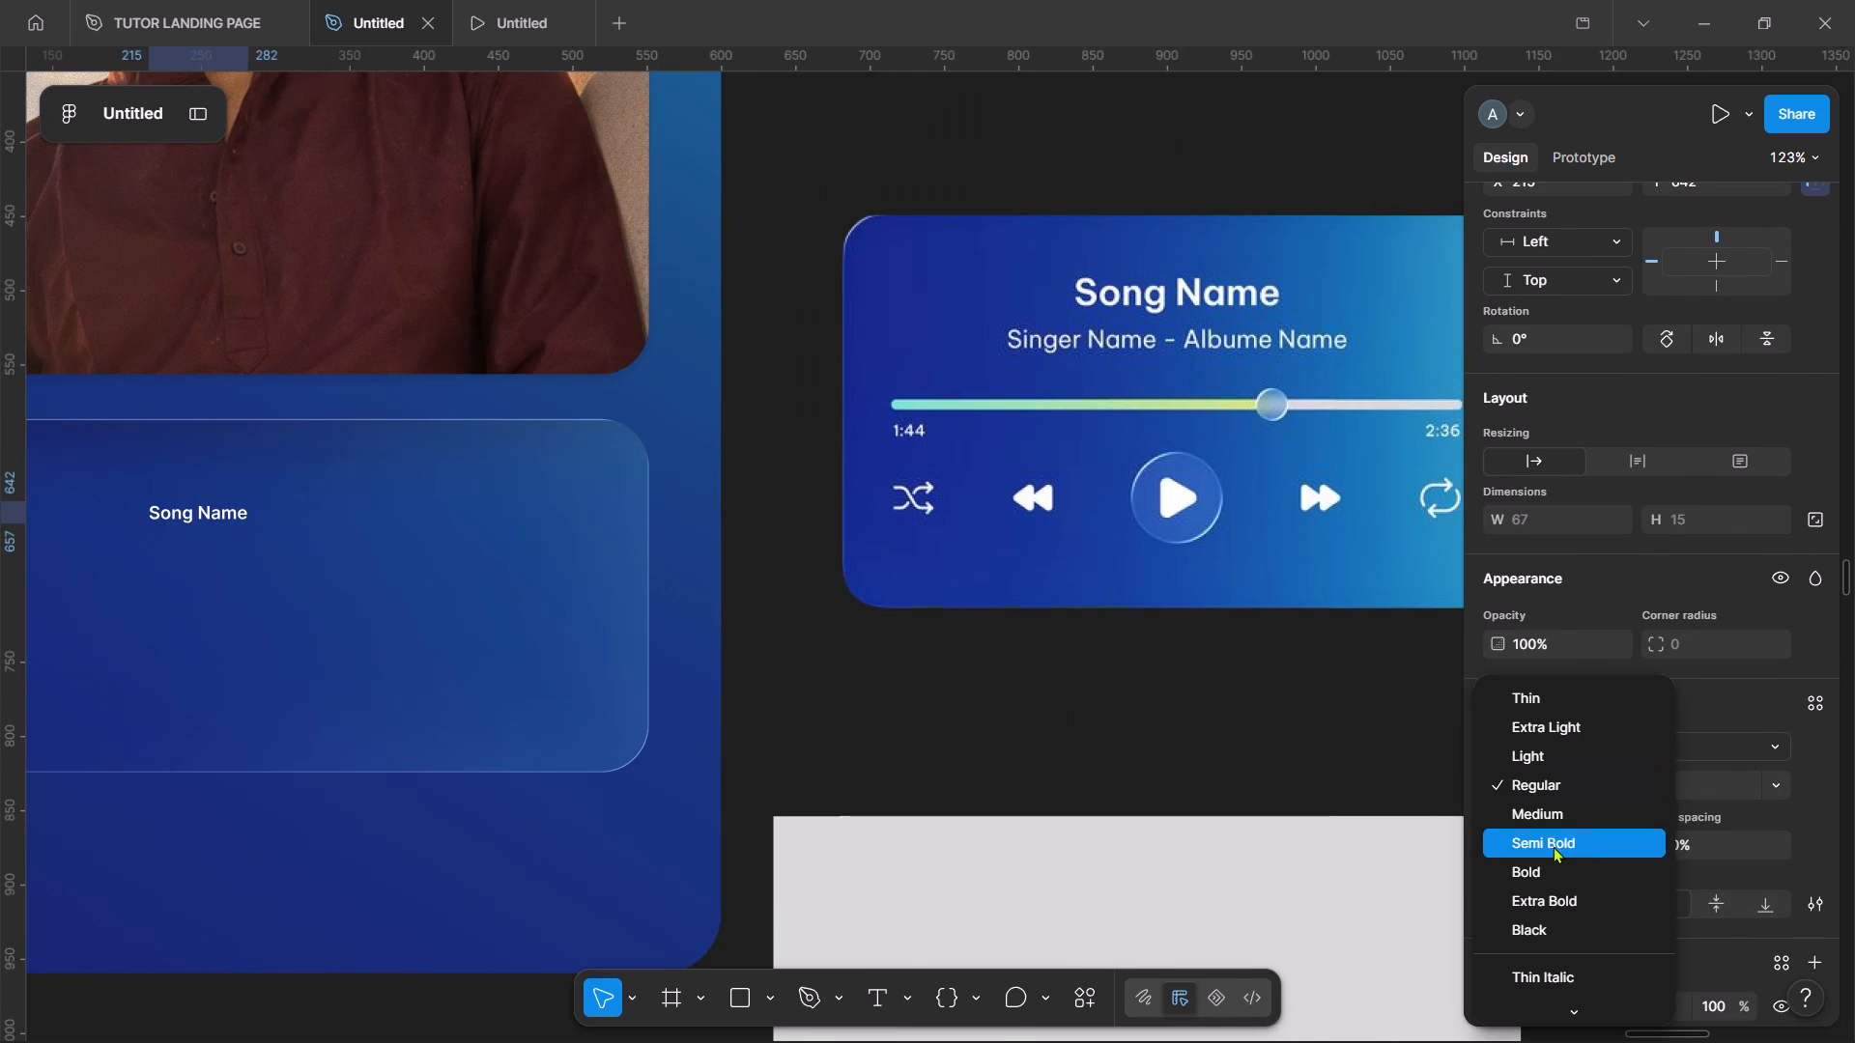
left_click_drag(1553, 846, 1529, 880)
left_click(1529, 880)
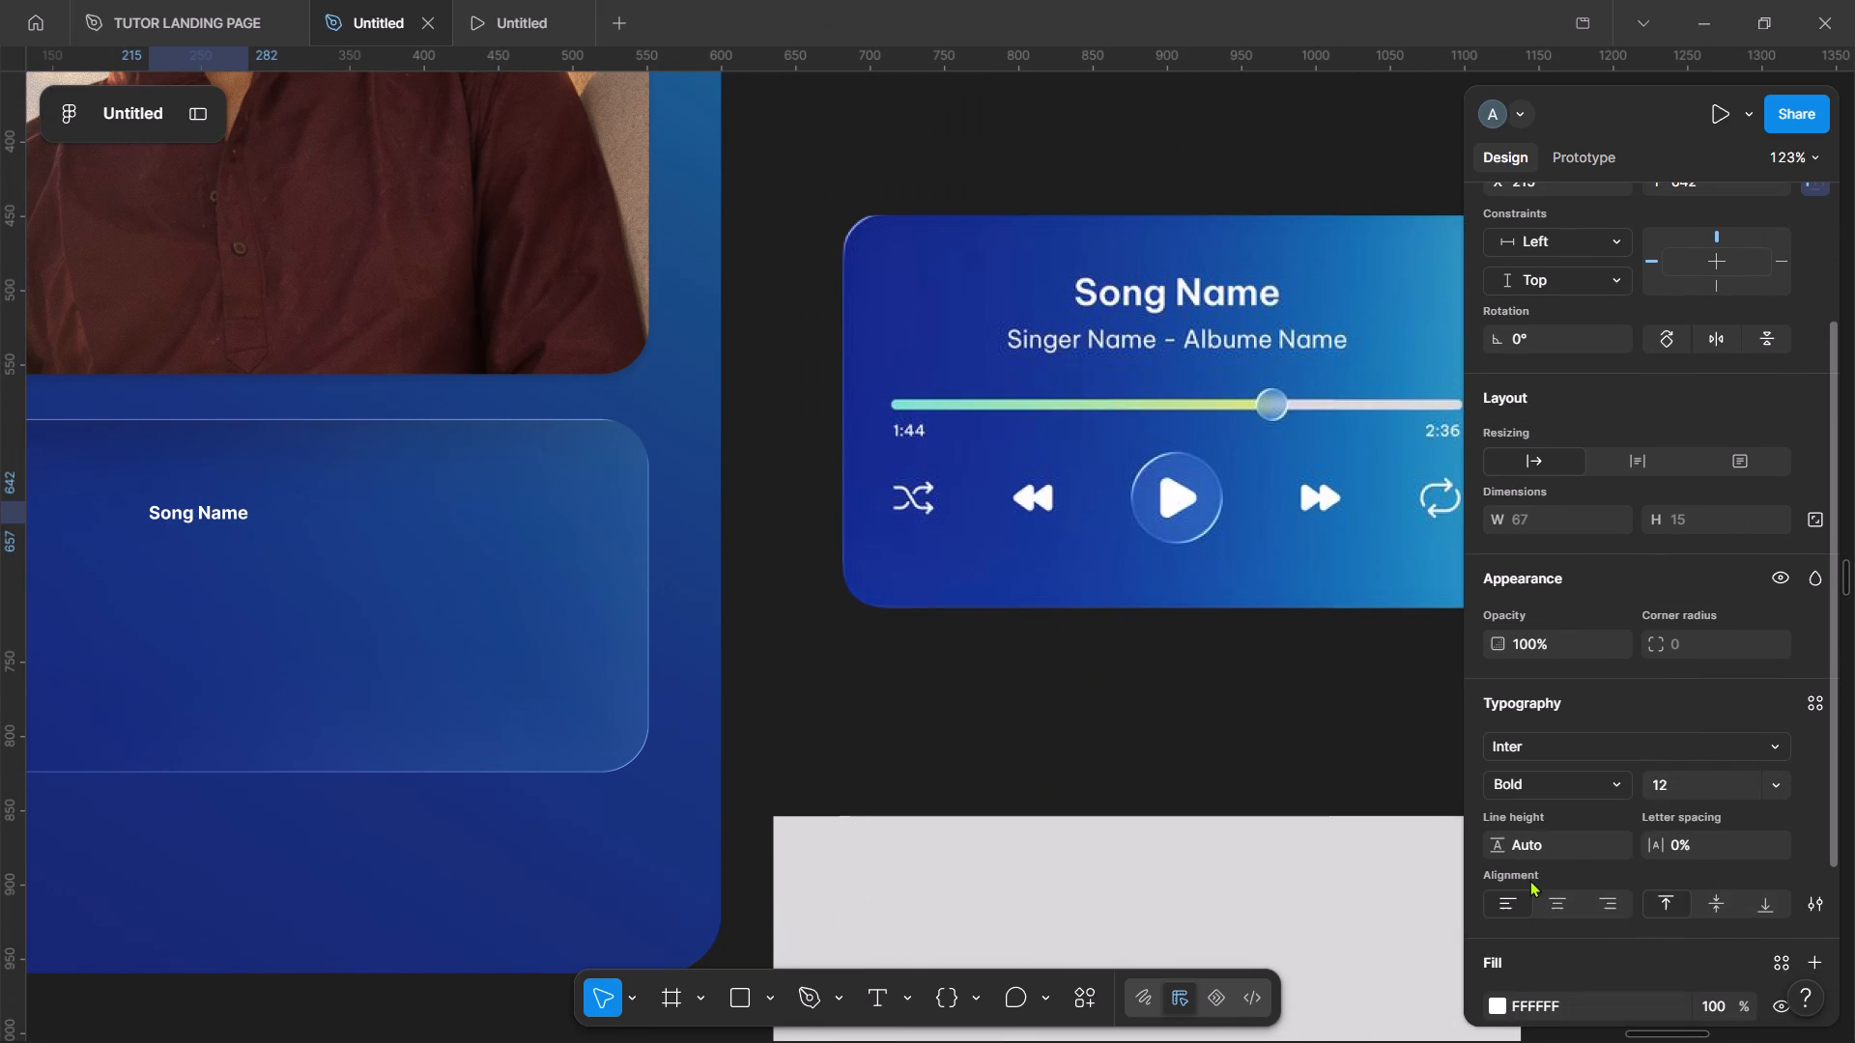
left_click(1779, 790)
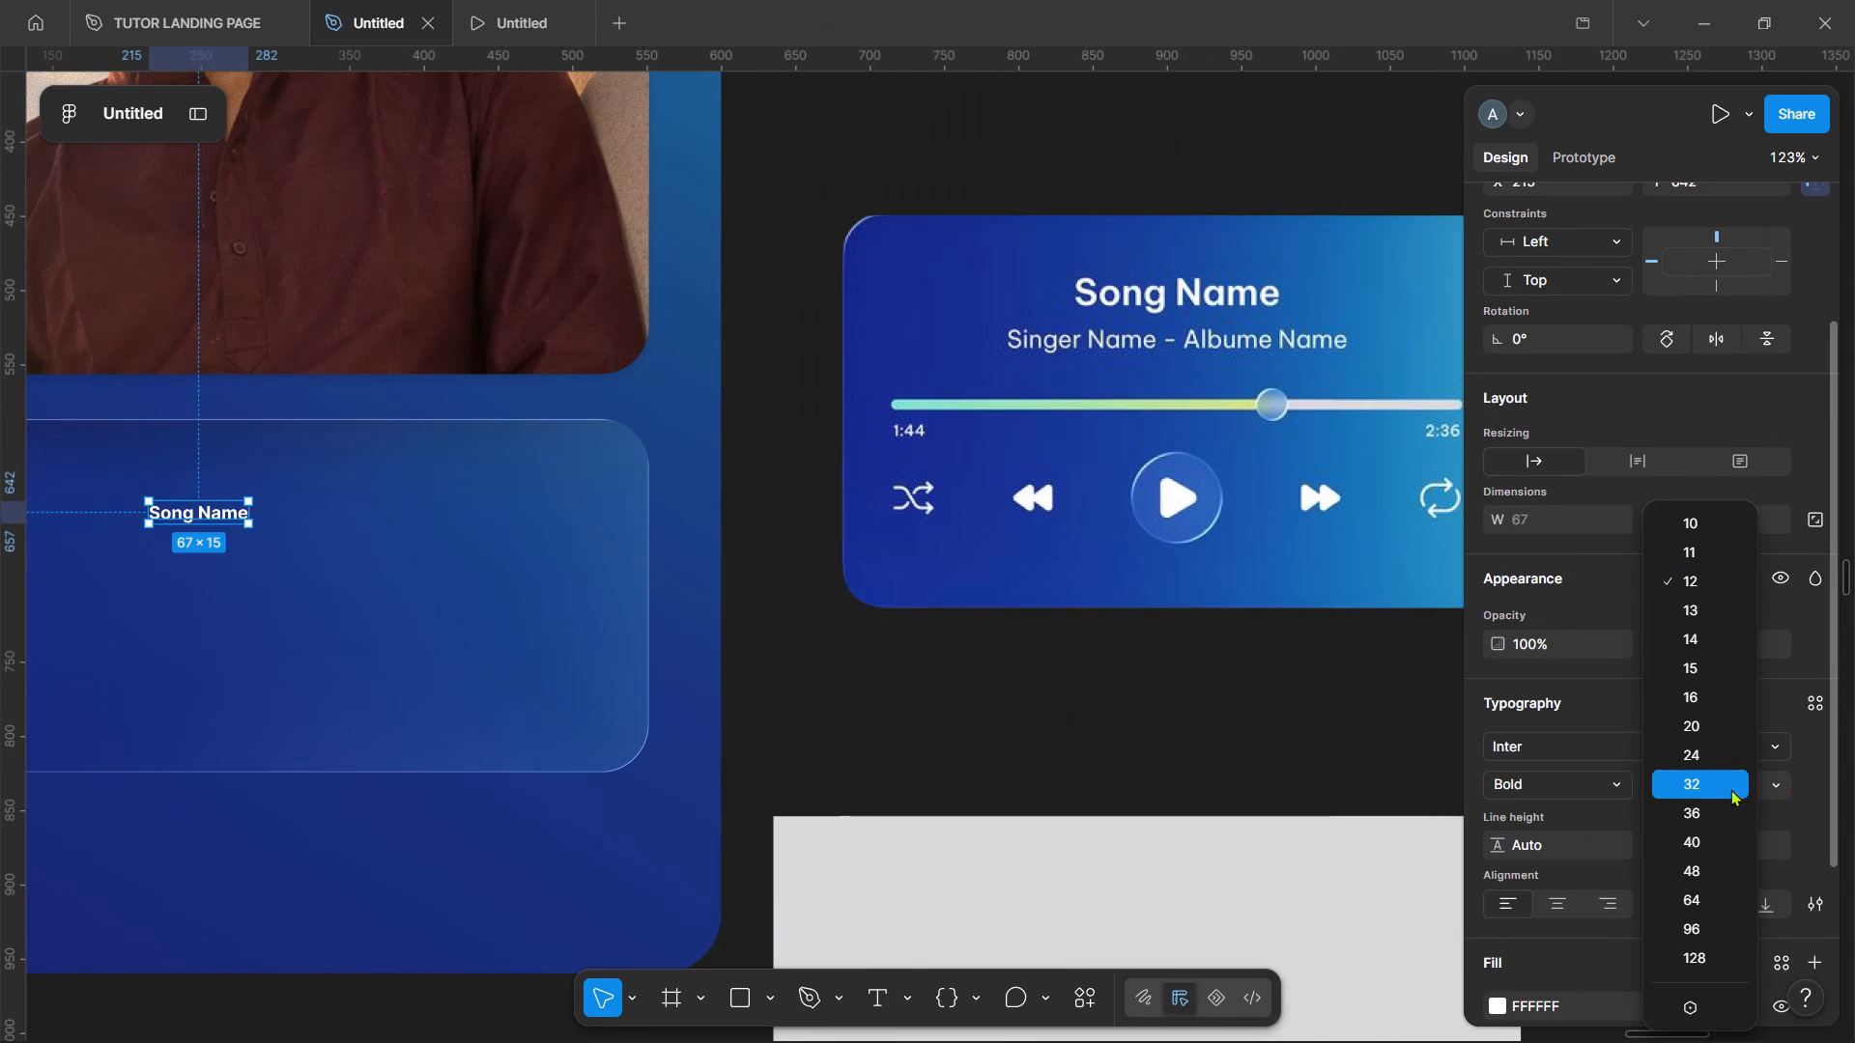
left_click(1704, 747)
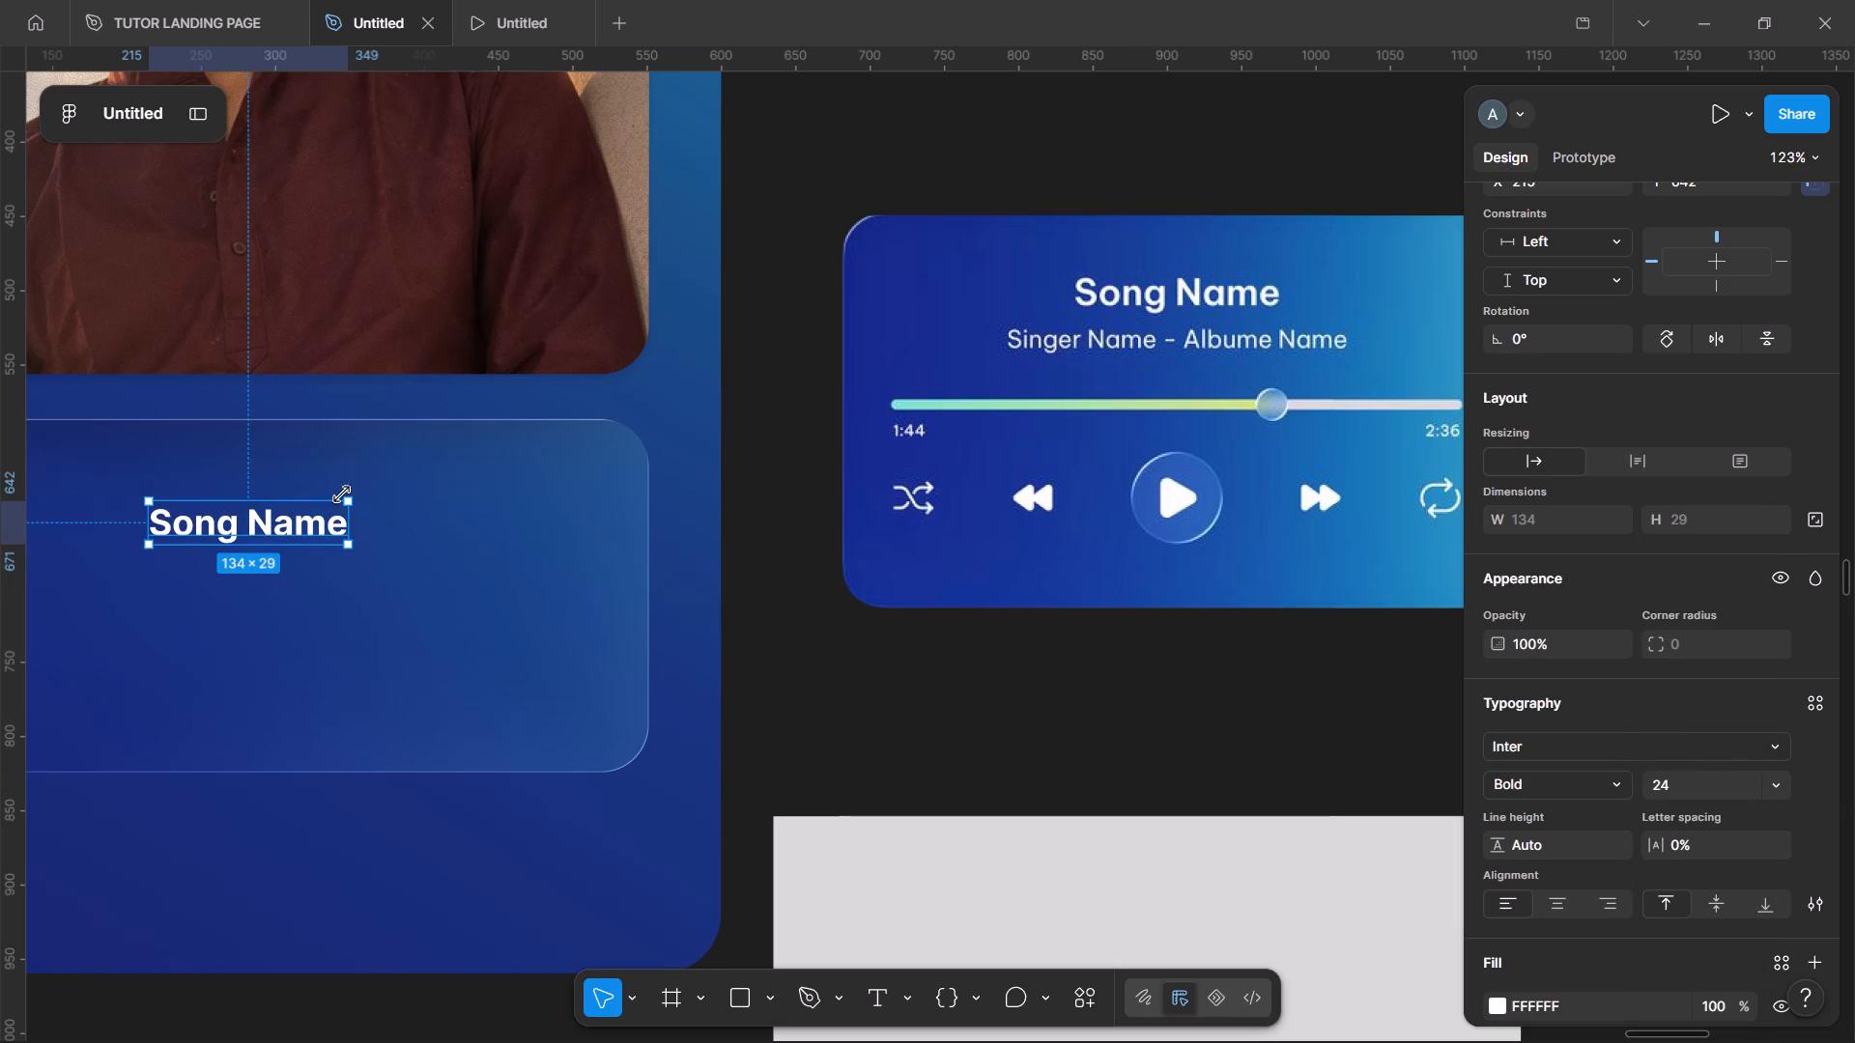
Move the "Song Name" text onto the reference player image, bring it to the front, and centre it just above the reference title.
left_click_drag(281, 521, 1210, 270)
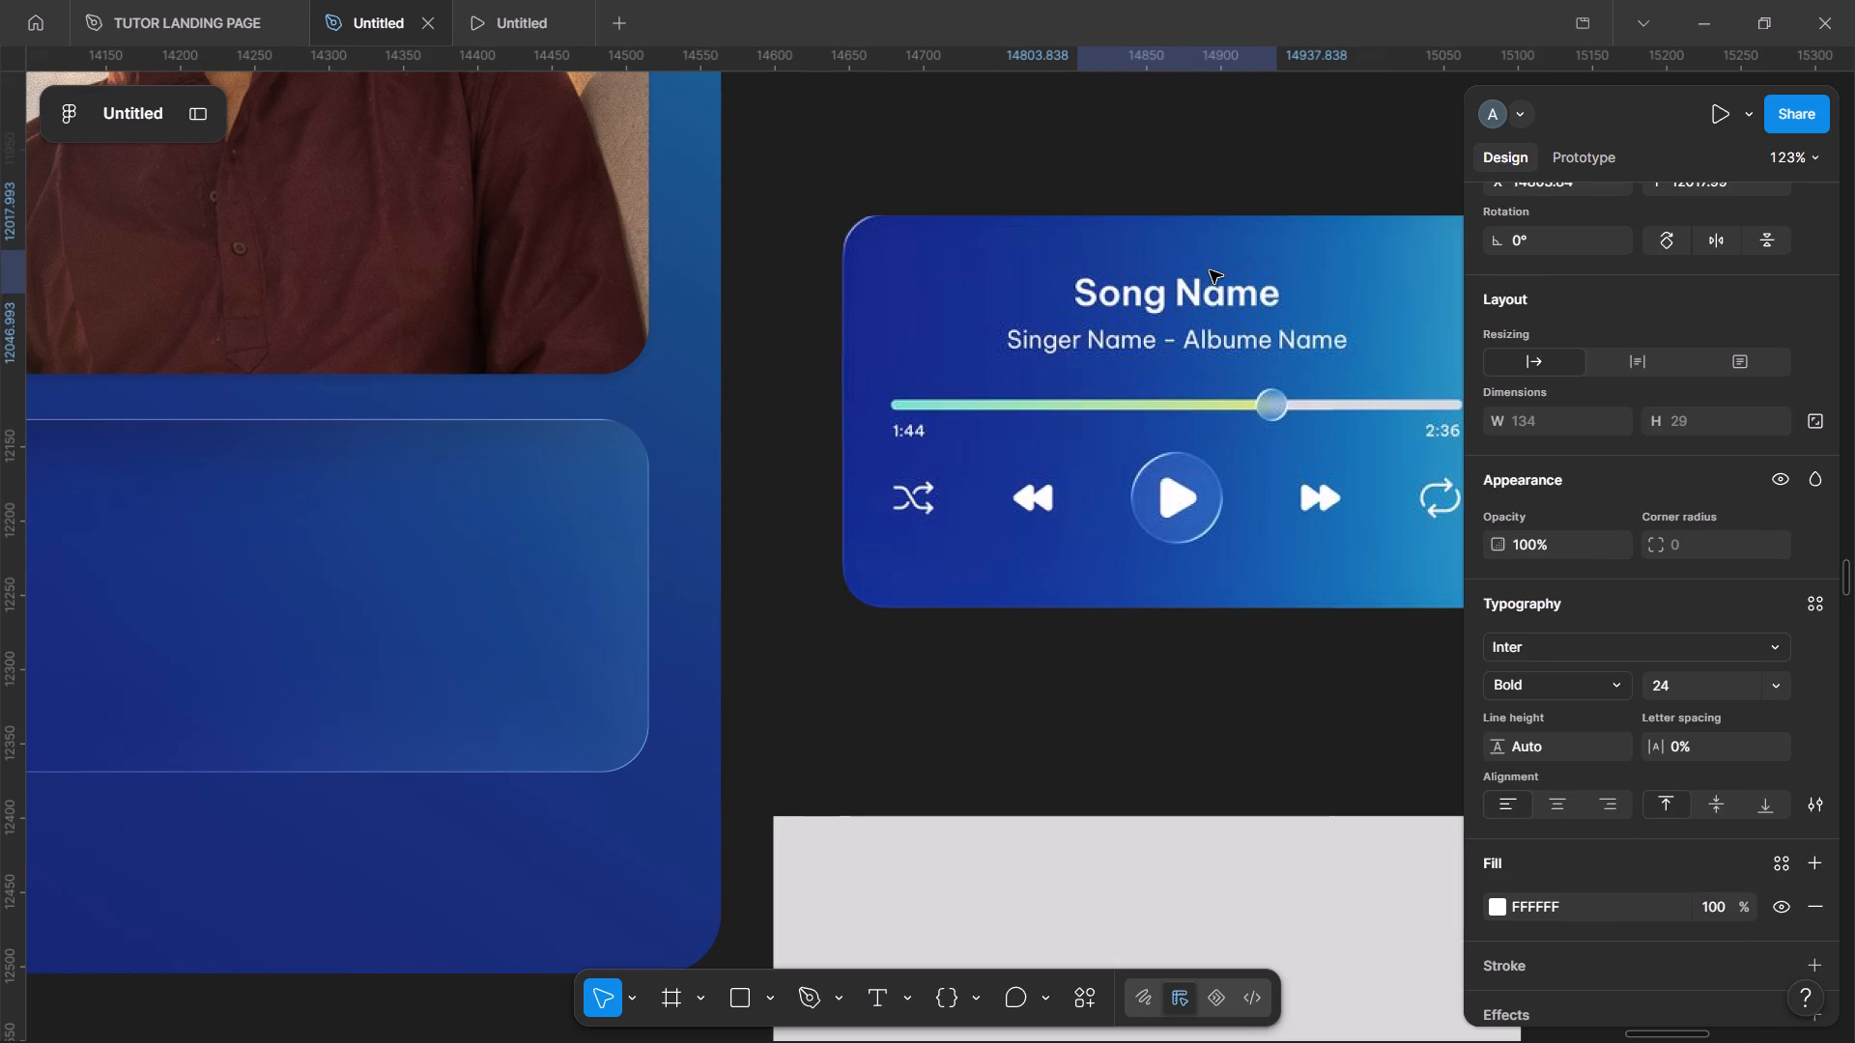
left_click_drag(1210, 270, 1202, 177)
key("bracketright")
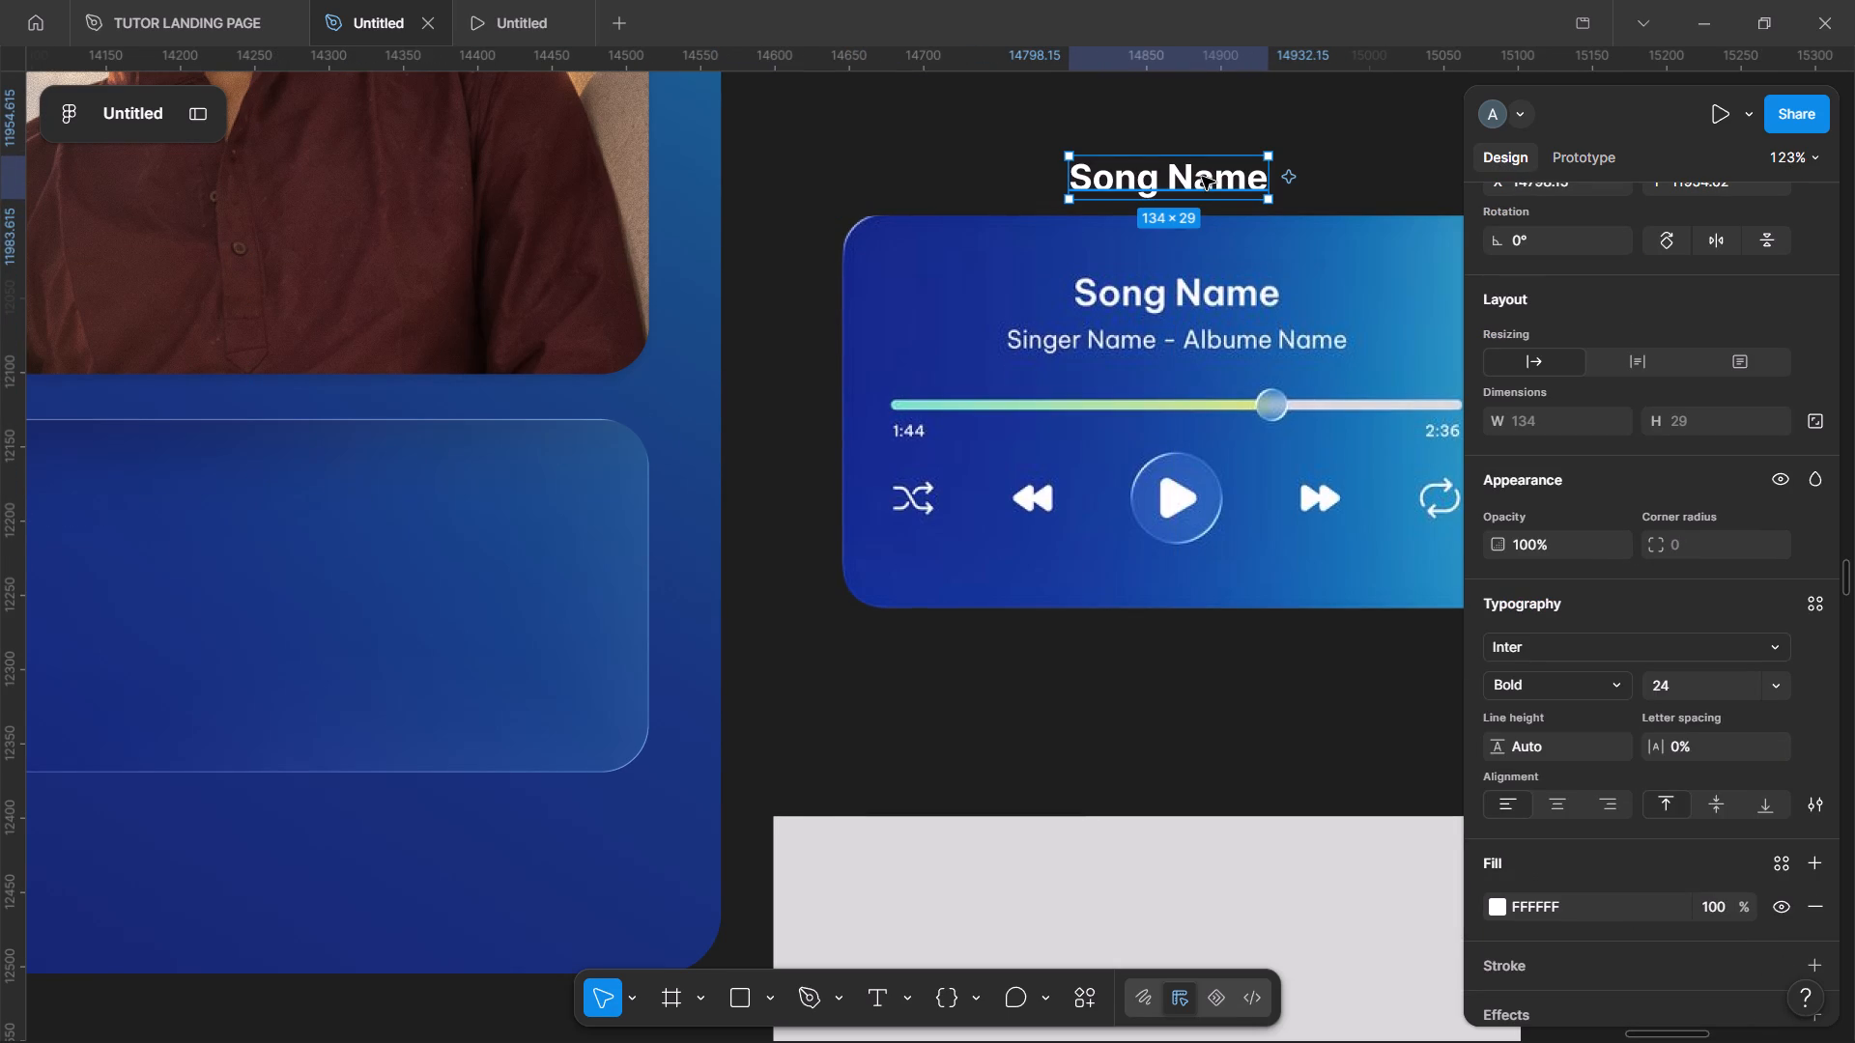
left_click_drag(1195, 171, 1206, 194)
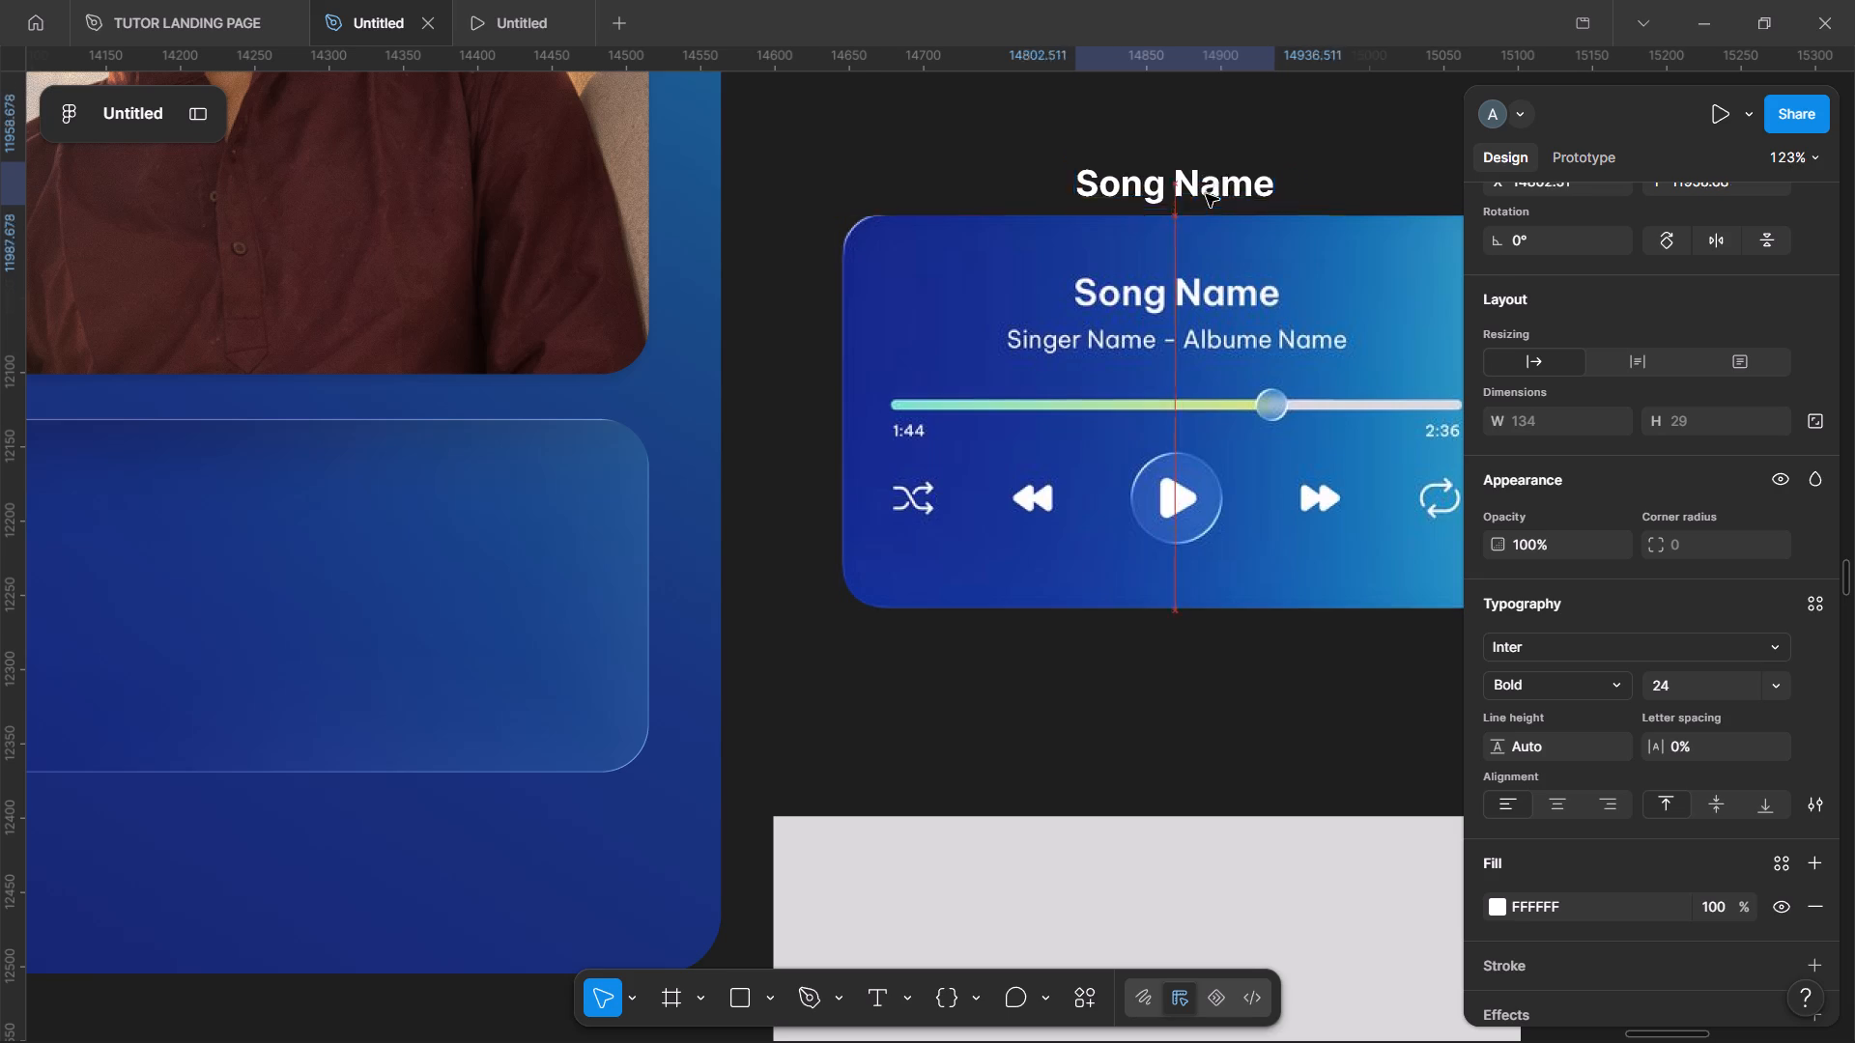
left_click_drag(1206, 194, 1199, 259)
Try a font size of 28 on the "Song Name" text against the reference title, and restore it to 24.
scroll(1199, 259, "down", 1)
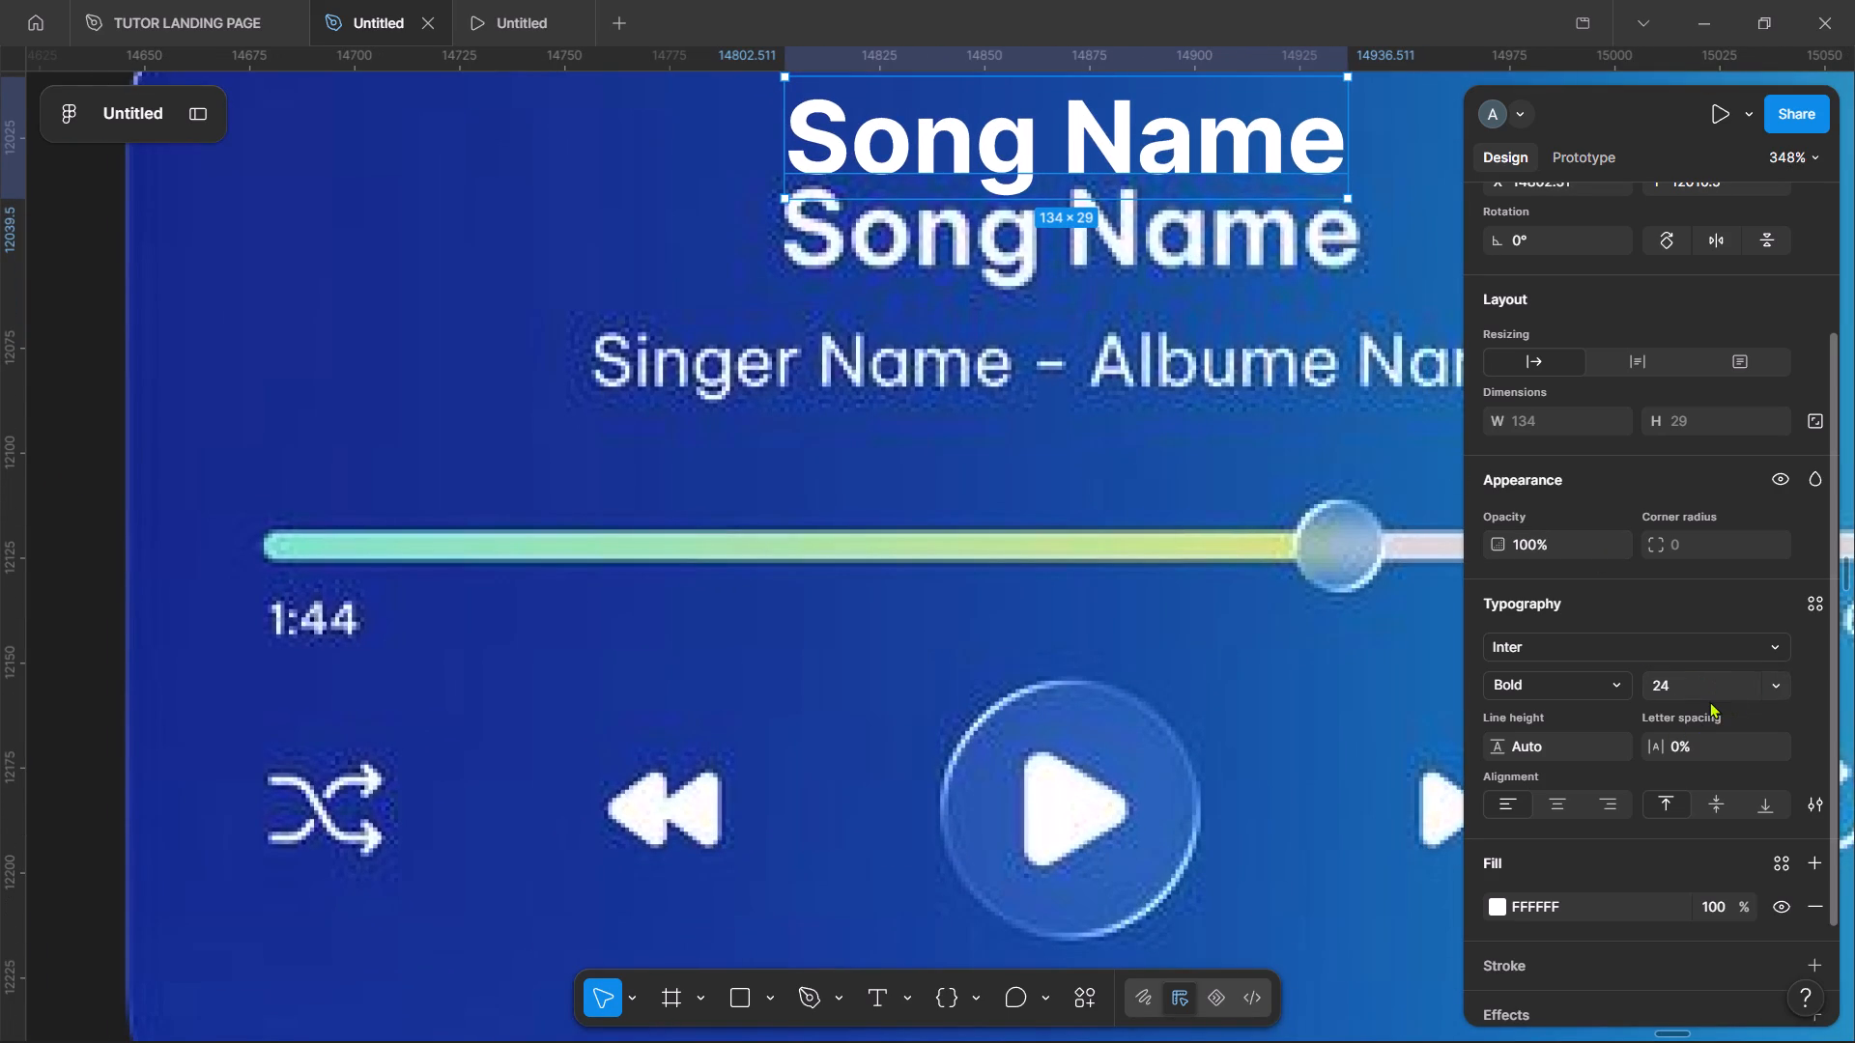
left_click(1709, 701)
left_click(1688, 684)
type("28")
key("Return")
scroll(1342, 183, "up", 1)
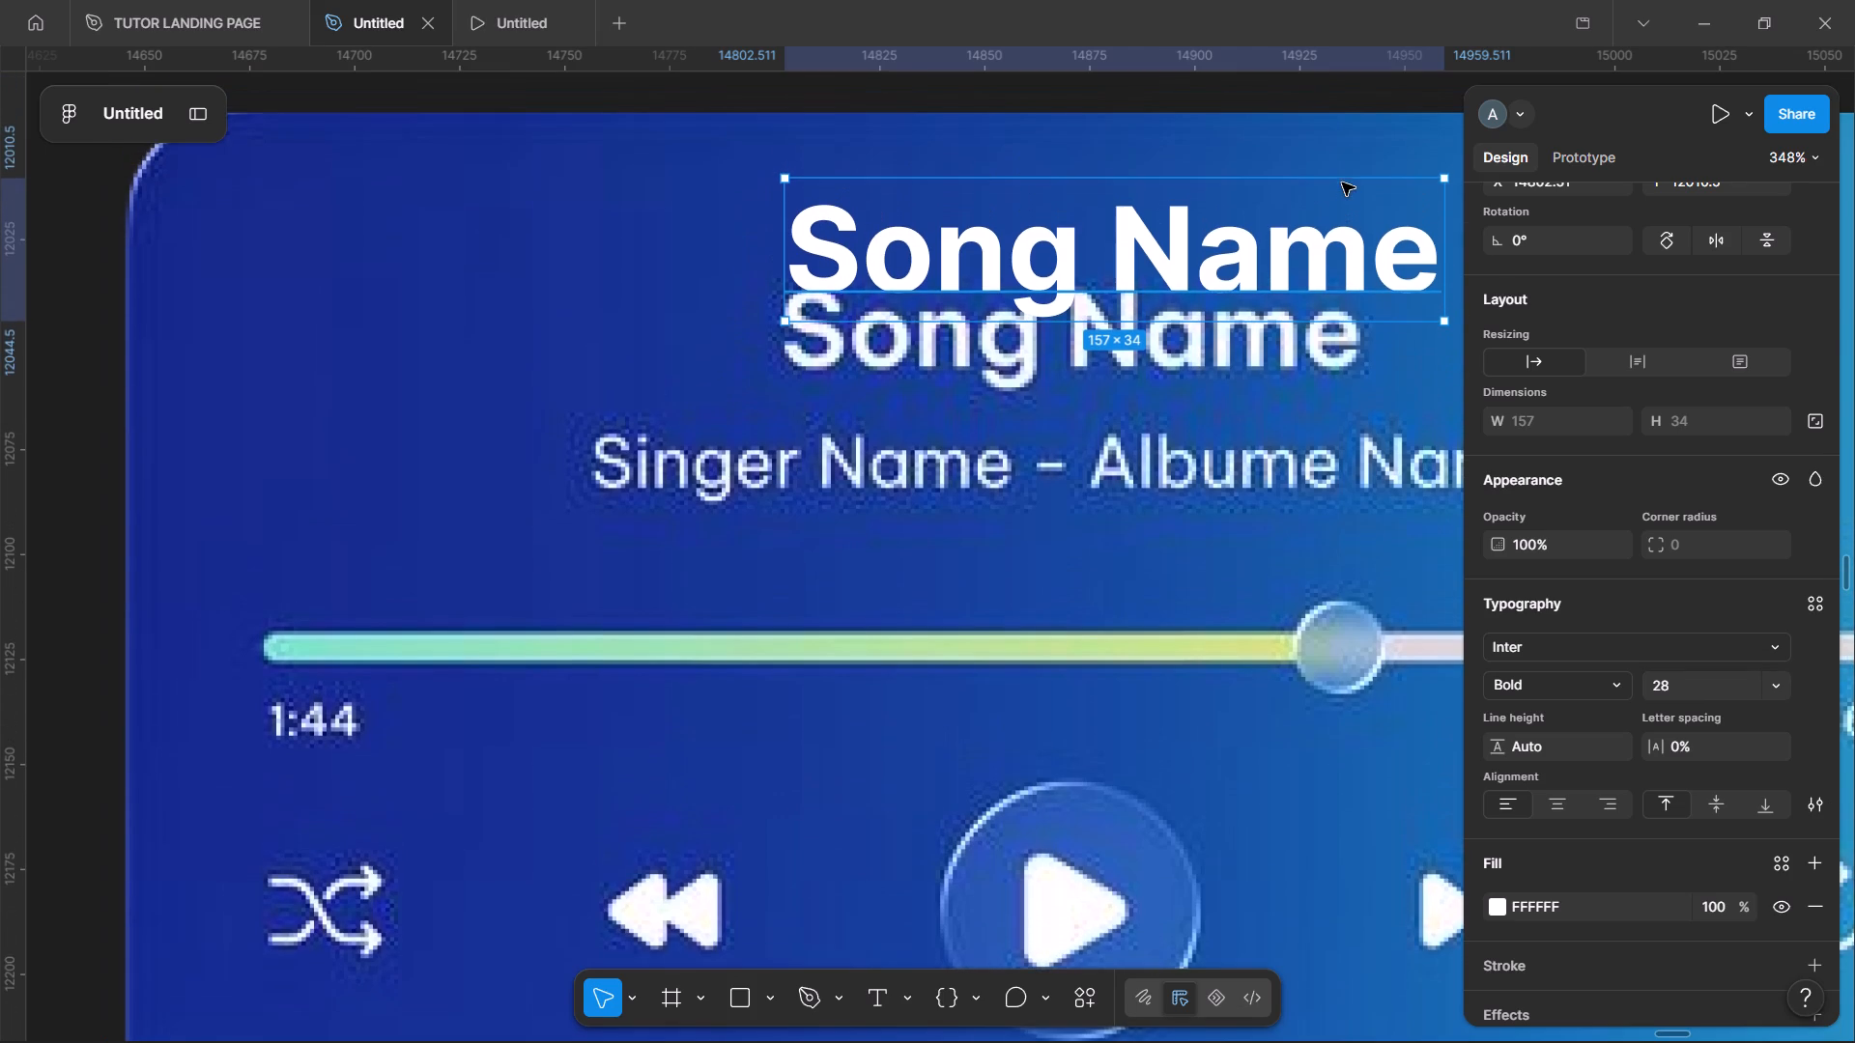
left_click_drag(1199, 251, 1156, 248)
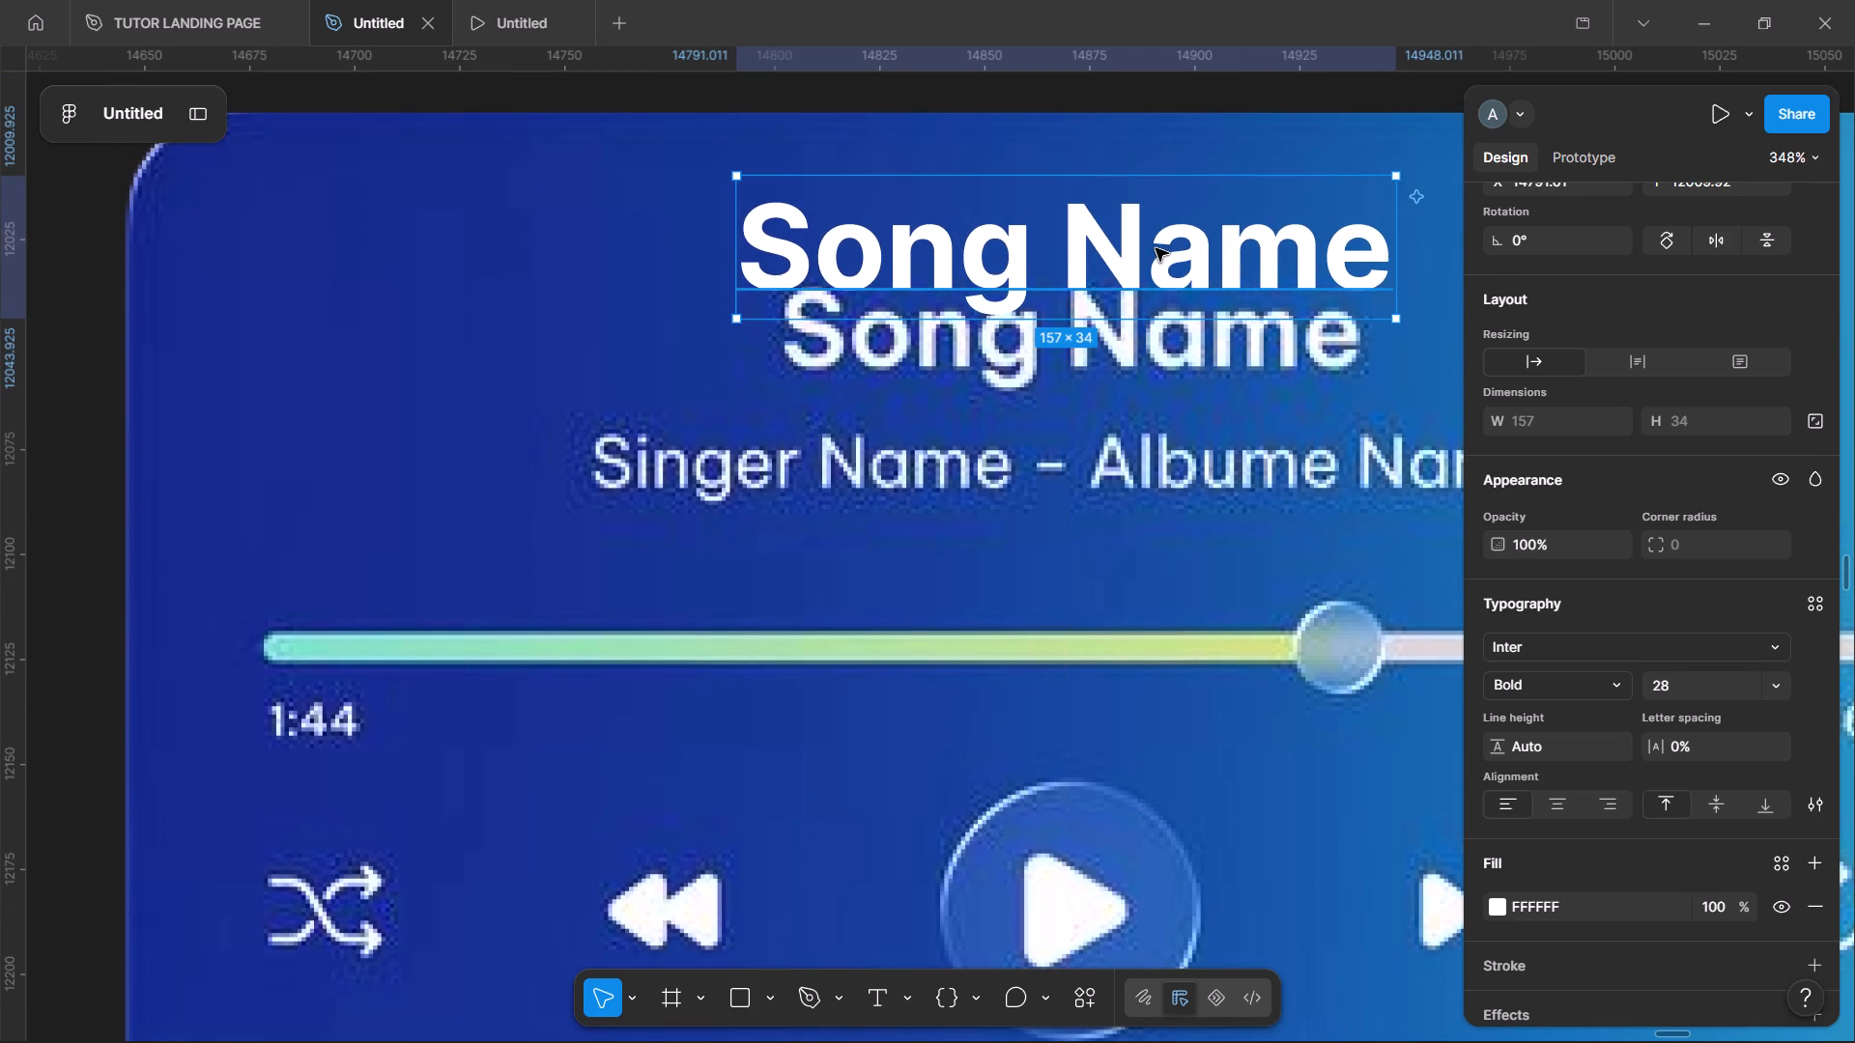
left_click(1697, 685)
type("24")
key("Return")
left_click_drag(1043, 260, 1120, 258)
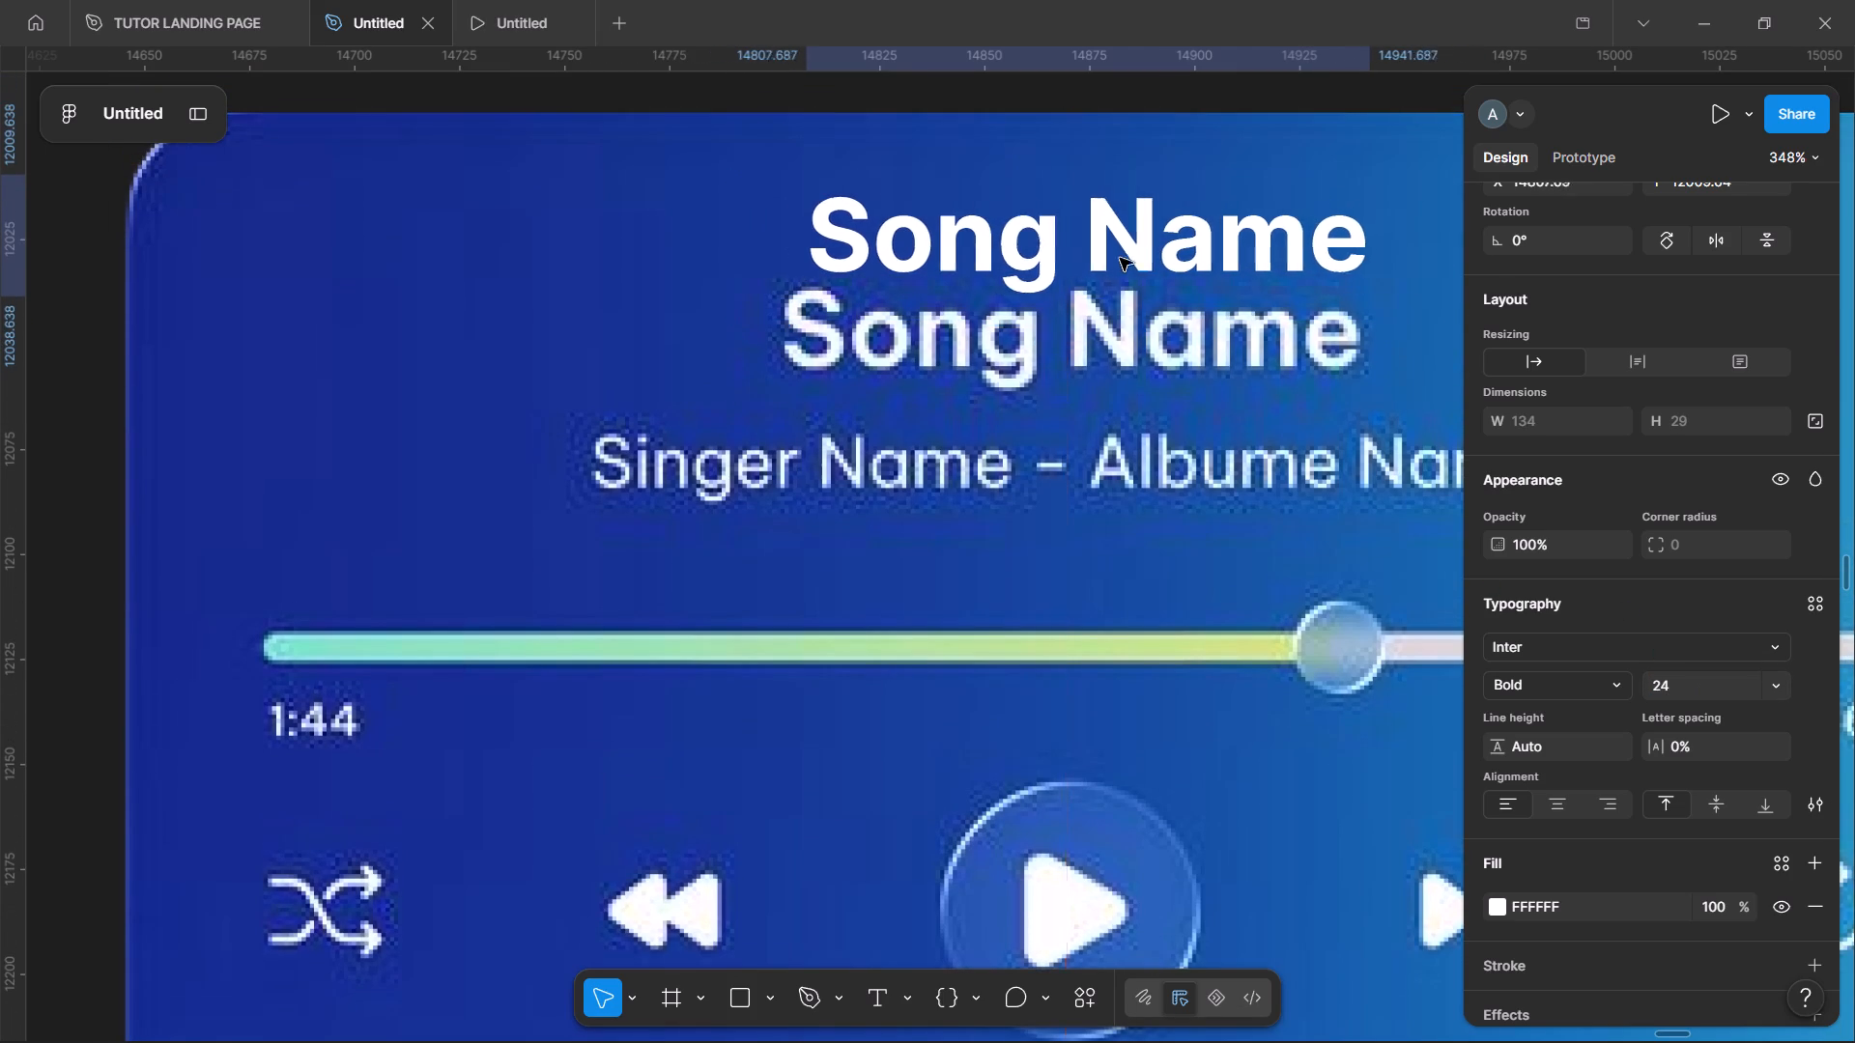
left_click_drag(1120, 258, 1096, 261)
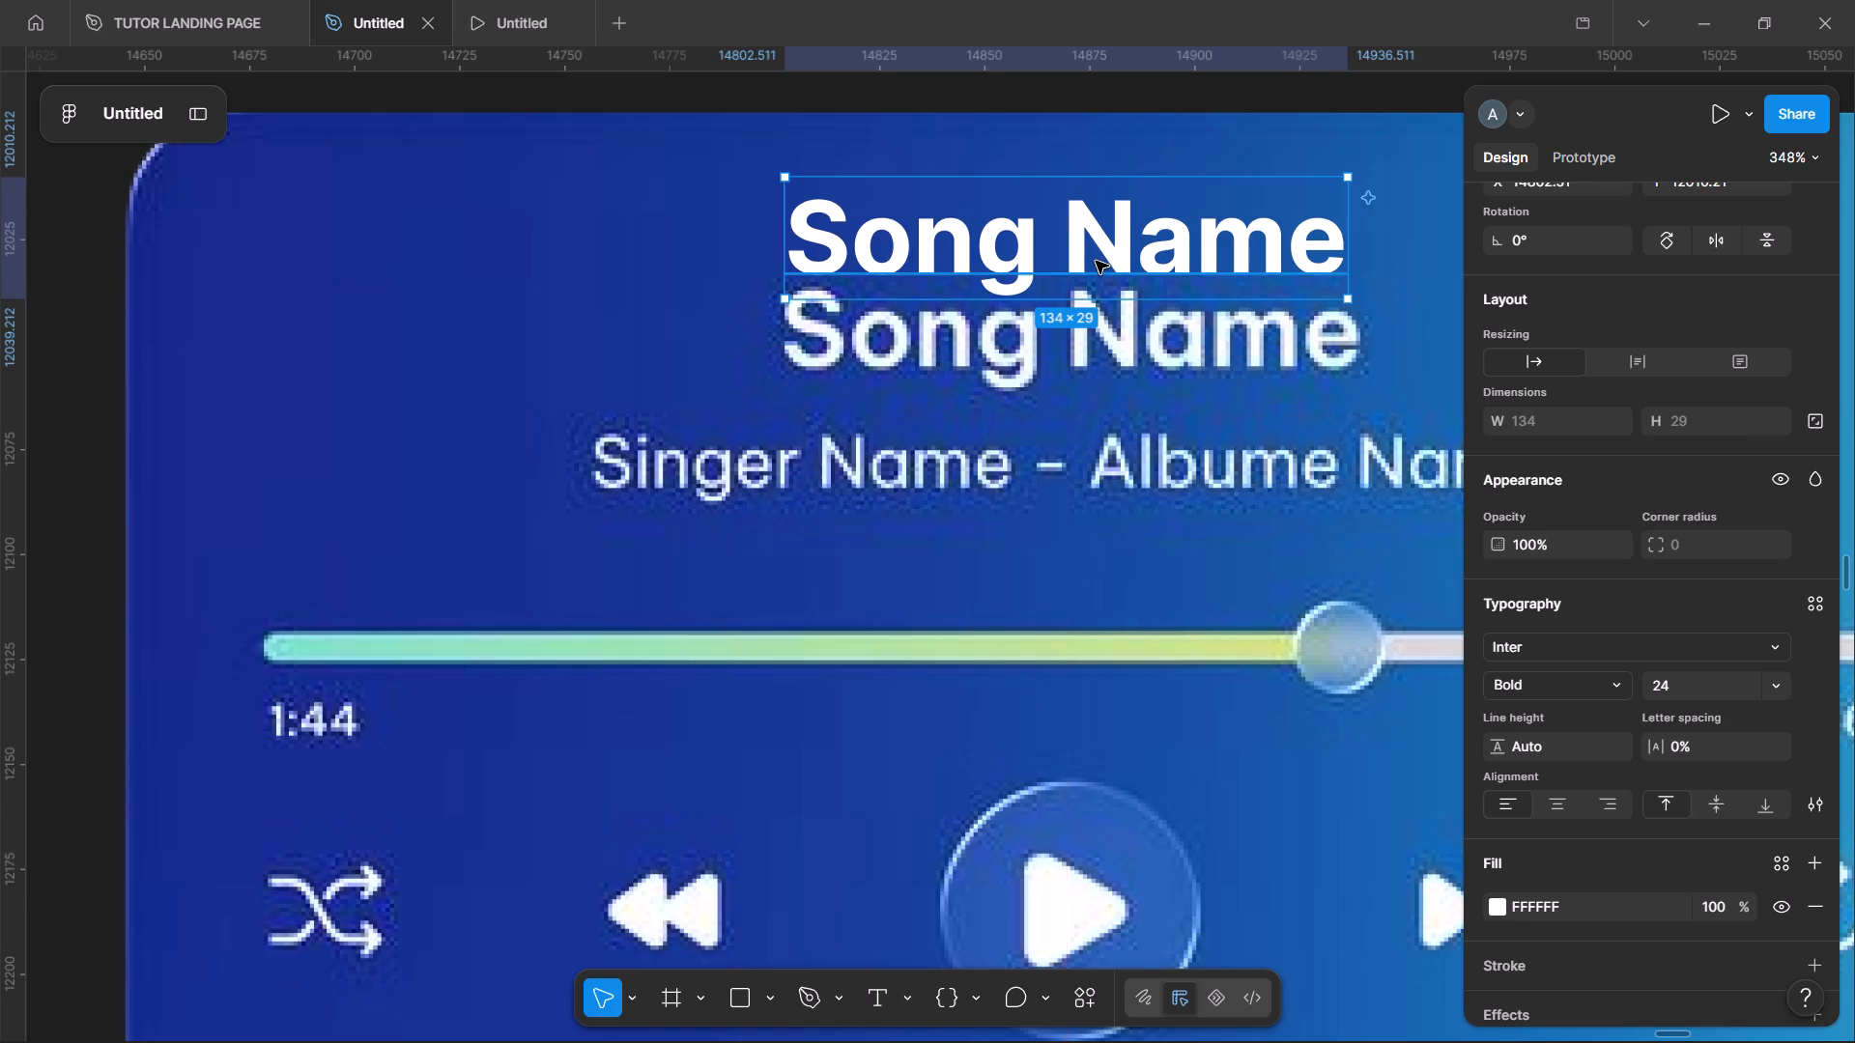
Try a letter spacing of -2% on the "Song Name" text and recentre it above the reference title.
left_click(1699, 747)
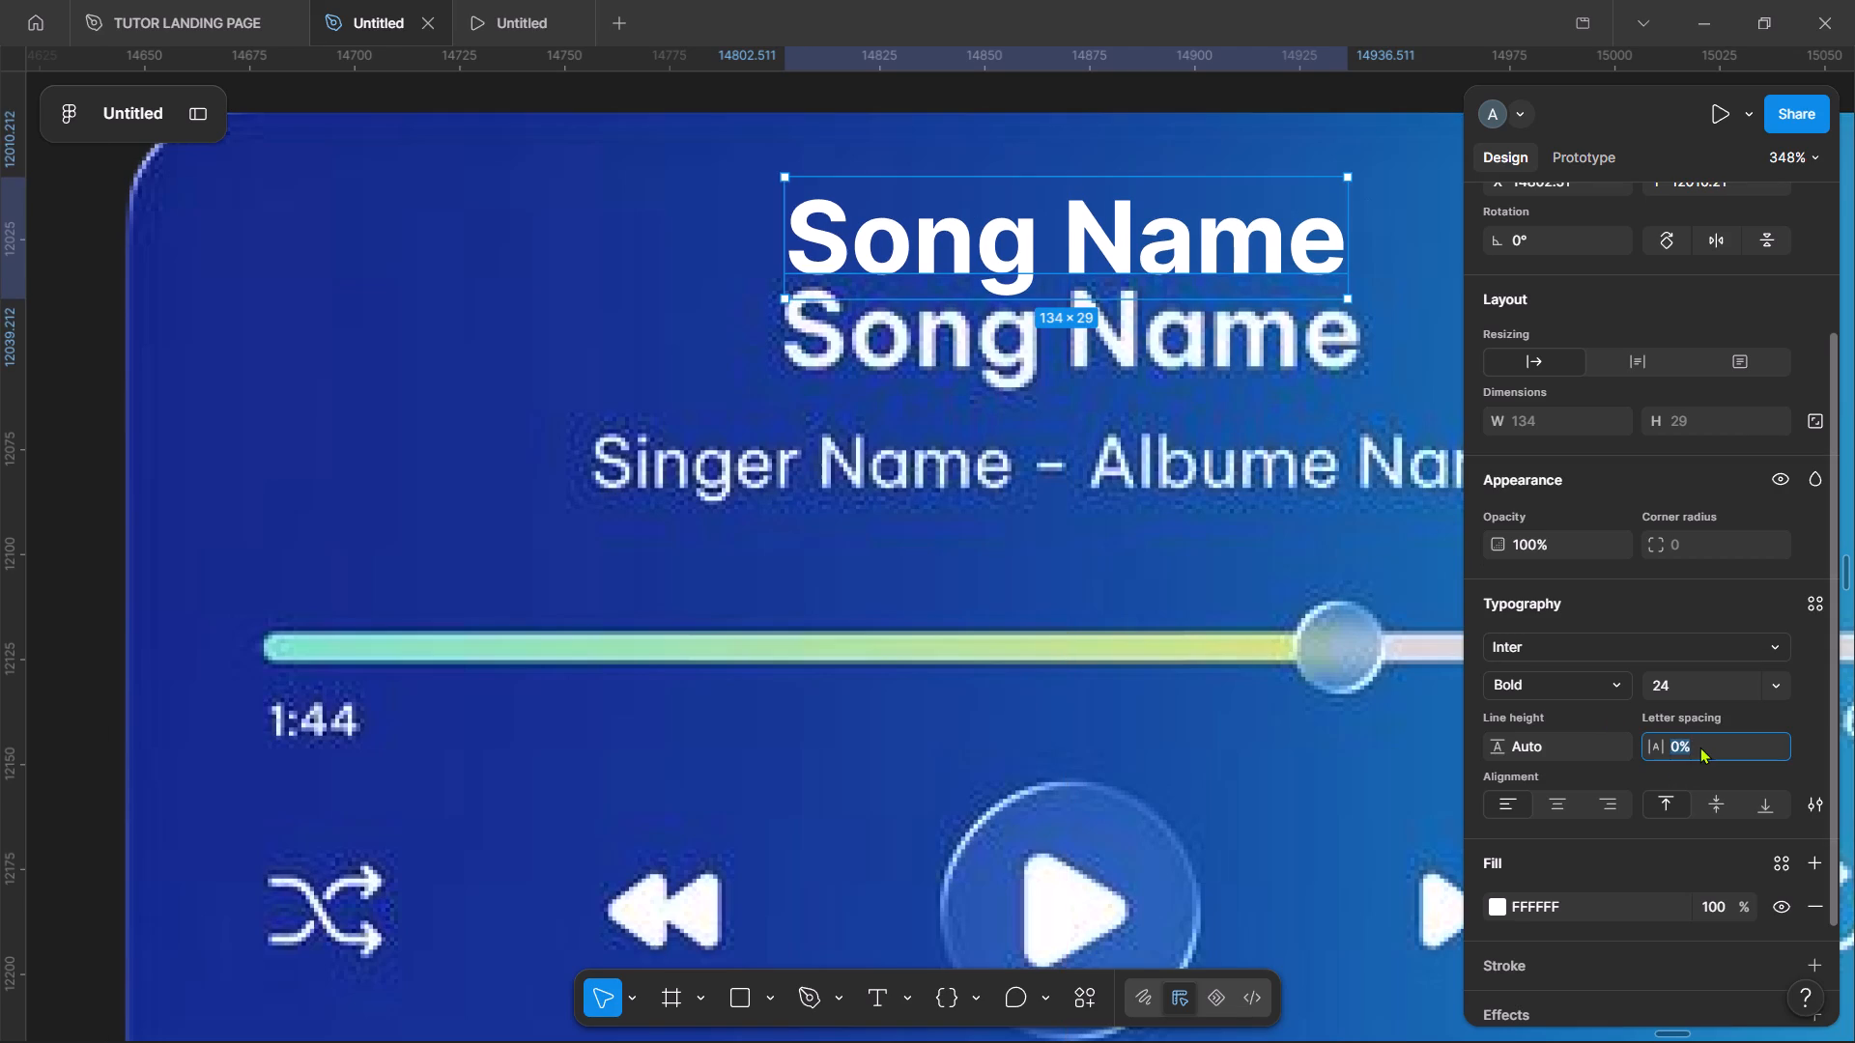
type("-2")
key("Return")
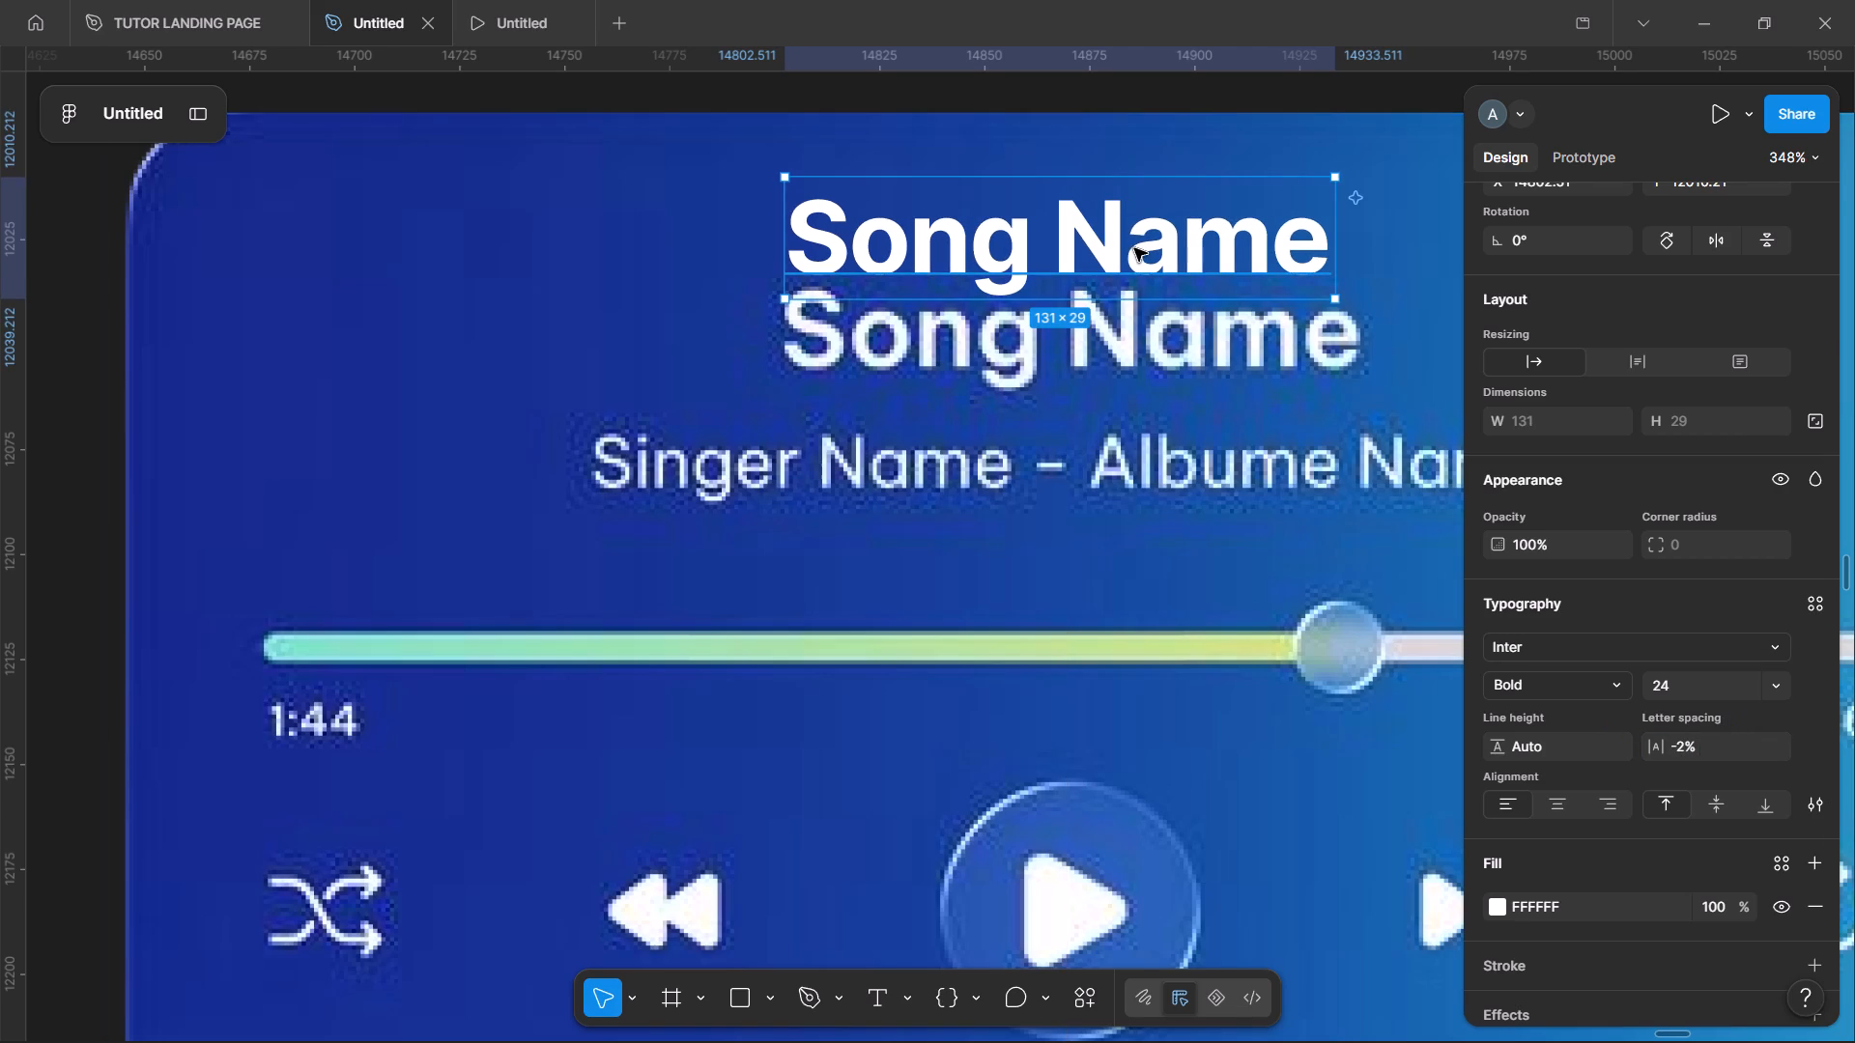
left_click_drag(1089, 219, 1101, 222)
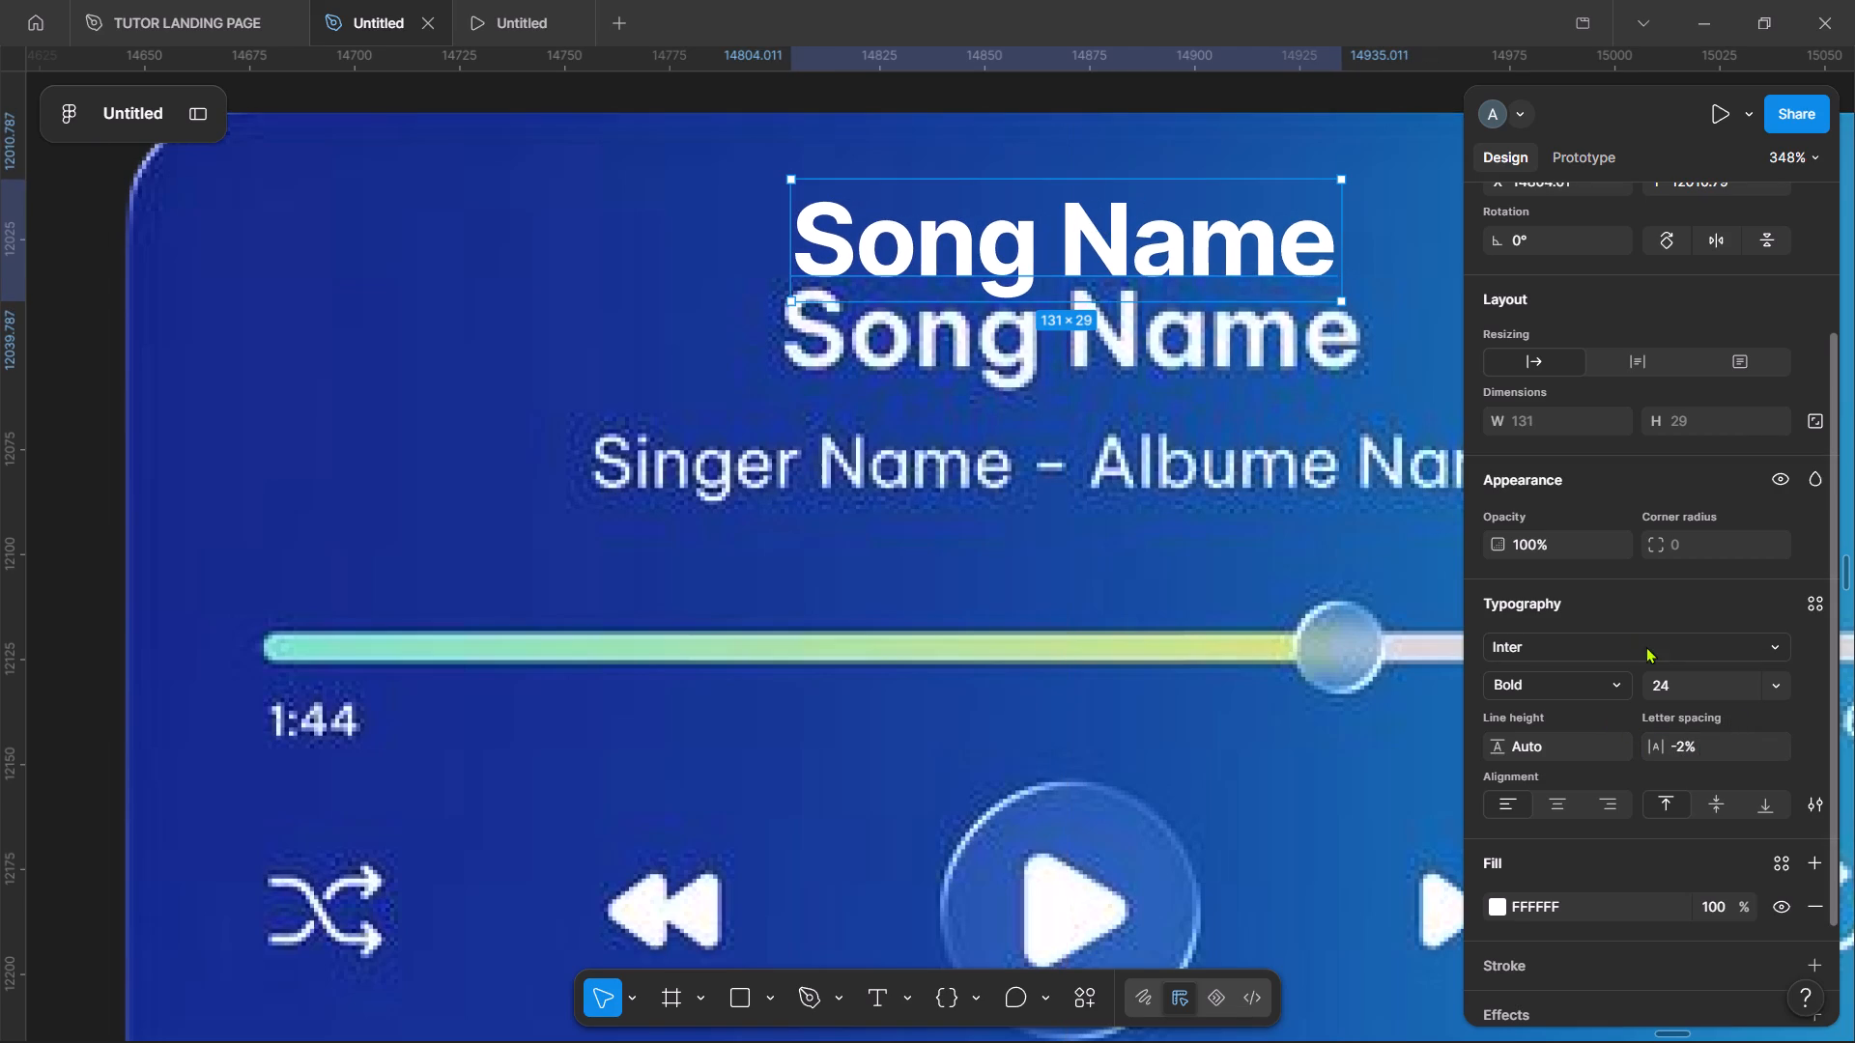
Set the "Song Name" text's letter spacing to 1% and align its start with the reference title.
left_click(1708, 738)
key("1")
key("Return")
left_click_drag(1077, 191, 1067, 194)
Add a "Singer Name - Albums Name" text layer below the reference subtitle at about X 14759, Y 12096.
scroll(1067, 194, "right", 1)
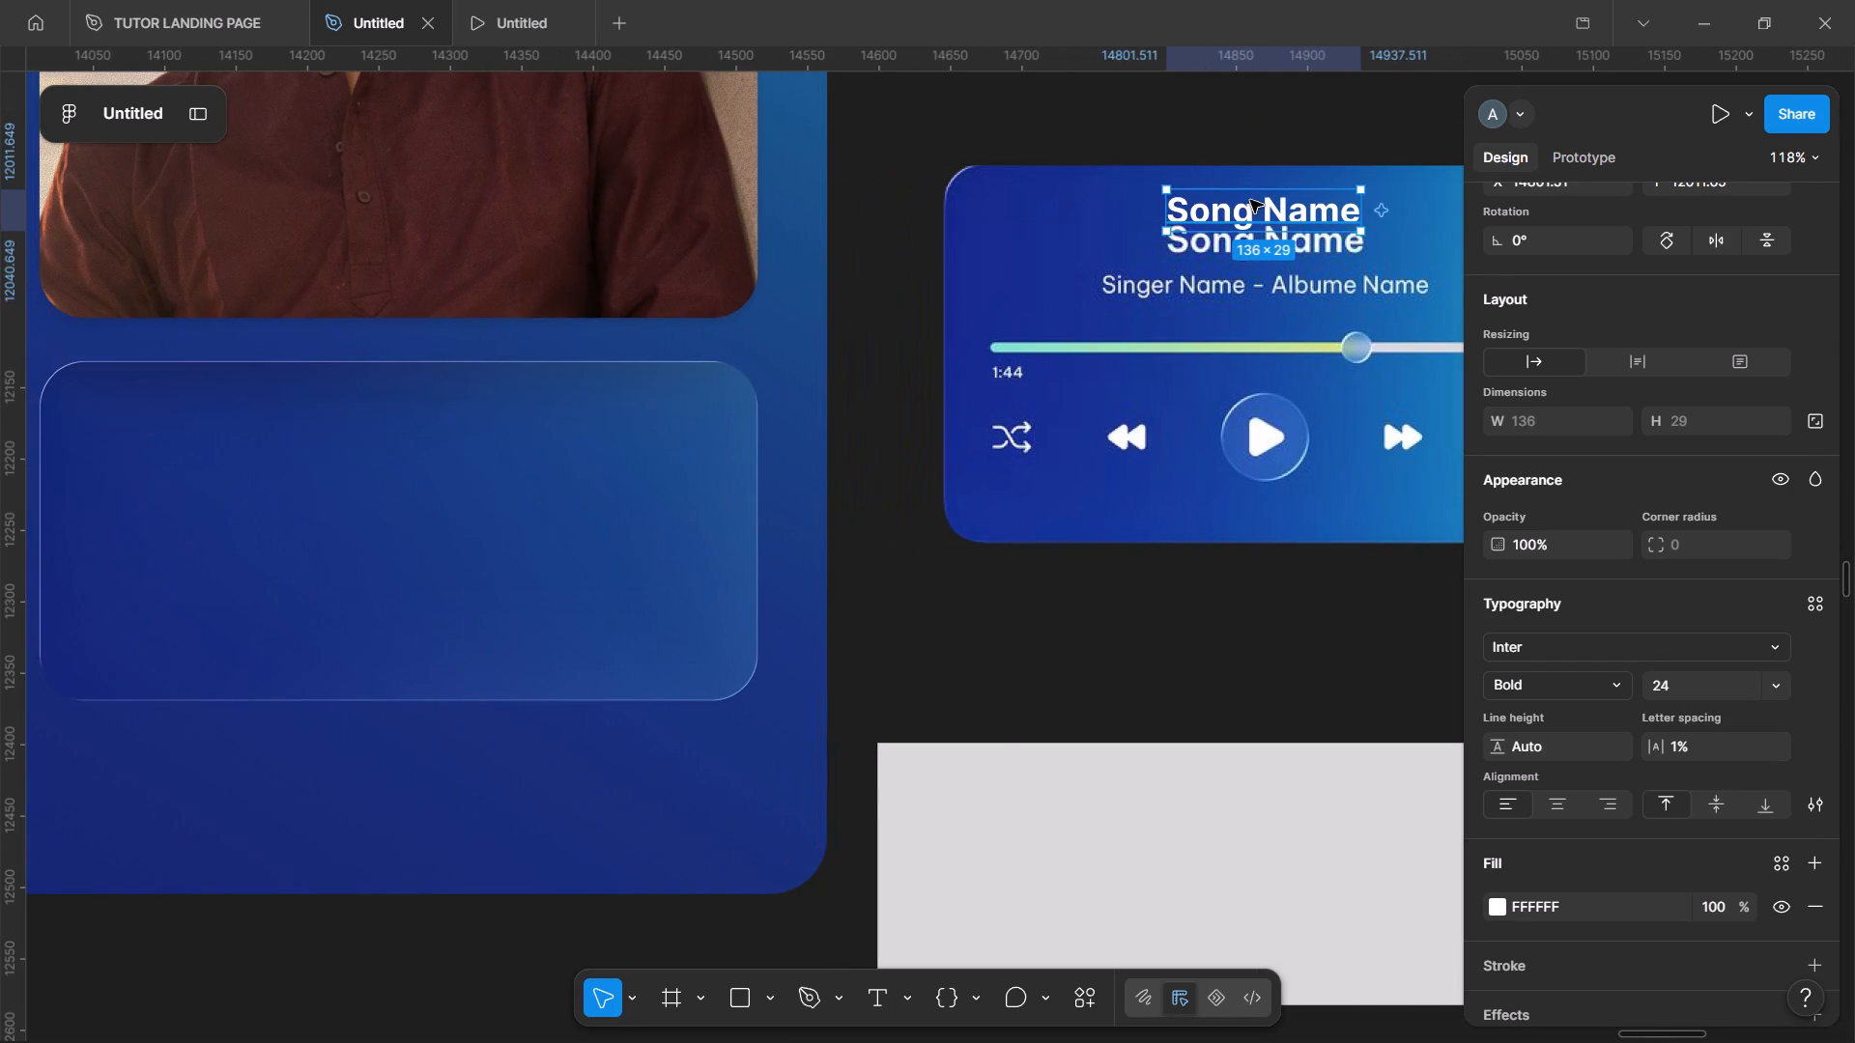
scroll(1250, 201, "down", 1)
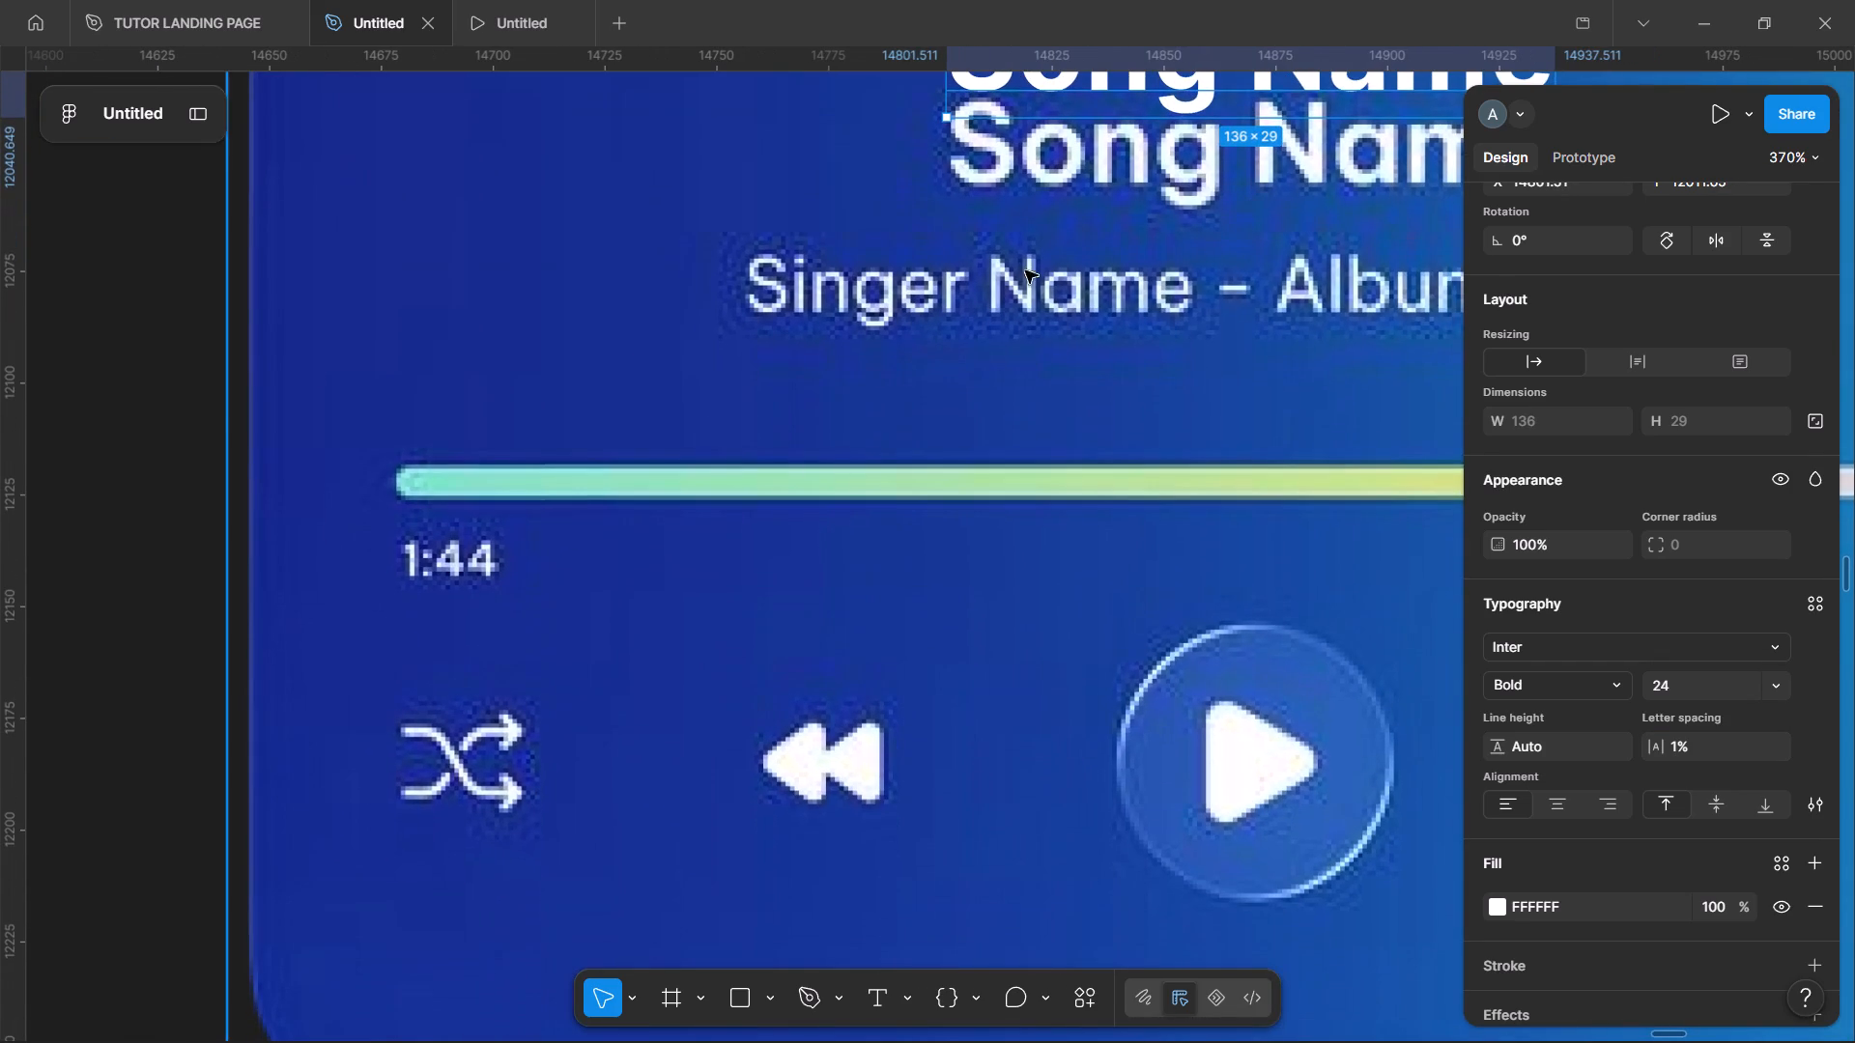
left_click(145, 412)
scroll(145, 412, "left", 1)
key("t")
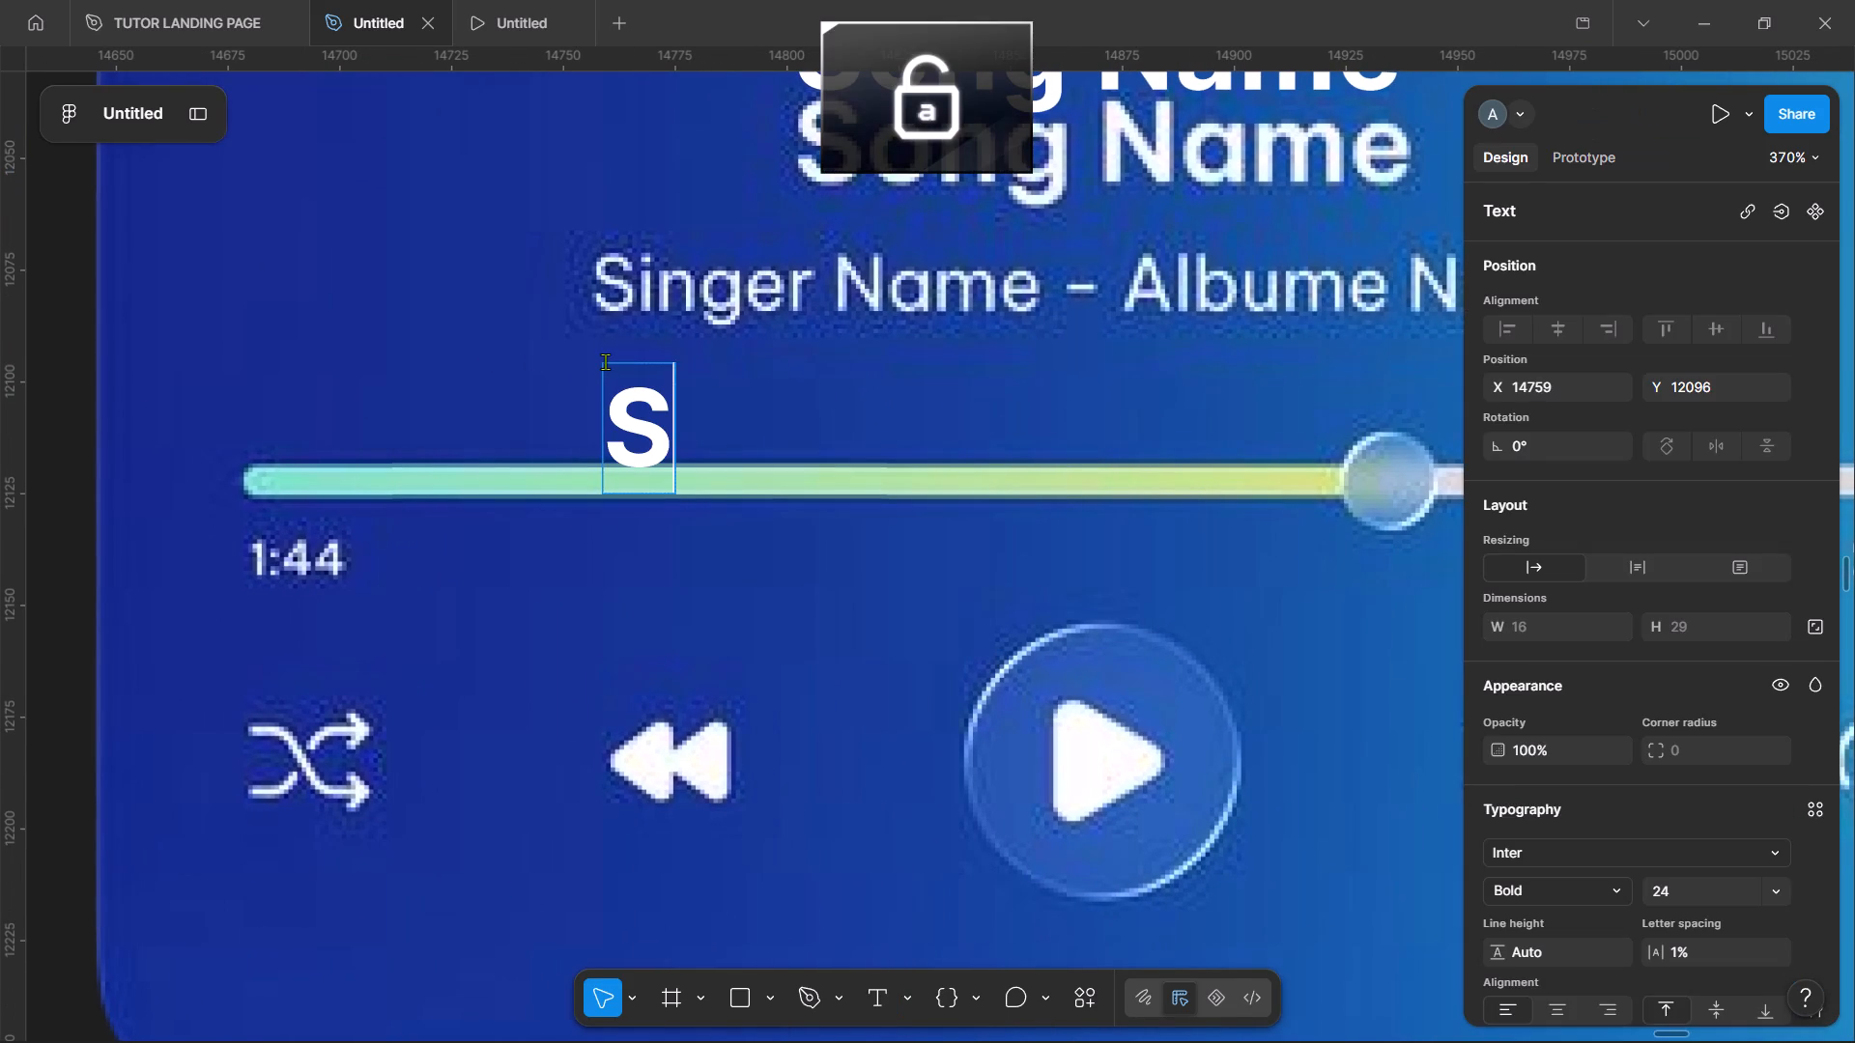
type("inger")
key("space")
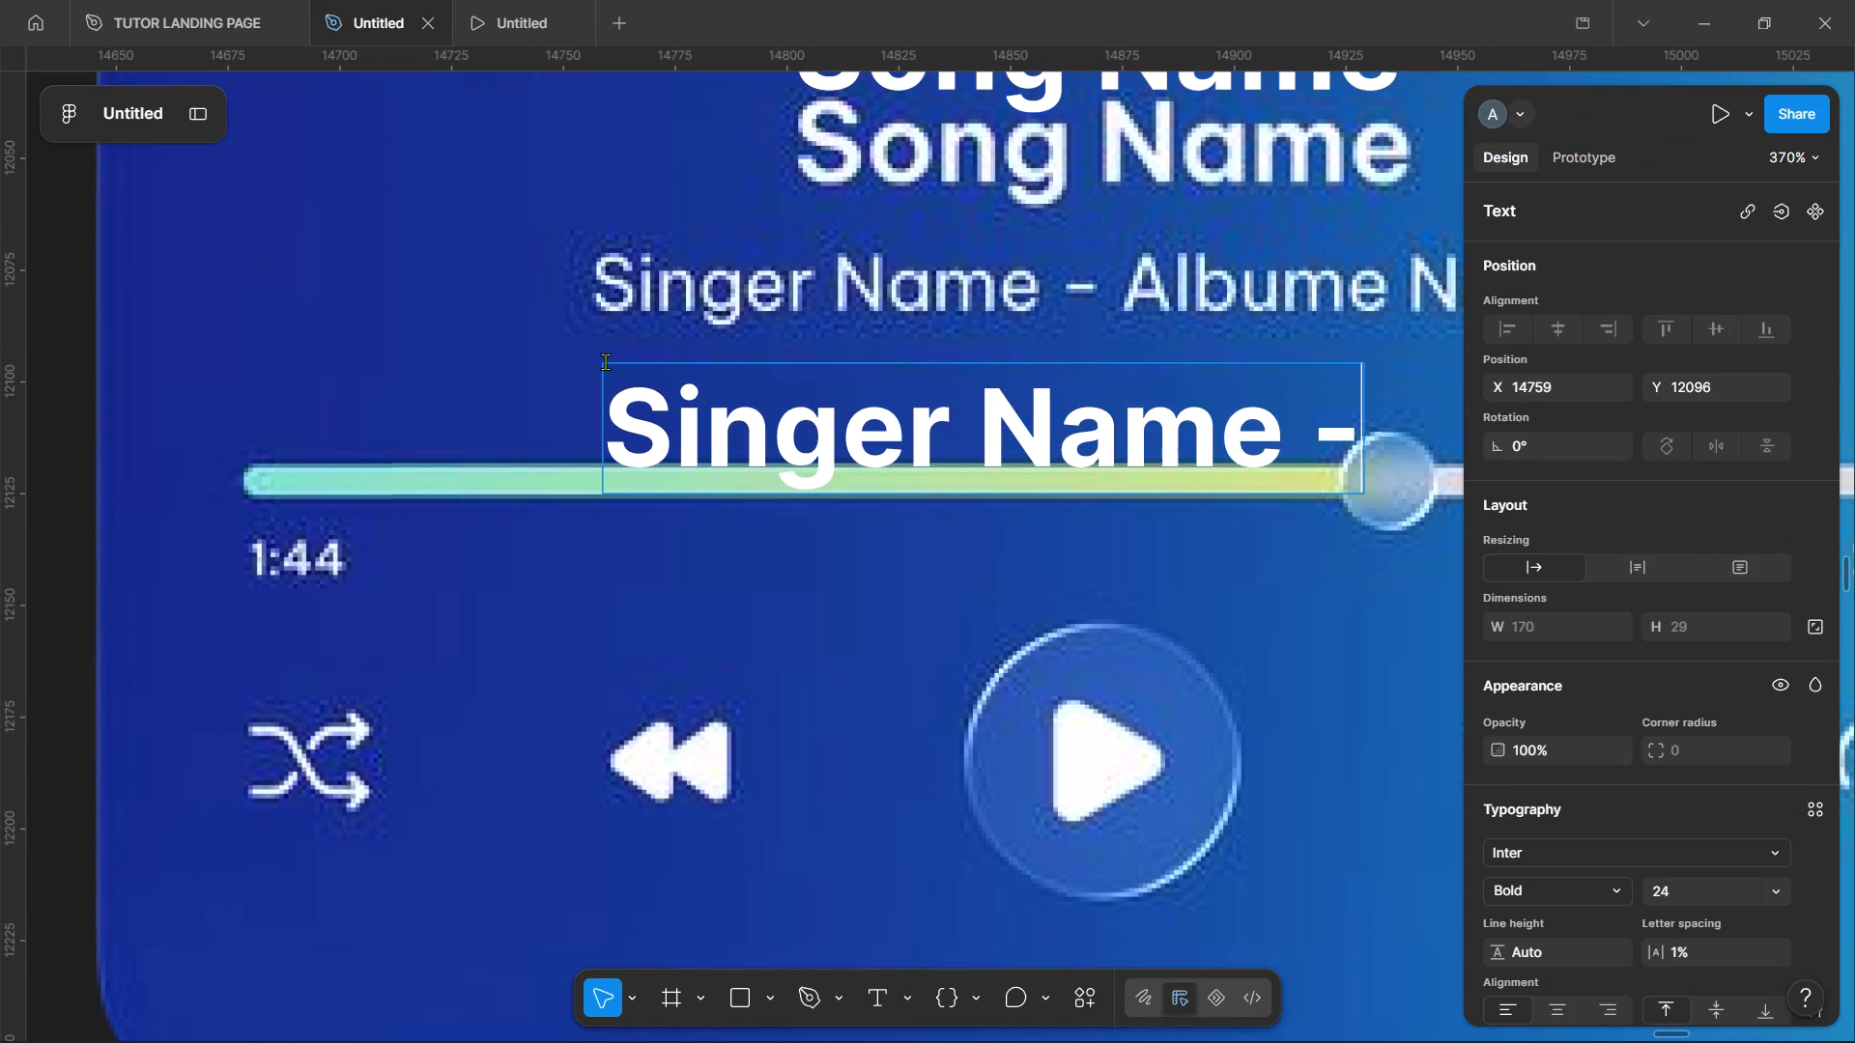
scroll(605, 361, "left", 3)
key("a")
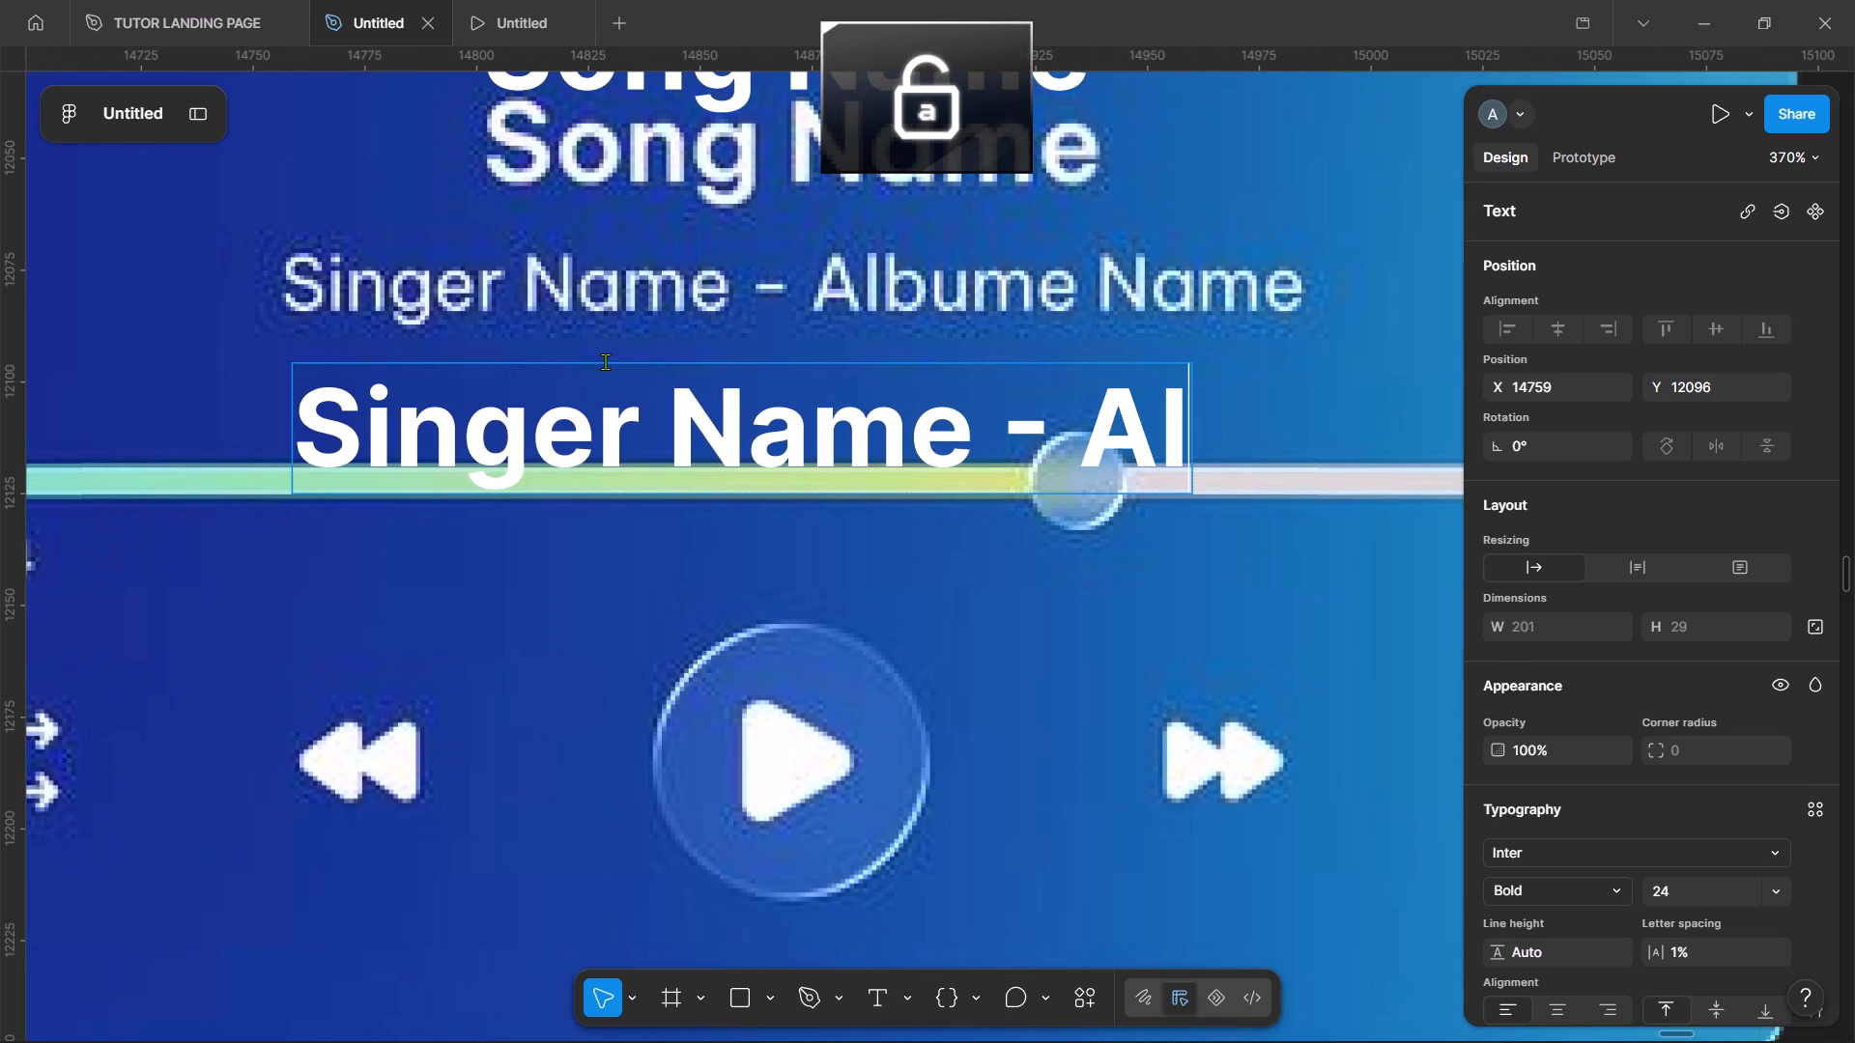
type("ame")
scroll(605, 361, "left", 4)
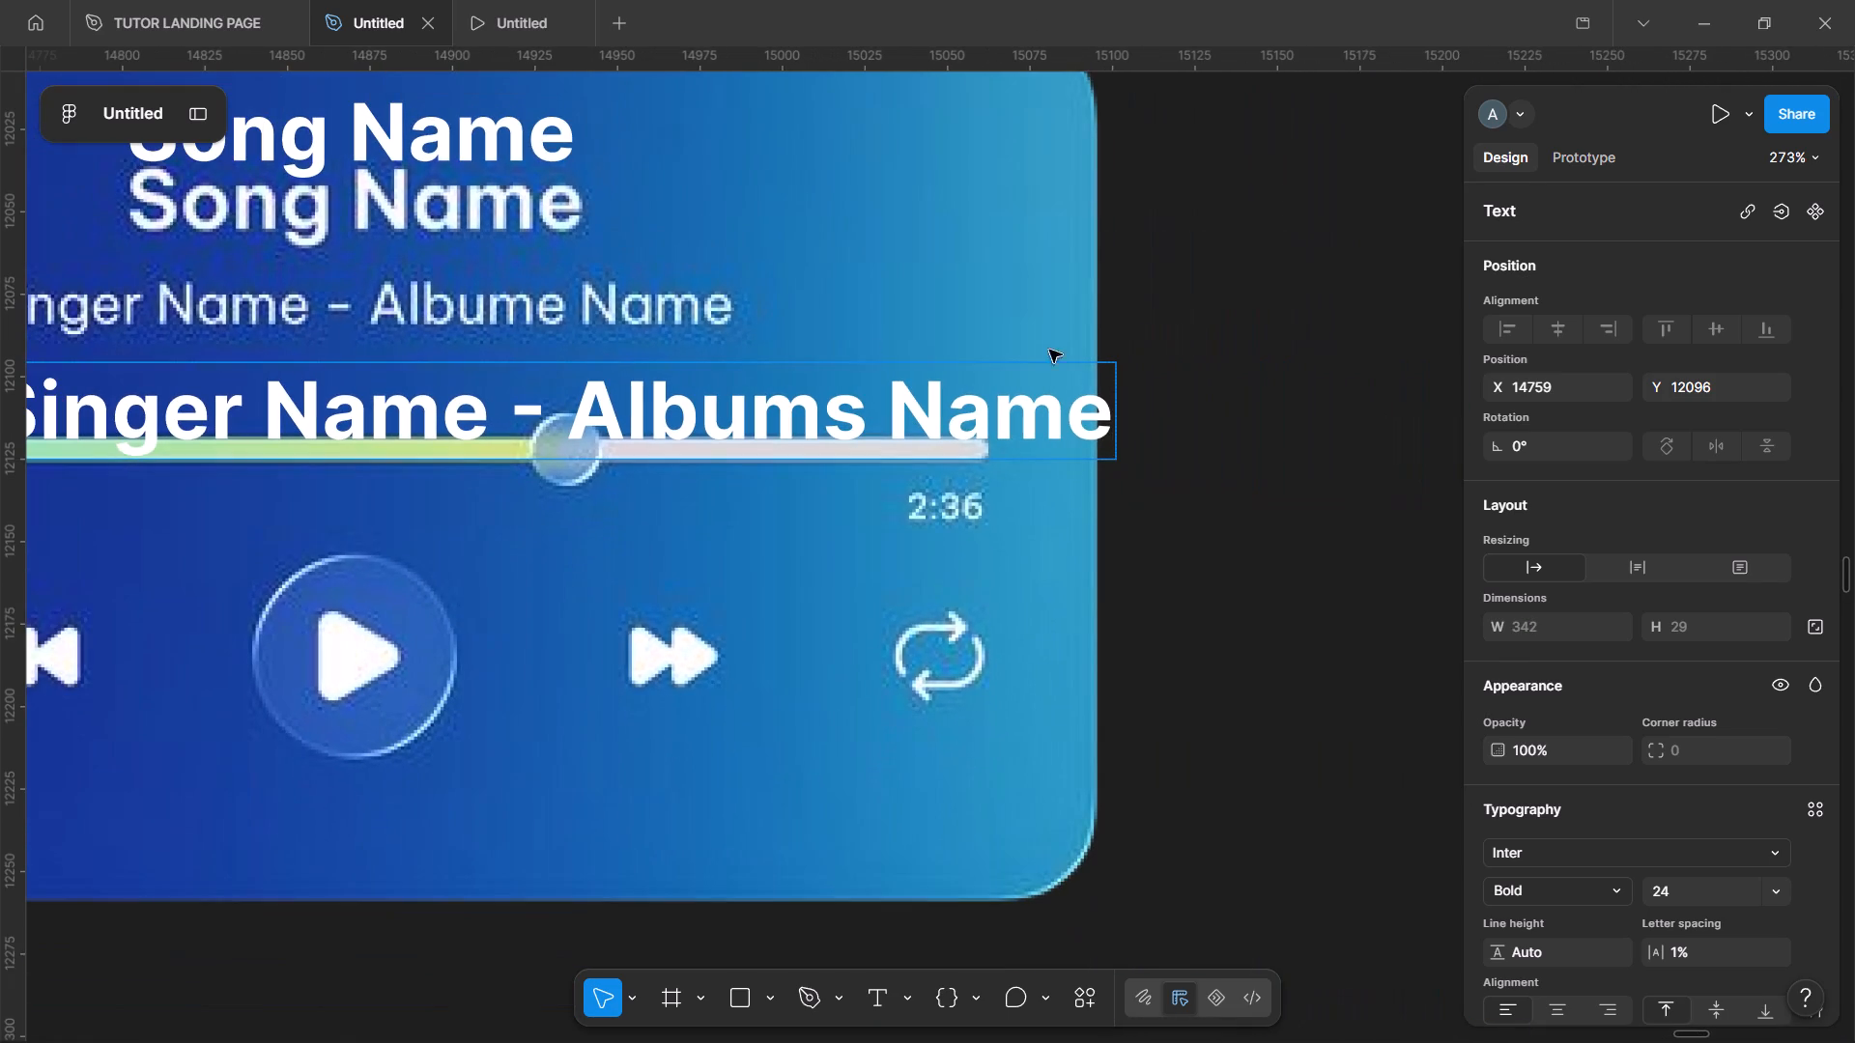
left_click(1252, 449)
Set the "Singer Name - Albums Name" text to Light weight and font size 16.
left_click(1541, 899)
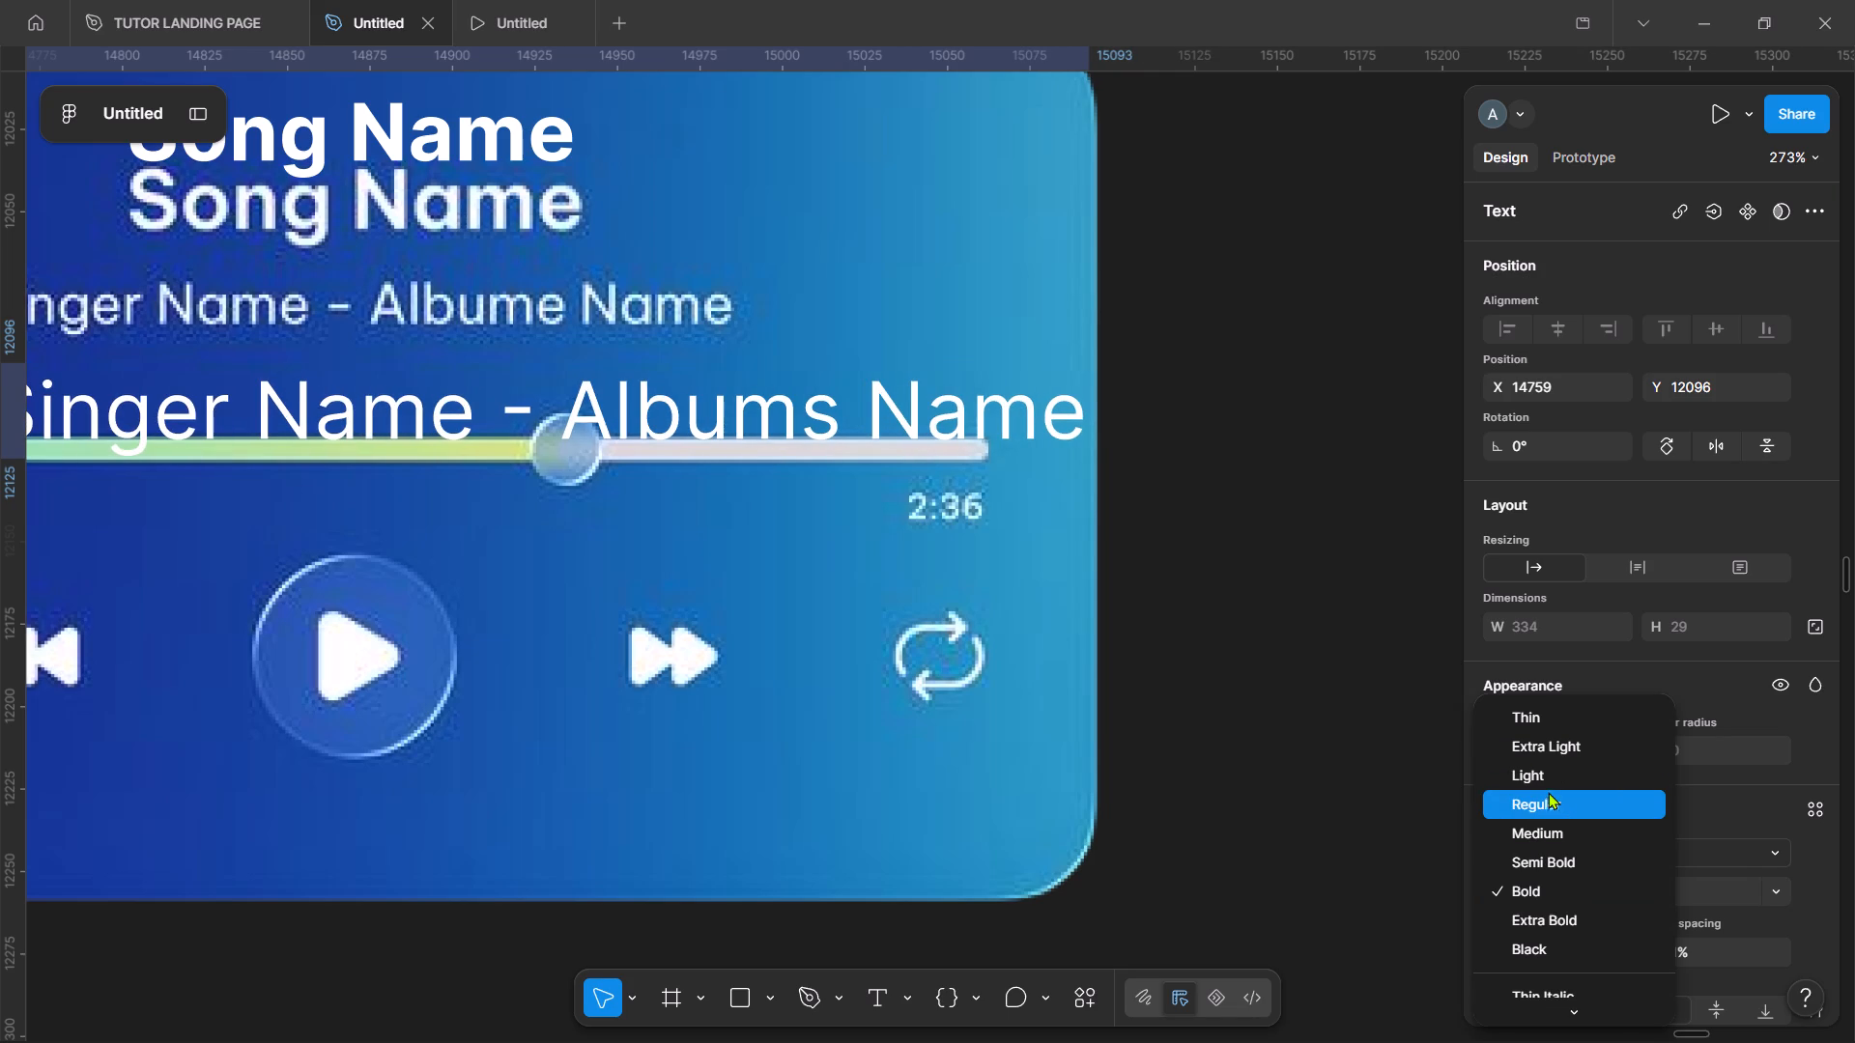
left_click(1550, 784)
scroll(1044, 642, "right", 2)
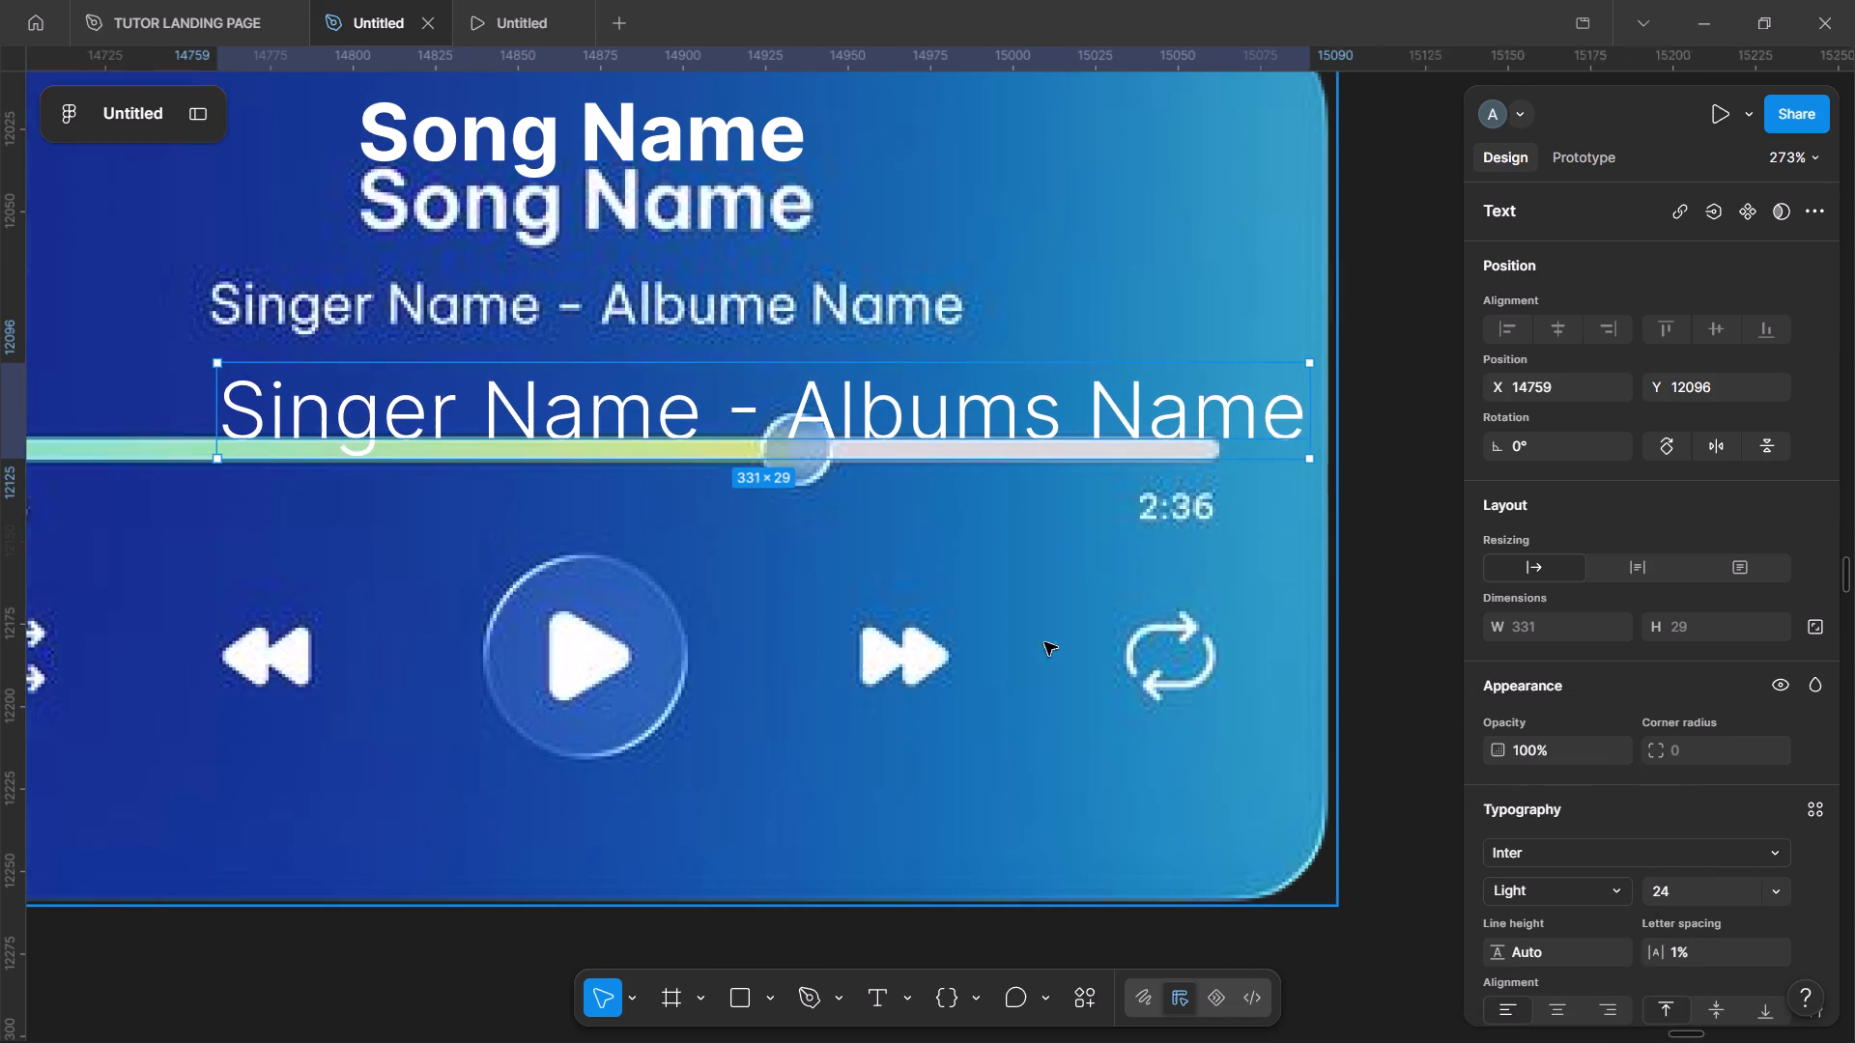
scroll(1044, 642, "right", 1)
left_click(1706, 892)
type("16")
key("Return")
Place the "Singer Name - Albums Name" text directly under the reference subtitle, with letter spacing of -2% and its start aligned to the subtitle.
scroll(996, 609, "up", 1)
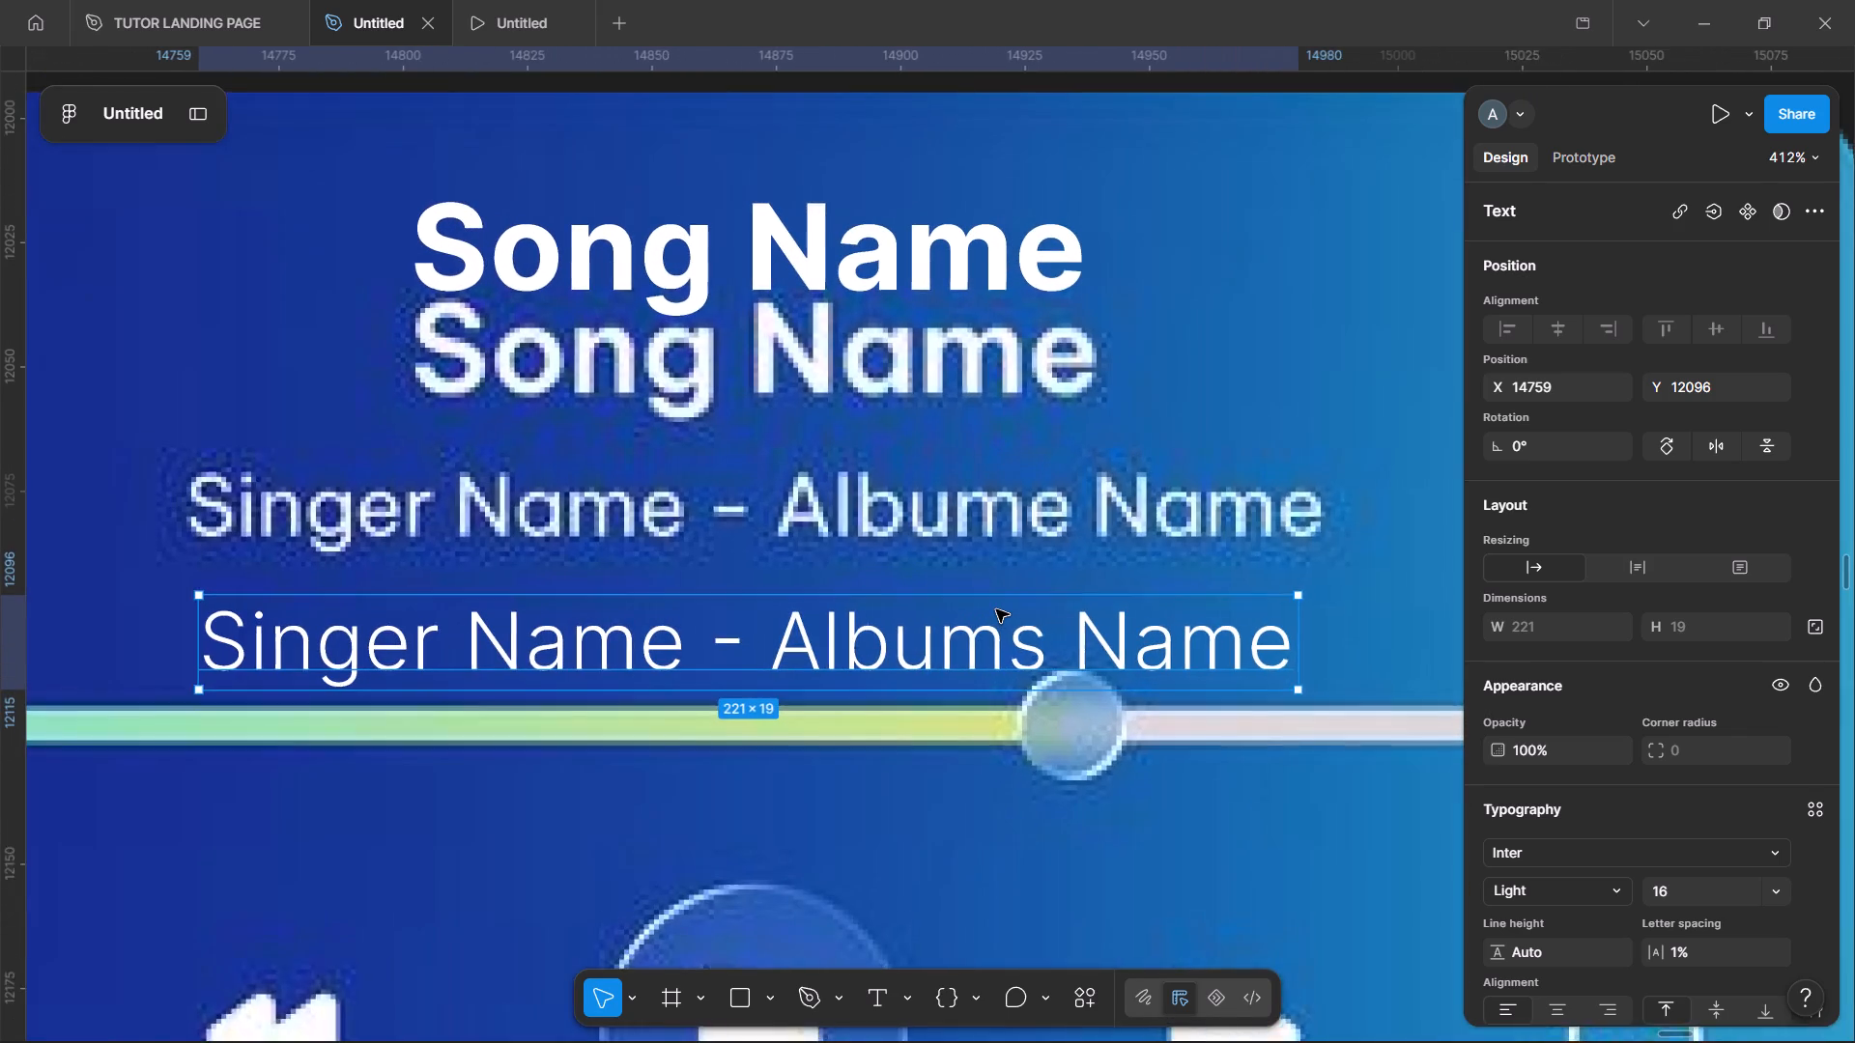
scroll(996, 609, "right", 1)
left_click_drag(1010, 626, 990, 579)
left_click(1701, 952)
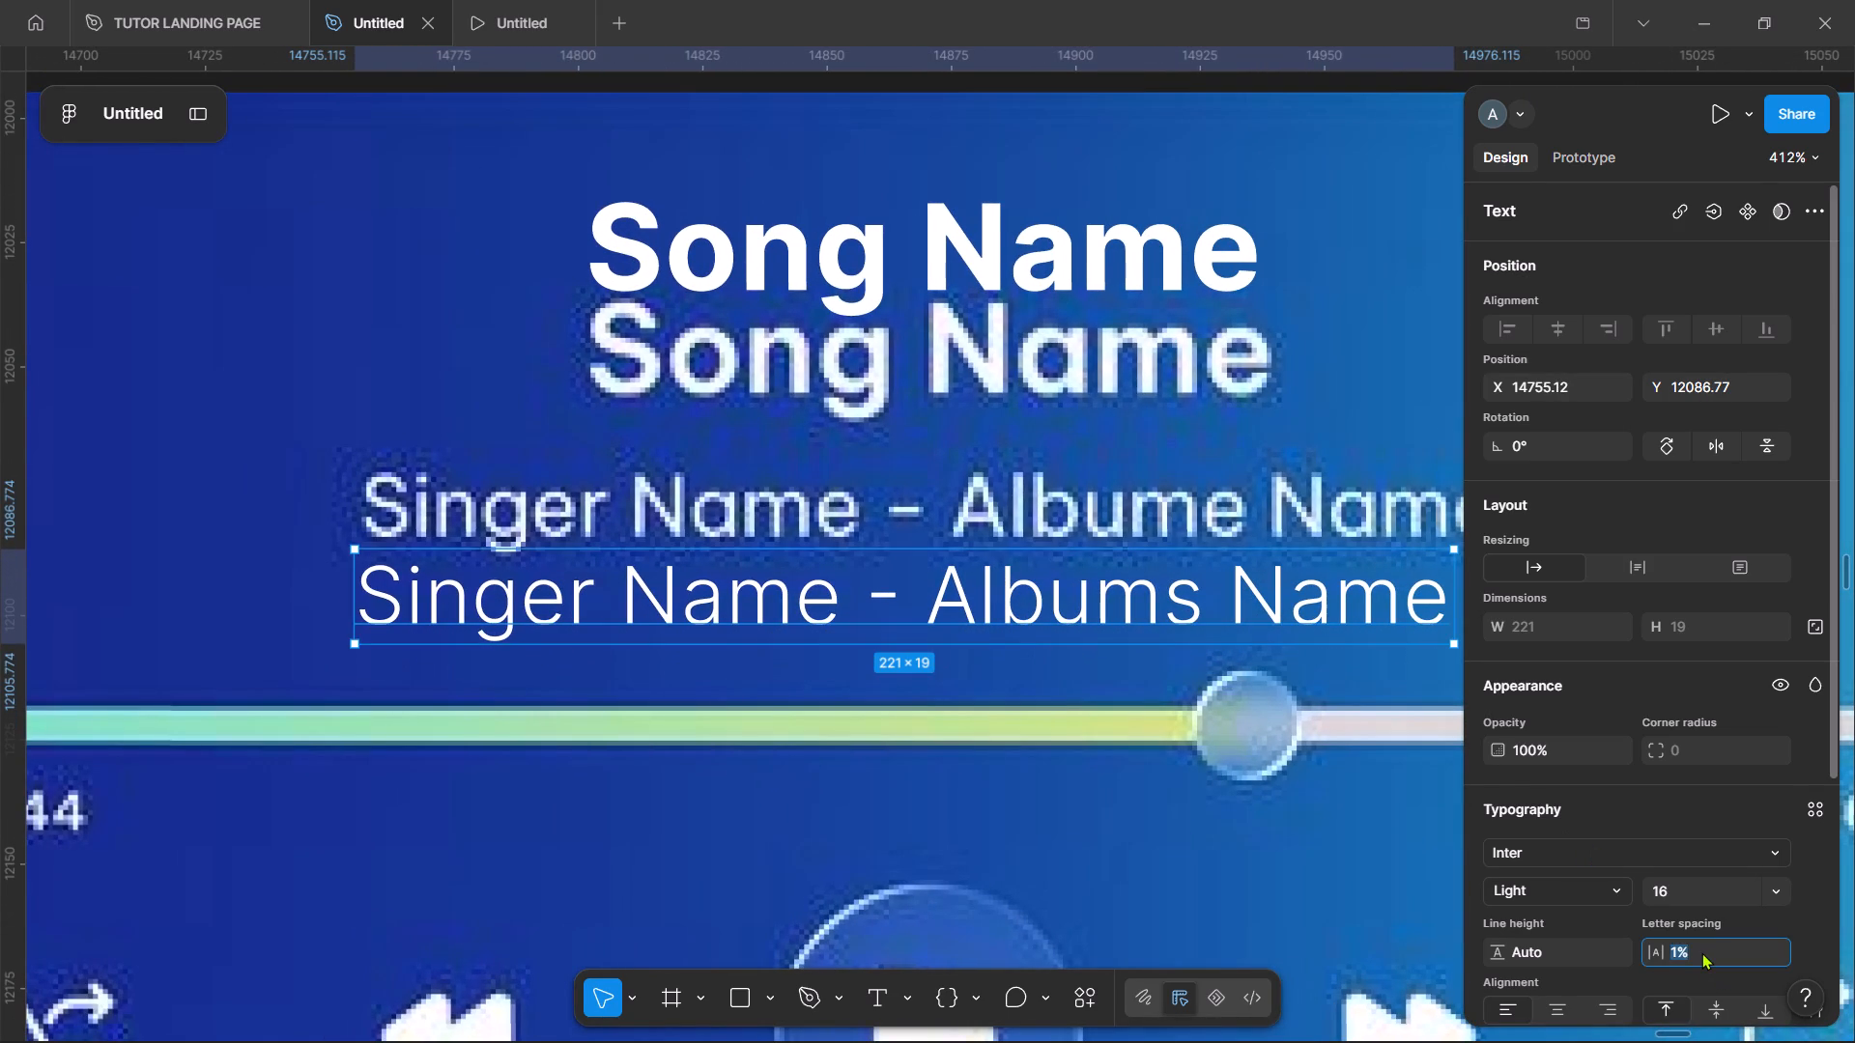
type("-2")
key("Return")
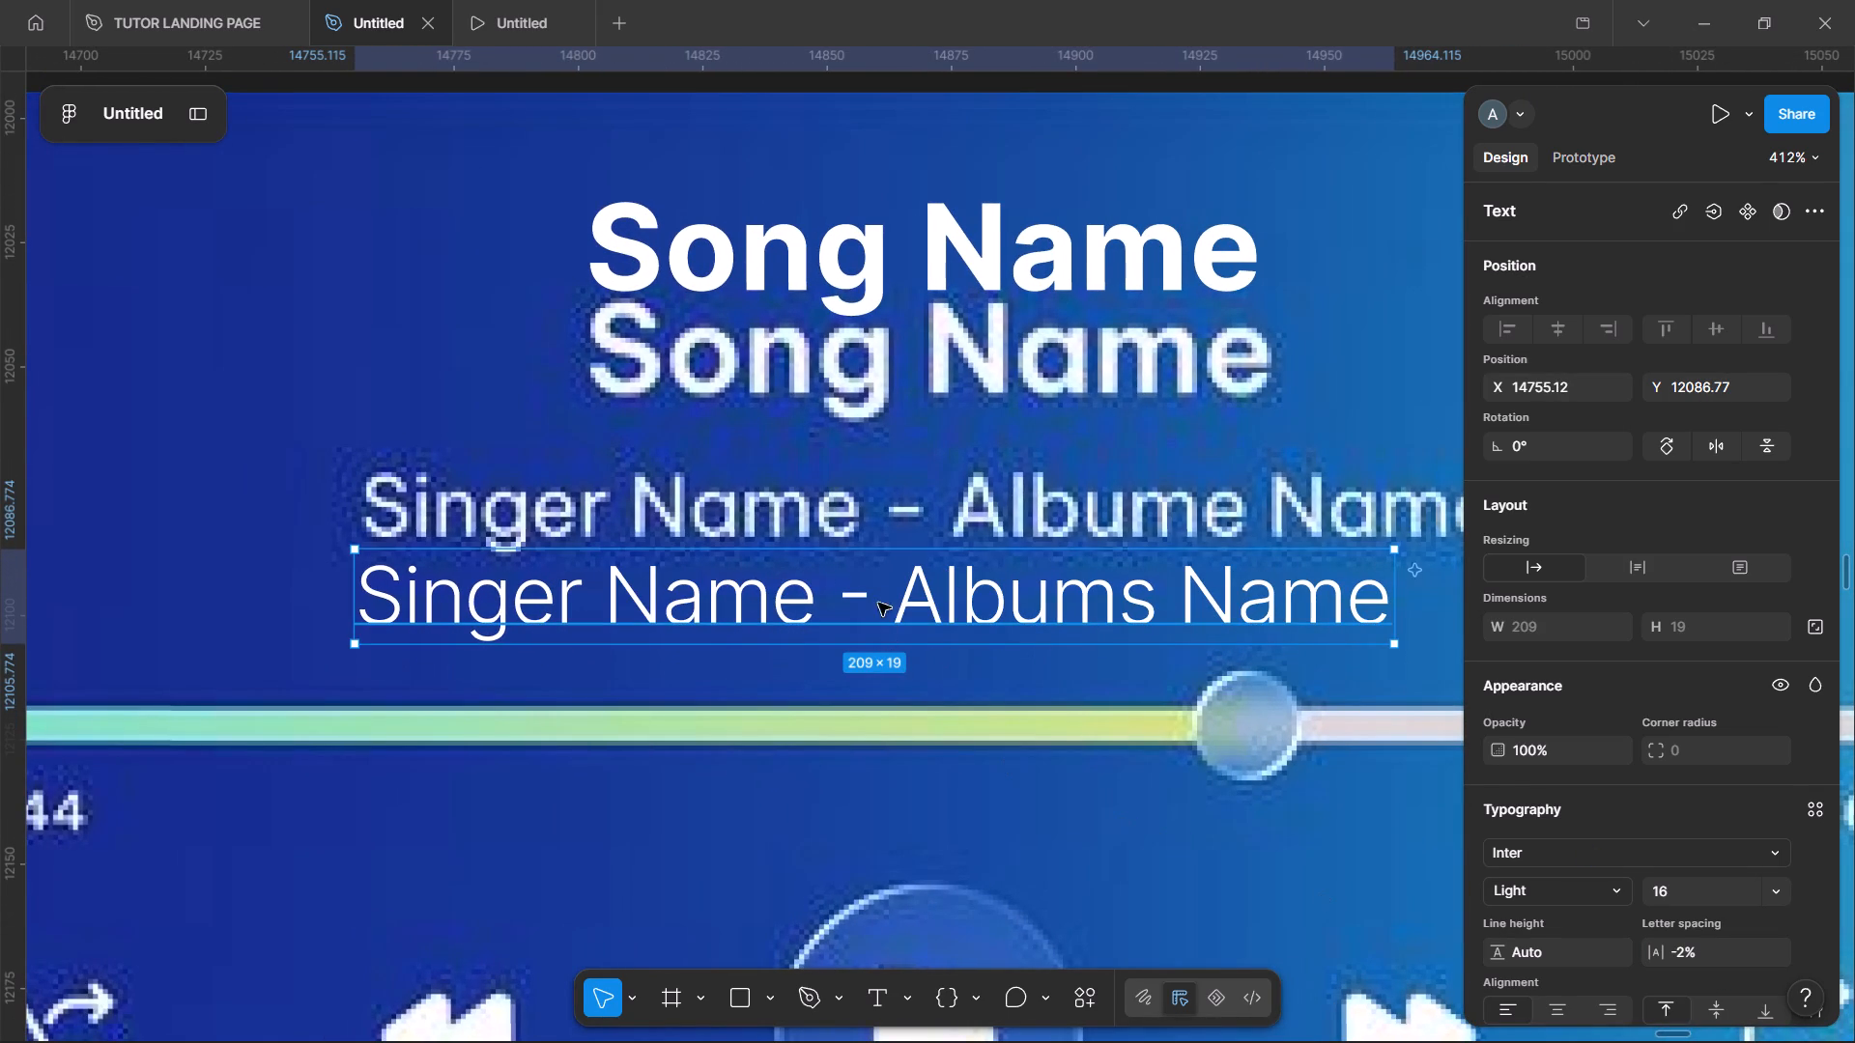
left_click_drag(873, 589, 869, 578)
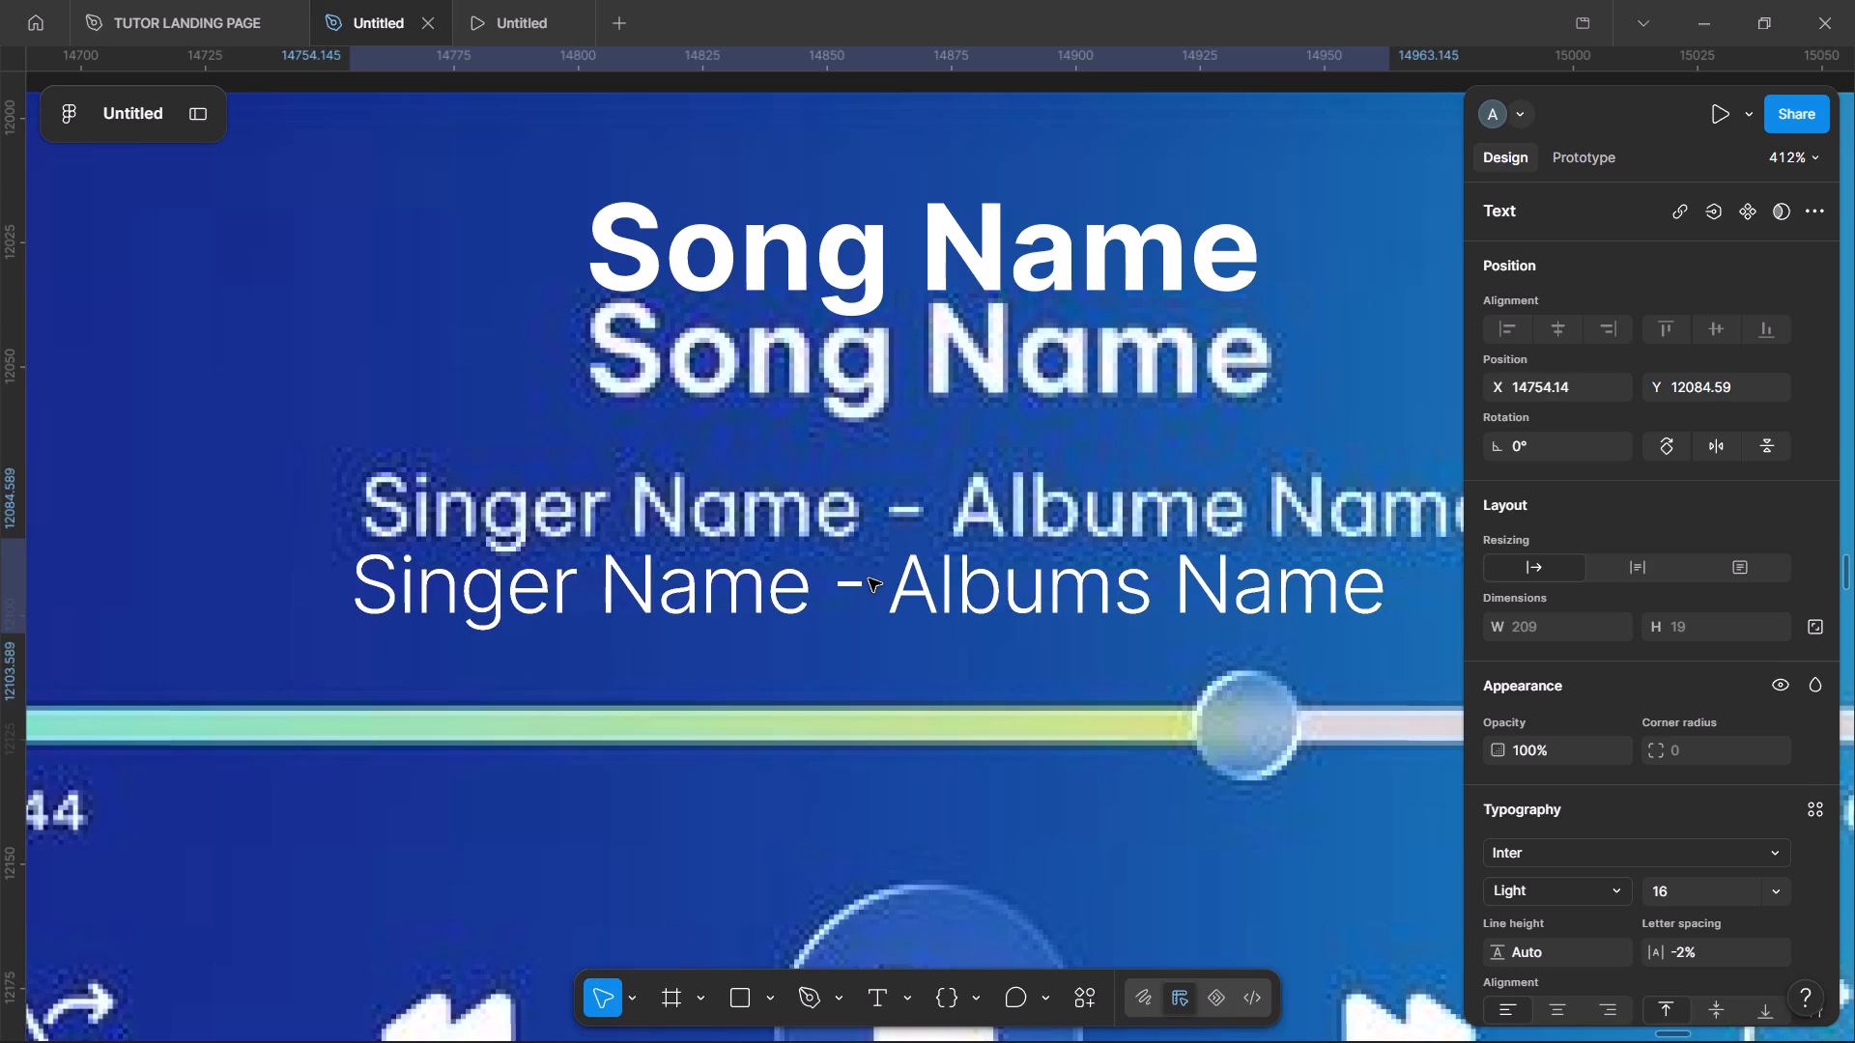
left_click_drag(869, 578, 877, 578)
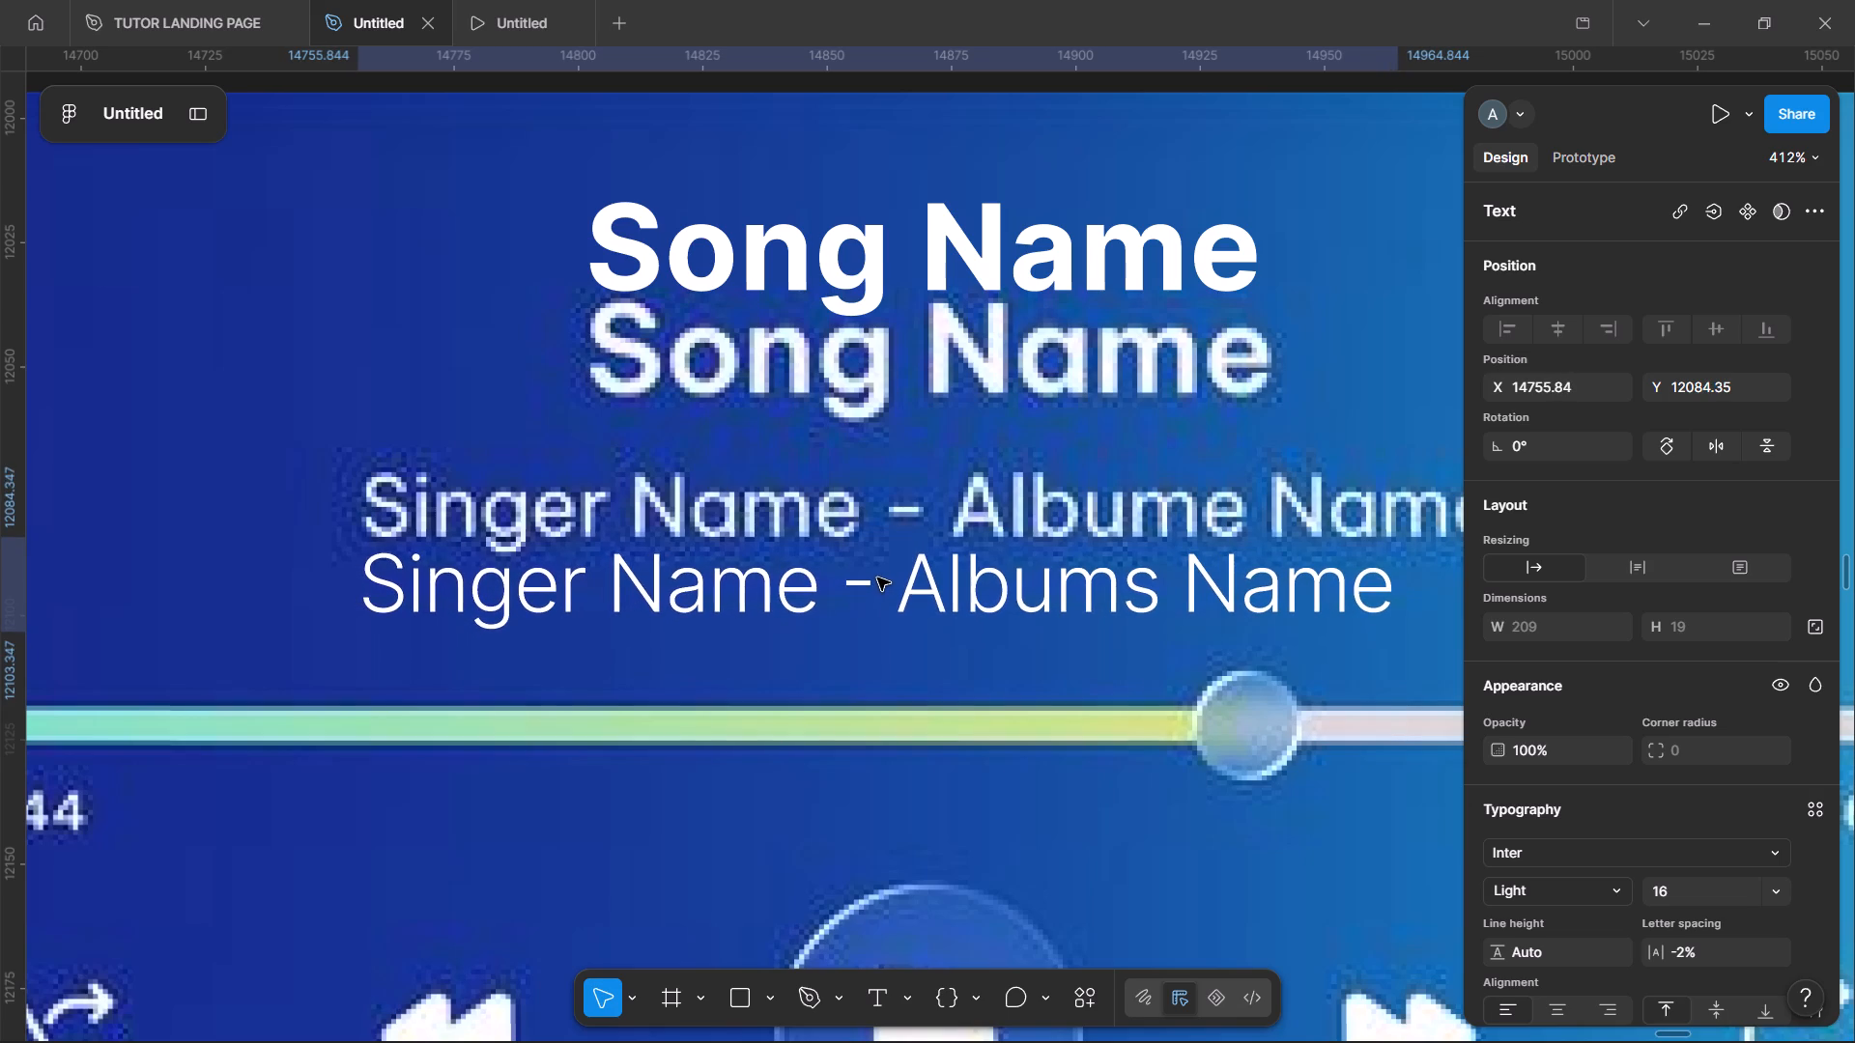
left_click_drag(877, 578, 882, 578)
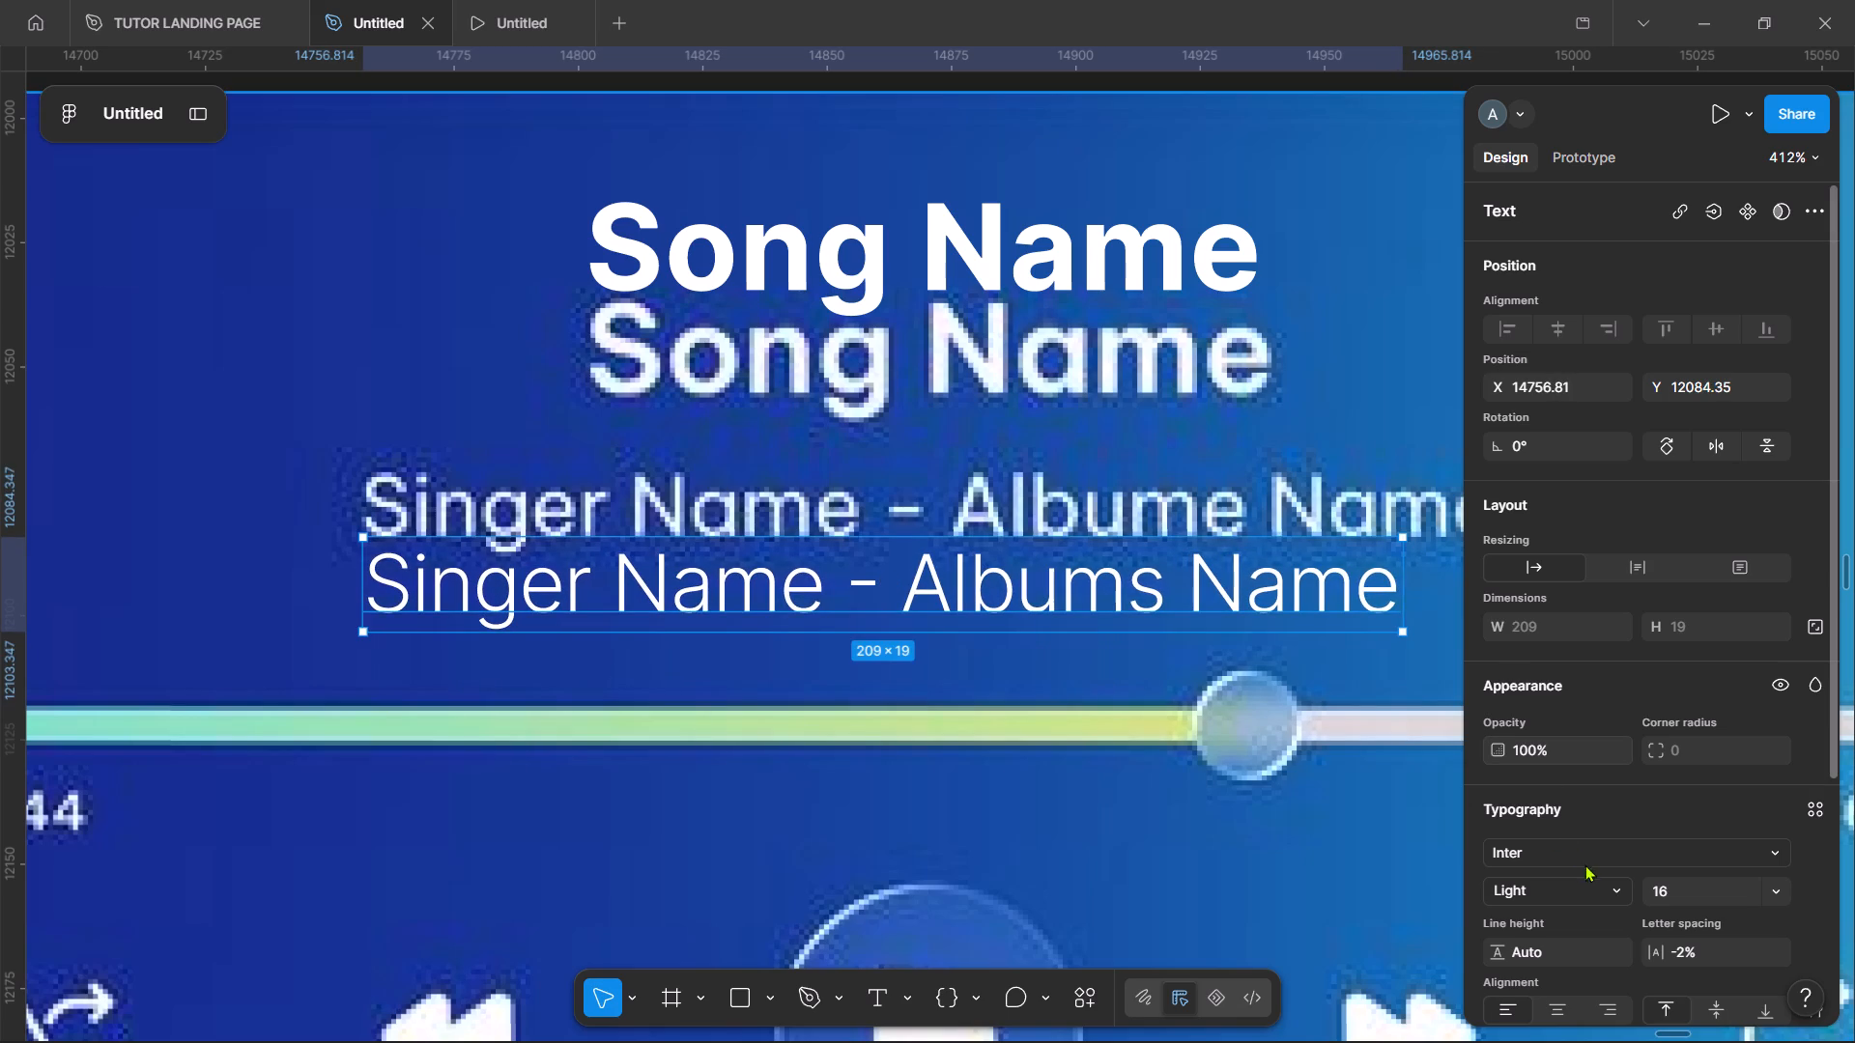
Change the "Singer Name - Albums Name" text to Regular weight and realign its start with the reference subtitle.
left_click(1596, 881)
left_click(1555, 912)
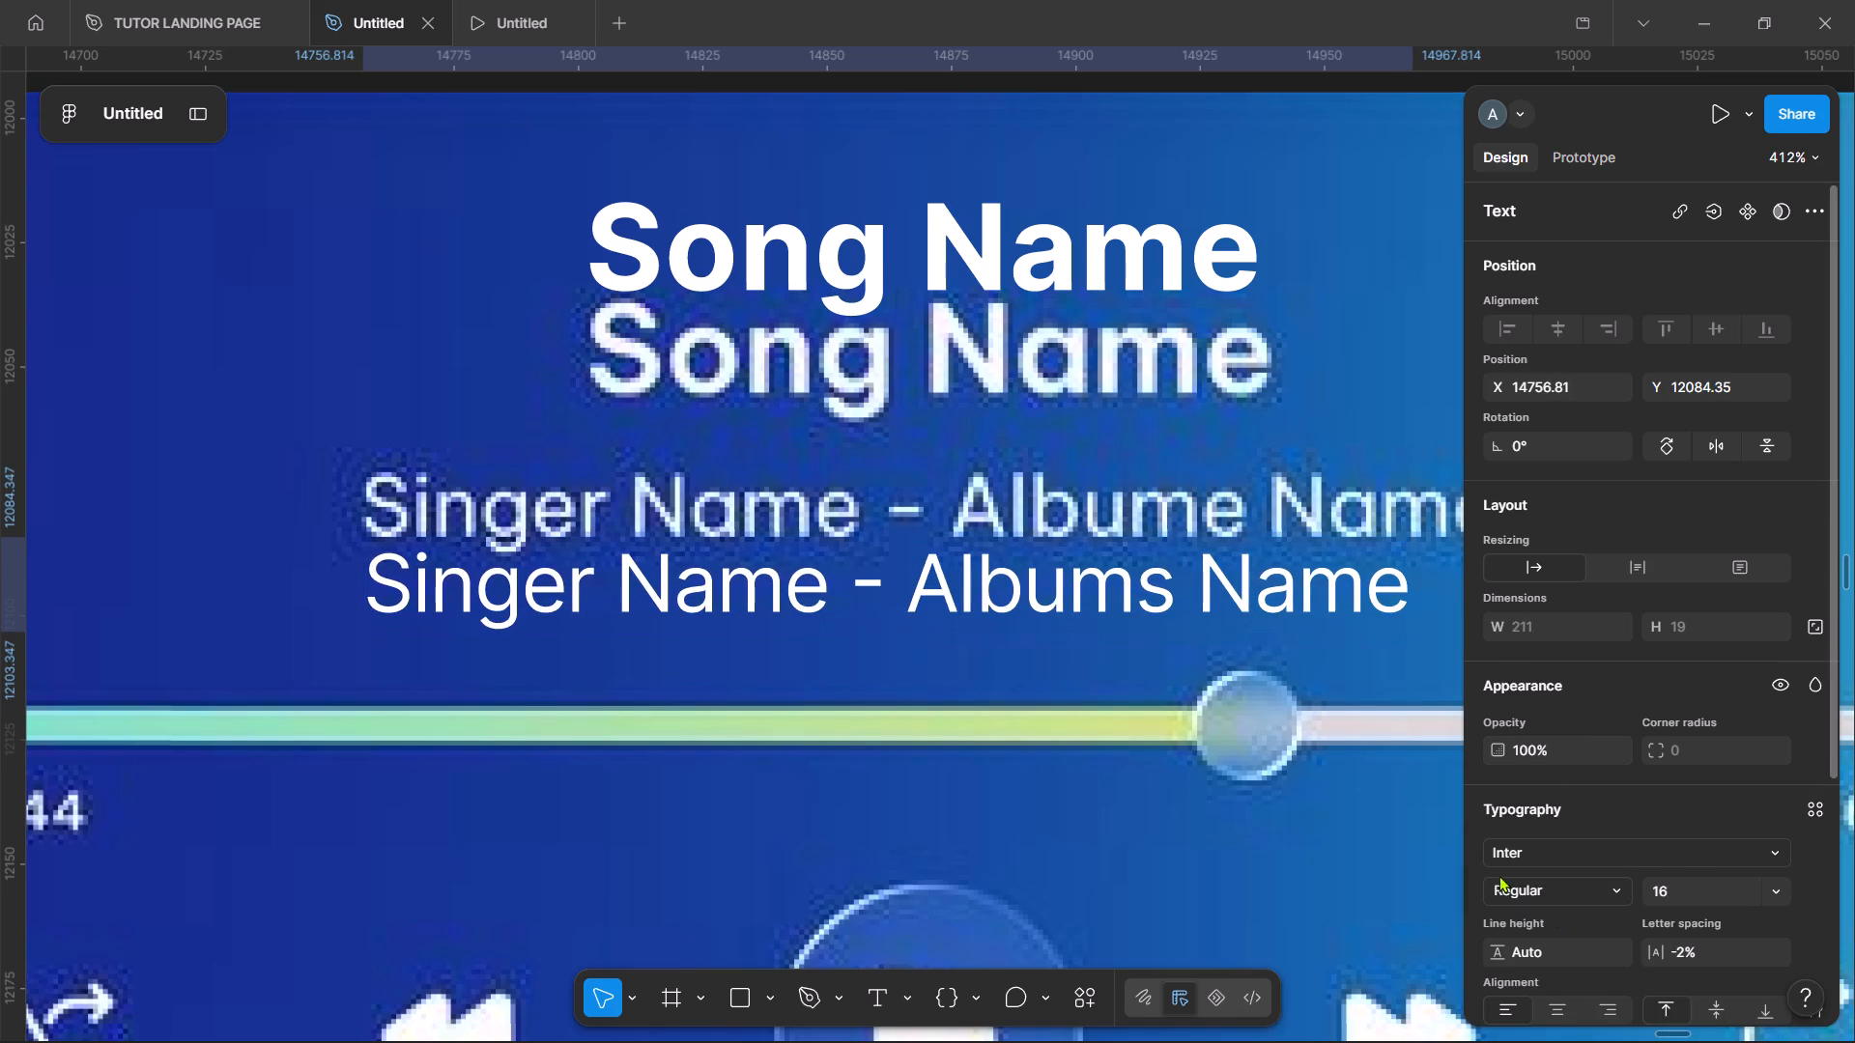
left_click(1131, 599)
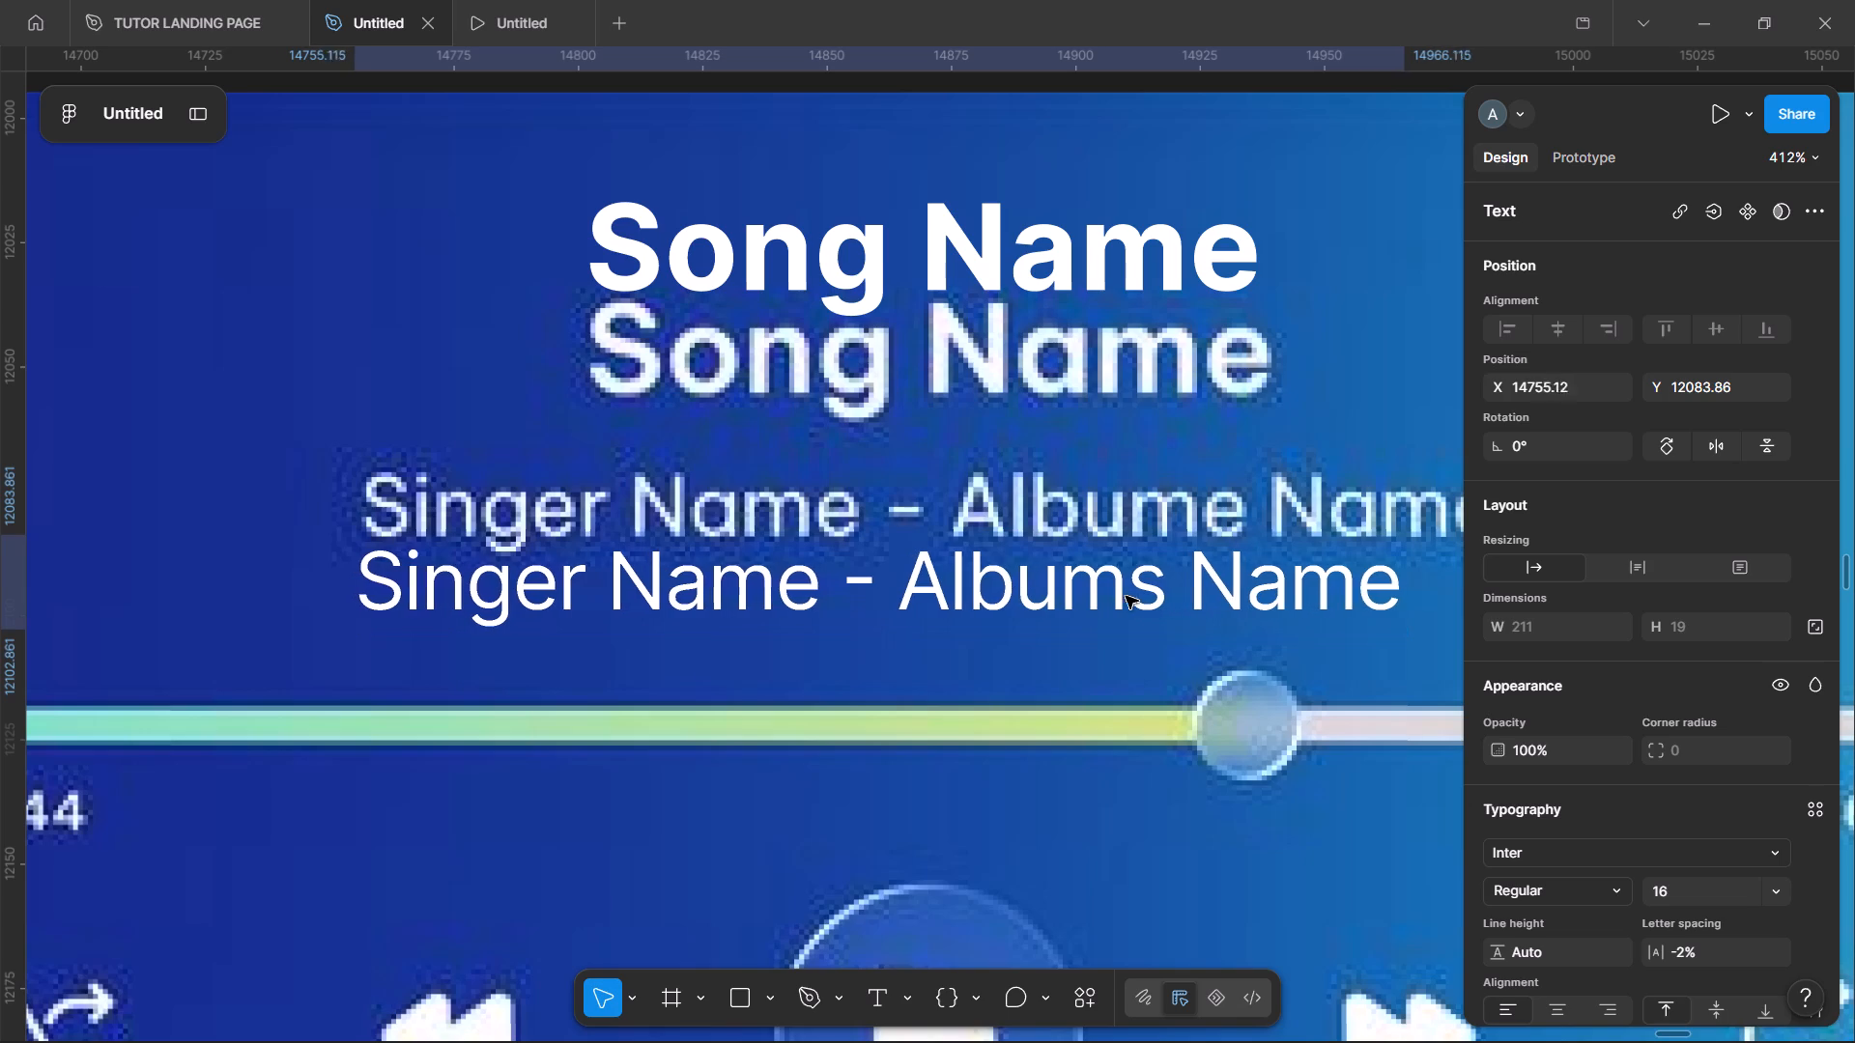
Set the "Singer Name - Albums Name" text to font size 18 and centre it under the reference subtitle.
scroll(1128, 596, "down", 1)
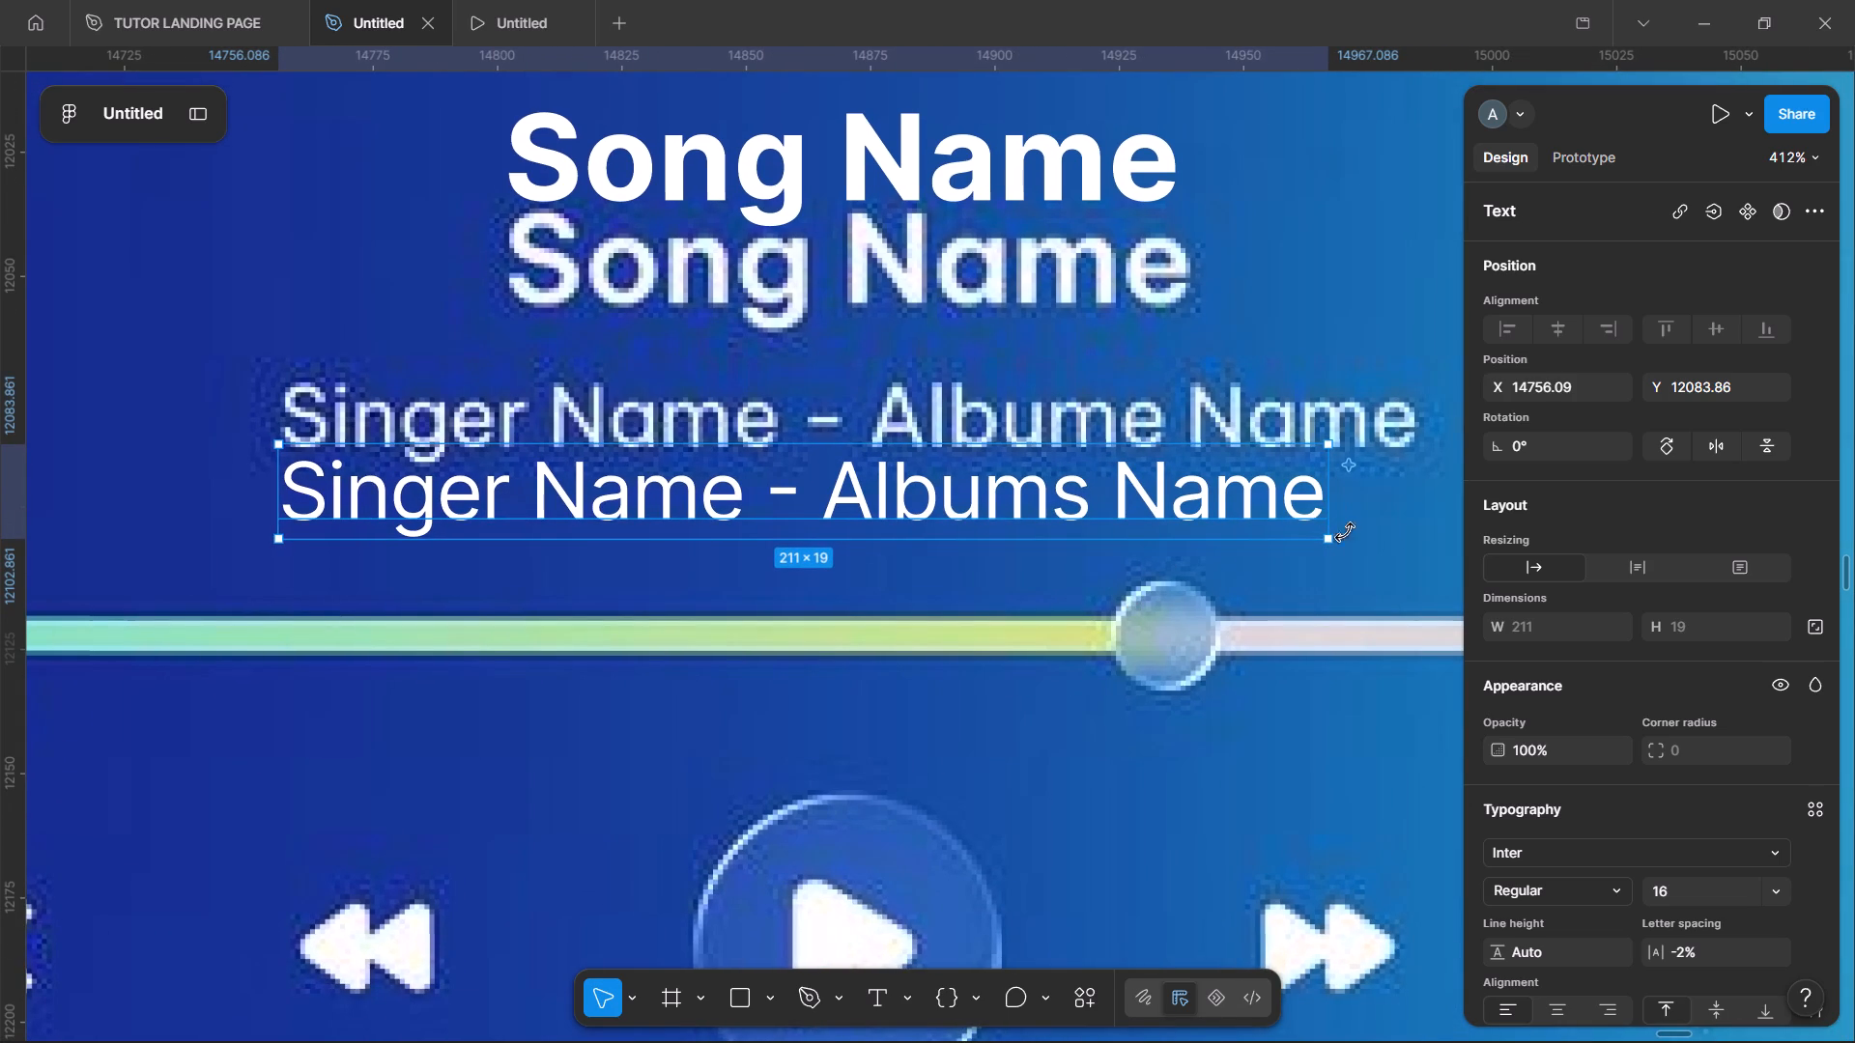
left_click(1698, 897)
key("1")
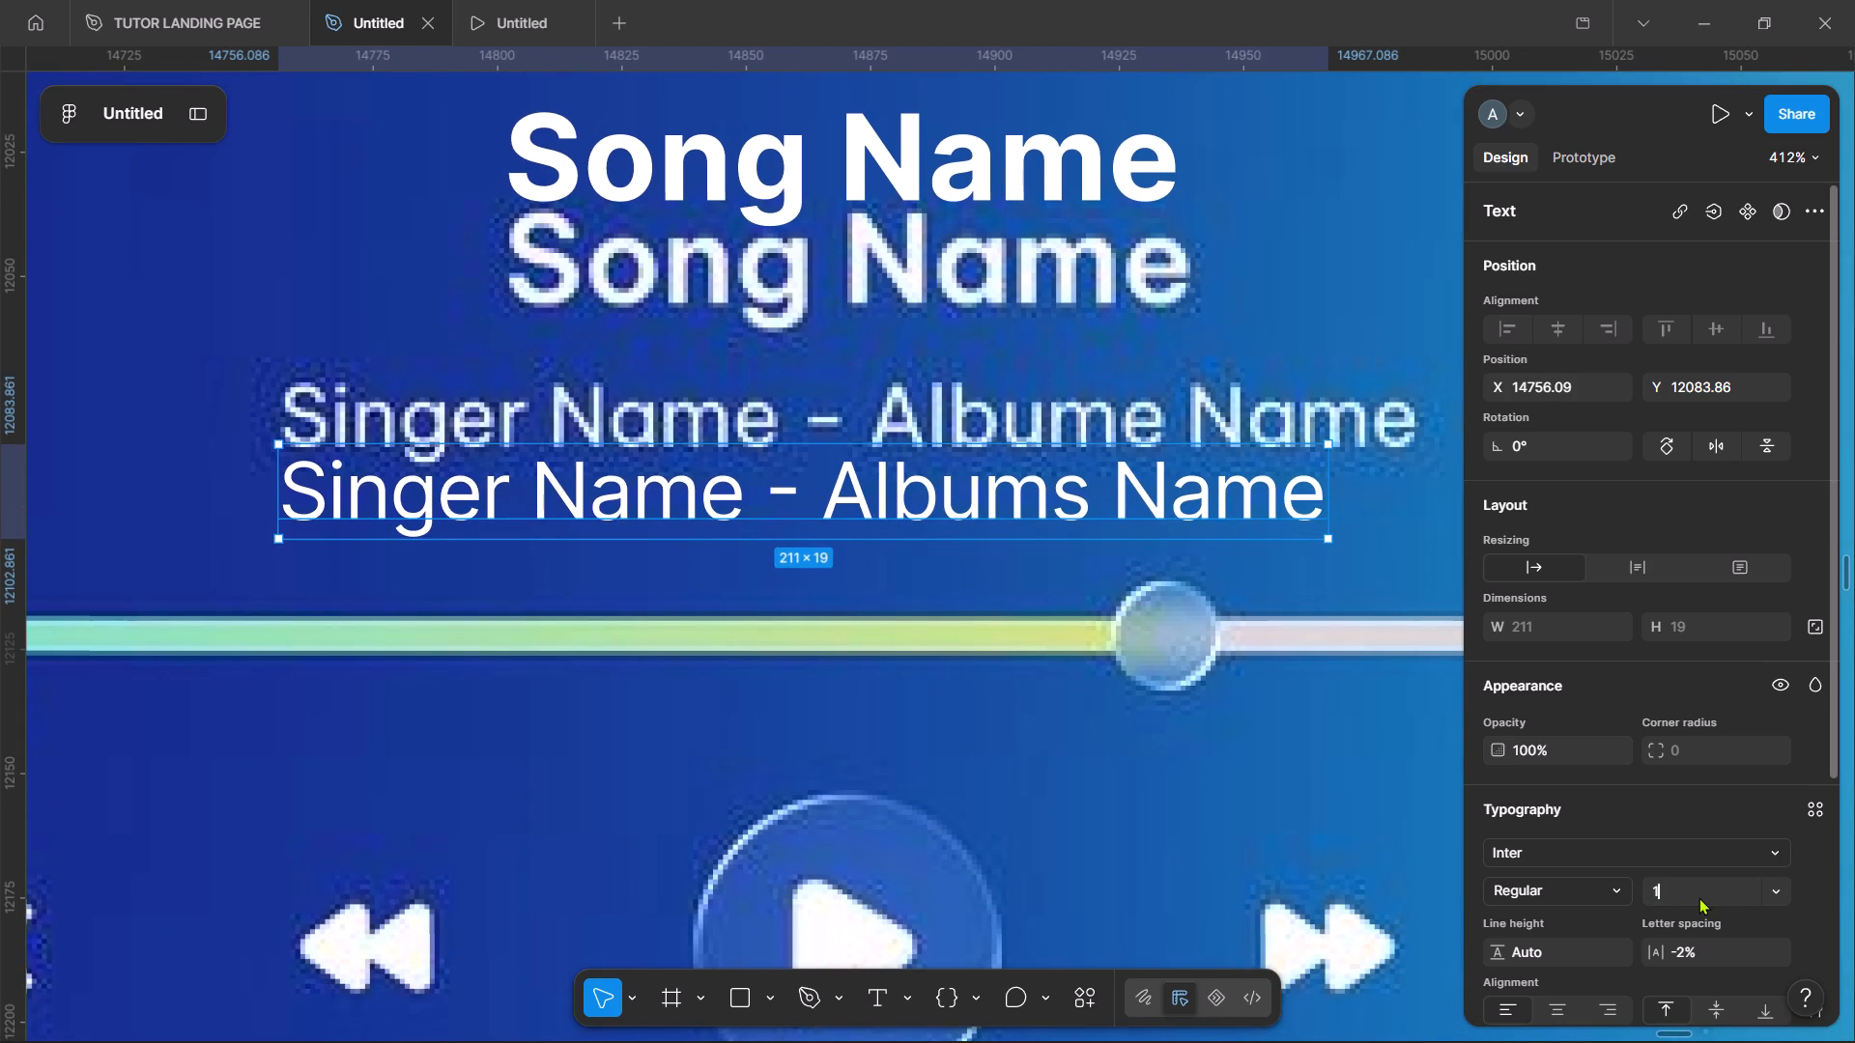
key("8")
key("Return")
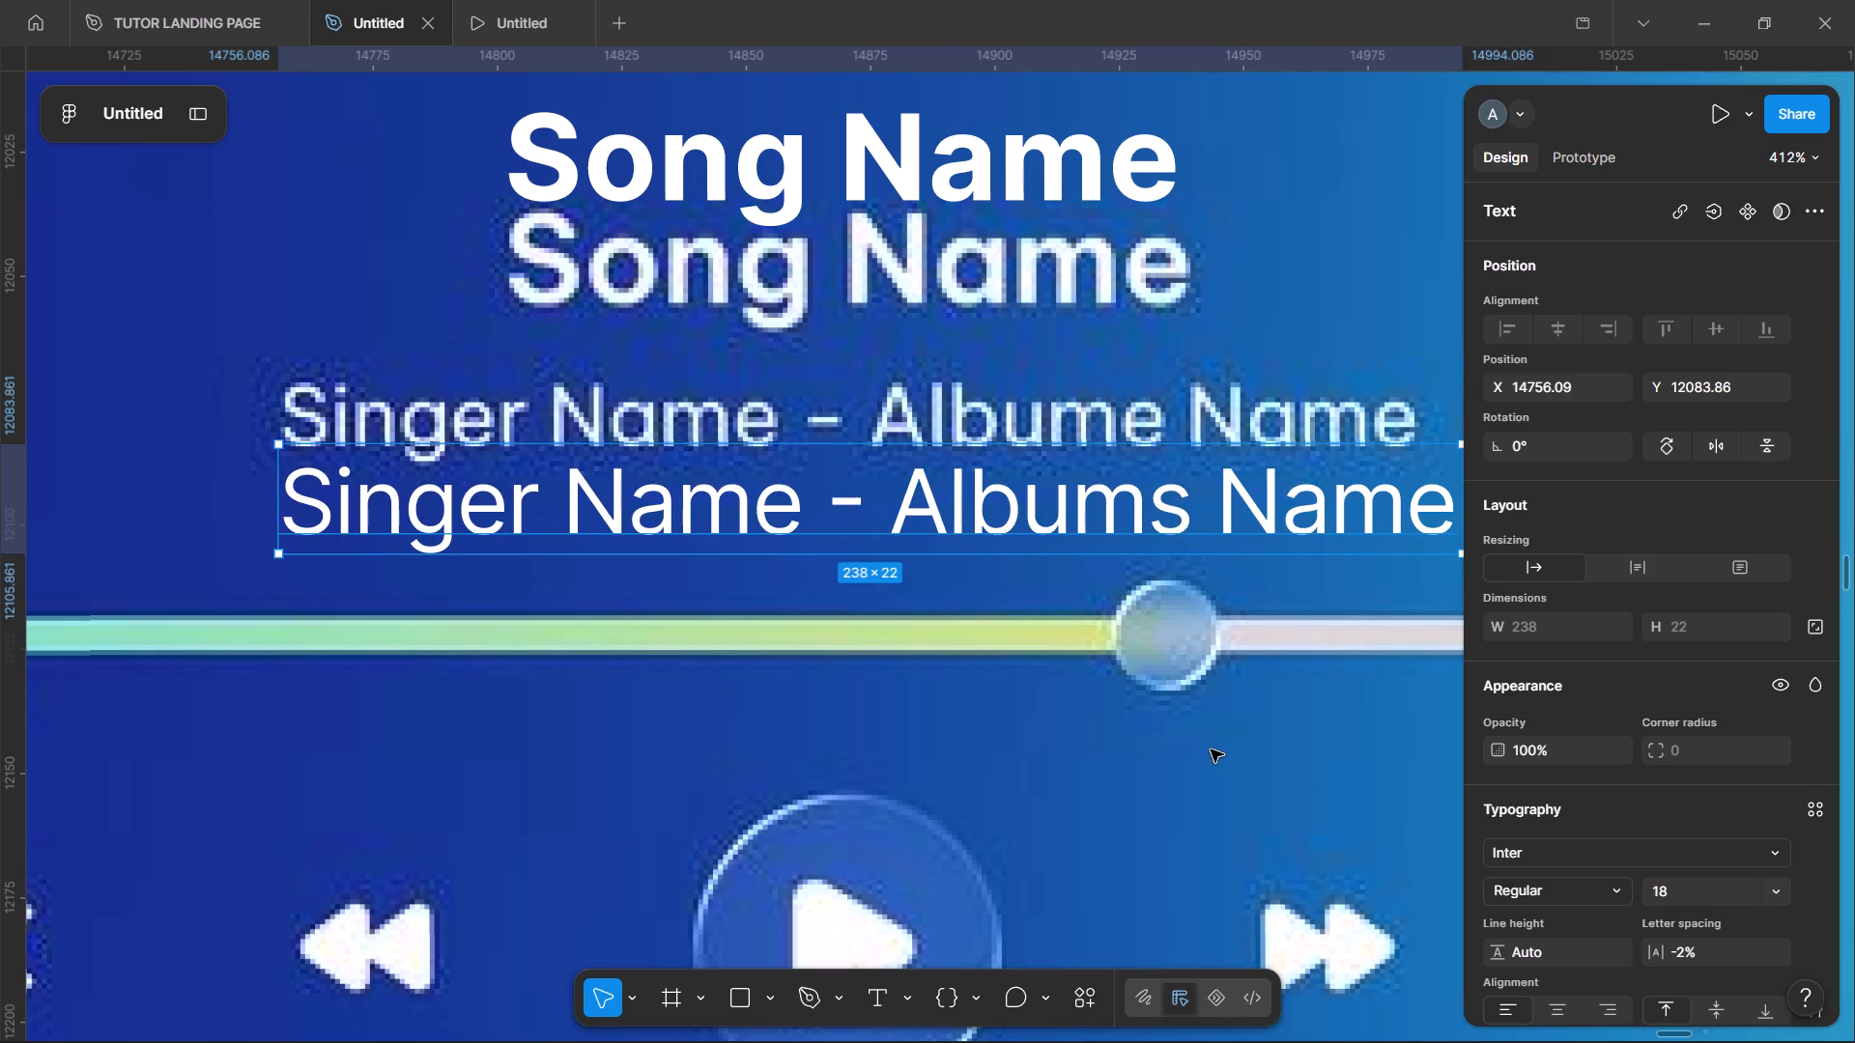
left_click_drag(1223, 489, 1186, 488)
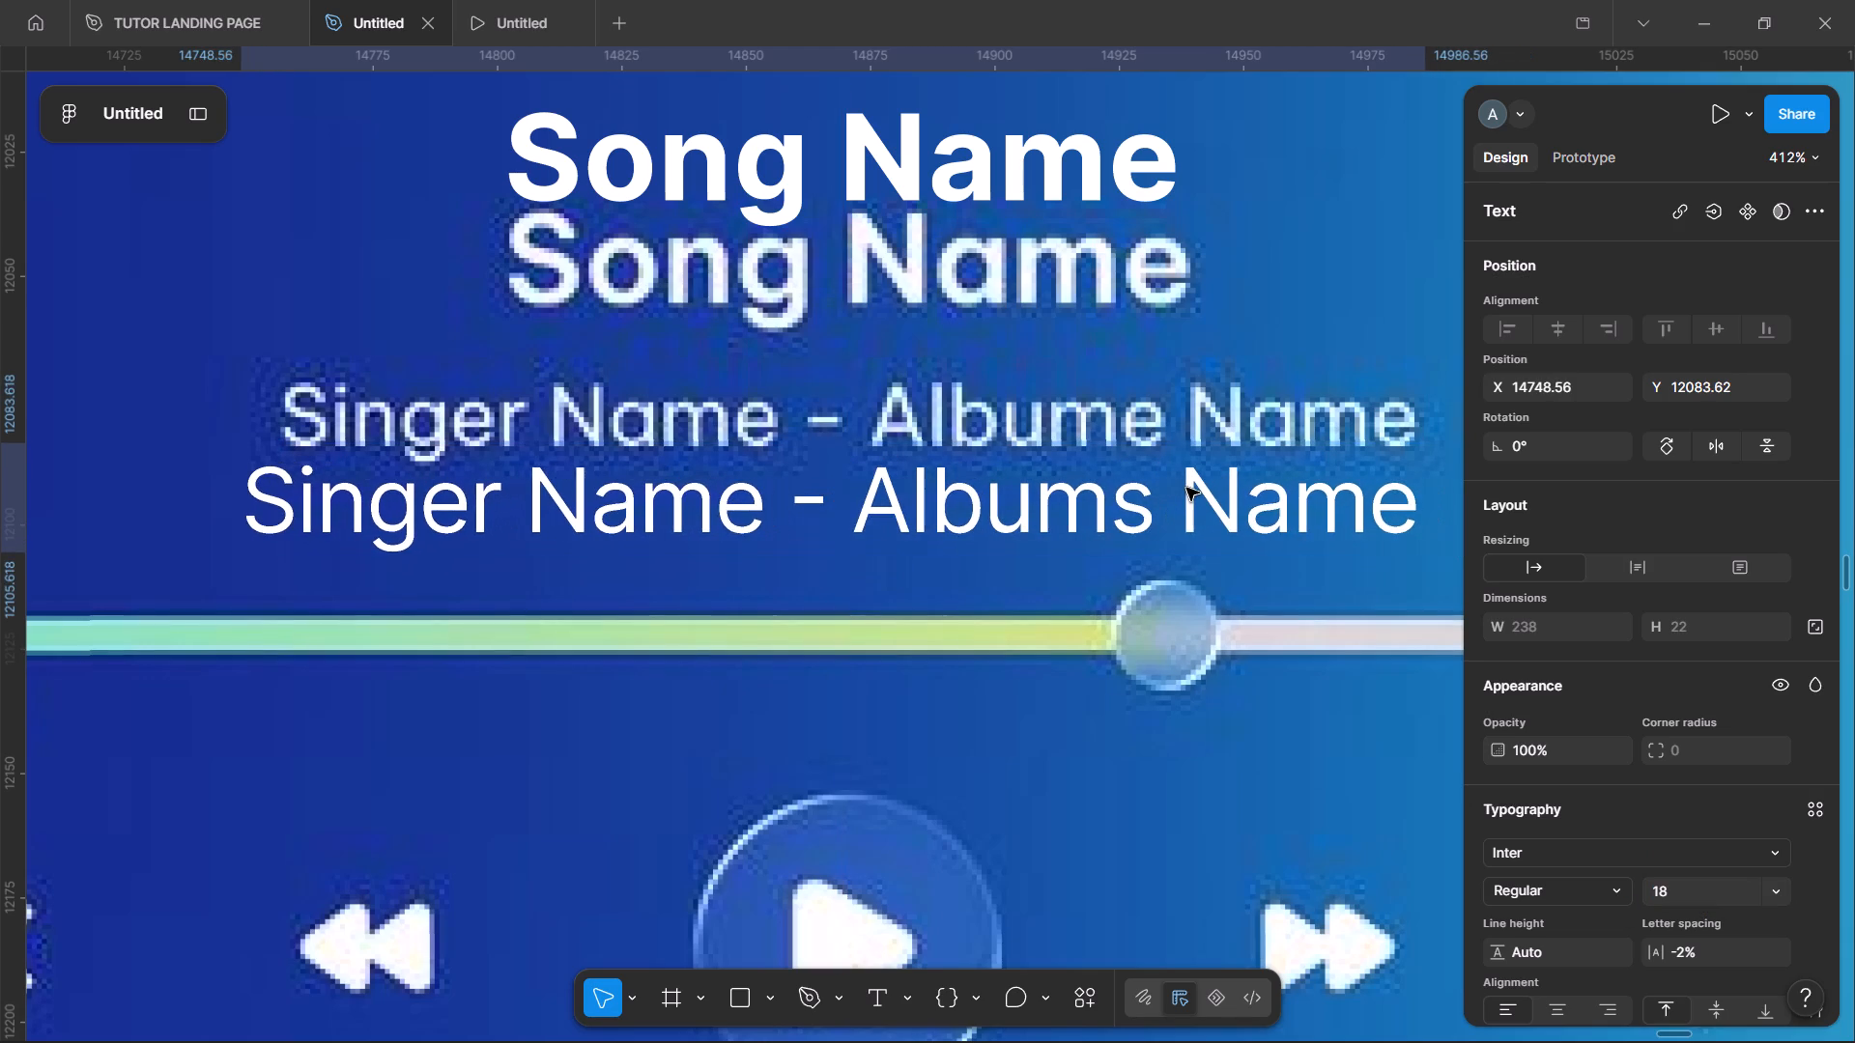
left_click_drag(1186, 488, 1198, 482)
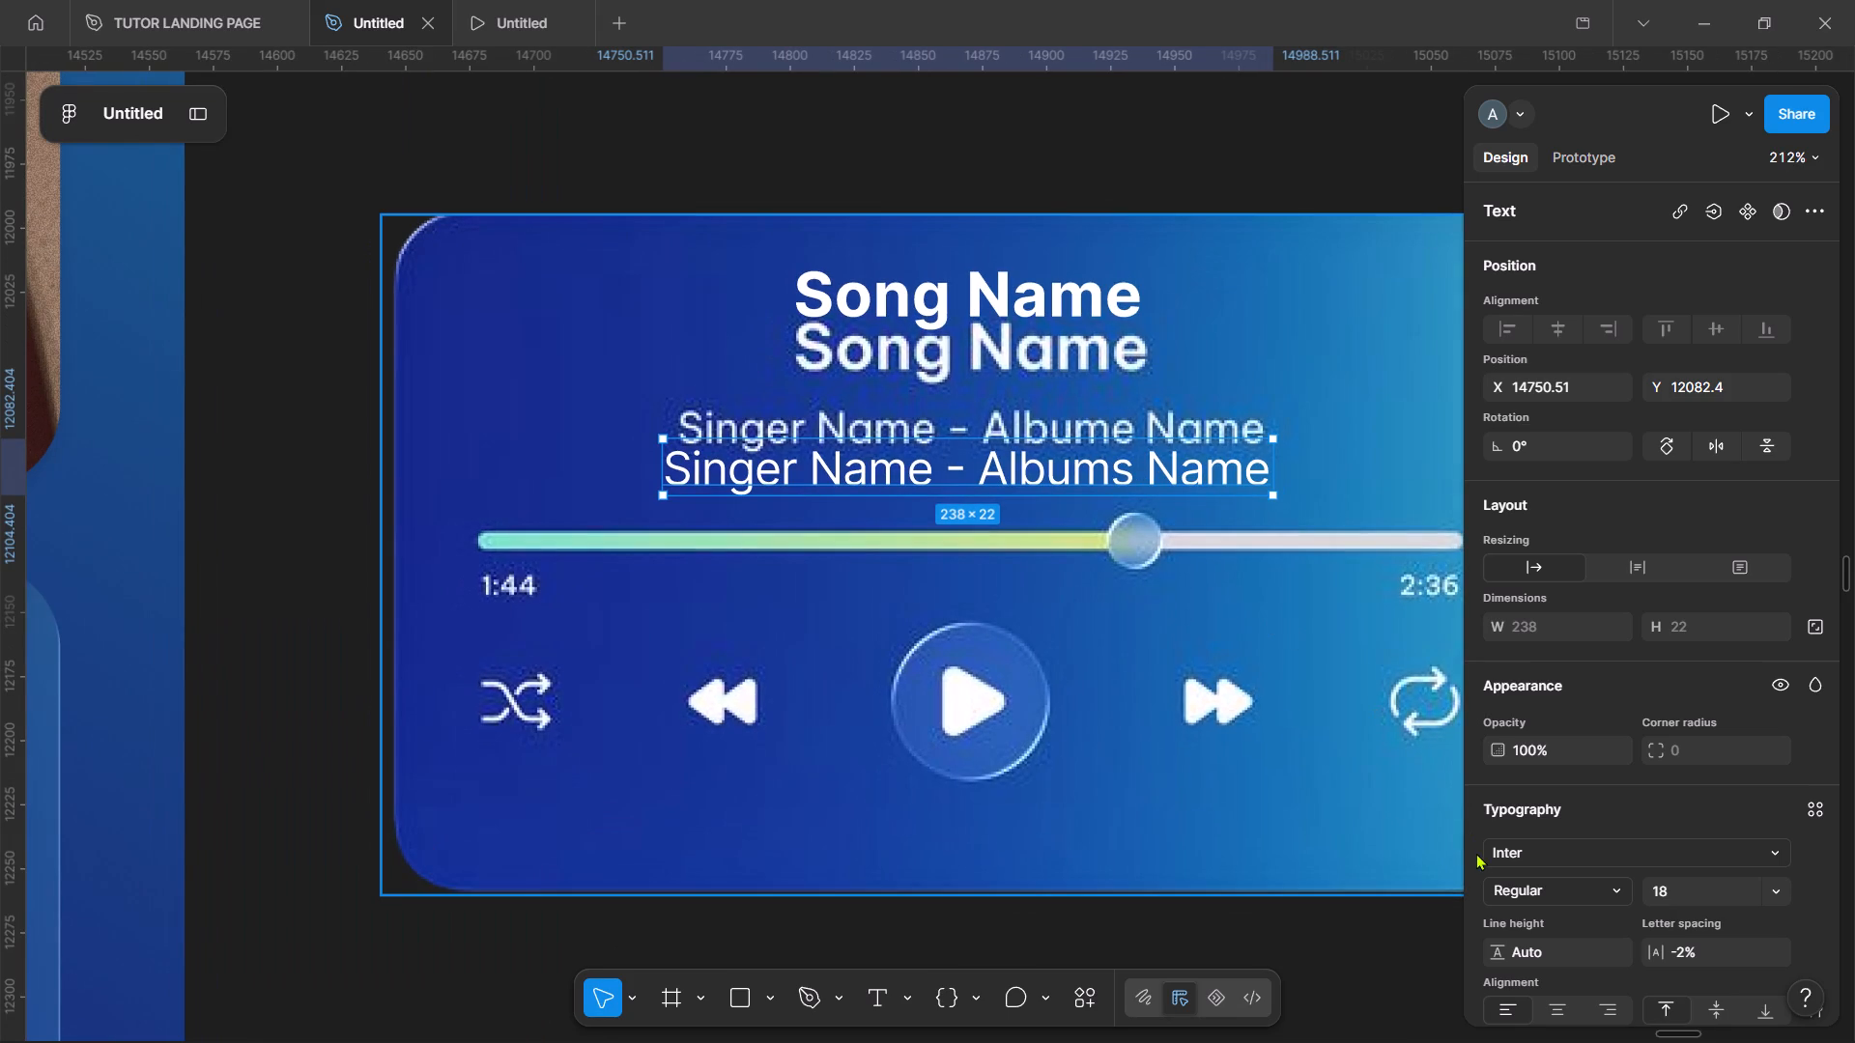
left_click(1325, 814)
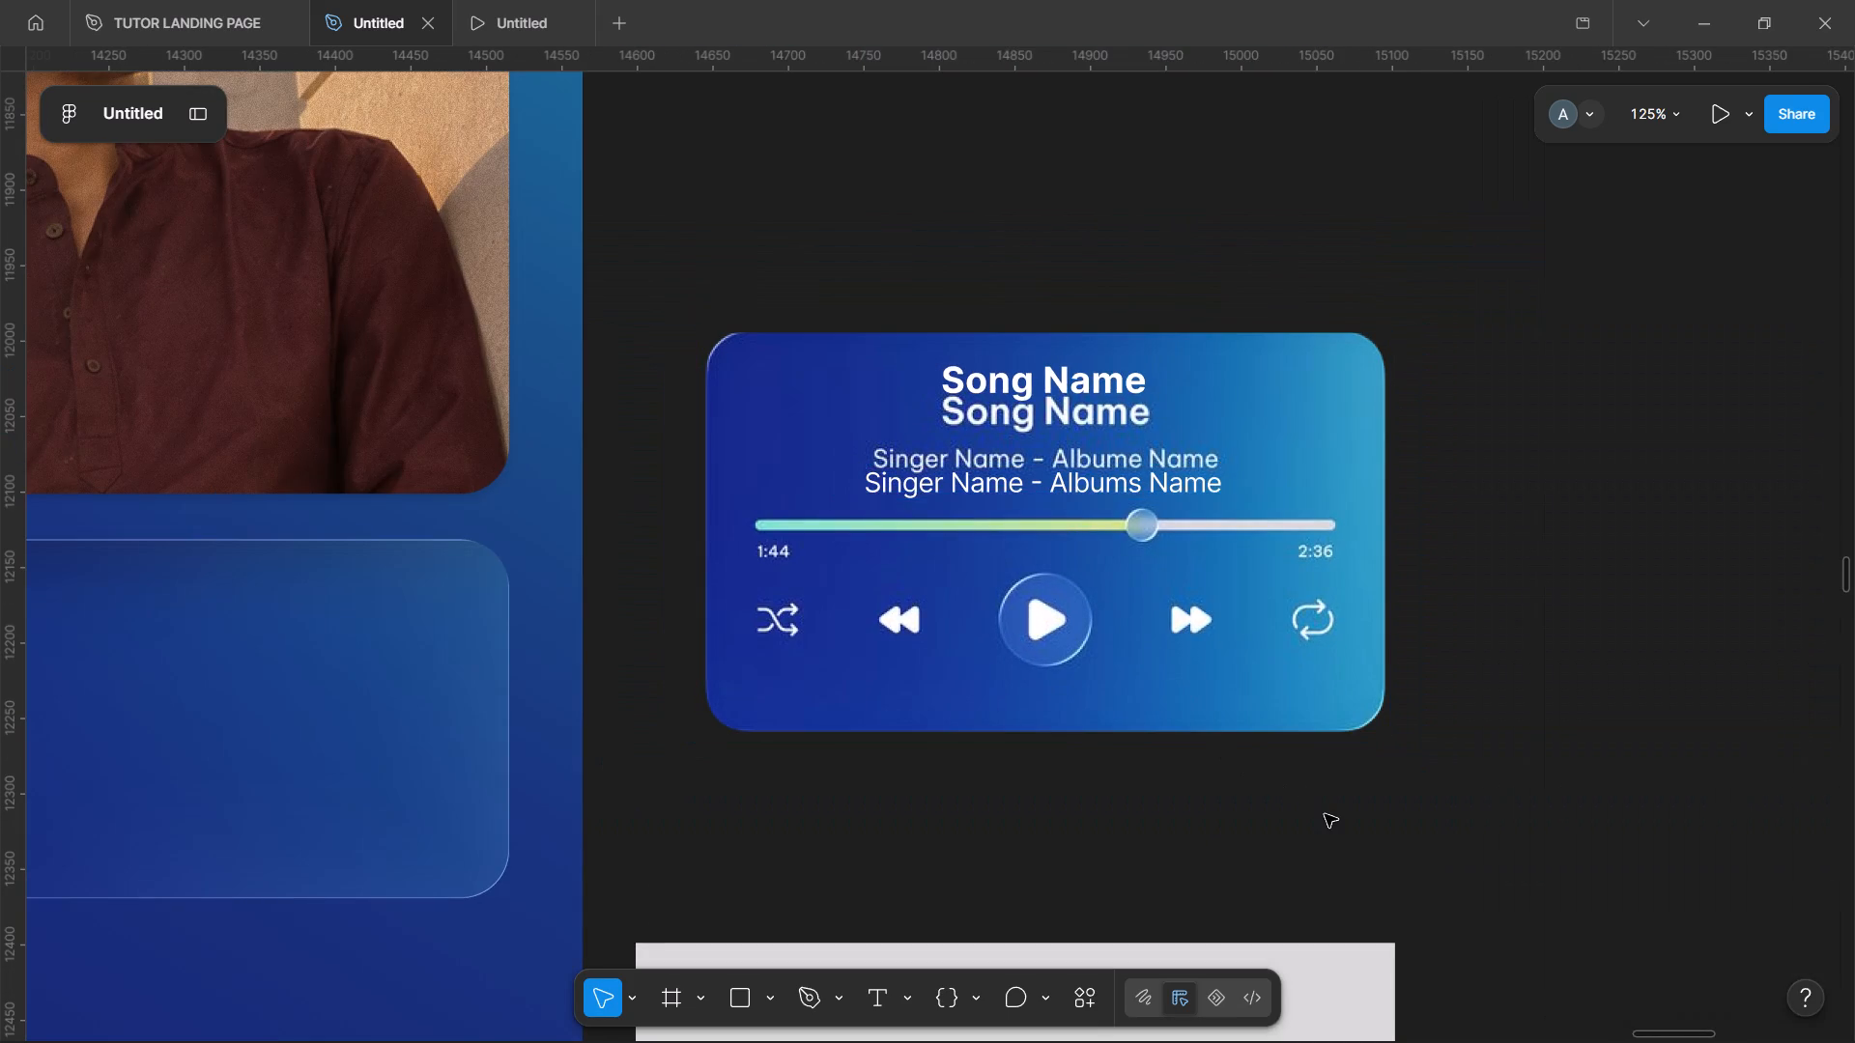
Draw a thin rectangle about 380 by 7 directly above the reference player's progress bar.
scroll(1325, 814, "right", 1)
scroll(1325, 814, "up", 1)
key("r")
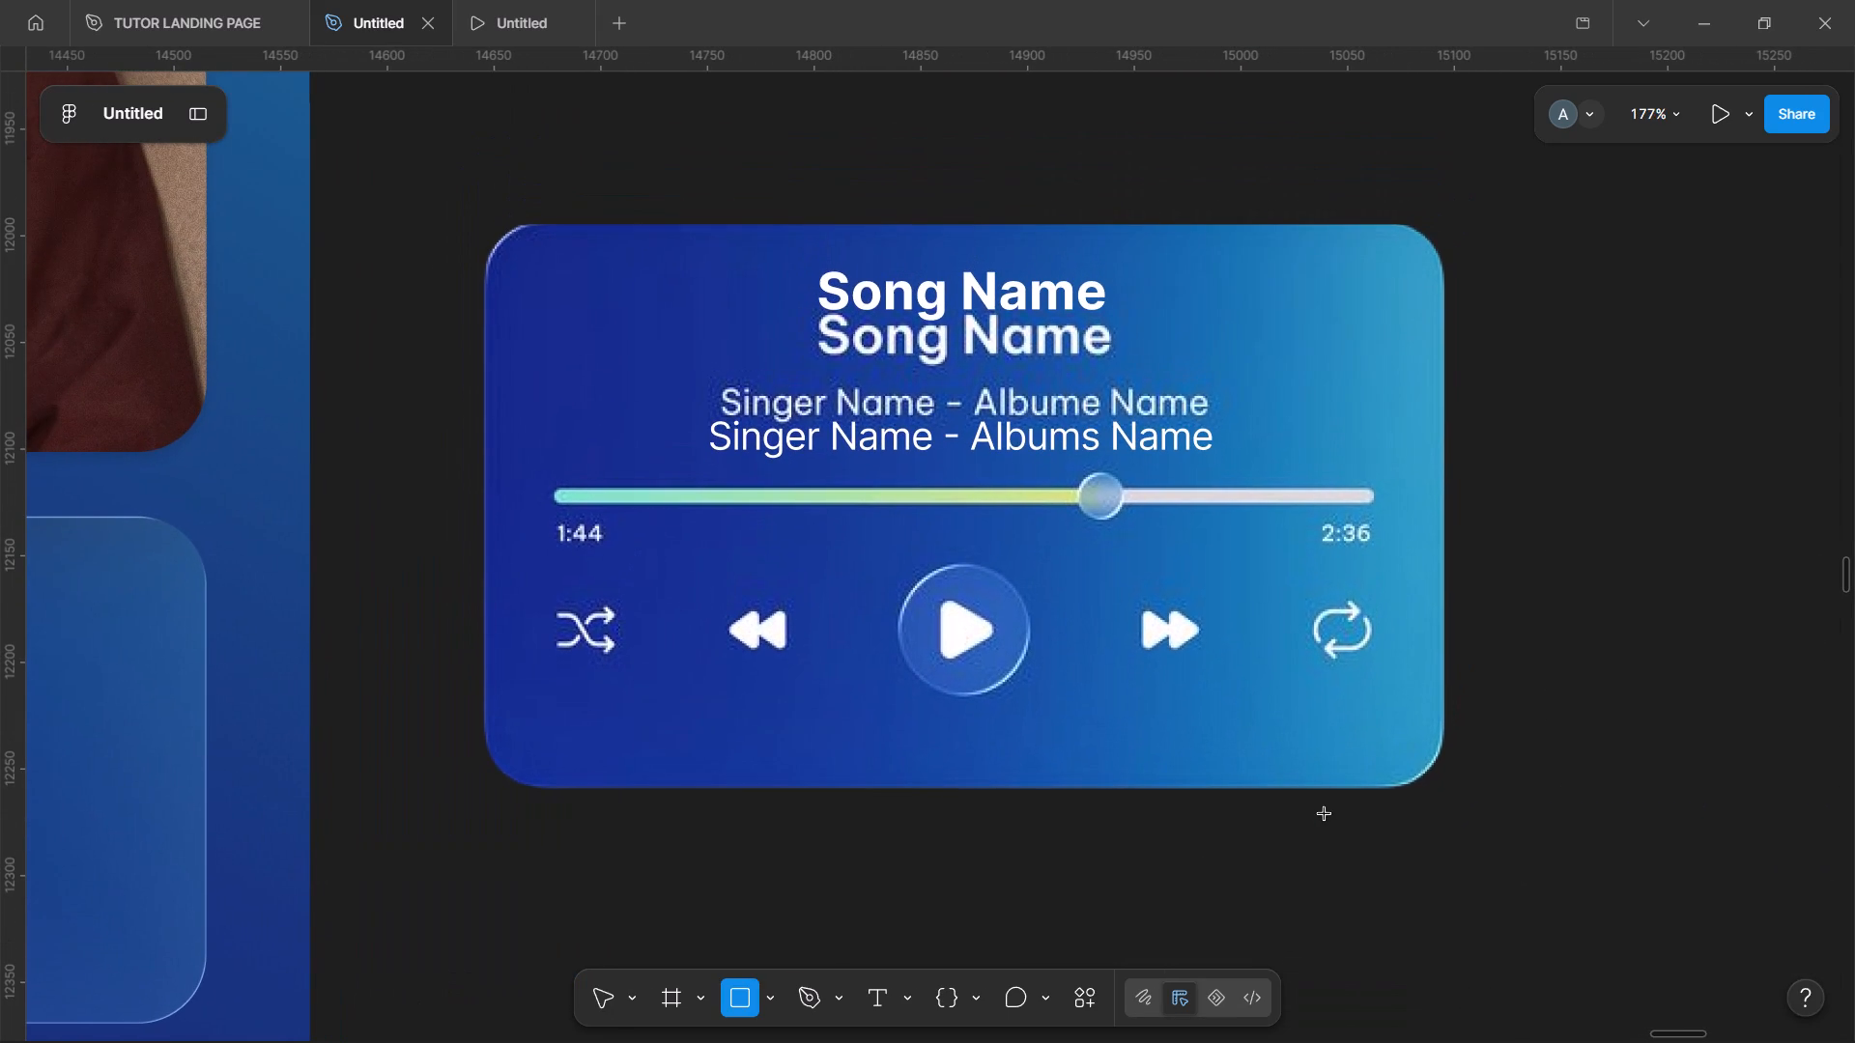
scroll(1325, 814, "left", 1)
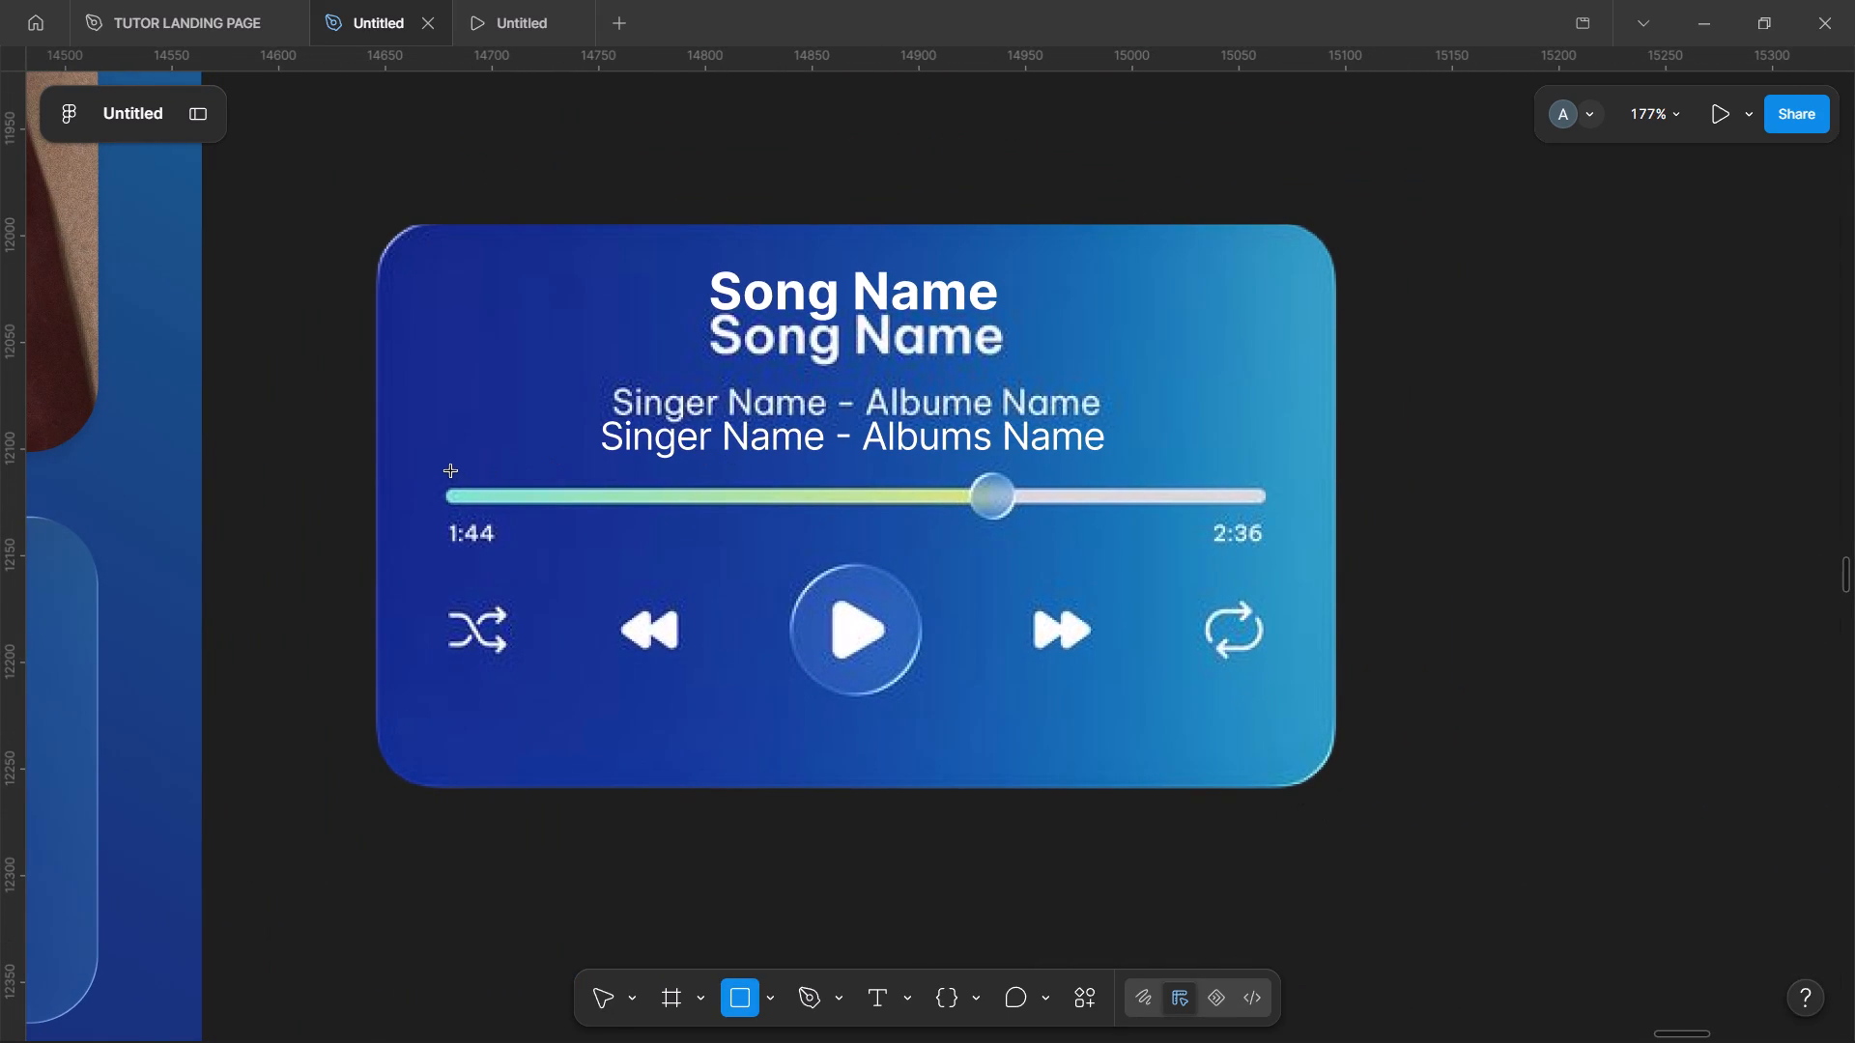
left_click_drag(451, 471, 1254, 472)
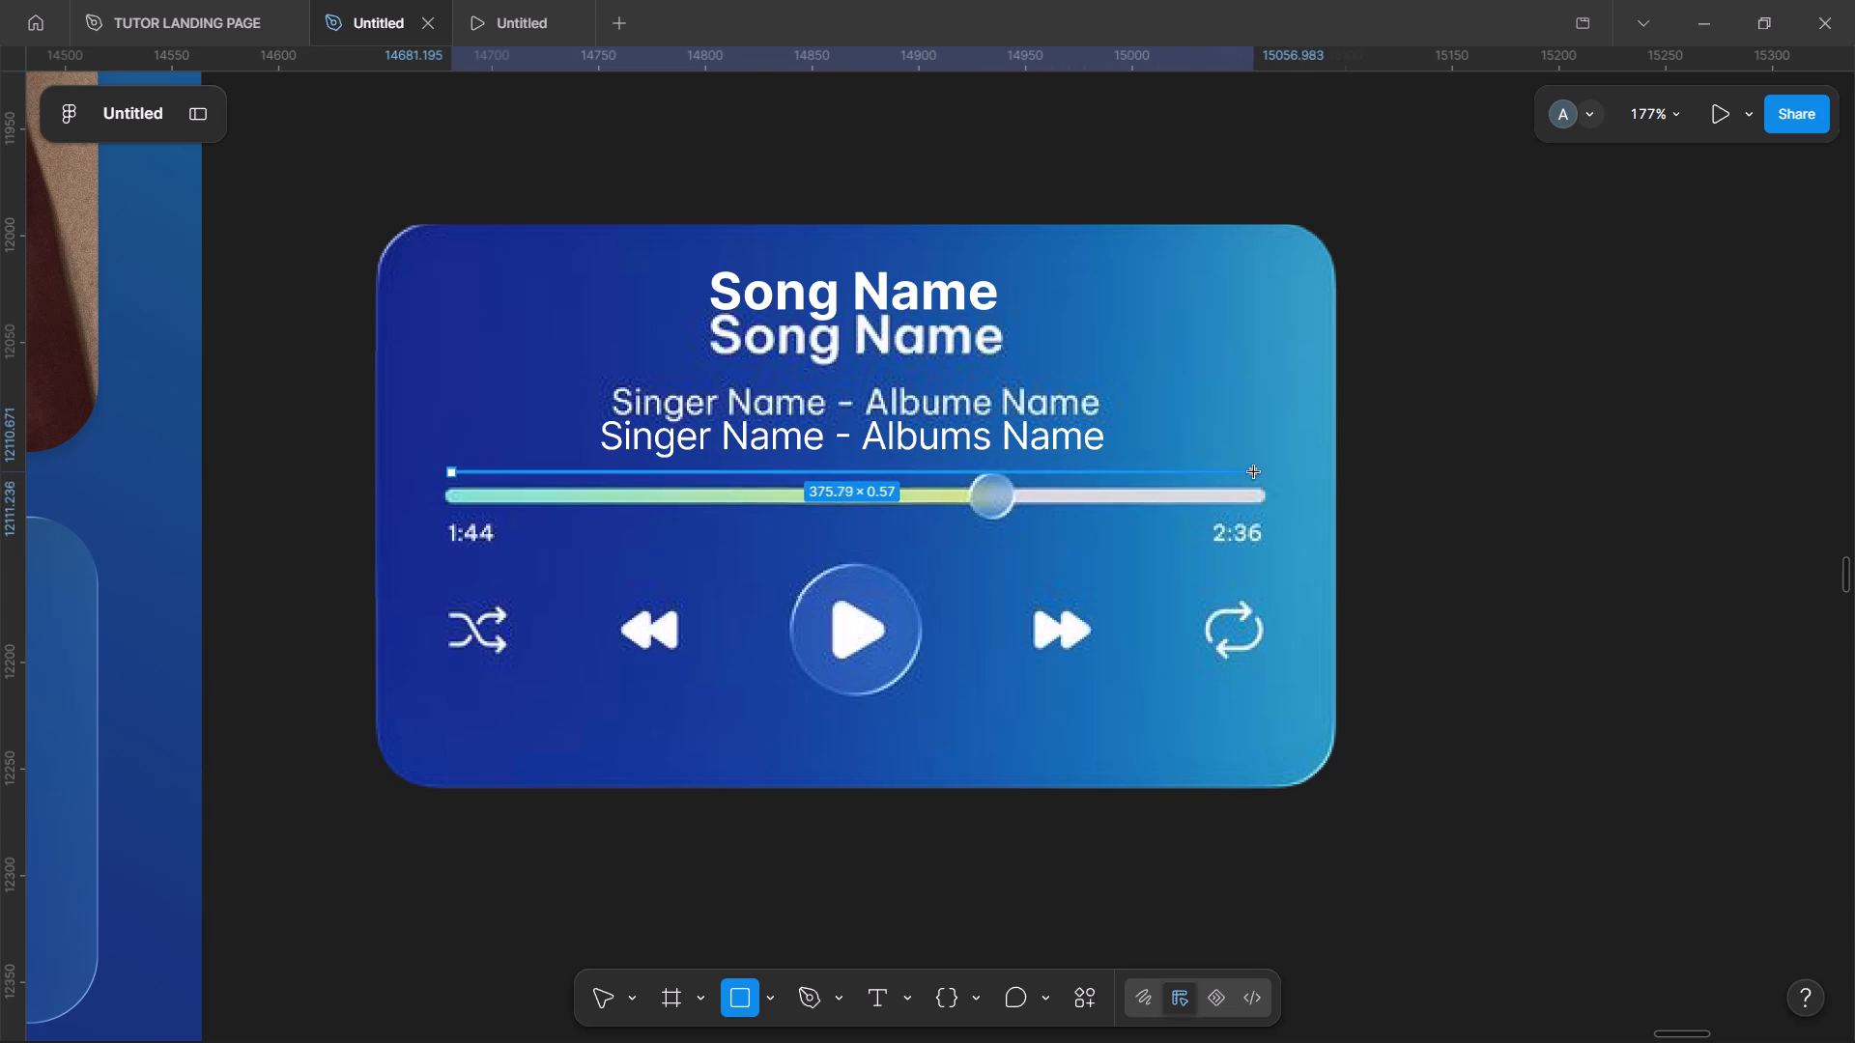
left_click_drag(1254, 472, 1263, 486)
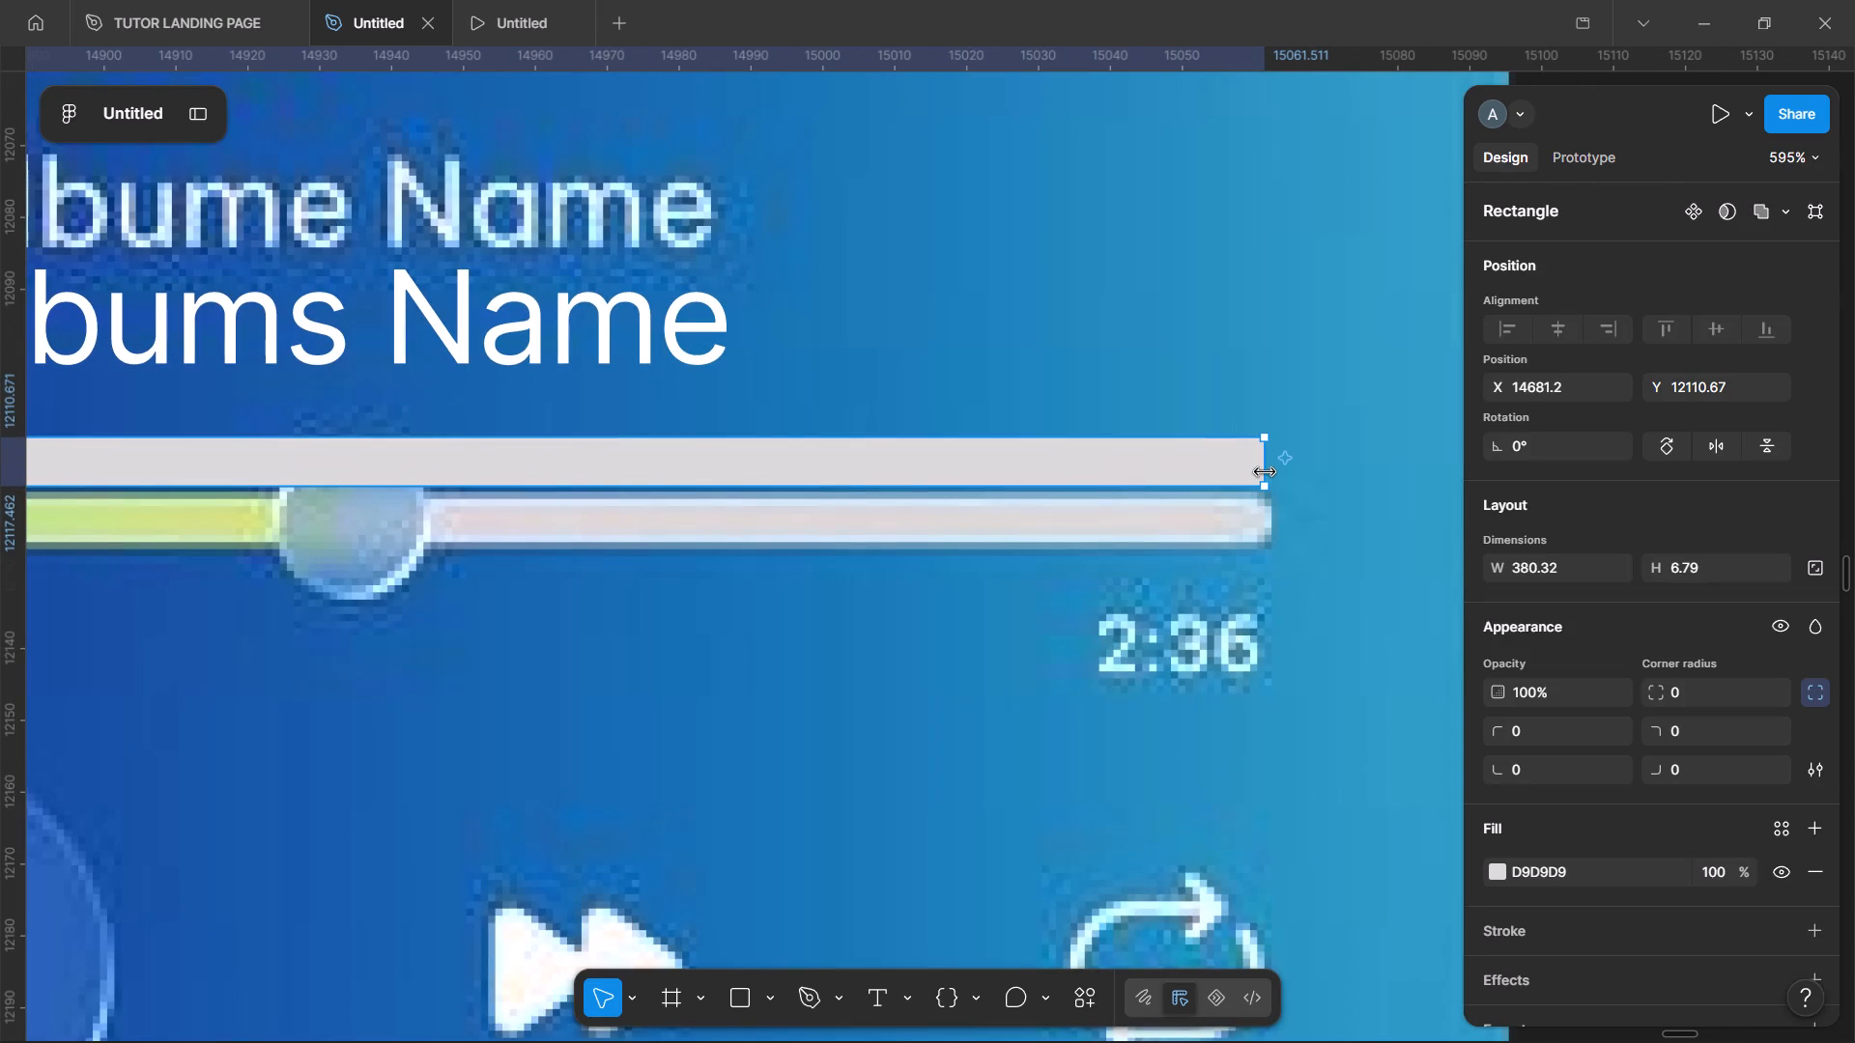
Extend both ends of the thin rectangle to line up with the reference progress bar, about 384 wide.
left_click(1265, 472)
scroll(1272, 468, "right", 7)
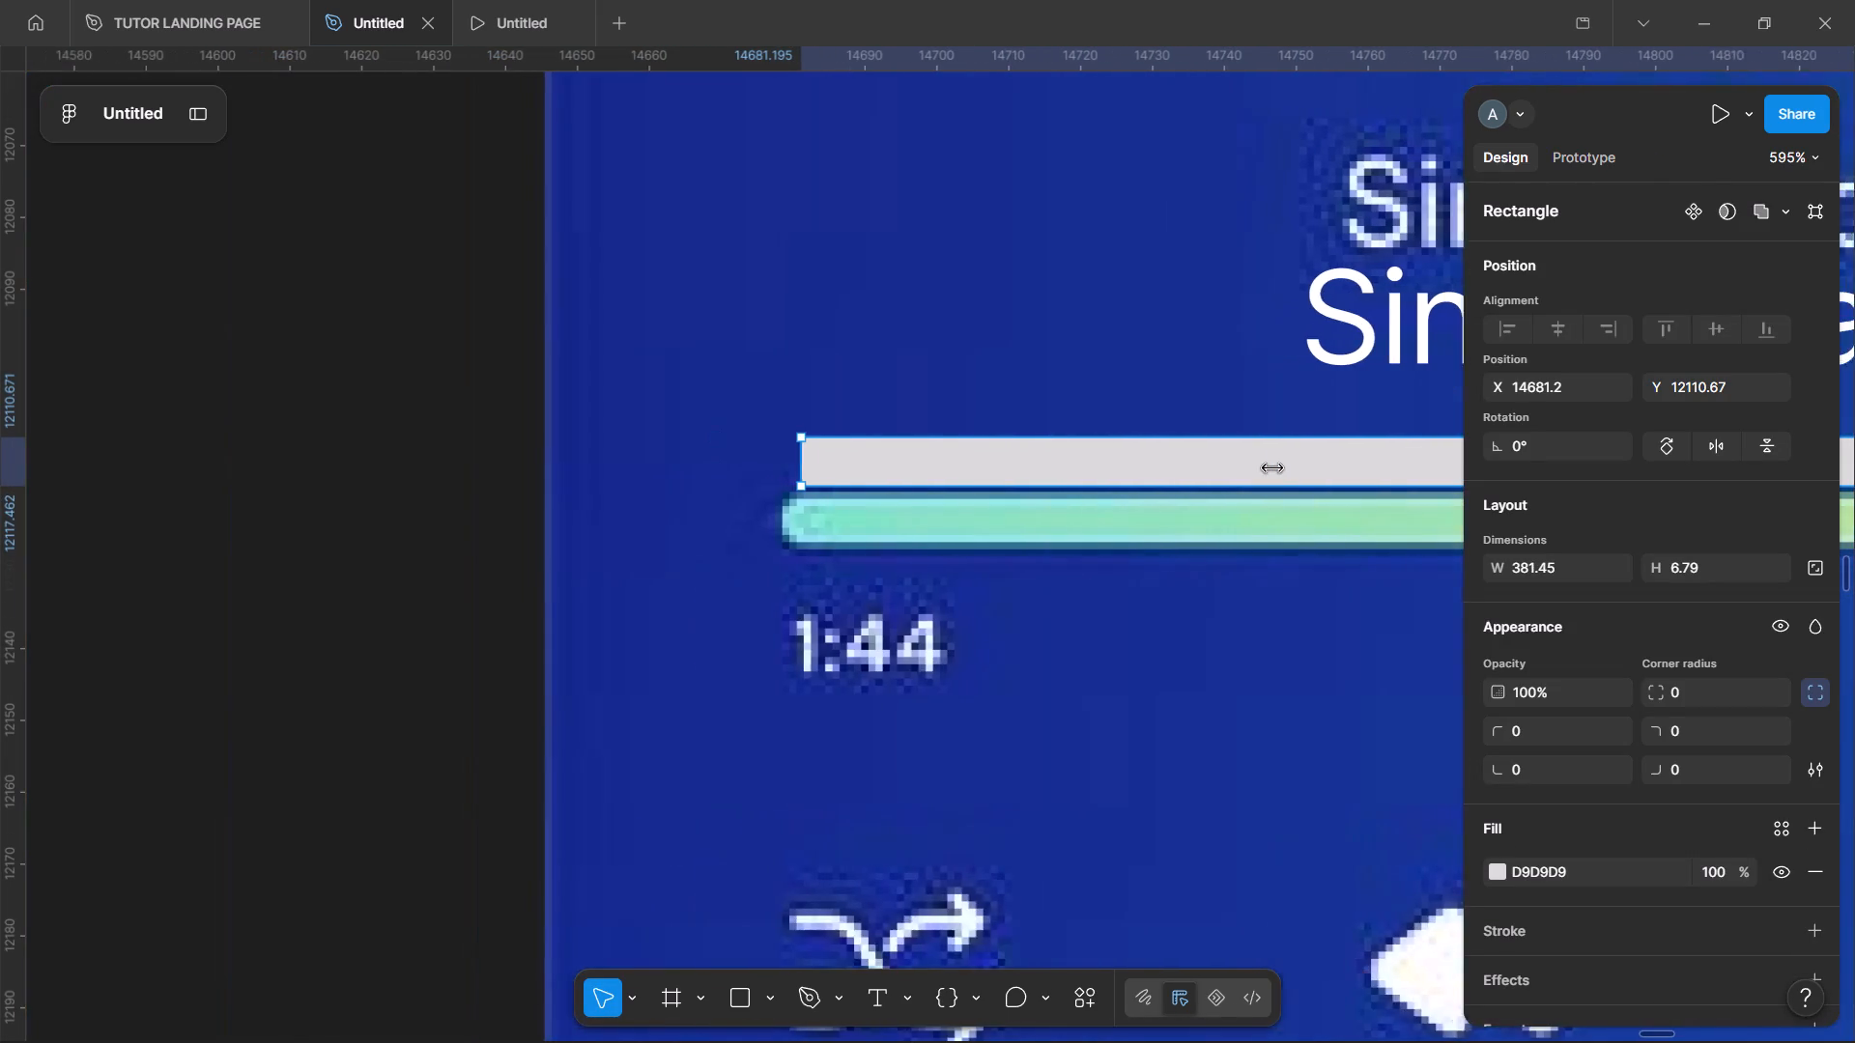
scroll(1272, 468, "right", 3)
left_click_drag(970, 468, 958, 468)
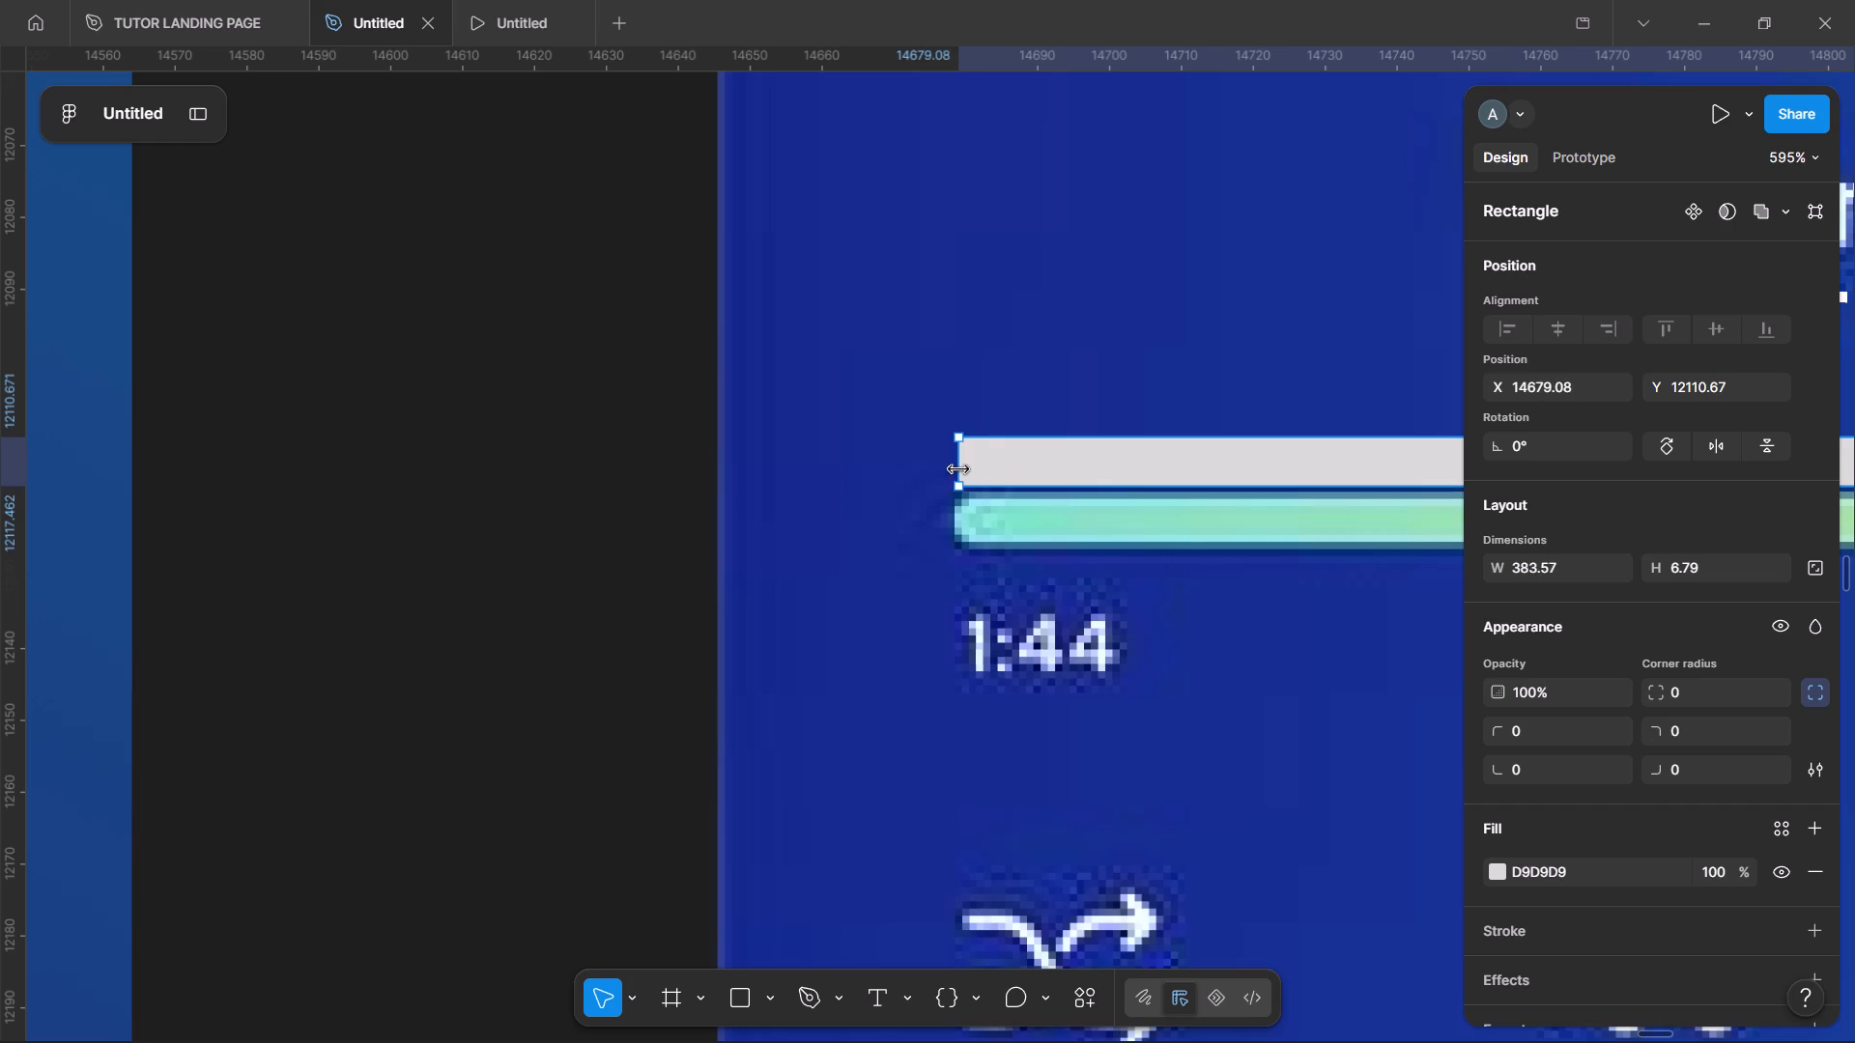
left_click_drag(958, 468, 955, 469)
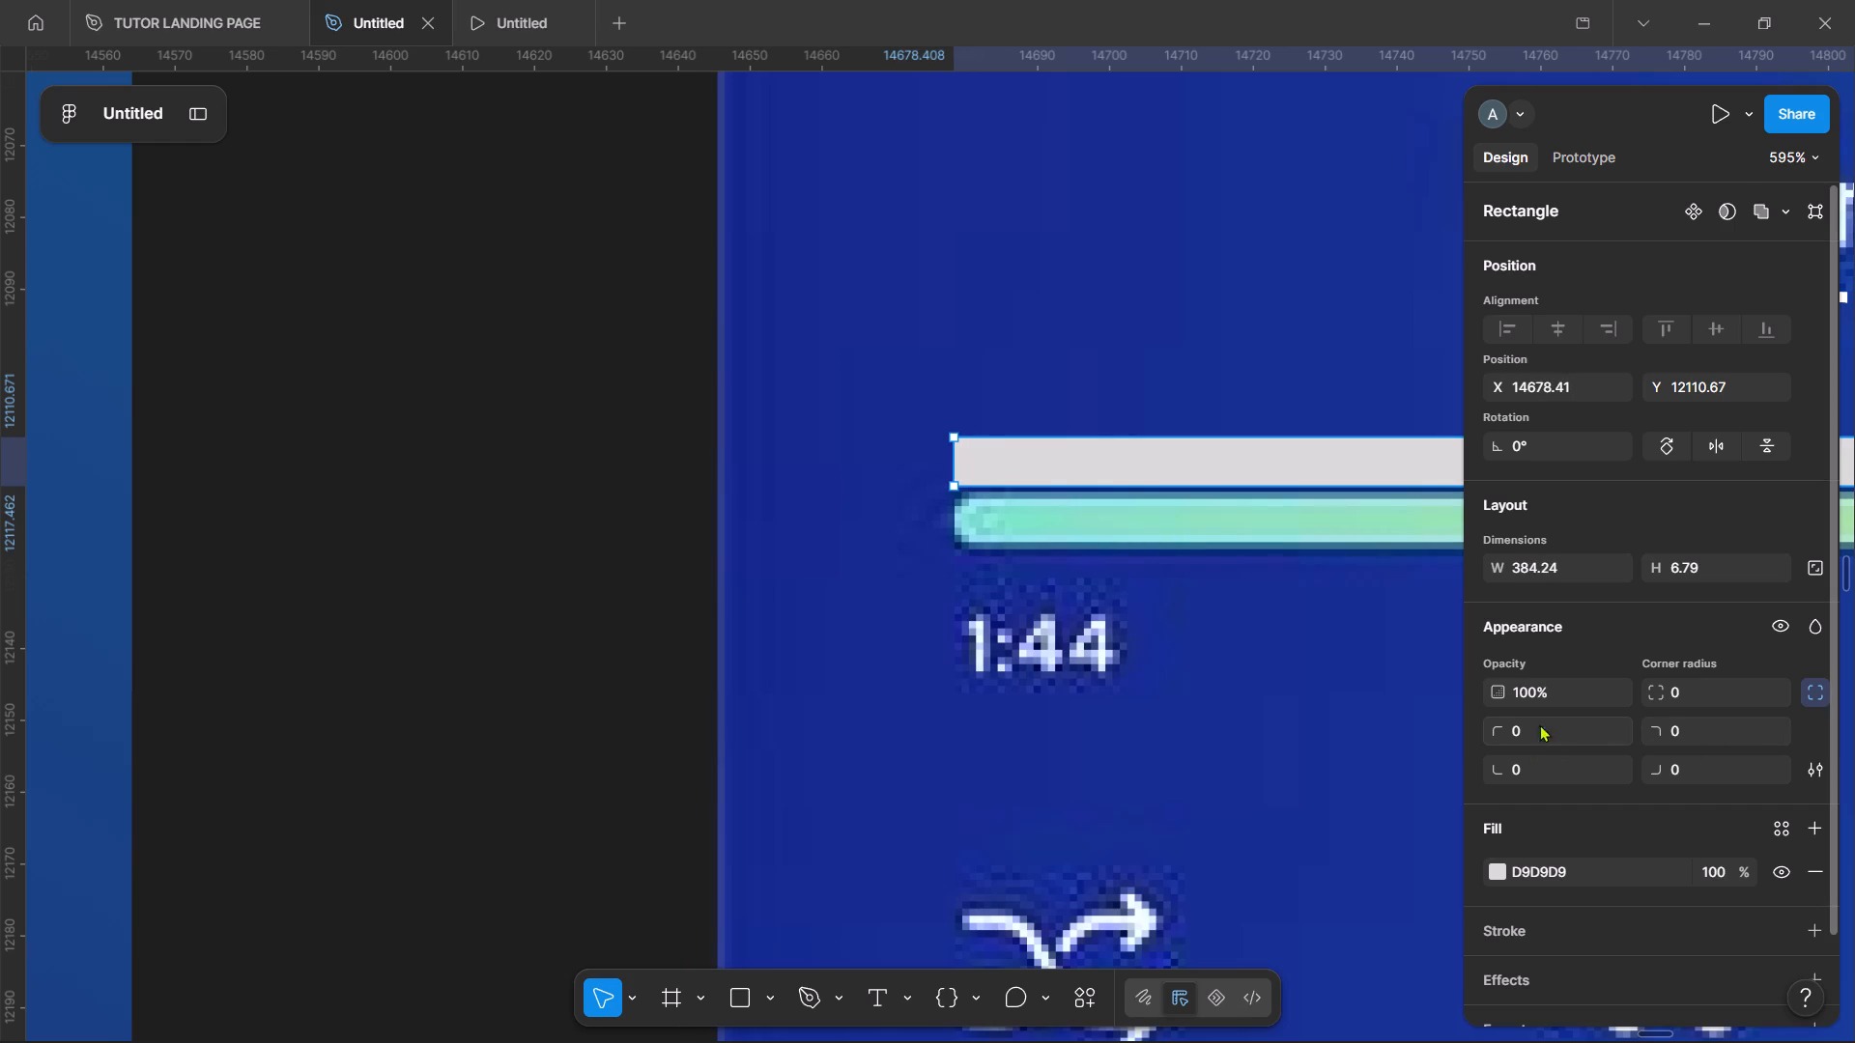
Round the new bar's corners with a radius of 20.
left_click(1670, 688)
type("20")
key("Return")
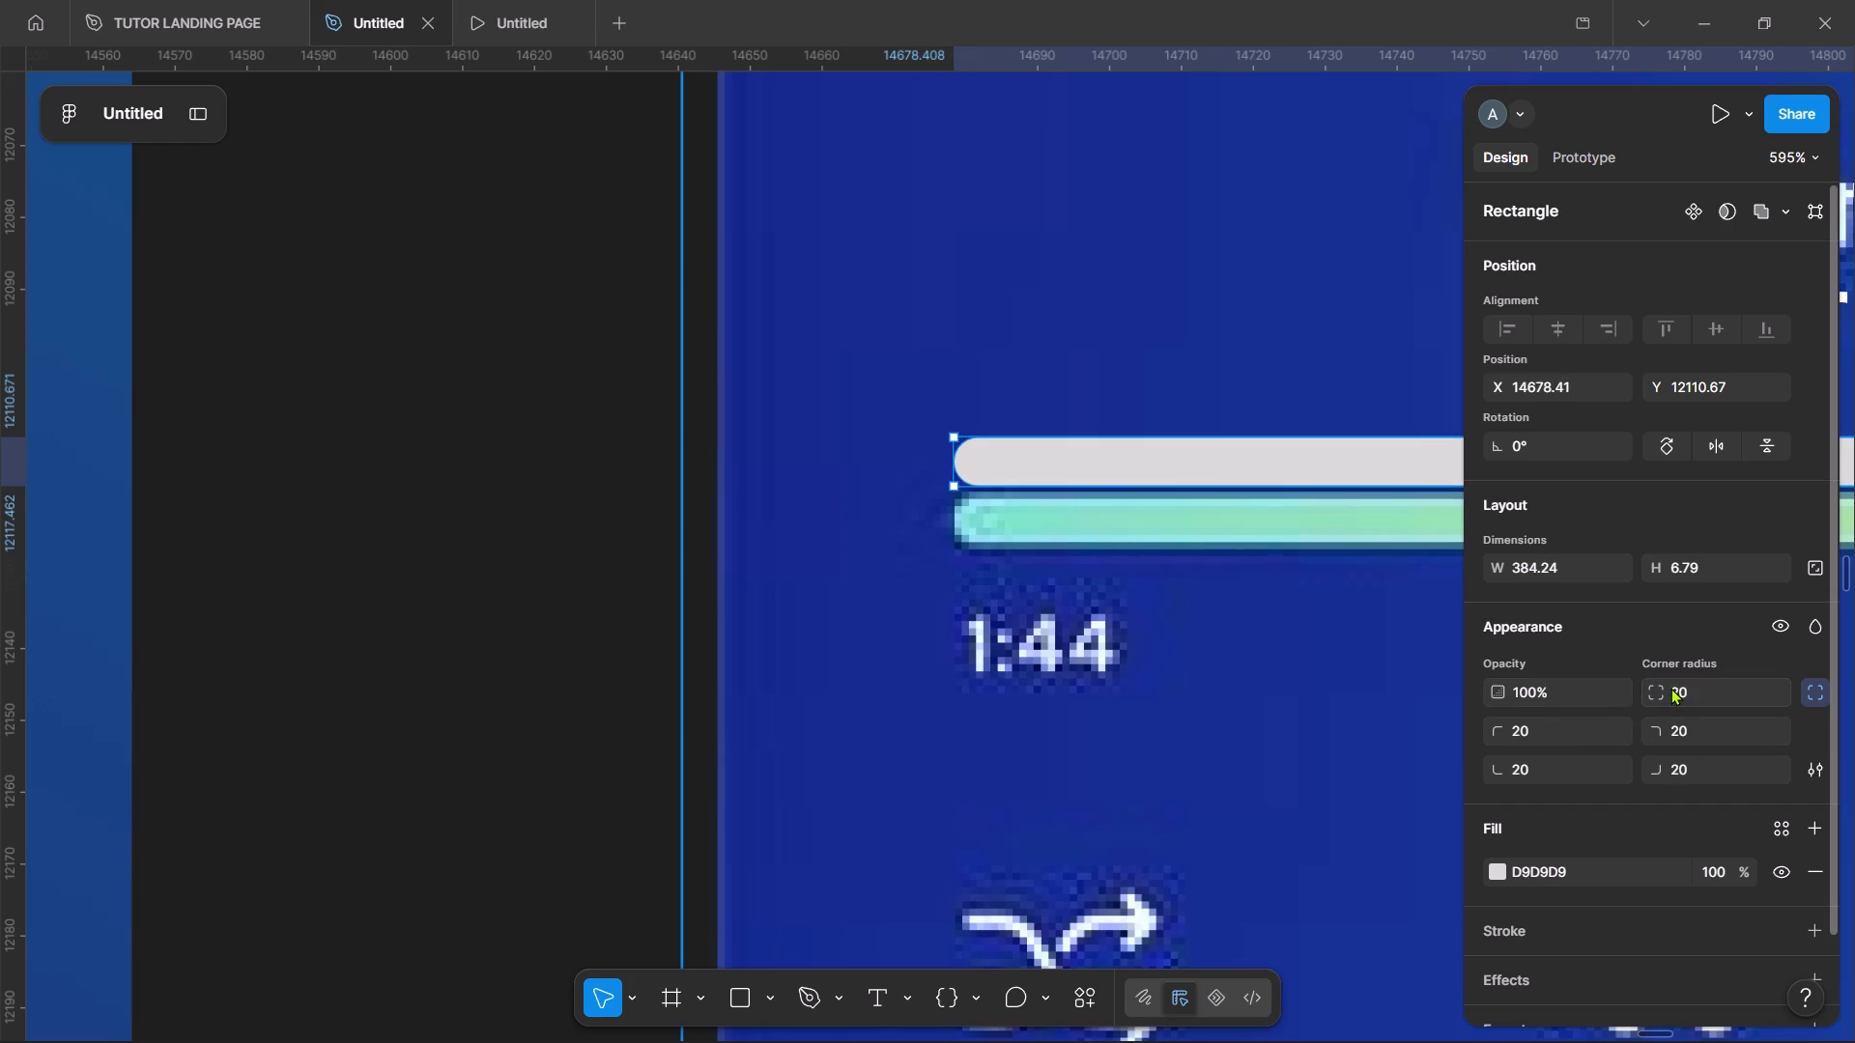
Move the rounded bar directly beneath the reference progress bar, to about Y 12128.
scroll(841, 568, "left", 6)
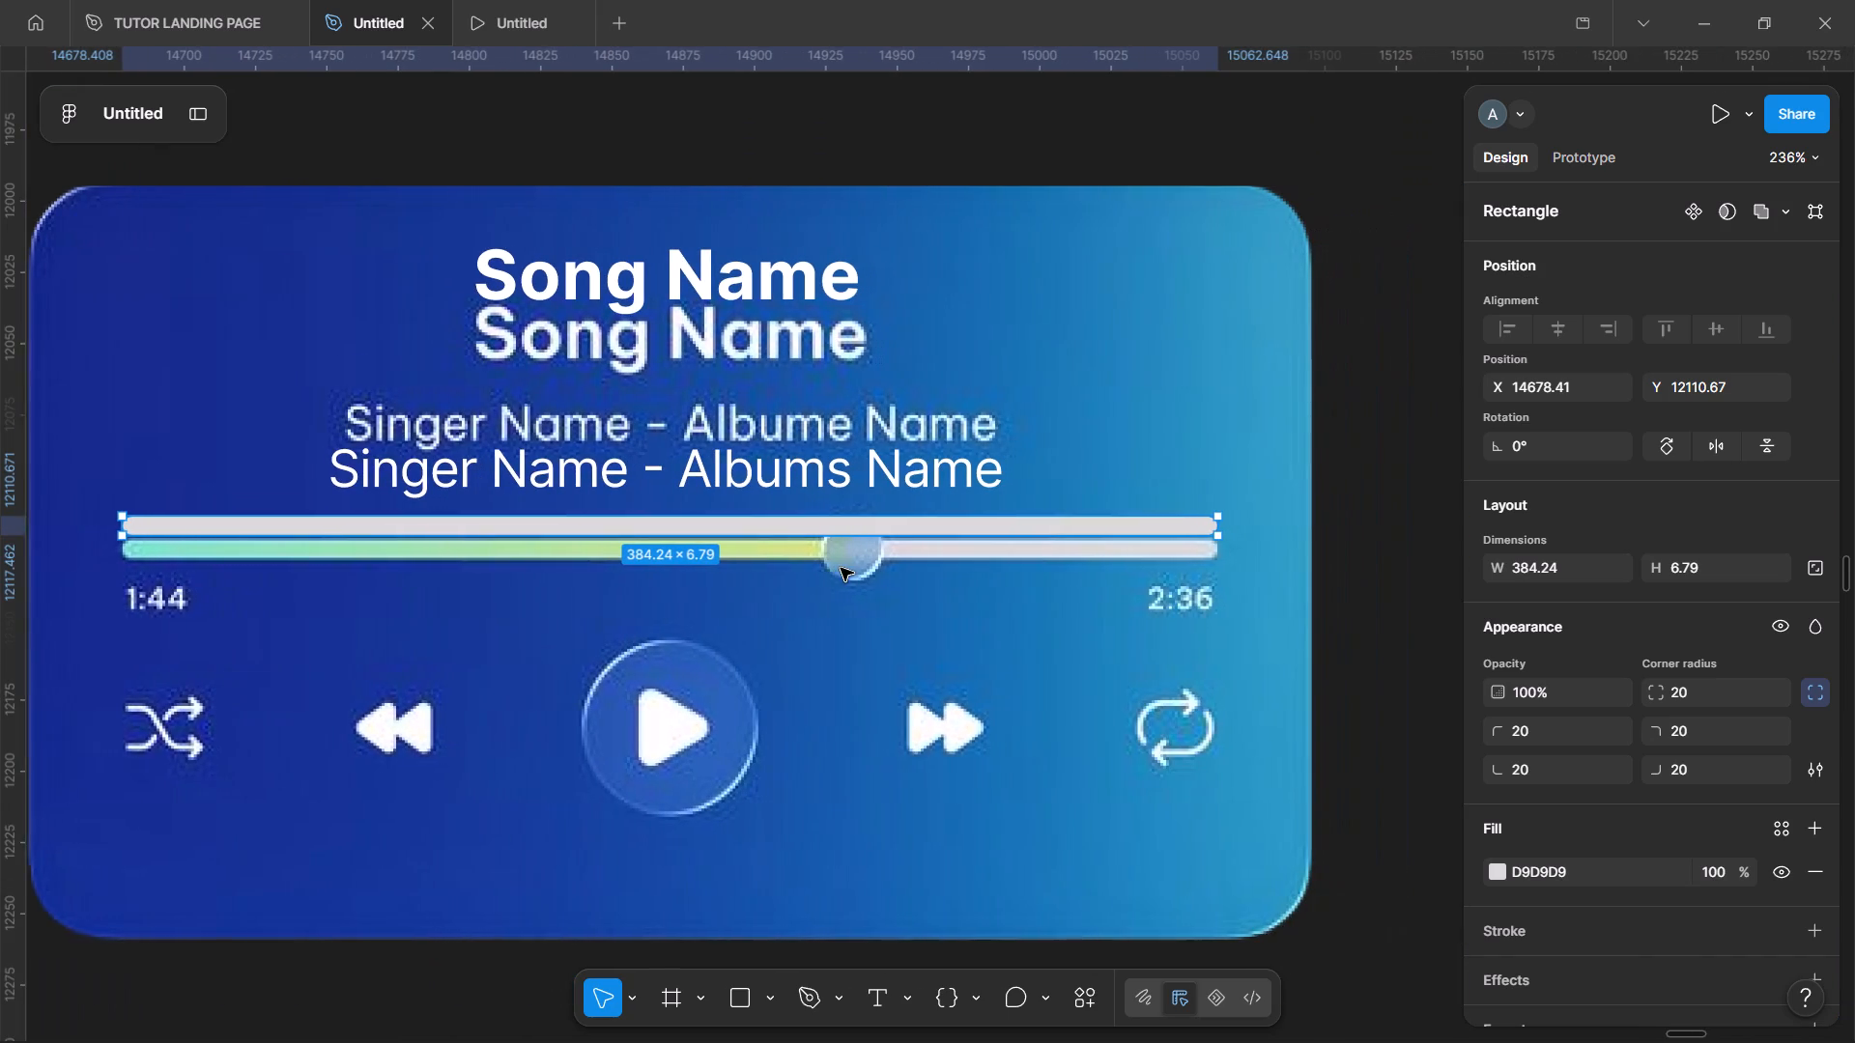
left_click_drag(922, 523, 923, 578)
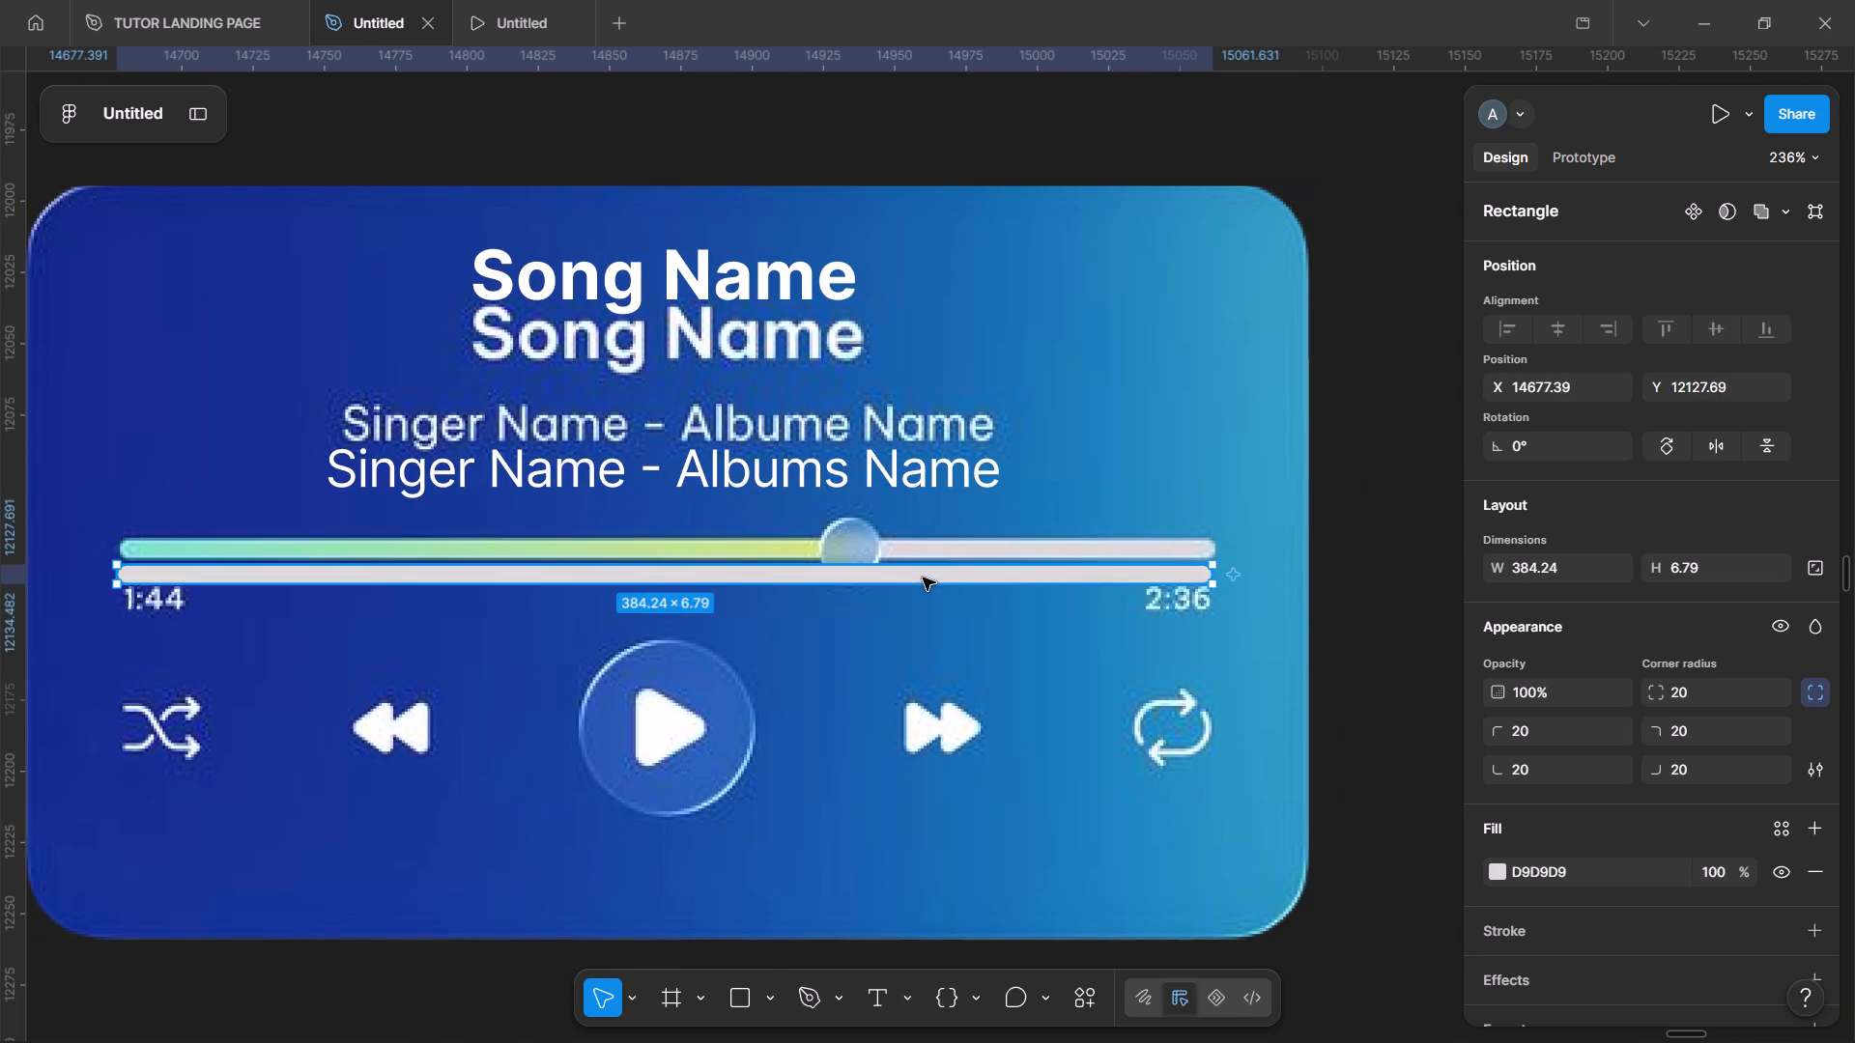
Change the rounded bar's solid fill to a linear gradient.
scroll(1582, 809, "down", 3)
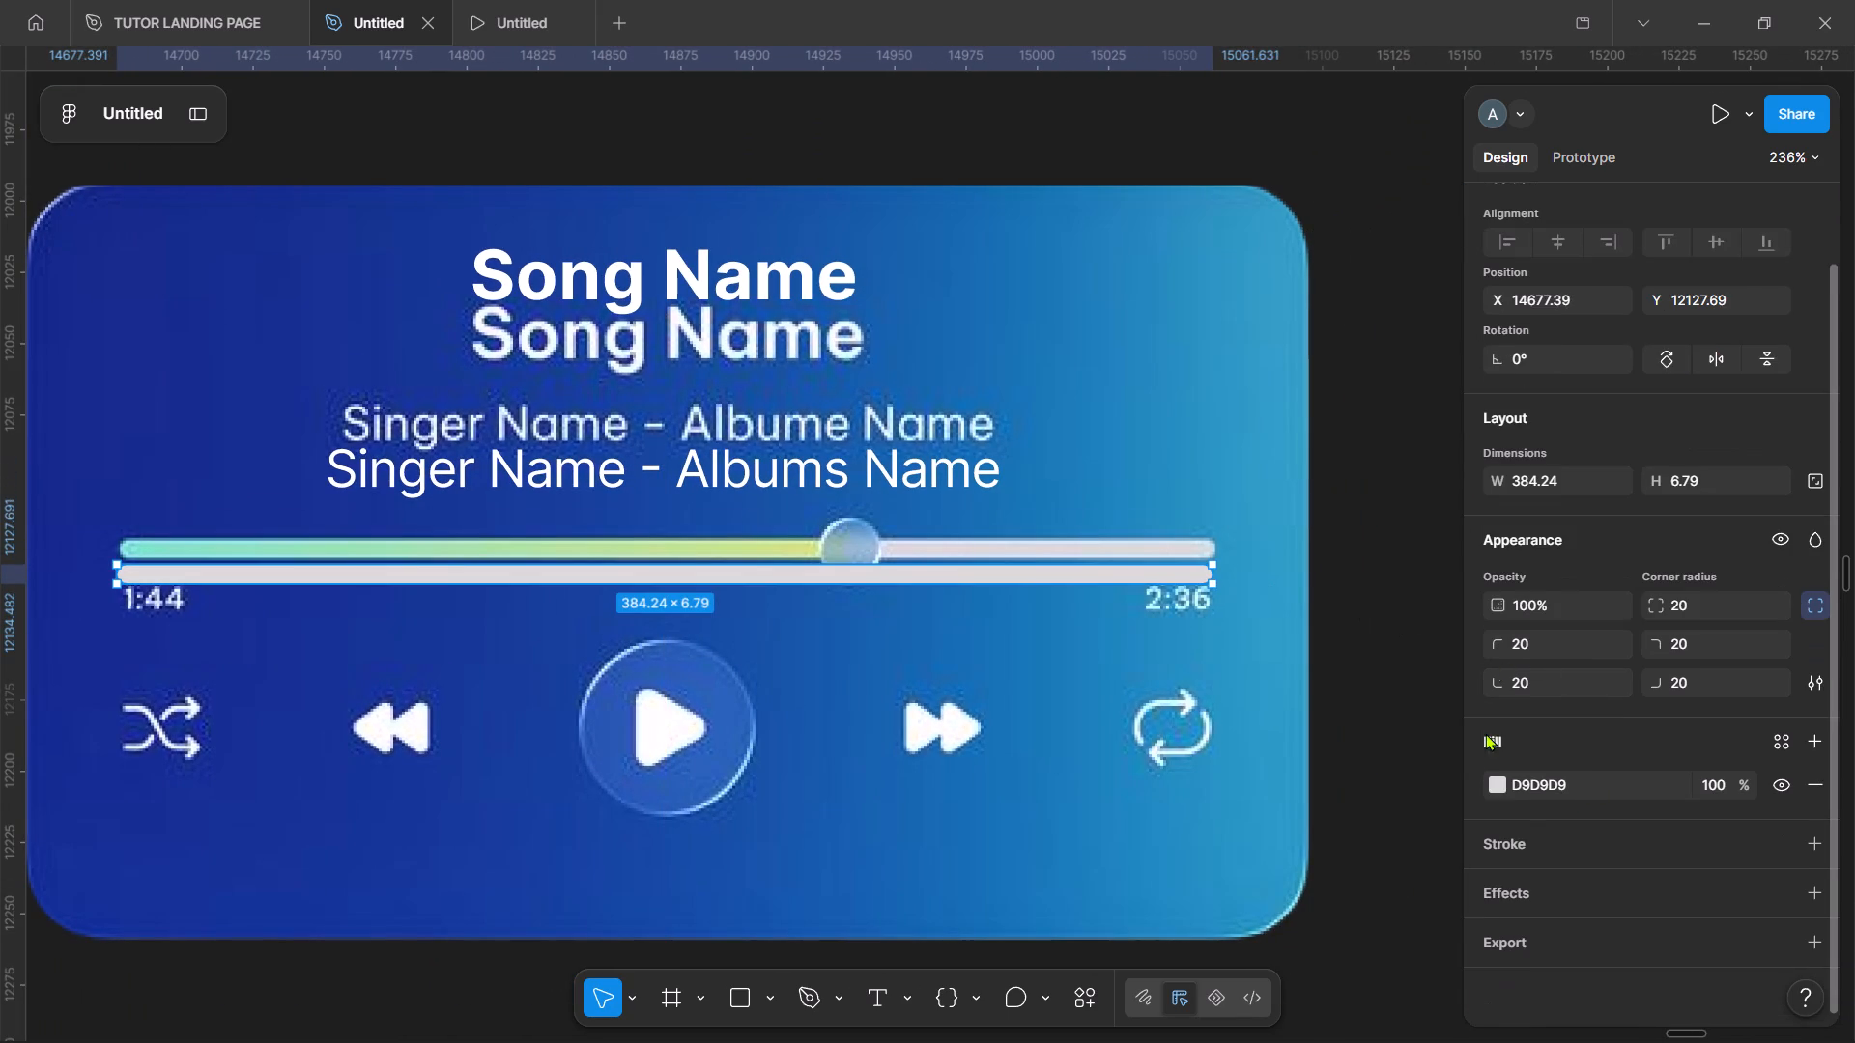
left_click(1495, 784)
left_click(1229, 406)
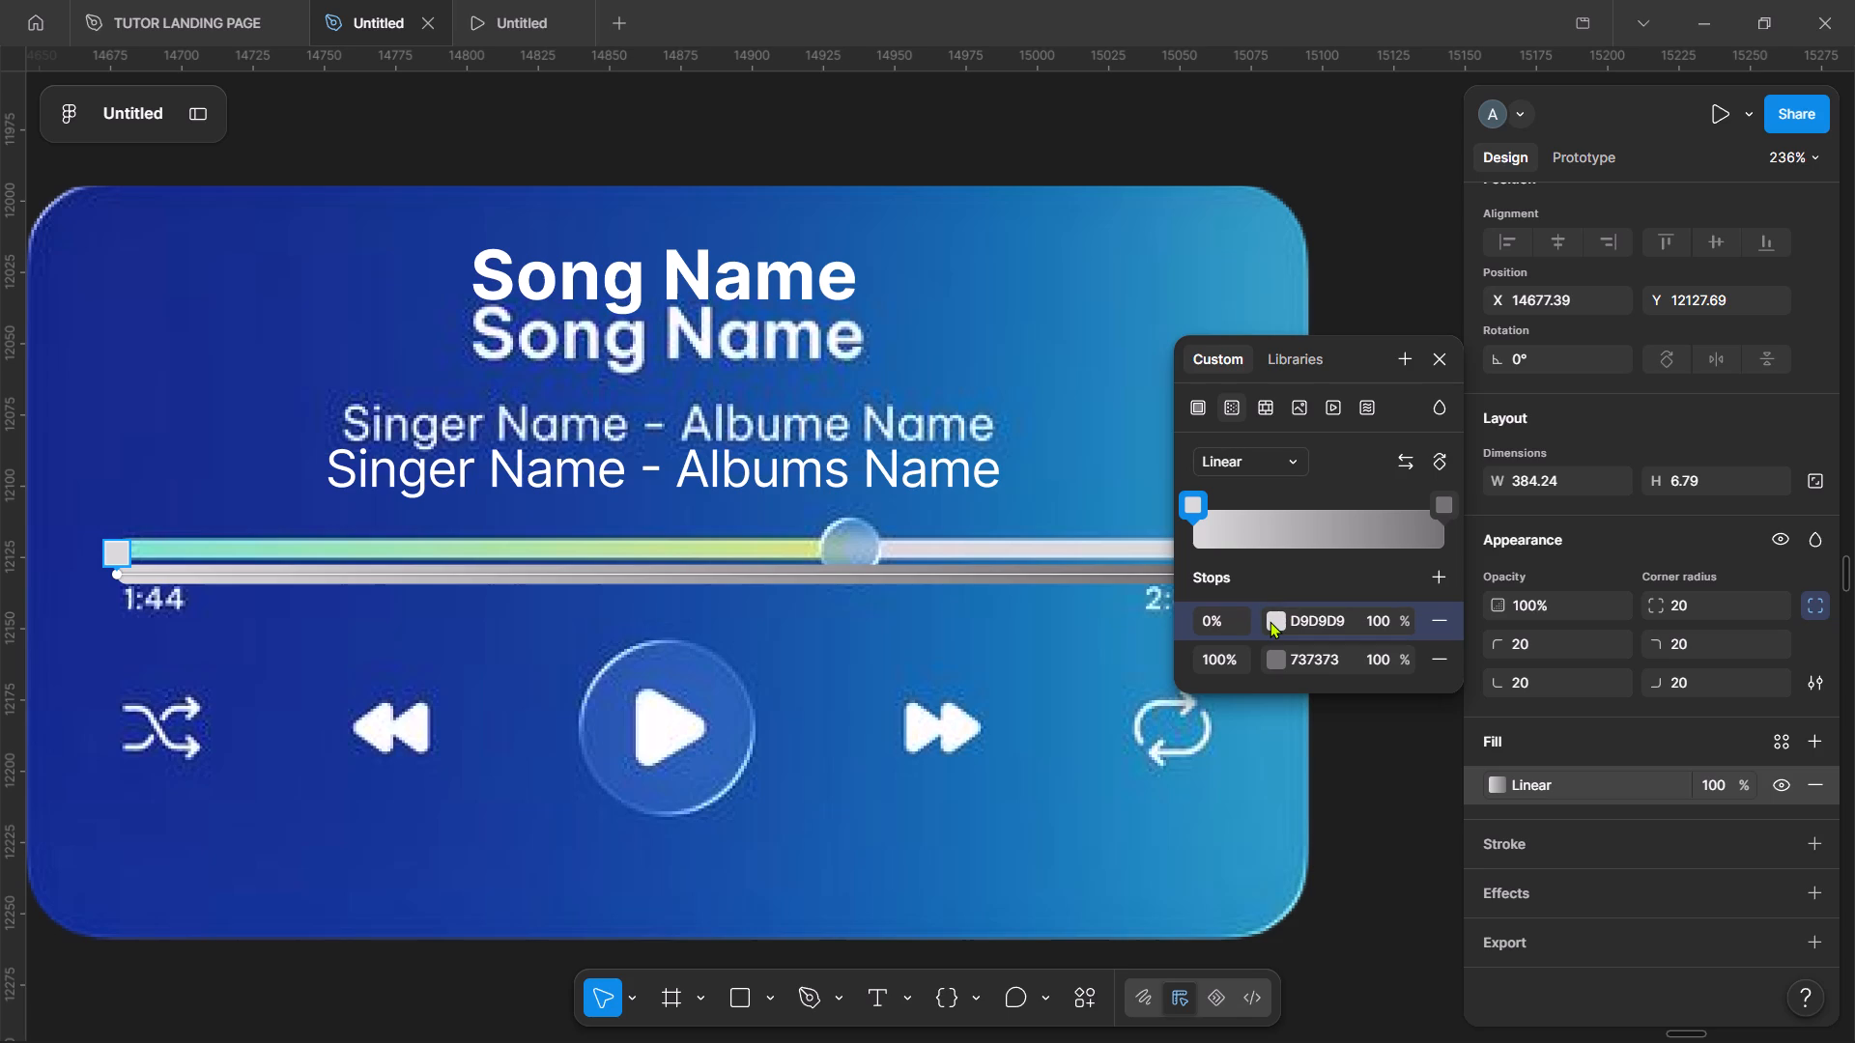
Add three intermediate stops to the bar's linear gradient, positioned at 25%, 50% and 75%.
scroll(595, 497, "right", 1)
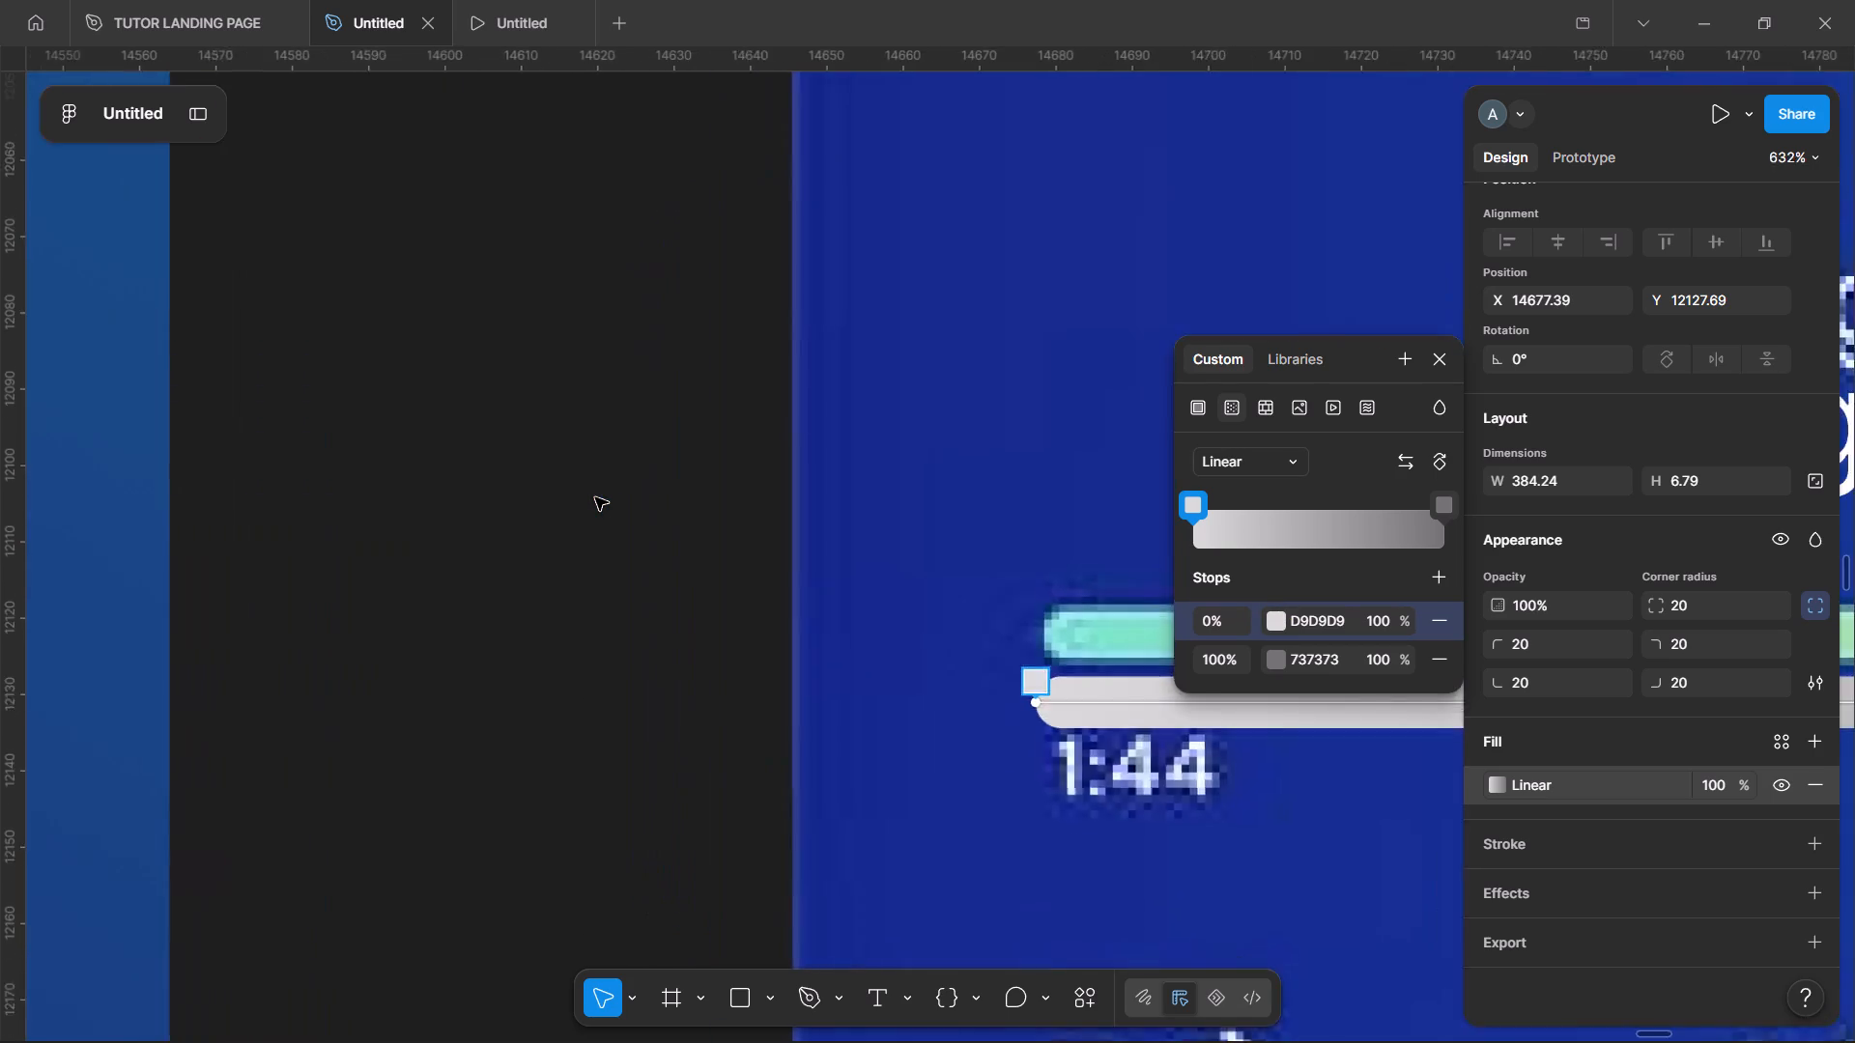
scroll(595, 497, "left", 3)
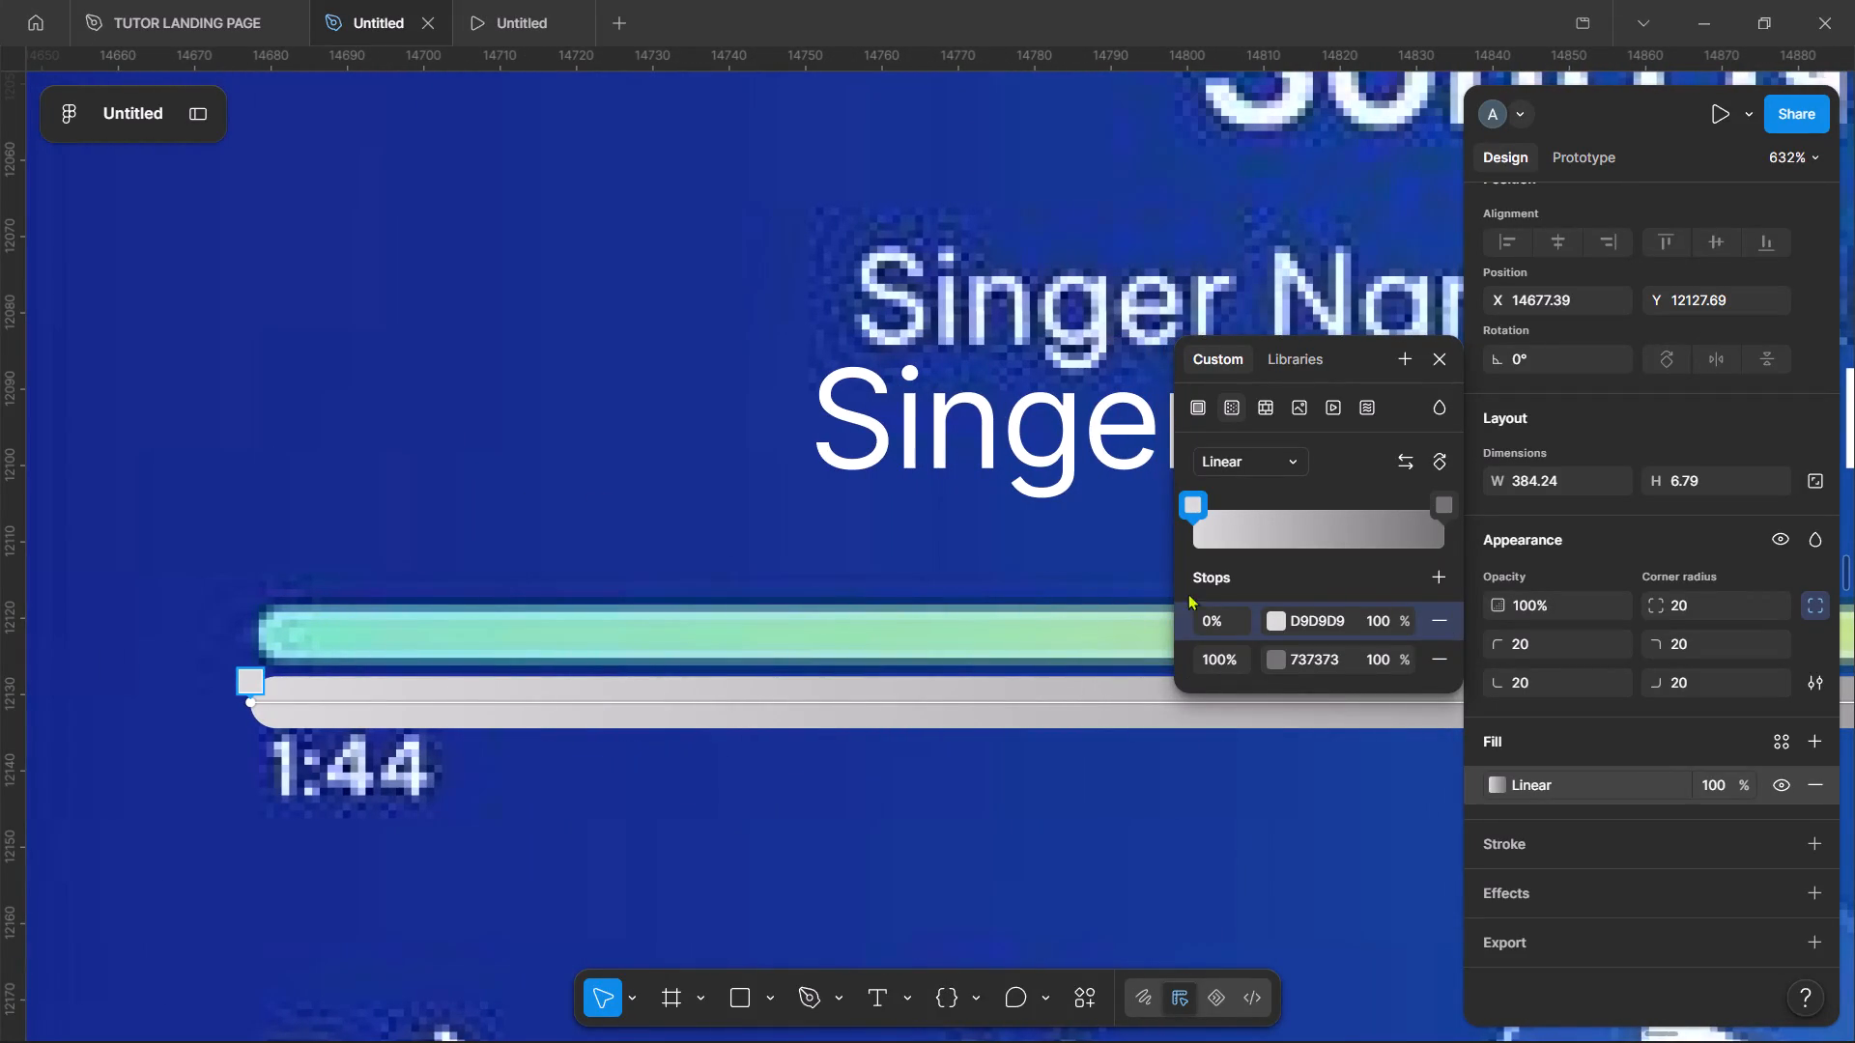
scroll(1006, 624, "left", 3)
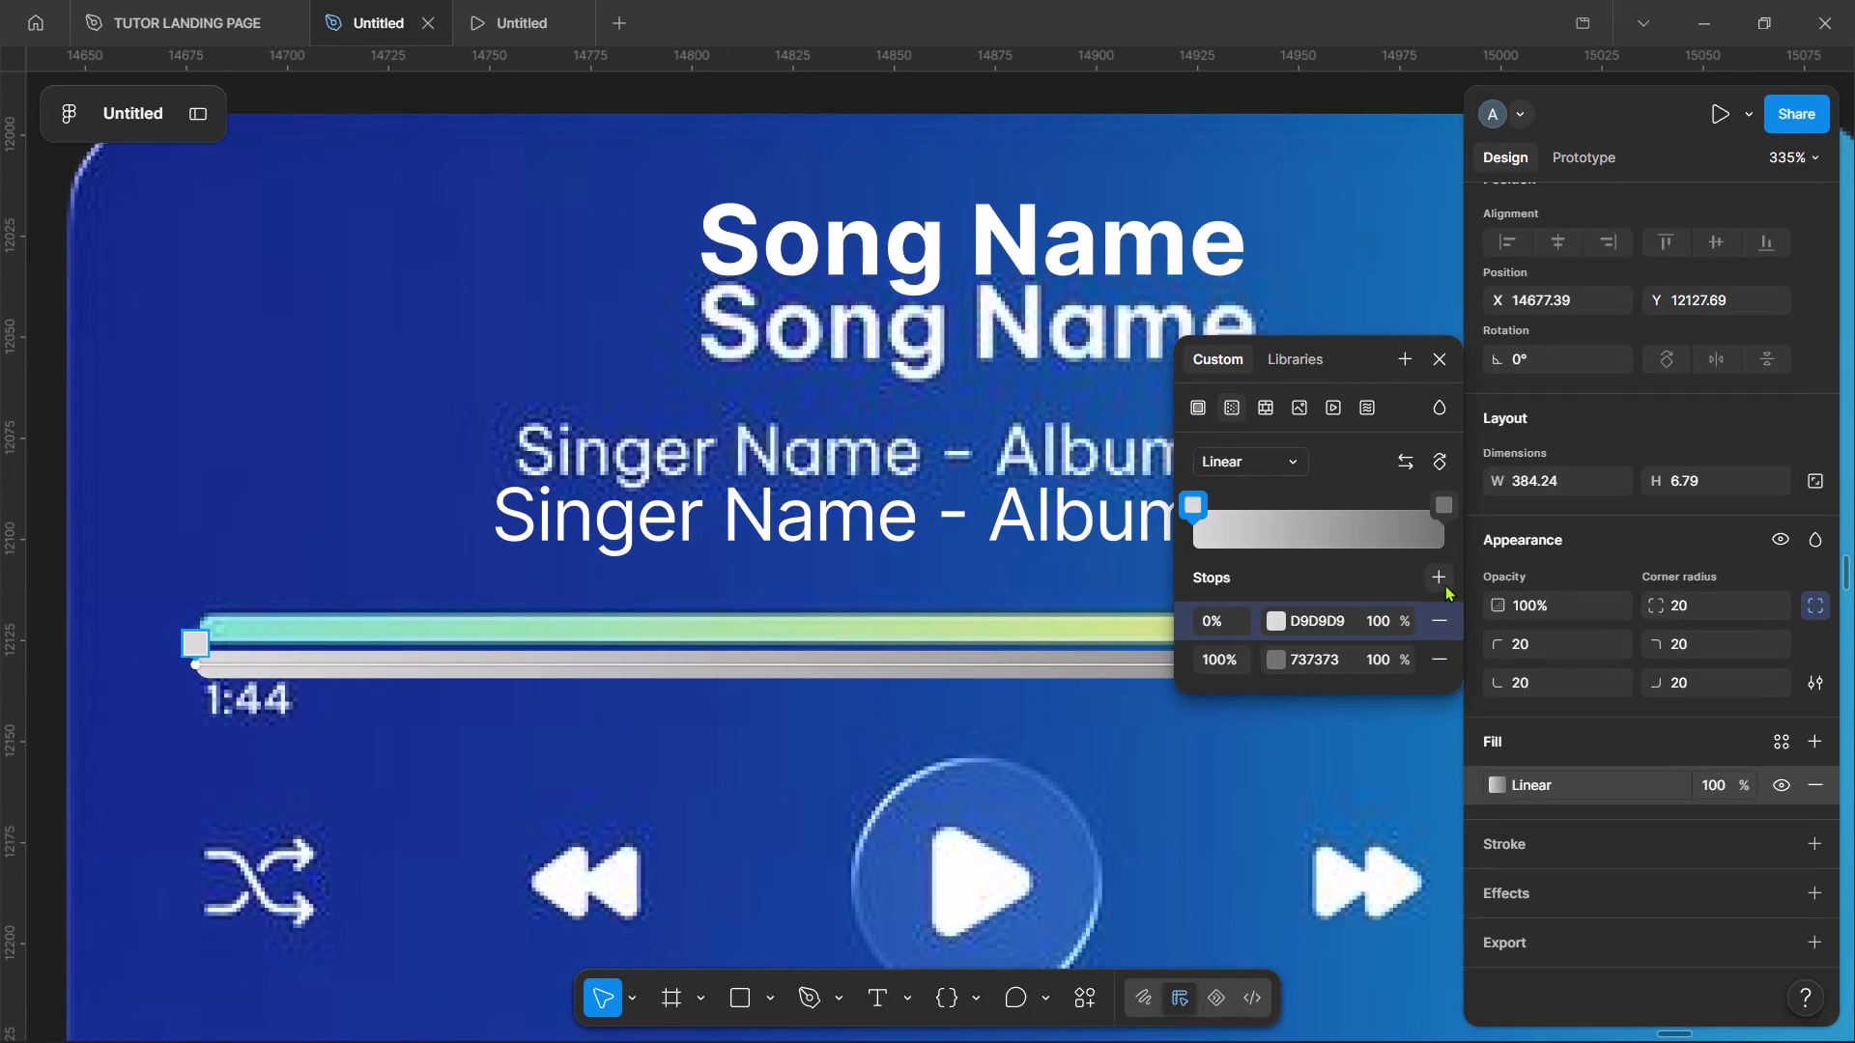
double_click(1441, 583)
left_click(1211, 659)
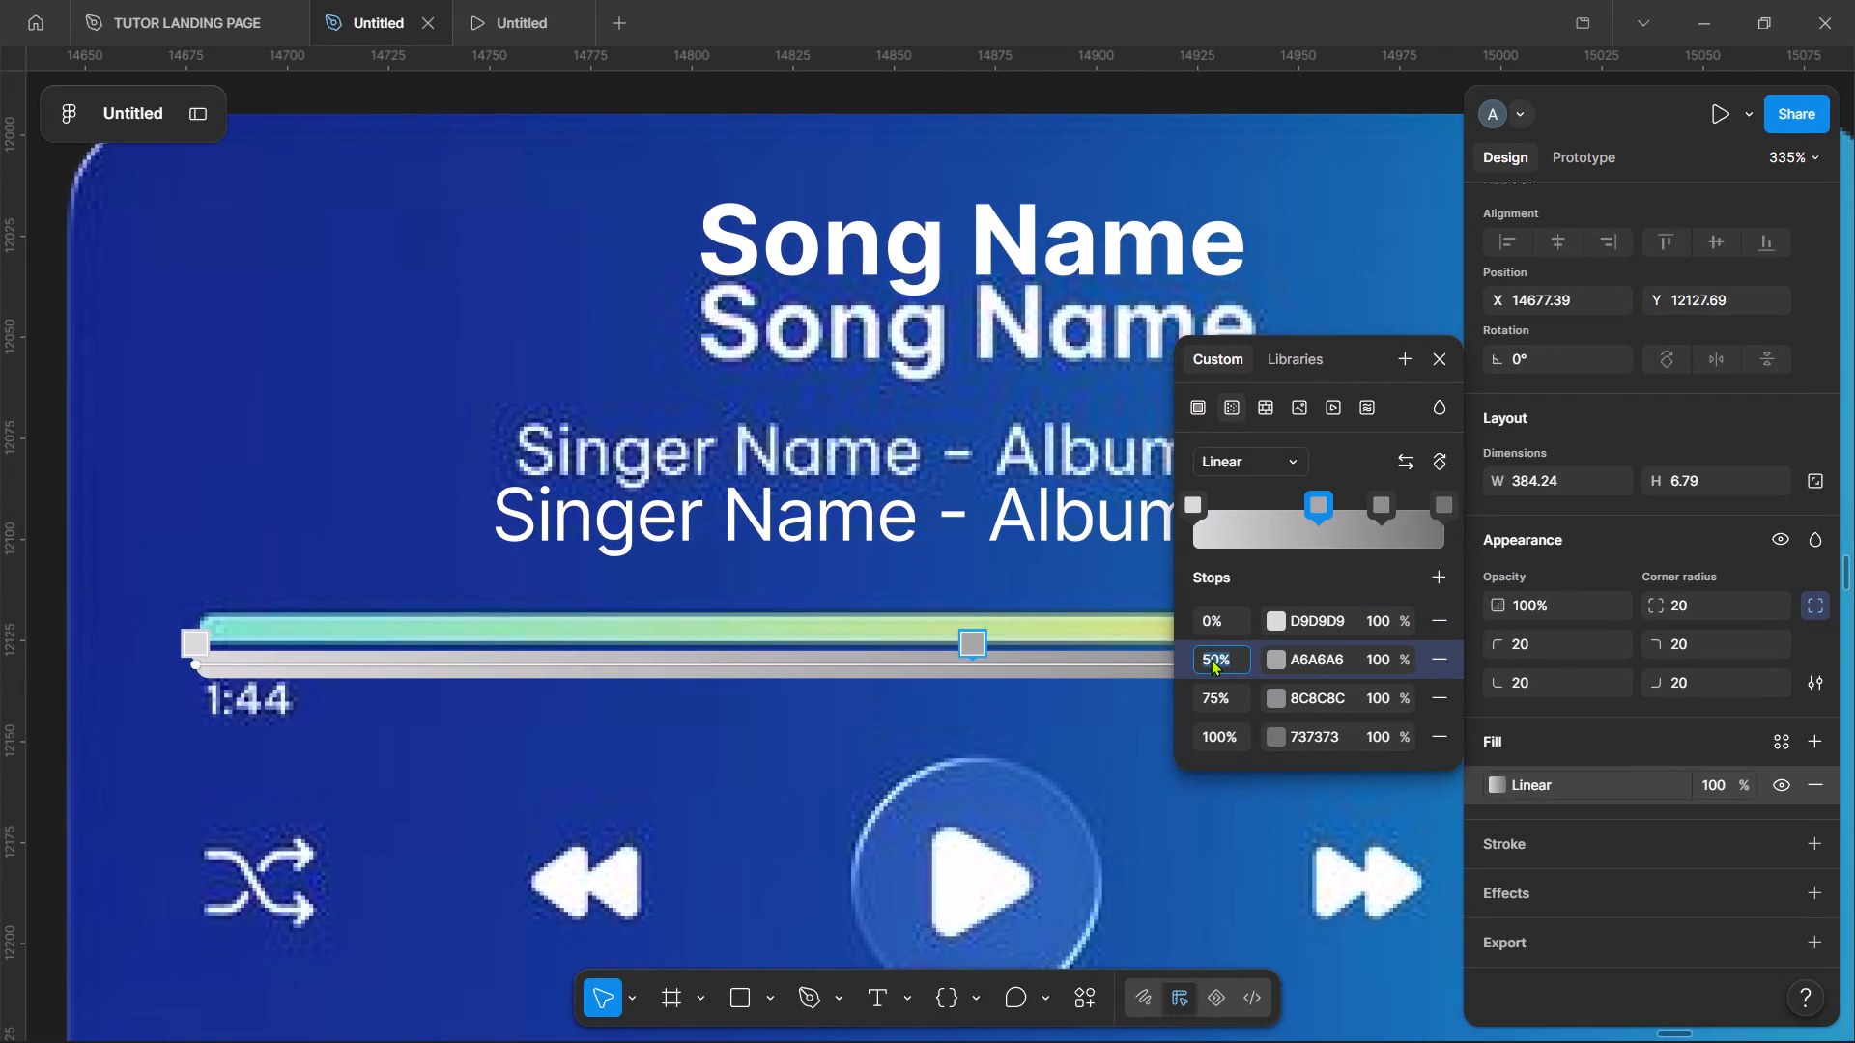
type("25")
key("Return")
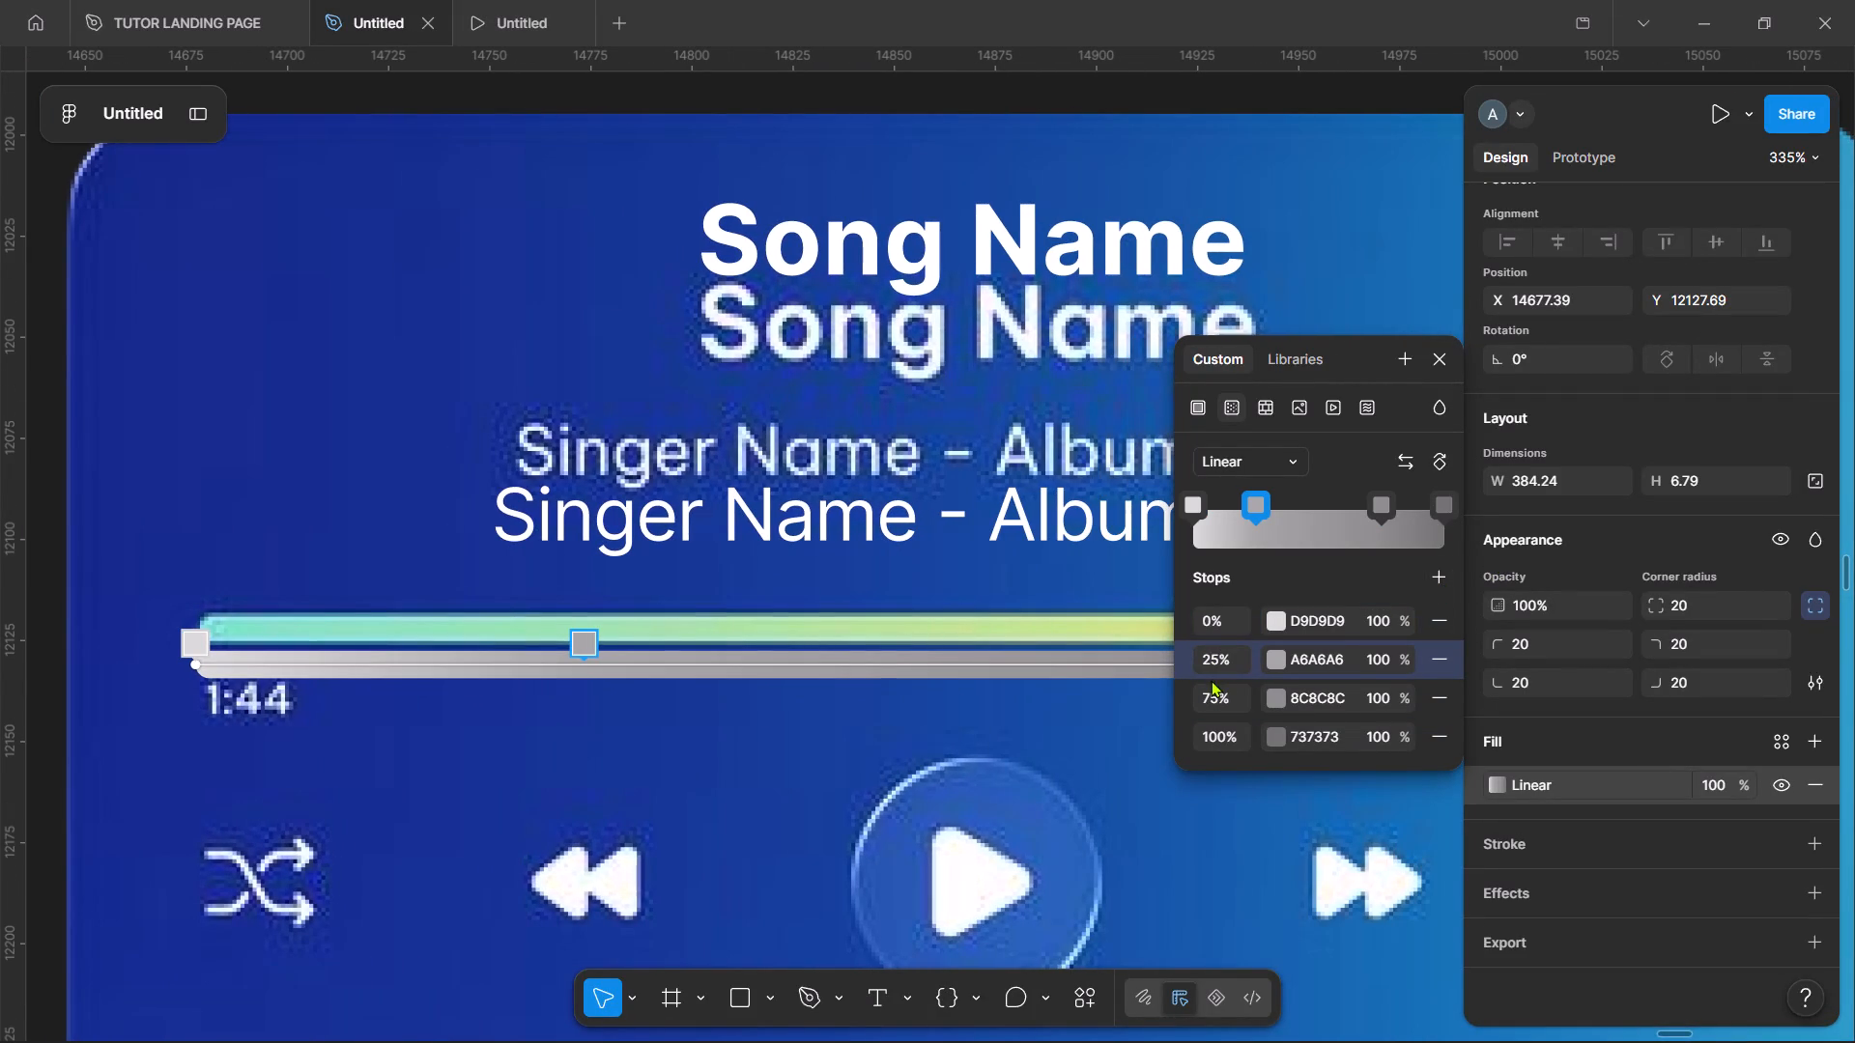
left_click(1214, 693)
type("50")
key("Return")
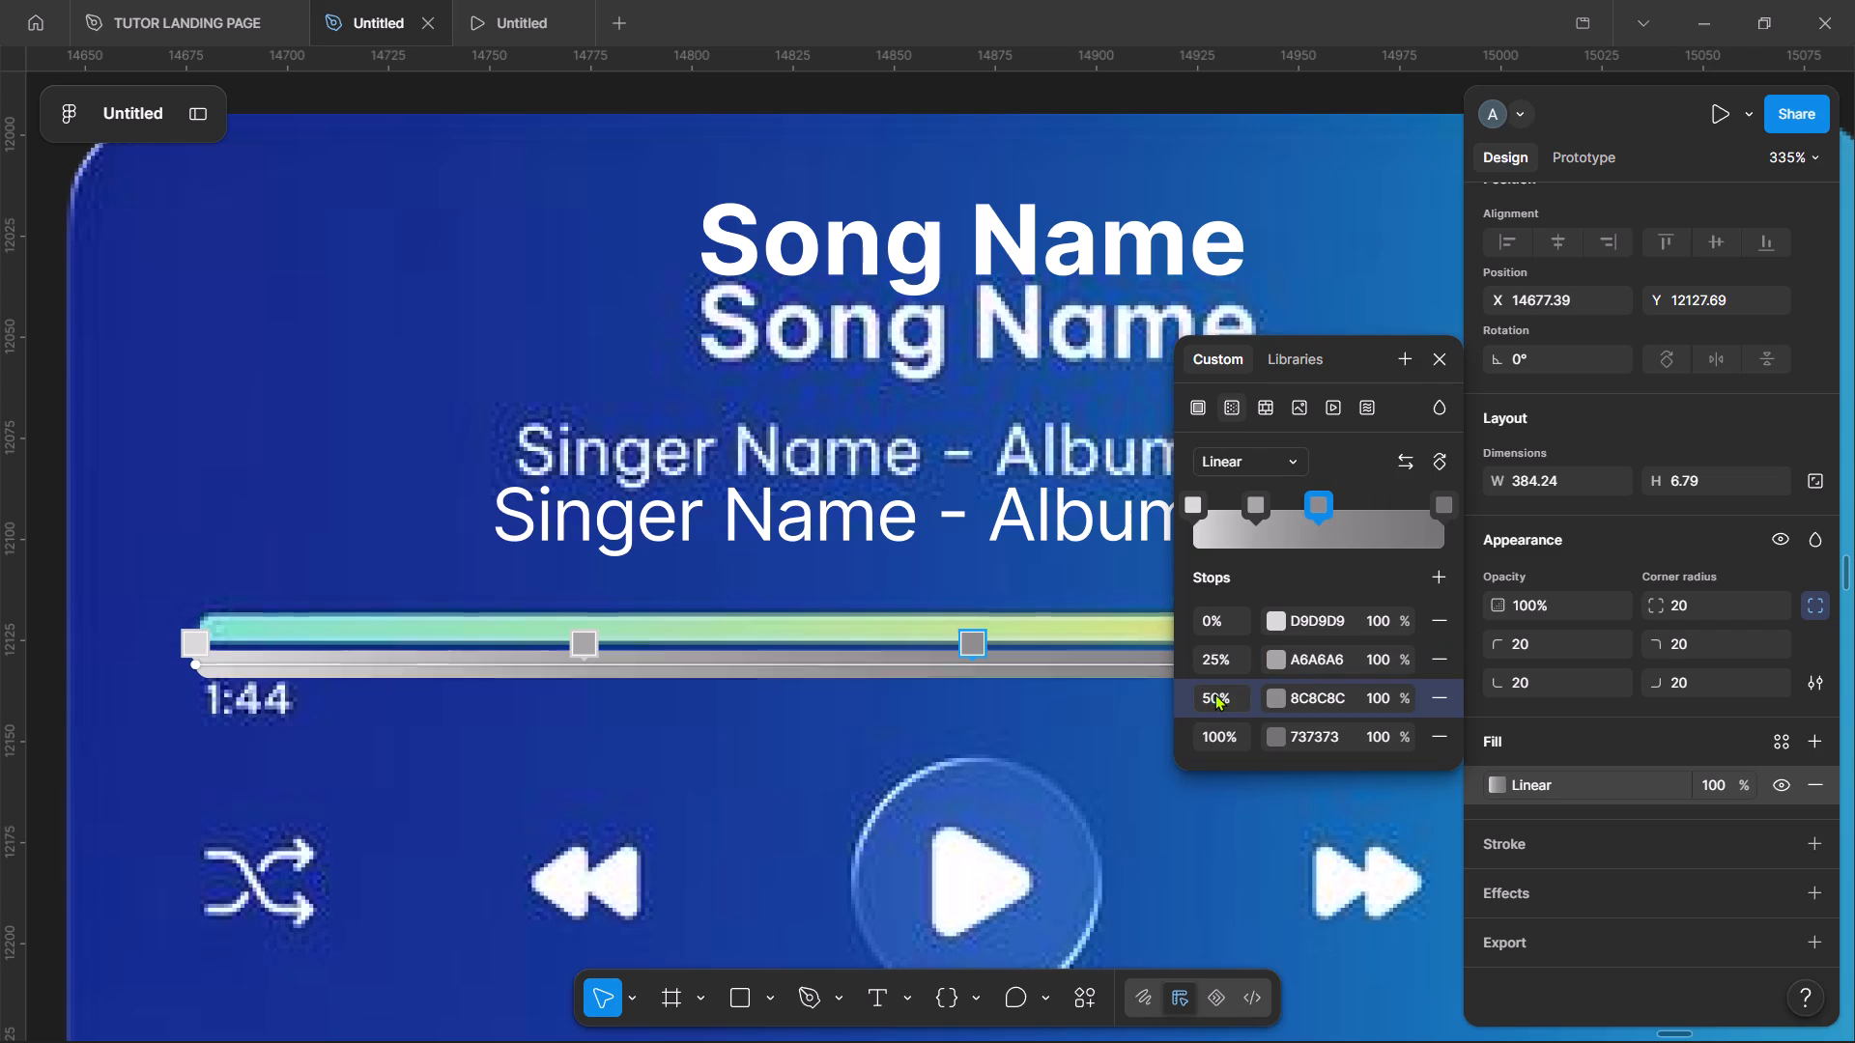
left_click(1446, 567)
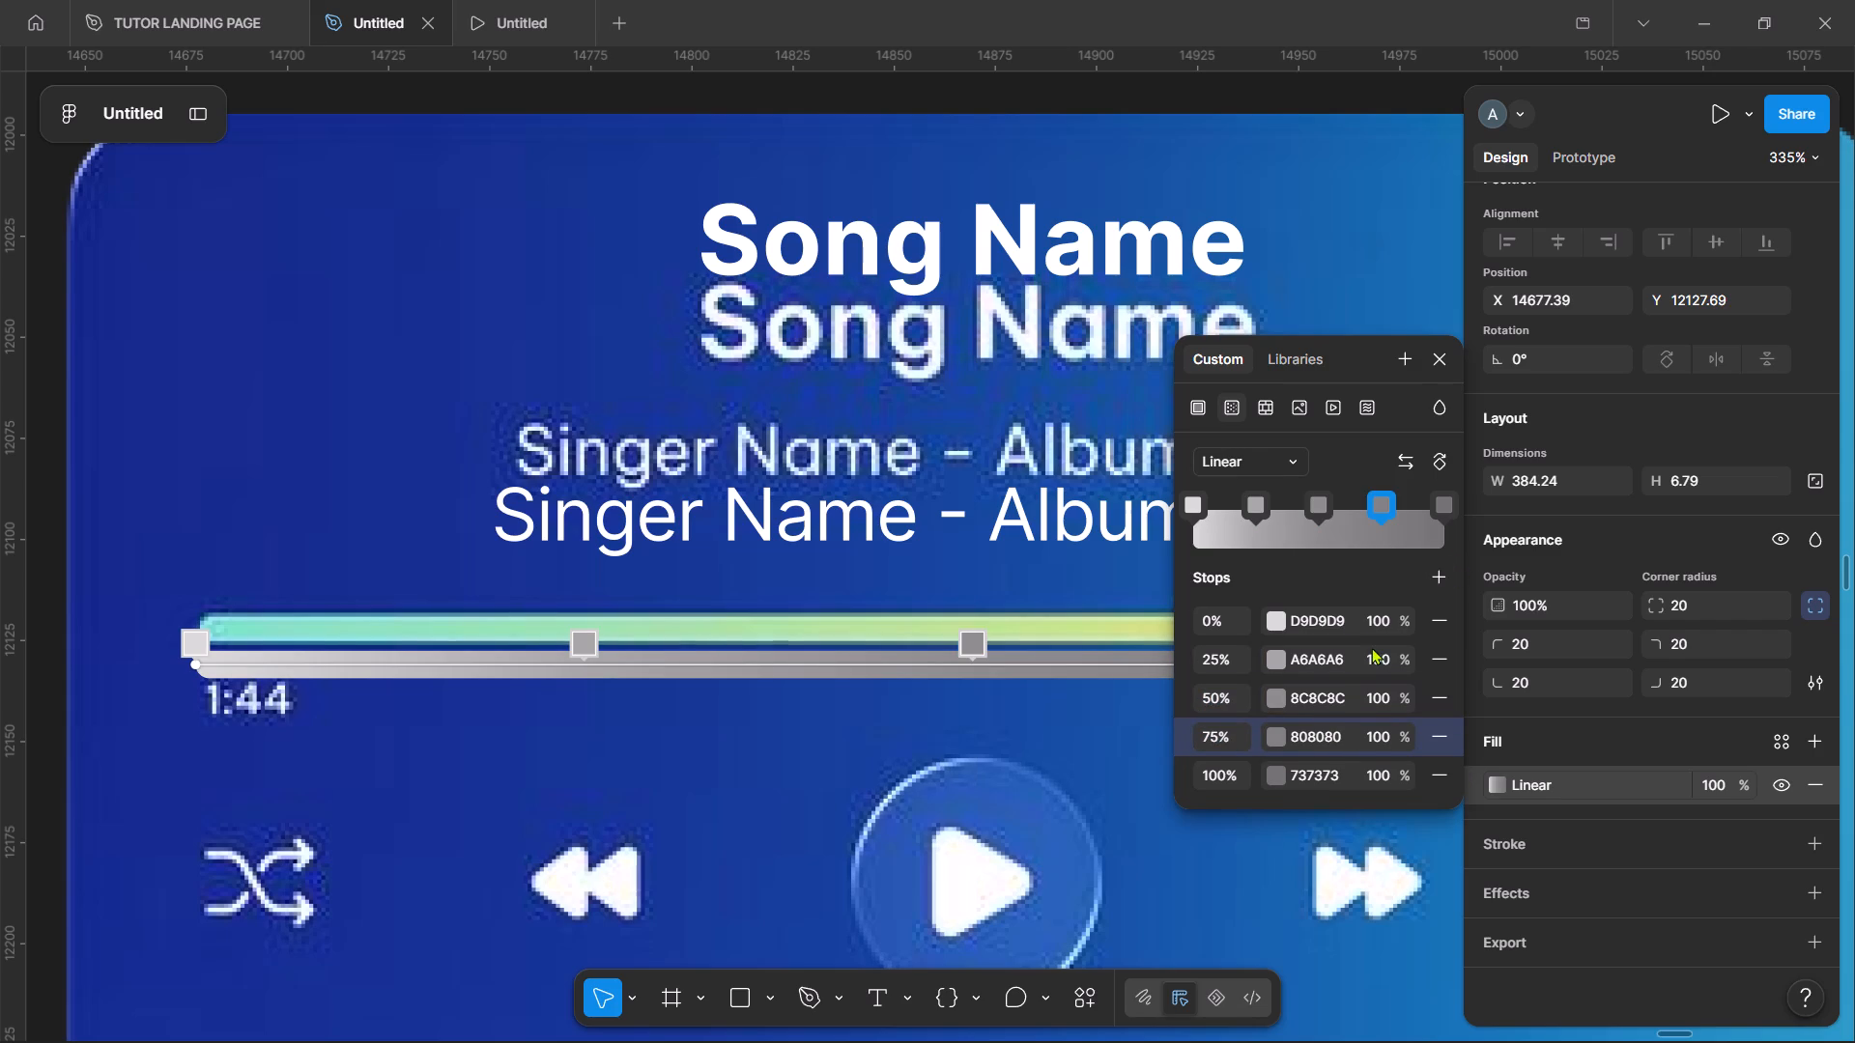
Set the gradient's 0% stop to teal 76DBCD, sampled from the start of the reference progress bar.
scroll(1094, 683, "right", 2)
scroll(915, 558, "right", 1)
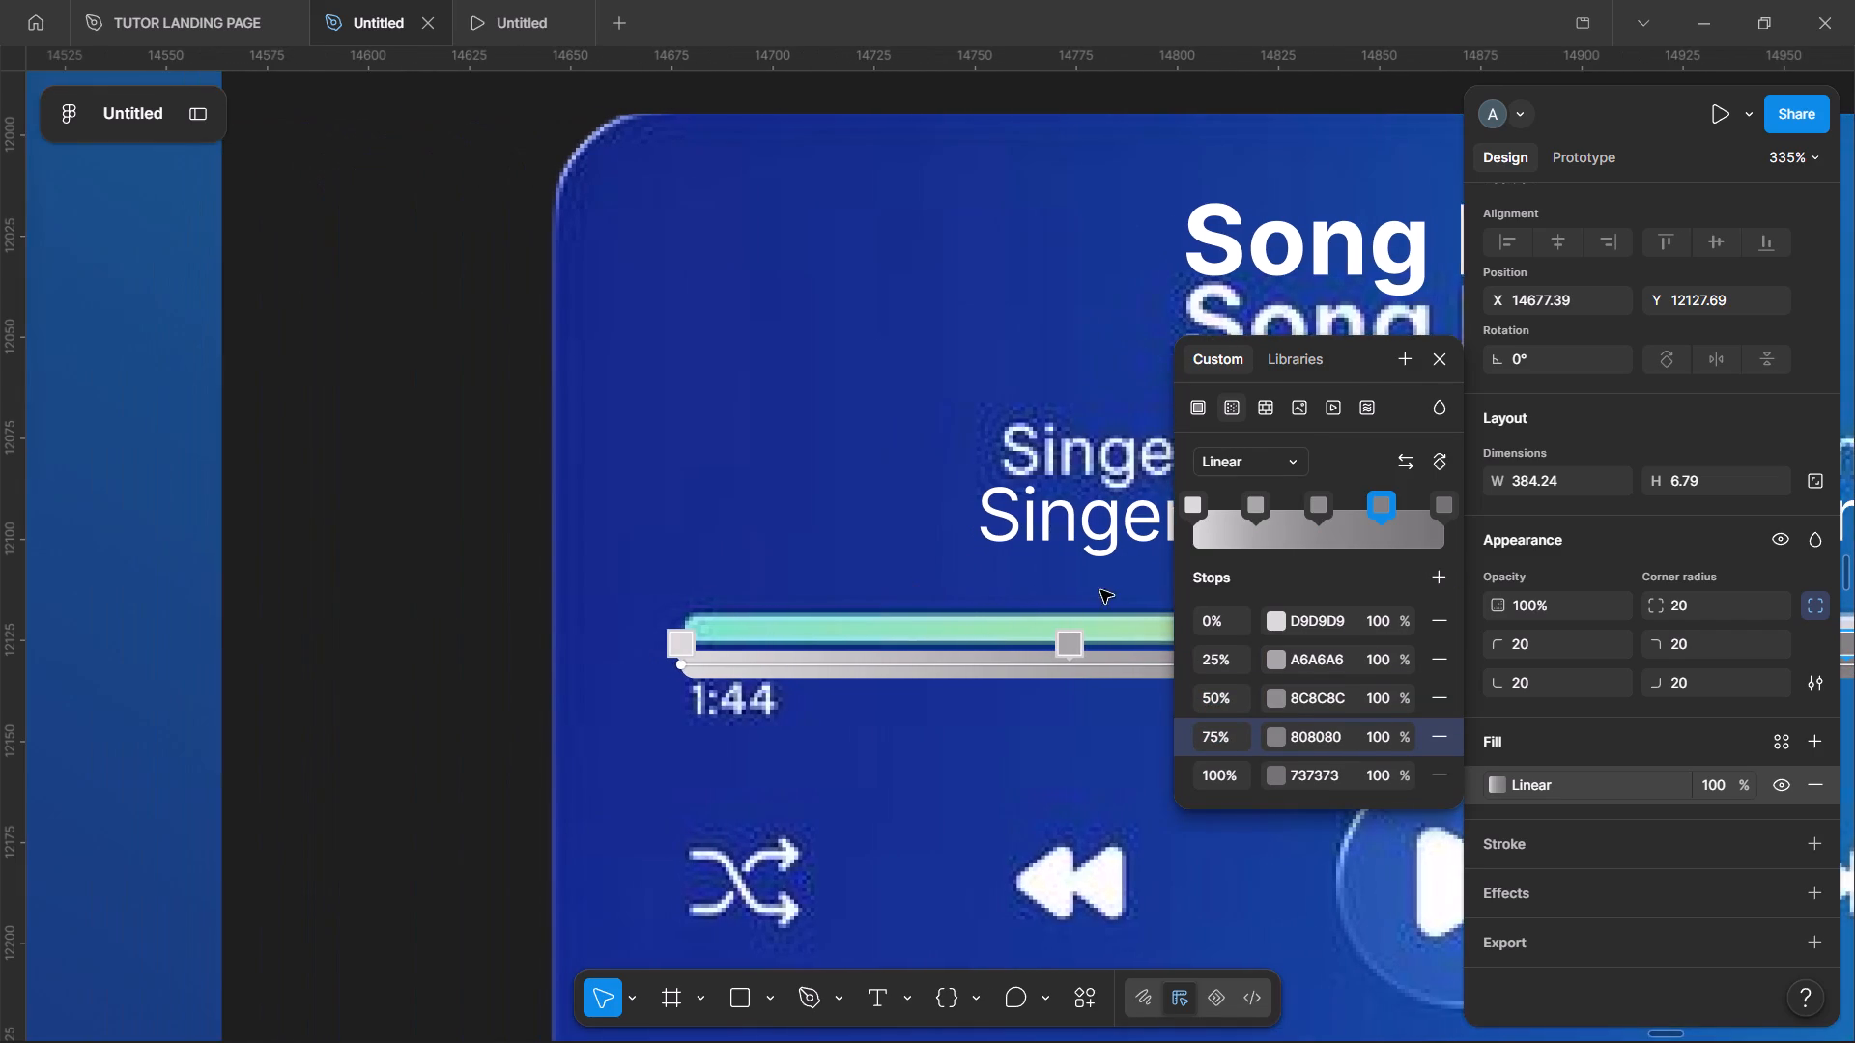
left_click(1335, 631)
left_click(1306, 609)
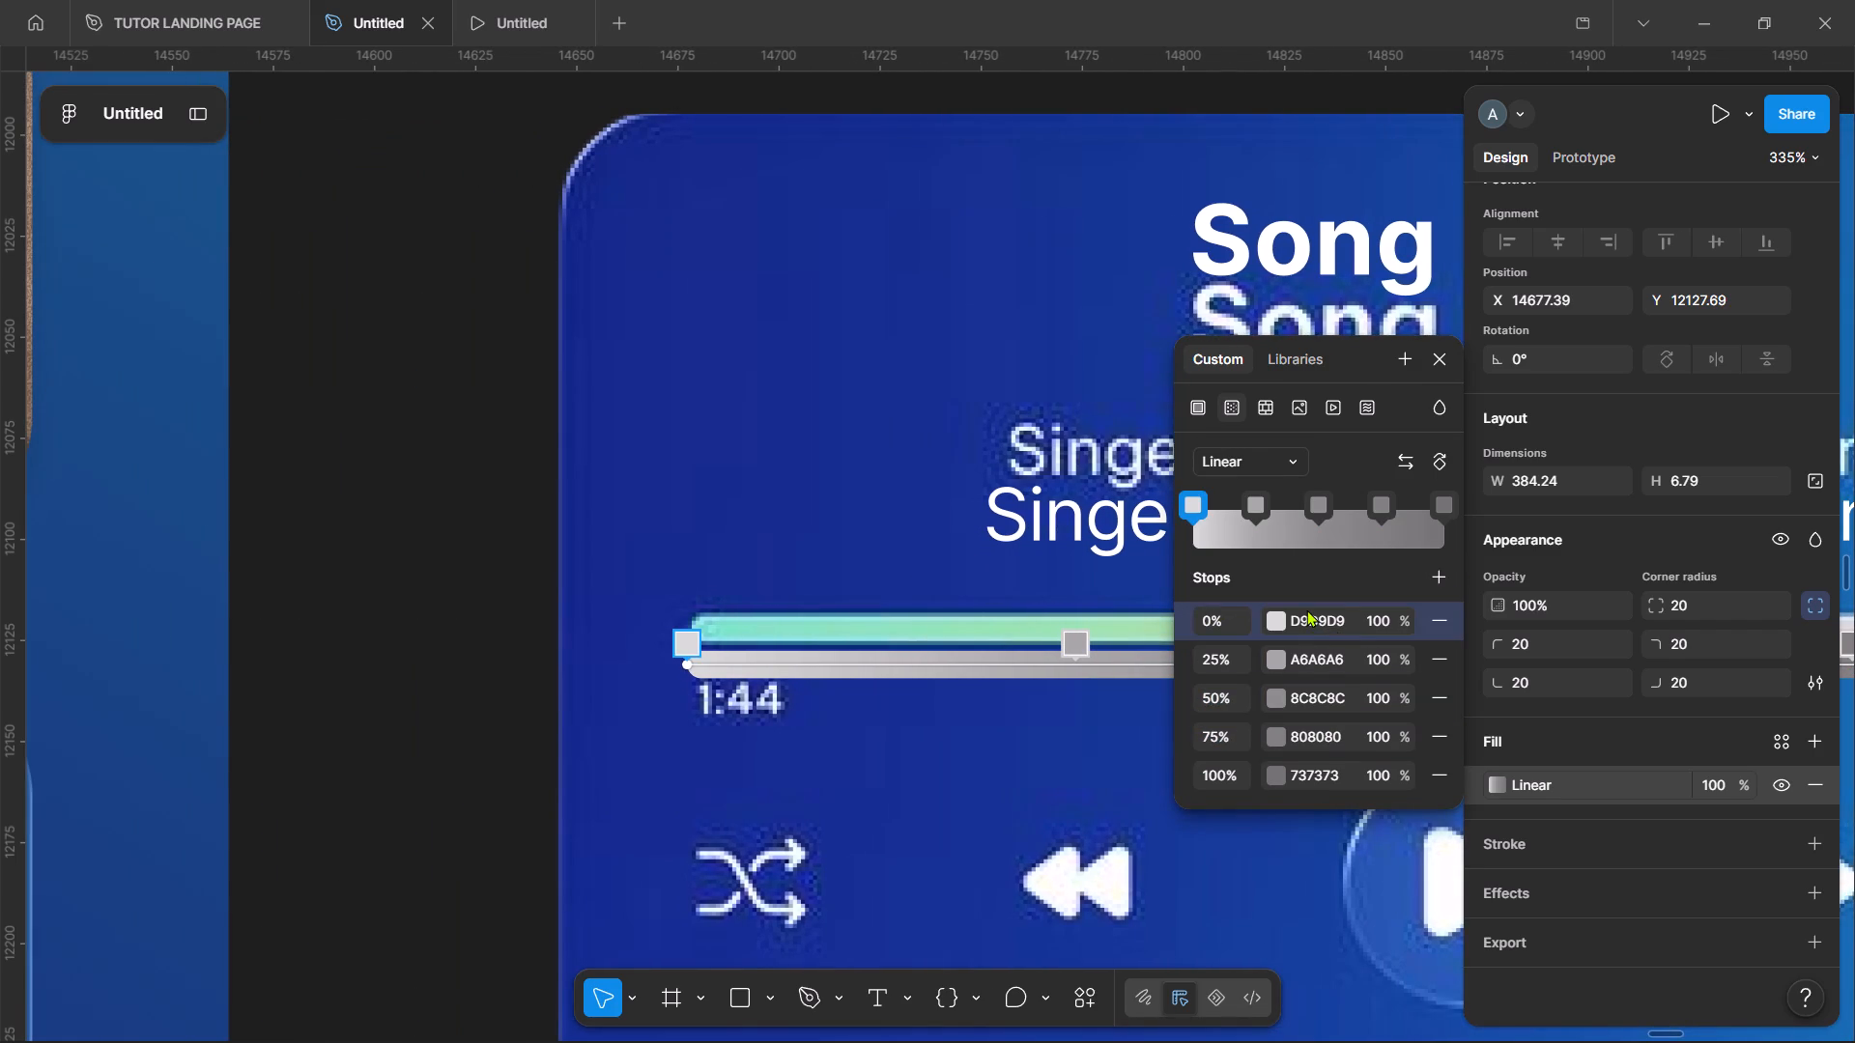
left_click(1306, 620)
key("i")
key("BackSpace")
left_click(1268, 627)
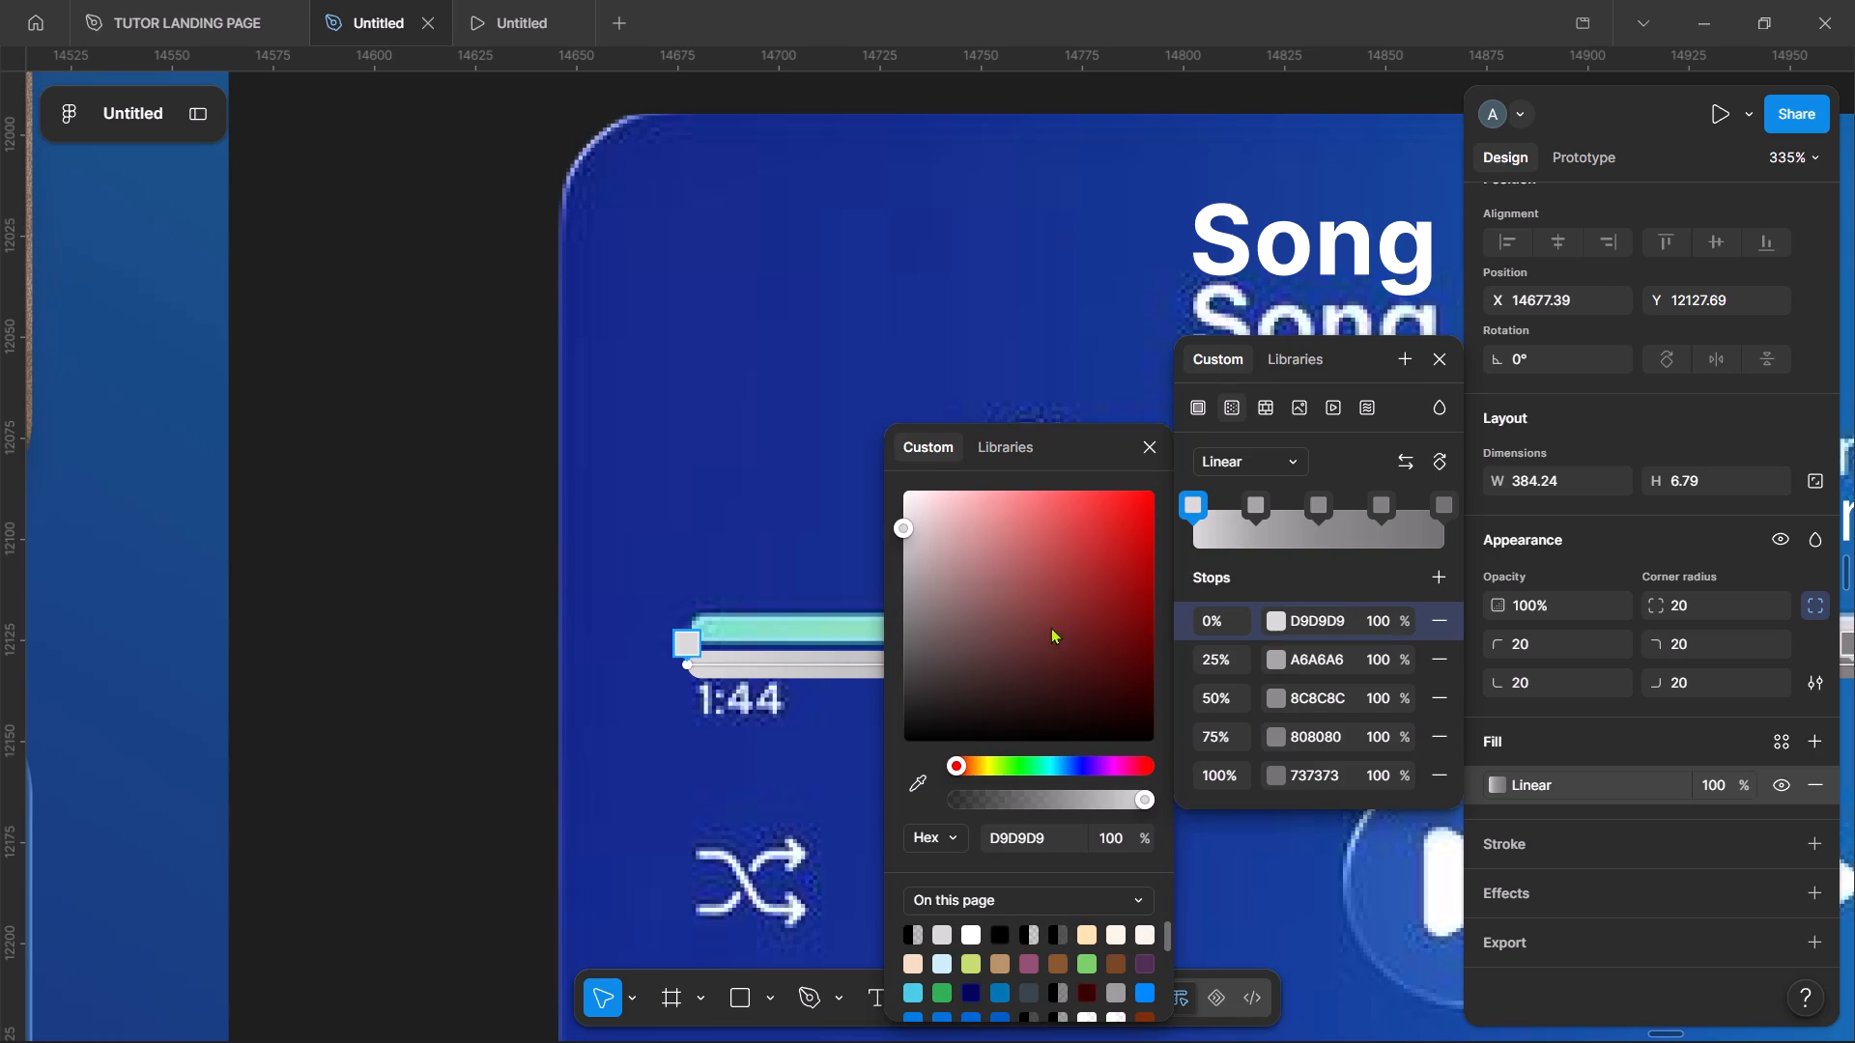
key("i")
scroll(724, 634, "right", 1)
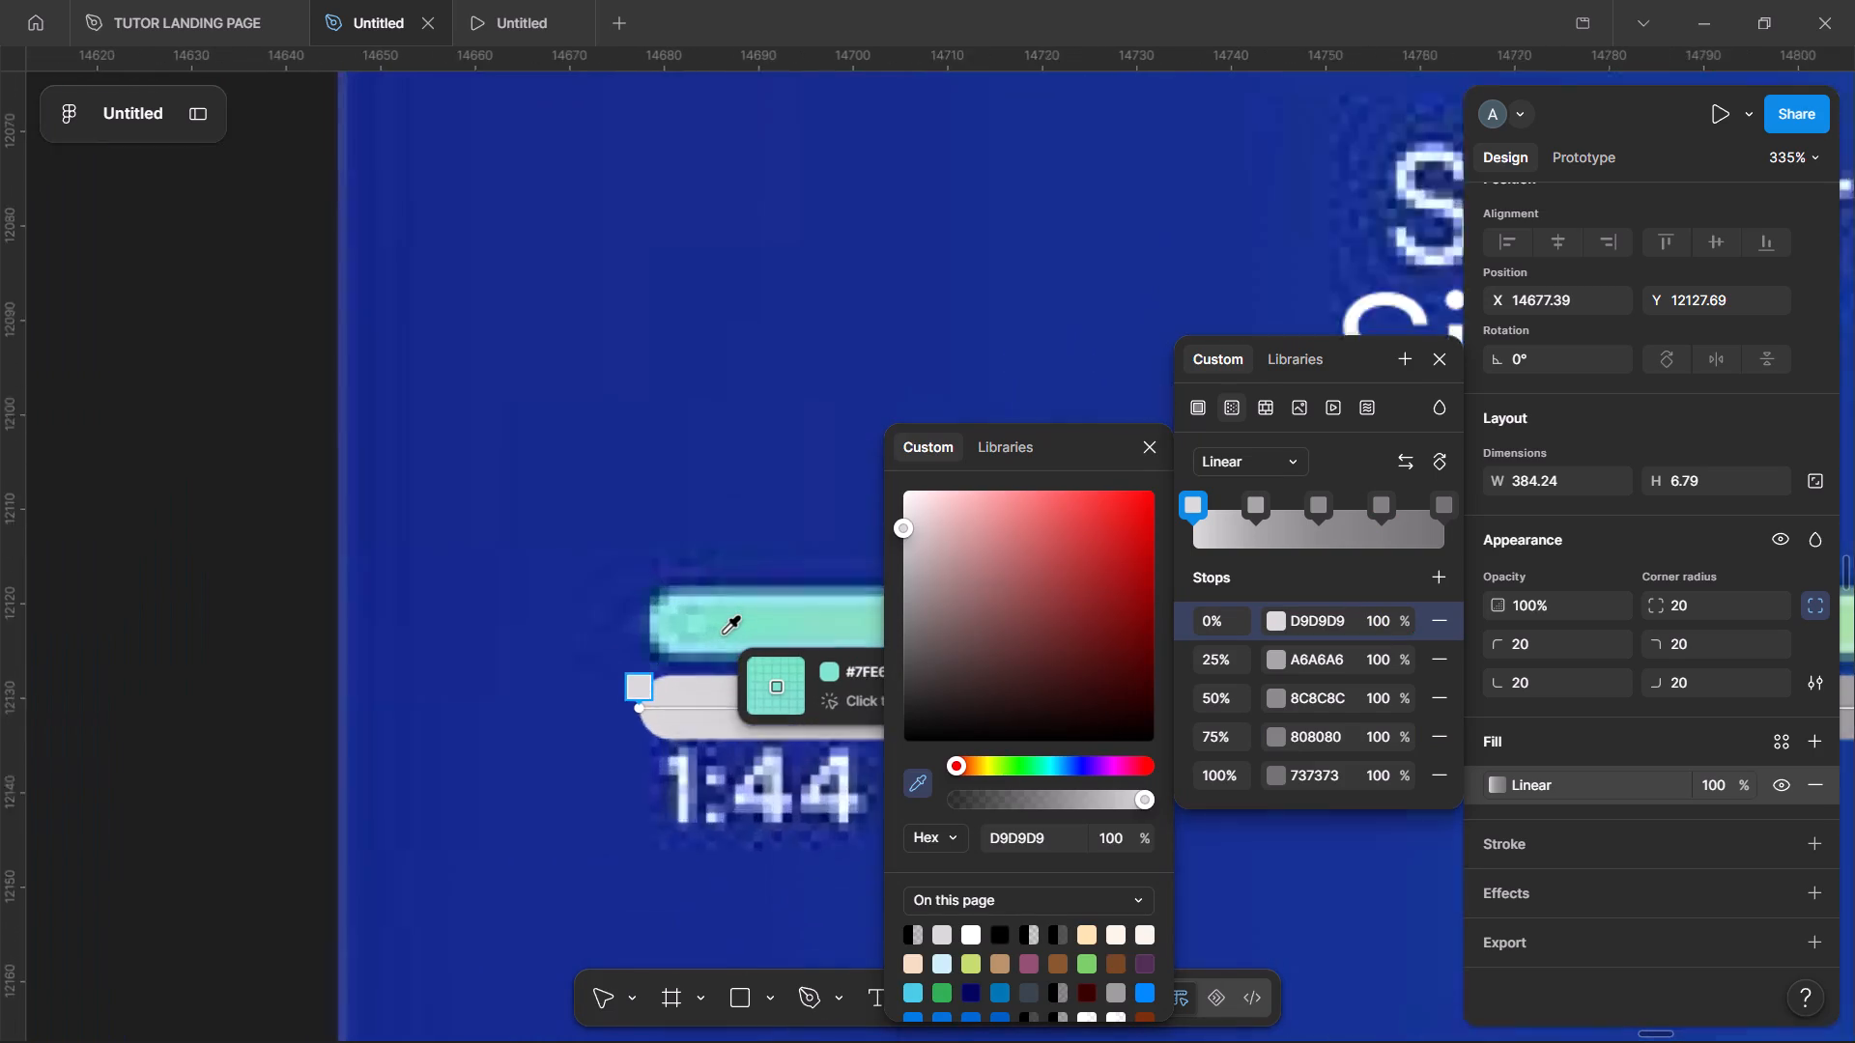
left_click(591, 605)
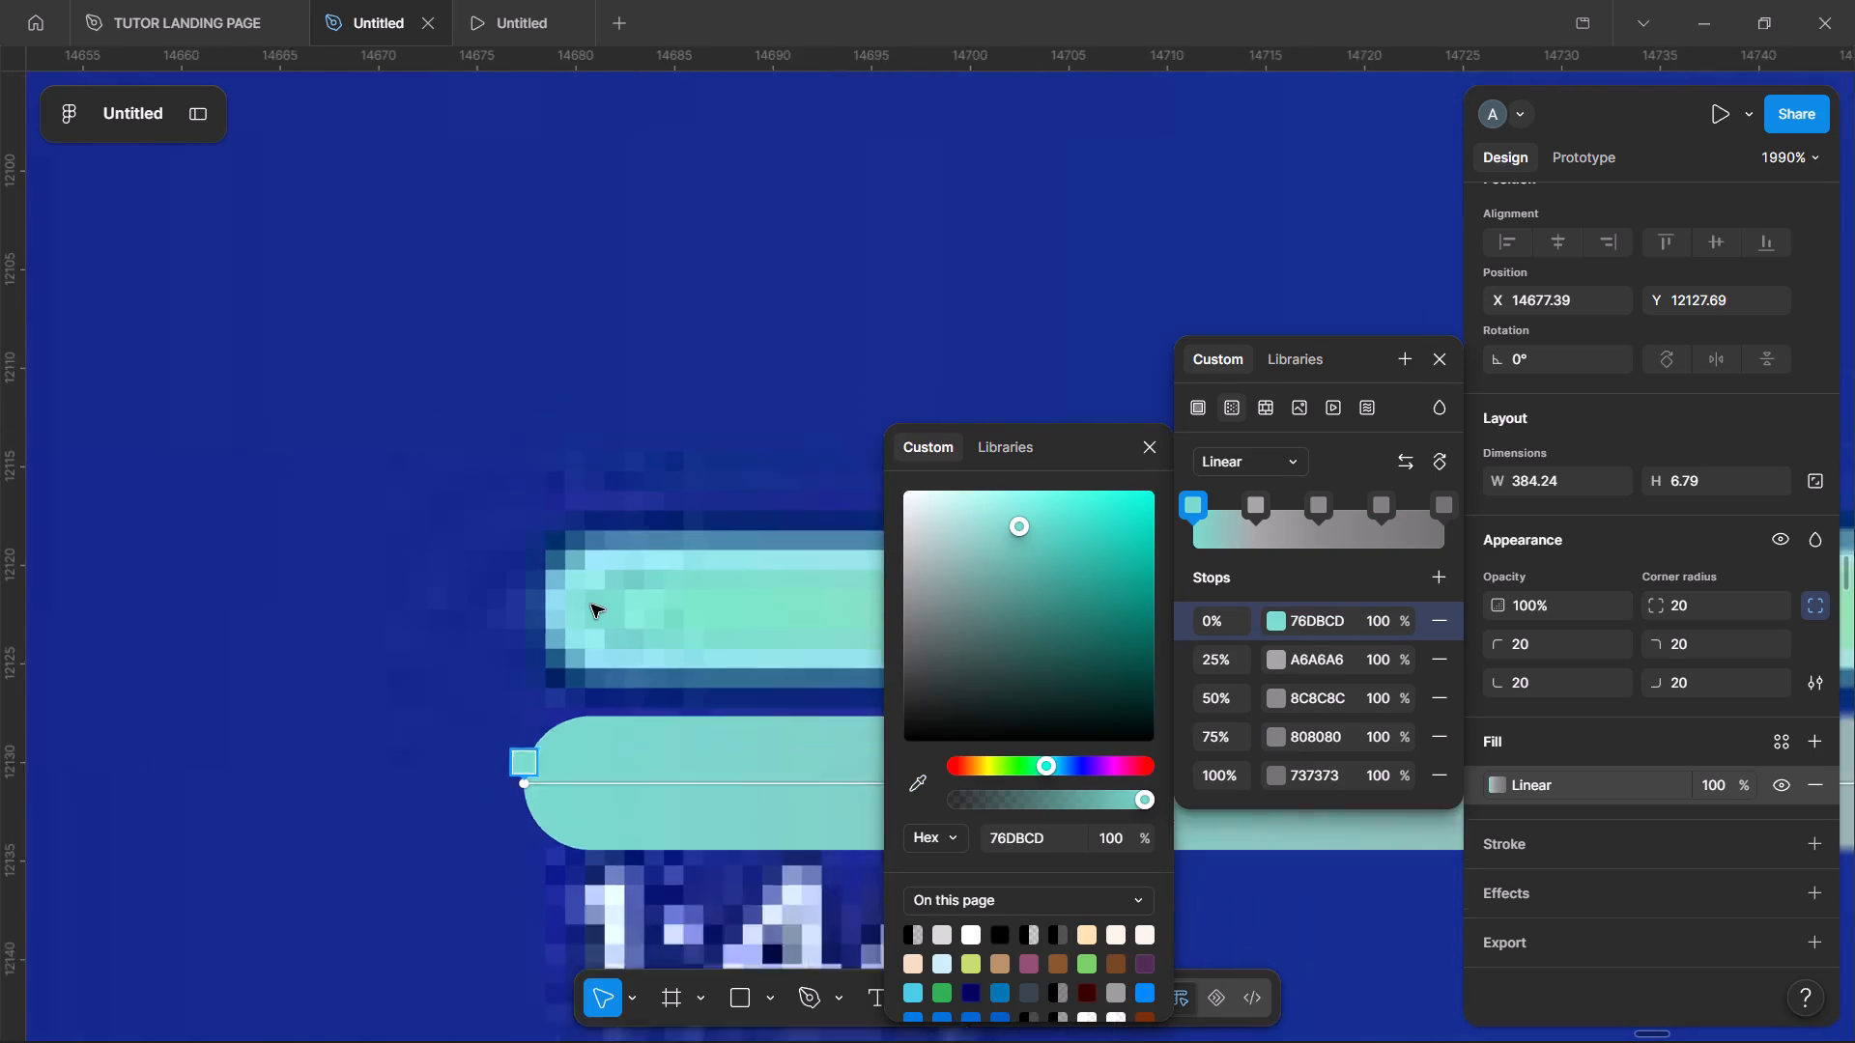
Set the gradient's 25% stop to green 99E6B2, sampled from the reference progress bar above that stop.
scroll(591, 605, "left", 3)
left_click(1275, 649)
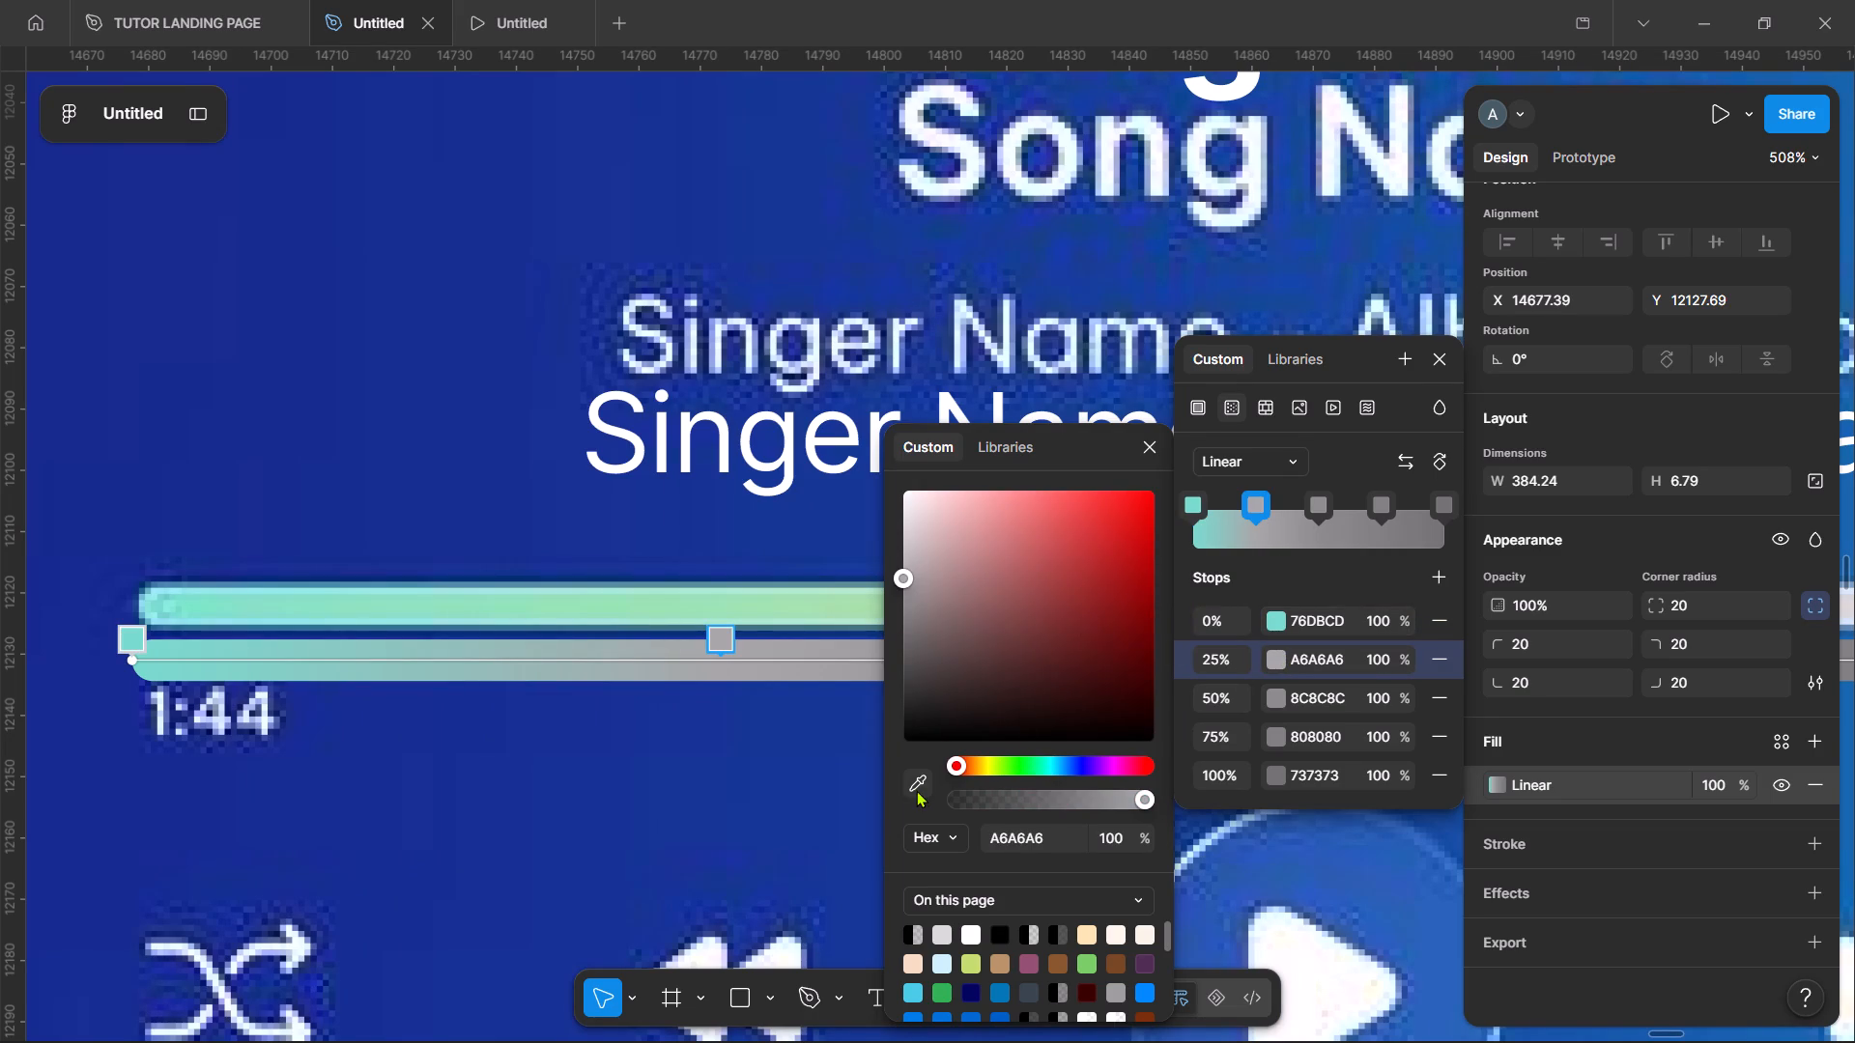
key("i")
scroll(651, 692, "down", 1)
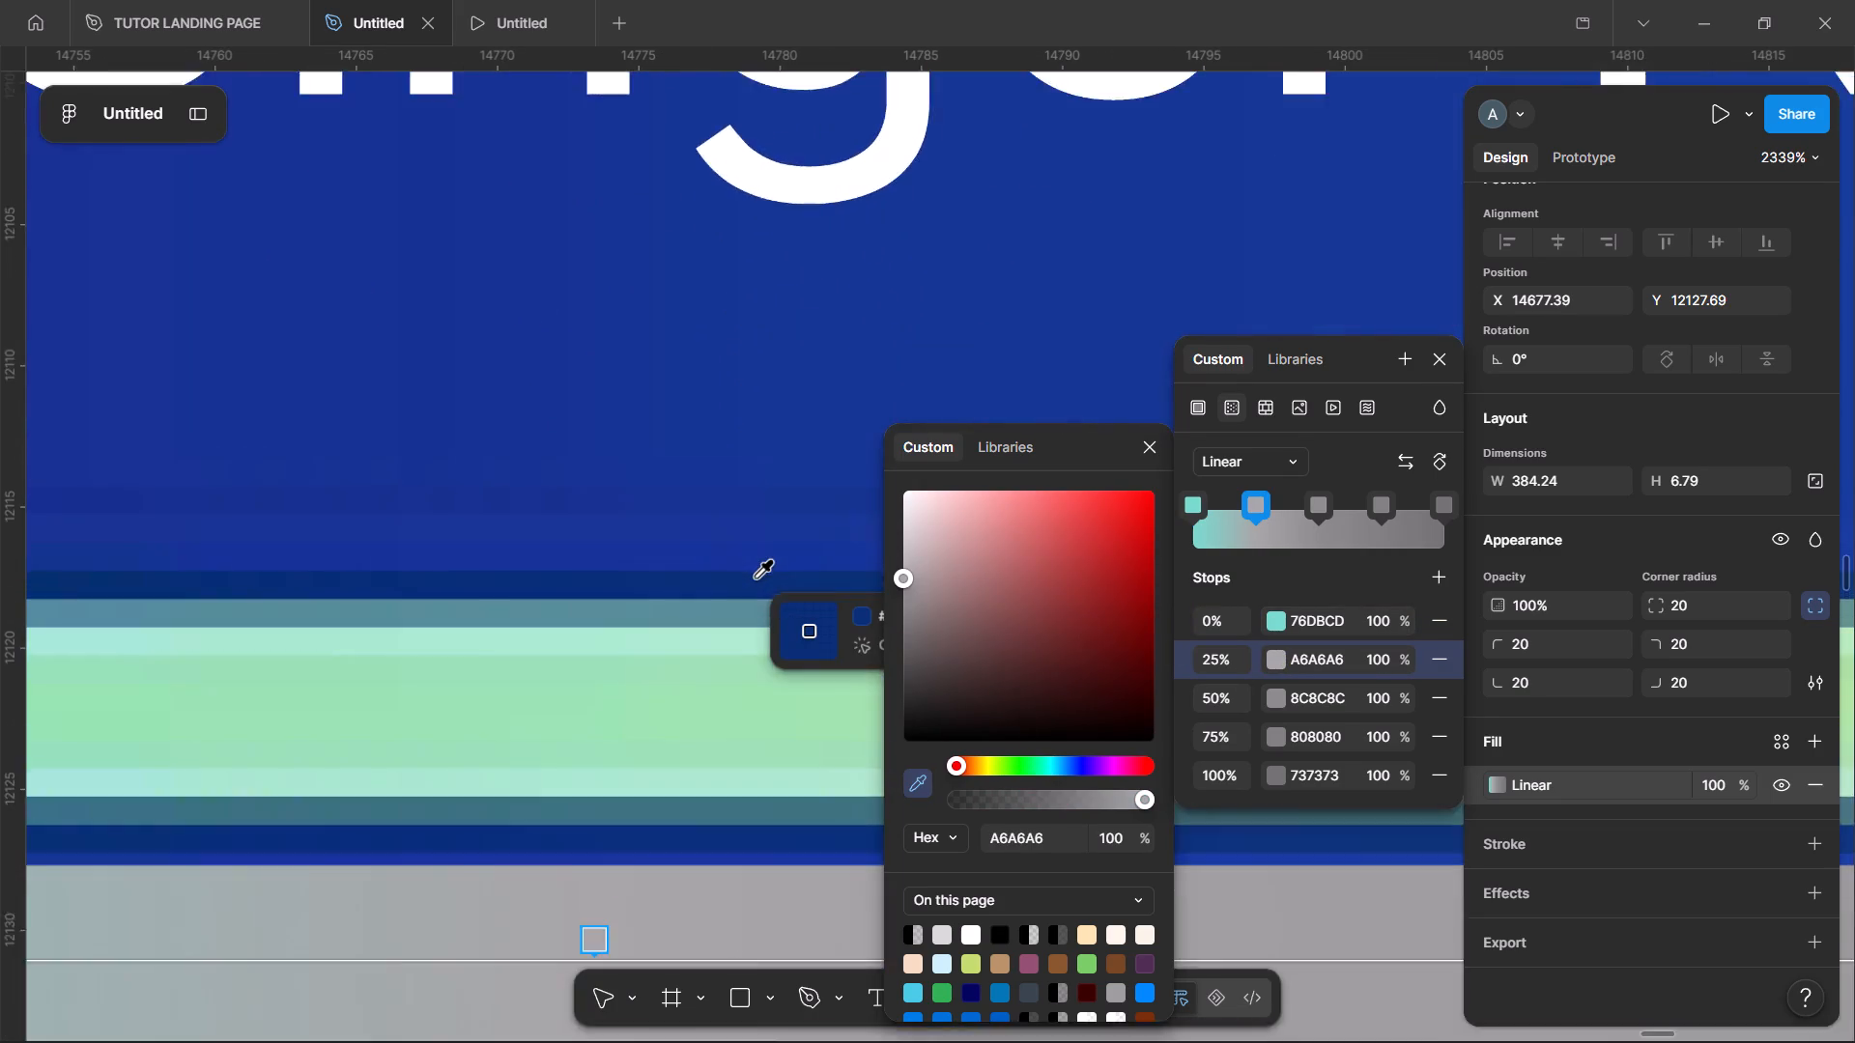
scroll(756, 577, "down", 2)
left_click(599, 368)
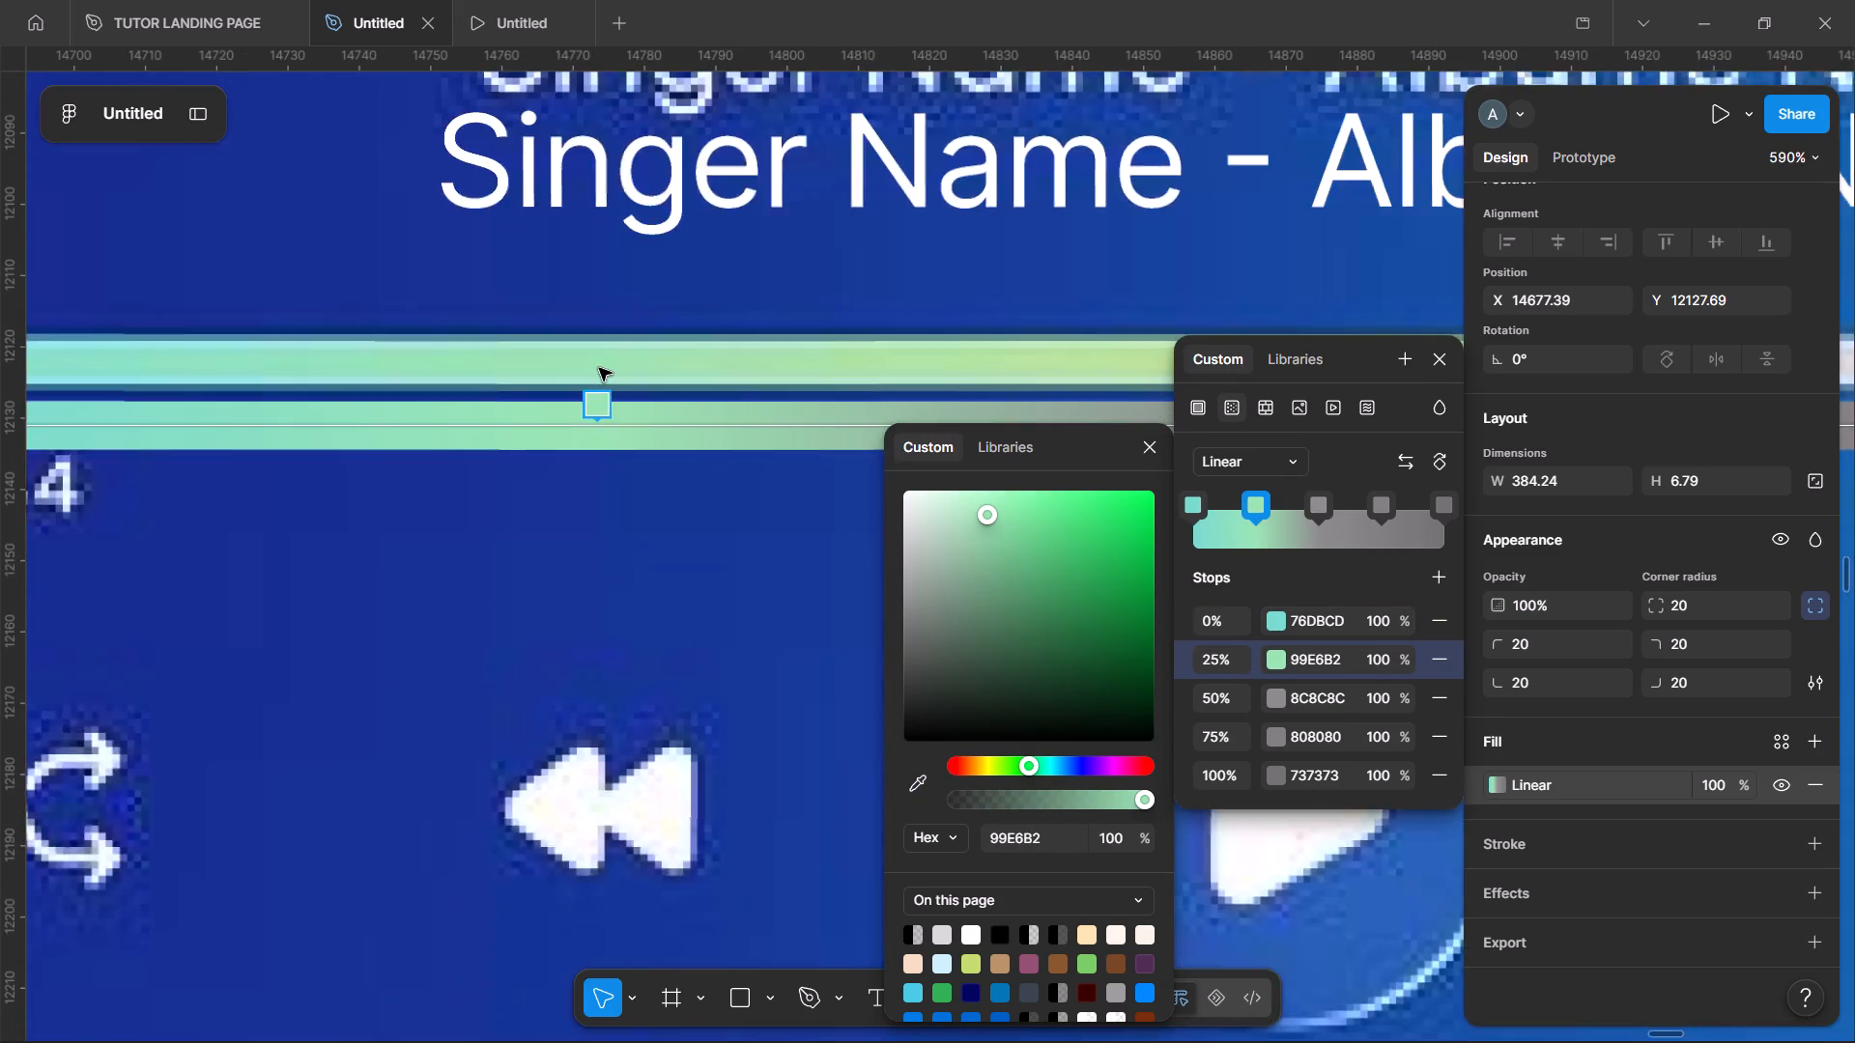
Set the gradient's 50% stop to yellow-green C1E490, sampled from the reference progress bar above that stop.
scroll(599, 368, "left", 3)
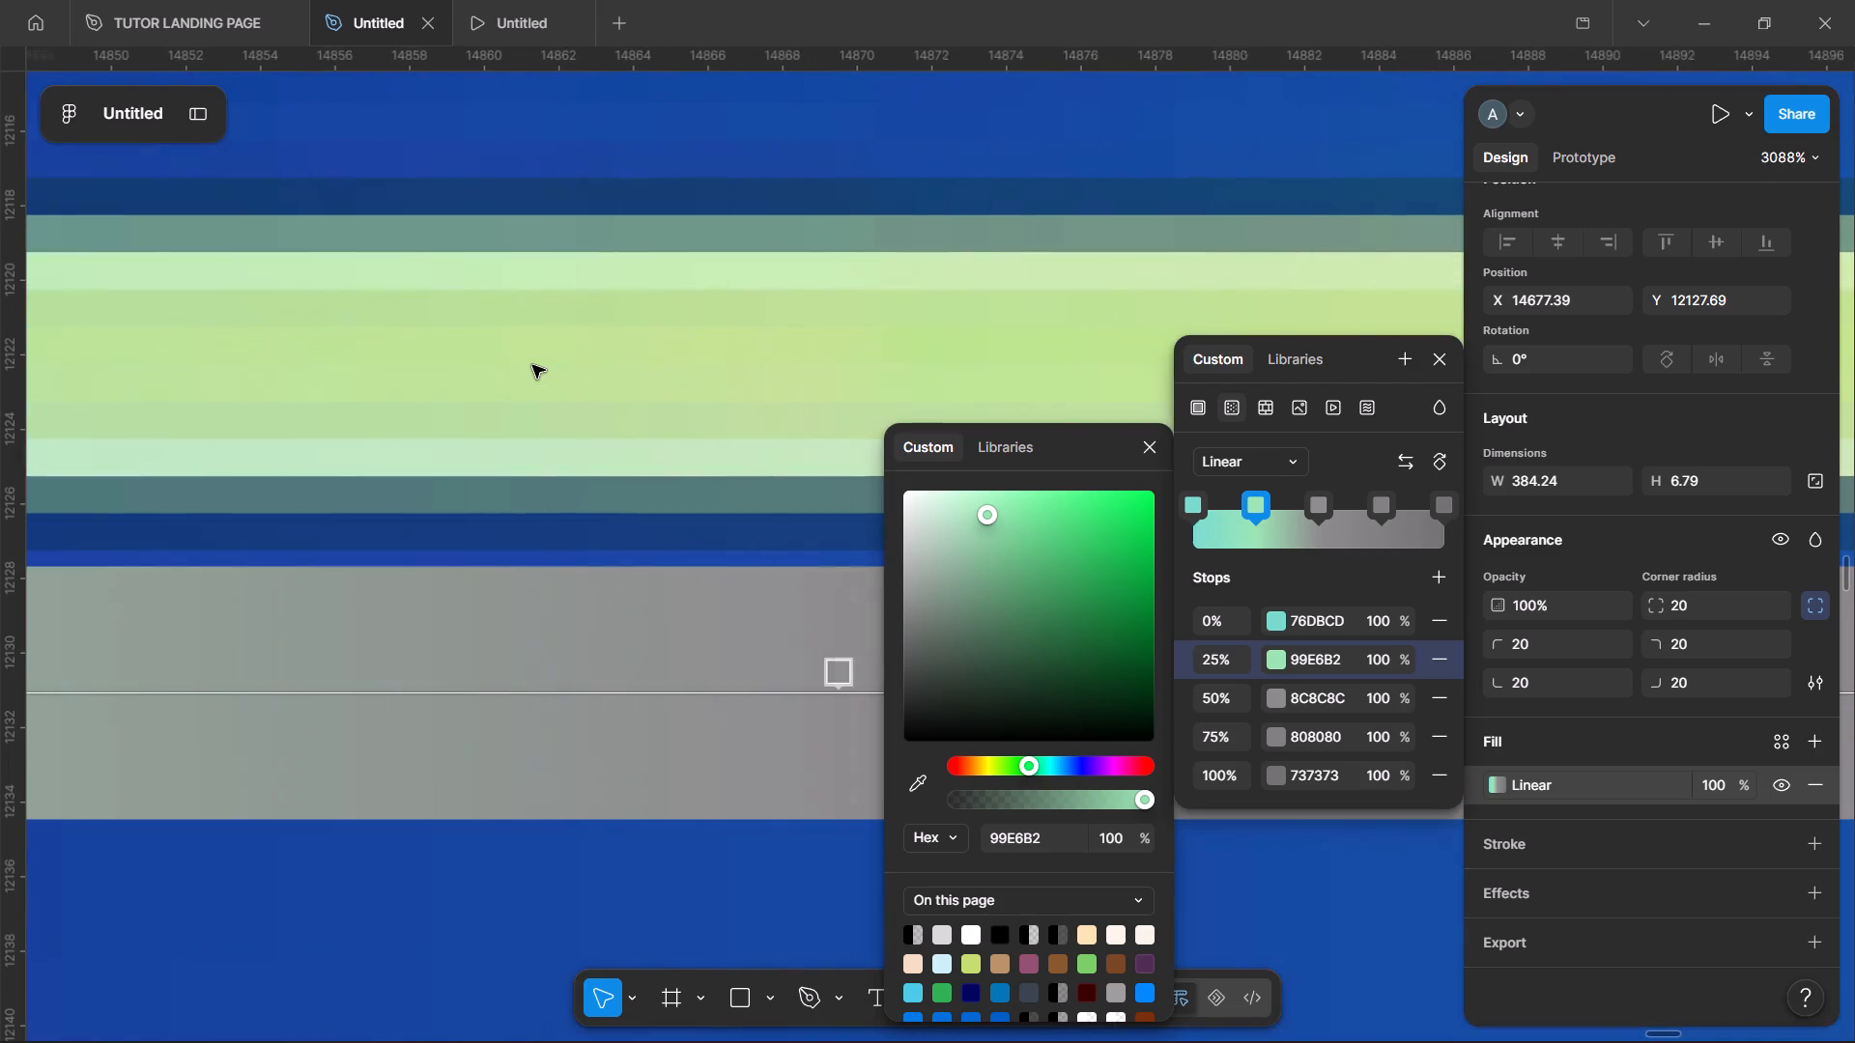
scroll(532, 365, "left", 1)
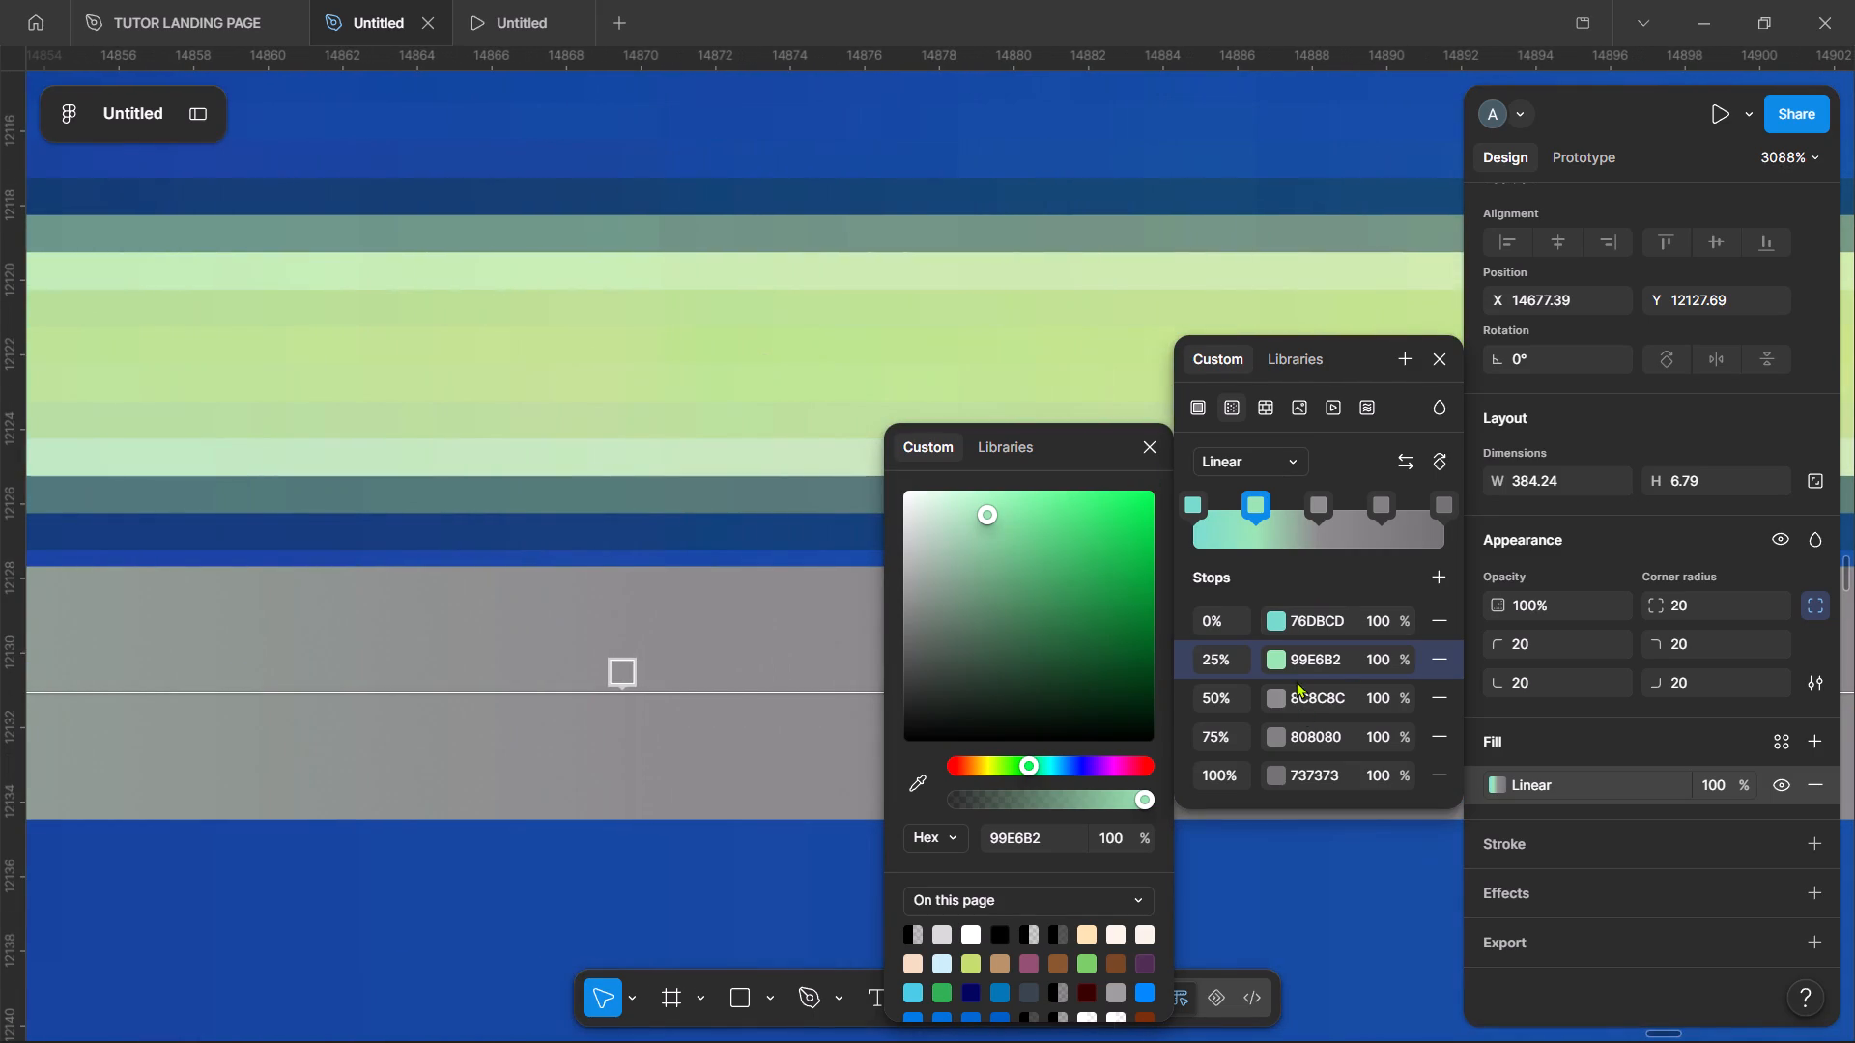
left_click(1296, 681)
left_click(1296, 691)
key("i")
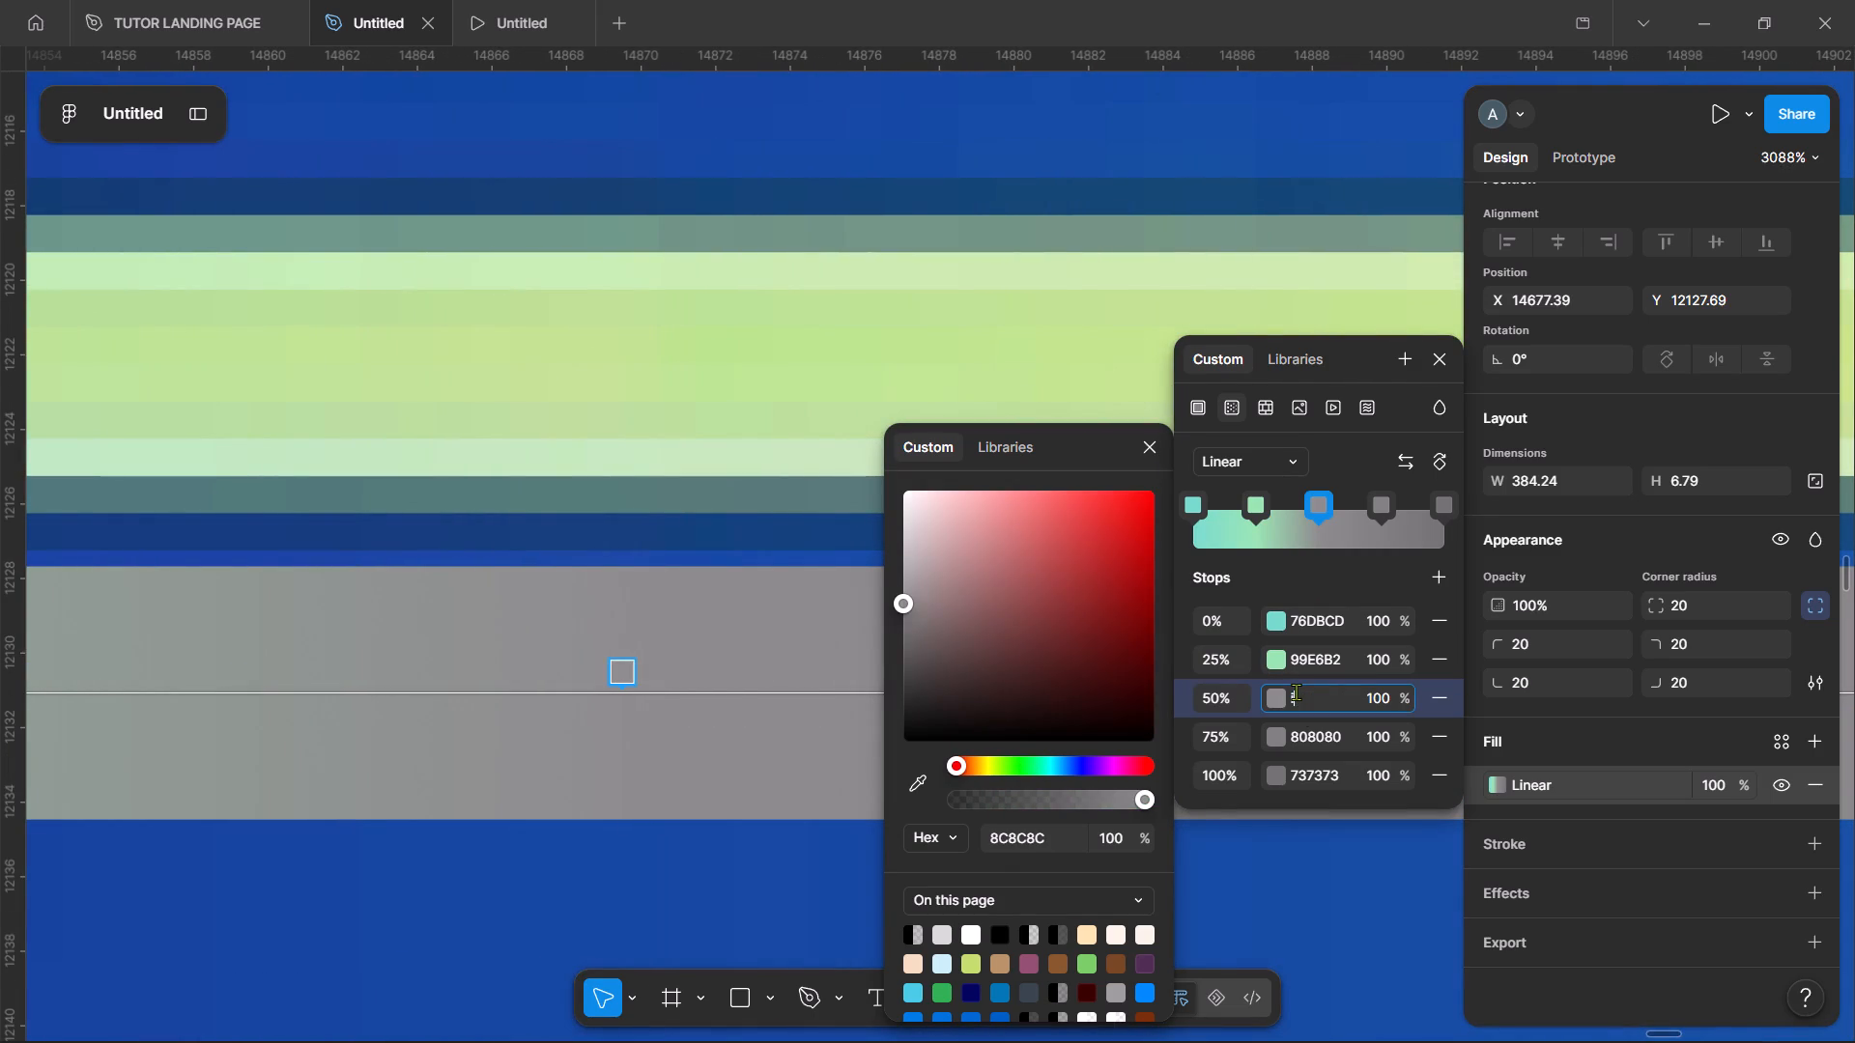
left_click(925, 795)
left_click(646, 363)
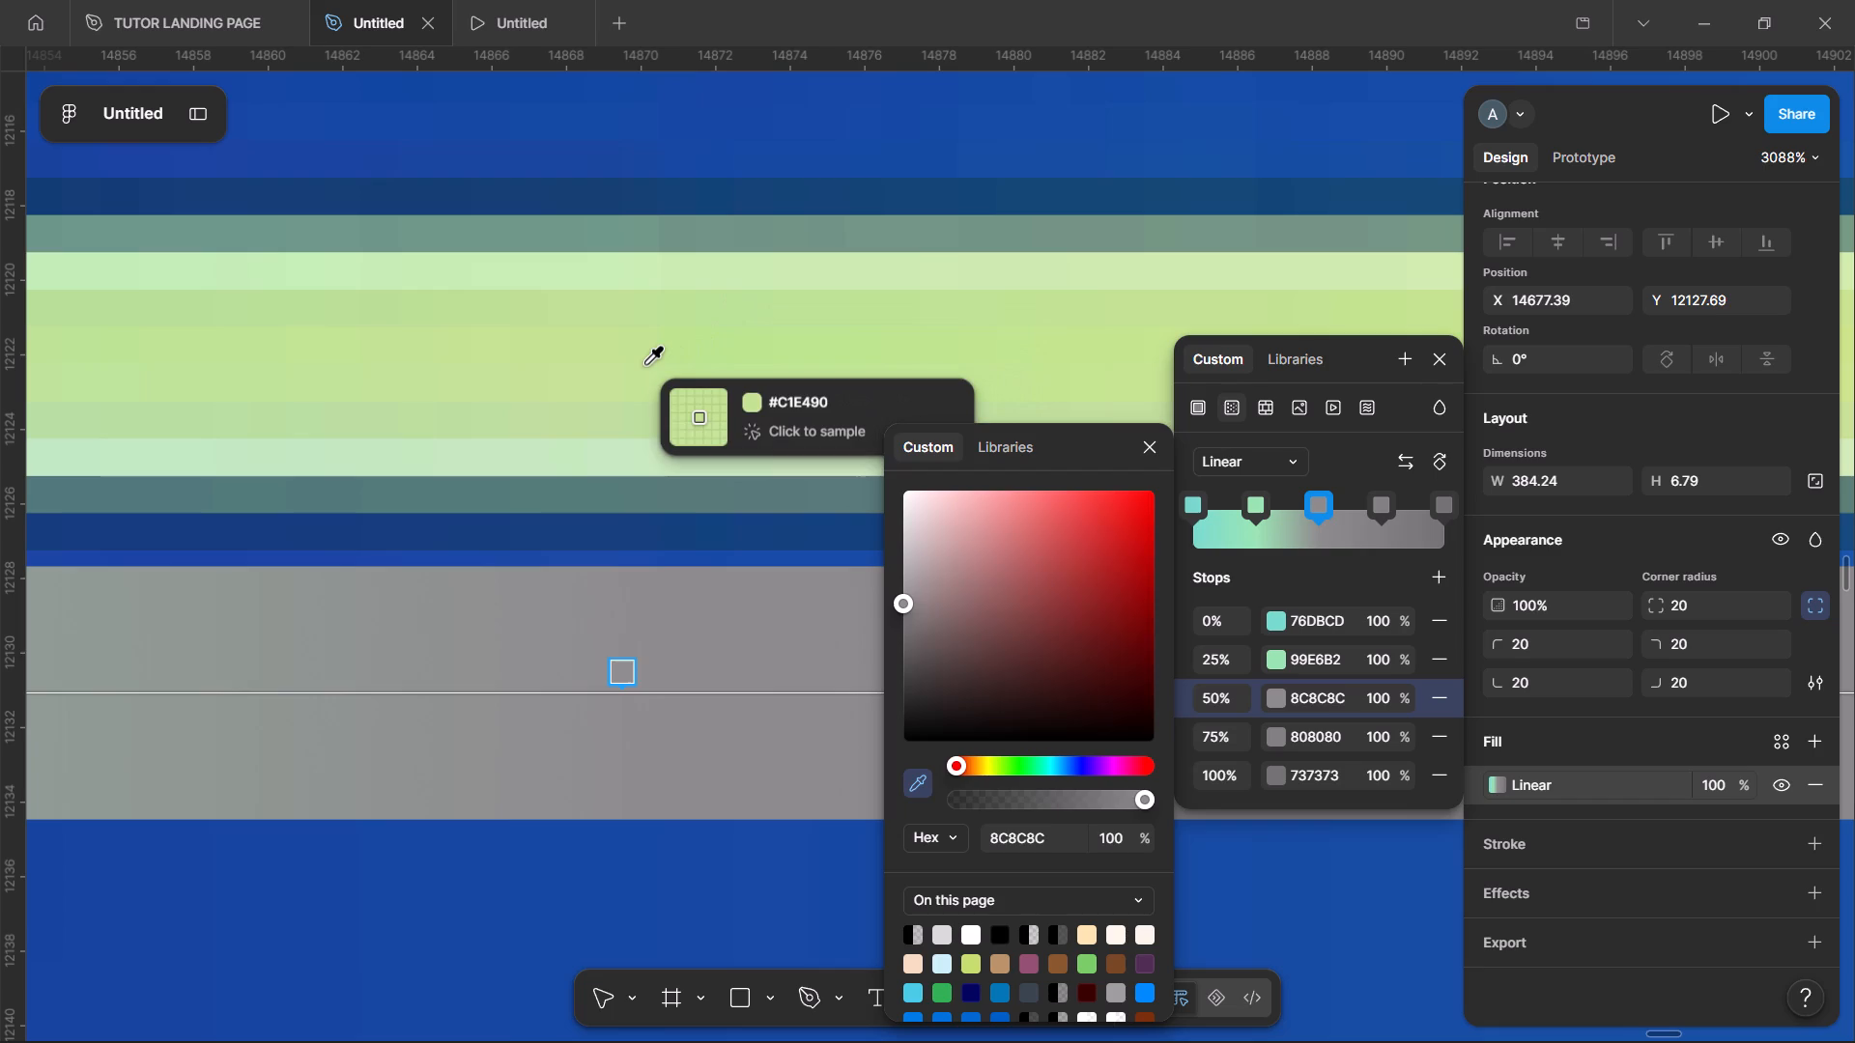
Set the gradient's 75% stop to light grey DDD9D8, sampled from the pale part of the reference progress bar.
scroll(646, 363, "left", 1)
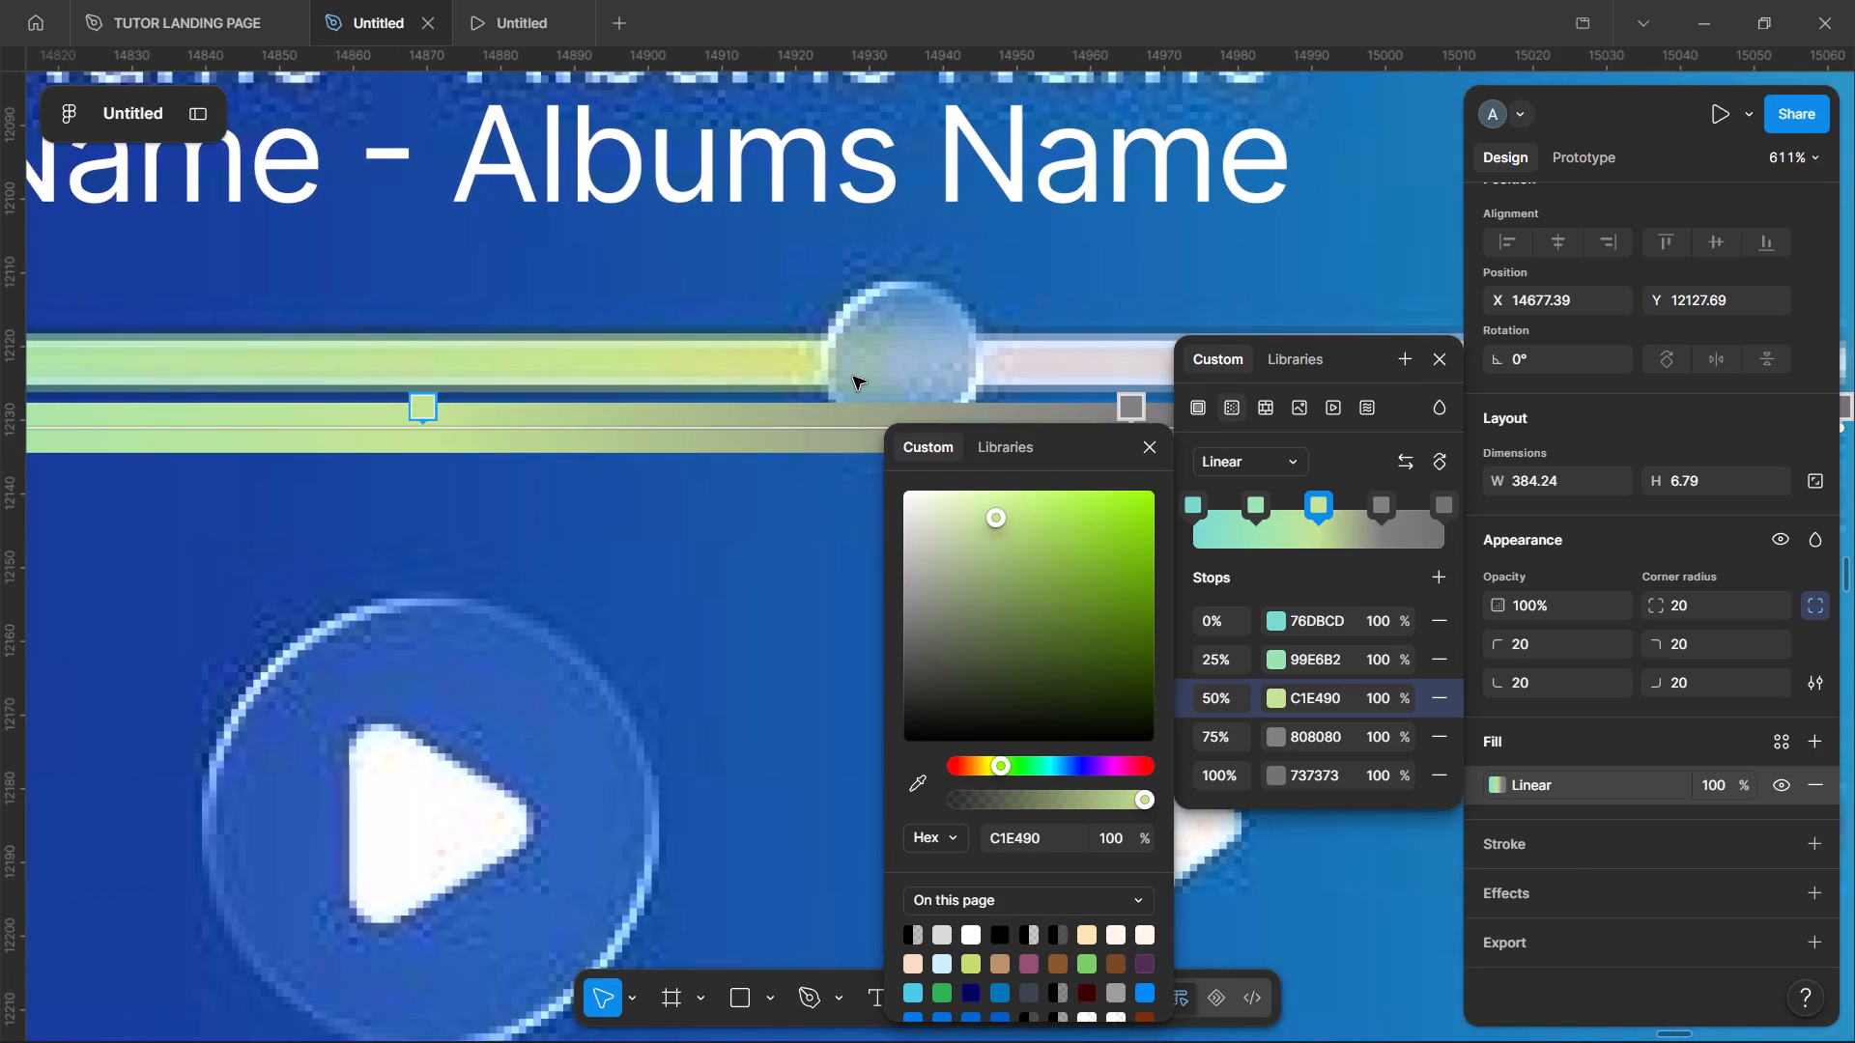
scroll(853, 377, "left", 2)
scroll(762, 387, "left", 3)
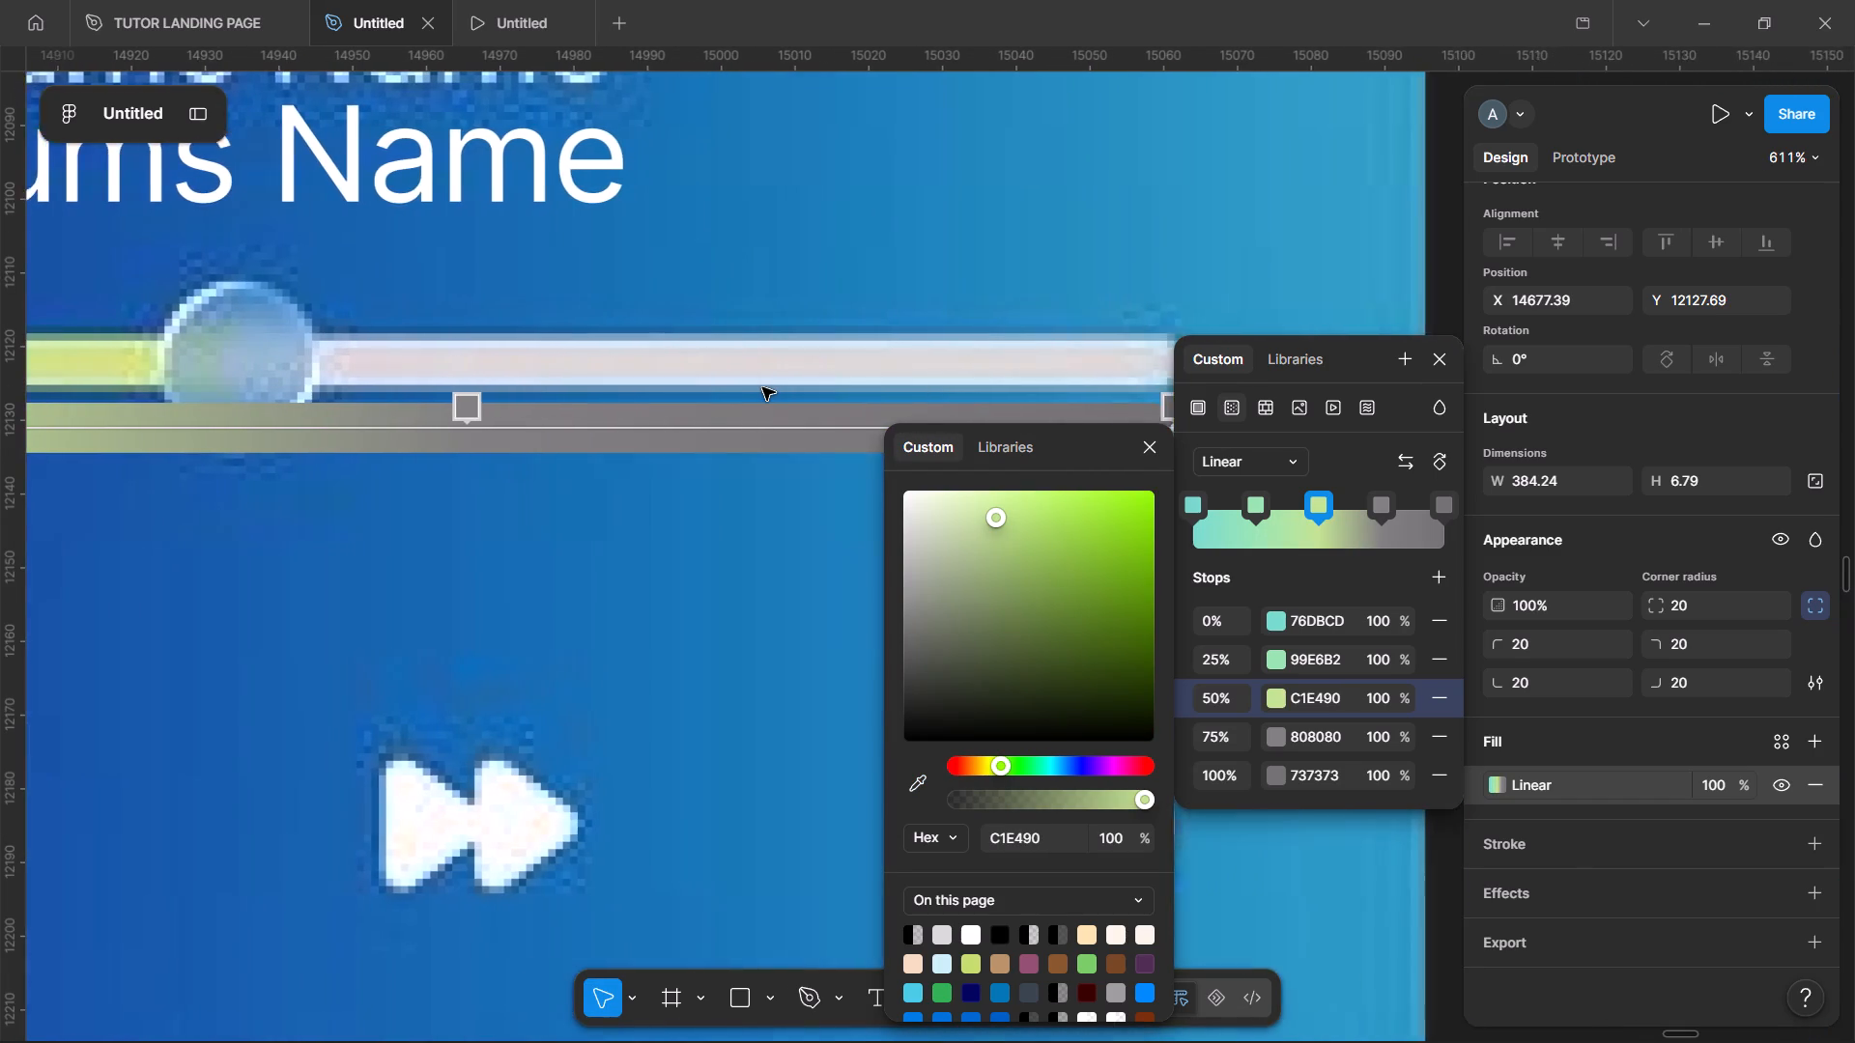
scroll(762, 387, "left", 1)
scroll(762, 387, "right", 2)
left_click(1291, 743)
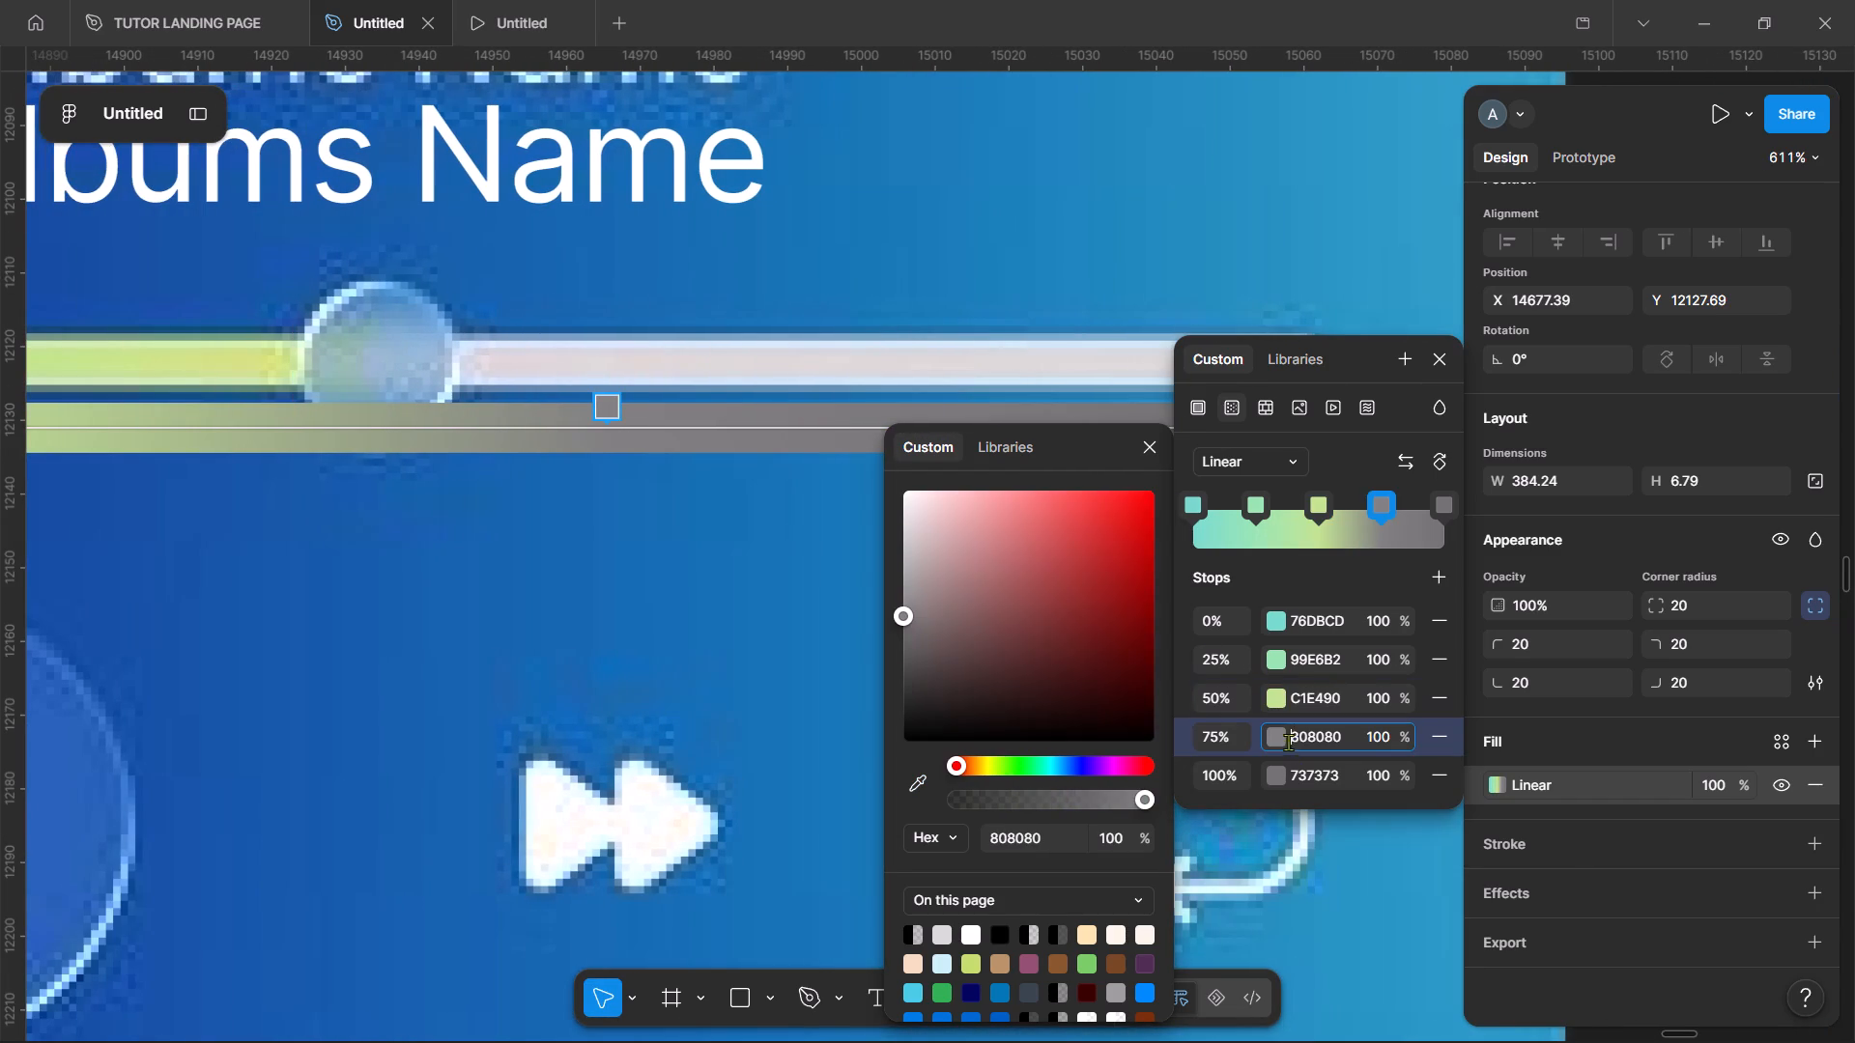
left_click(929, 778)
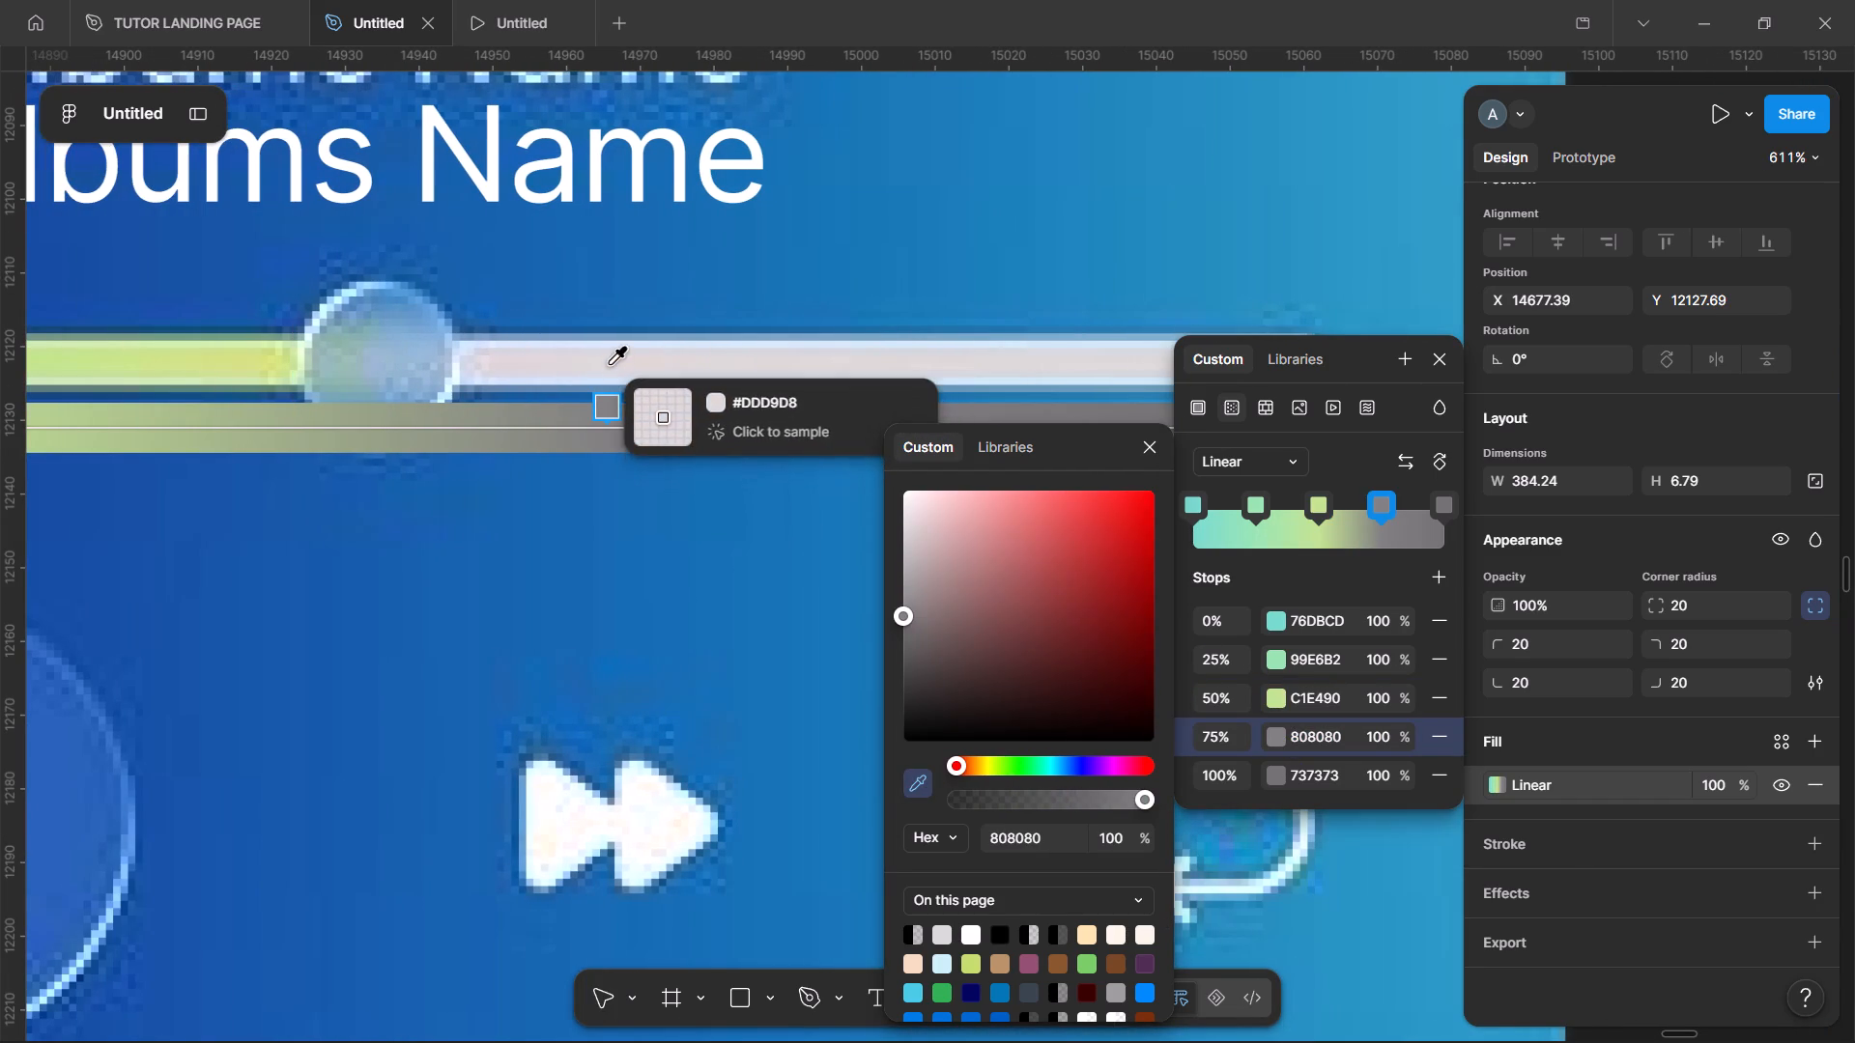
left_click(610, 363)
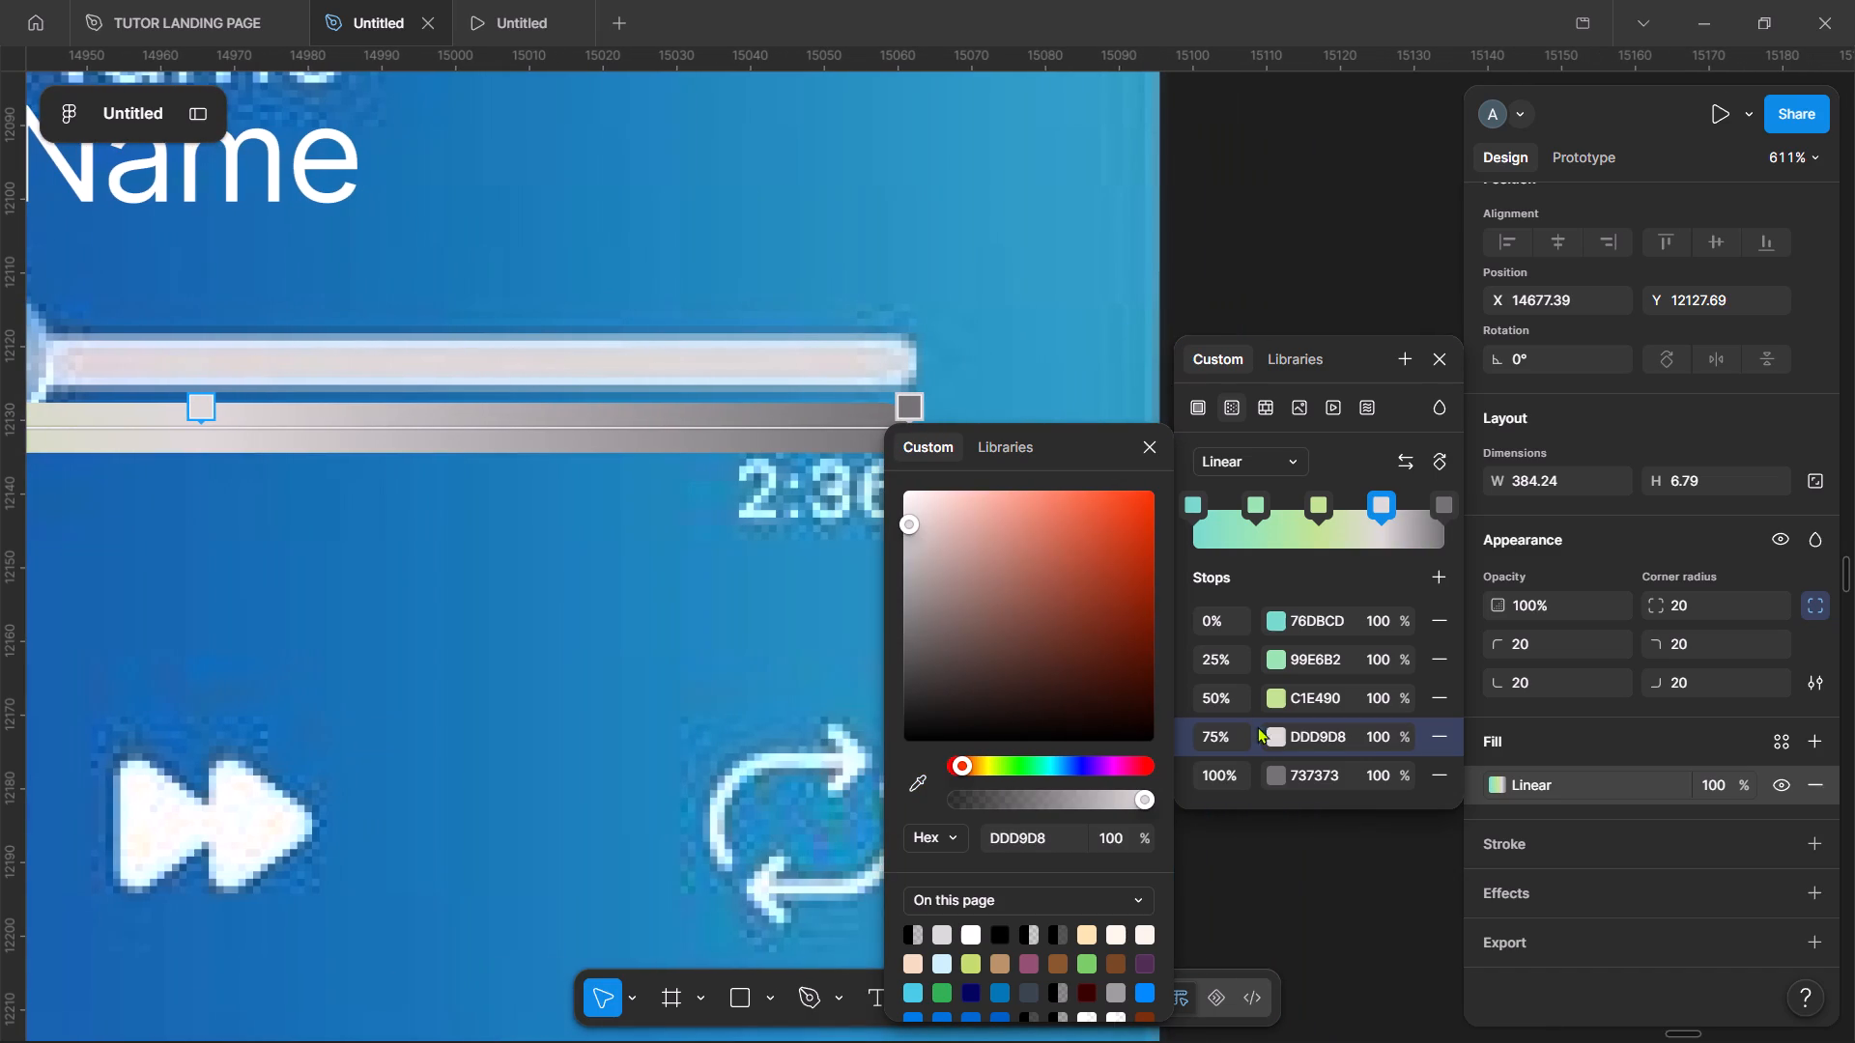
Set the gradient's 100% stop to pale lilac D4CDDE, sampled from the end of the reference progress bar, and deselect the bar.
left_click(1276, 771)
left_click(922, 775)
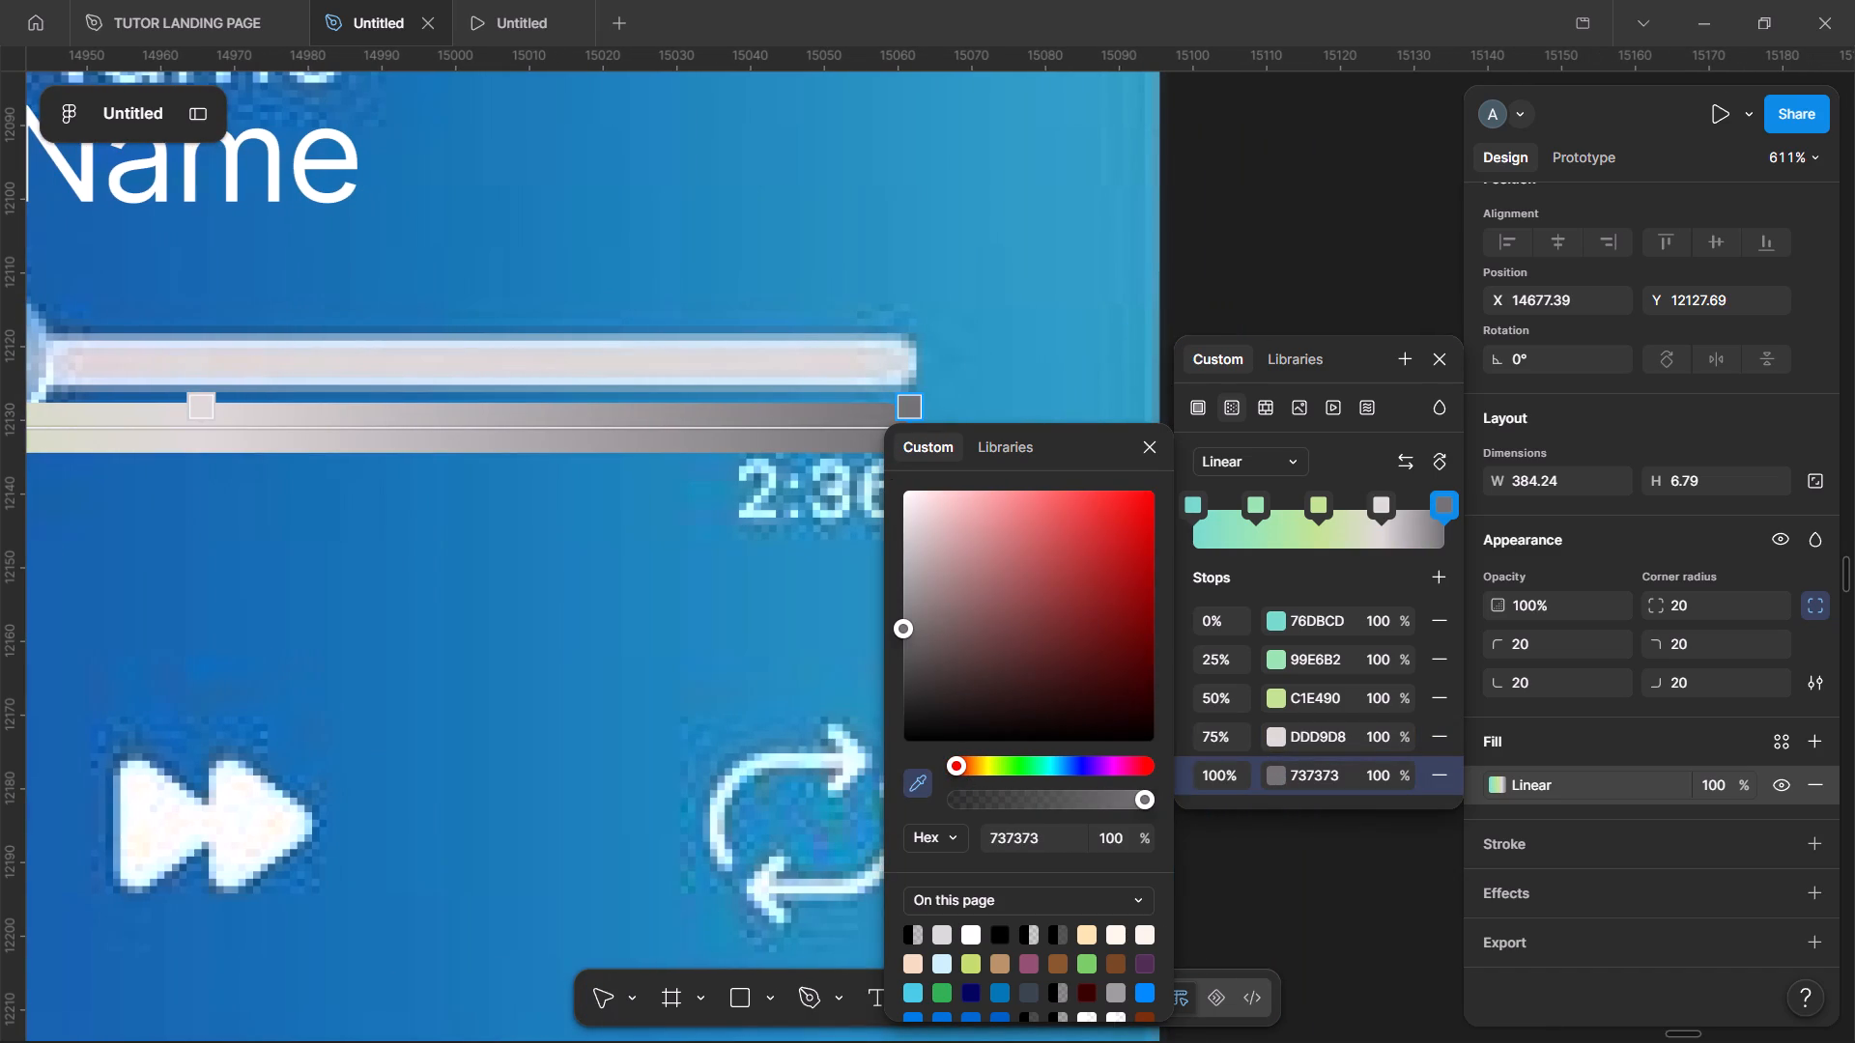
left_click(882, 358)
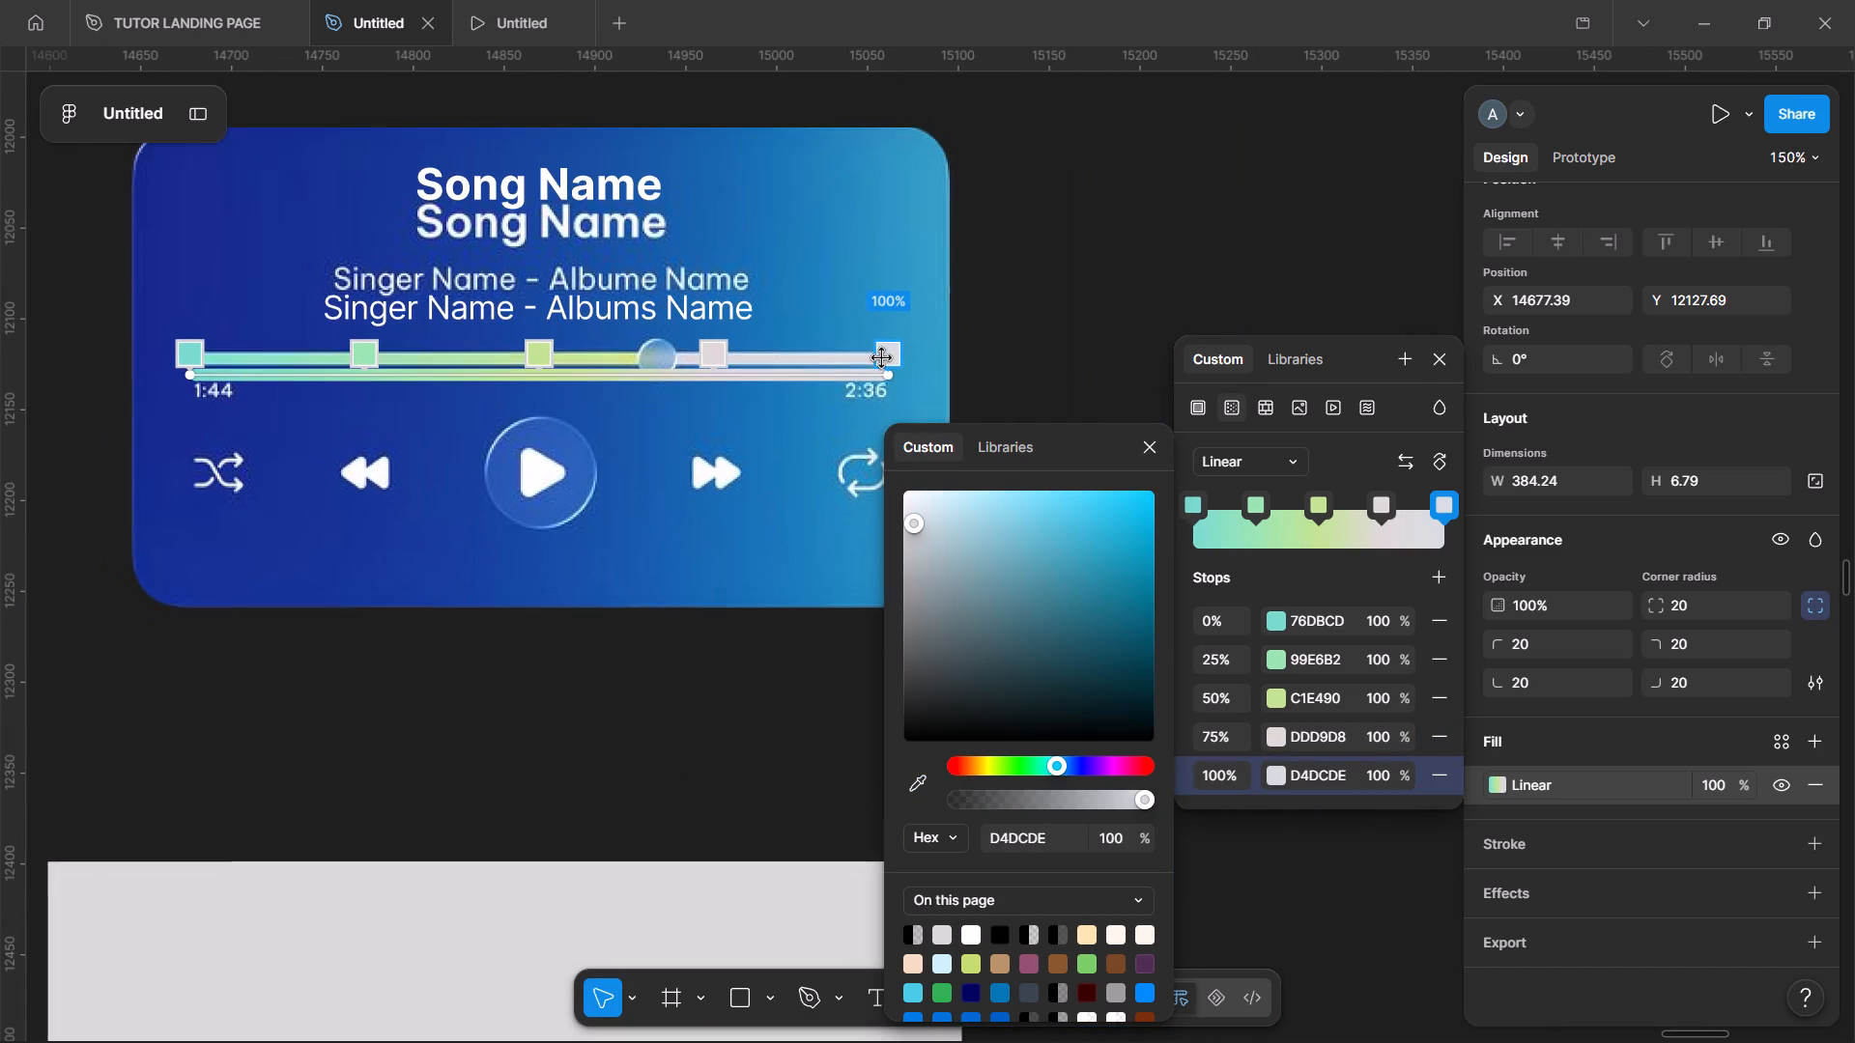
scroll(882, 358, "right", 1)
key("Escape")
key("Escape")
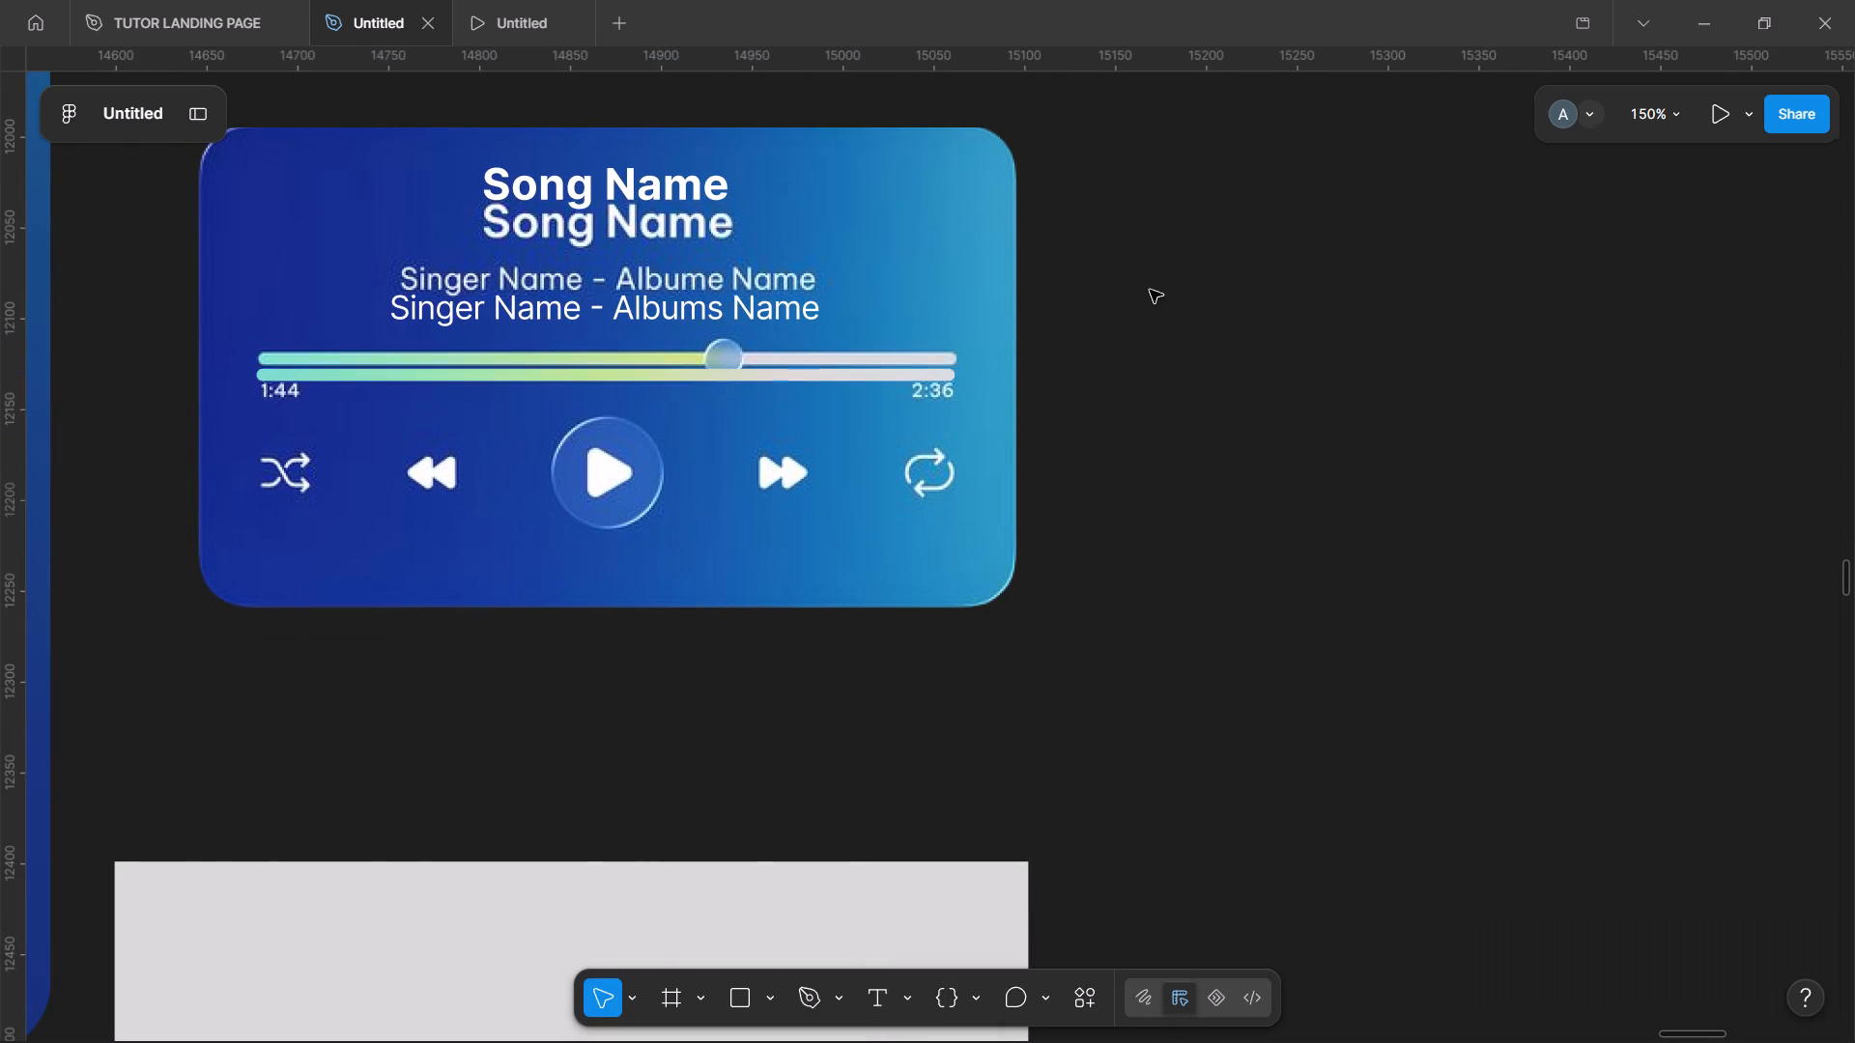
Draw an ellipse about 25 by 22 just below the reference progress bar's round knob.
scroll(1150, 290, "right", 5)
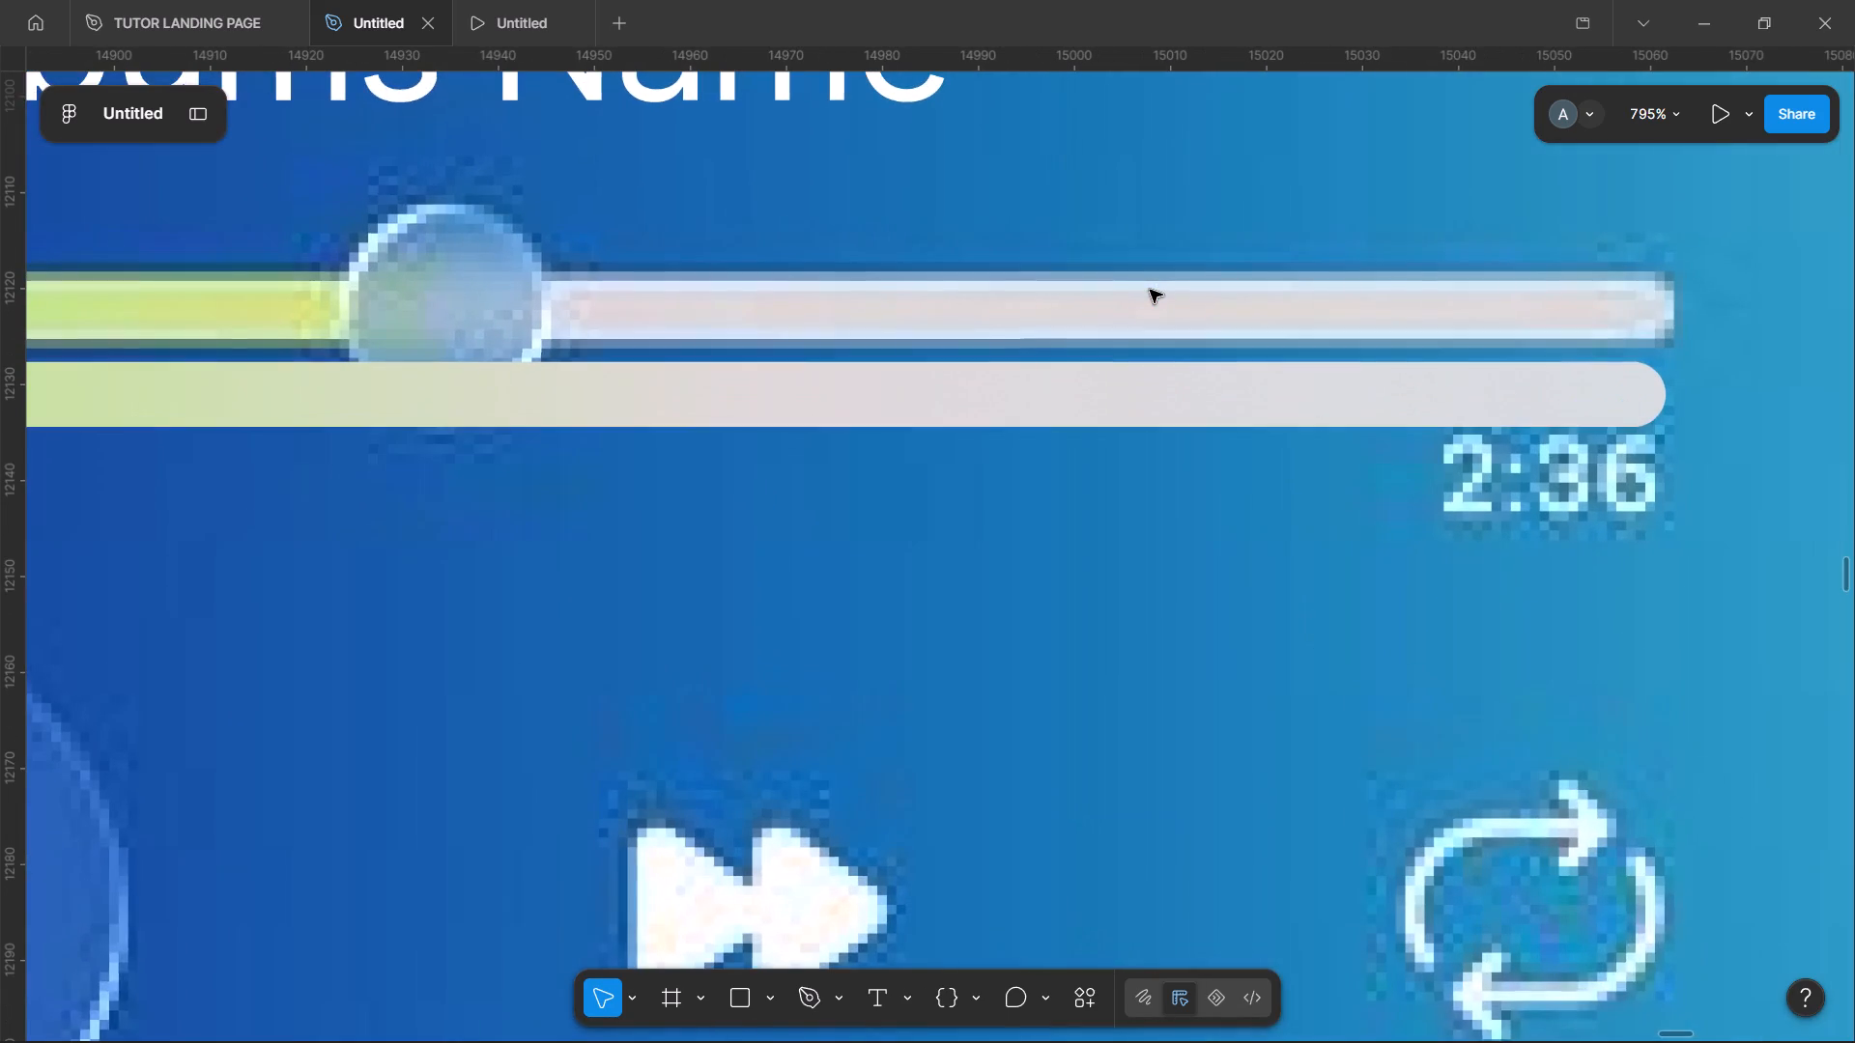
scroll(1150, 290, "right", 1)
key("o")
scroll(1150, 290, "right", 1)
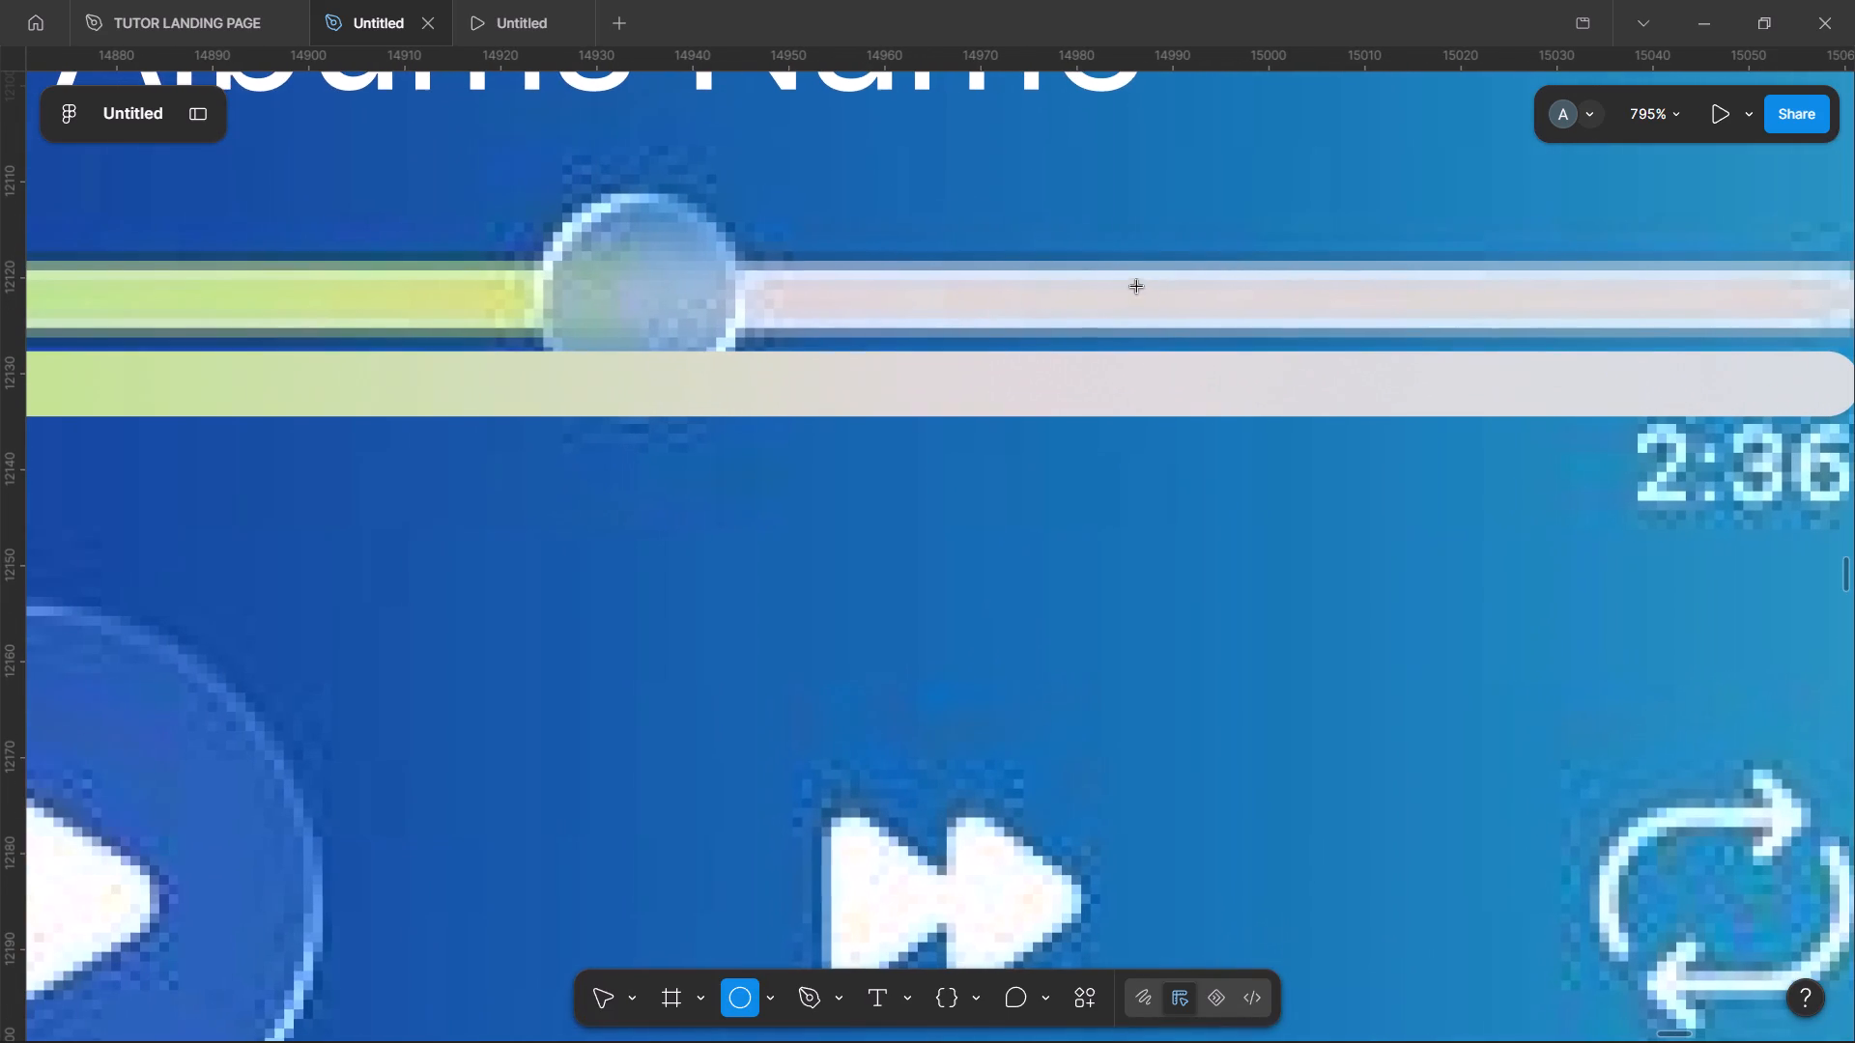
left_click_drag(509, 392, 753, 602)
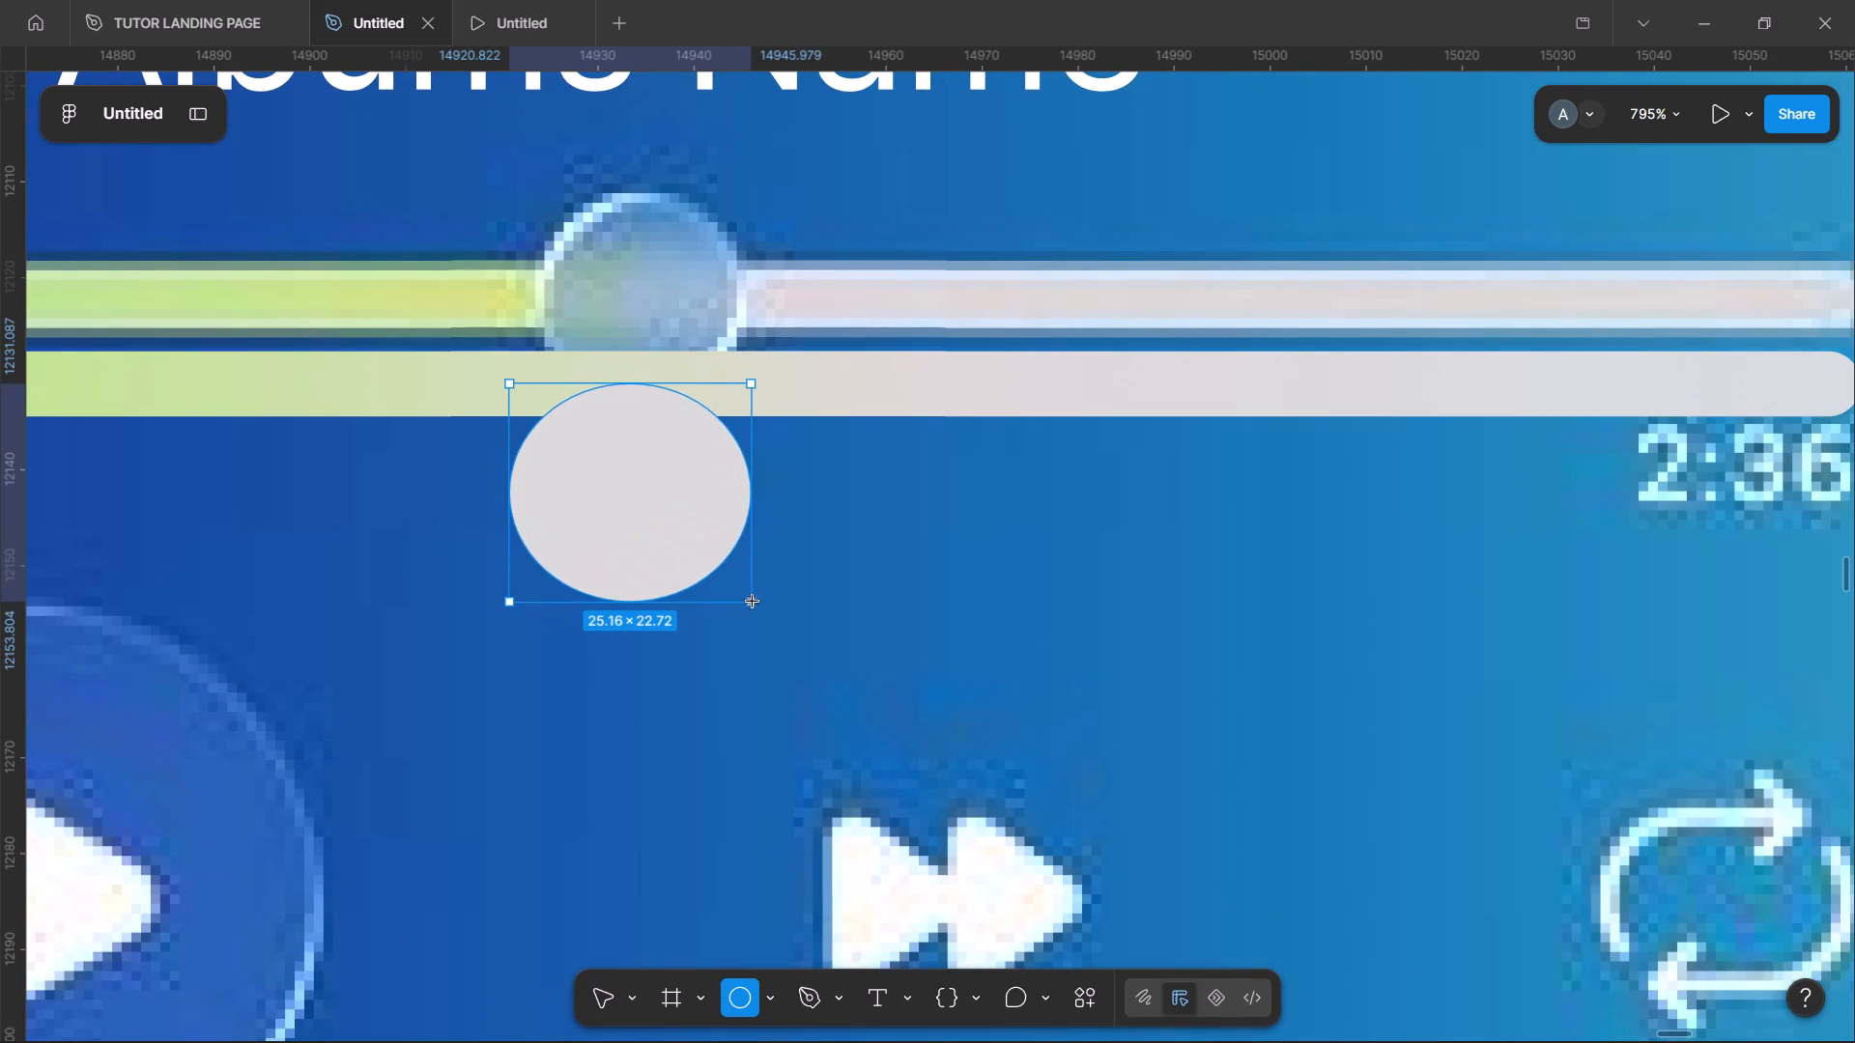
left_click_drag(753, 602, 752, 599)
Set the ellipse's width and height both to 28.
left_click(1570, 570)
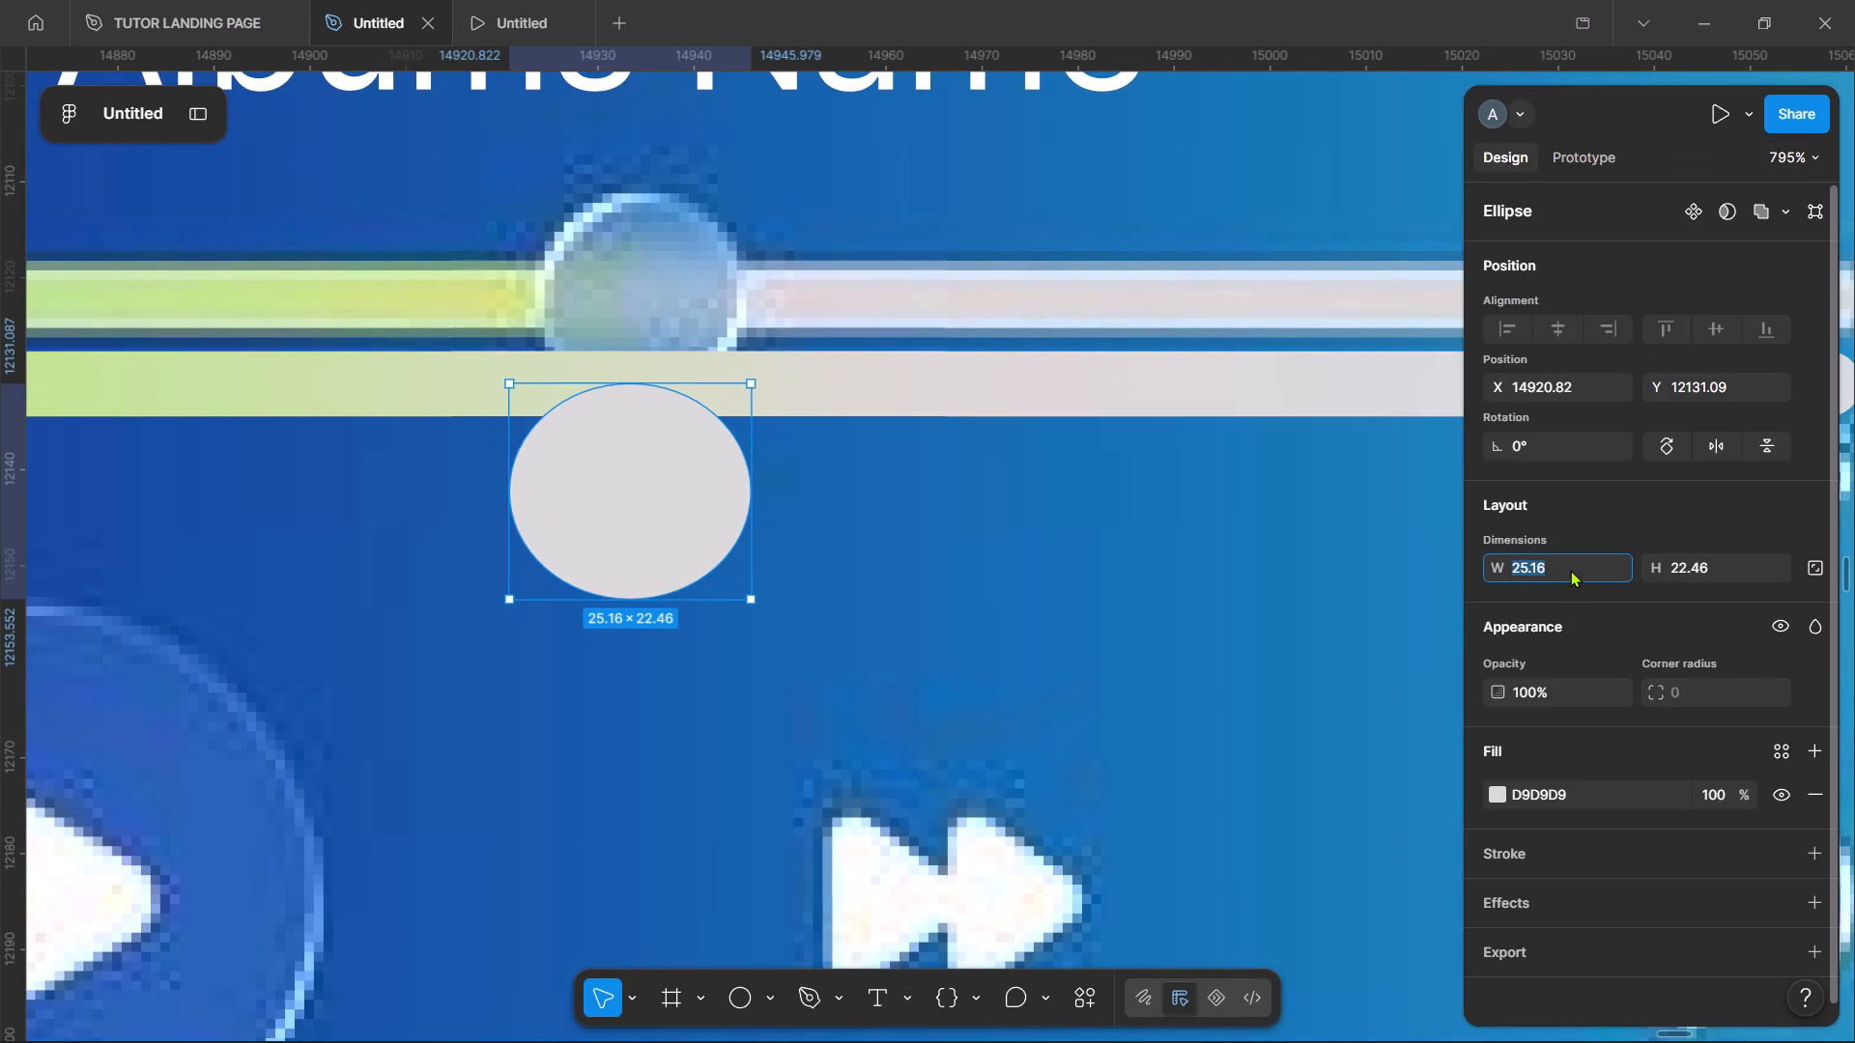
type("28")
key("Return")
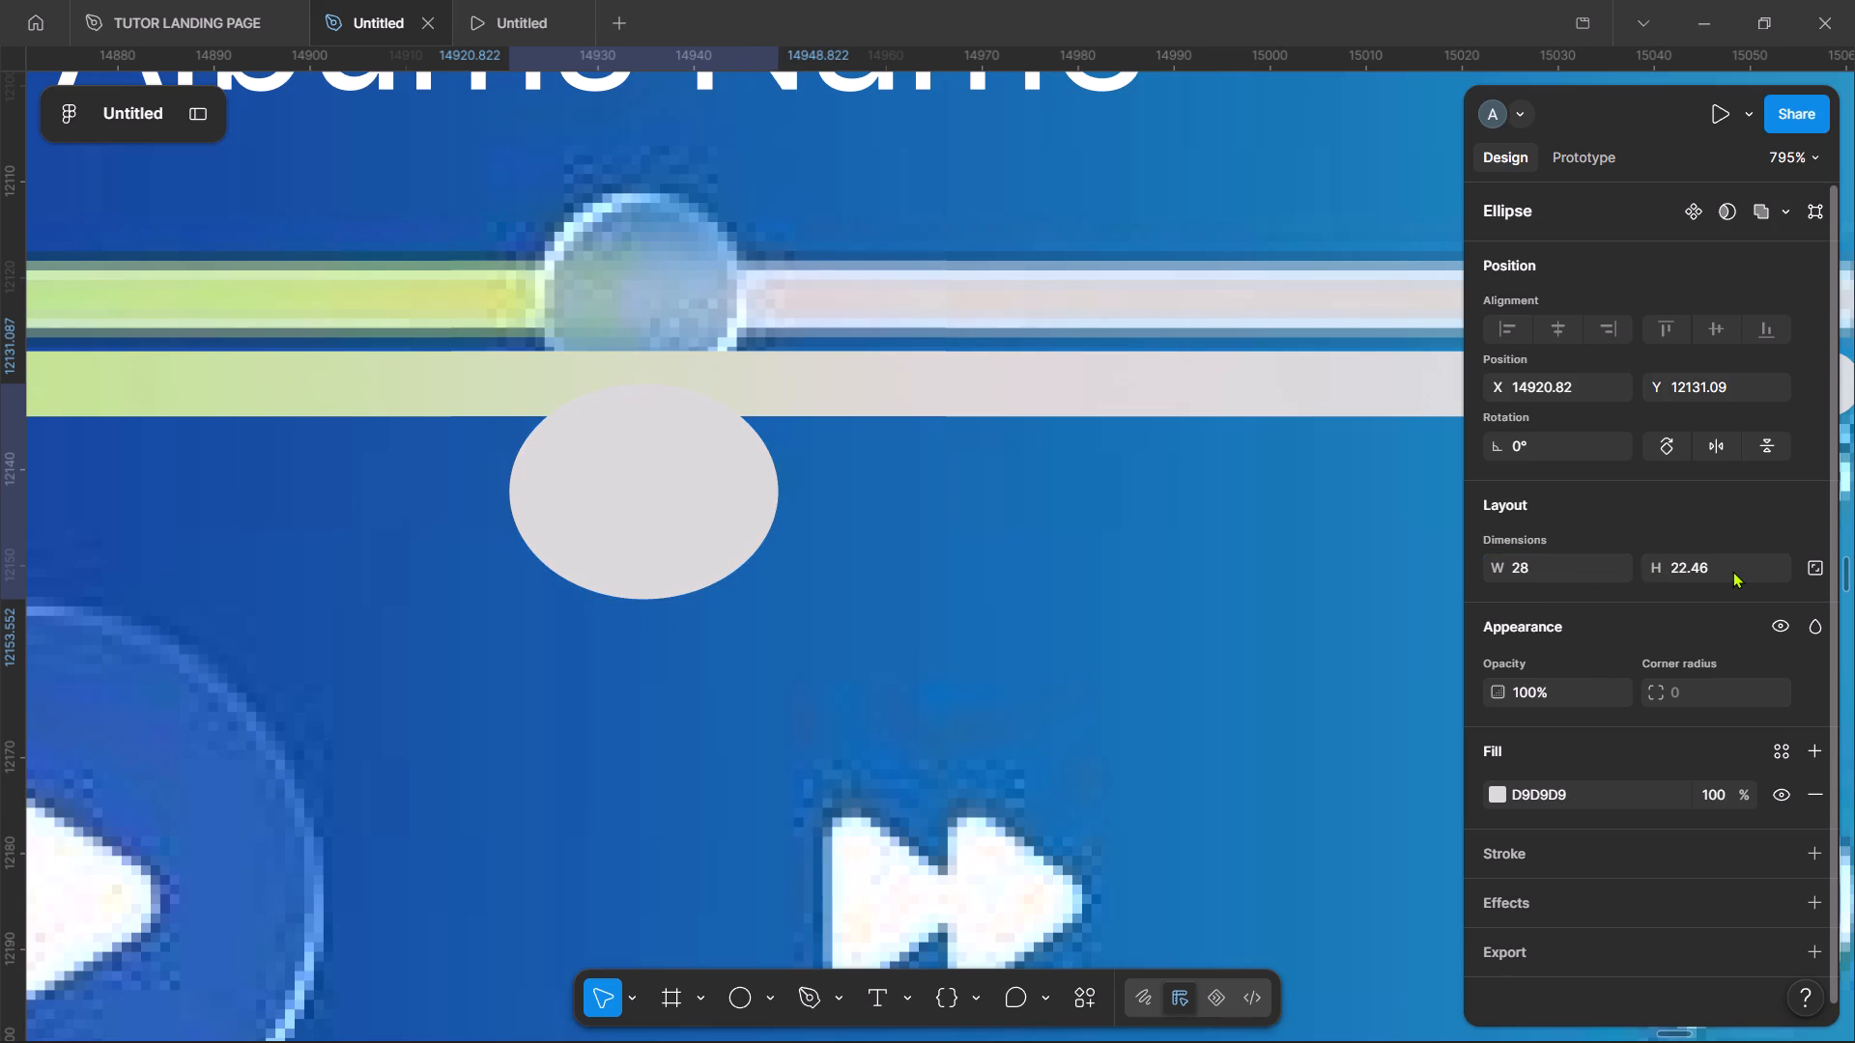
left_click(1732, 571)
type("28")
key("Return")
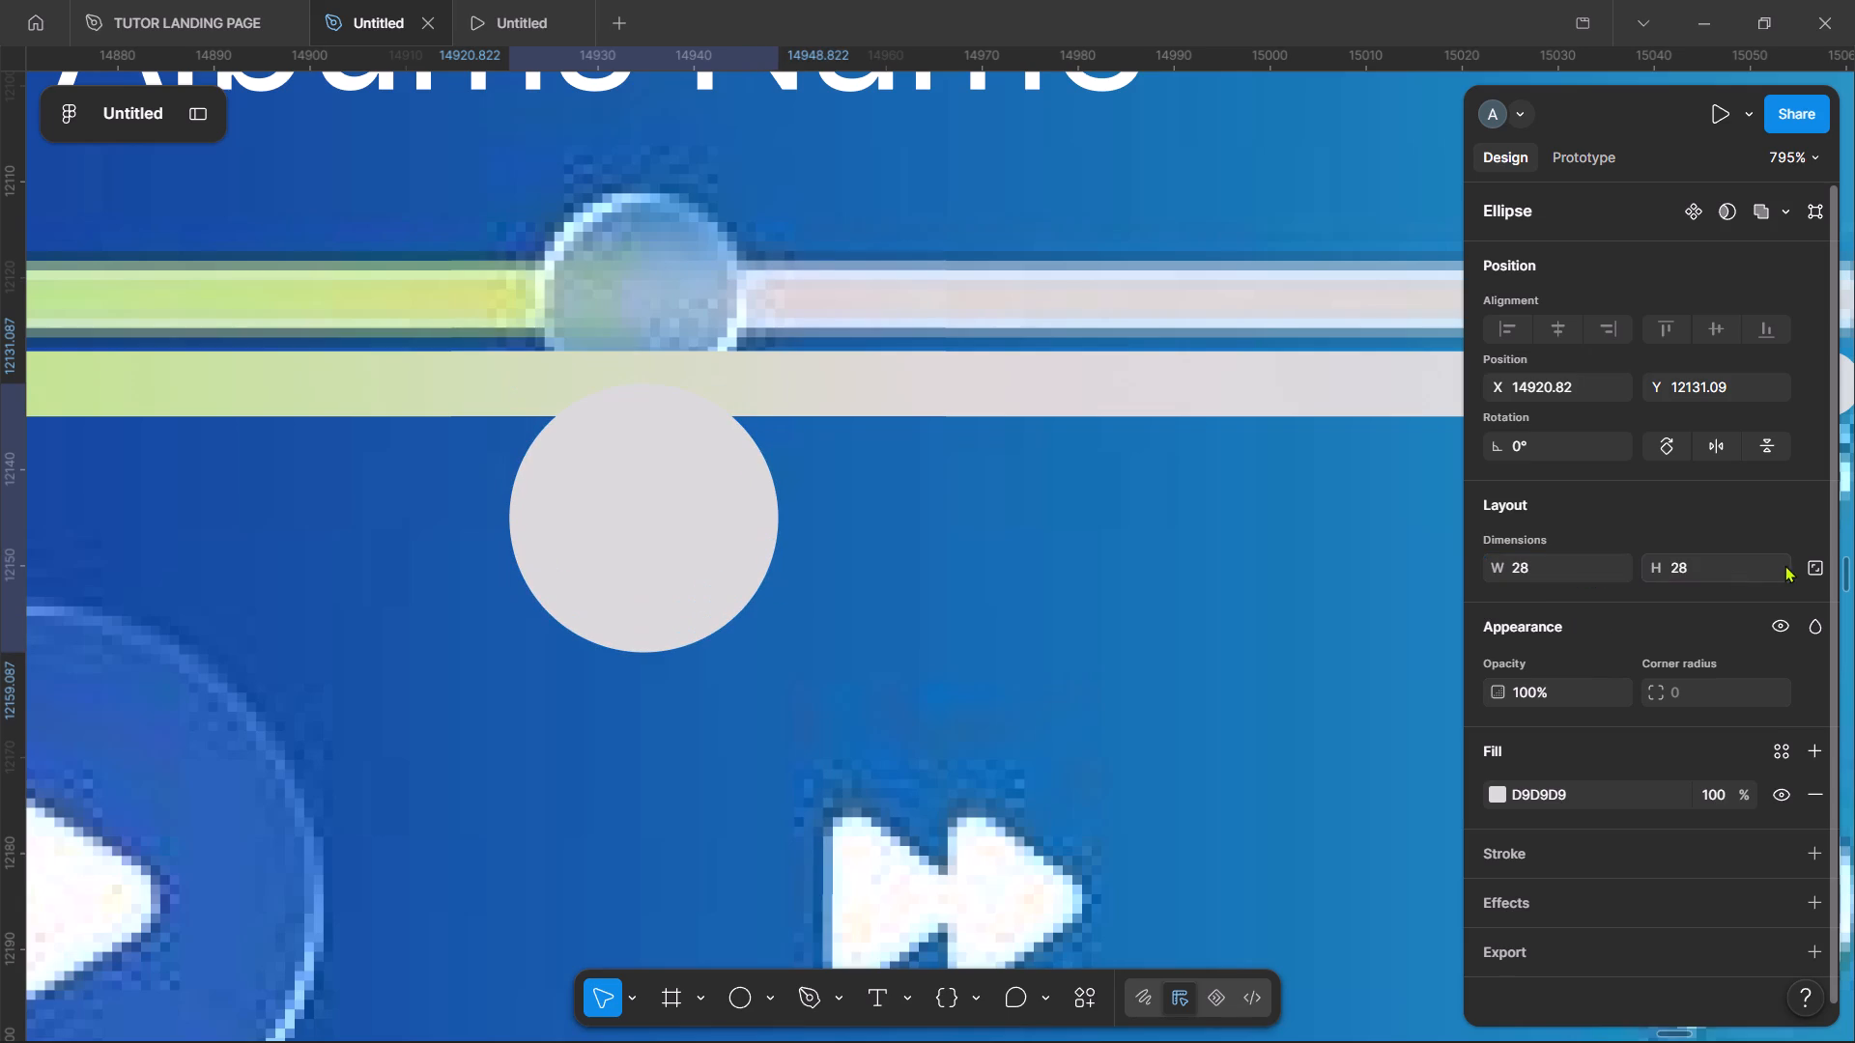
Lock the circle's aspect ratio and resize it to 24 by 24.
left_click(1813, 566)
left_click(1552, 561)
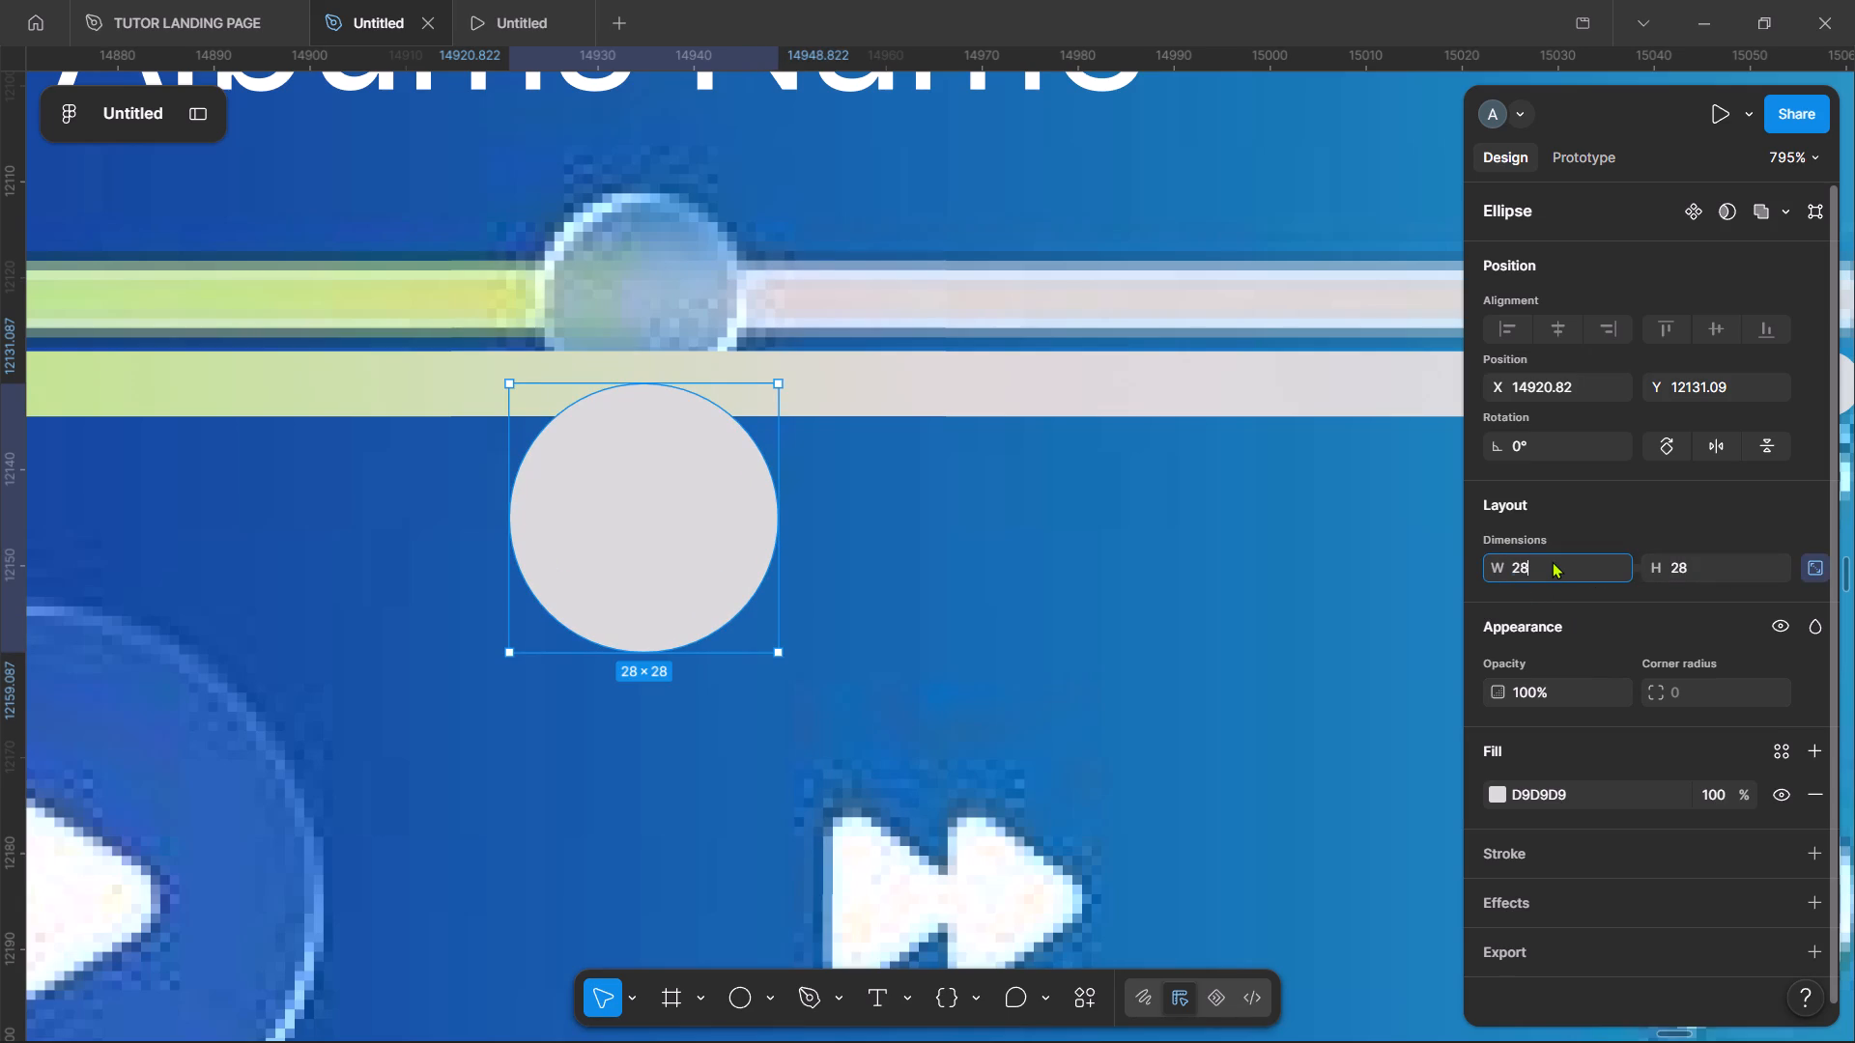
type("24")
key("Return")
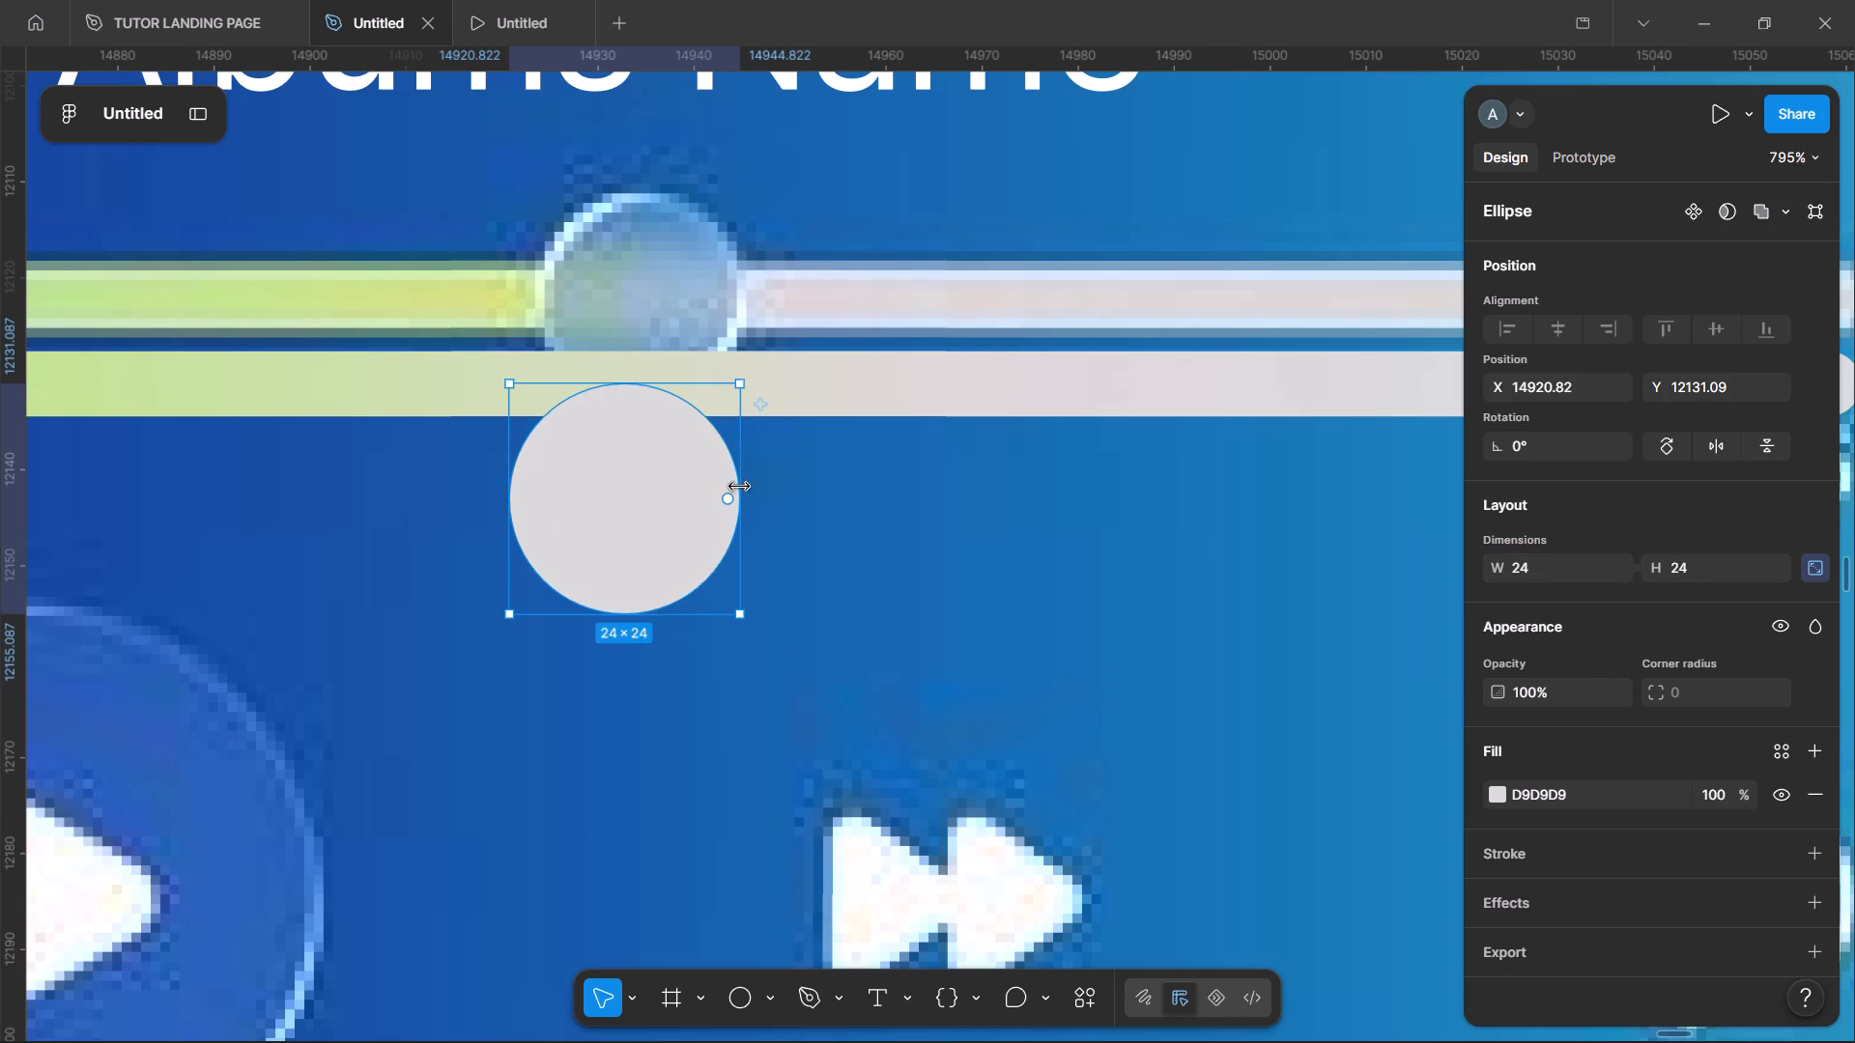
Move the circle up onto the gradient bar, vertically centred on it below the reference knob.
left_click_drag(615, 468, 624, 357)
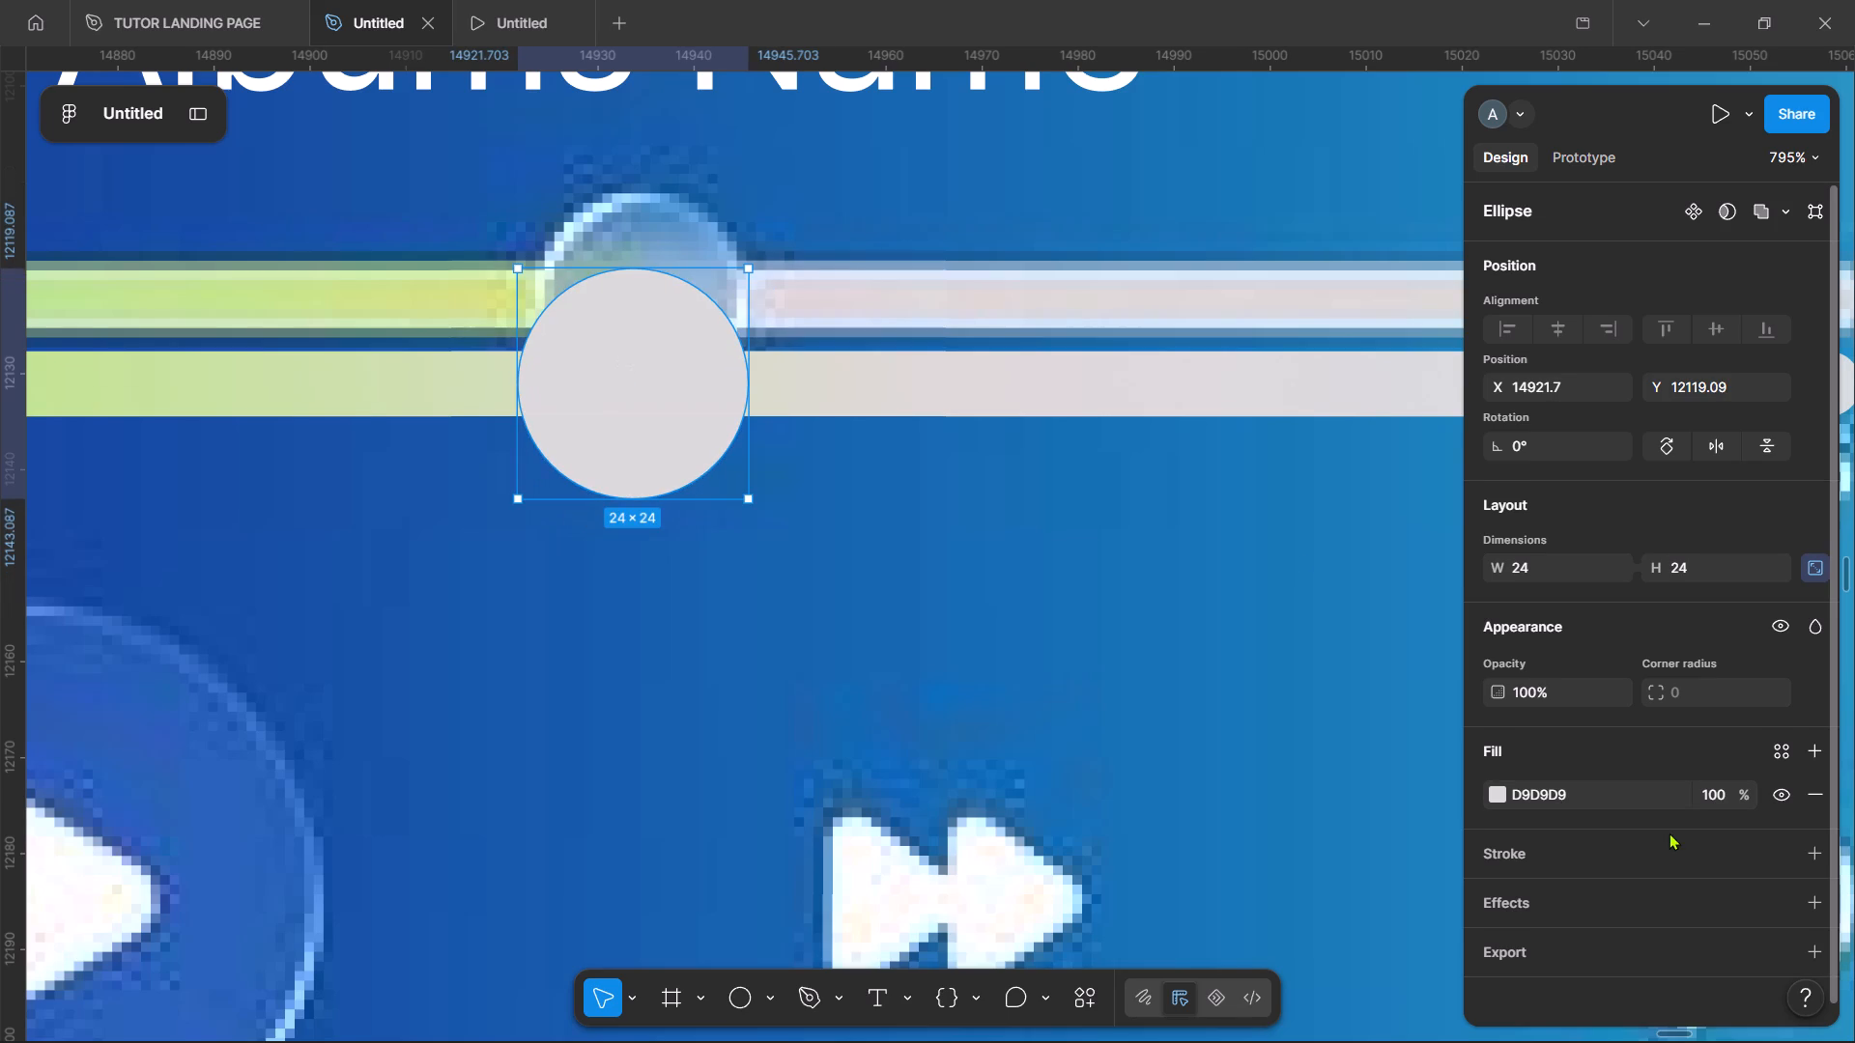
Apply a Glass effect to the circle and open the effect's settings.
scroll(1669, 832, "down", 4)
left_click(1531, 879)
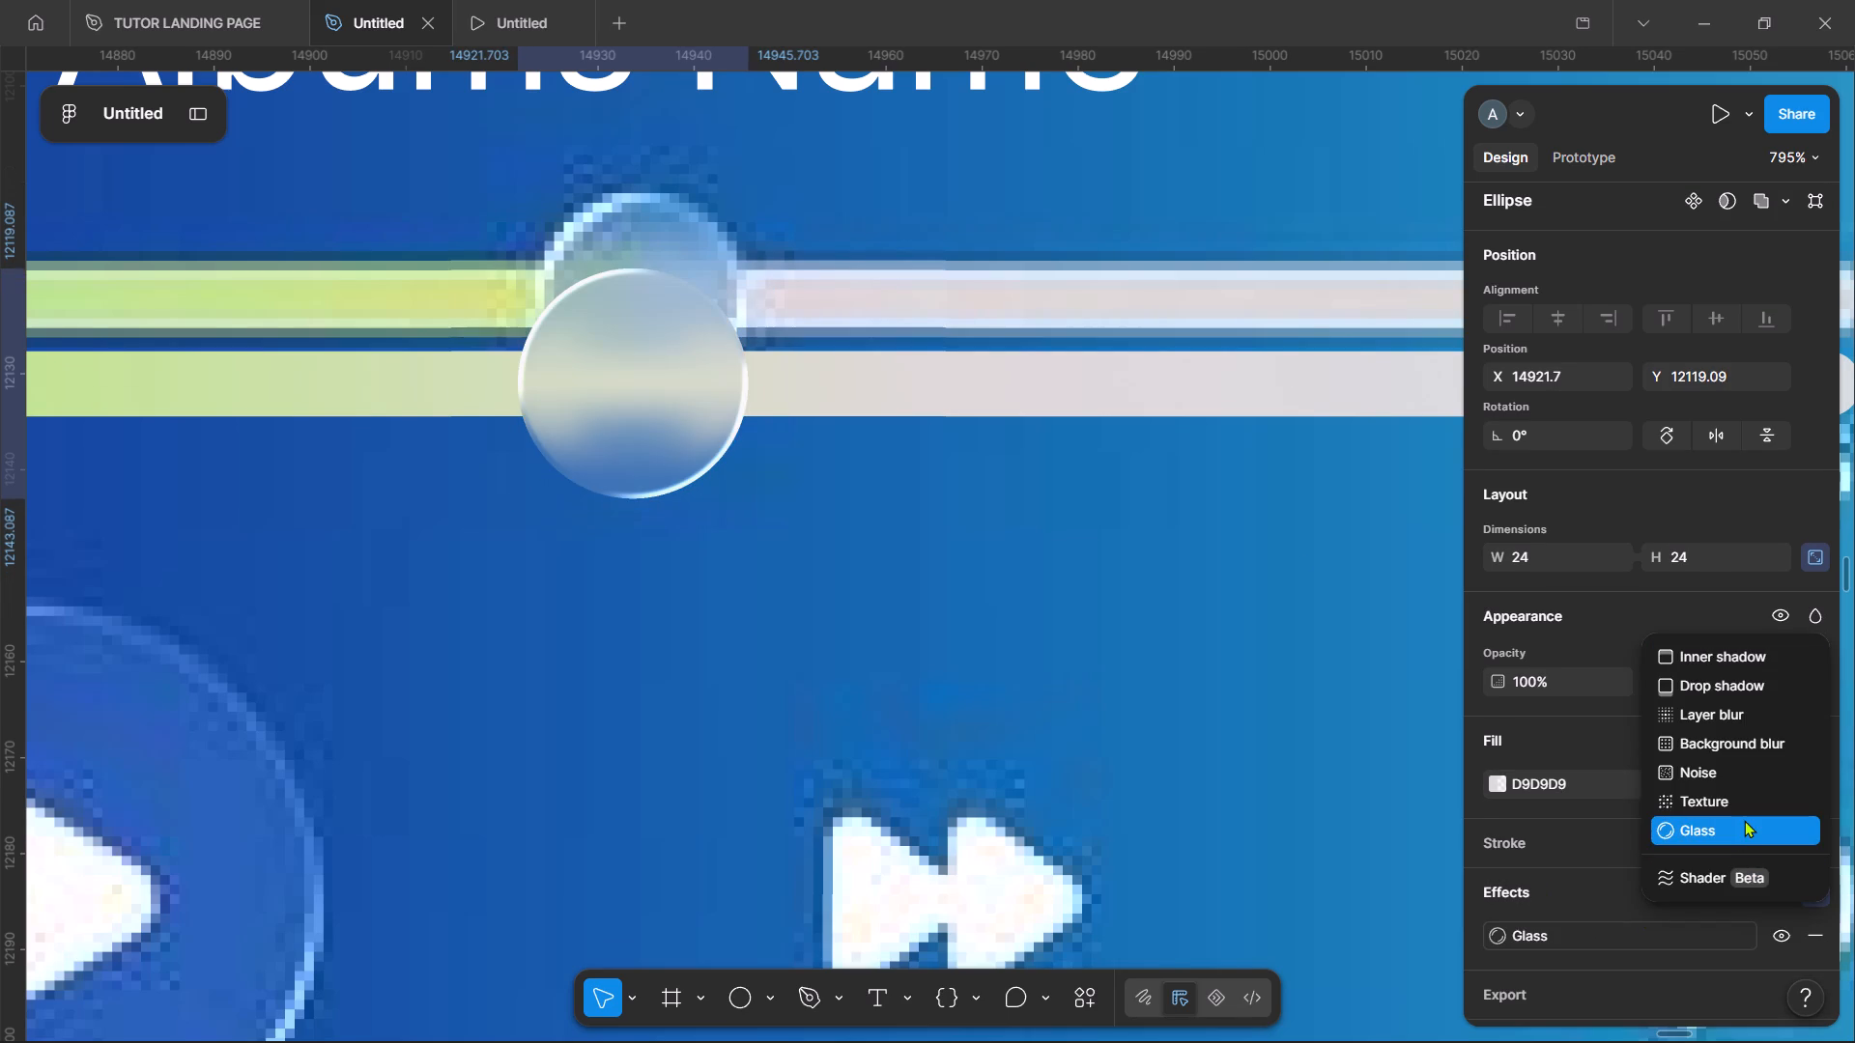
left_click(1744, 820)
scroll(1301, 837, "down", 2)
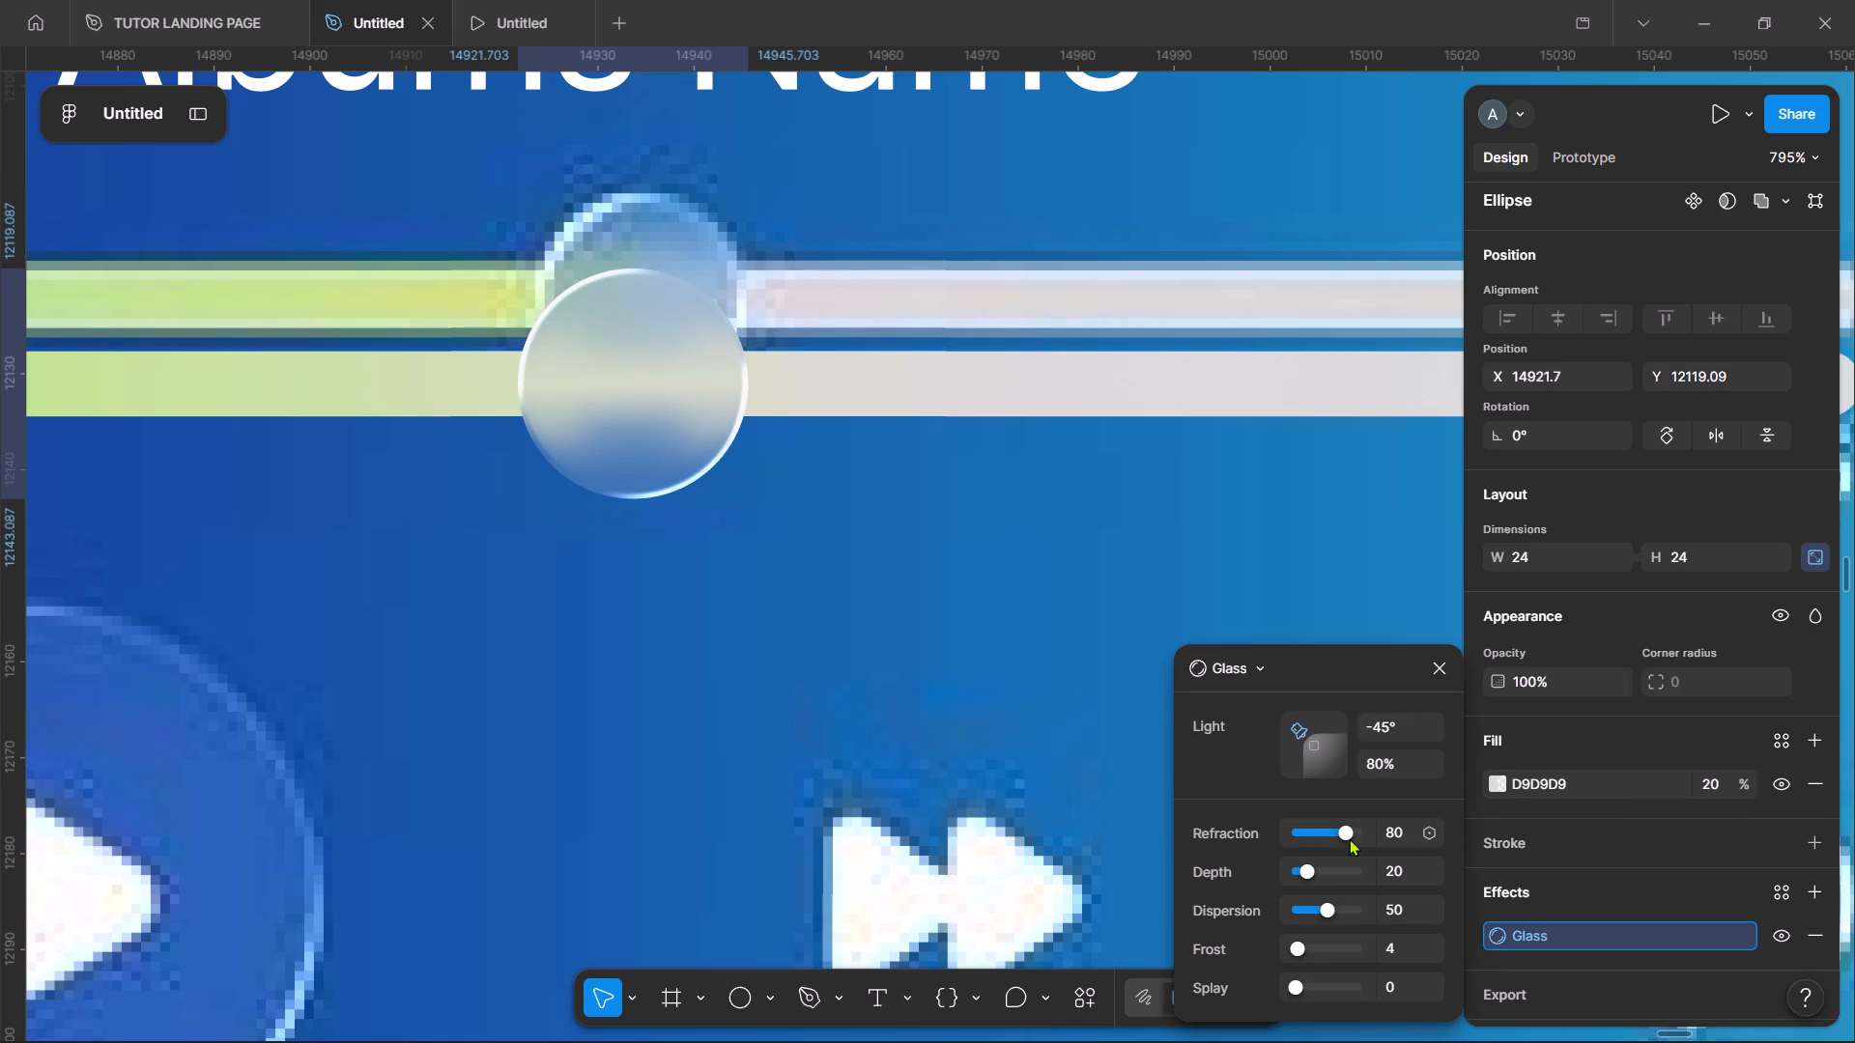
Try the glass effect's frost at 100, and reduce it to 0.
left_click_drag(1299, 949, 1373, 934)
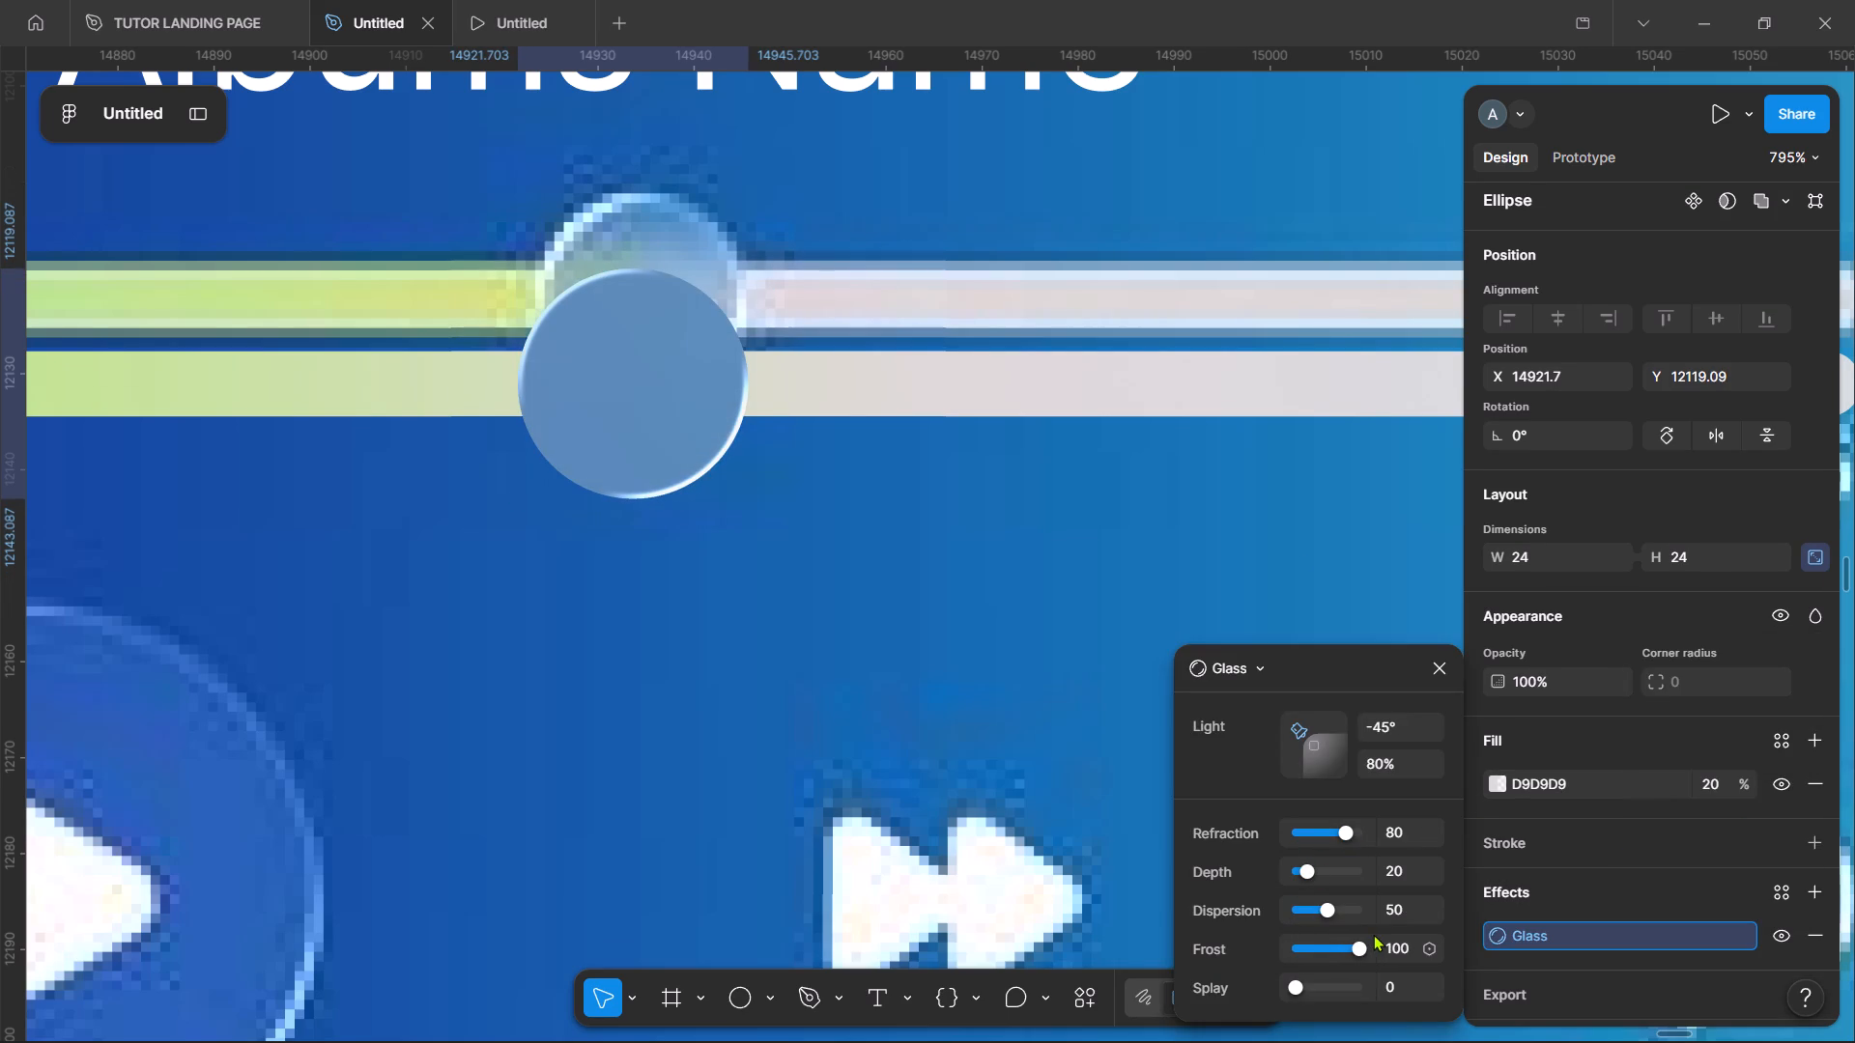
left_click_drag(1373, 934, 1279, 944)
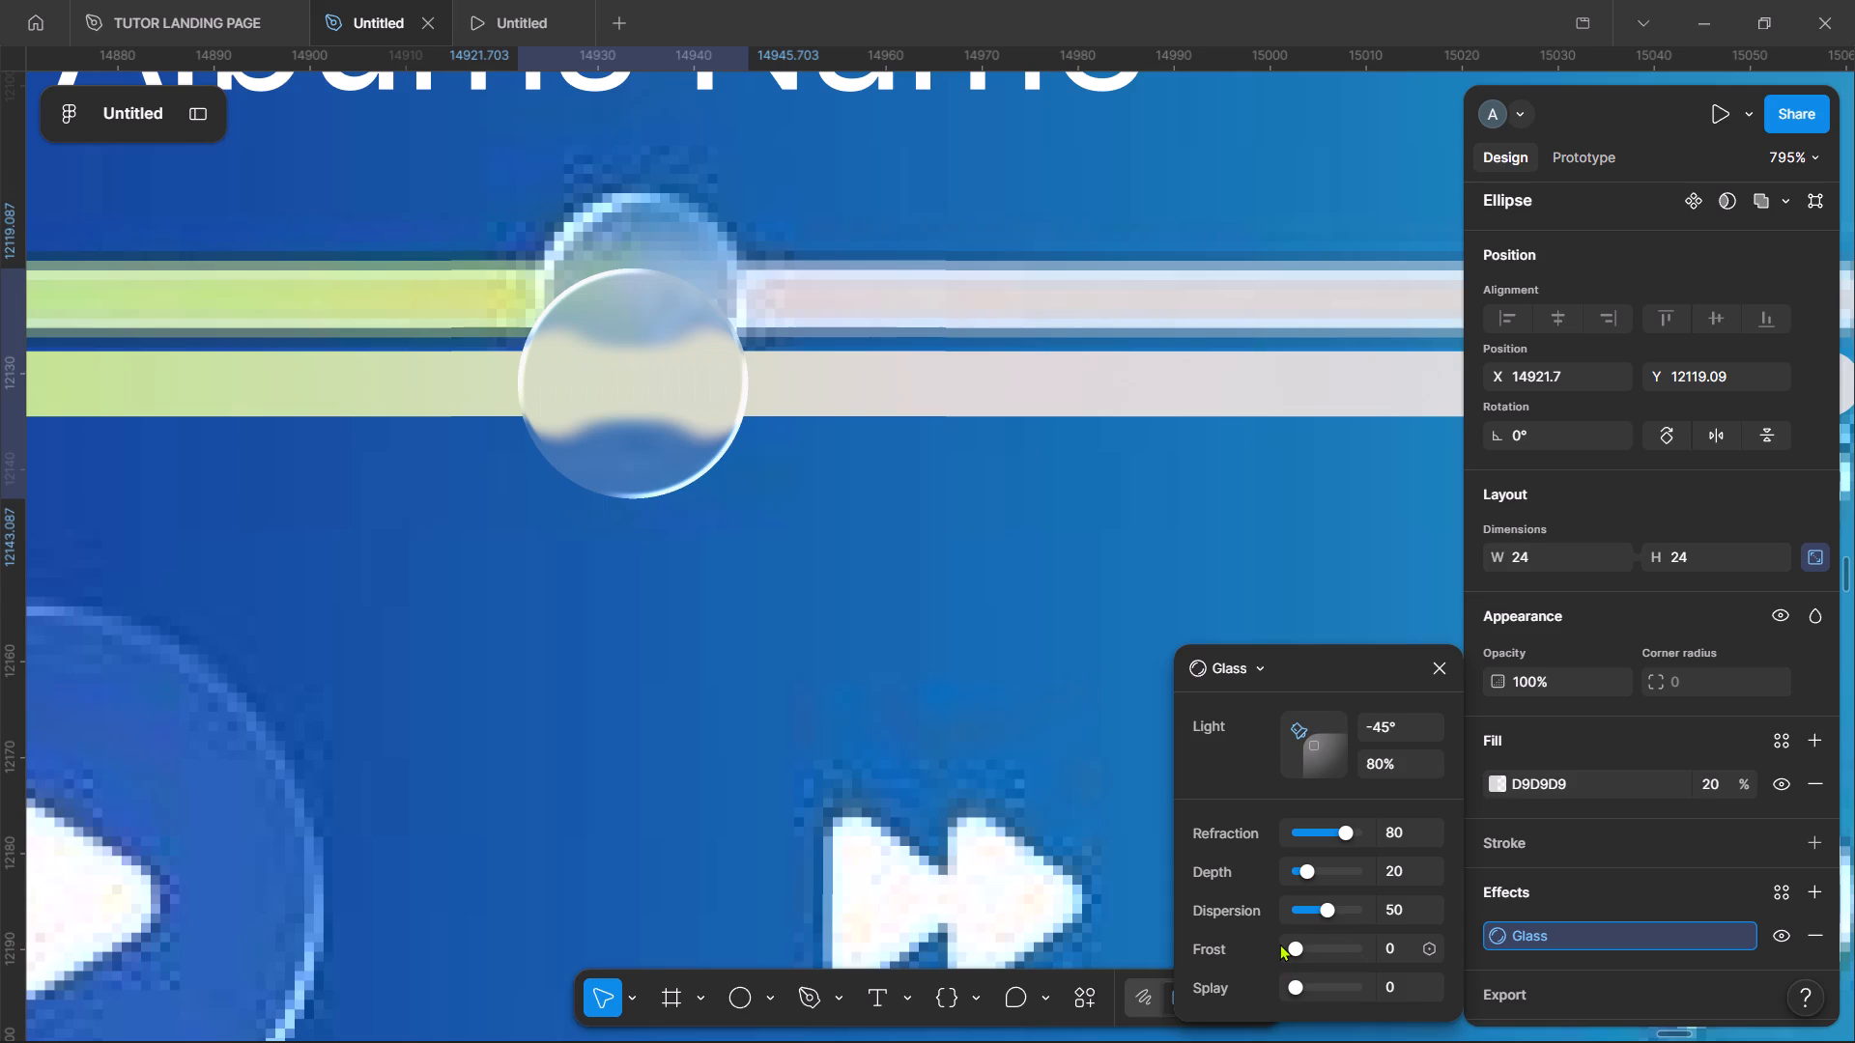
left_click_drag(1279, 944, 1291, 944)
Move the glass circle along the bar, clear of the reference knob, to about X 14964.5, Y 12118.2.
left_click_drag(656, 396, 958, 406)
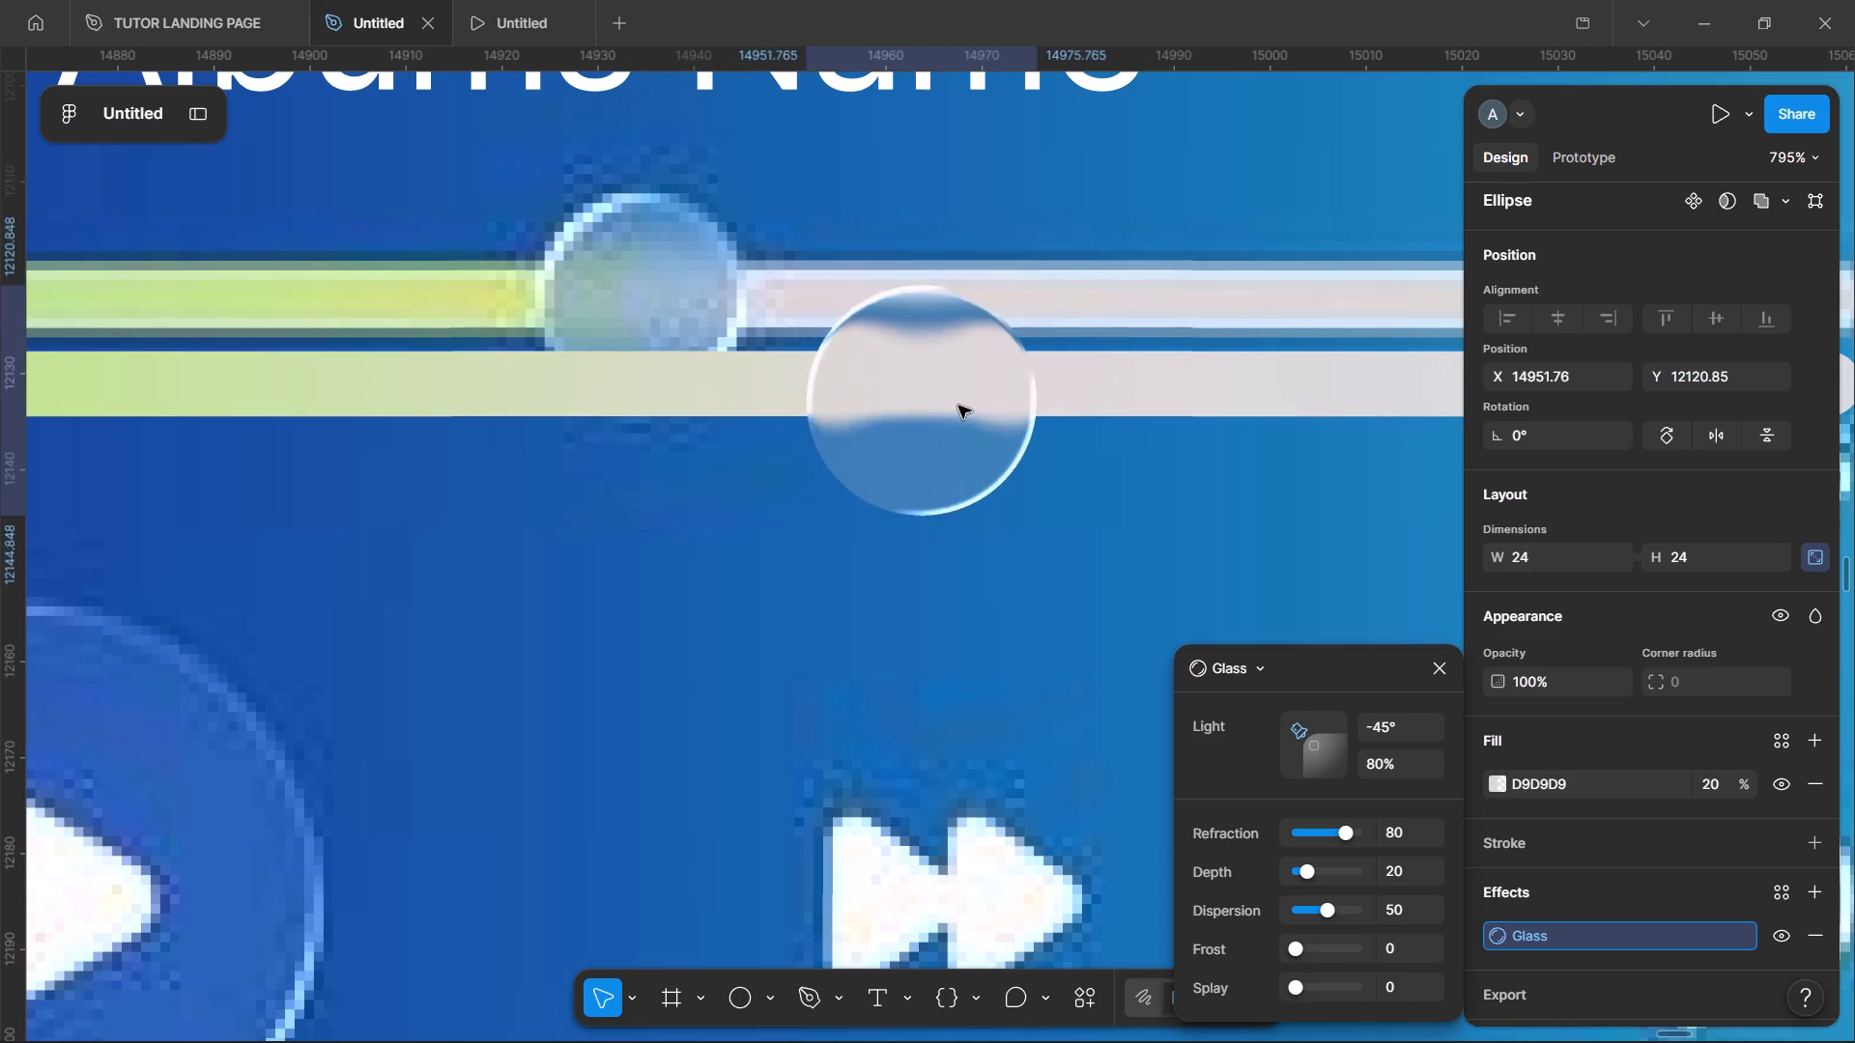
left_click_drag(958, 406, 973, 399)
left_click_drag(974, 382, 1061, 373)
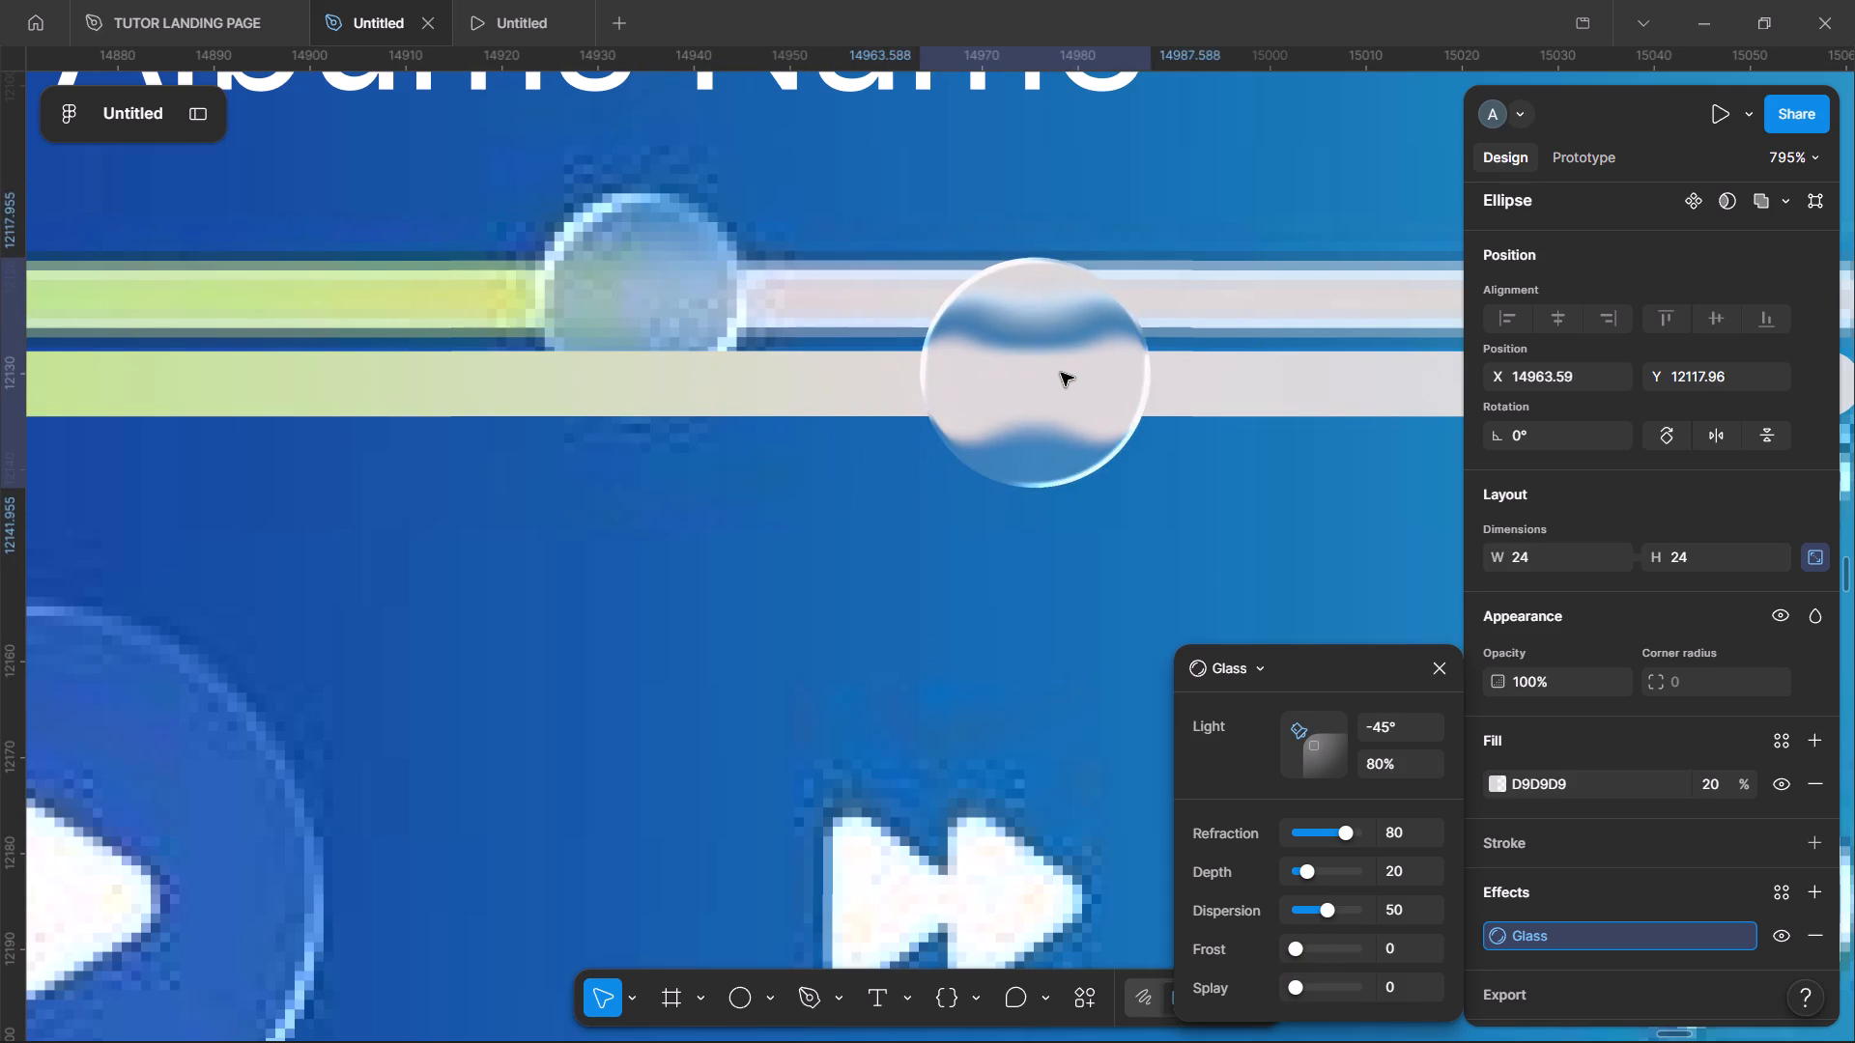
left_click_drag(1061, 373, 1069, 375)
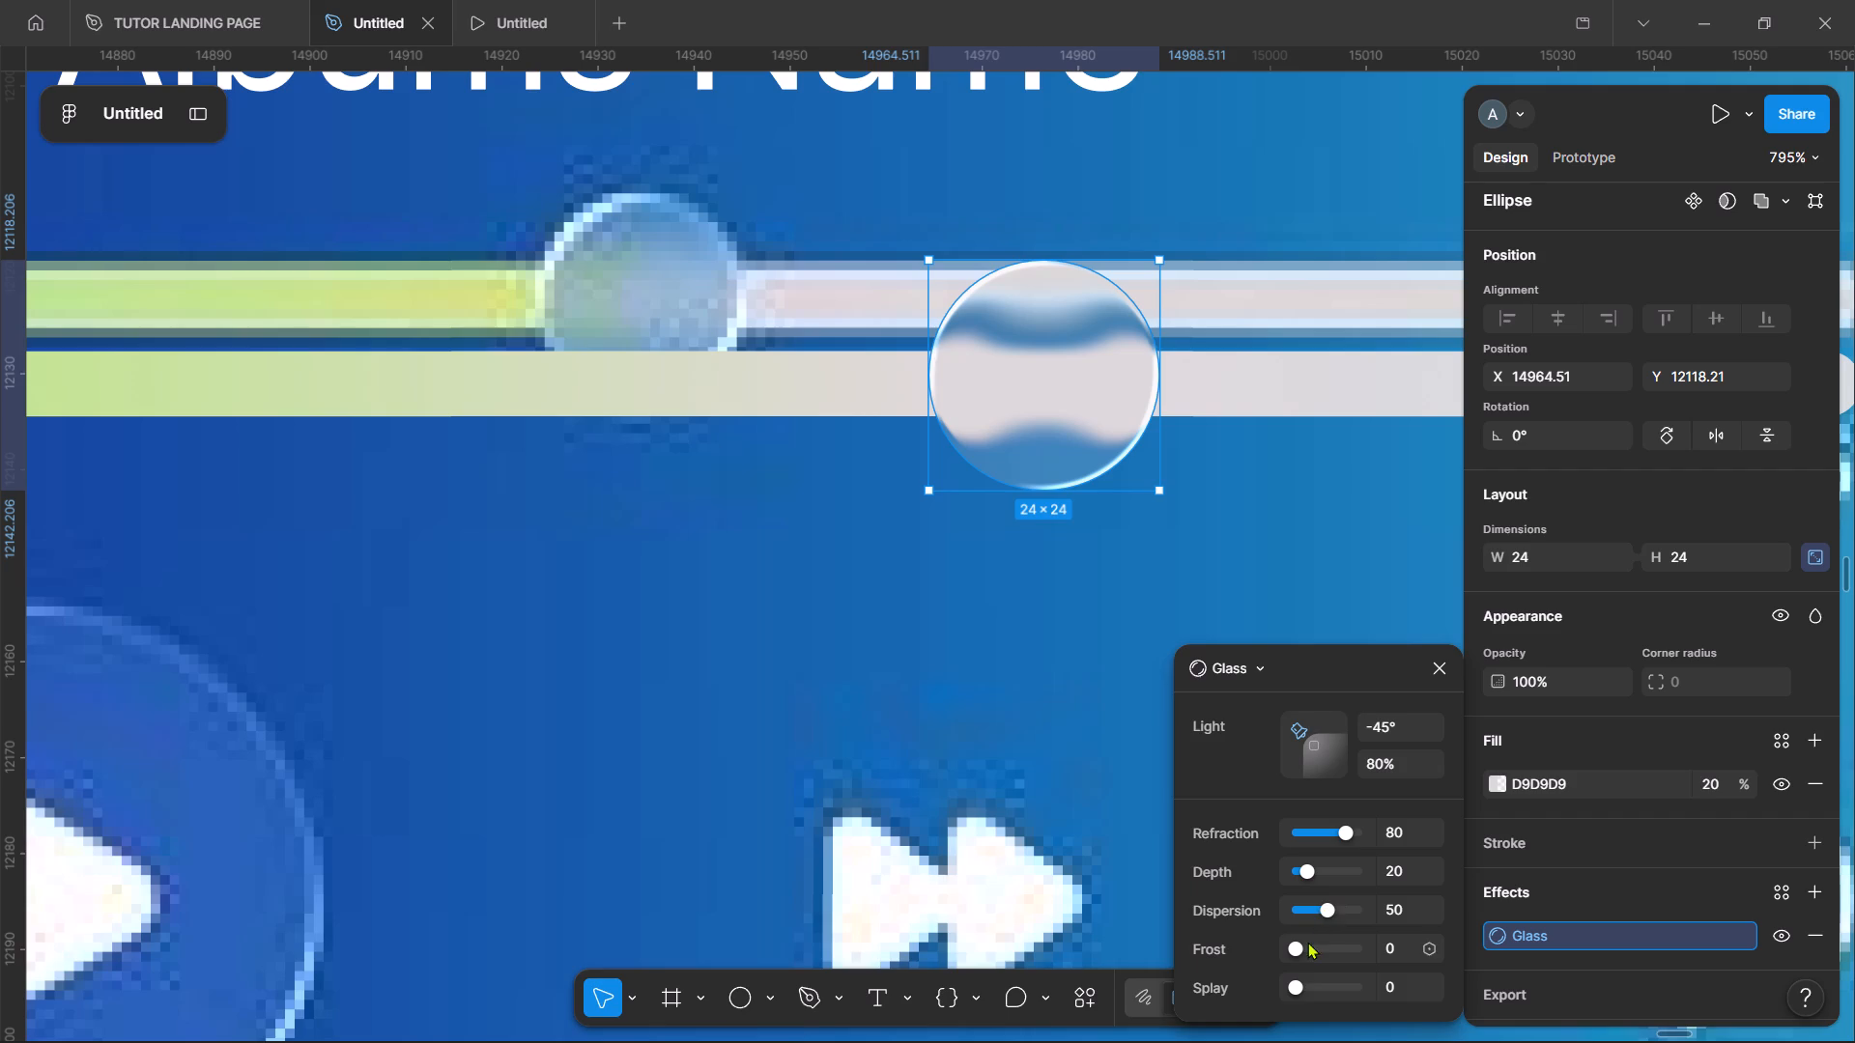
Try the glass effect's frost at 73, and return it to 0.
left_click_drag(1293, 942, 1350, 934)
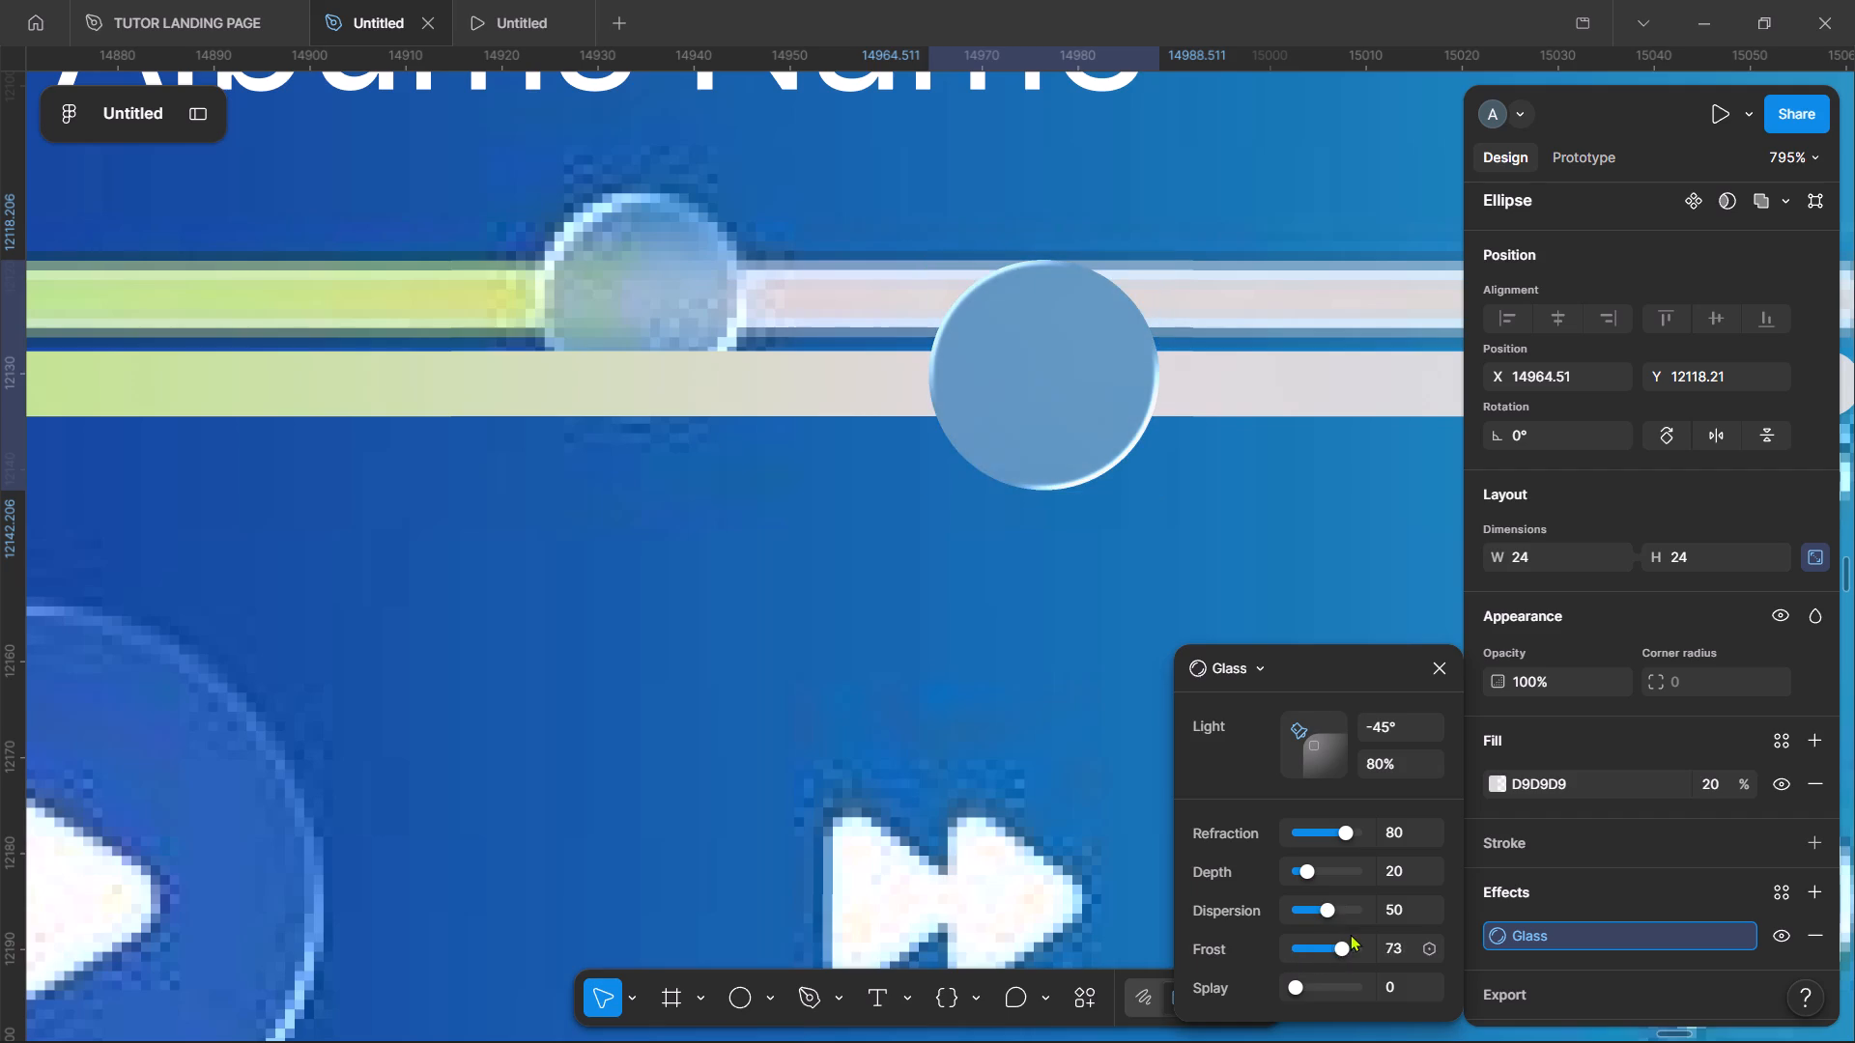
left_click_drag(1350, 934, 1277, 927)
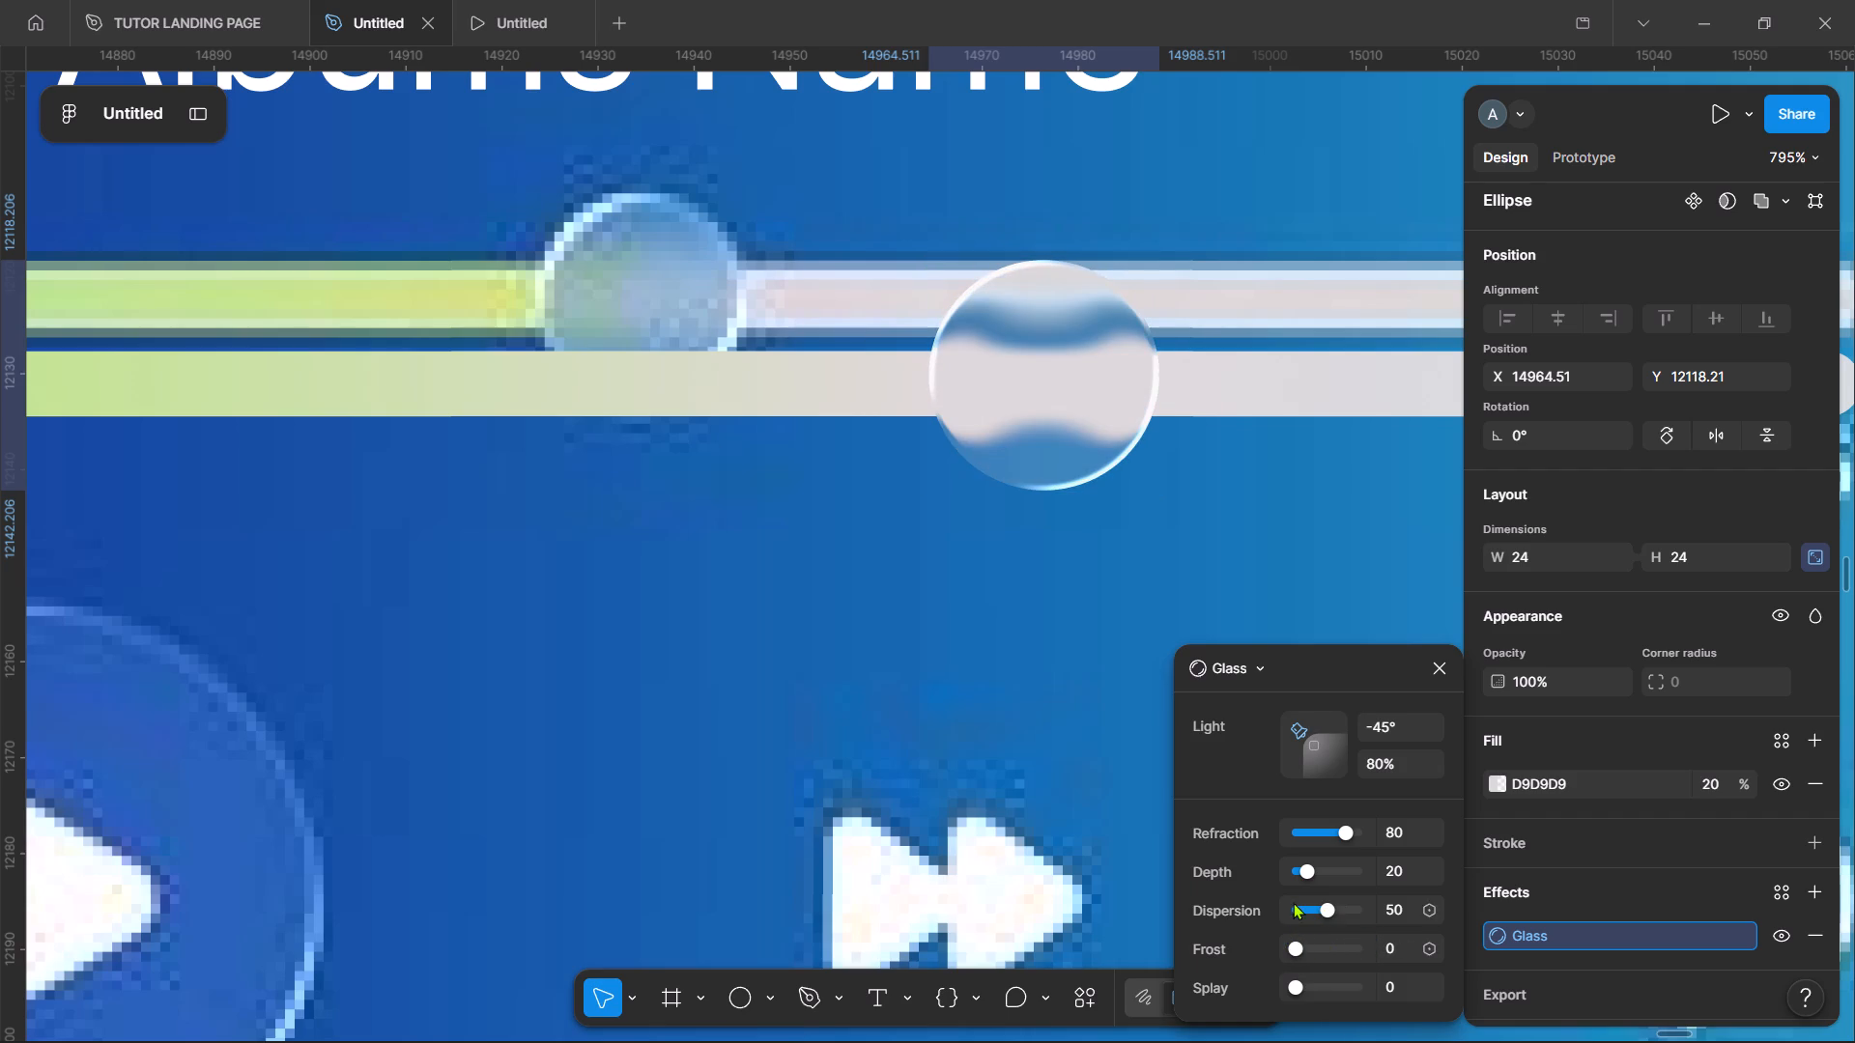
Adjust the glass effect's depth, trying values up to 97 and bringing it down to 1.
left_click_drag(1304, 863, 1330, 867)
left_click_drag(1330, 867, 1255, 871)
left_click_drag(1296, 865, 1308, 861)
left_click_drag(1308, 861, 1275, 863)
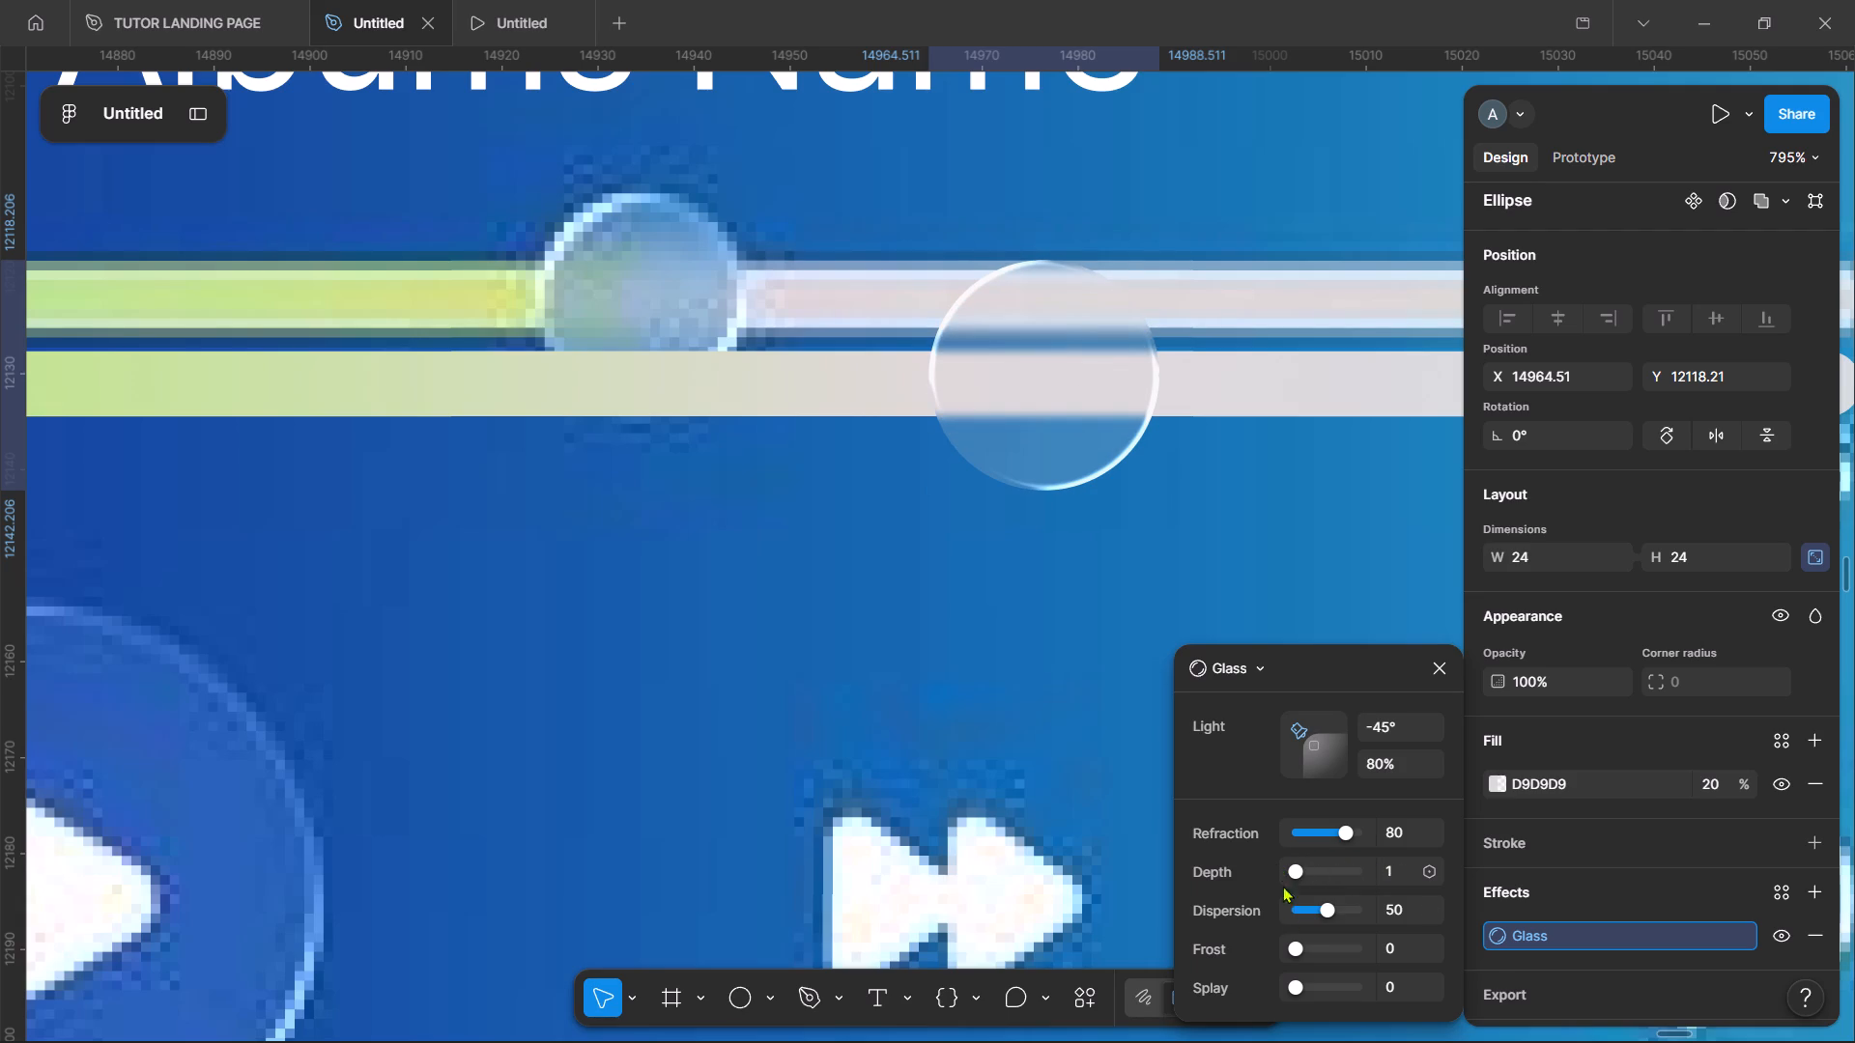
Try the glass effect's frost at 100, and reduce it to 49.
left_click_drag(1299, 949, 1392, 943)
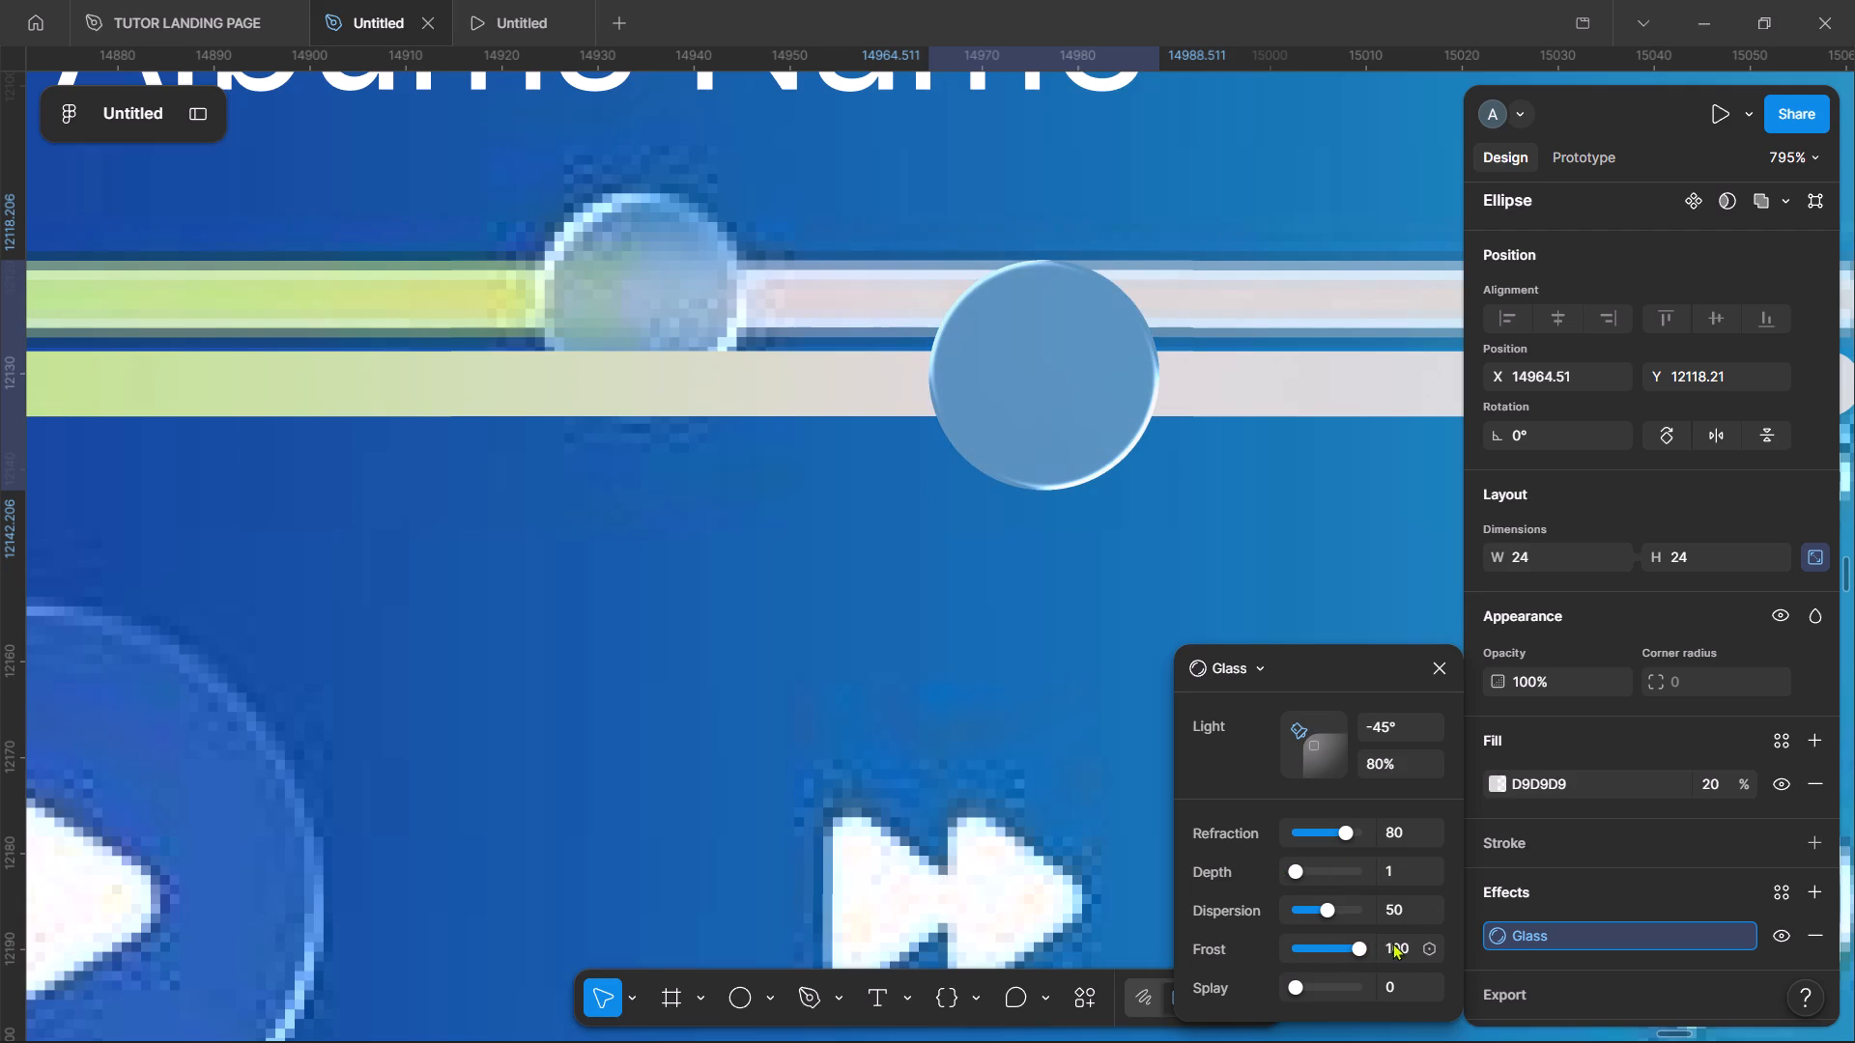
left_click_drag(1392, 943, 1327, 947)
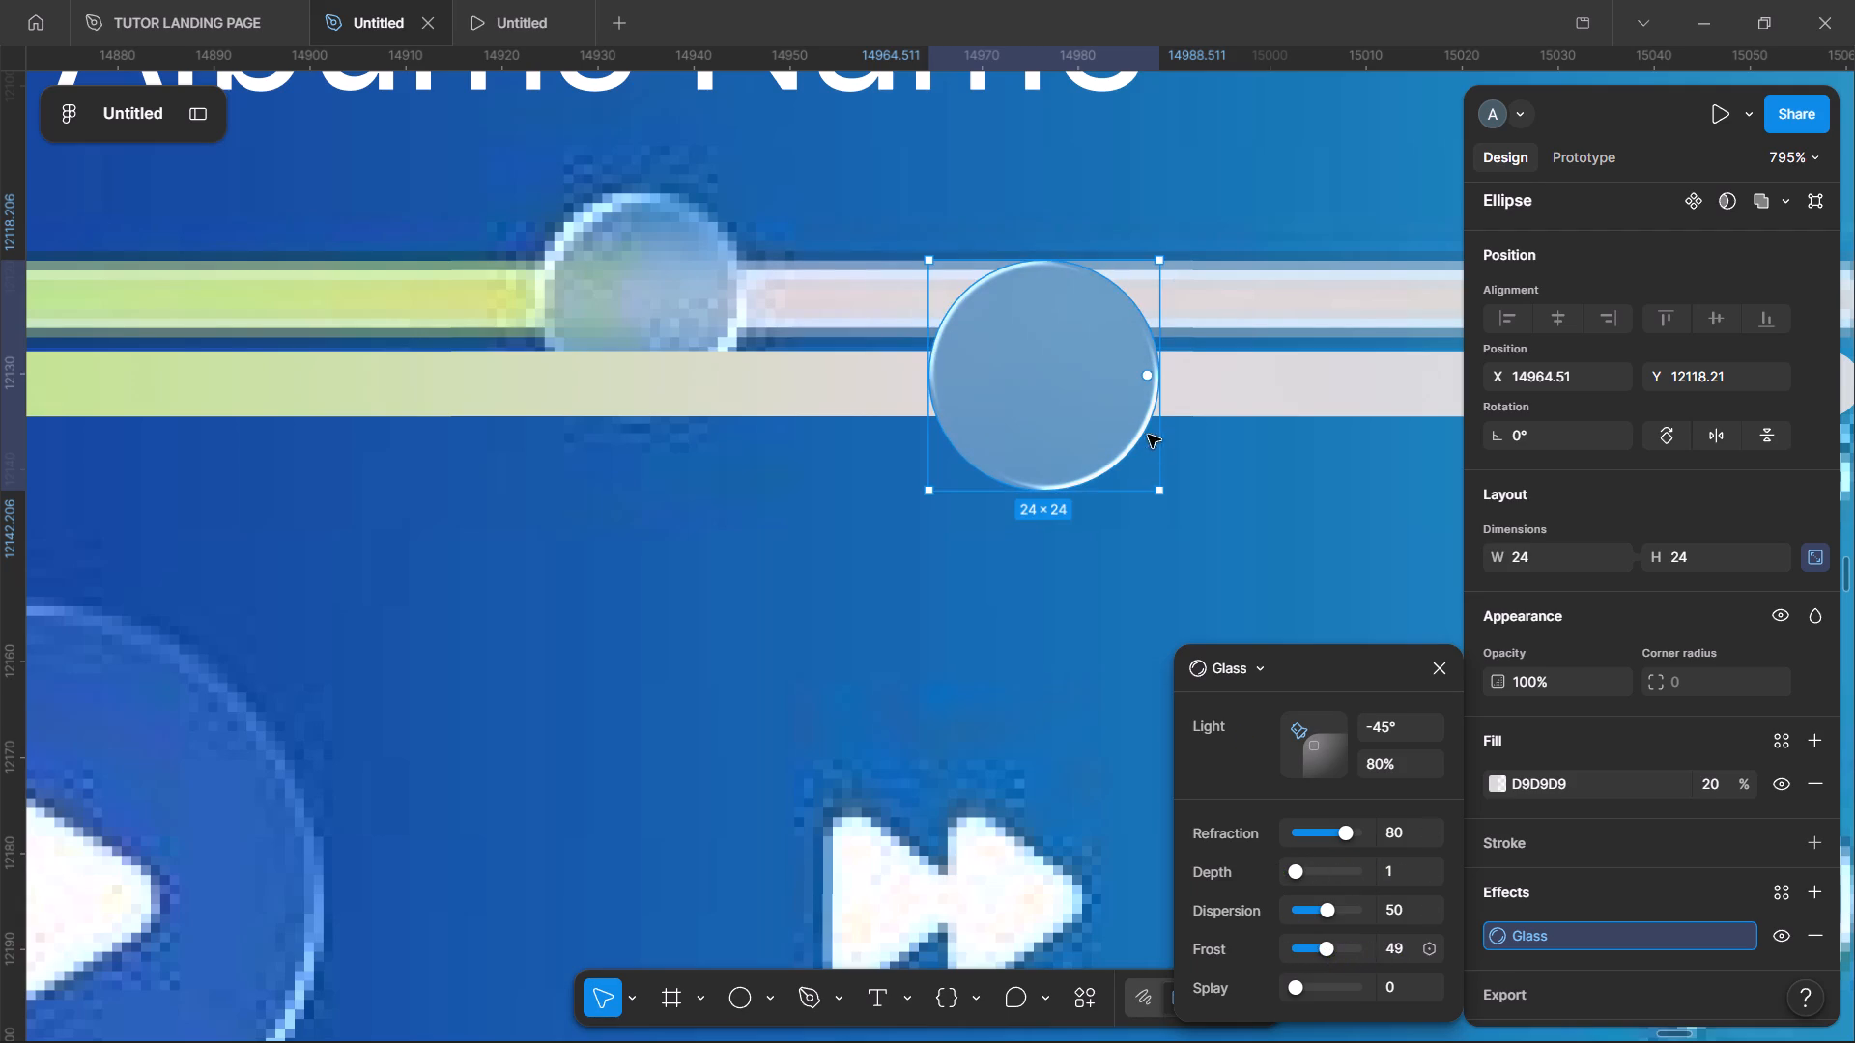
Move the glass circle back along the bar beneath the reference knob, to about X 14922, Y 12119.1.
left_click_drag(1097, 436, 711, 437)
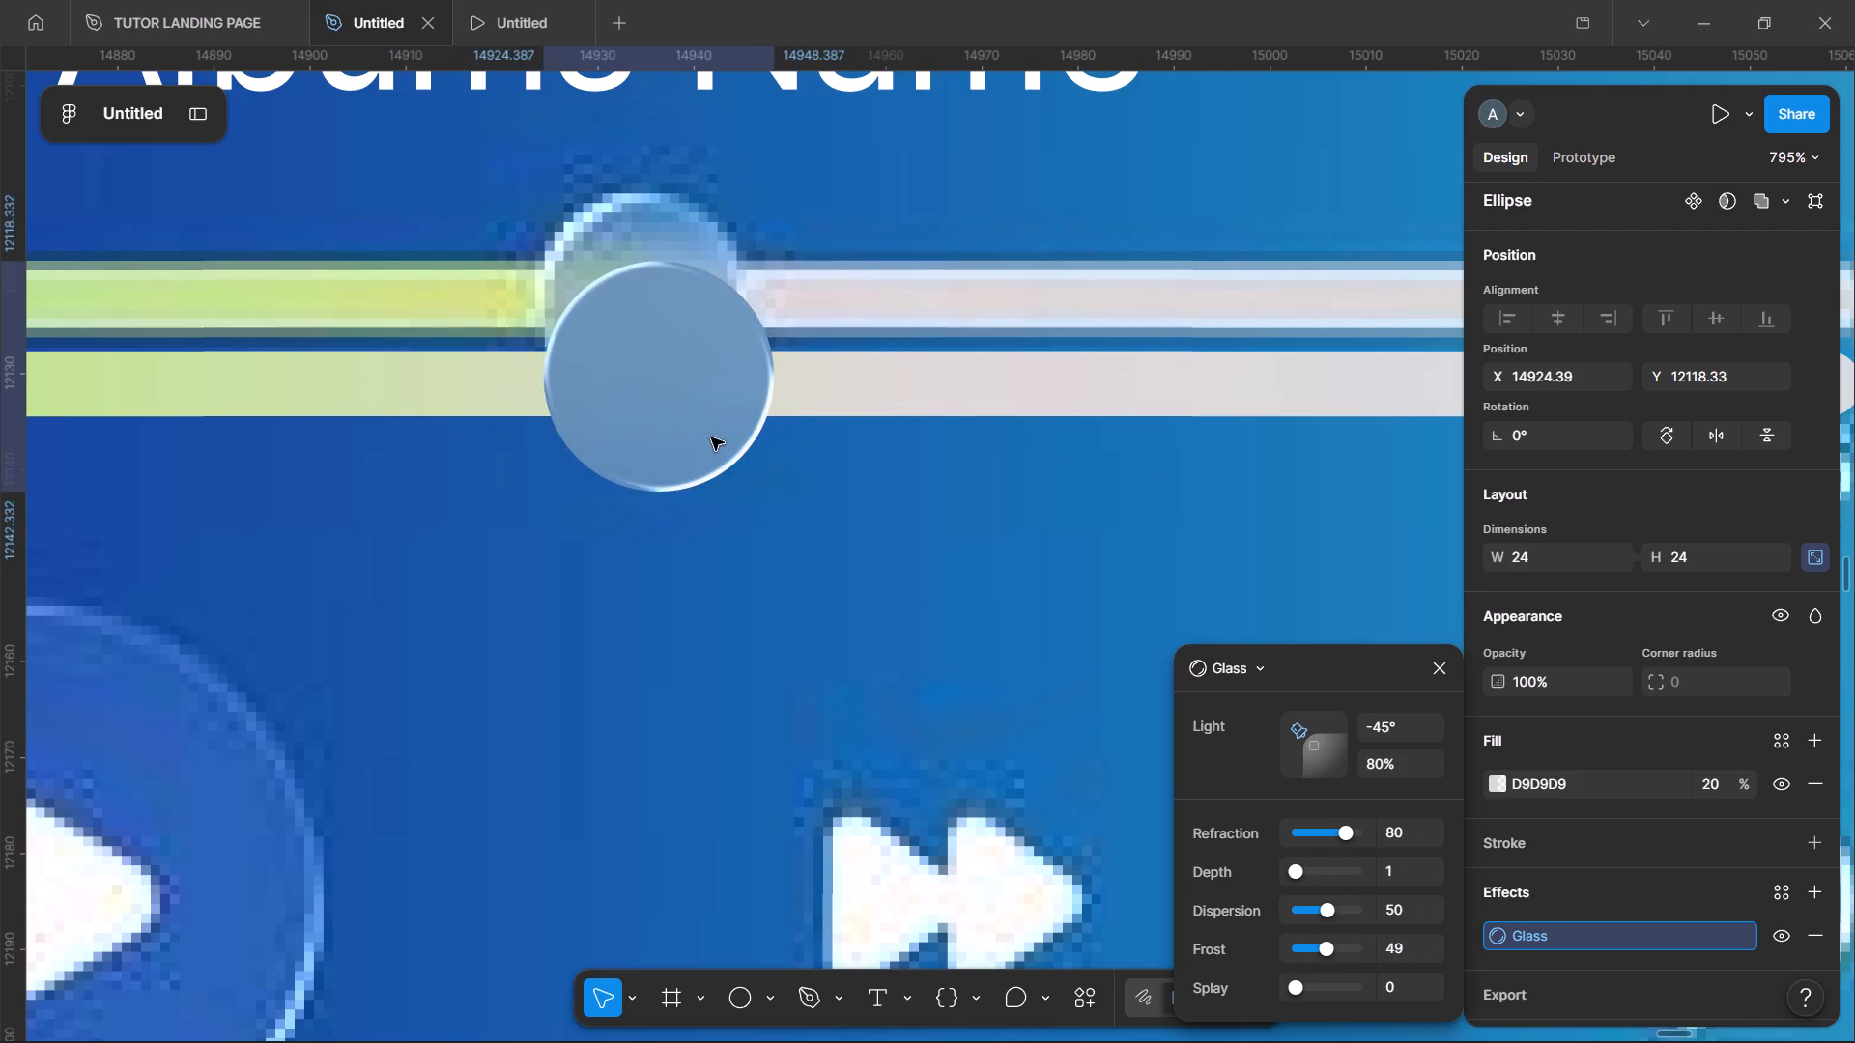
left_click_drag(711, 437, 689, 443)
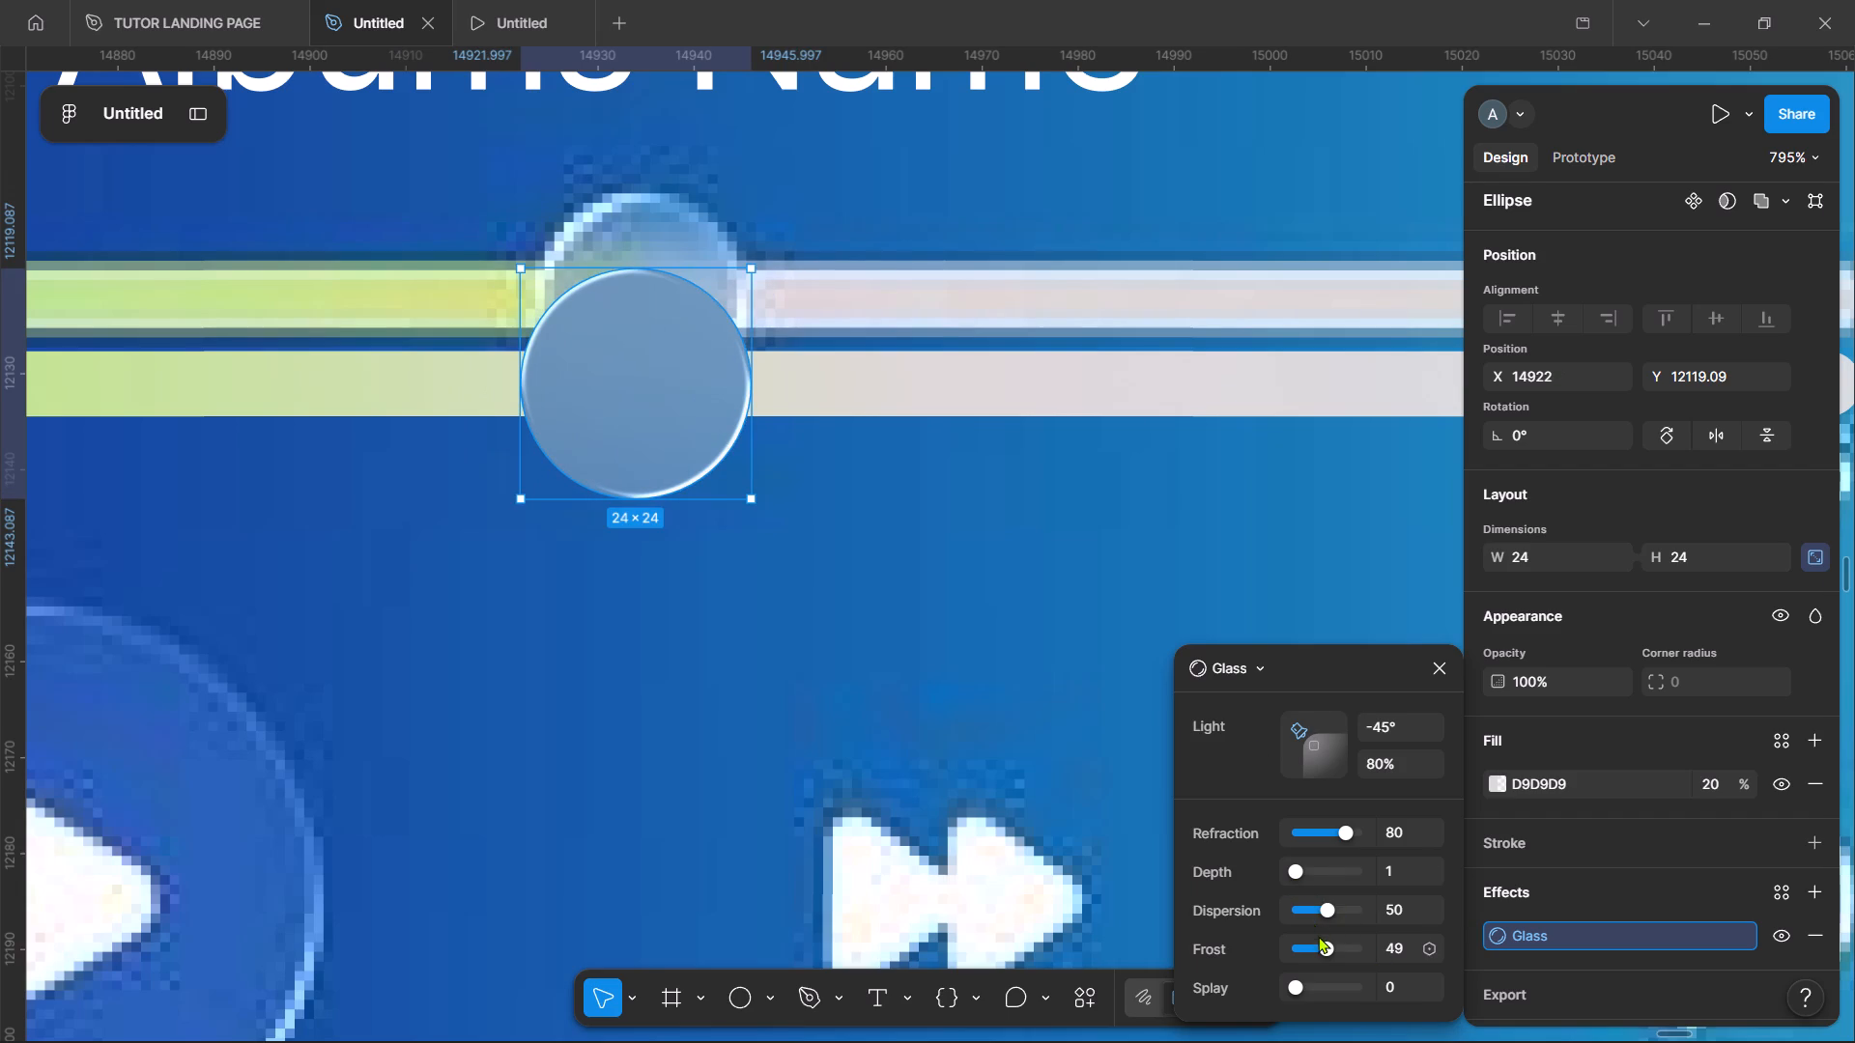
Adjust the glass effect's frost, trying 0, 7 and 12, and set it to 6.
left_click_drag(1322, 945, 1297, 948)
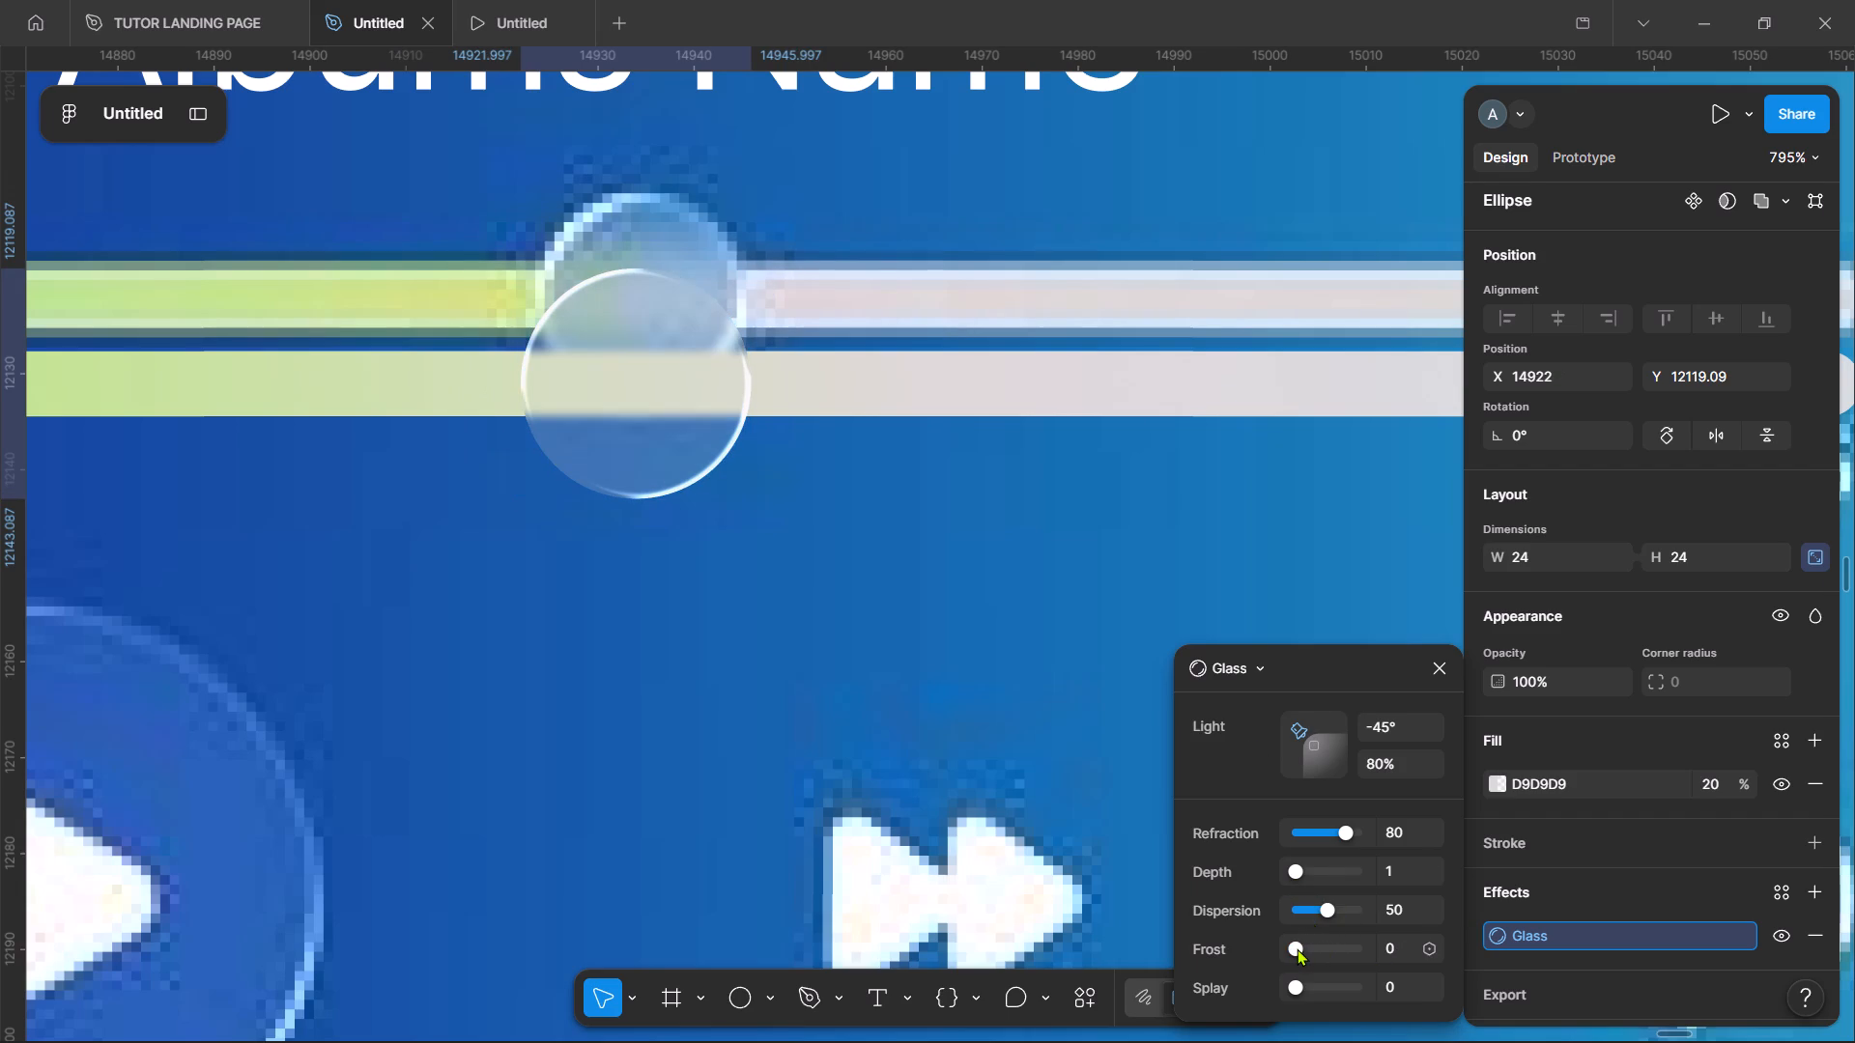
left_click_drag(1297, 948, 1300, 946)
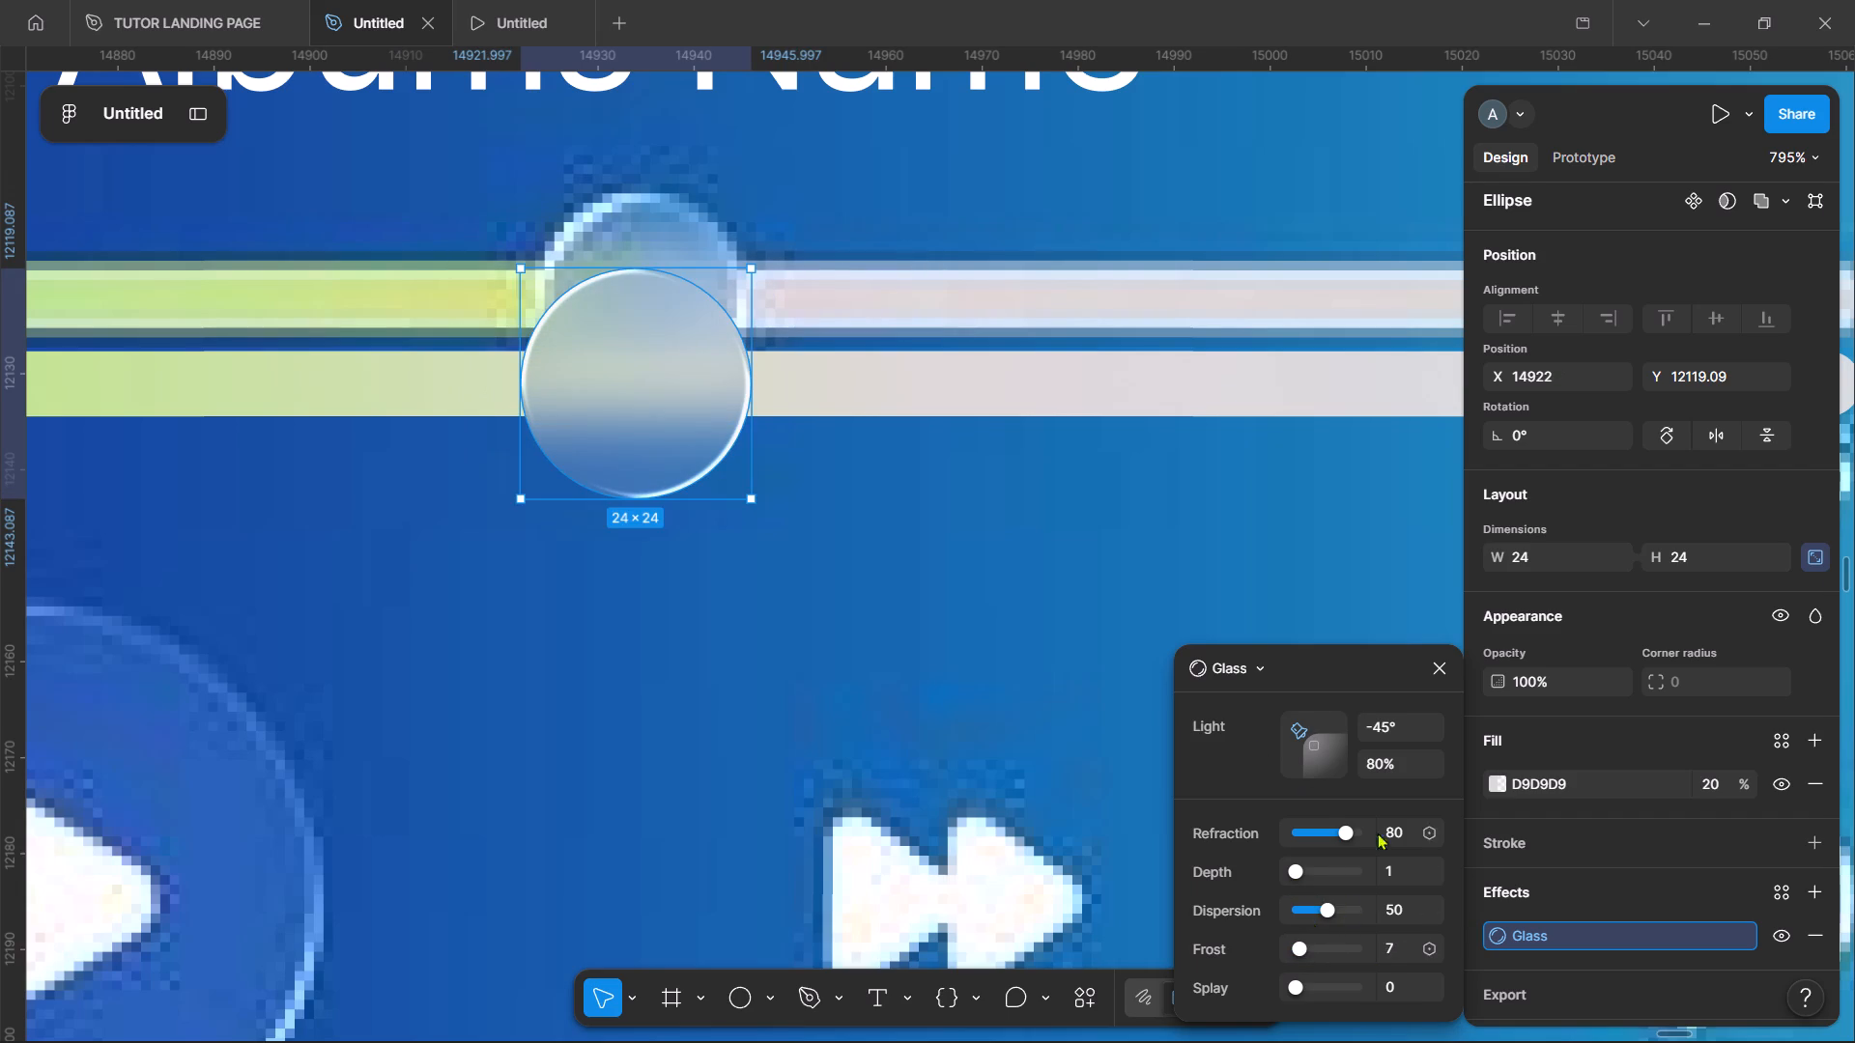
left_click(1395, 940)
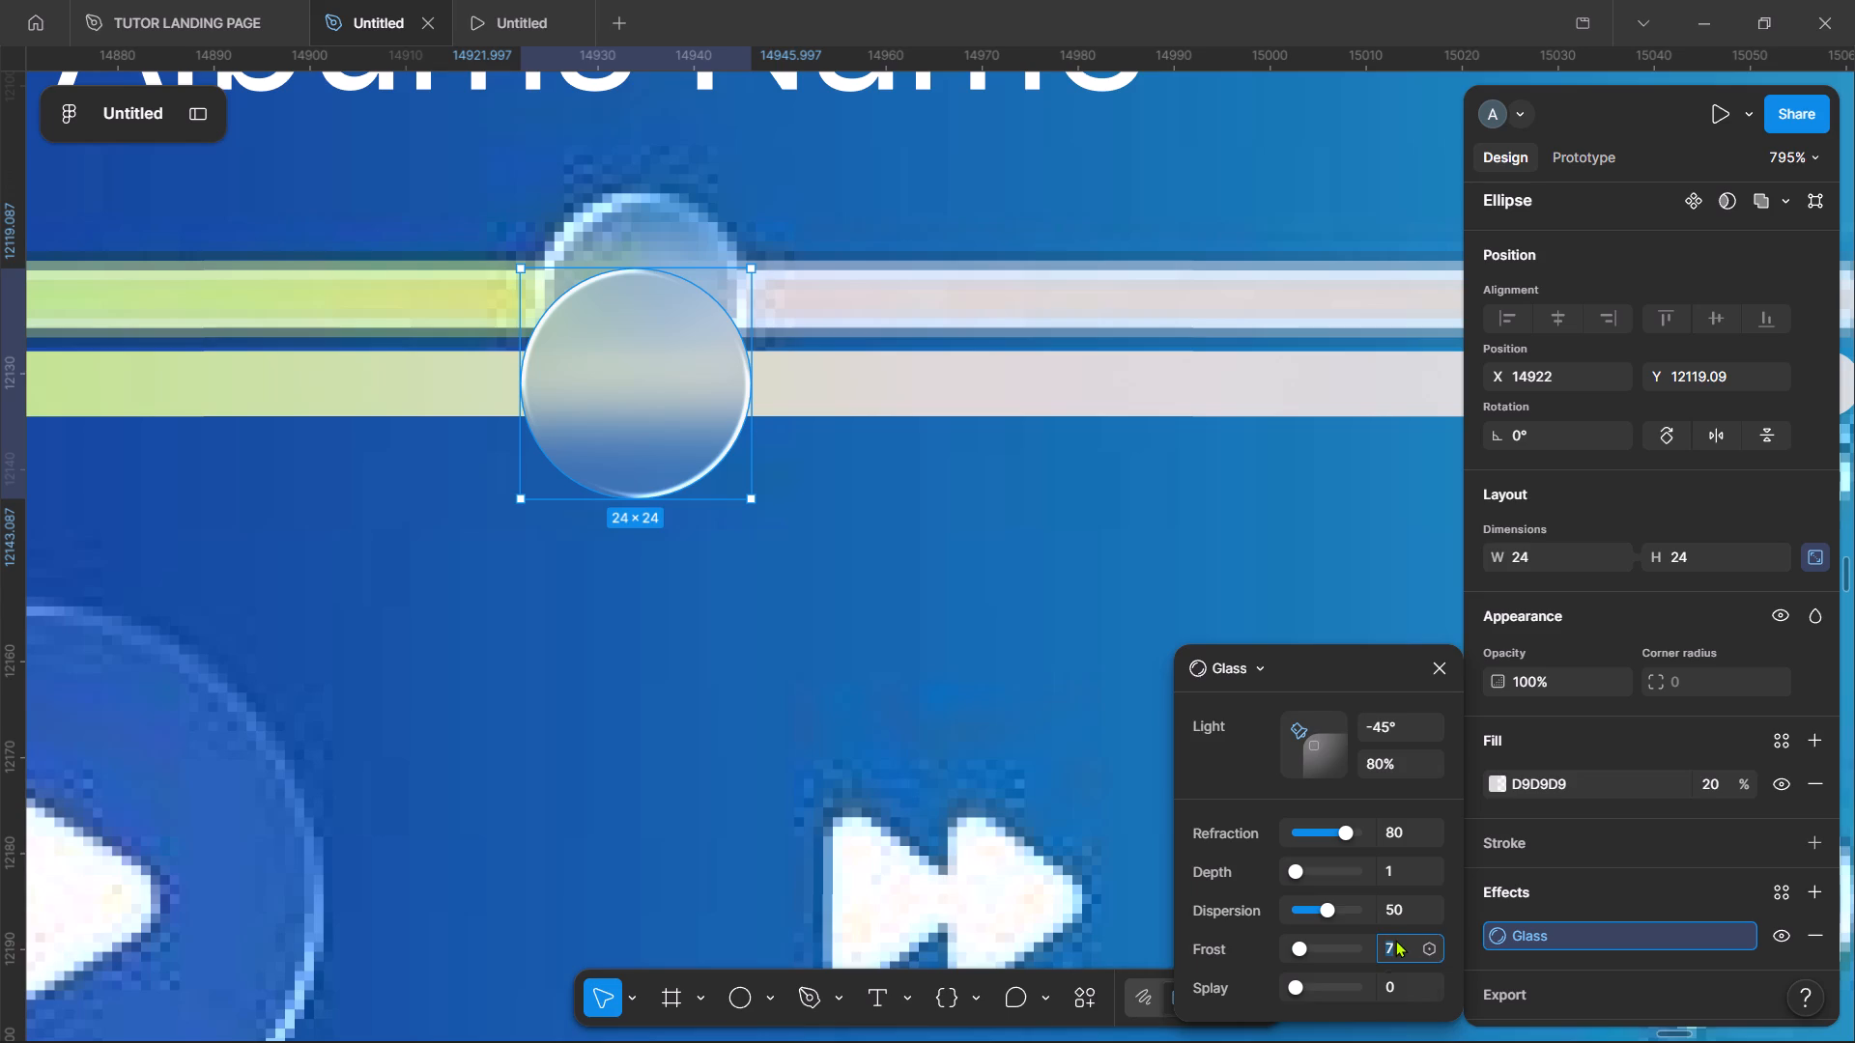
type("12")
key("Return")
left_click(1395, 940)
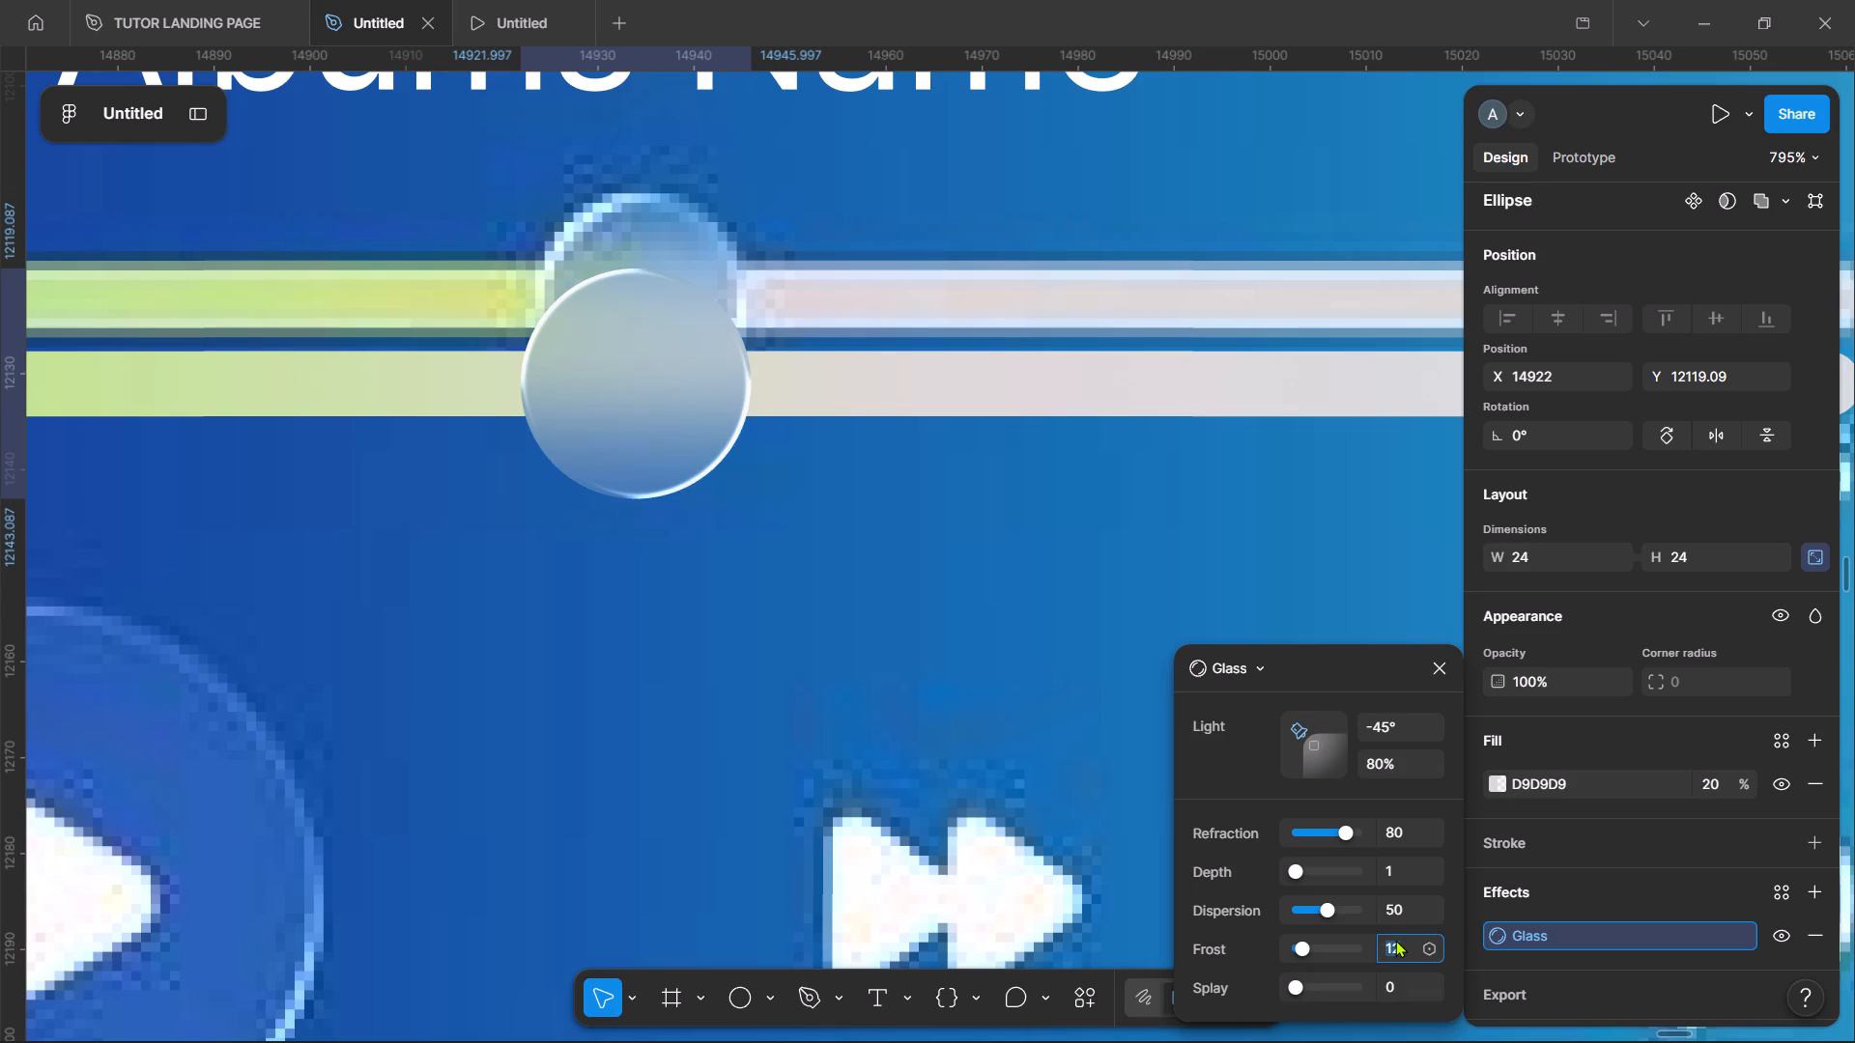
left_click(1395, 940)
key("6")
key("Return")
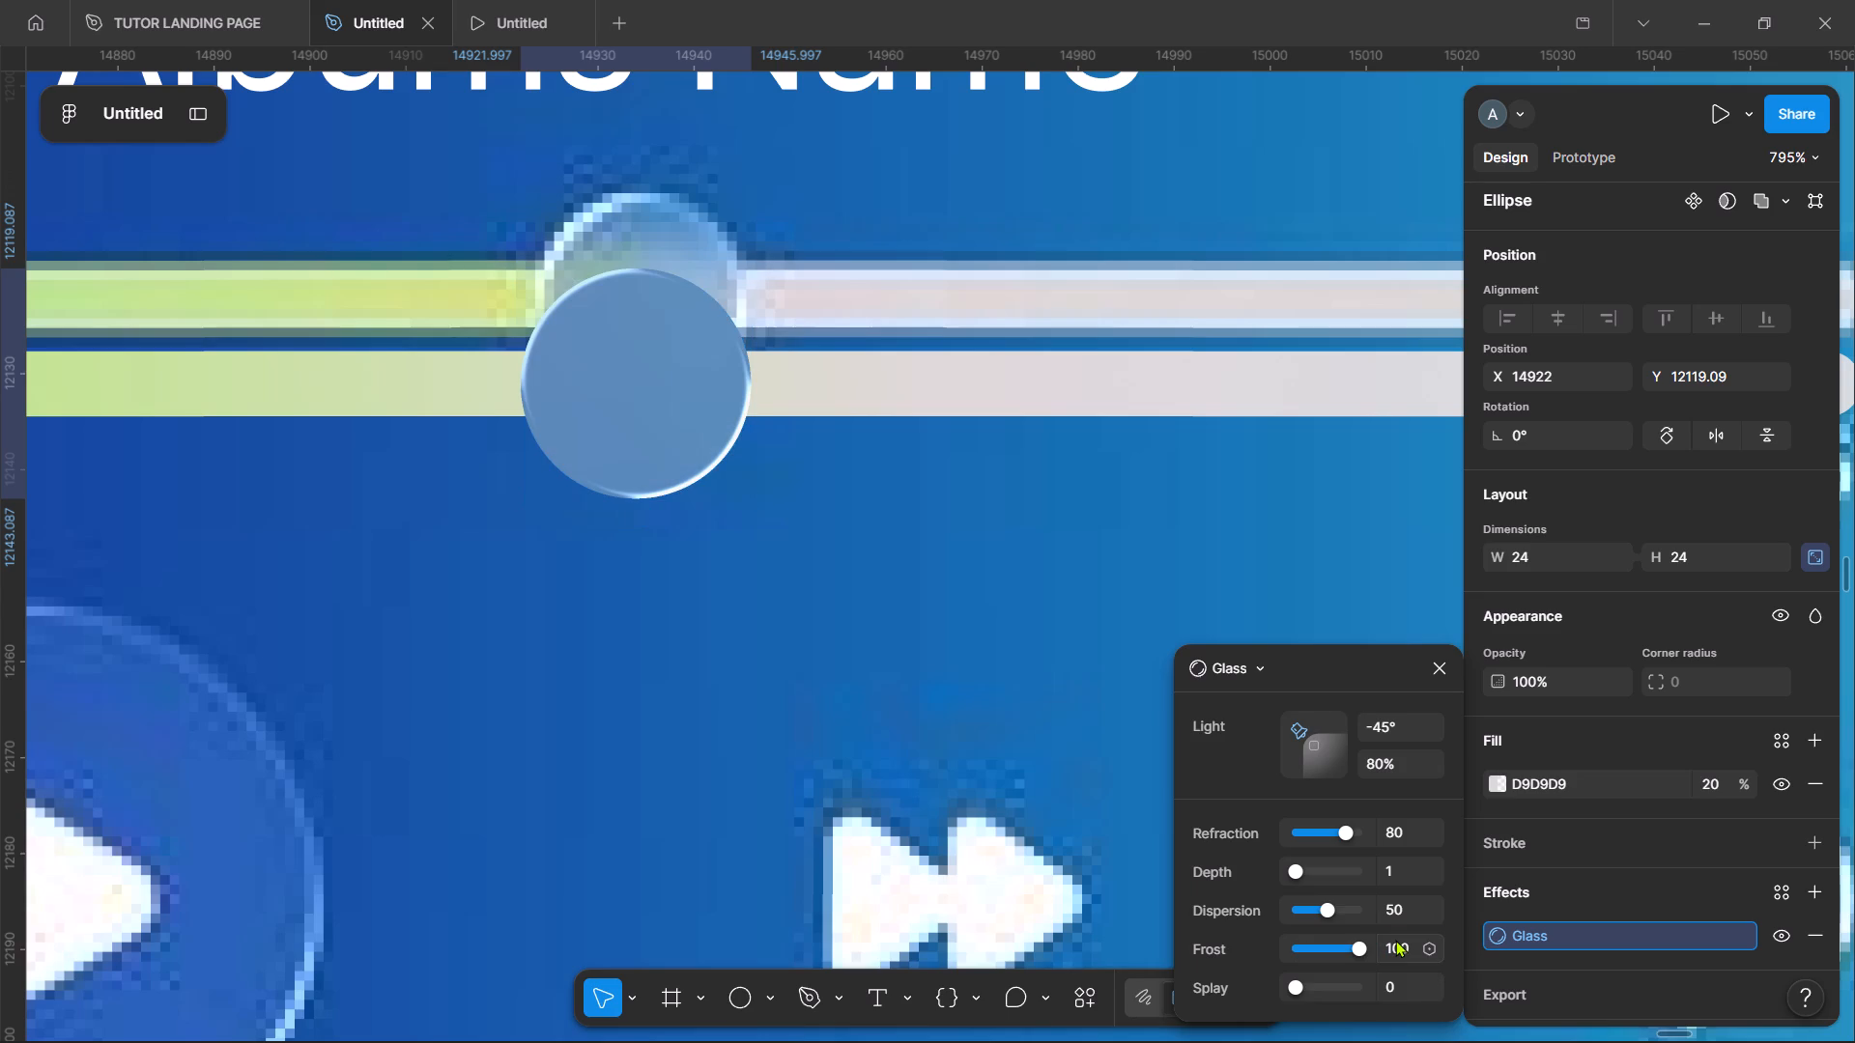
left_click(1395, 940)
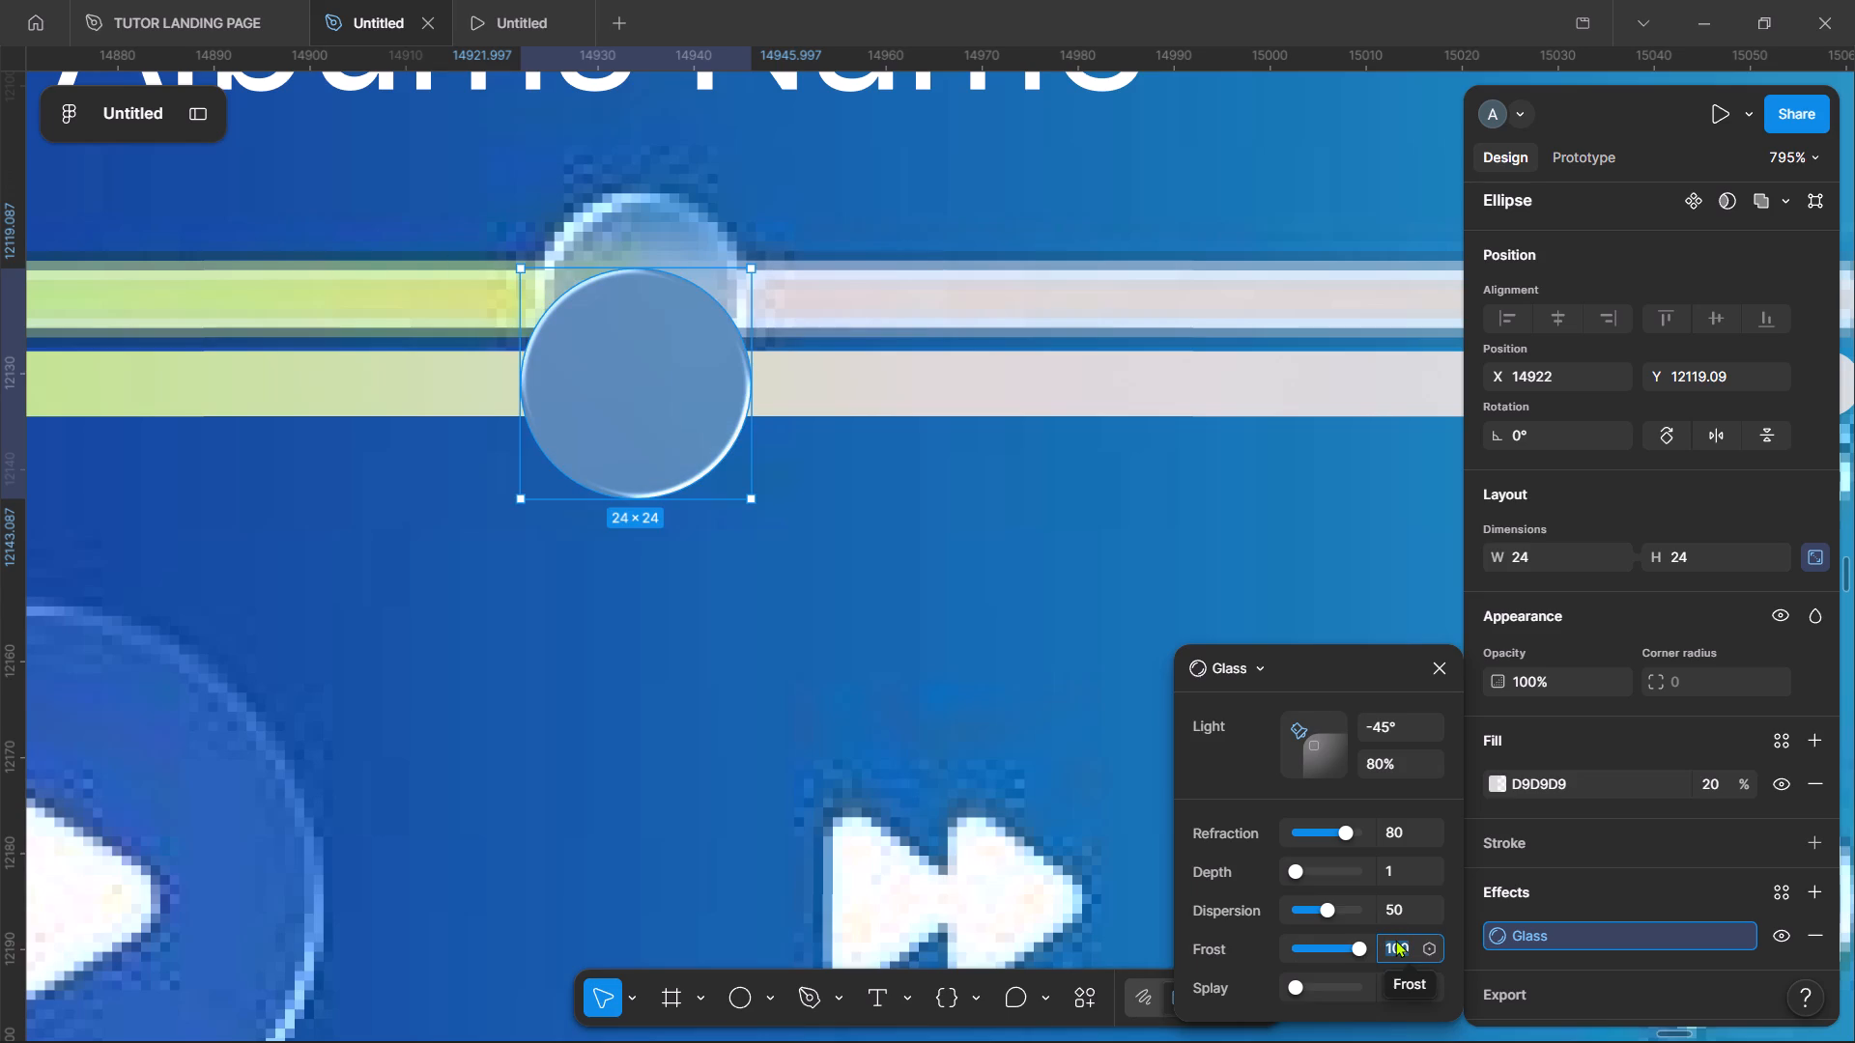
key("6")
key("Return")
Move the gradient bar down to Y 12135.69 and the glass circle down to Y 12127.09.
scroll(684, 395, "right", 1)
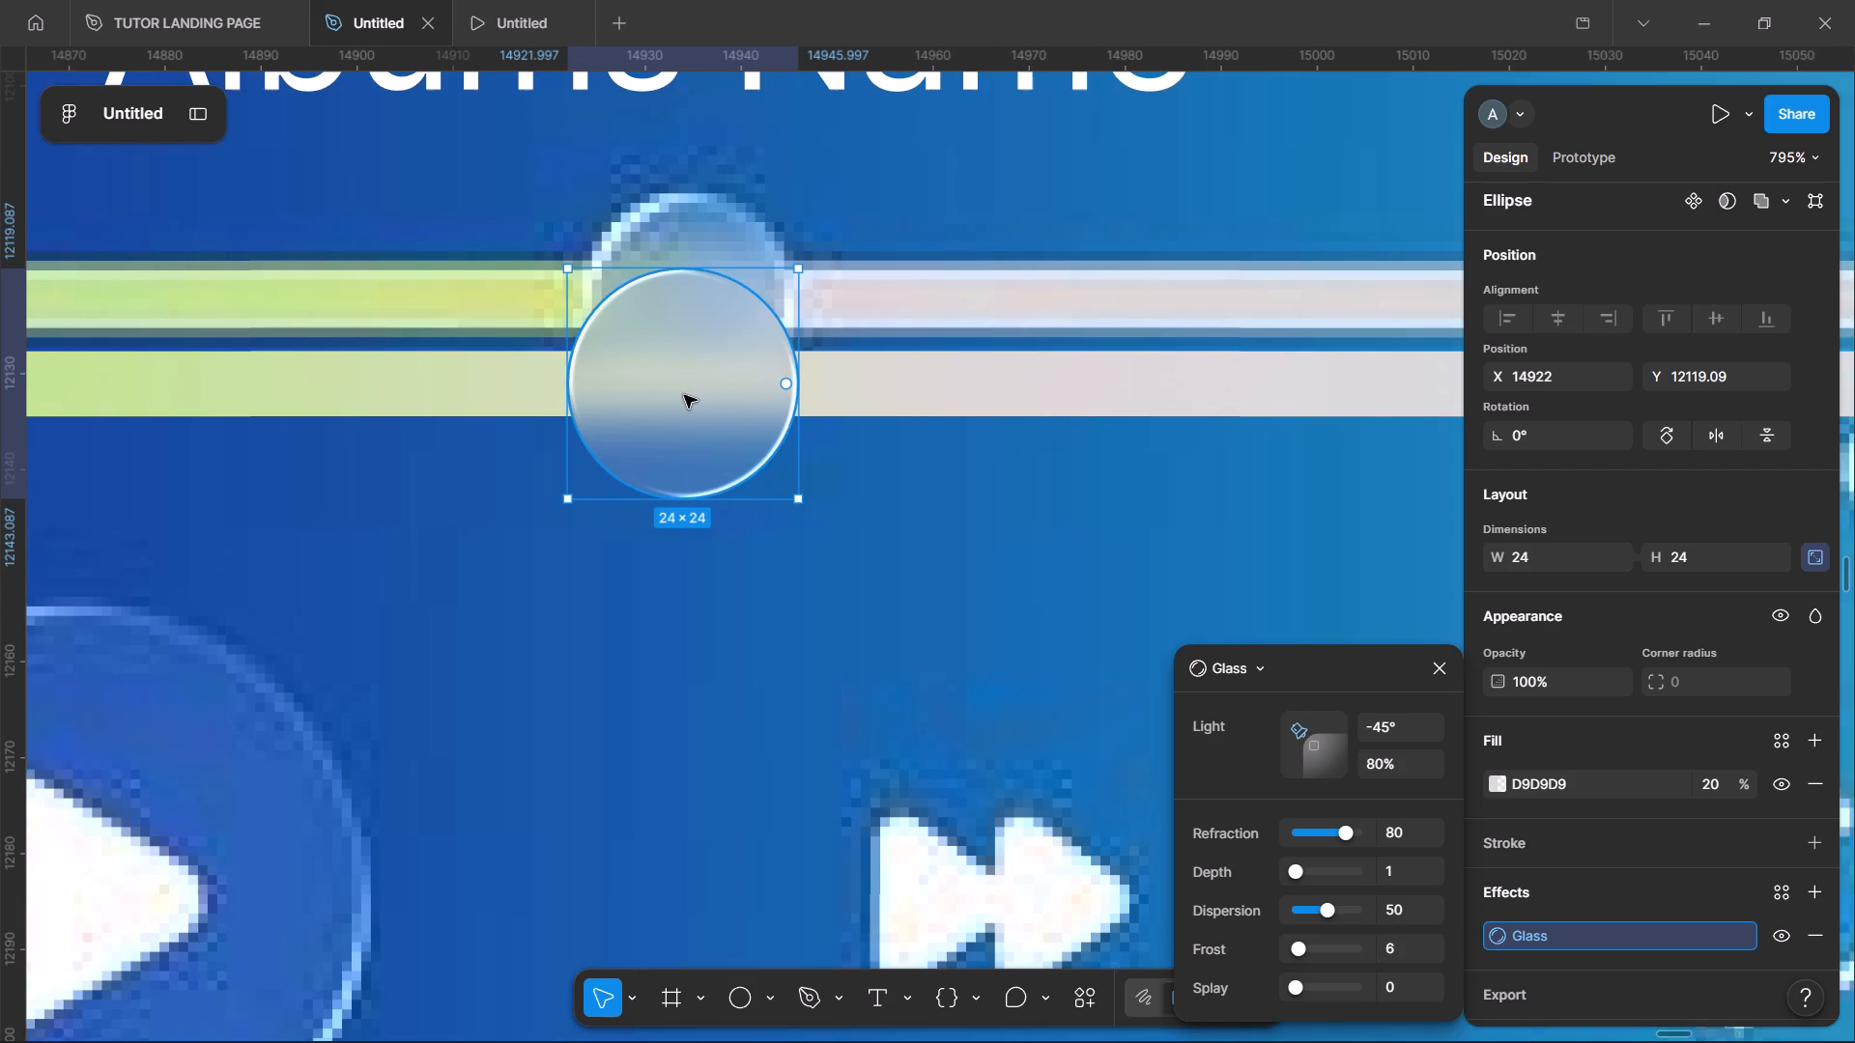
scroll(684, 395, "right", 1)
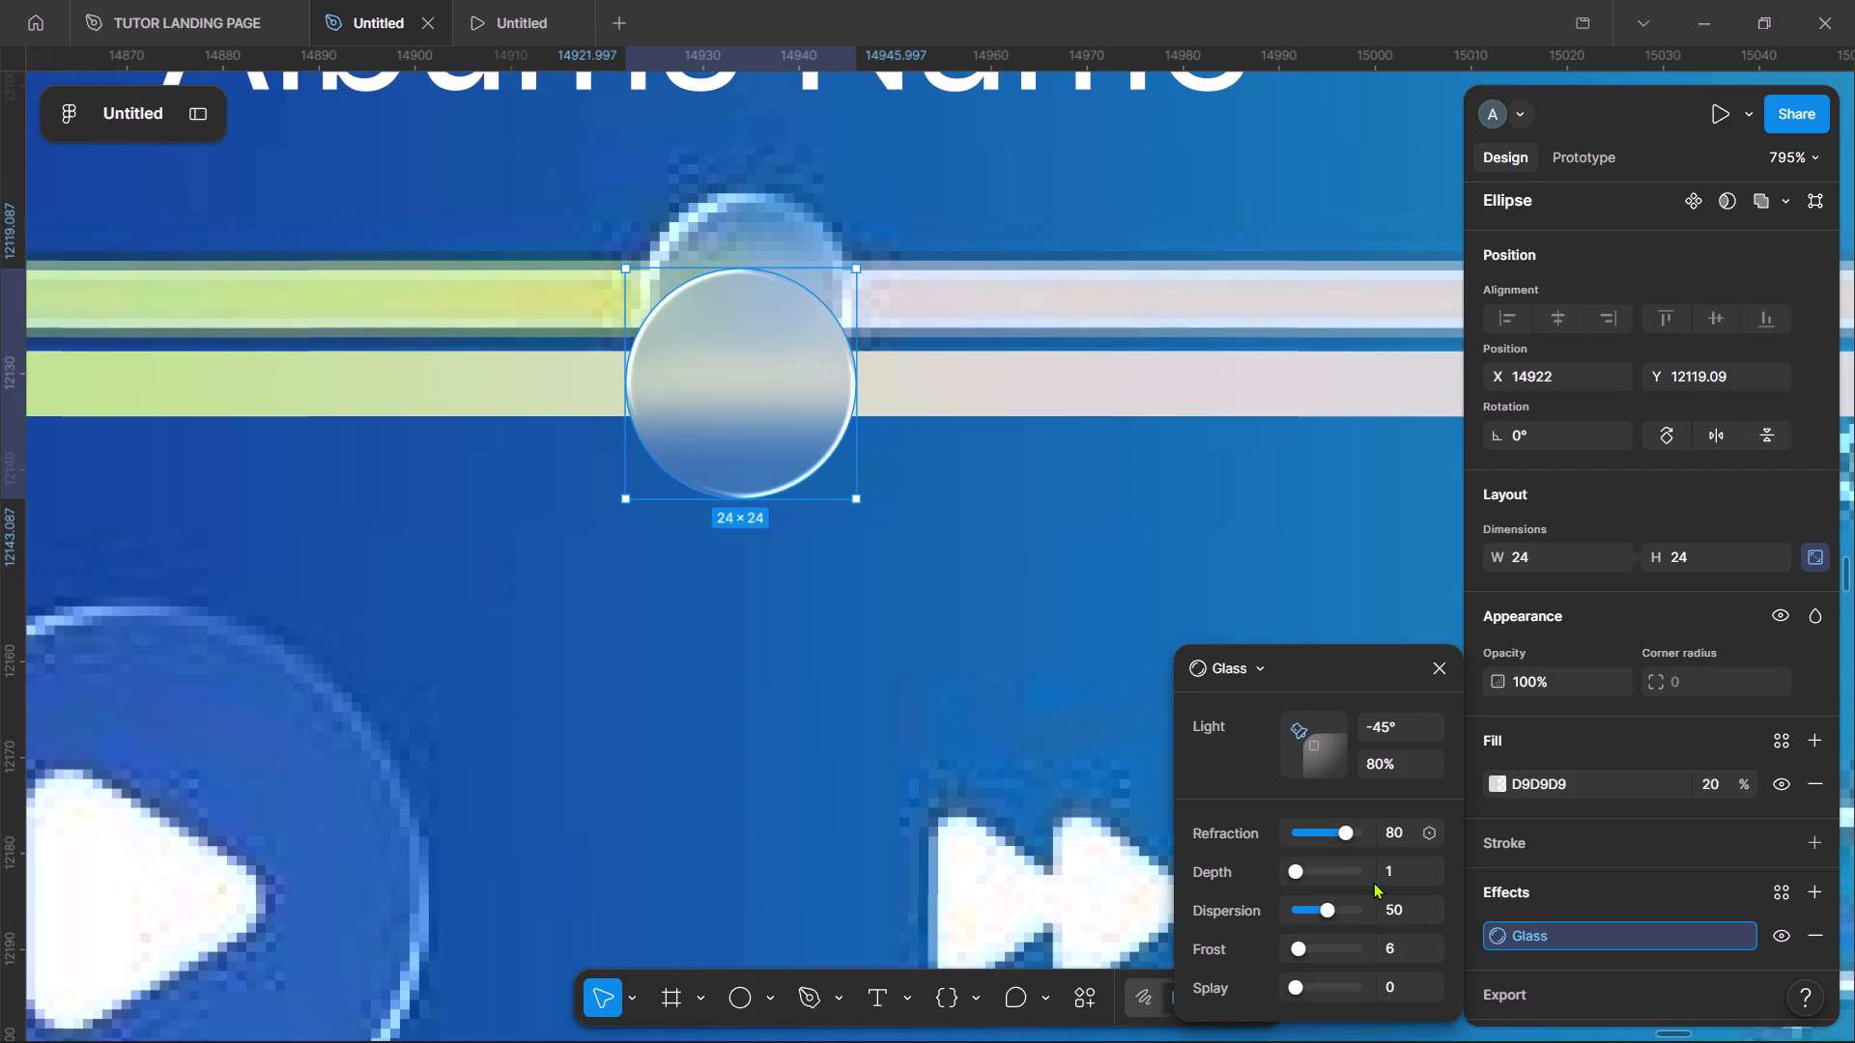
left_click(1145, 390)
key("shift+Down")
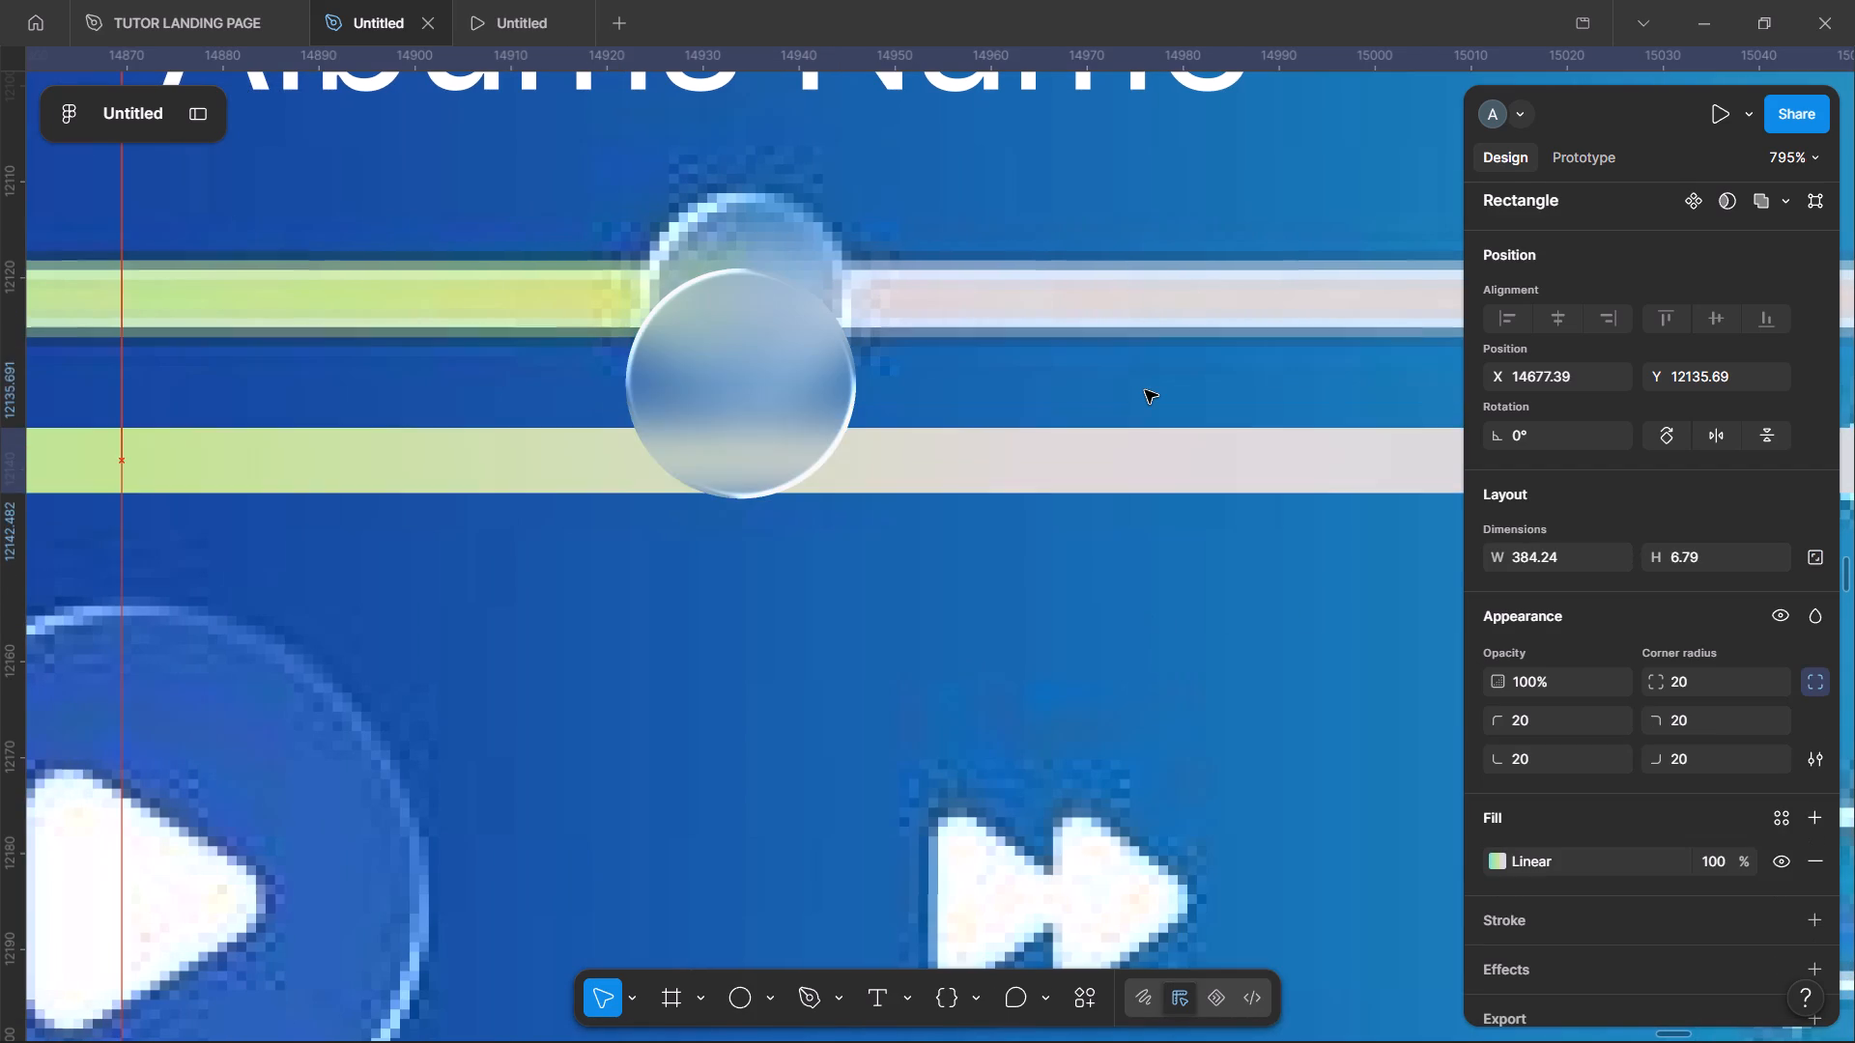
key("shift+Down")
key("shift+Up")
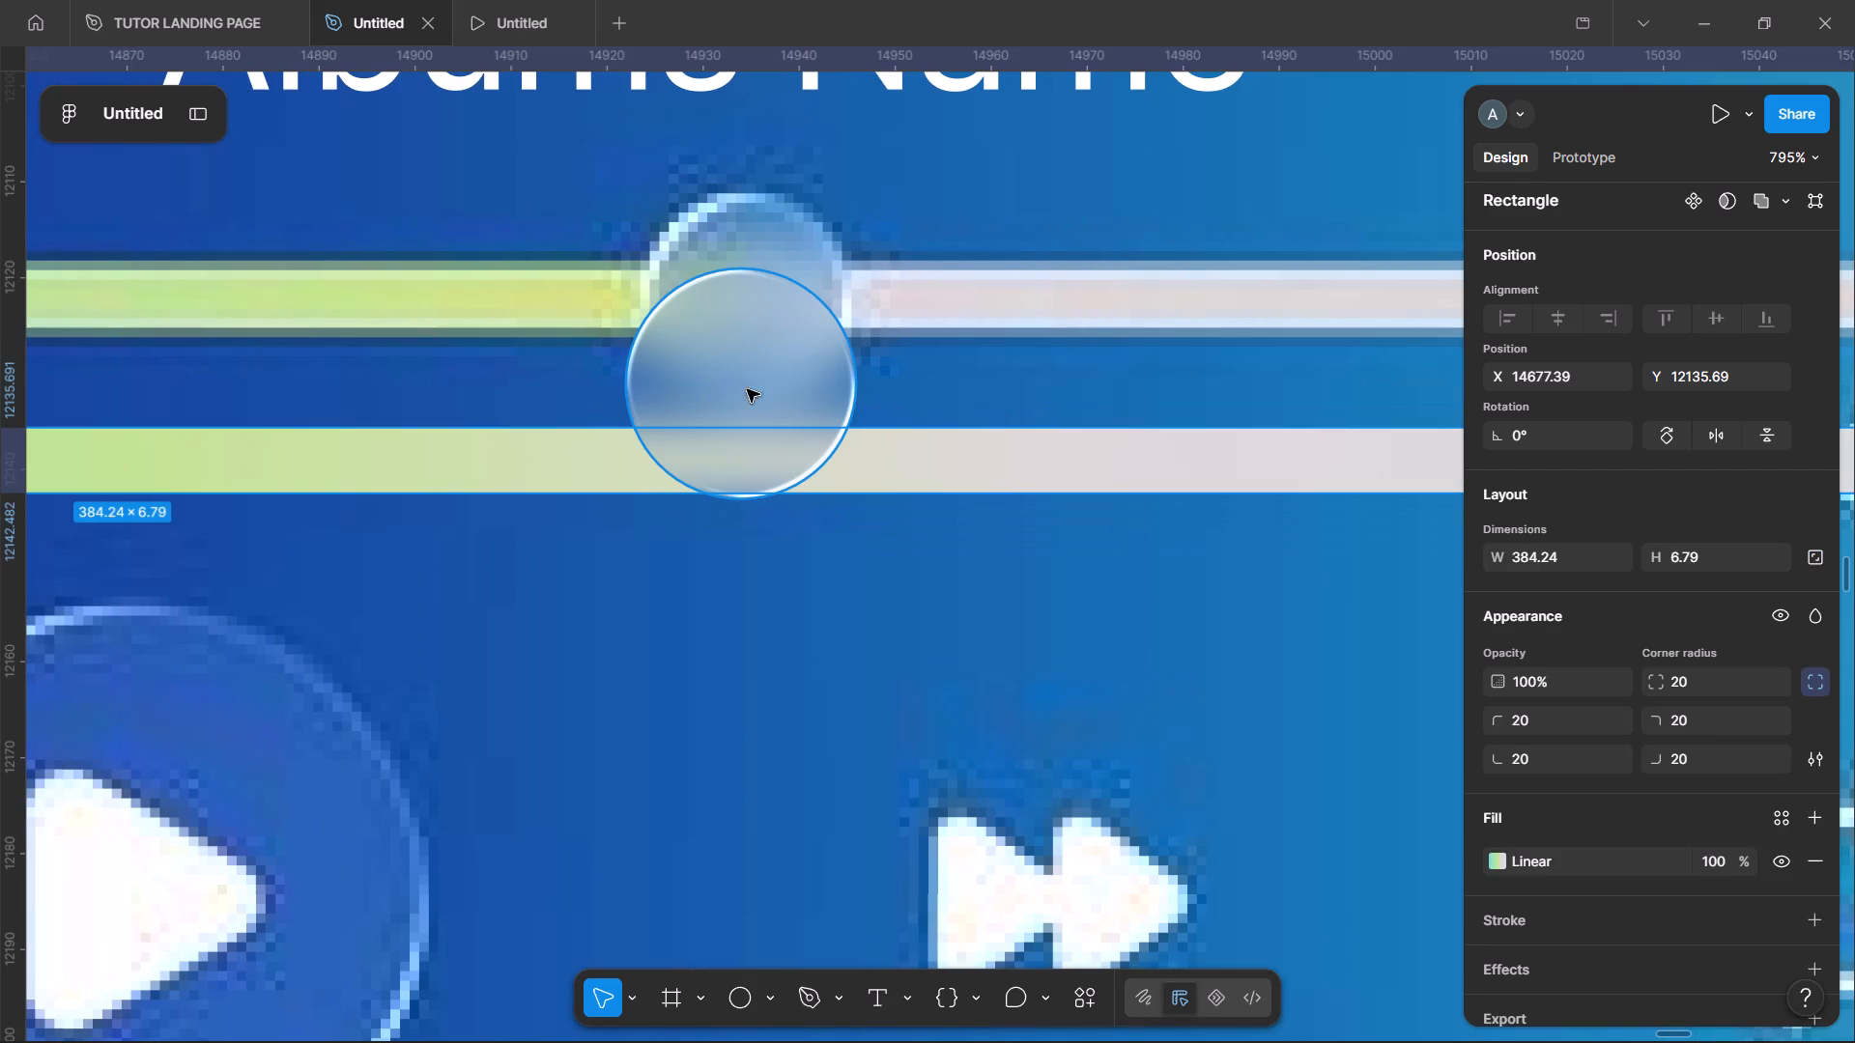
left_click(743, 385)
key("shift+Down")
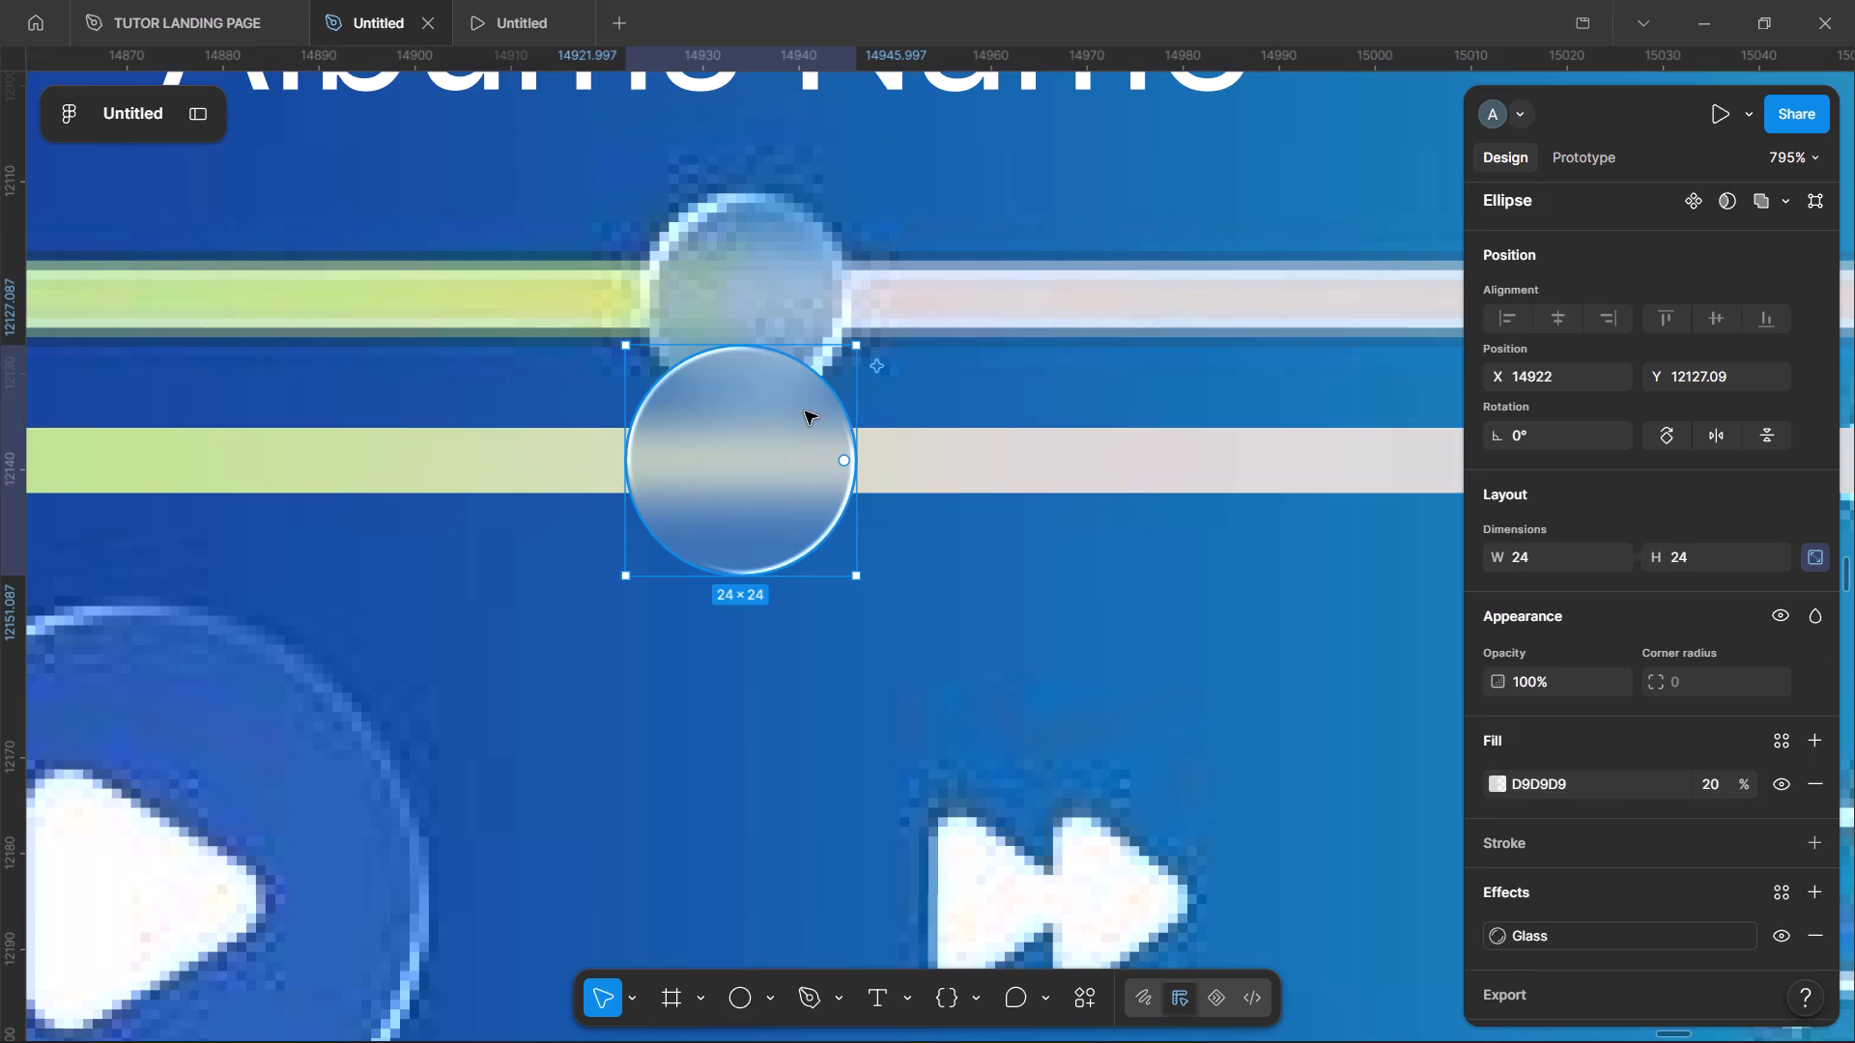
Set the glass effect's refraction and splay to 100, trying each at 0 first.
left_click(1513, 931)
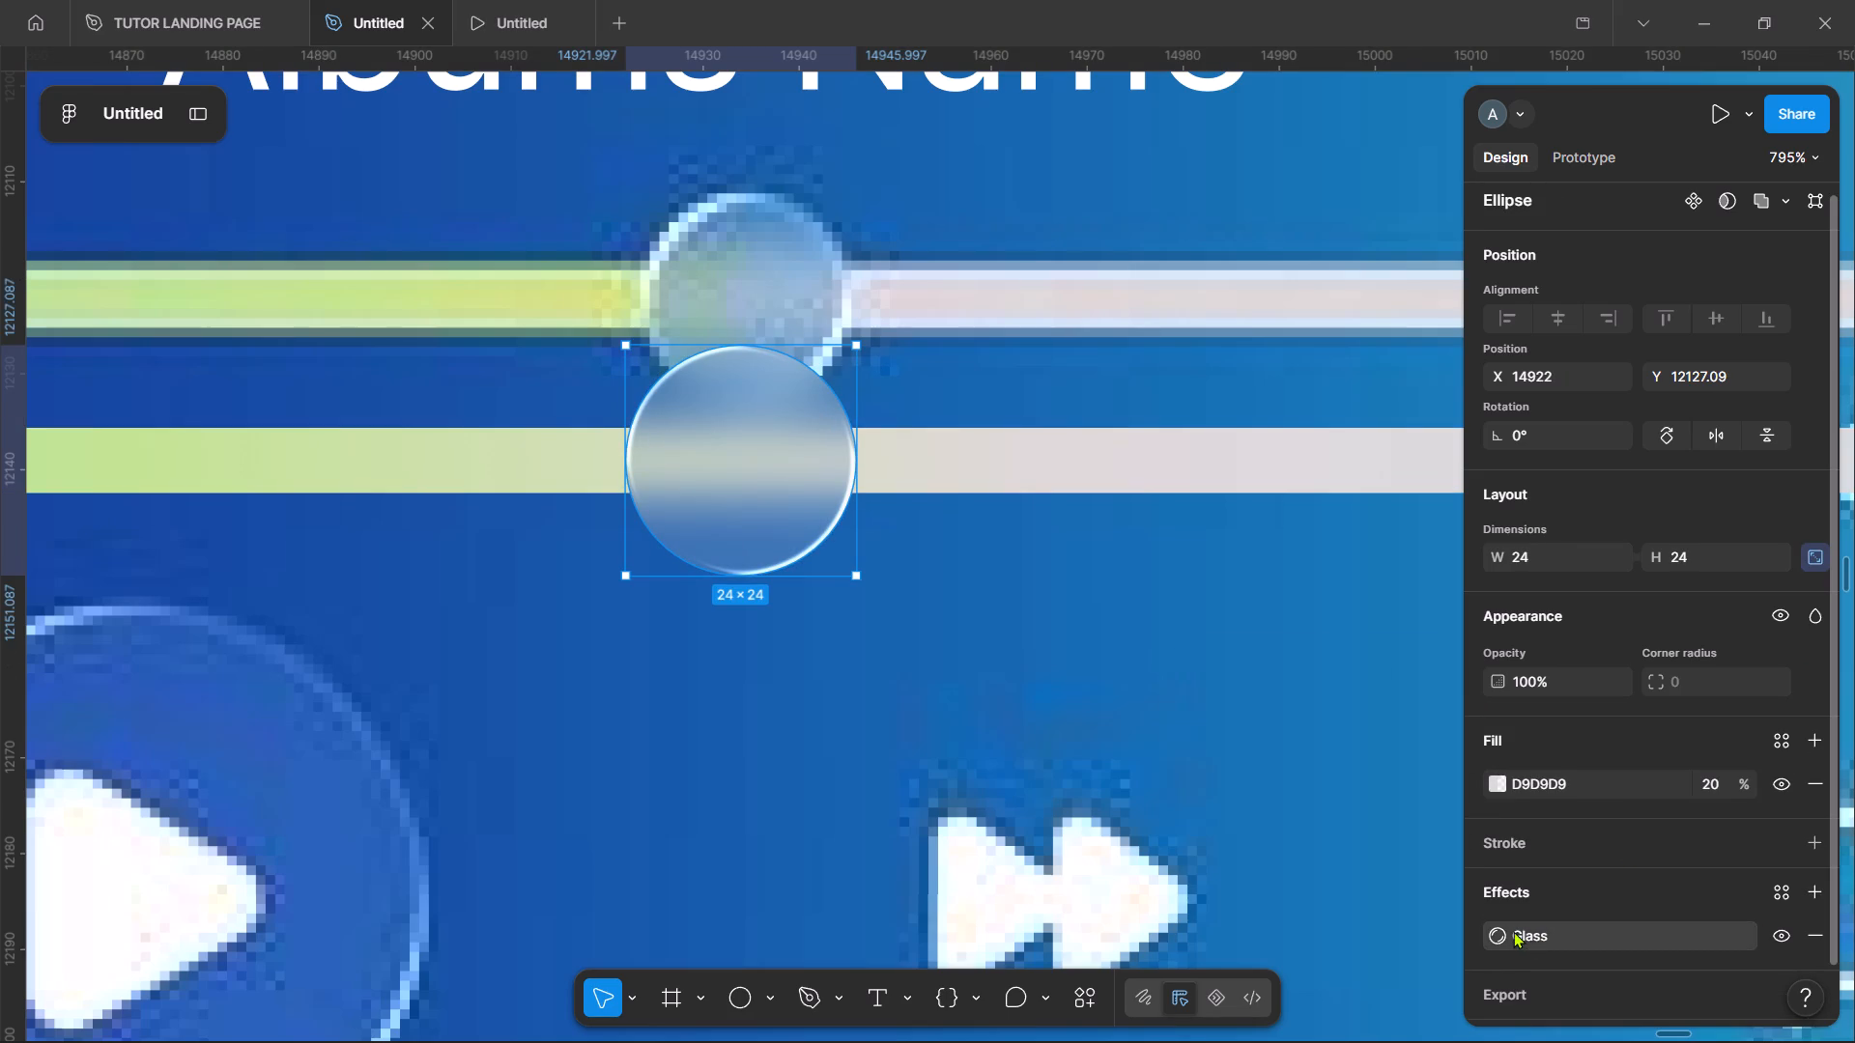
left_click_drag(1347, 829, 1252, 829)
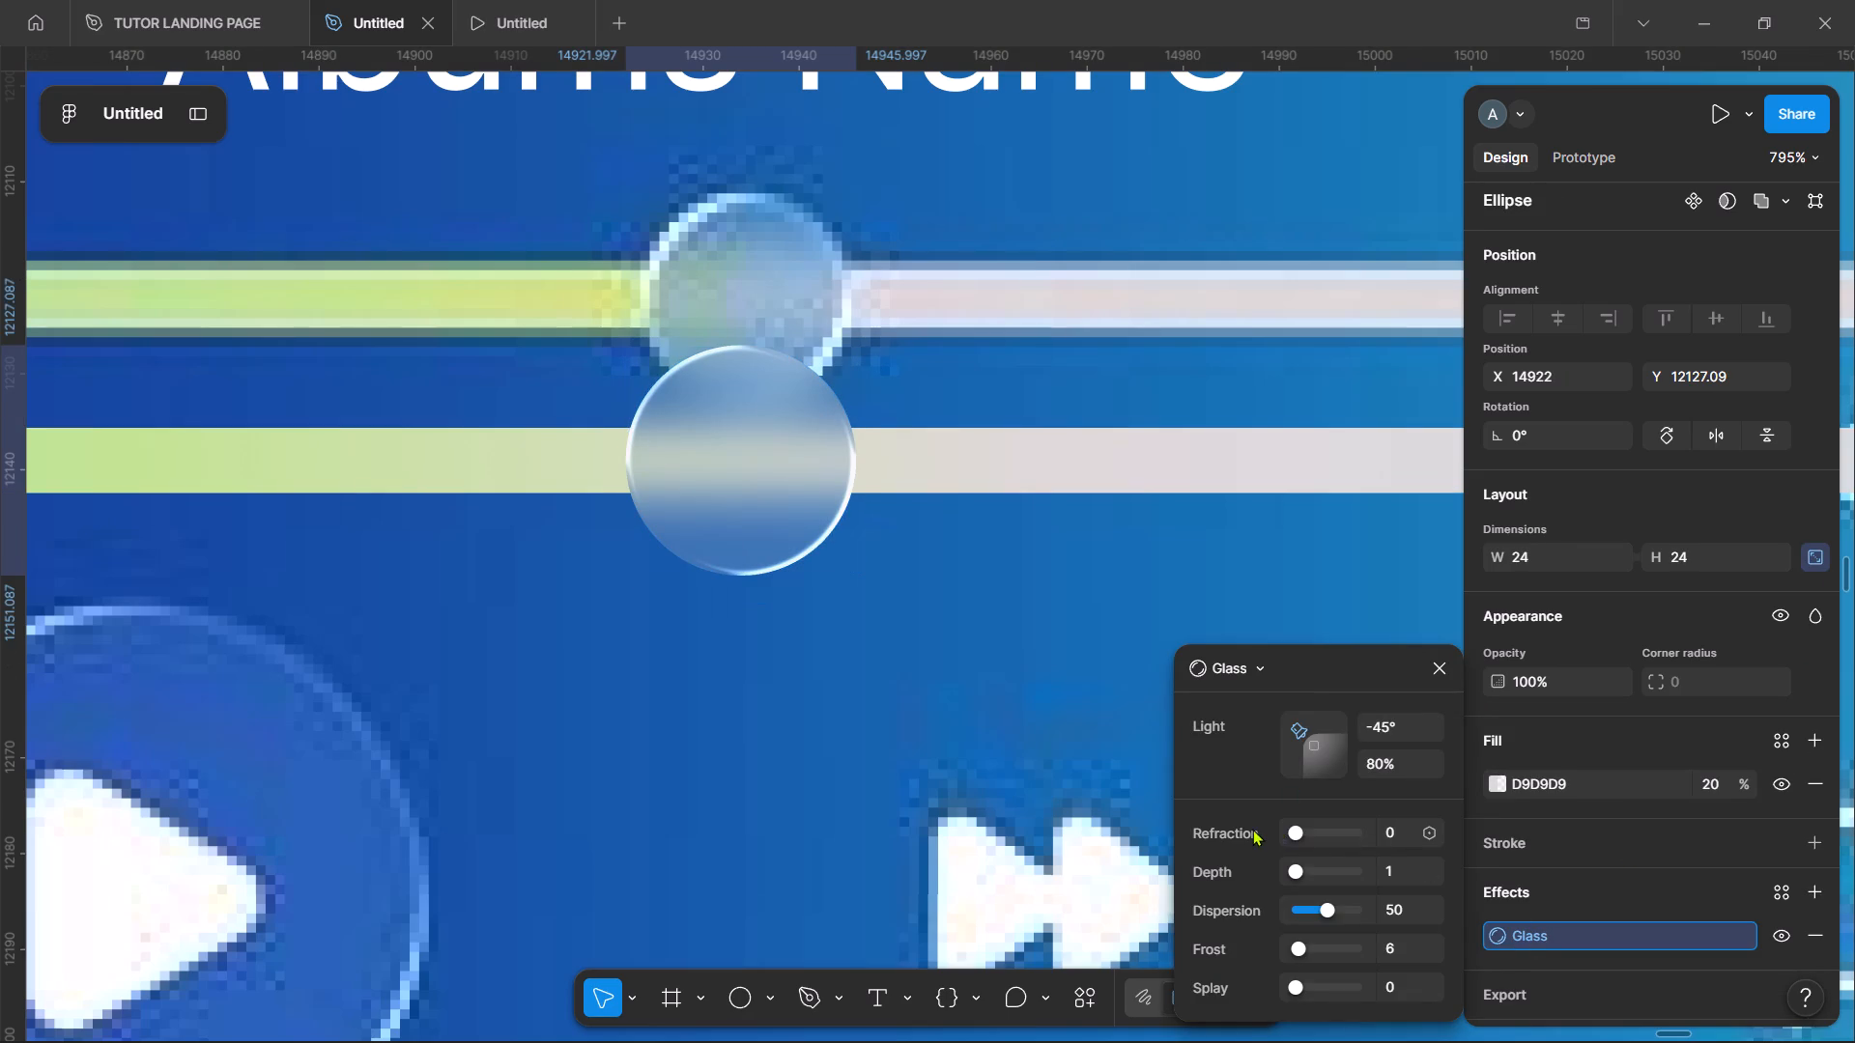
left_click_drag(1252, 829, 1474, 833)
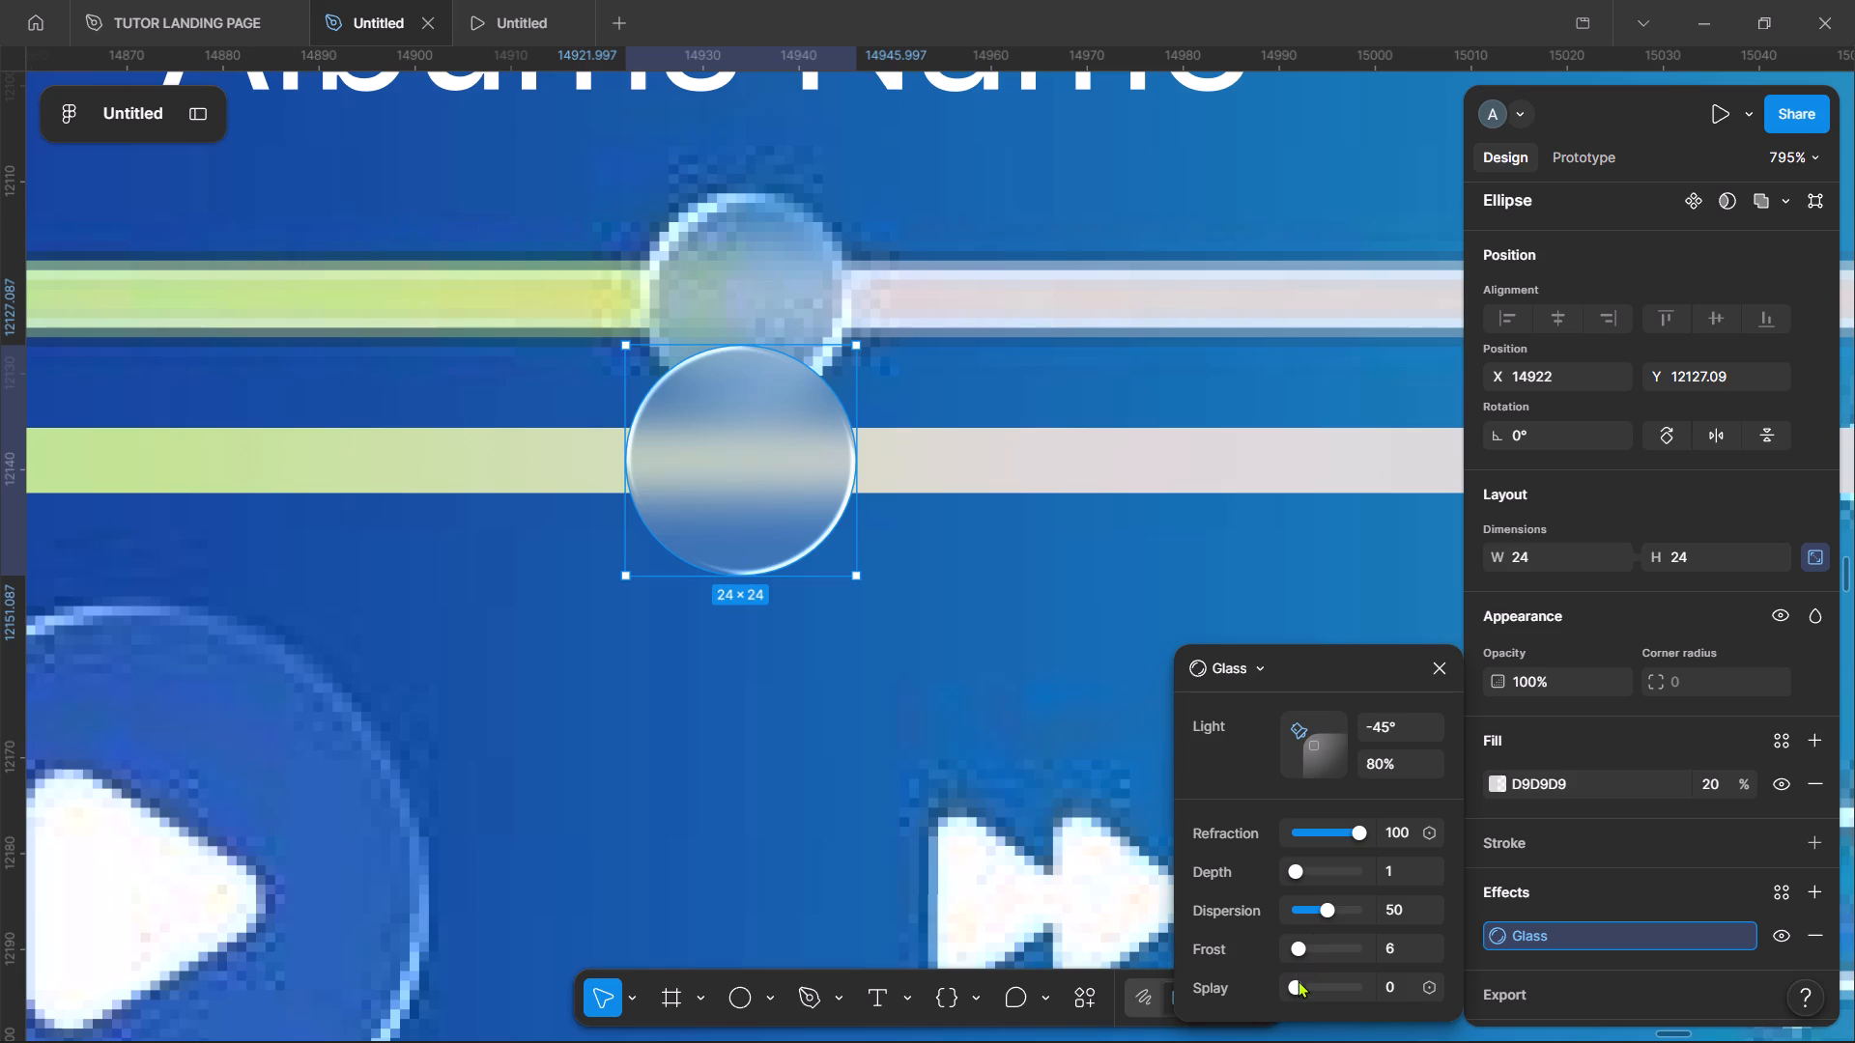
left_click_drag(1298, 981, 1332, 982)
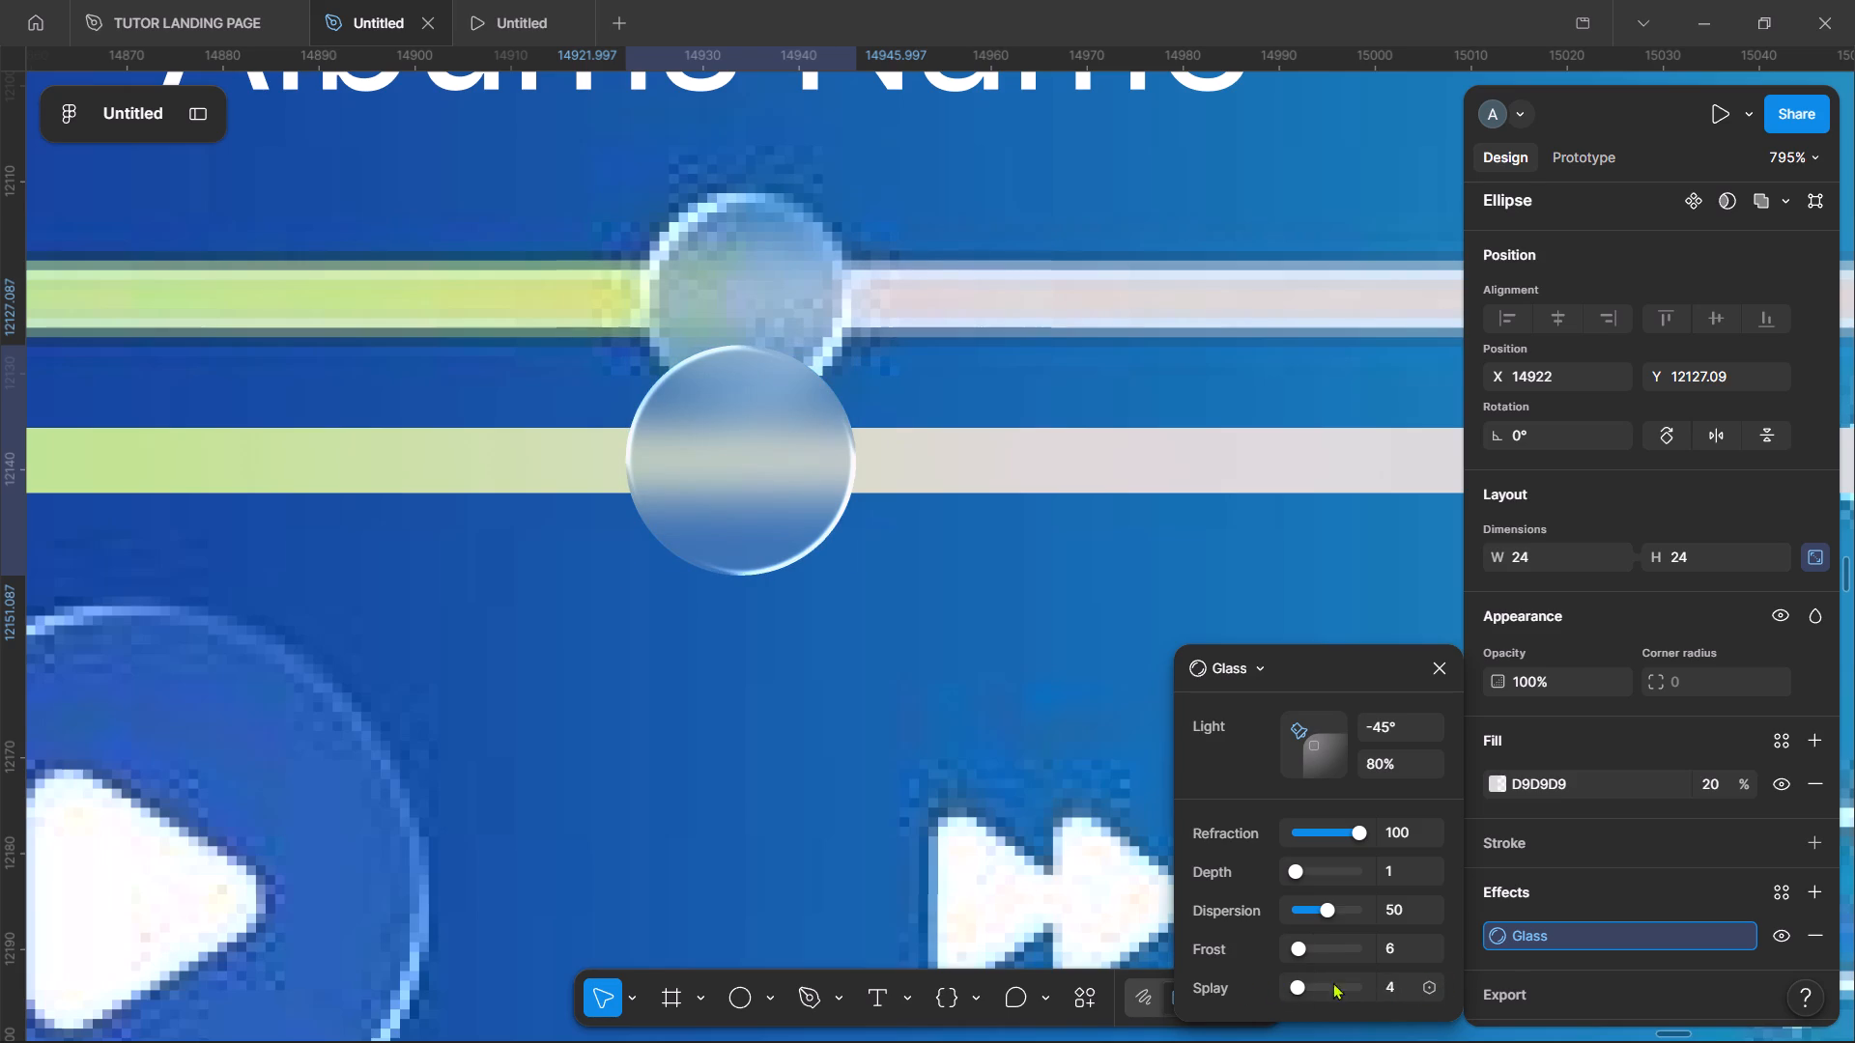
left_click_drag(1332, 982, 1262, 982)
left_click_drag(1262, 982, 1511, 955)
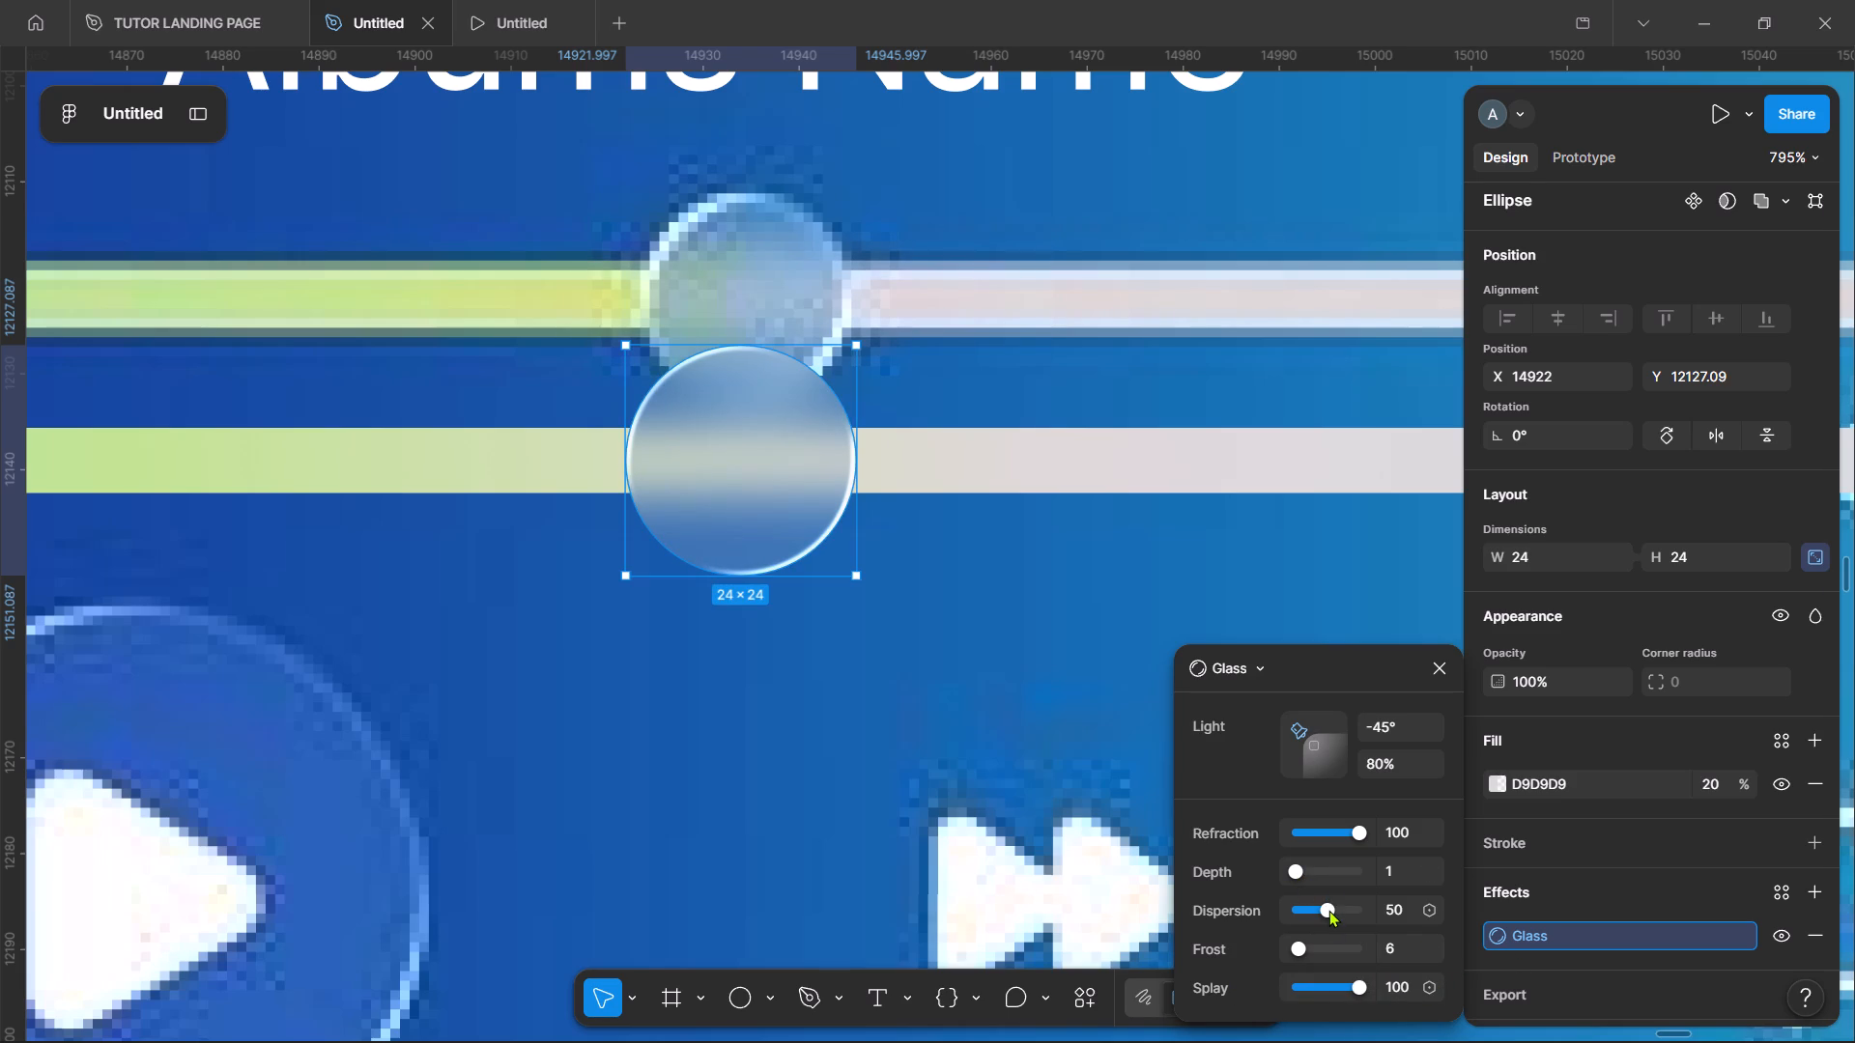
Reduce the glass effect's dispersion and frost to 0.
left_click_drag(1327, 908, 1293, 904)
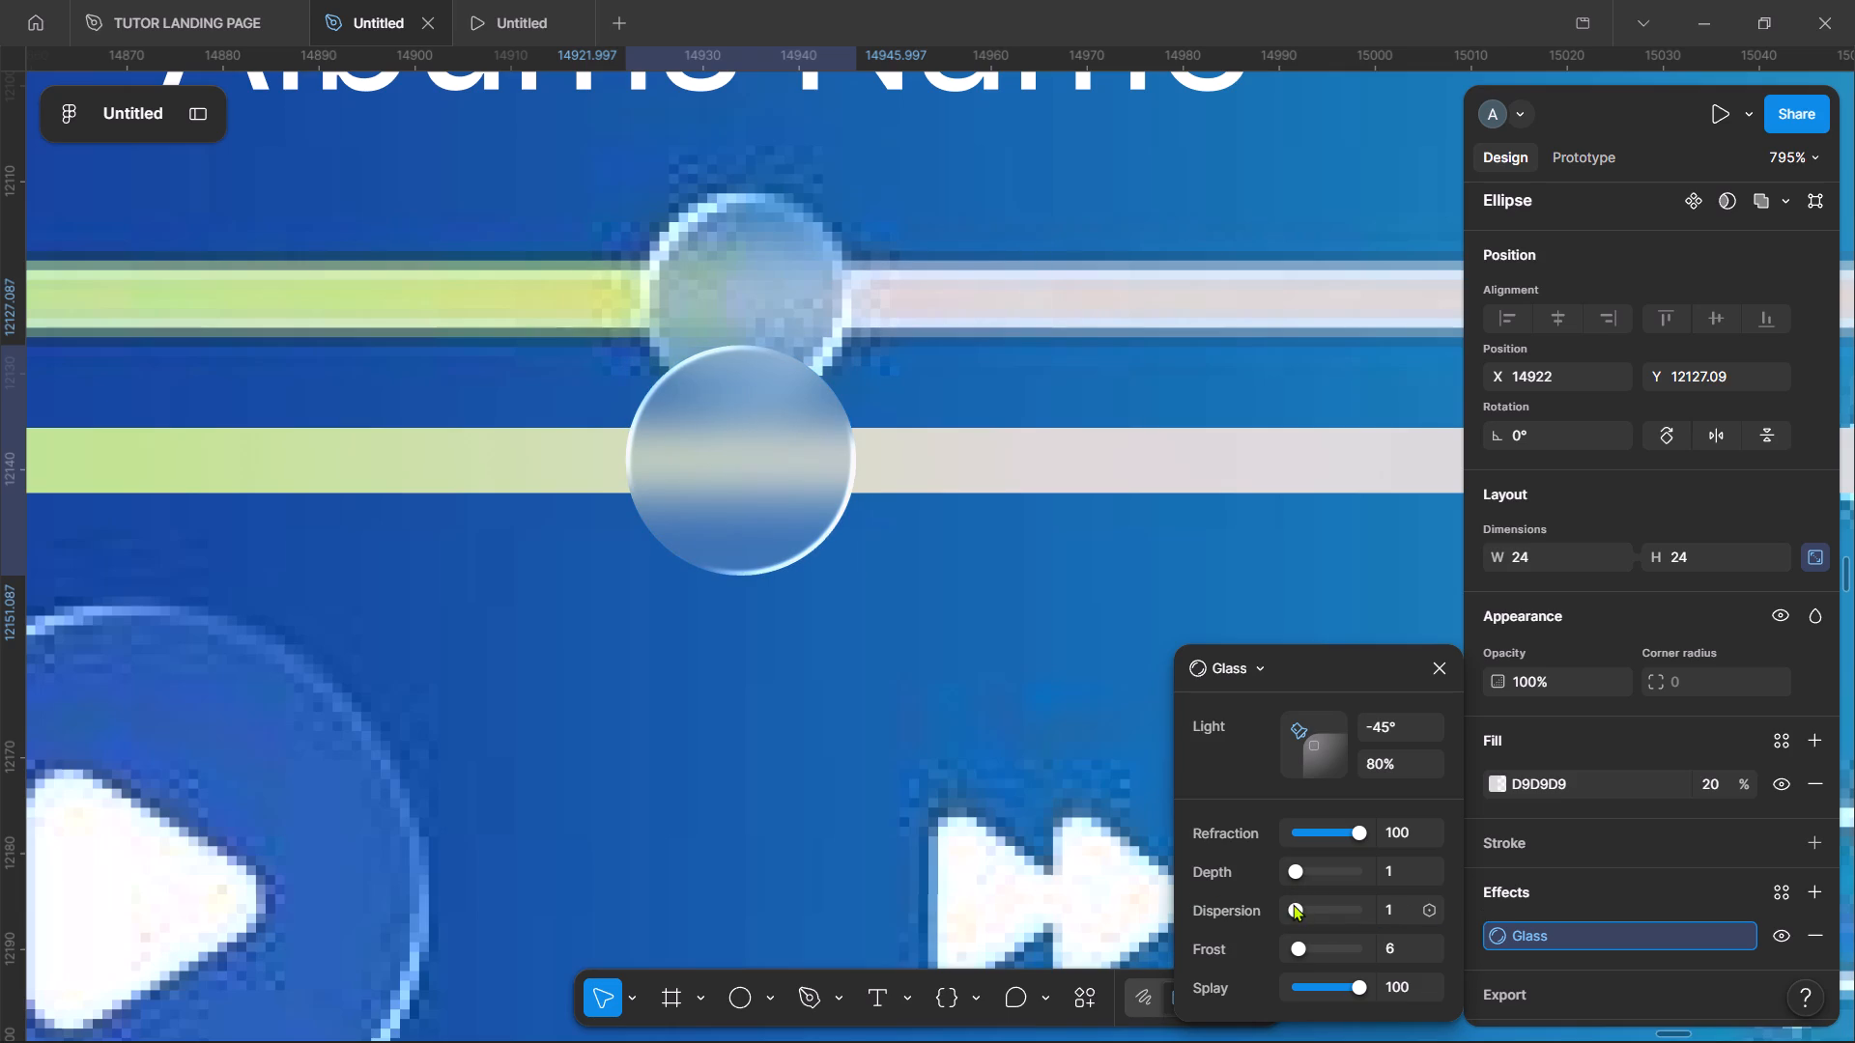
left_click(1296, 871)
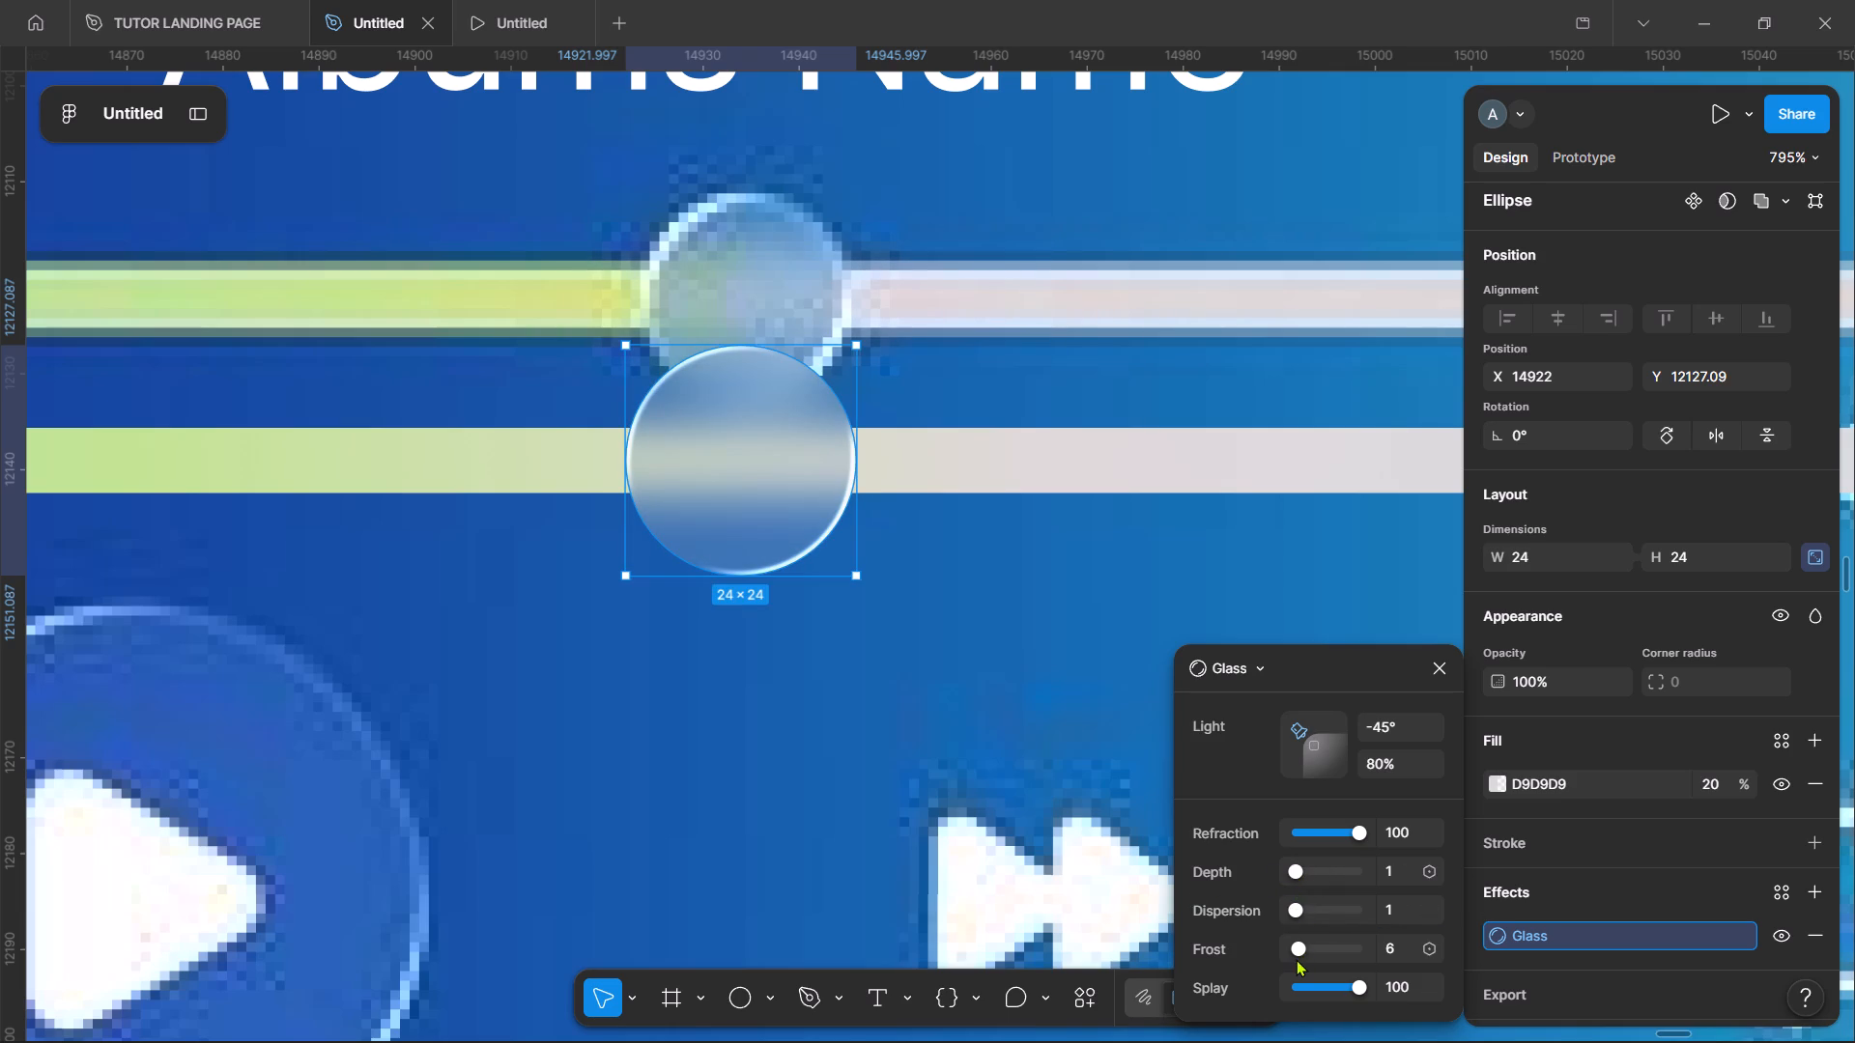
left_click_drag(1298, 944, 1264, 927)
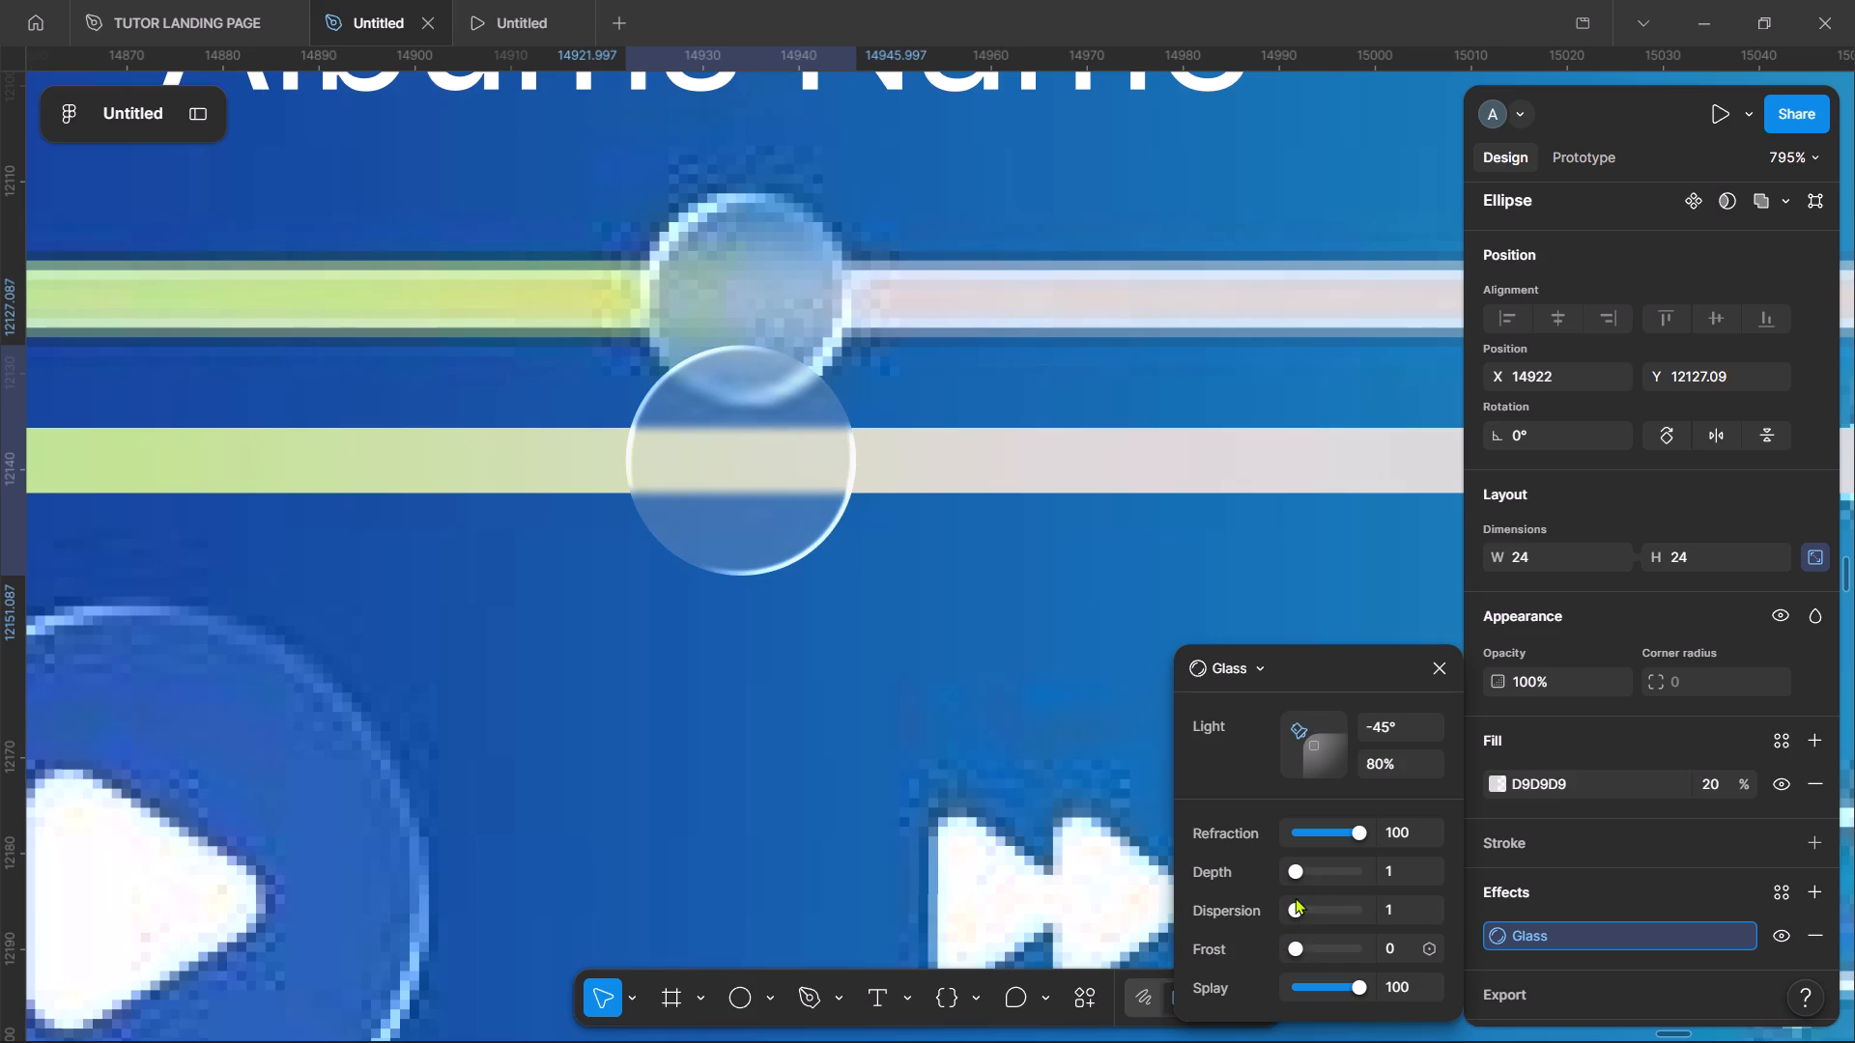
left_click_drag(1288, 913, 1276, 902)
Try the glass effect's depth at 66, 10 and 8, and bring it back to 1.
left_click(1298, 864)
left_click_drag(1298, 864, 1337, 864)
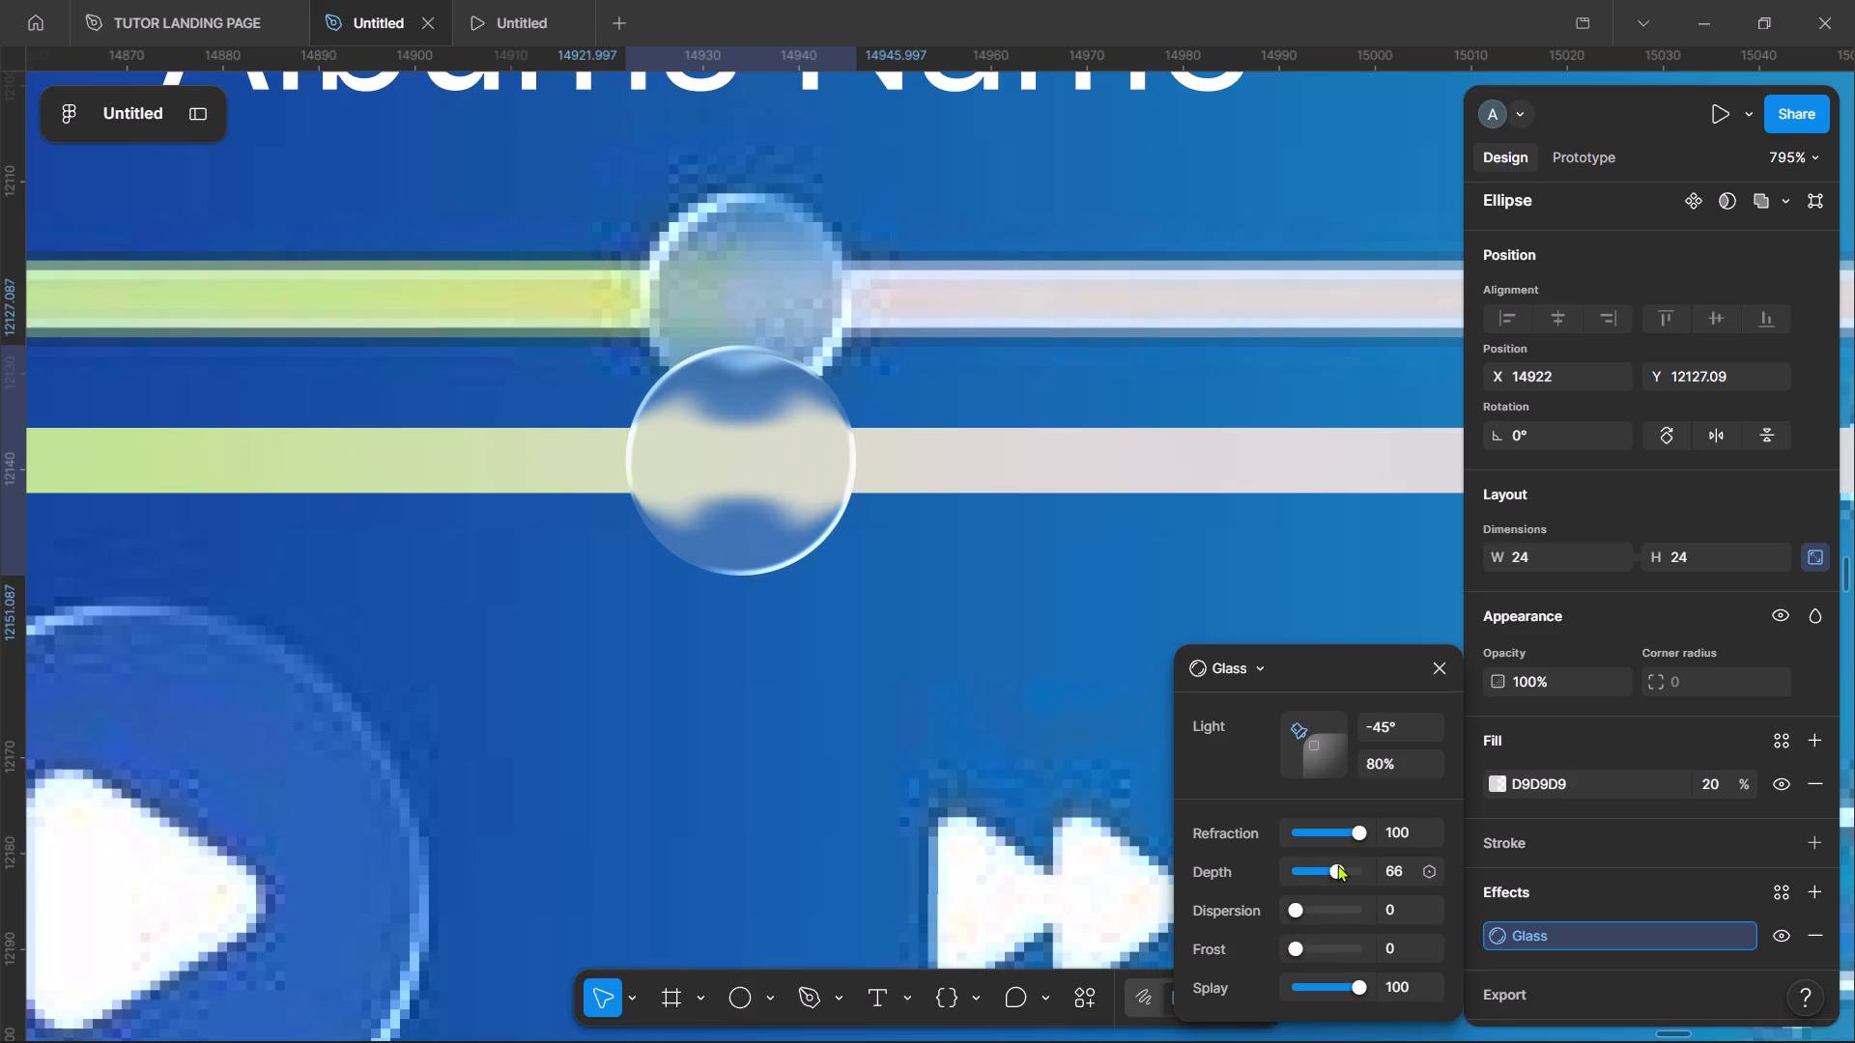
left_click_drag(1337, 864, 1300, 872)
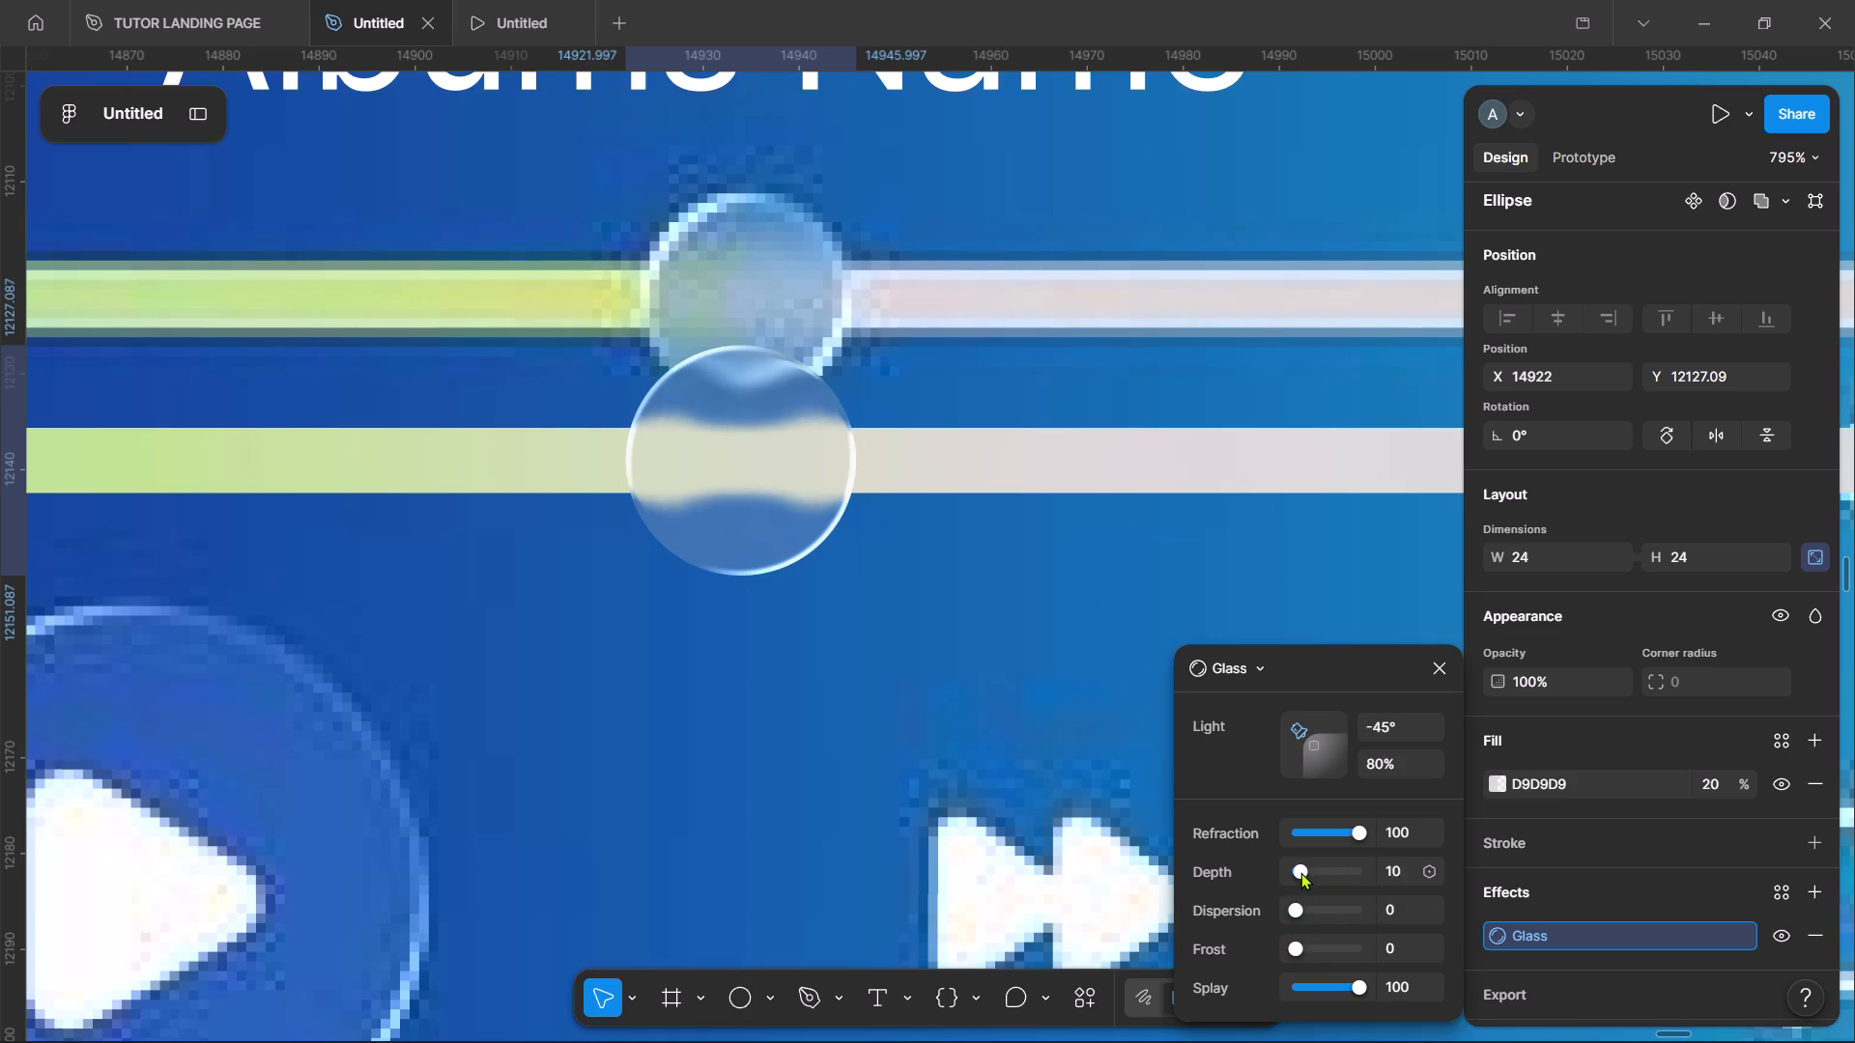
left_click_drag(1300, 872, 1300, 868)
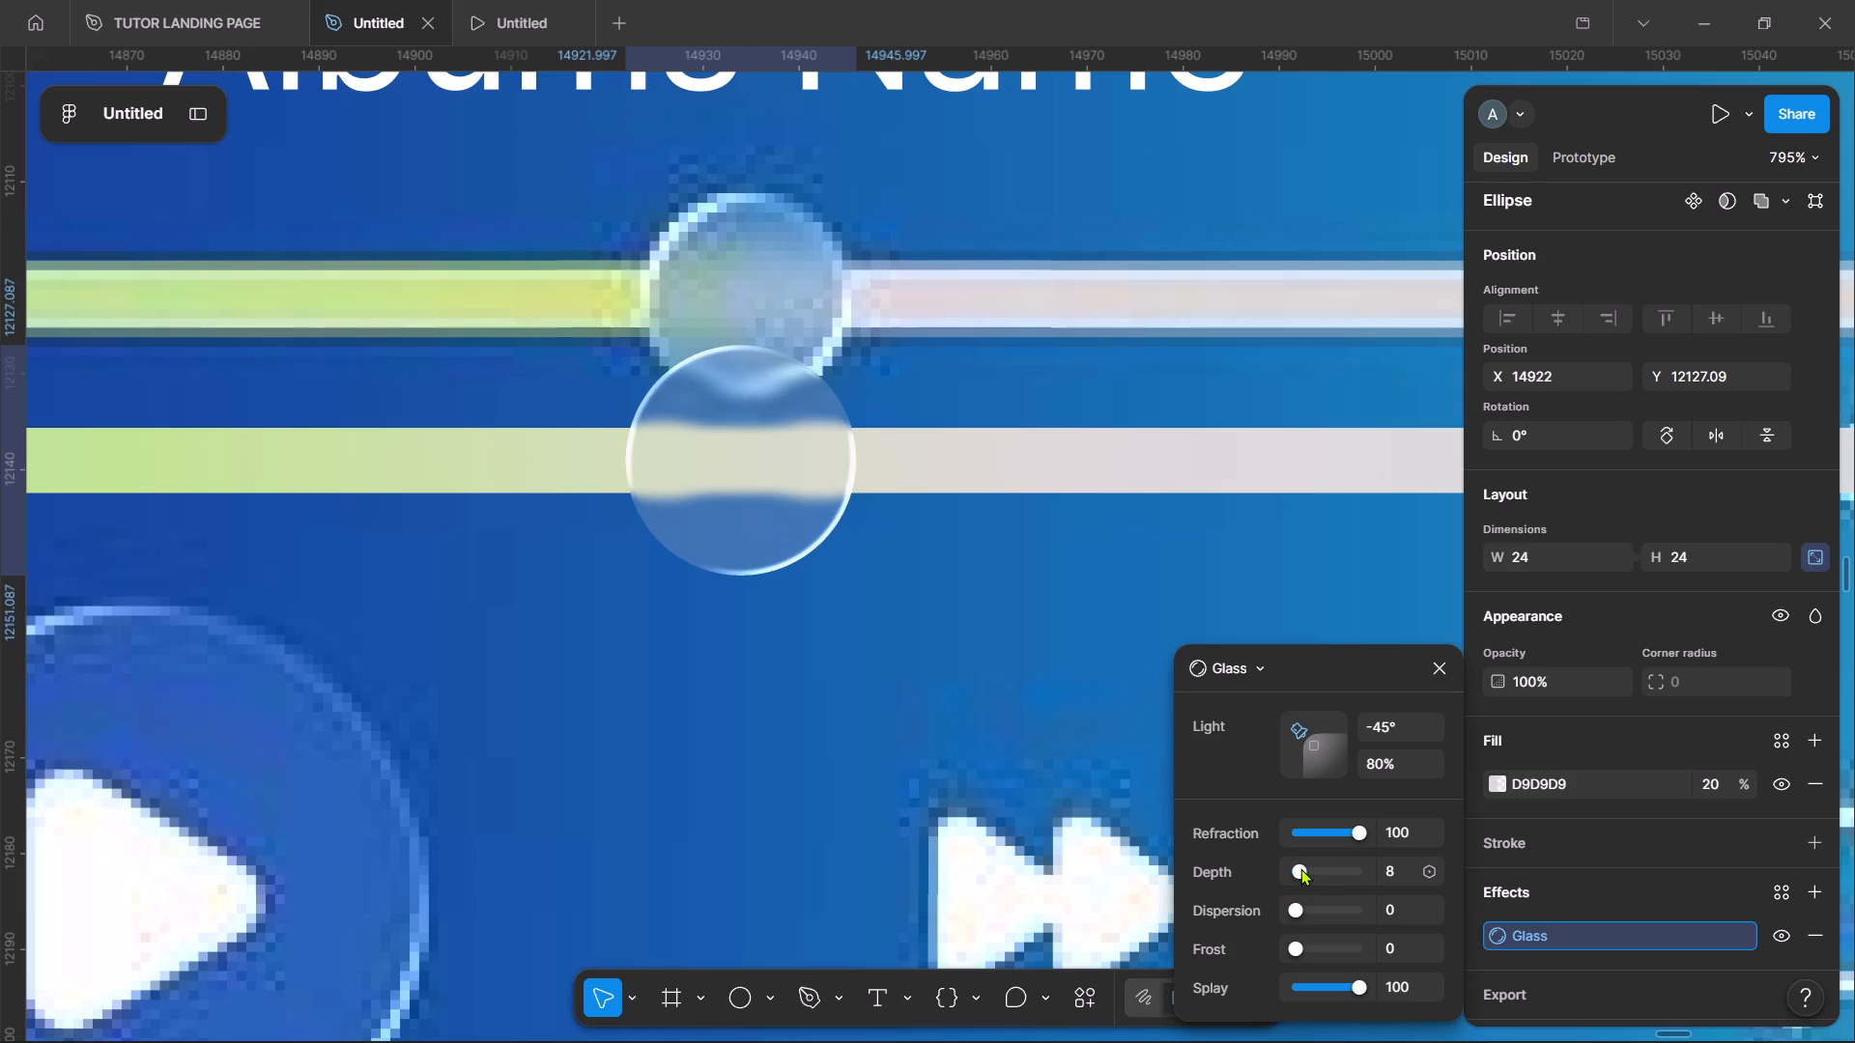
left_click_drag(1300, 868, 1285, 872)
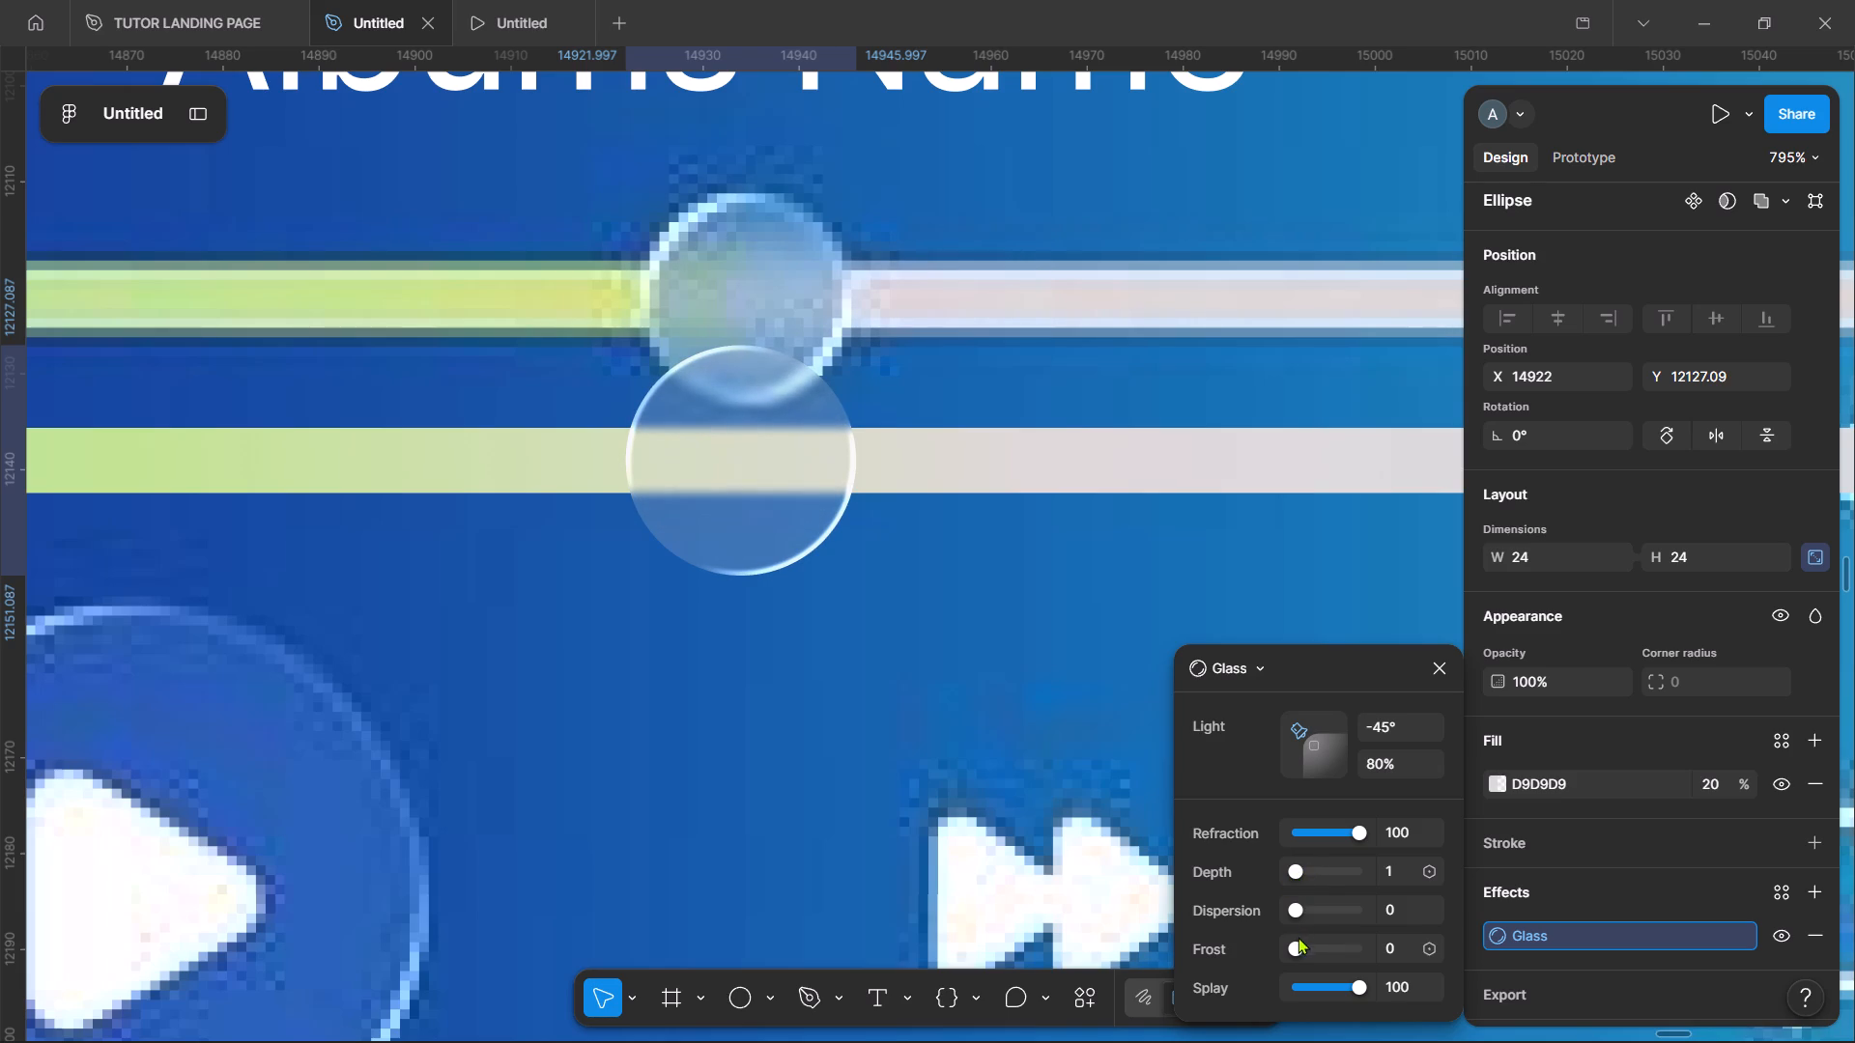
Raise the glass effect's frost gradually through 1 and 4, and set it to 8.
left_click_drag(1290, 946, 1297, 942)
left_click_drag(1297, 942, 1298, 940)
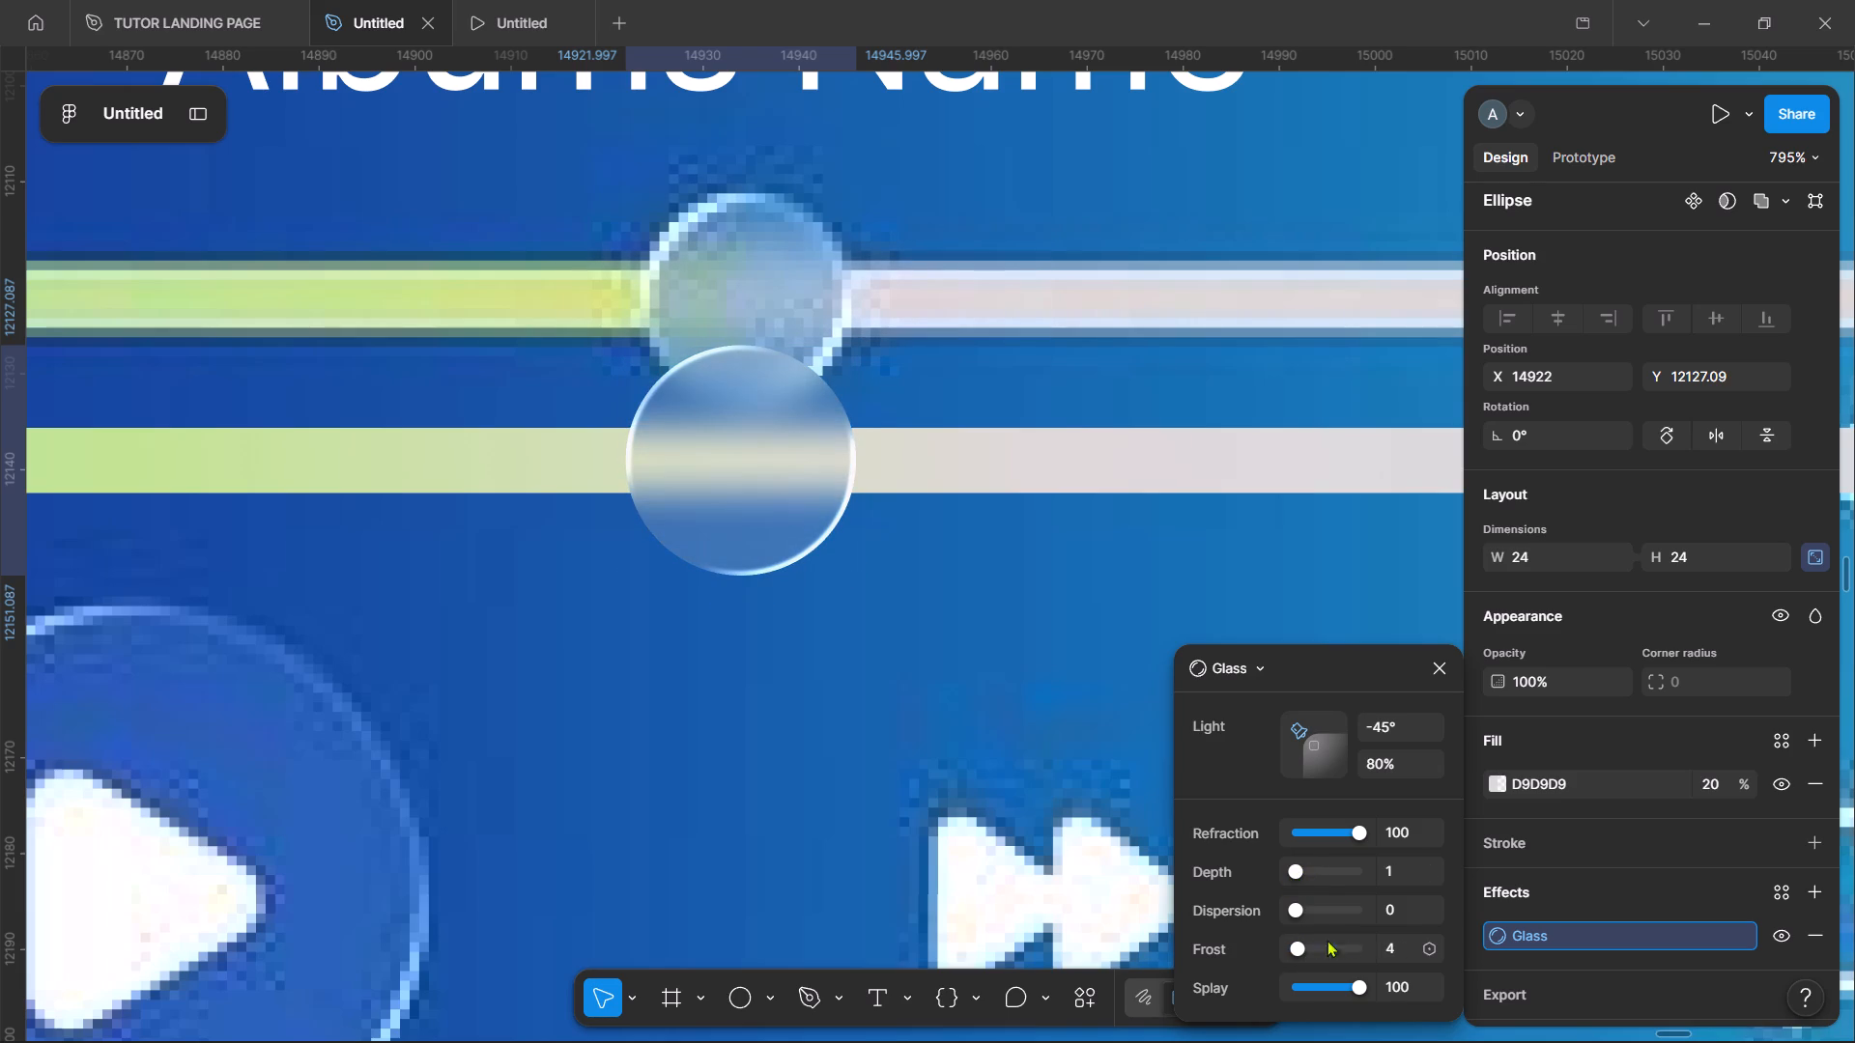
left_click(1389, 940)
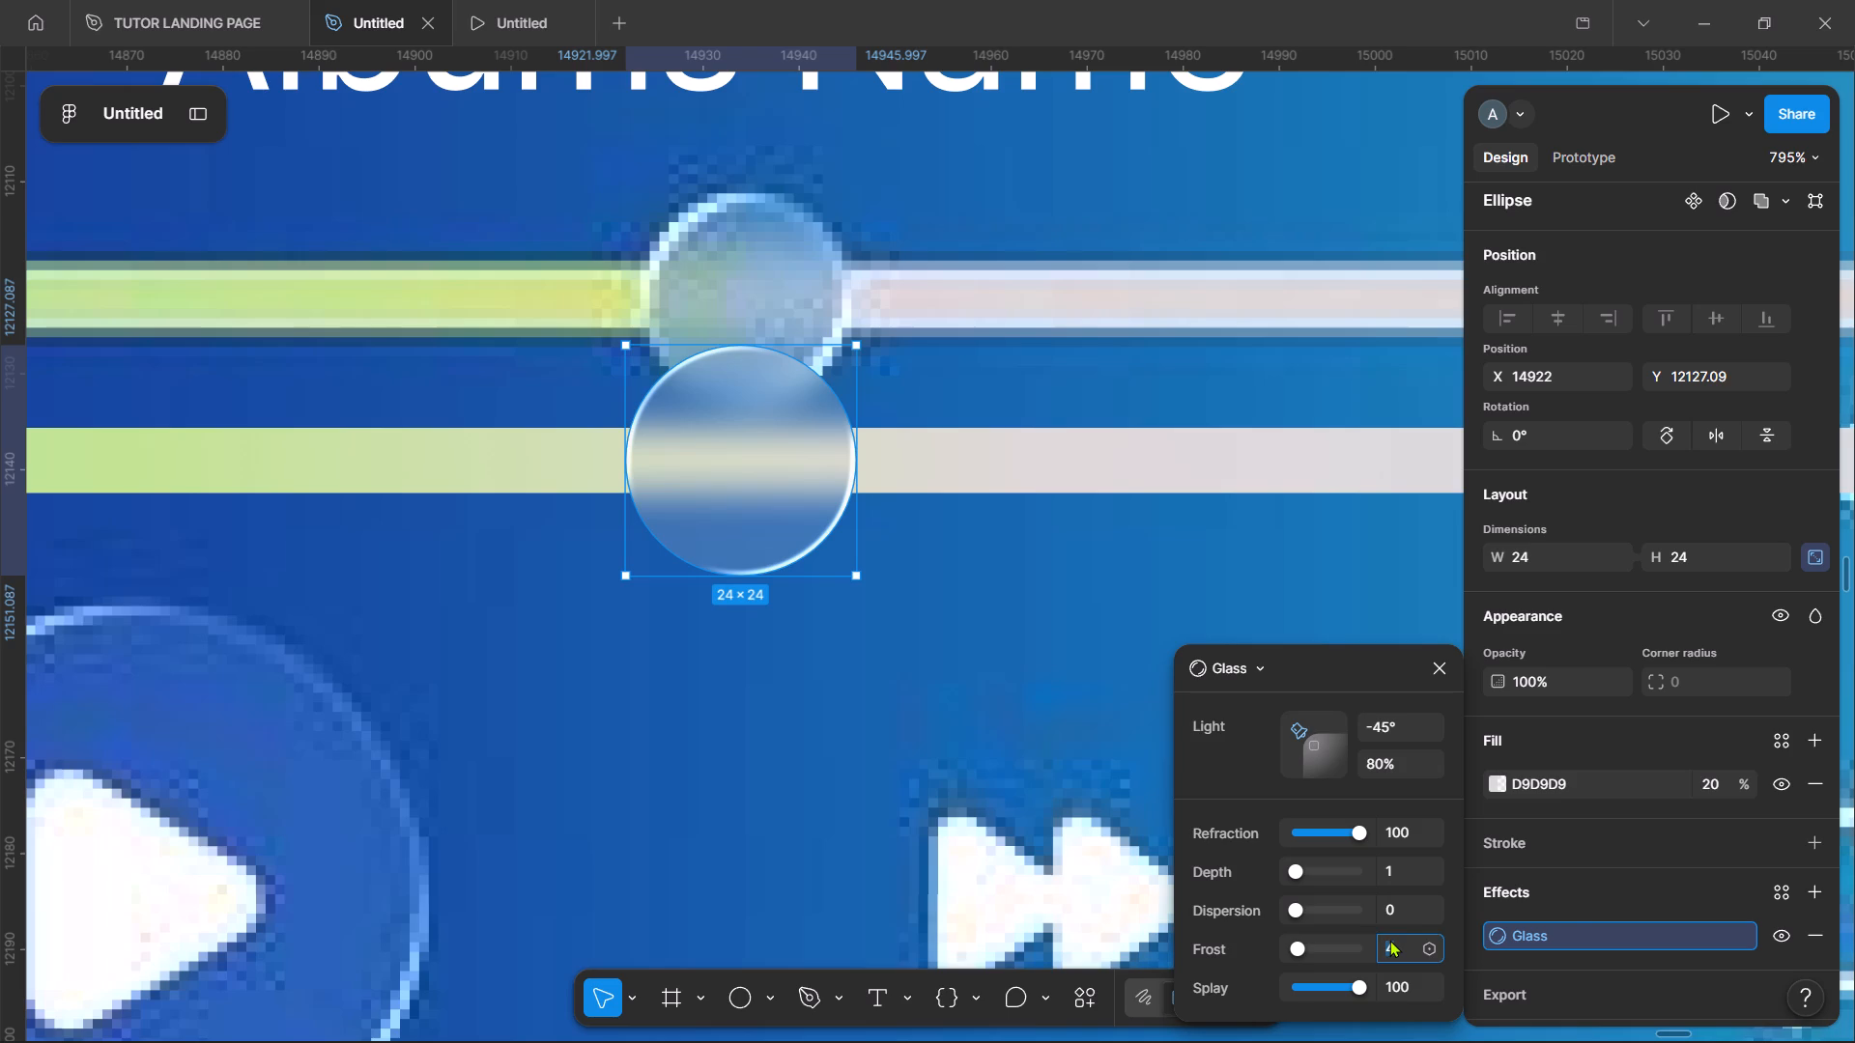
key("8")
key("Return")
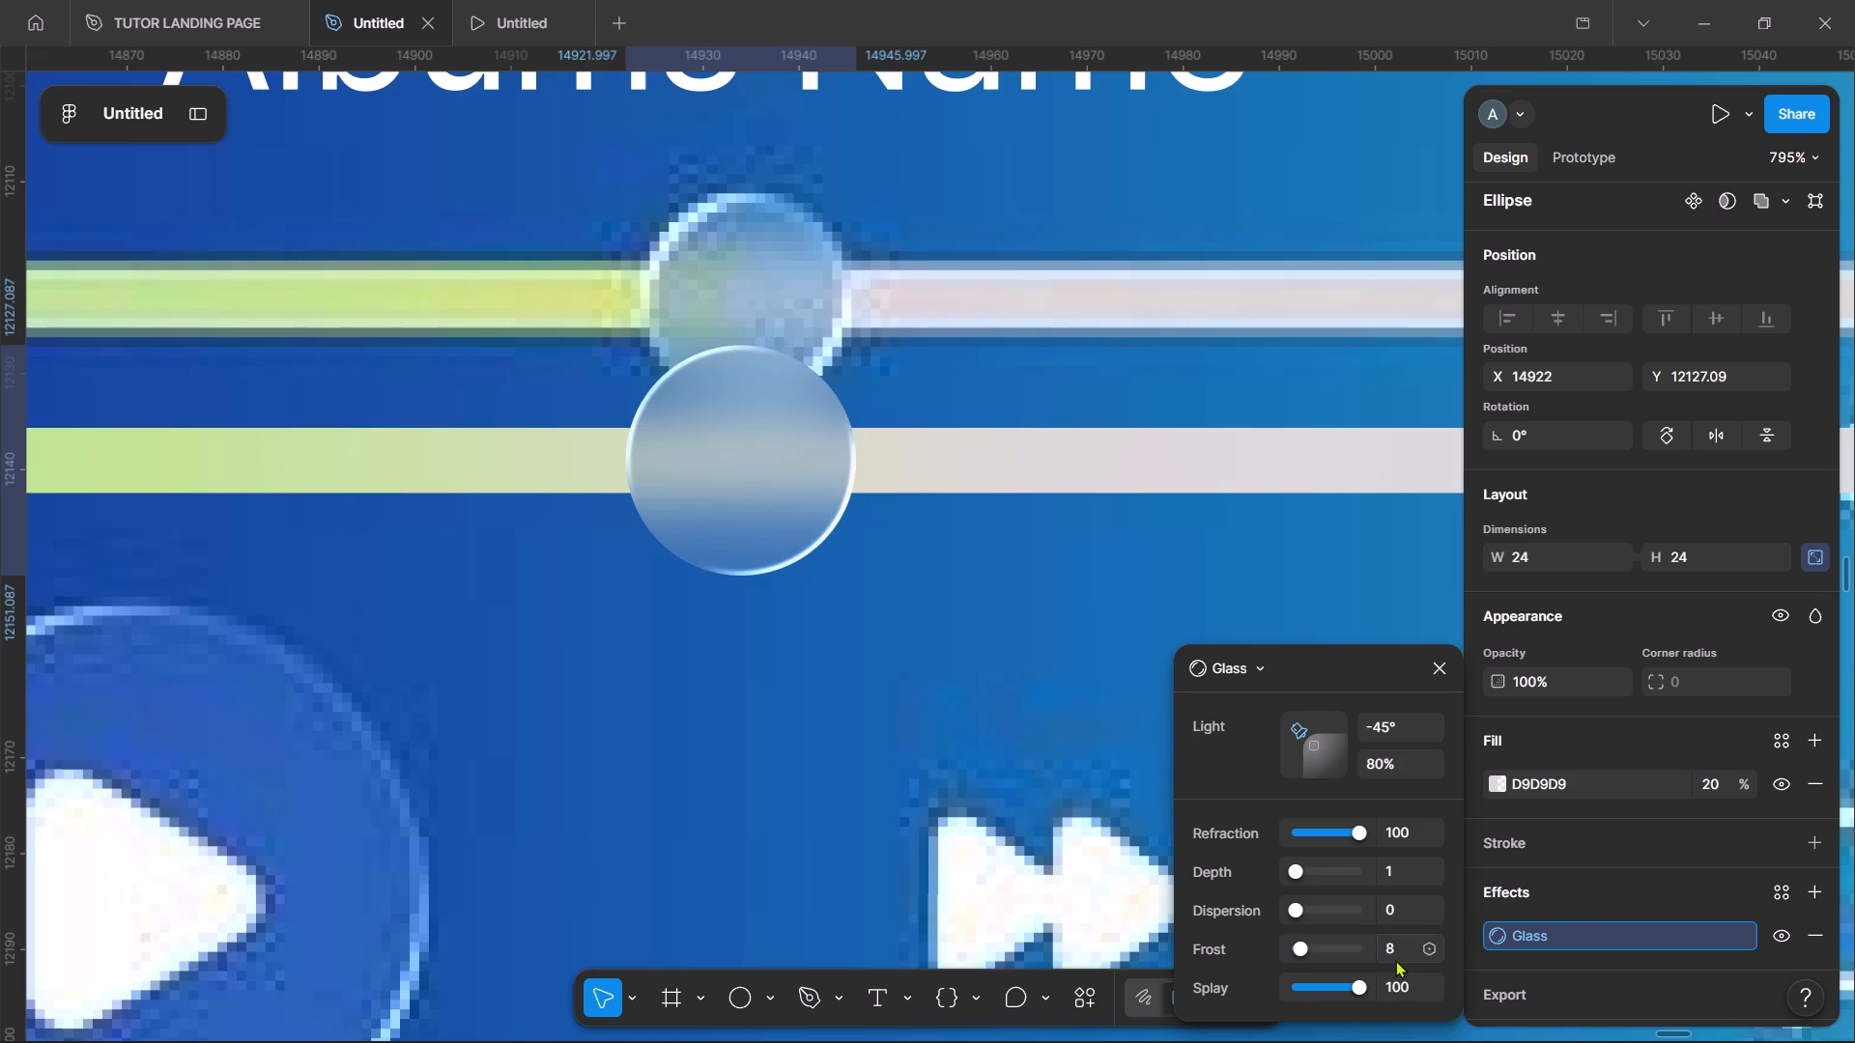
Raise the glass effect's depth to 100.
left_click_drag(1290, 867, 1389, 872)
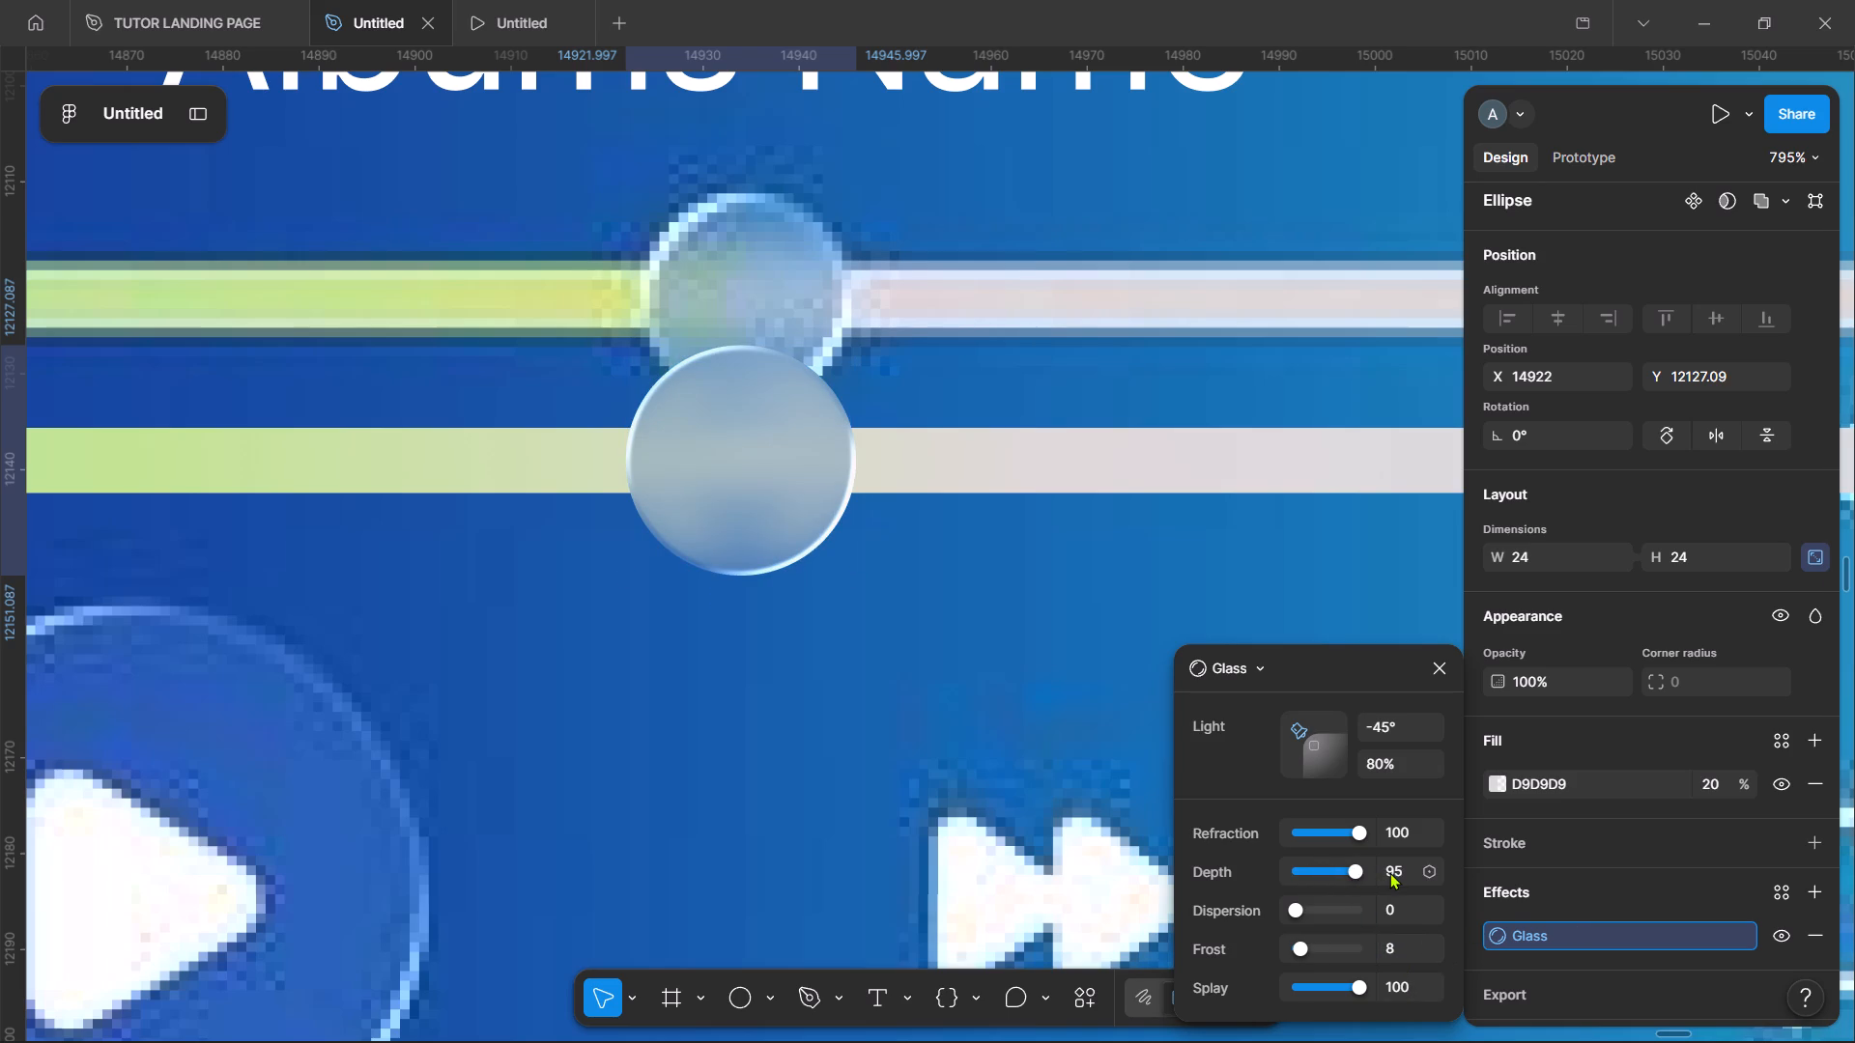
left_click_drag(1389, 872, 1361, 872)
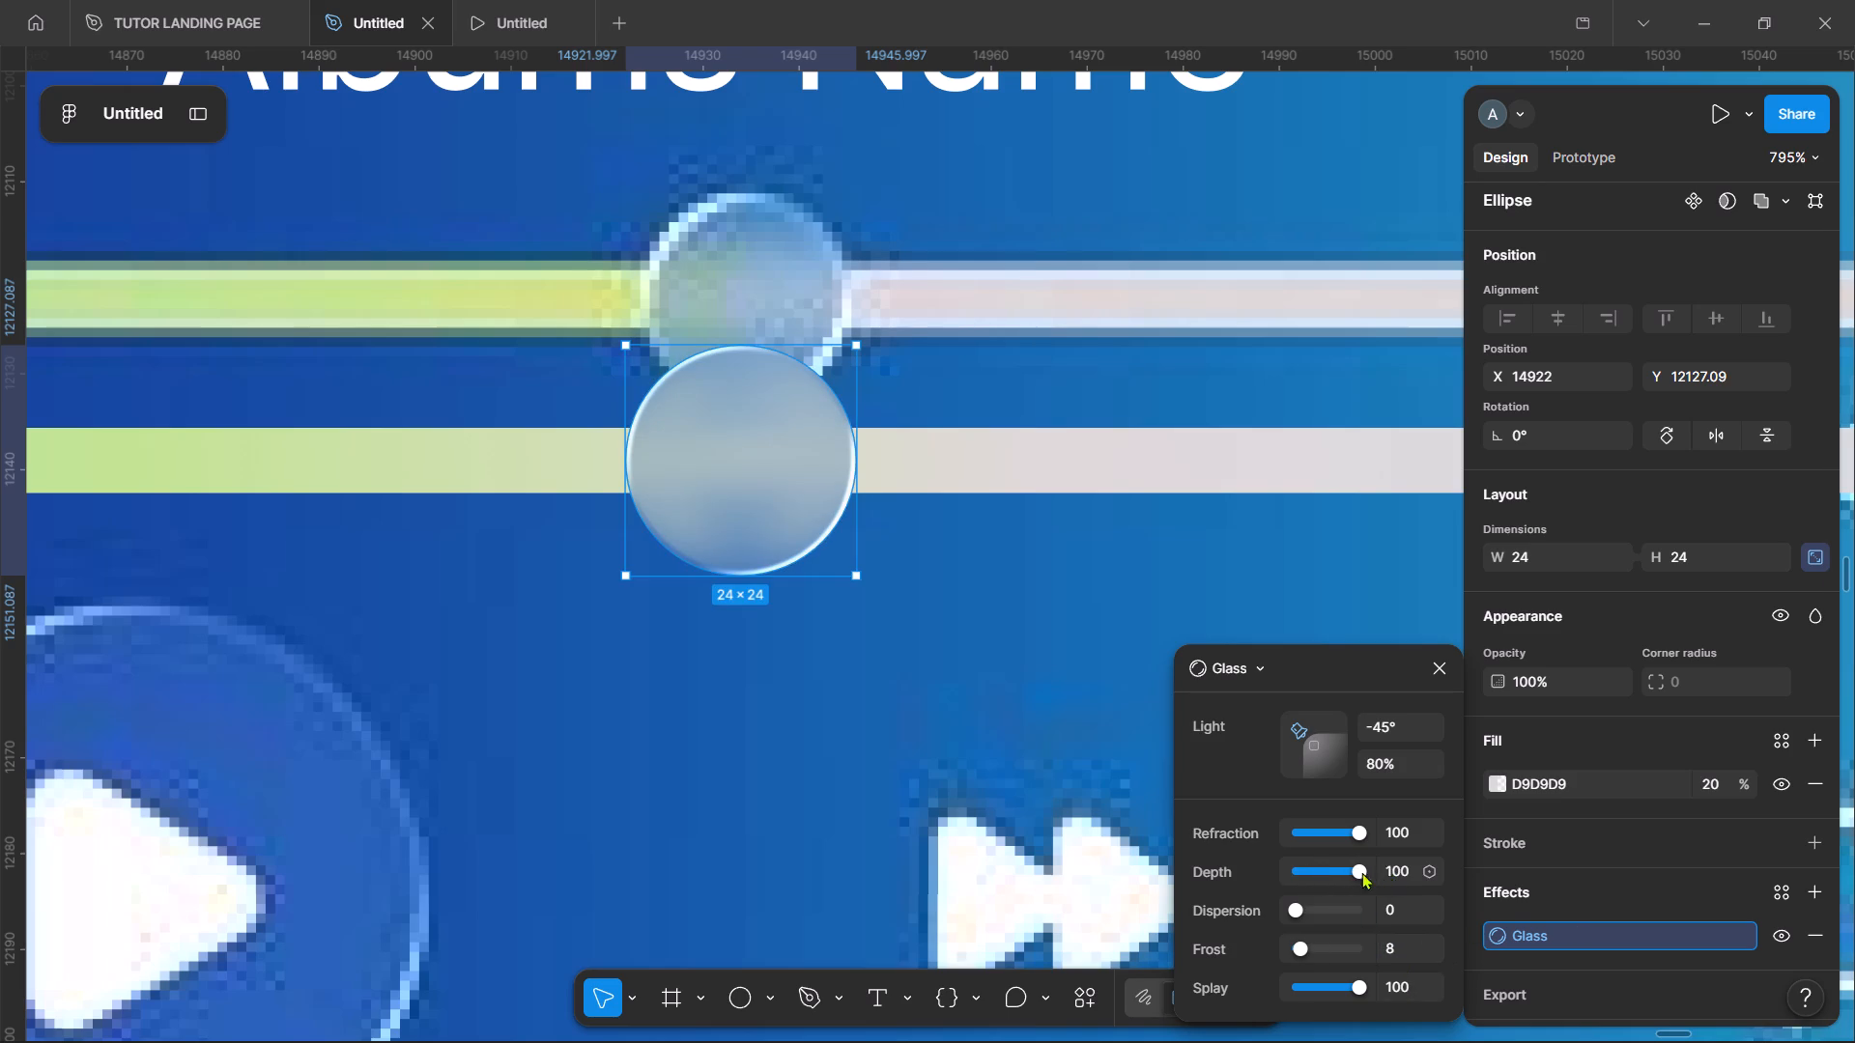
Lower the knob's glass effect depth to 1, then raise it to 20, with dispersion at 0, and deselect the knob.
left_click_drag(1361, 872, 1260, 854)
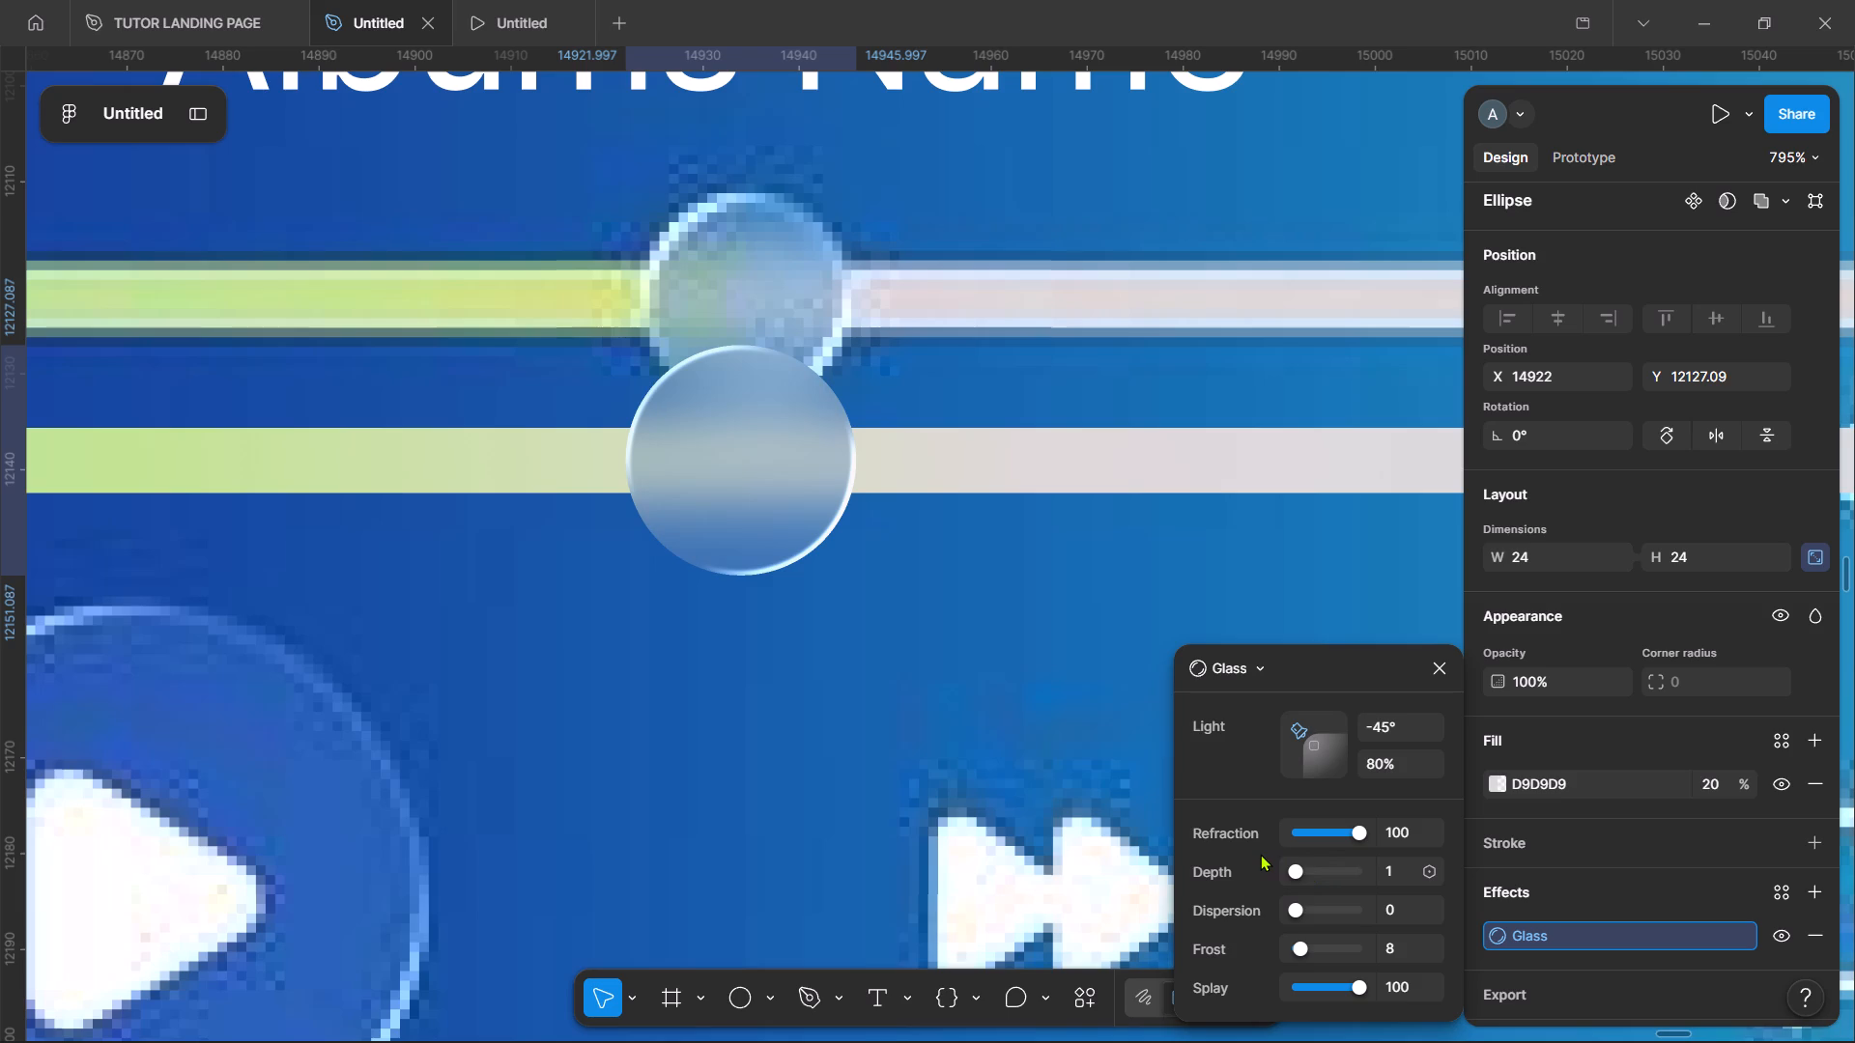
left_click_drag(1260, 854, 1308, 846)
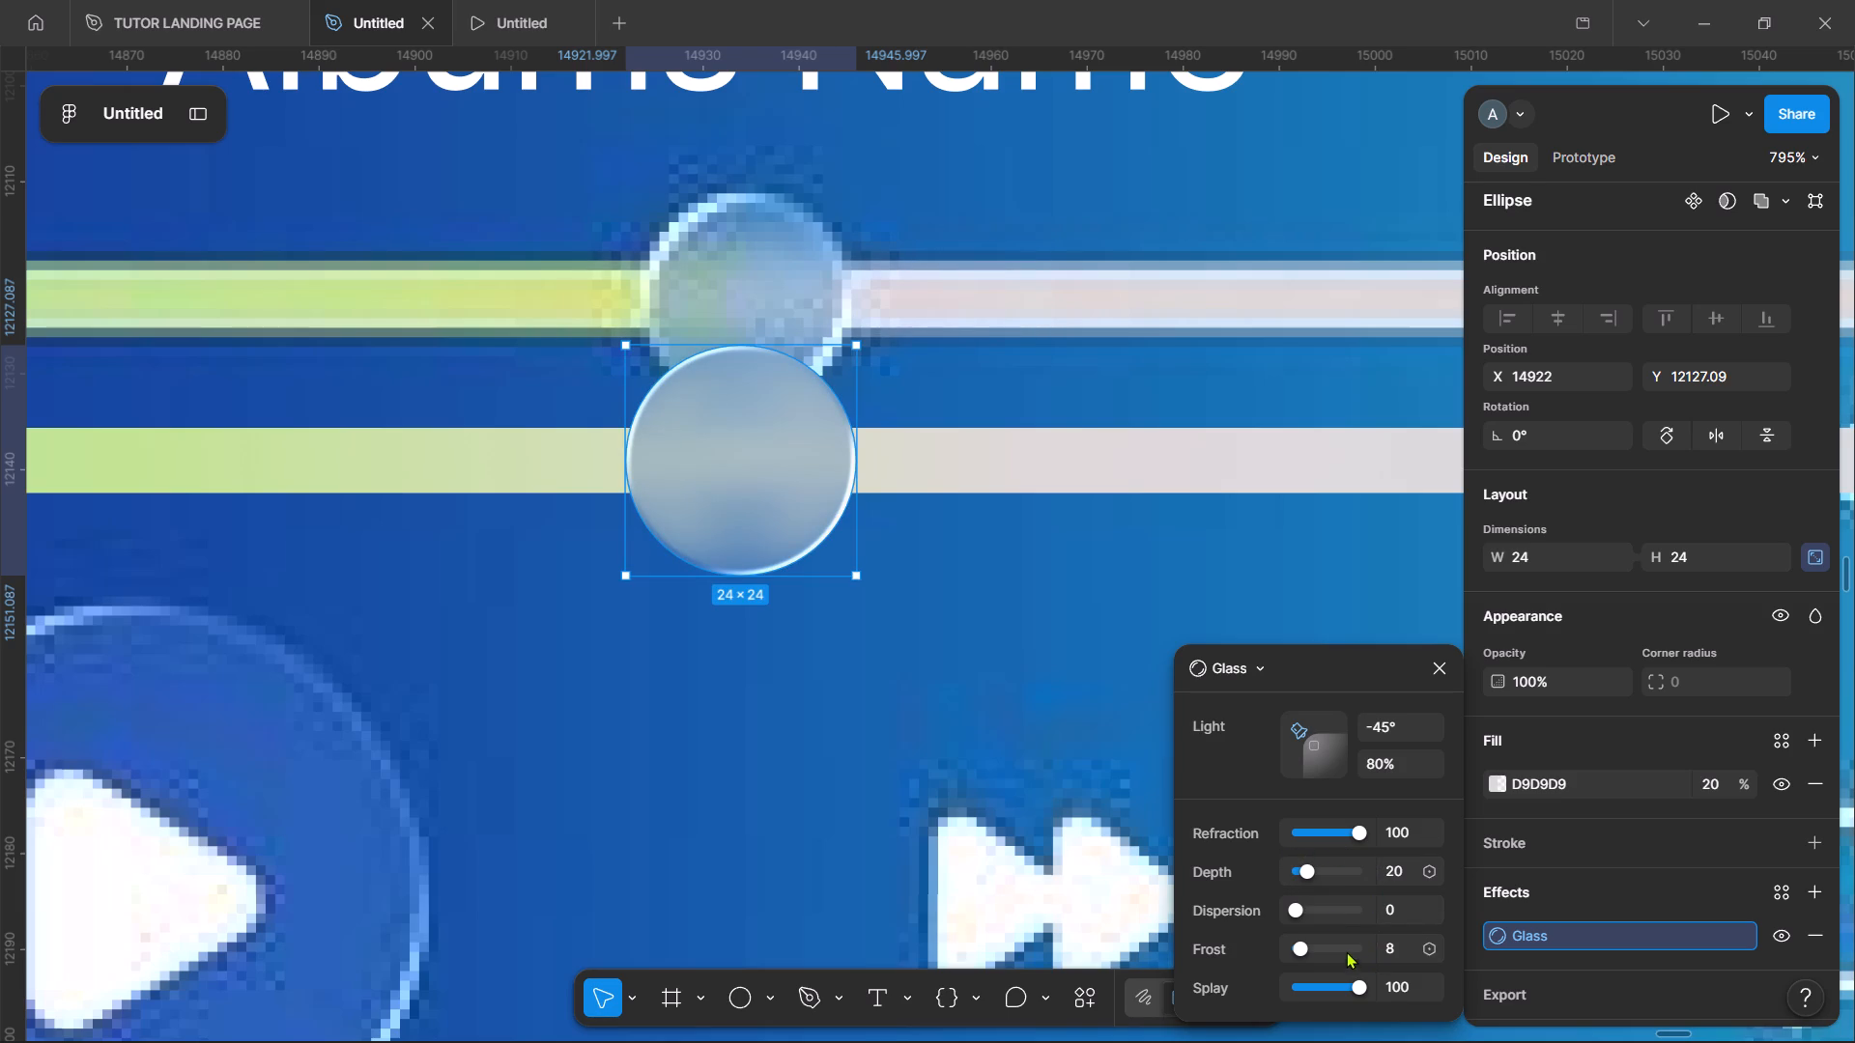
left_click_drag(1296, 912, 1260, 913)
left_click(978, 915)
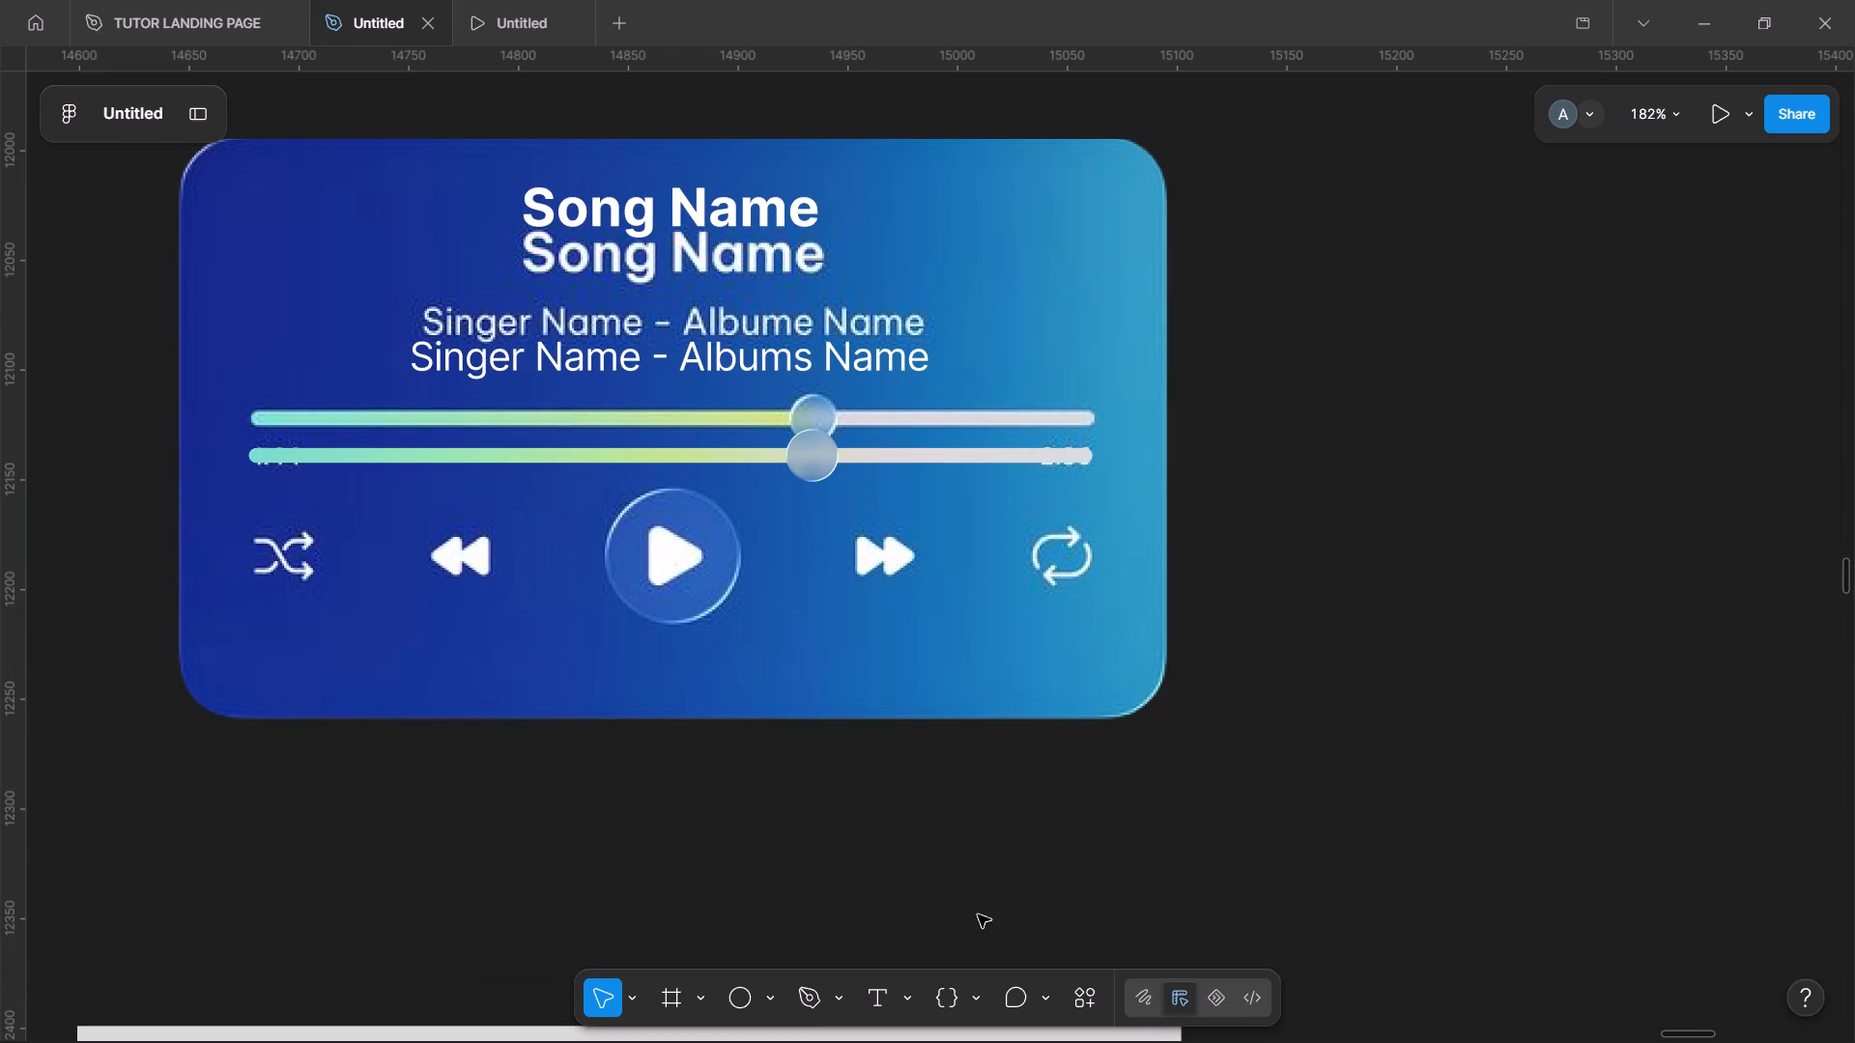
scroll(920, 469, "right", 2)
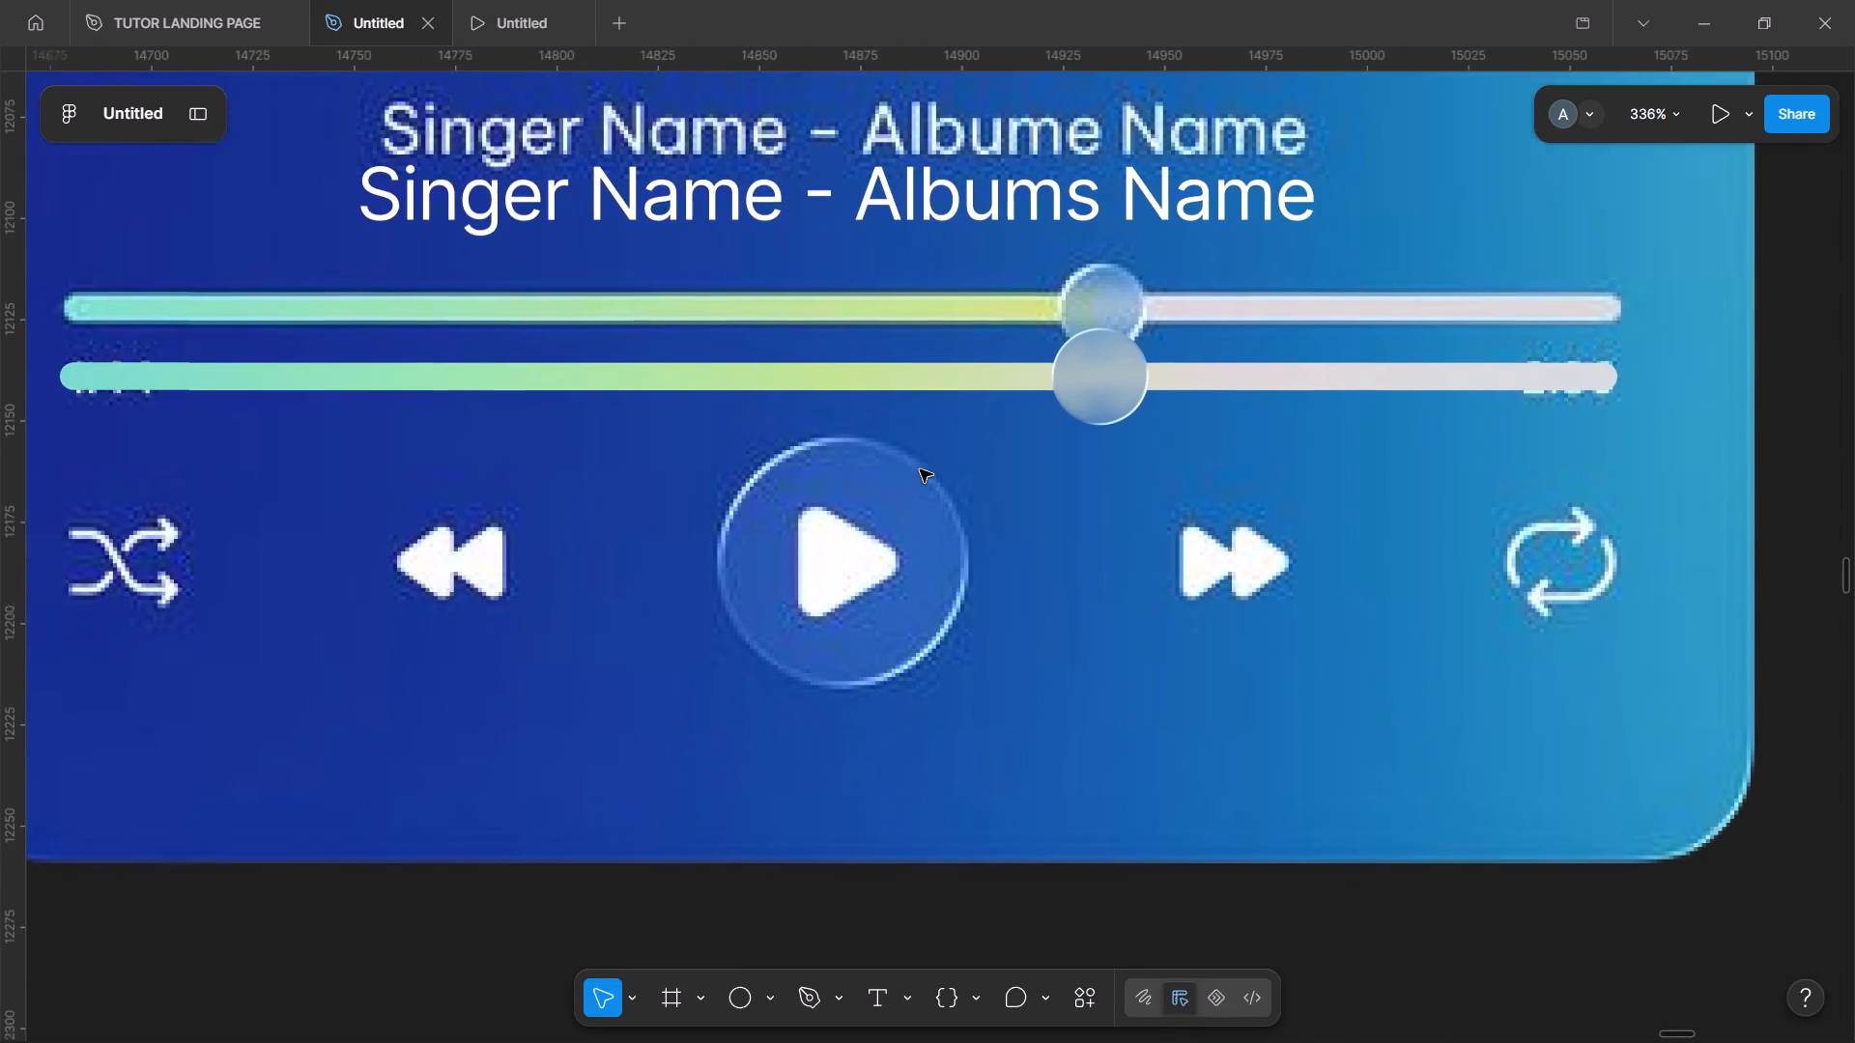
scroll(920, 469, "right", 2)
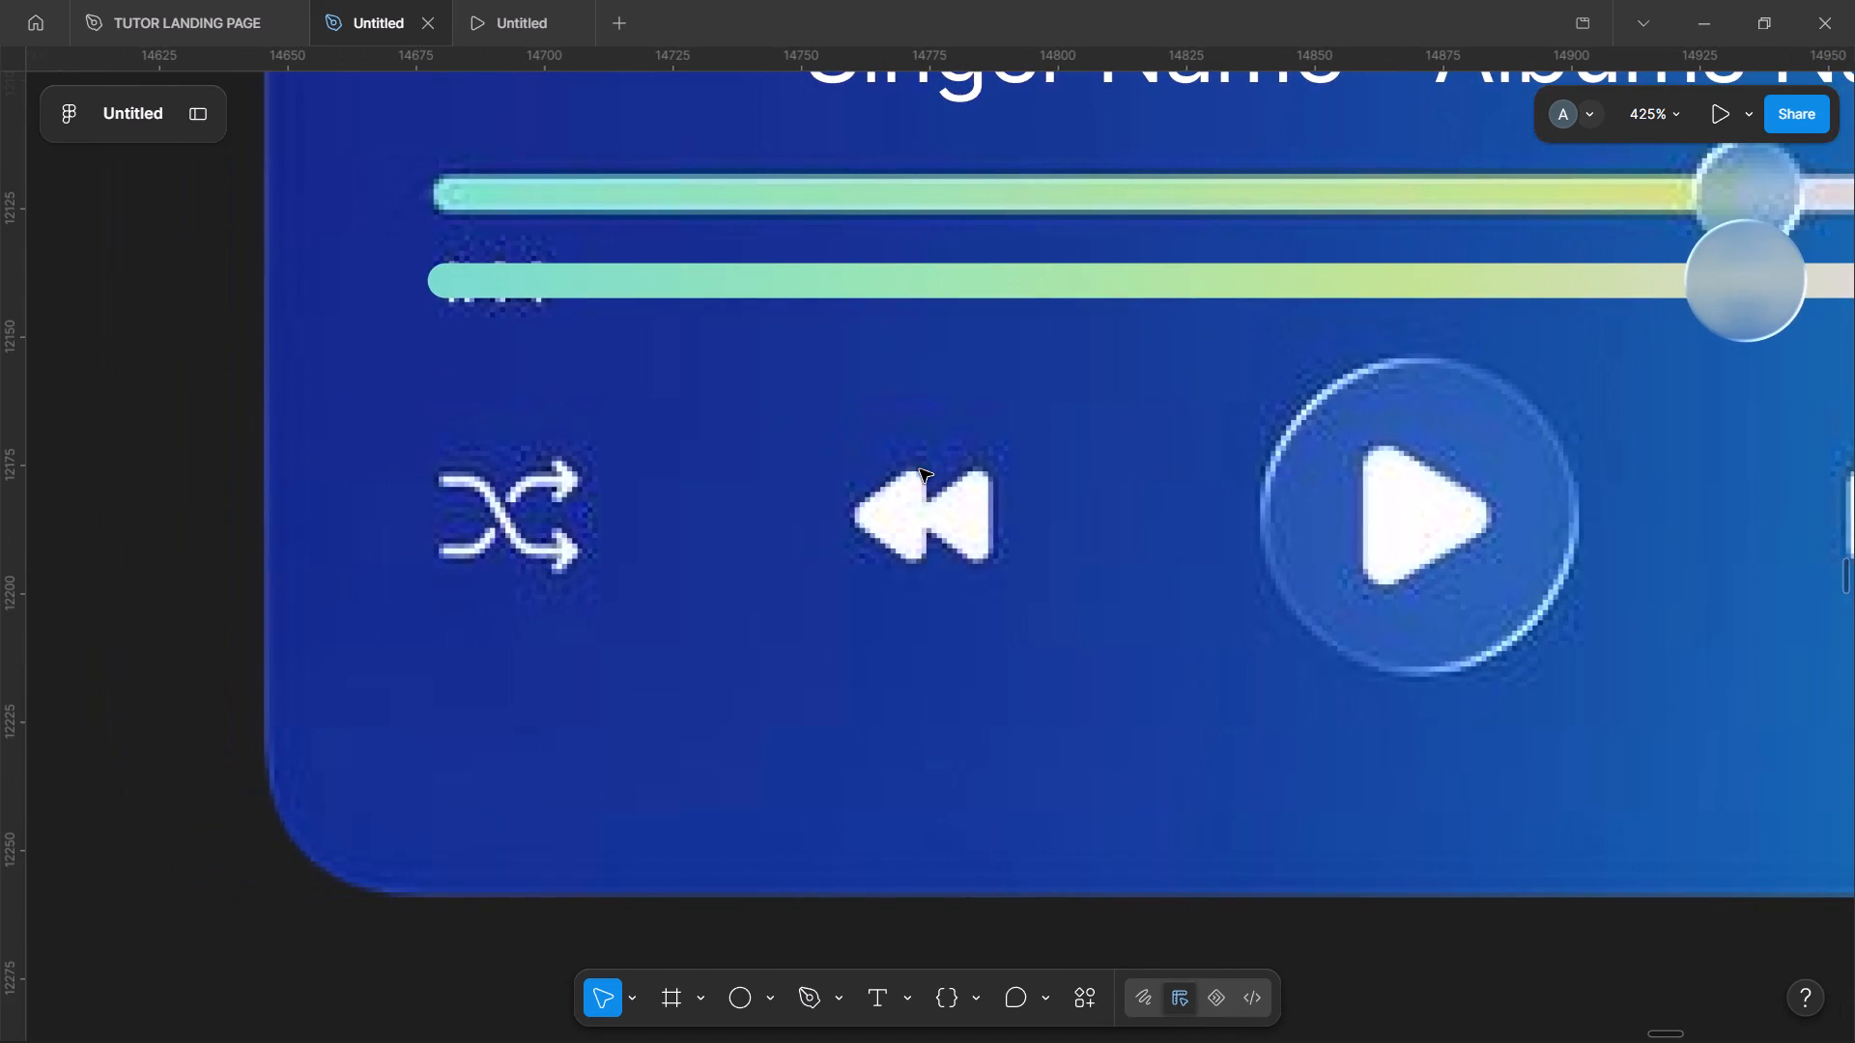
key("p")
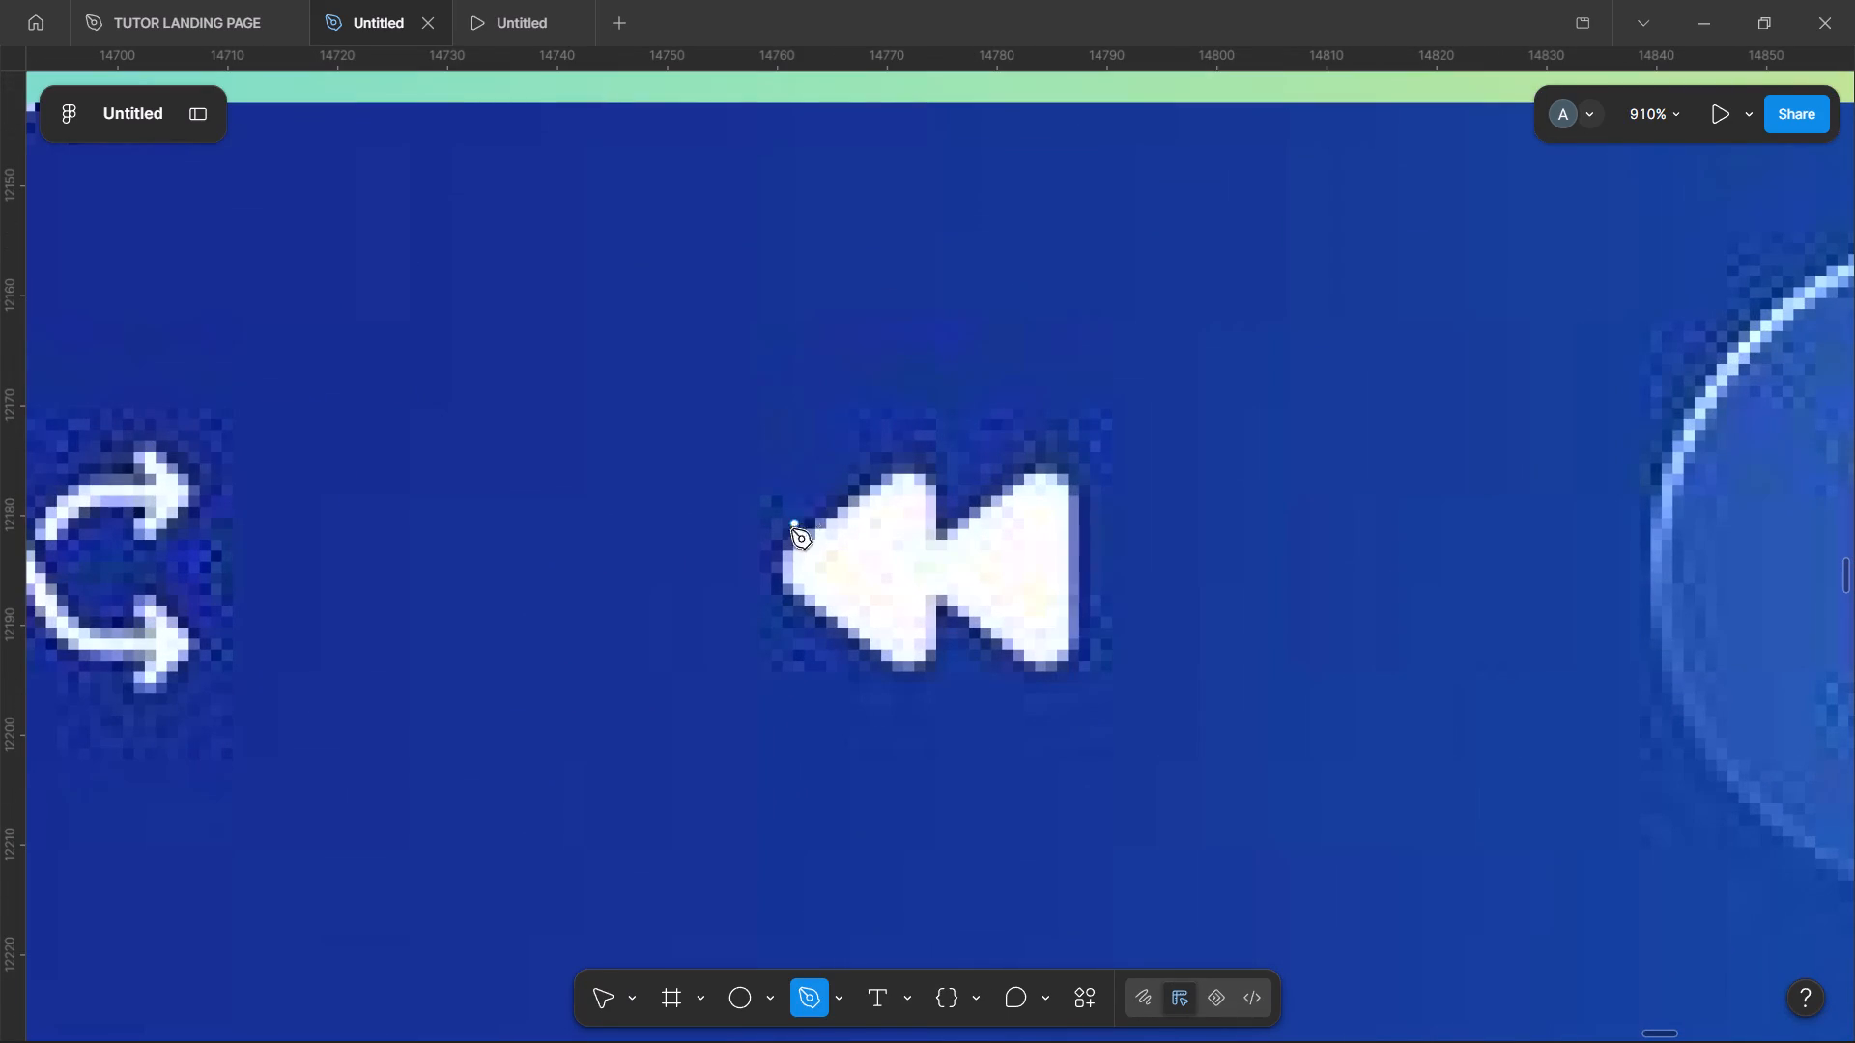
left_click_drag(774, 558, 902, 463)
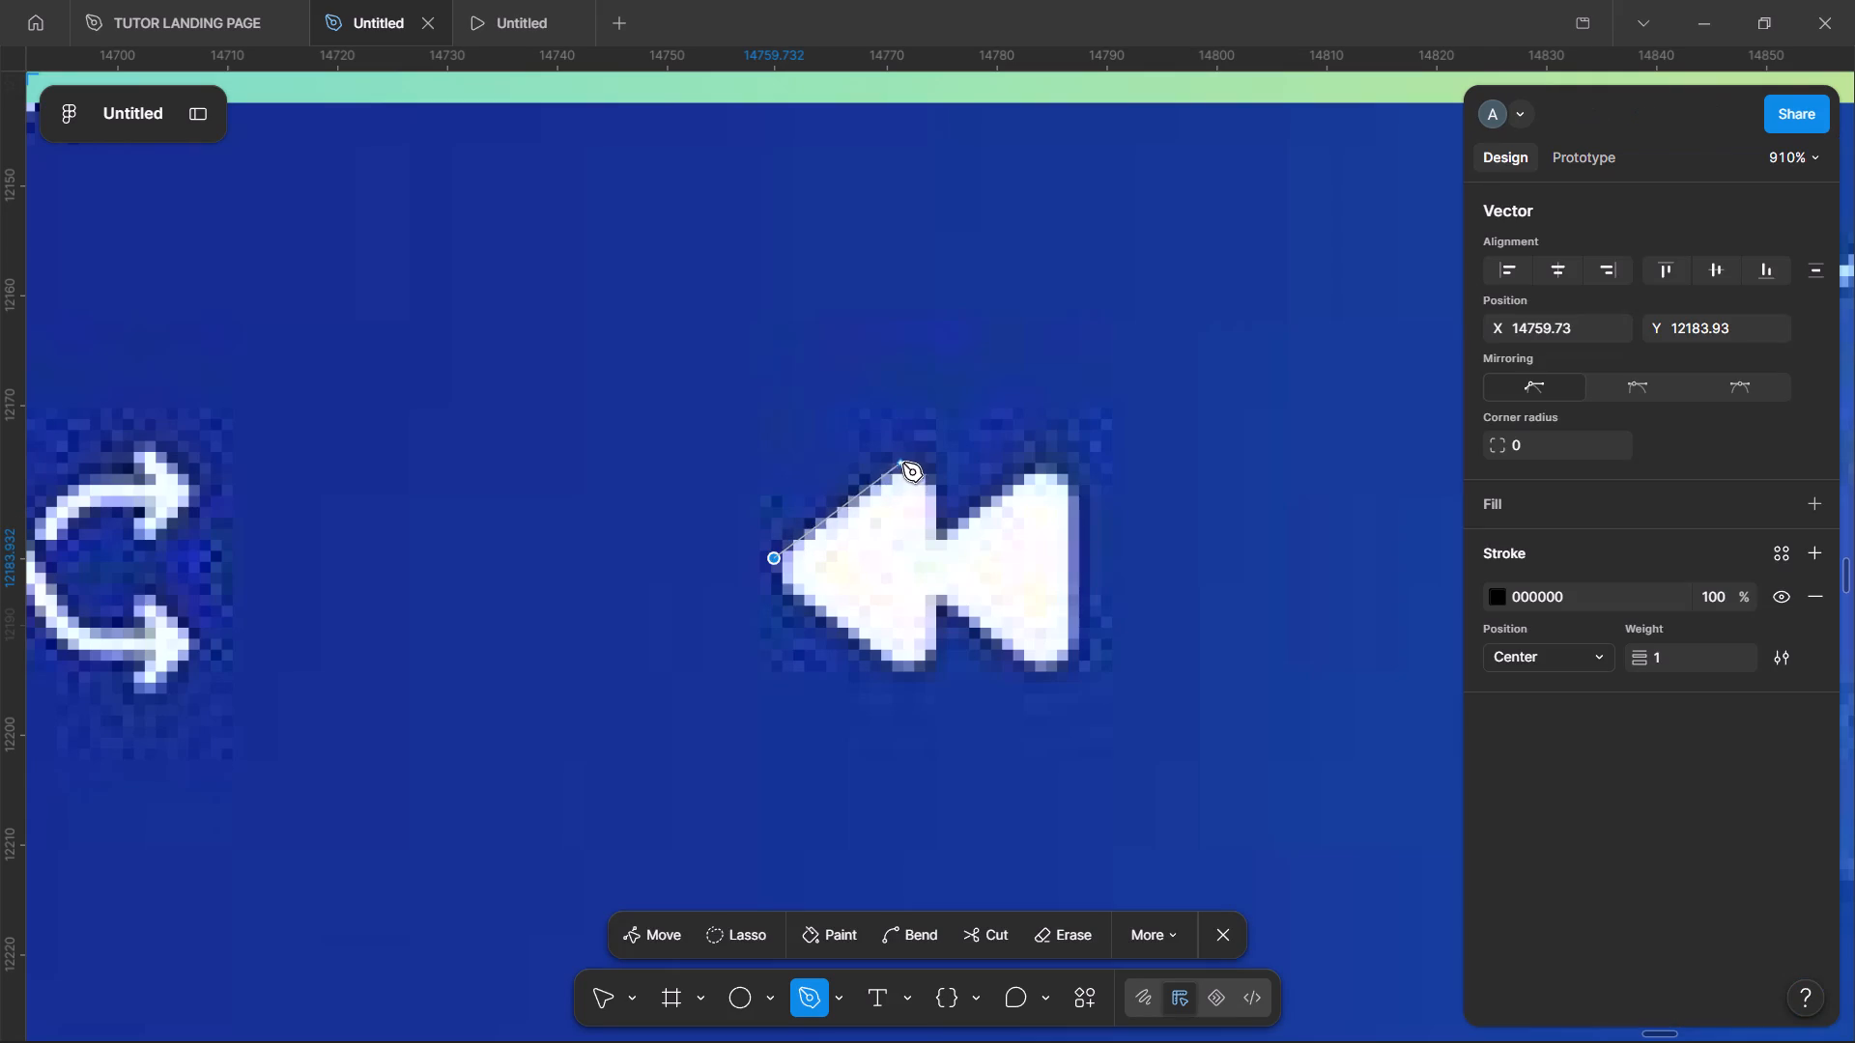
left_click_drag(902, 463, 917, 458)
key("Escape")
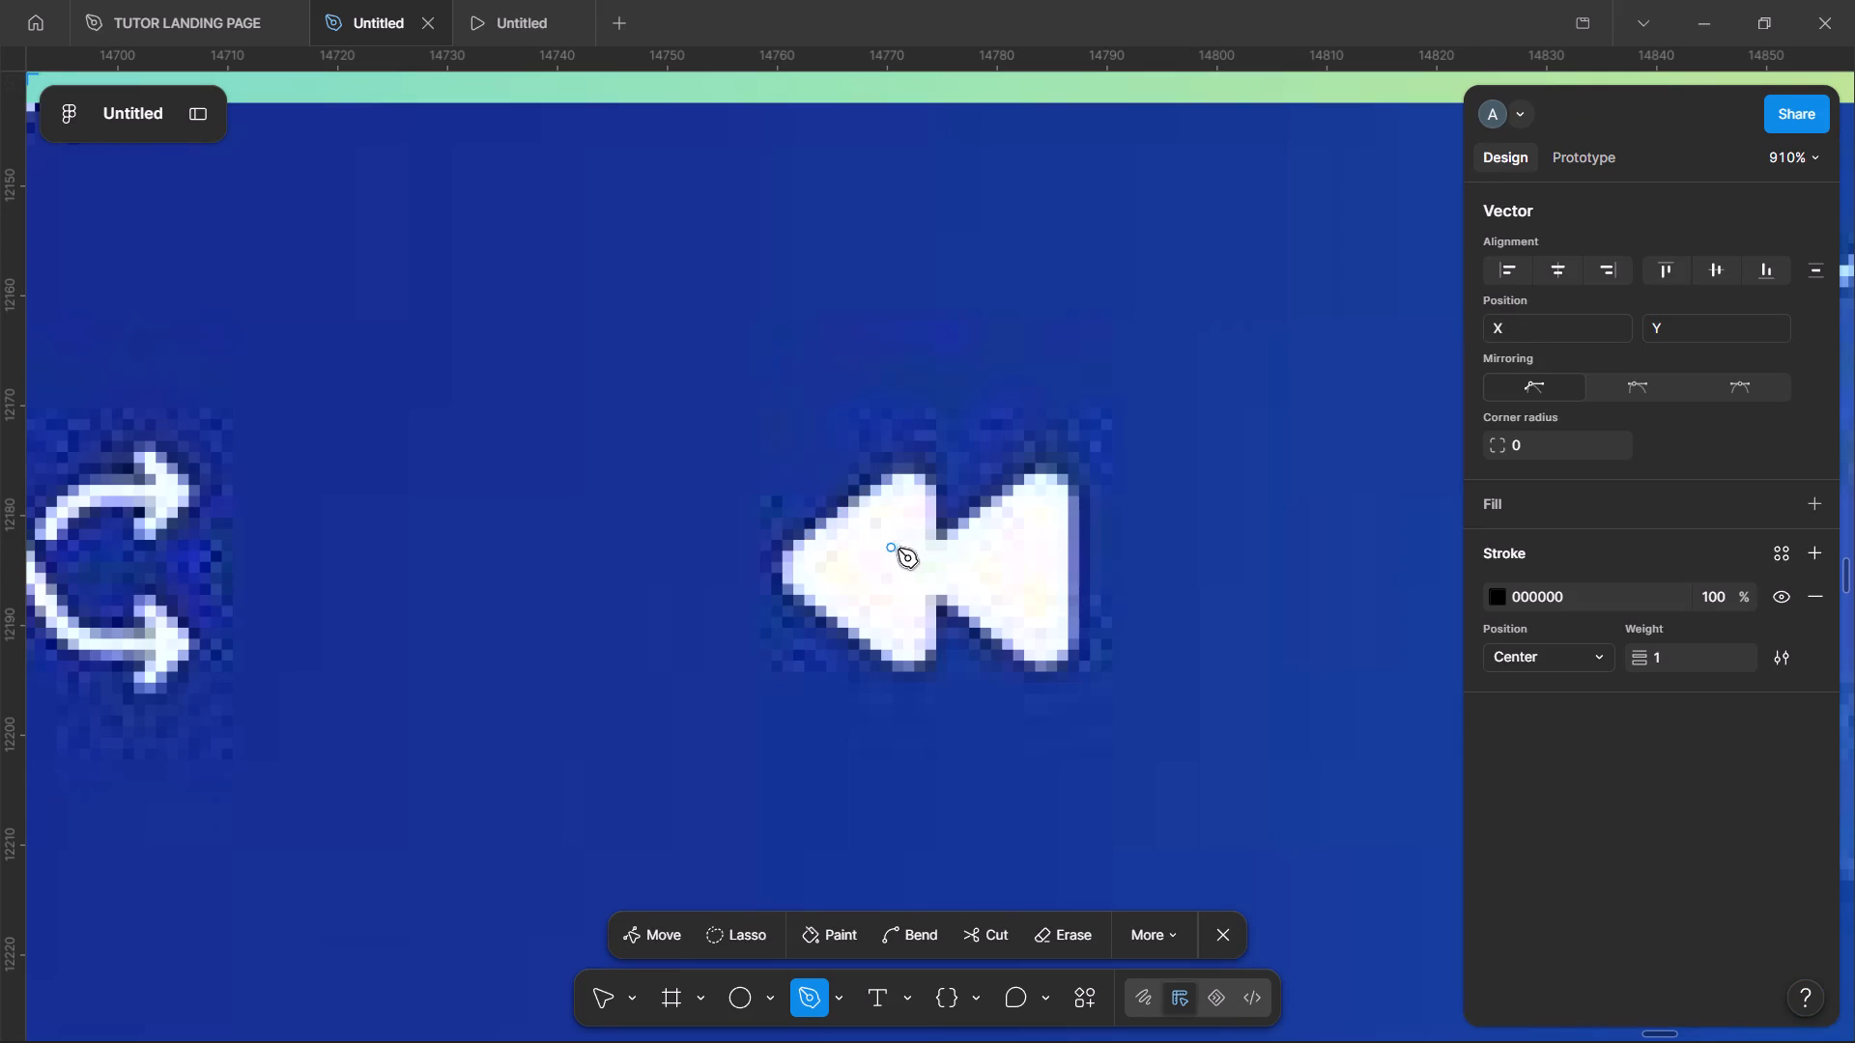
Draw the first edge of the reference rewind icon with the Pen tool, from its pointed tip to the first triangle's upper corner.
left_click(768, 565)
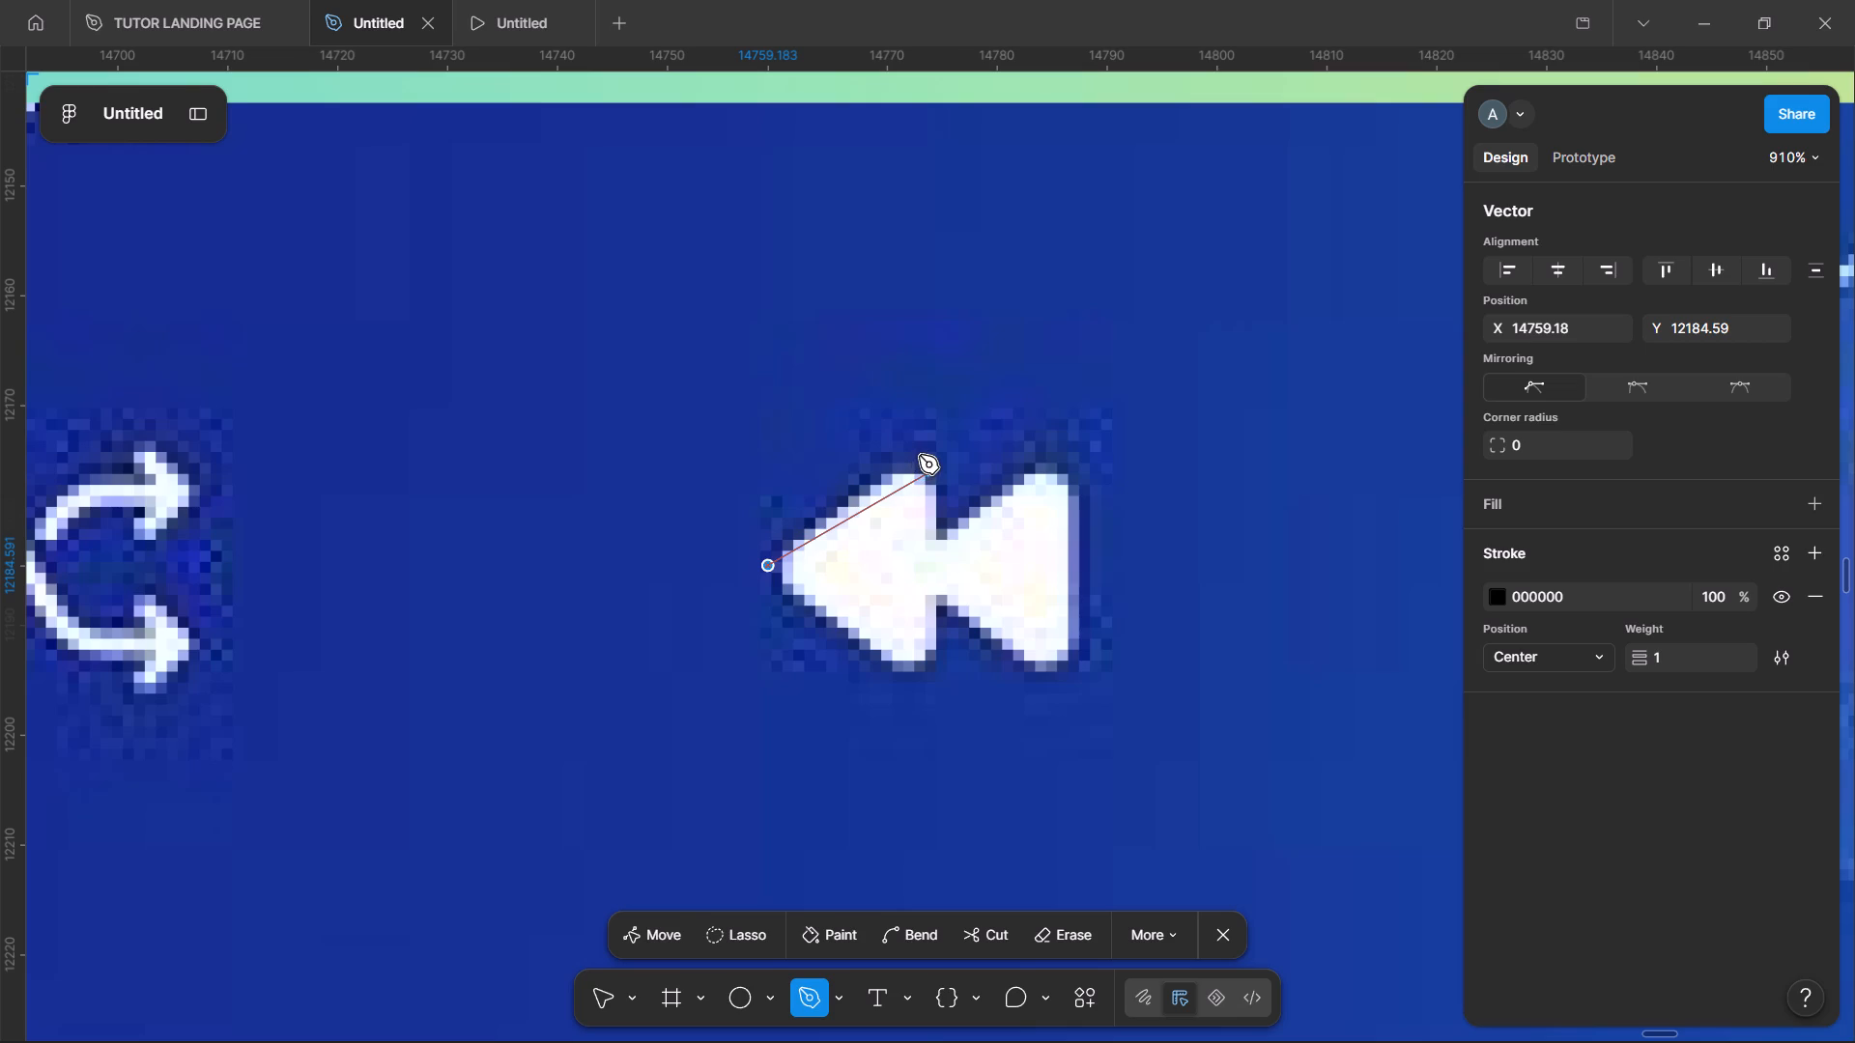
left_click(919, 455, "shift")
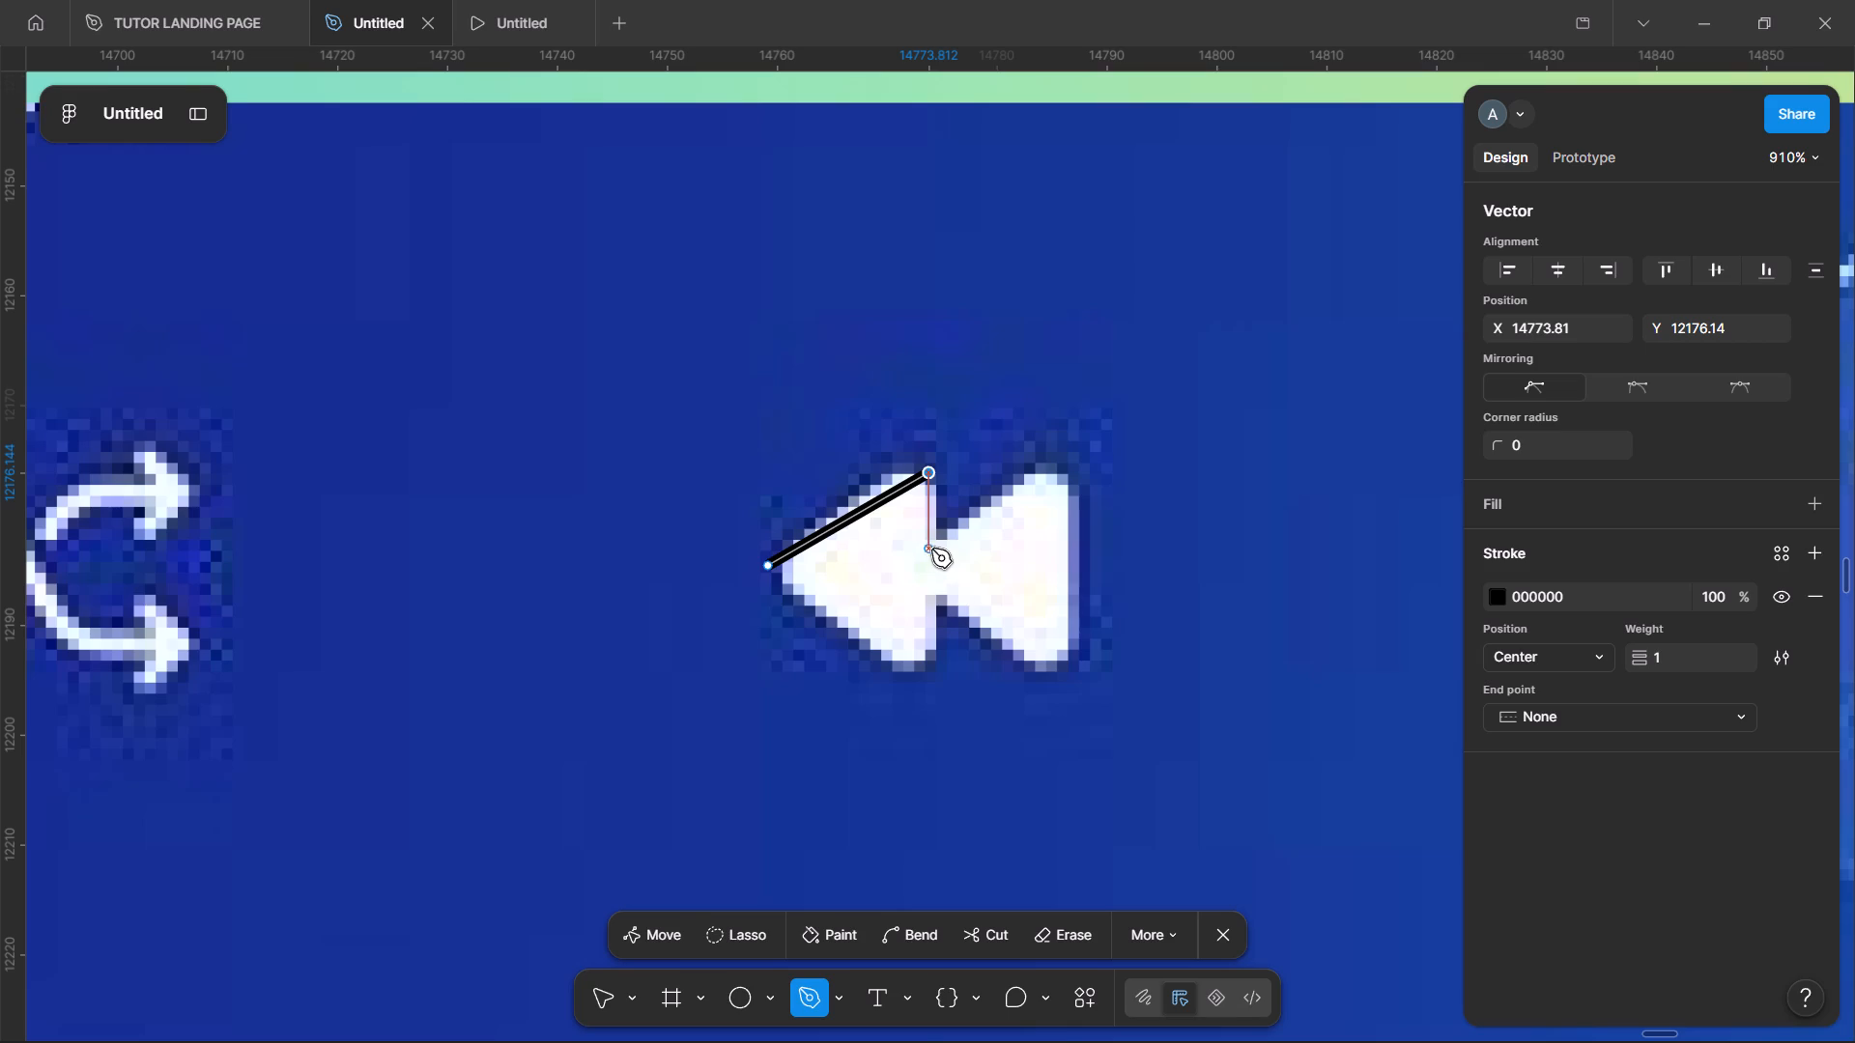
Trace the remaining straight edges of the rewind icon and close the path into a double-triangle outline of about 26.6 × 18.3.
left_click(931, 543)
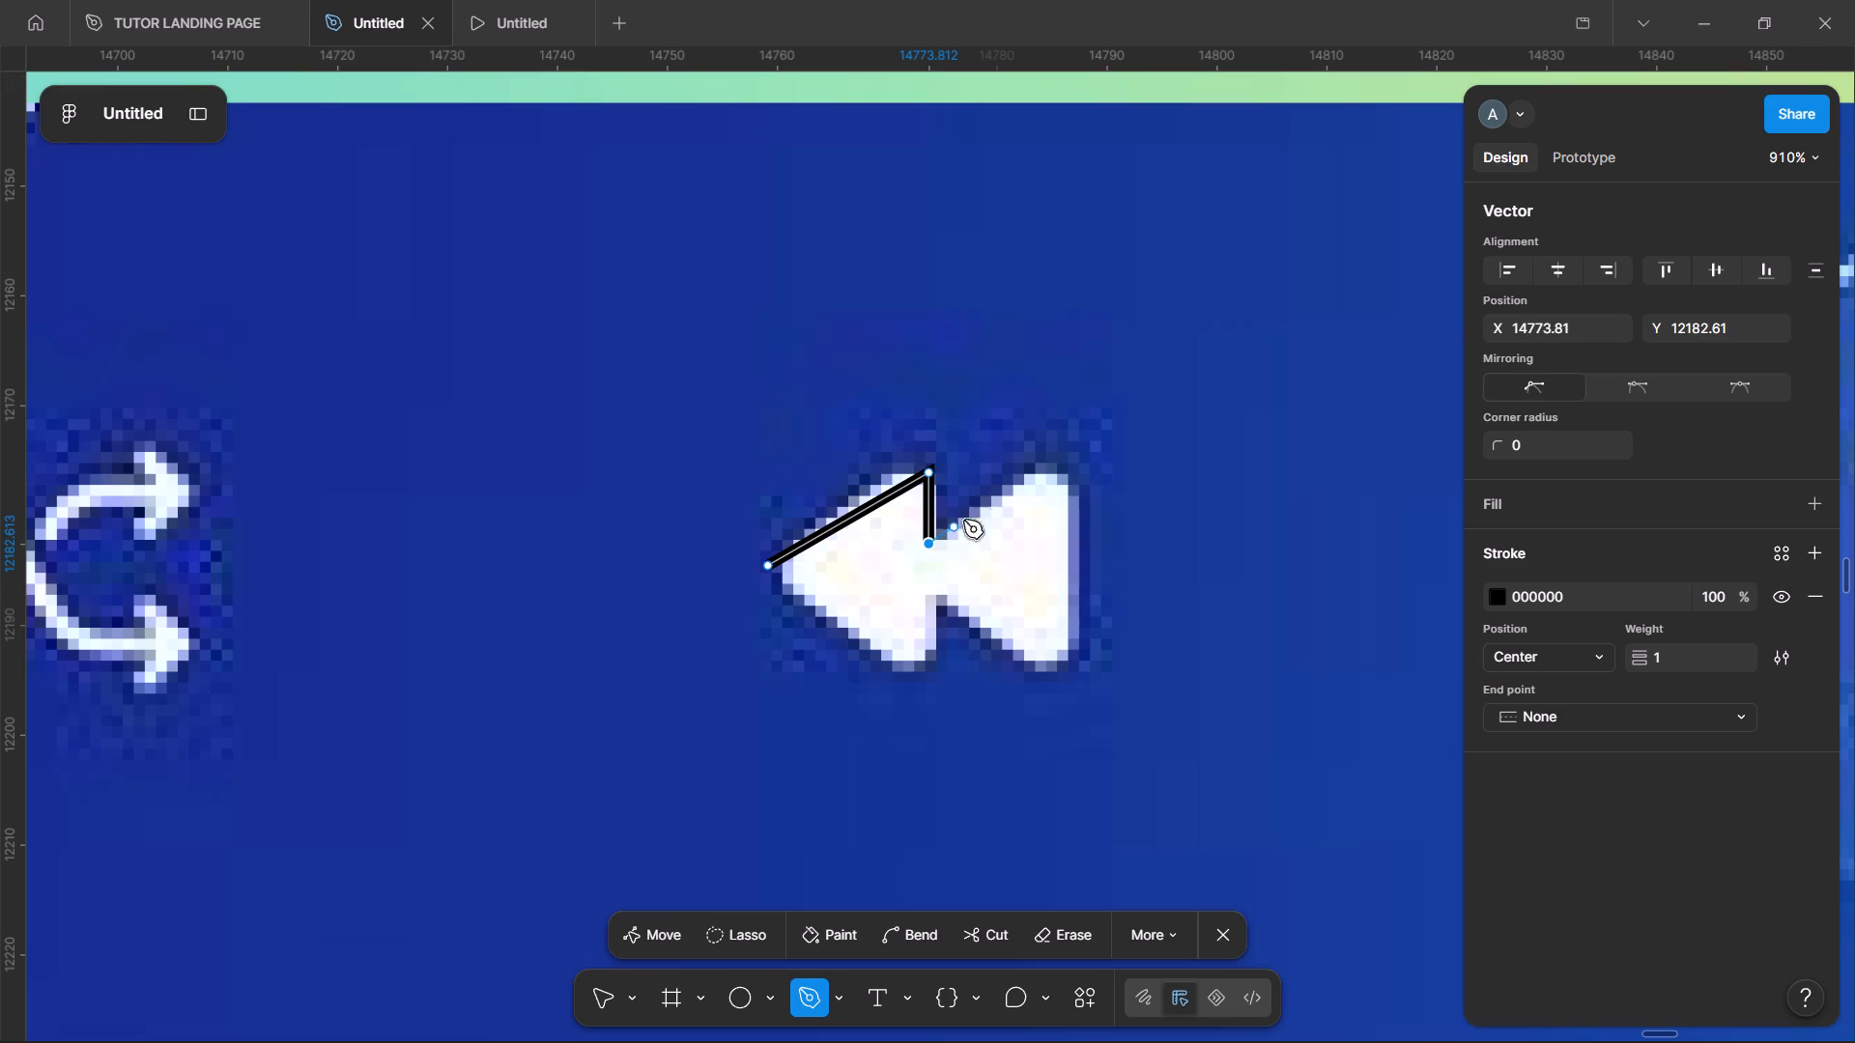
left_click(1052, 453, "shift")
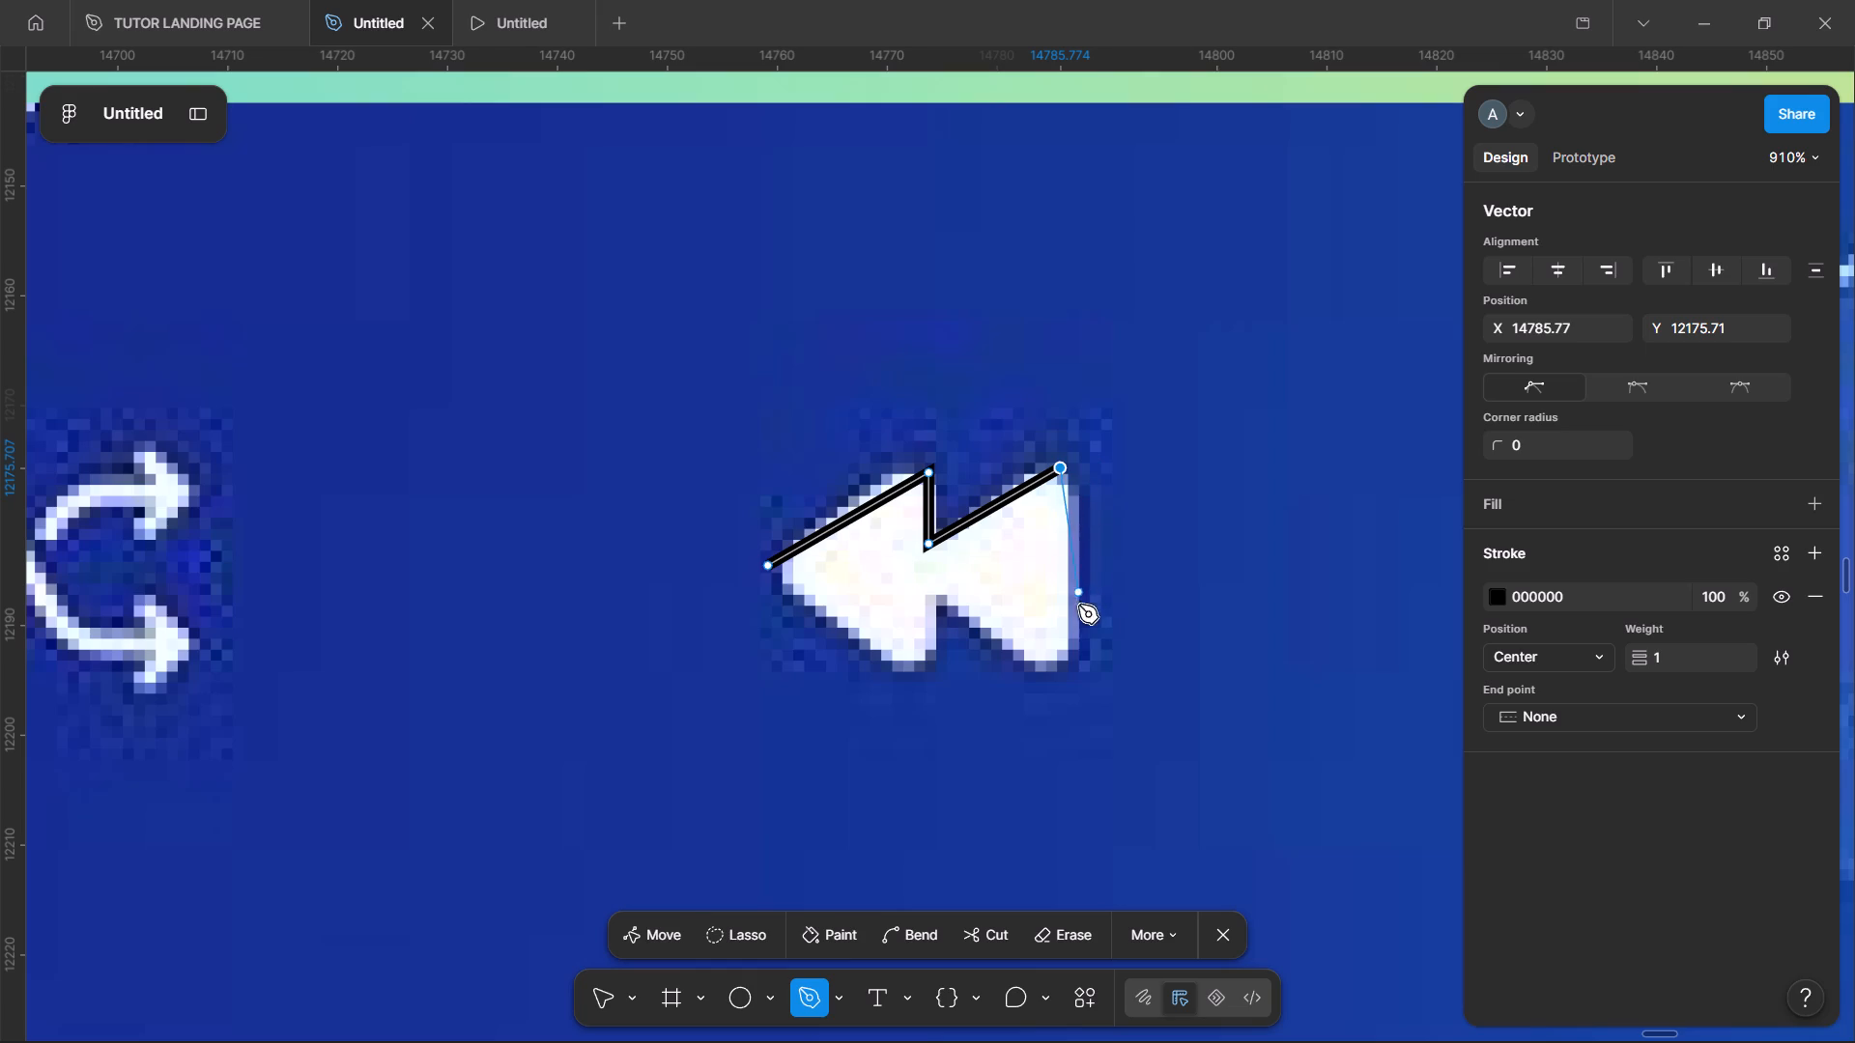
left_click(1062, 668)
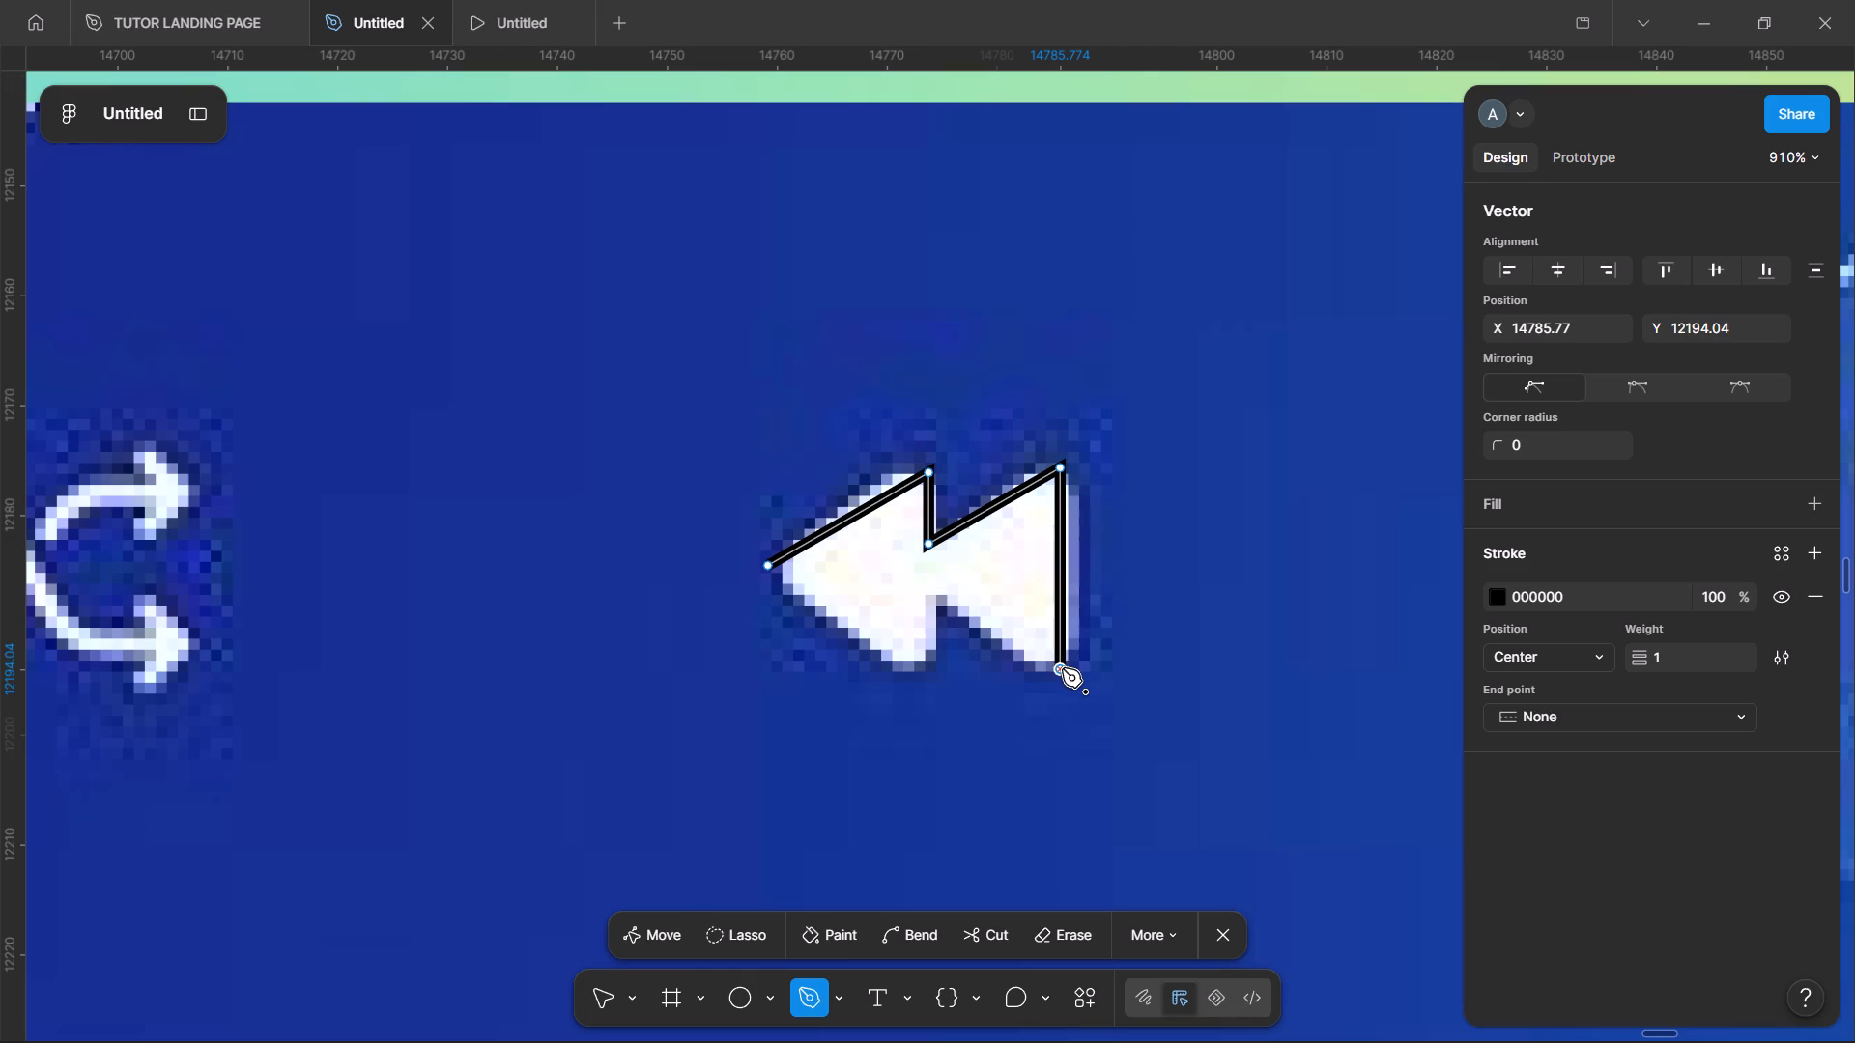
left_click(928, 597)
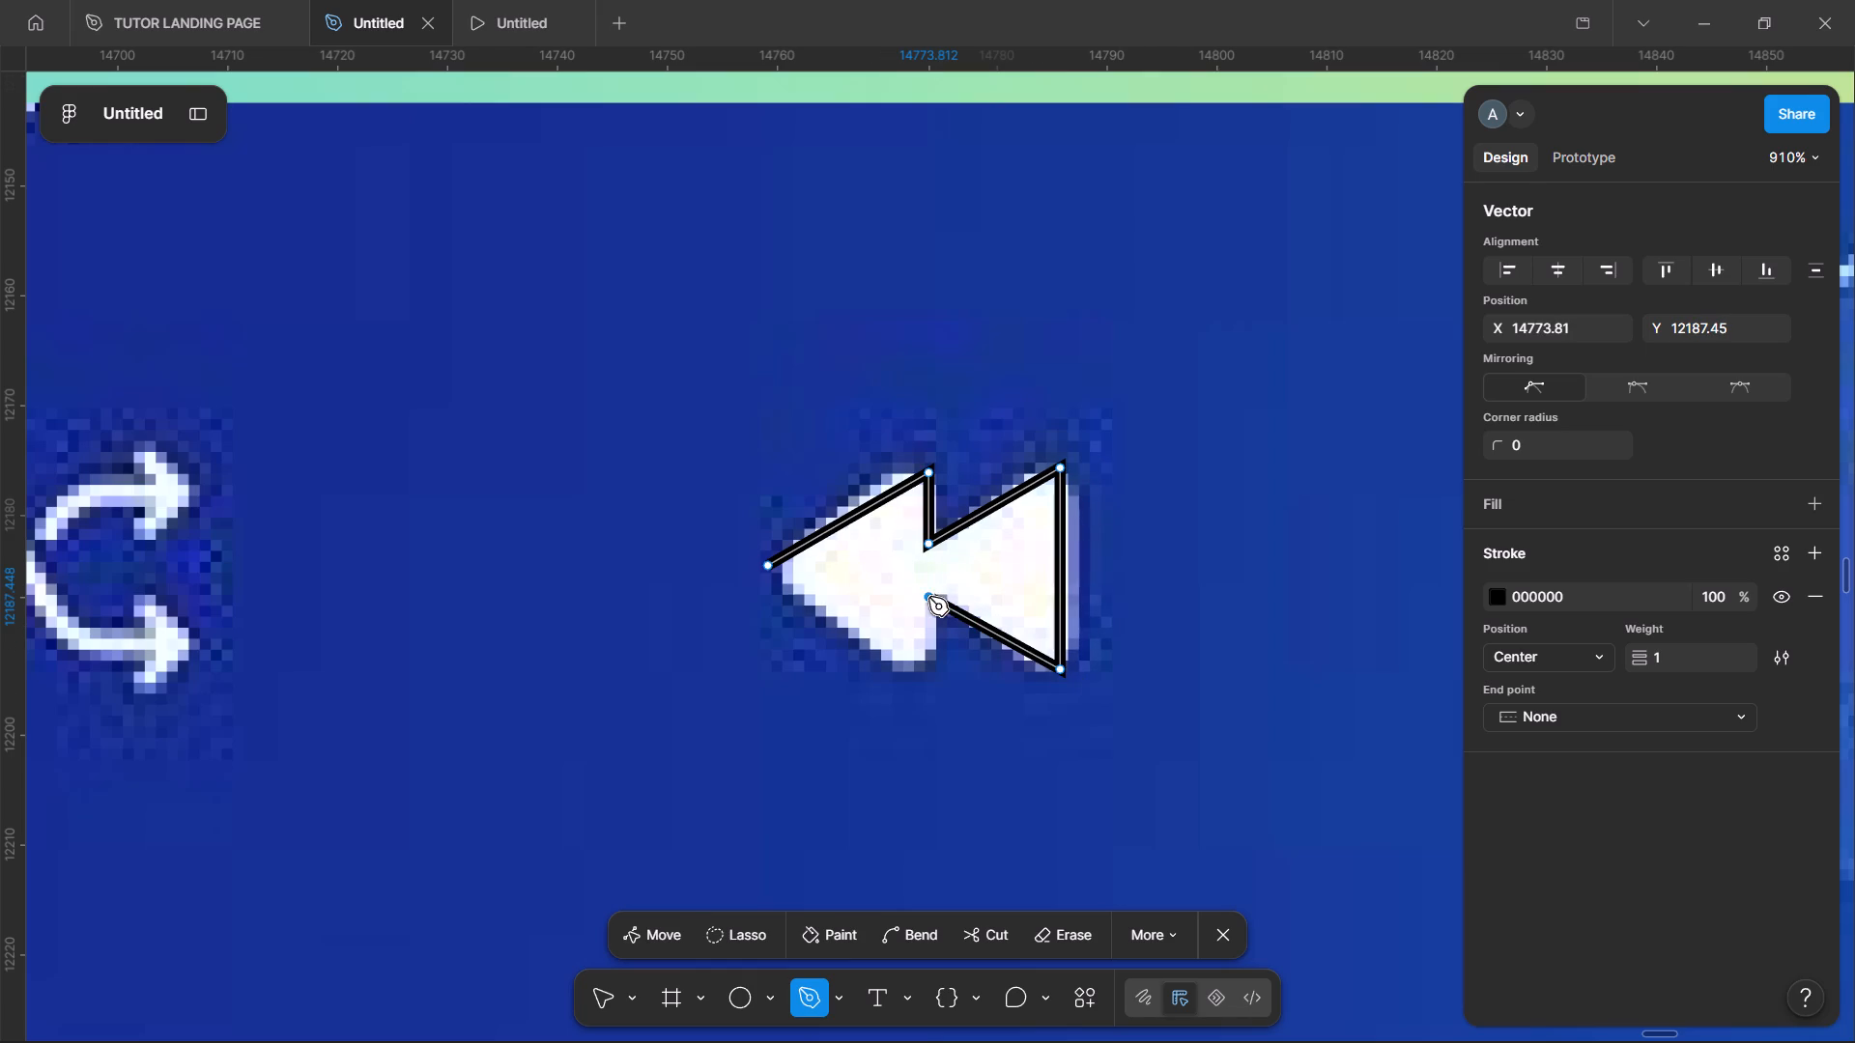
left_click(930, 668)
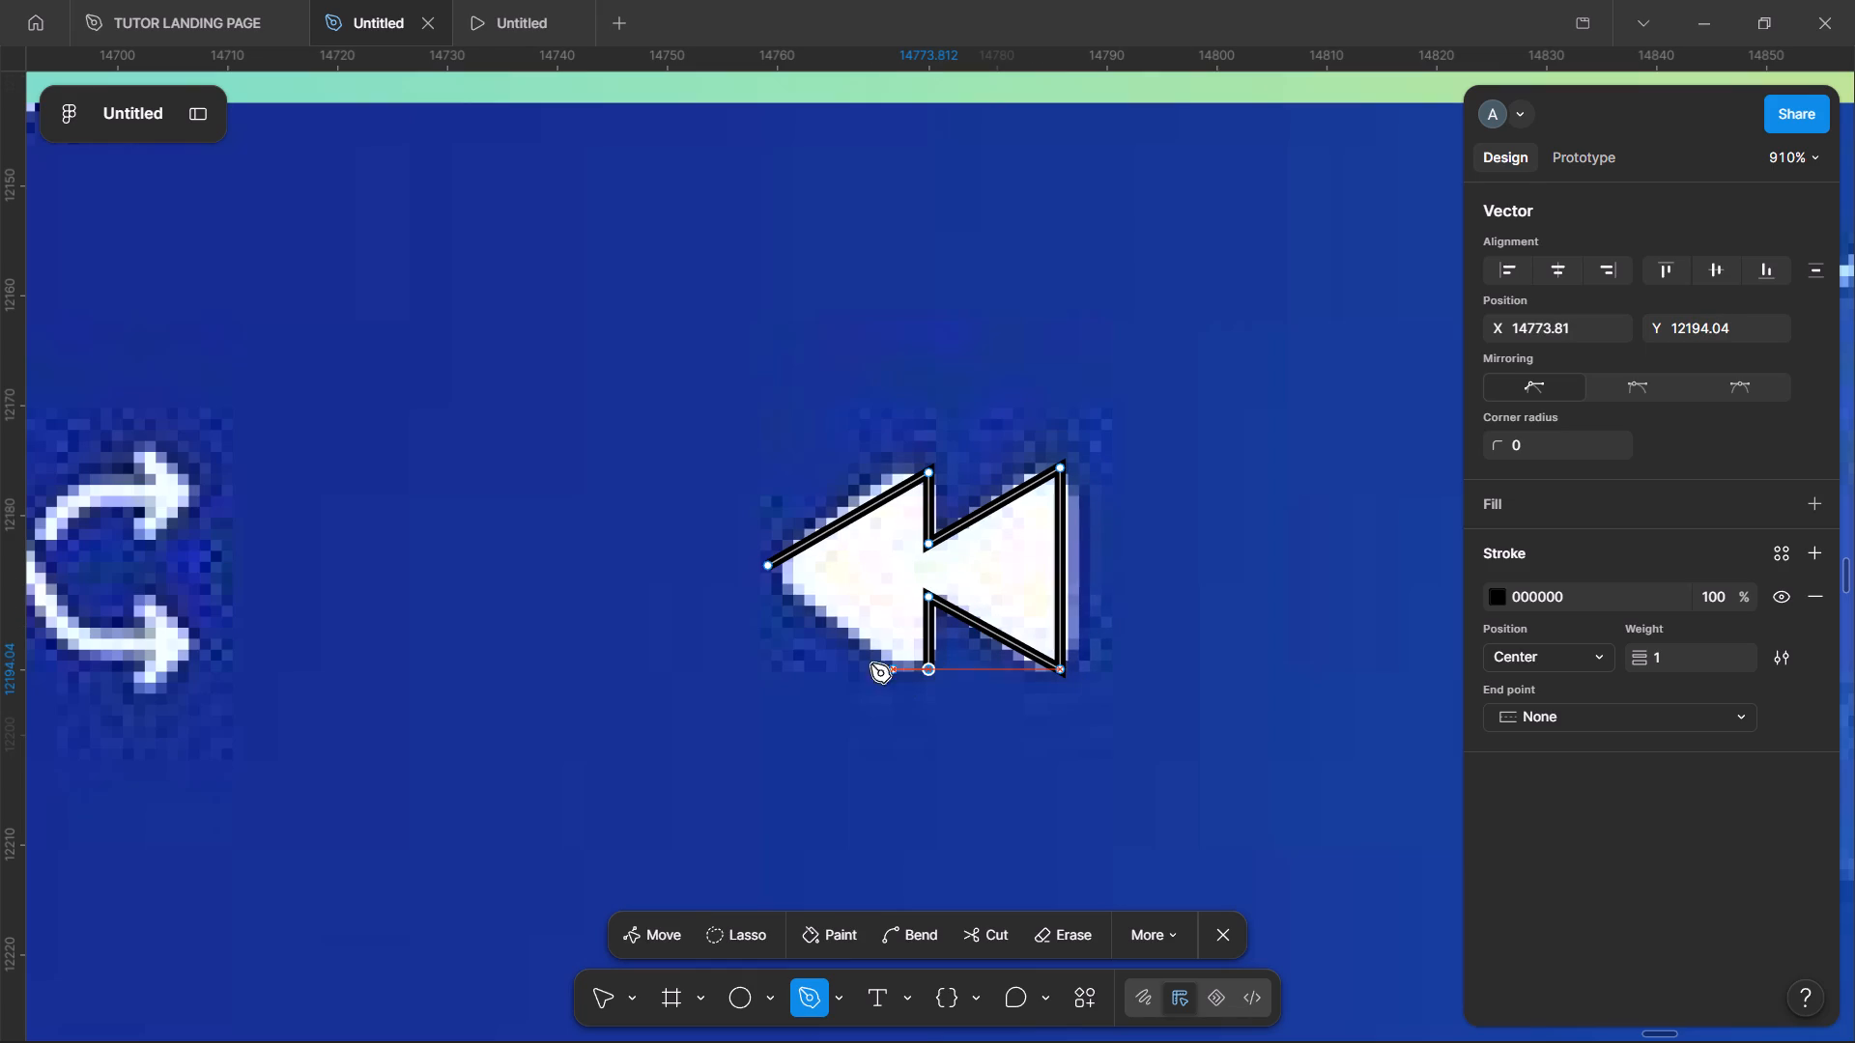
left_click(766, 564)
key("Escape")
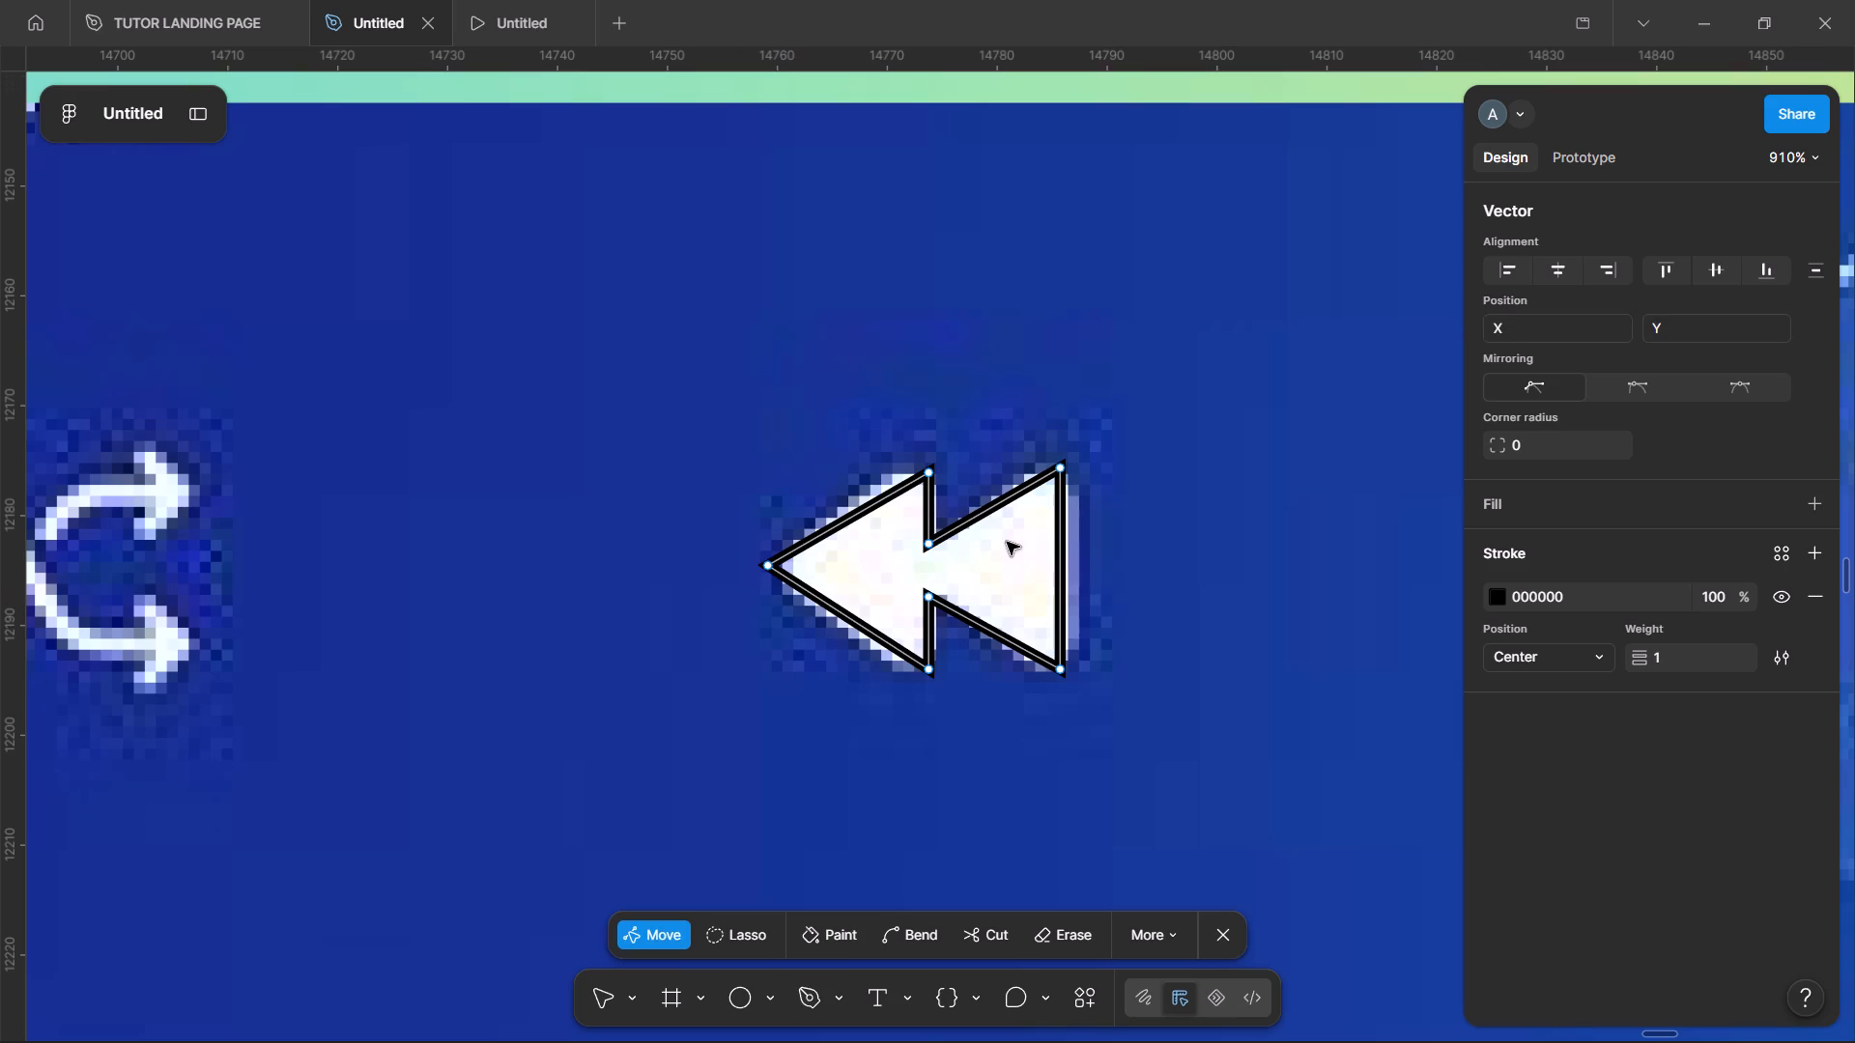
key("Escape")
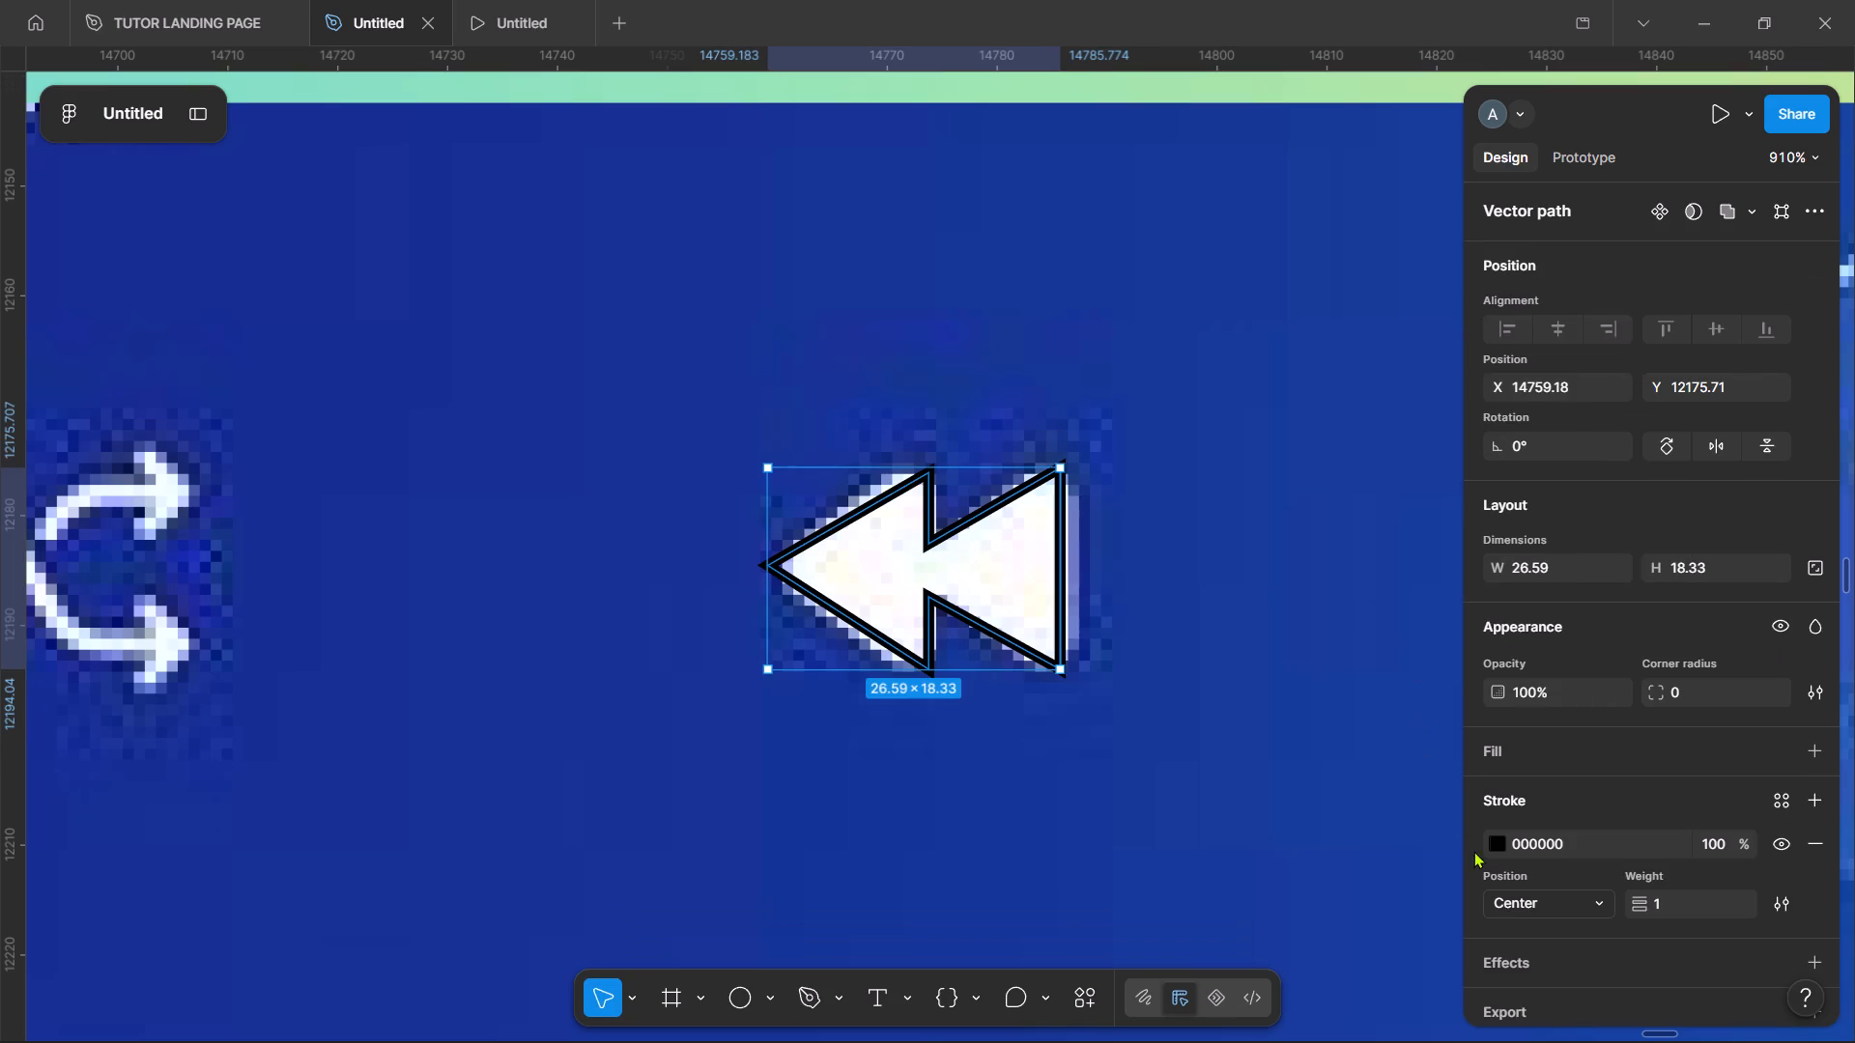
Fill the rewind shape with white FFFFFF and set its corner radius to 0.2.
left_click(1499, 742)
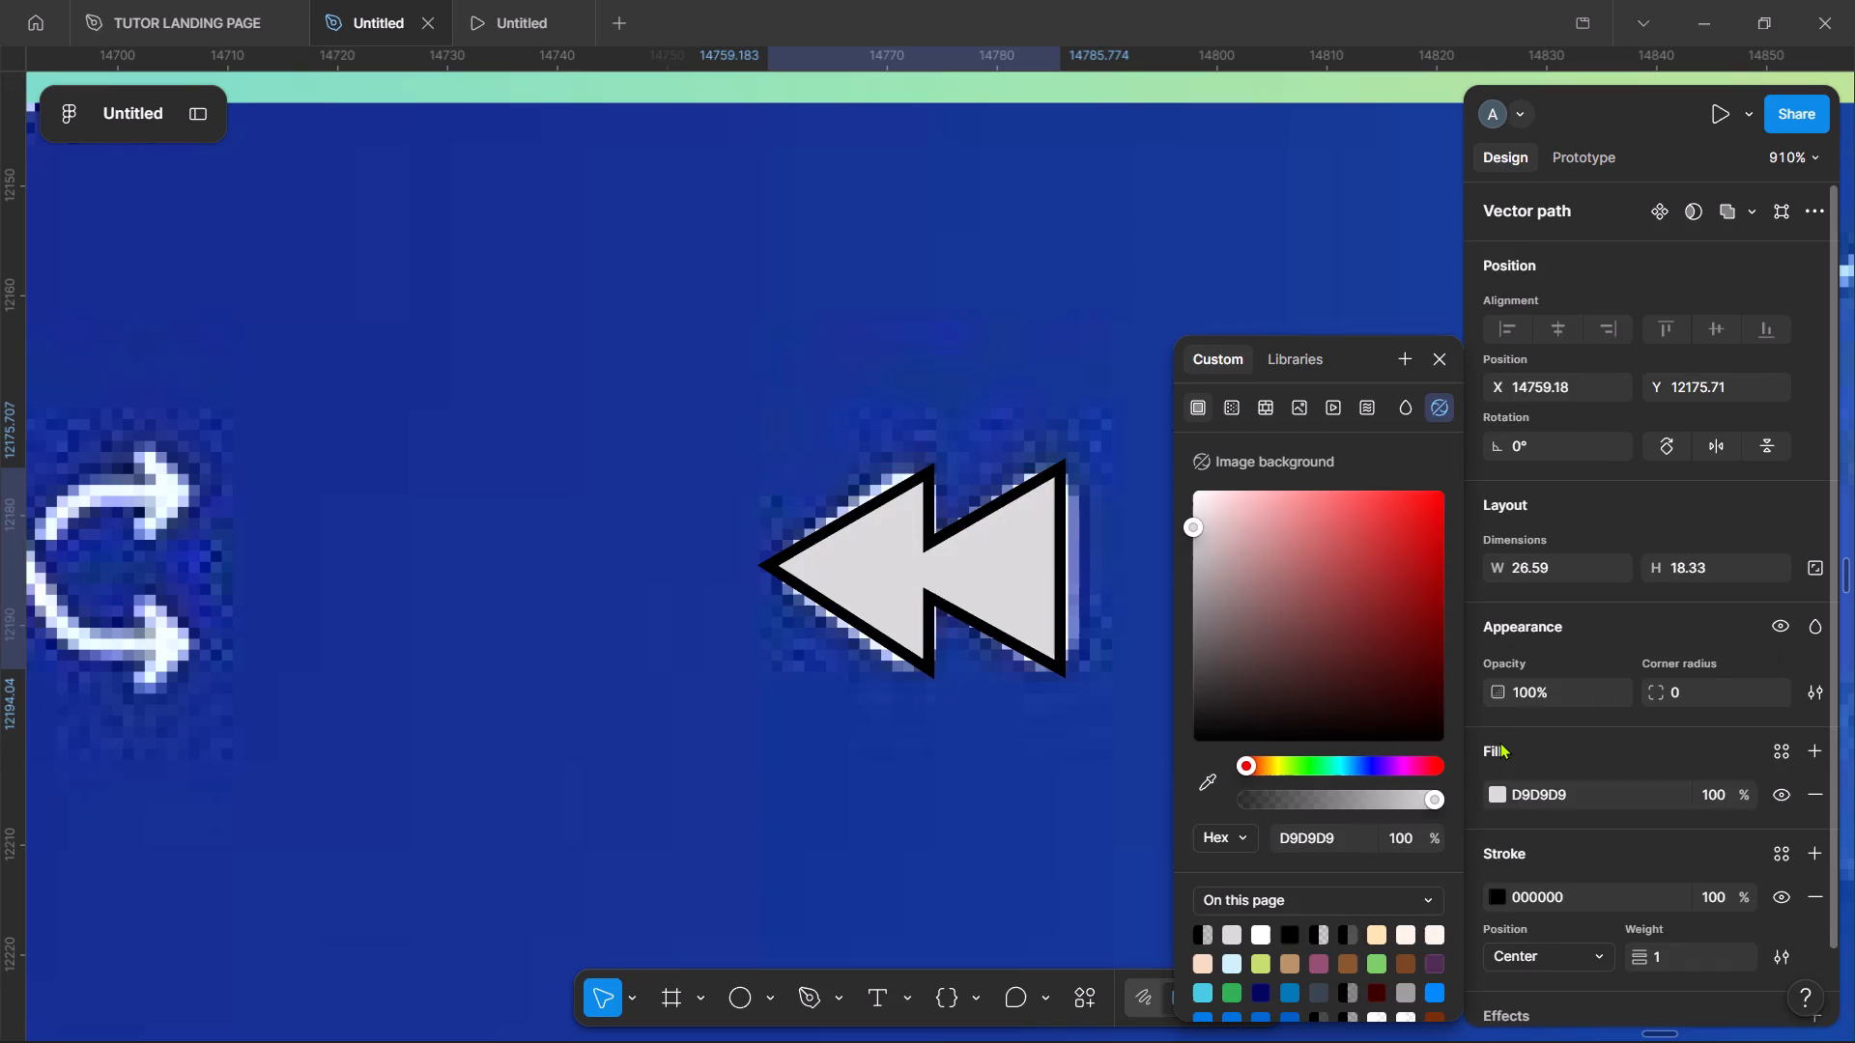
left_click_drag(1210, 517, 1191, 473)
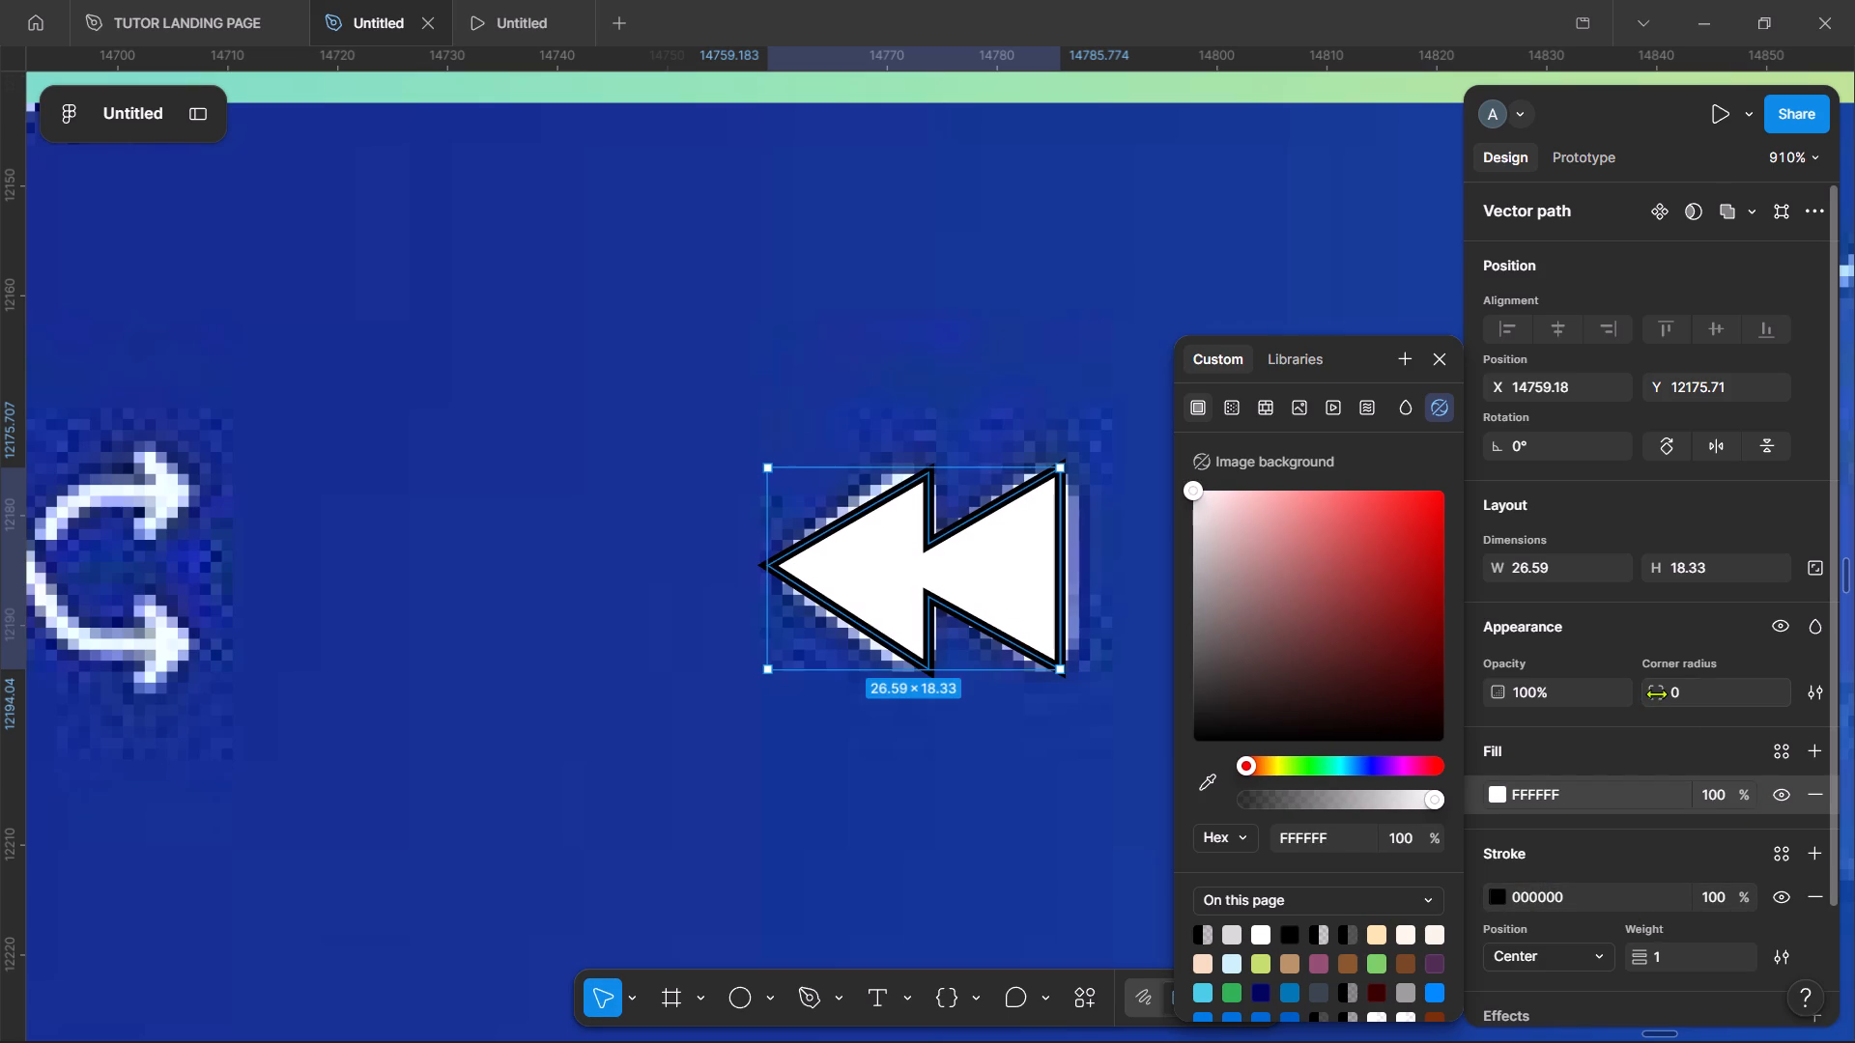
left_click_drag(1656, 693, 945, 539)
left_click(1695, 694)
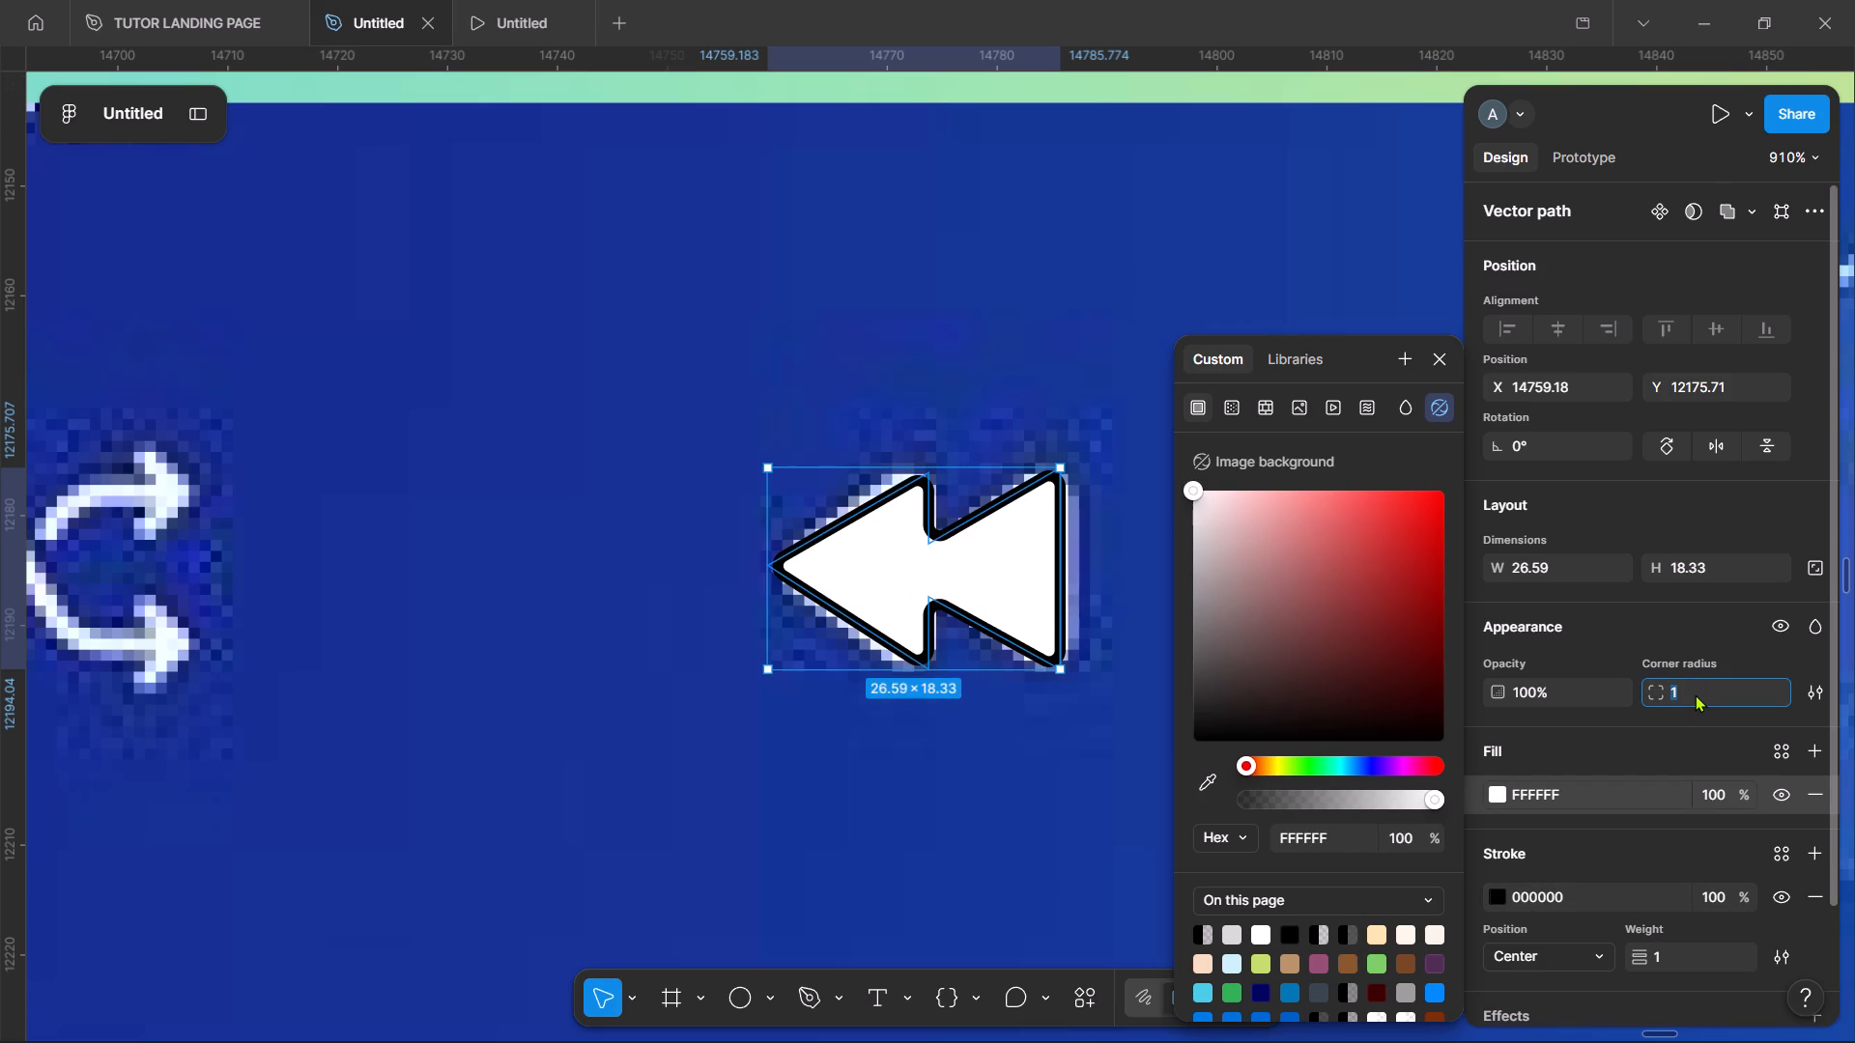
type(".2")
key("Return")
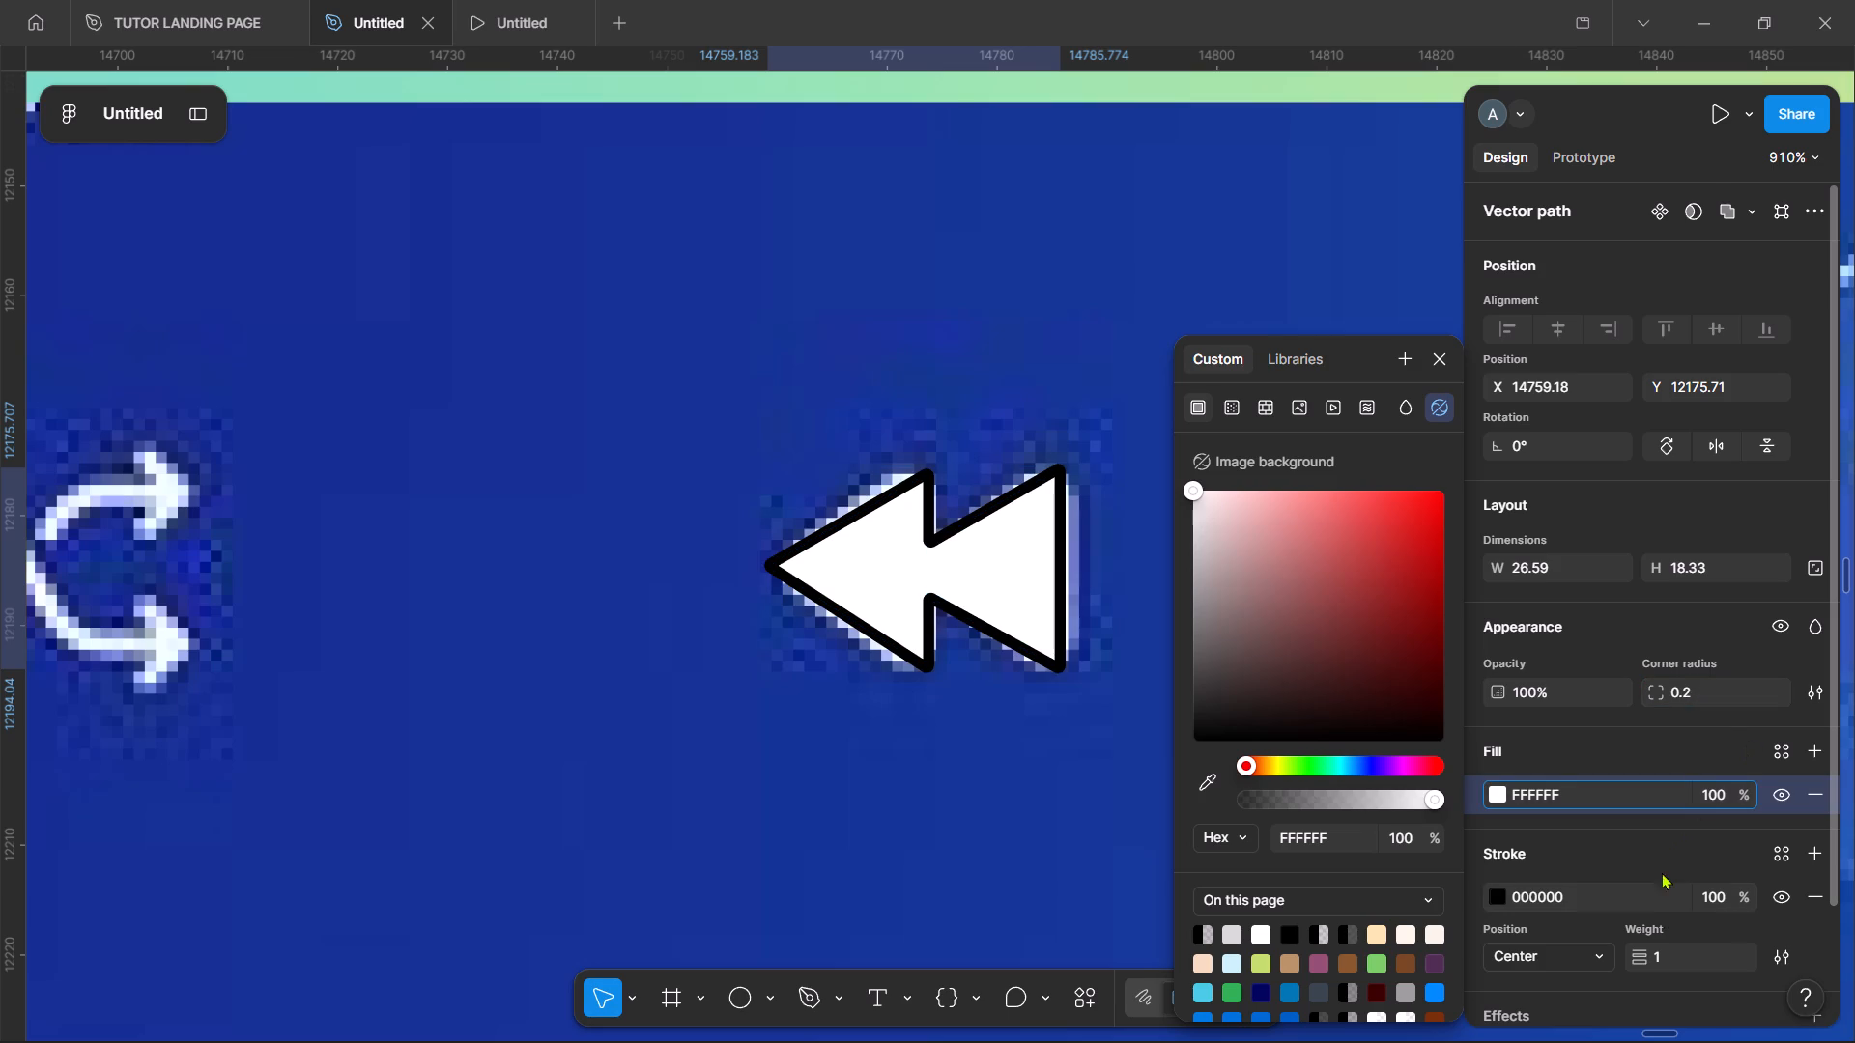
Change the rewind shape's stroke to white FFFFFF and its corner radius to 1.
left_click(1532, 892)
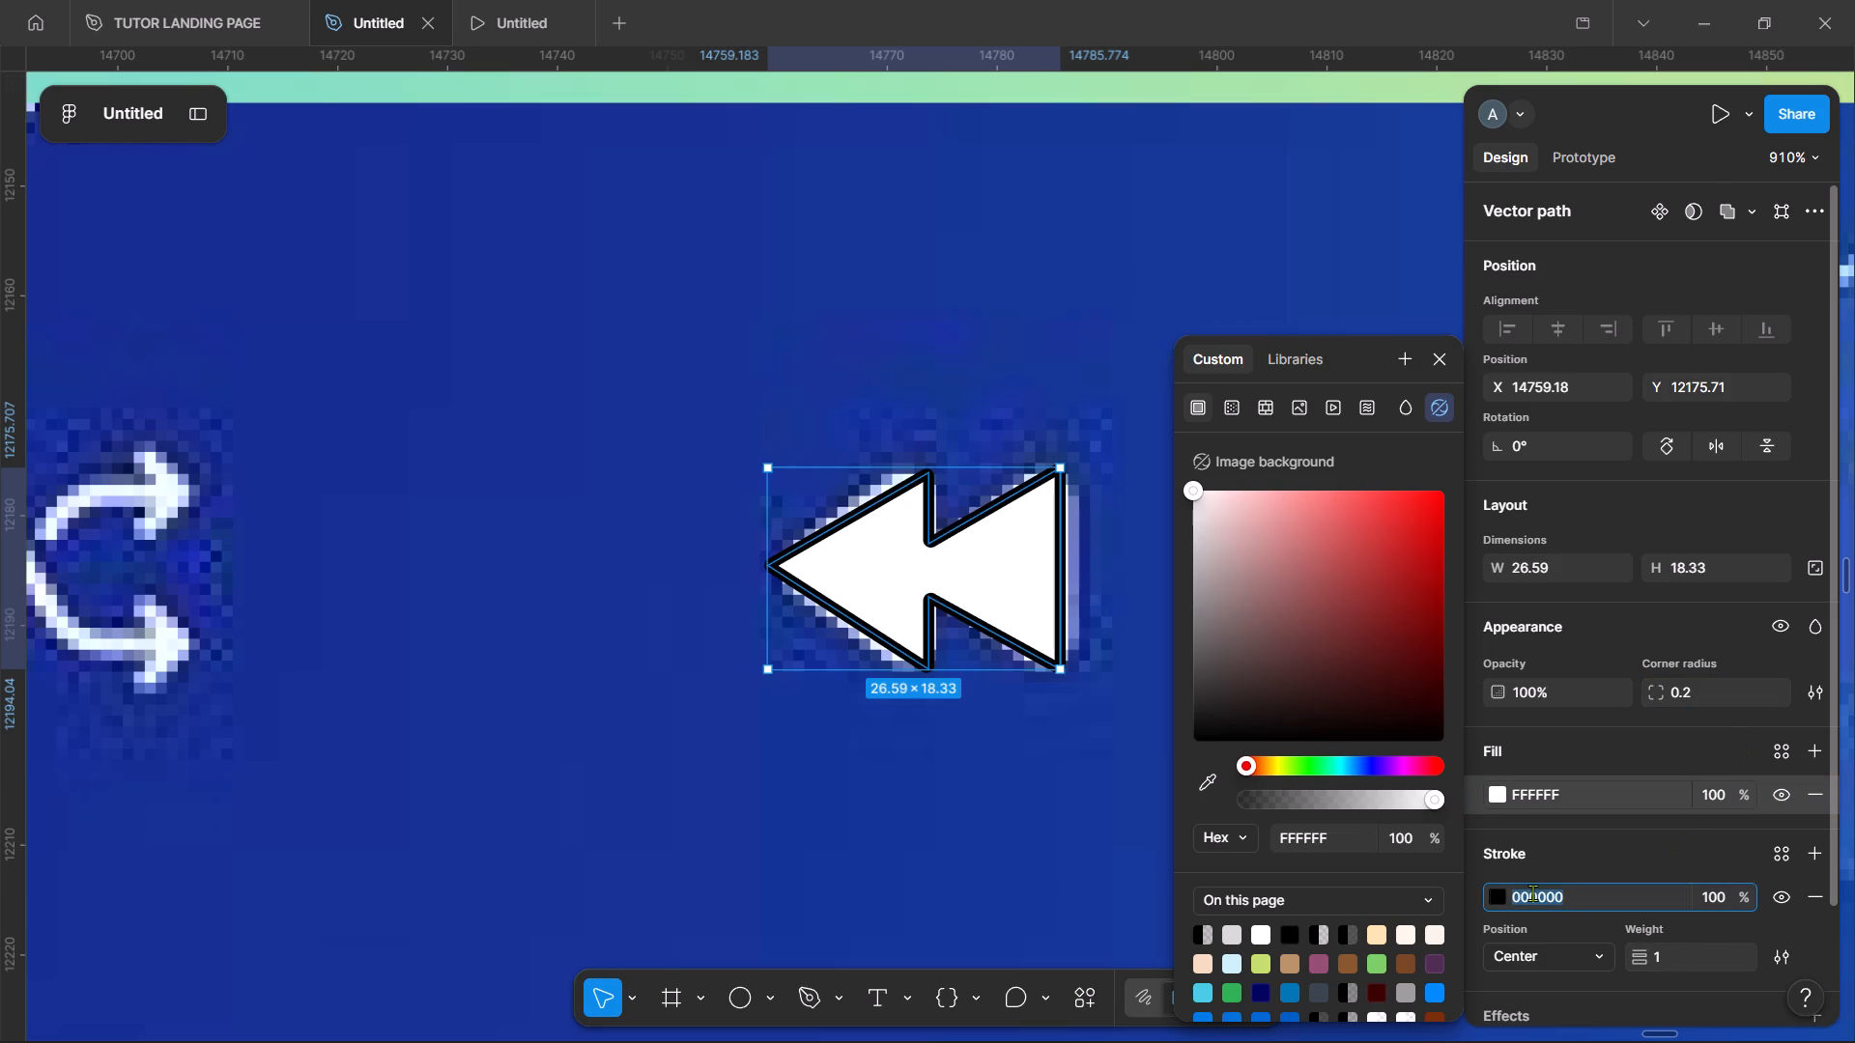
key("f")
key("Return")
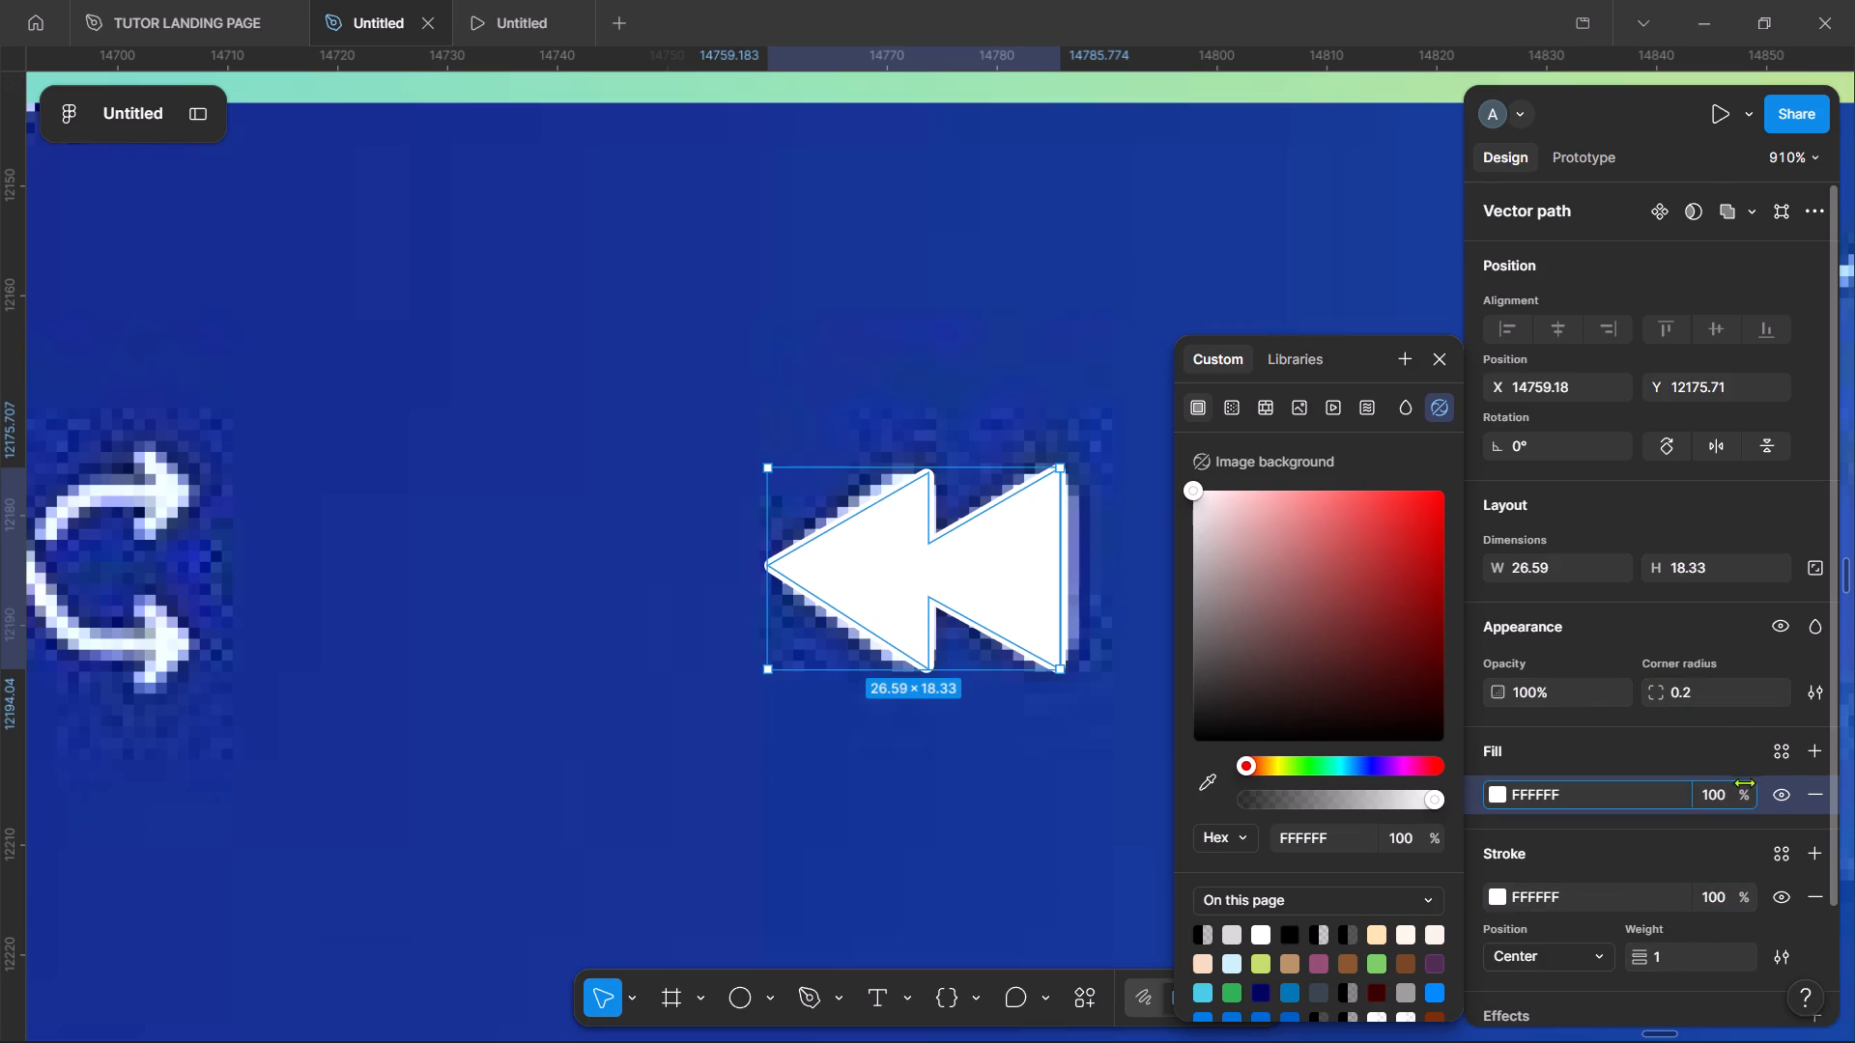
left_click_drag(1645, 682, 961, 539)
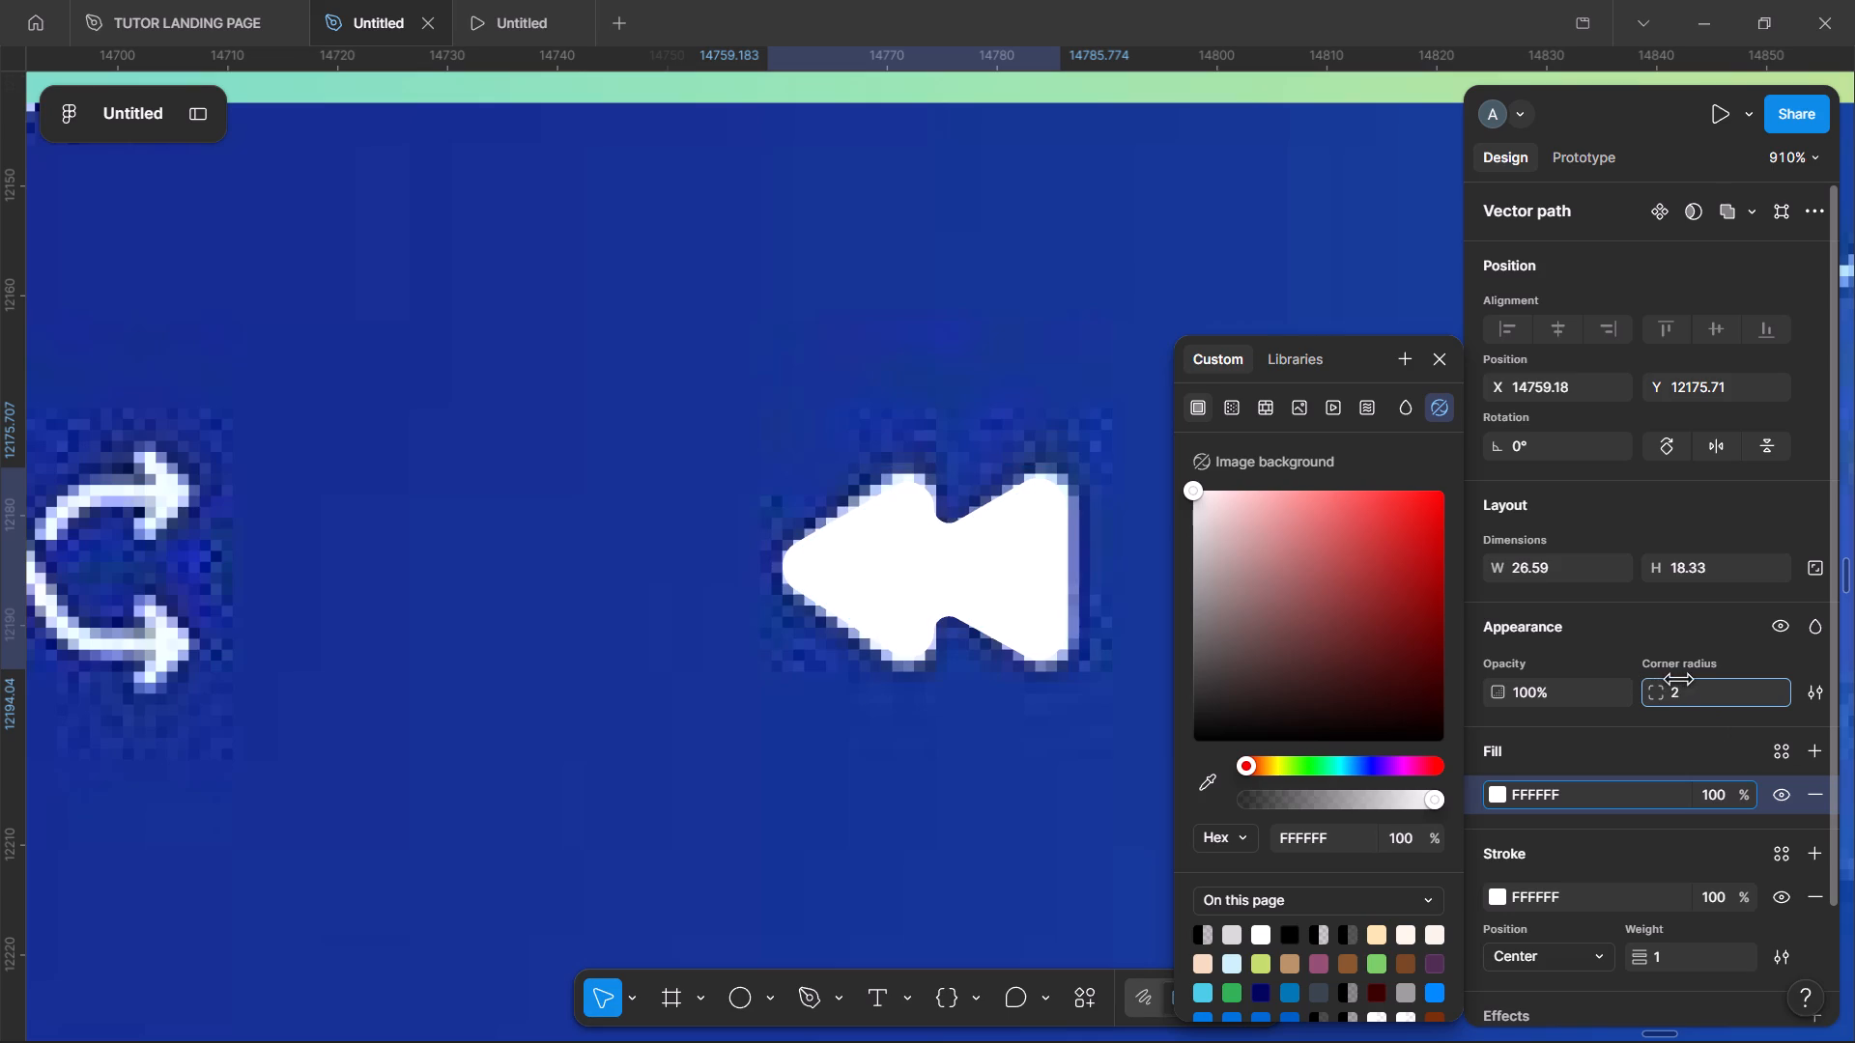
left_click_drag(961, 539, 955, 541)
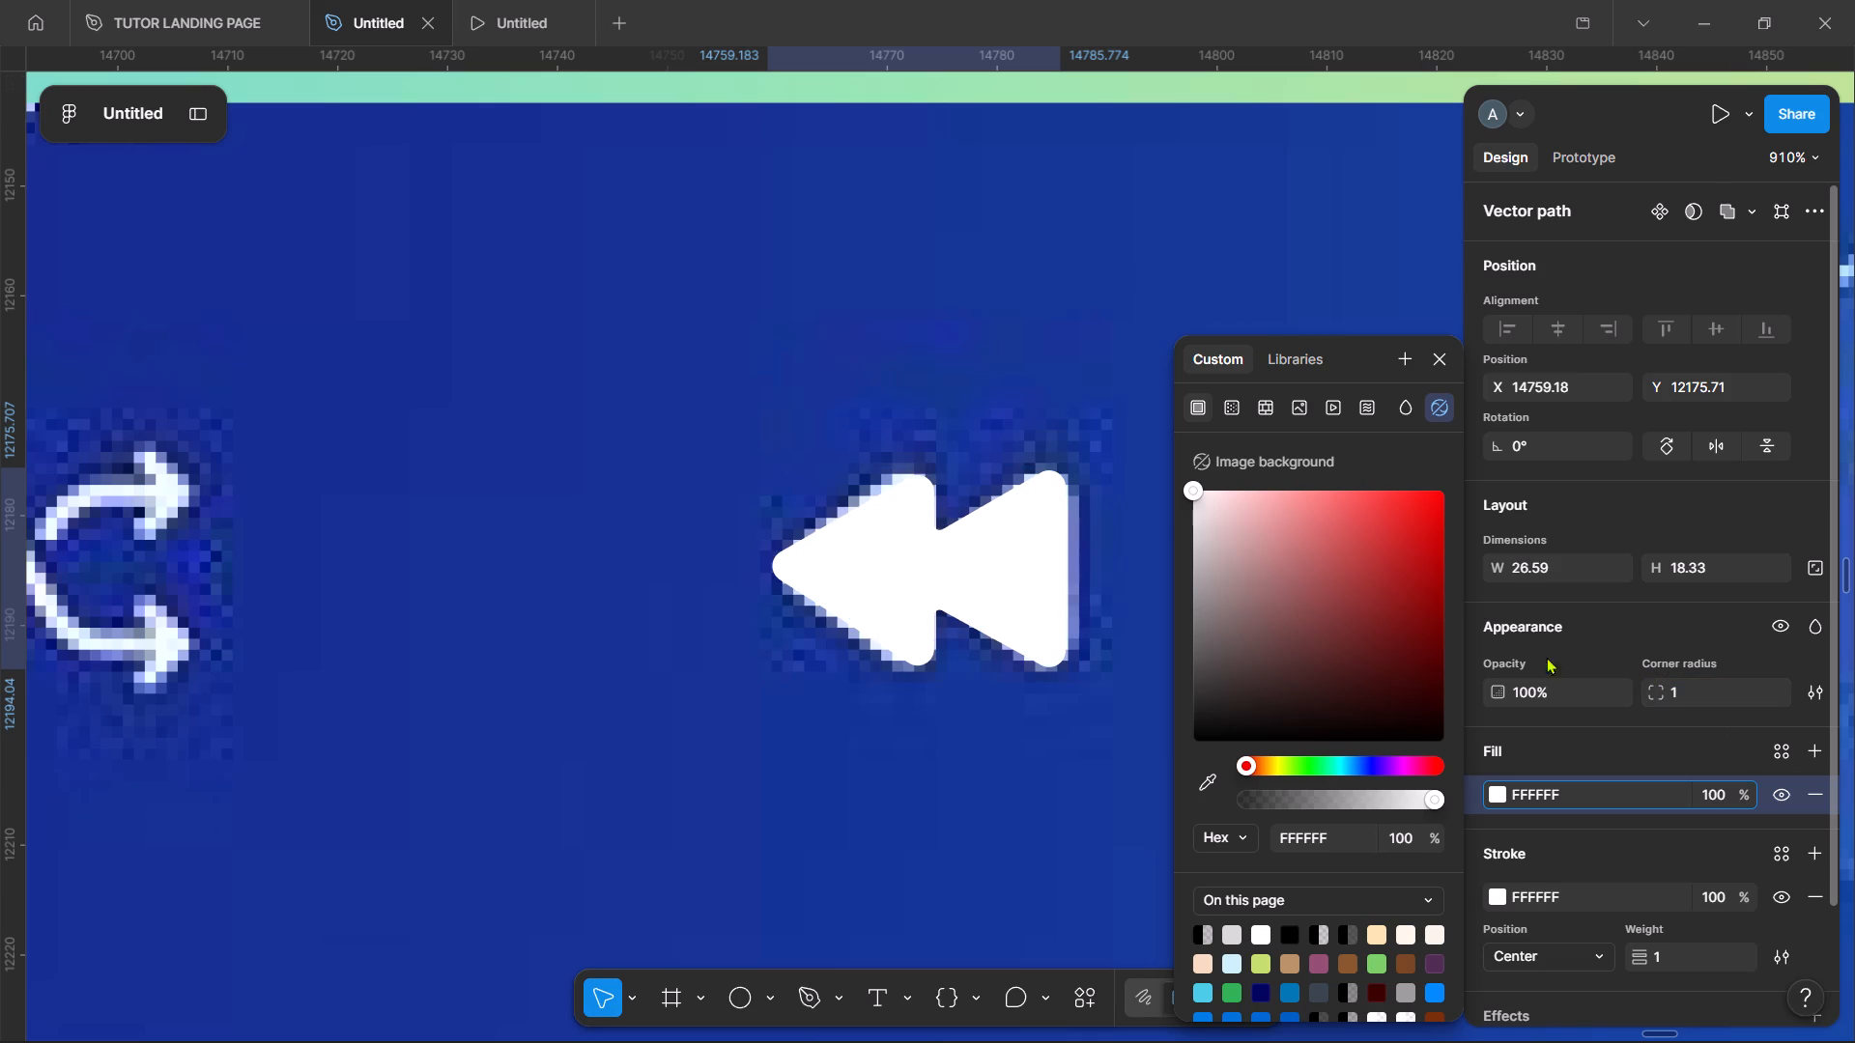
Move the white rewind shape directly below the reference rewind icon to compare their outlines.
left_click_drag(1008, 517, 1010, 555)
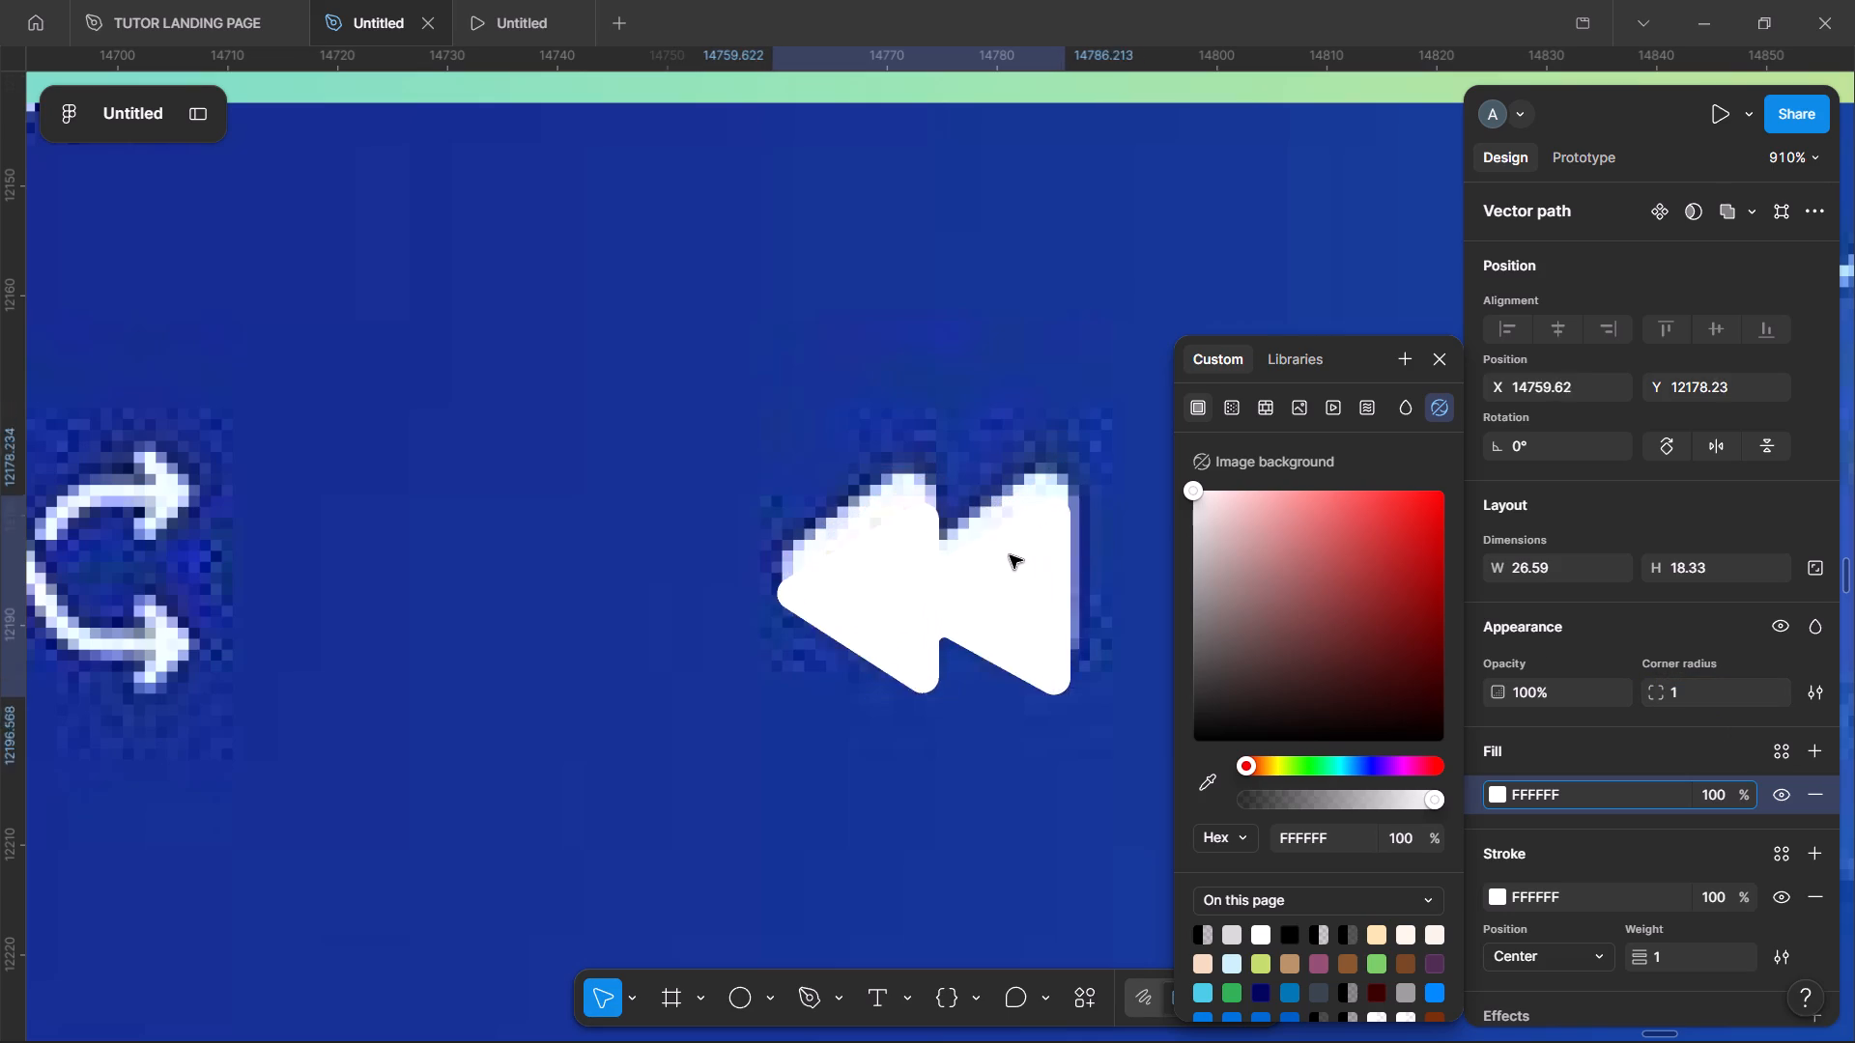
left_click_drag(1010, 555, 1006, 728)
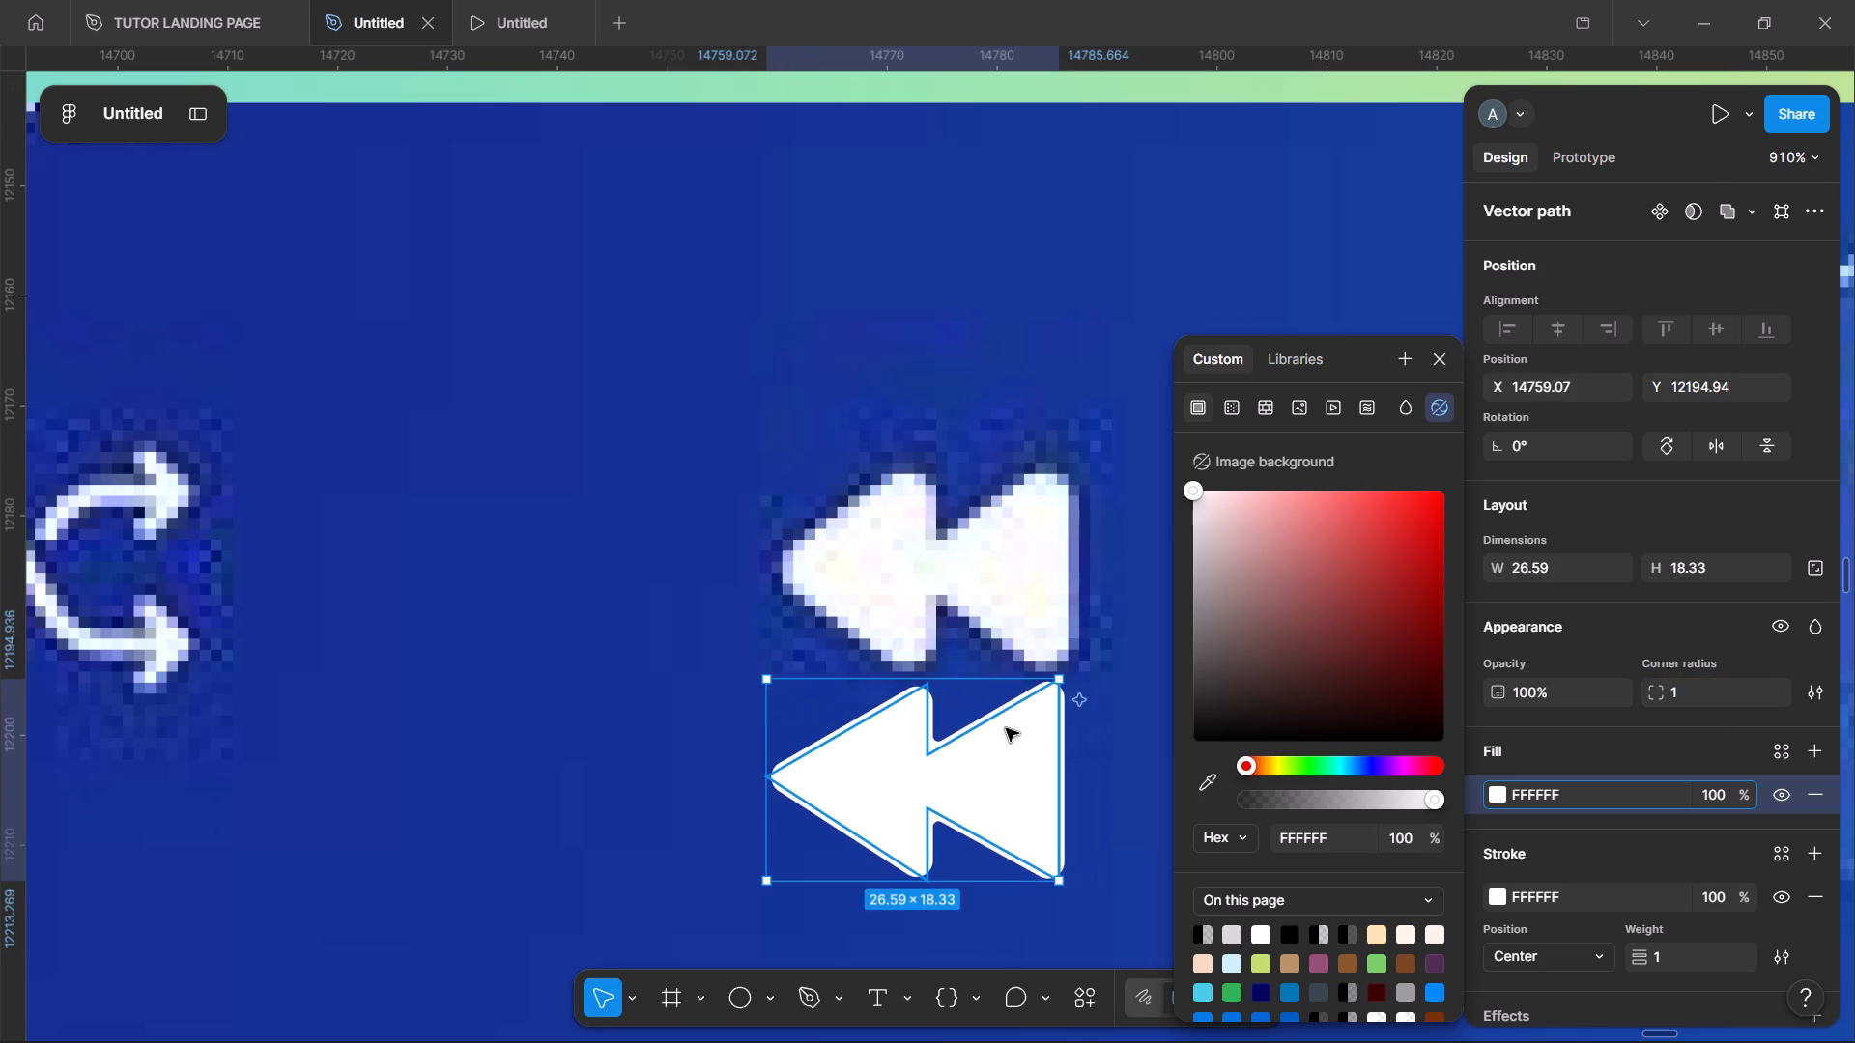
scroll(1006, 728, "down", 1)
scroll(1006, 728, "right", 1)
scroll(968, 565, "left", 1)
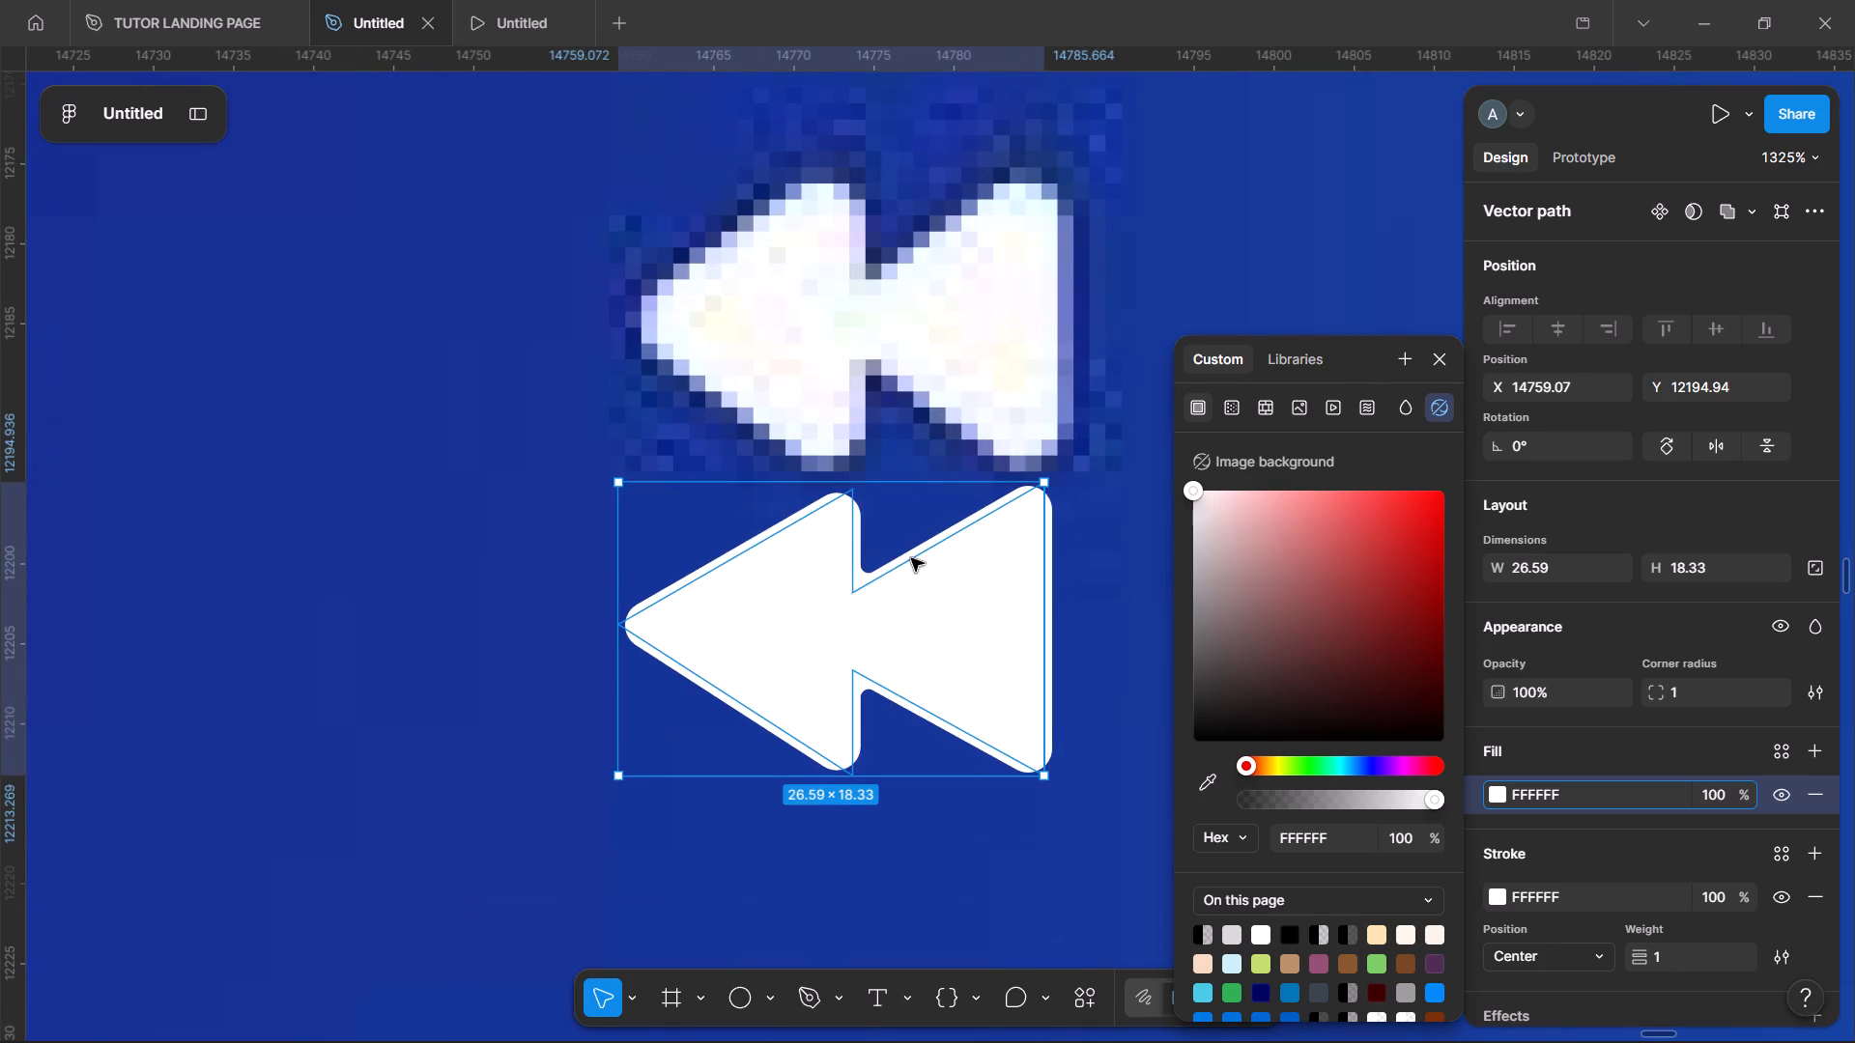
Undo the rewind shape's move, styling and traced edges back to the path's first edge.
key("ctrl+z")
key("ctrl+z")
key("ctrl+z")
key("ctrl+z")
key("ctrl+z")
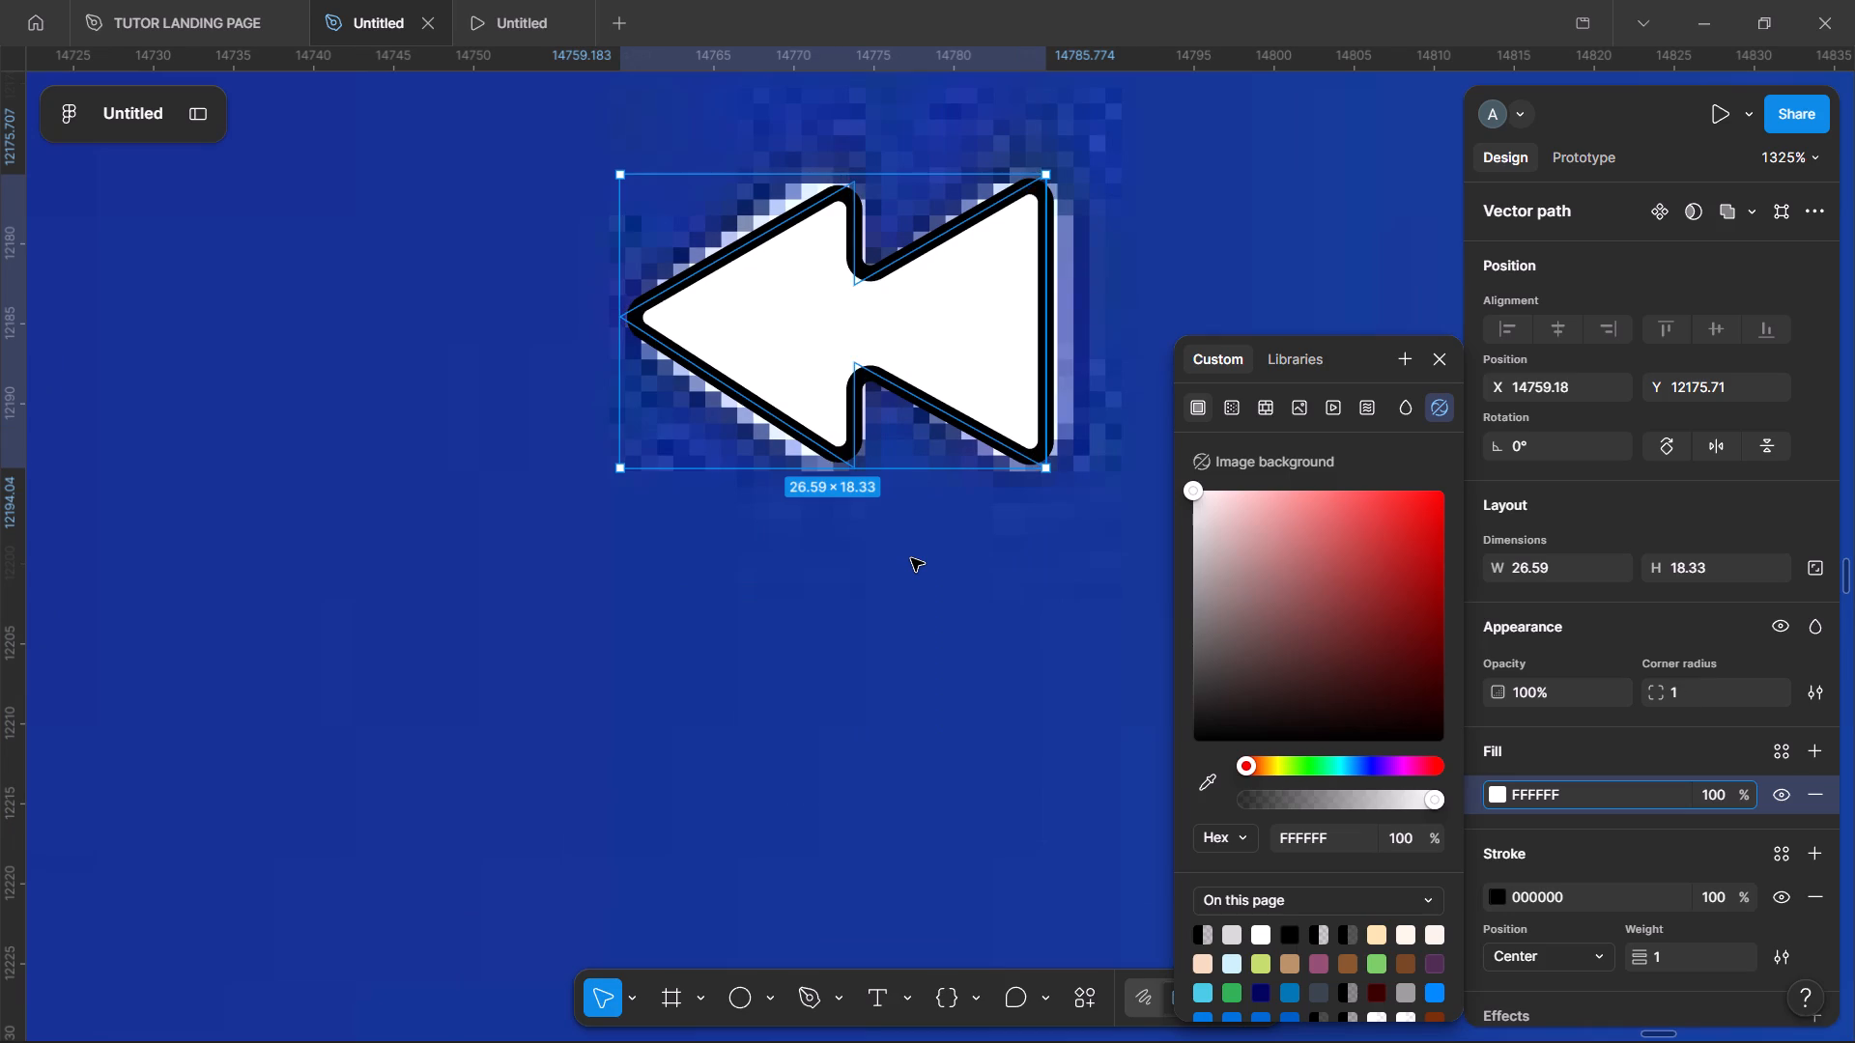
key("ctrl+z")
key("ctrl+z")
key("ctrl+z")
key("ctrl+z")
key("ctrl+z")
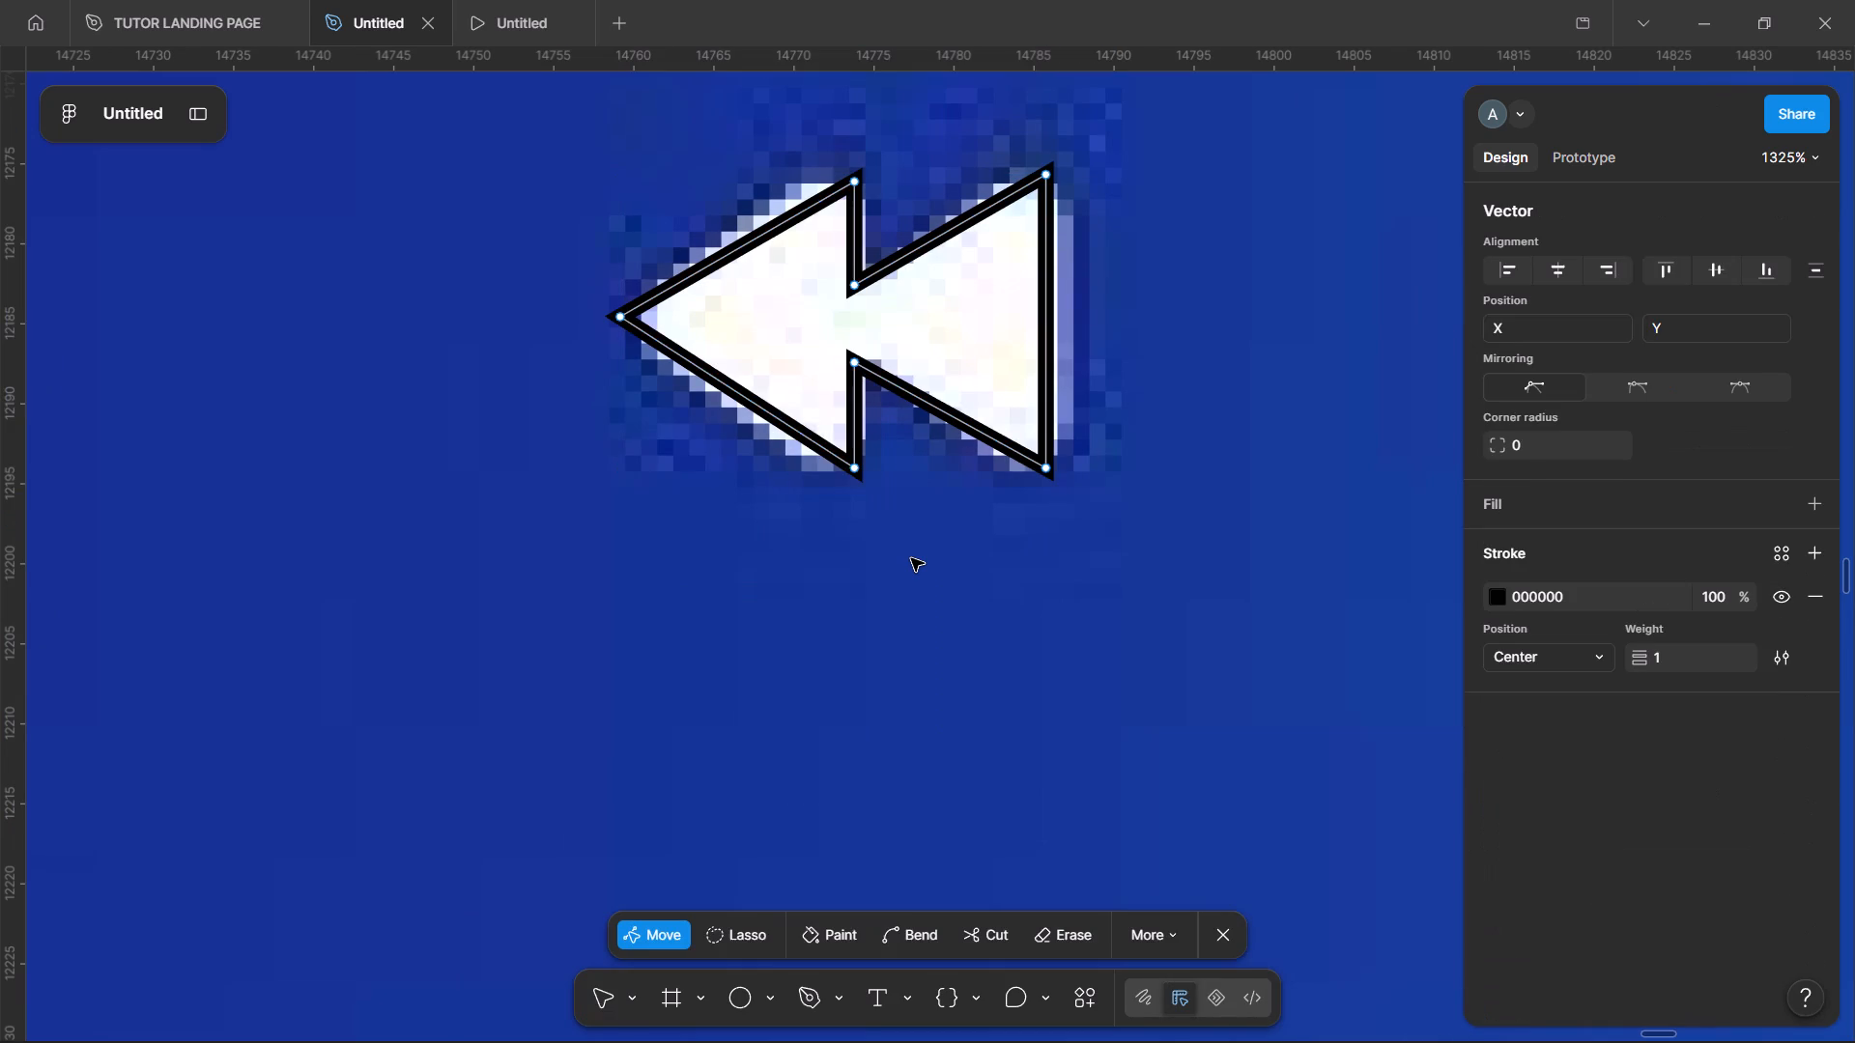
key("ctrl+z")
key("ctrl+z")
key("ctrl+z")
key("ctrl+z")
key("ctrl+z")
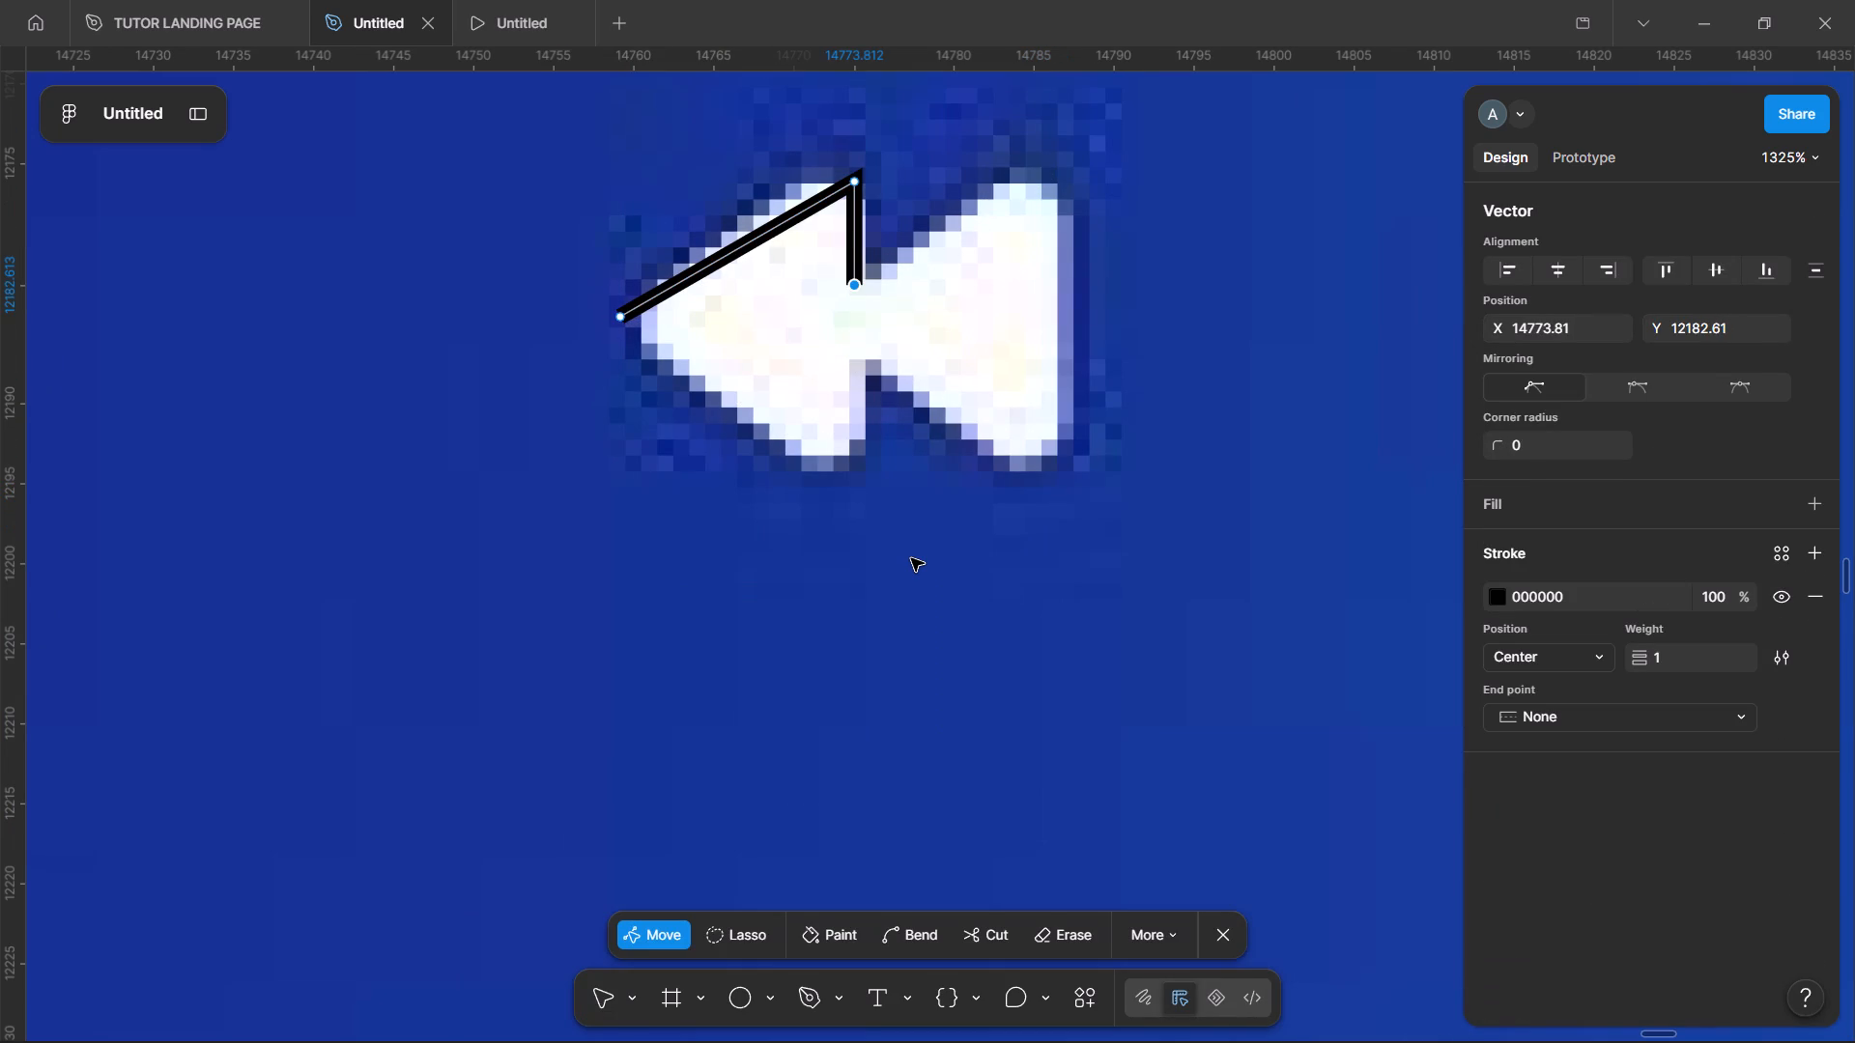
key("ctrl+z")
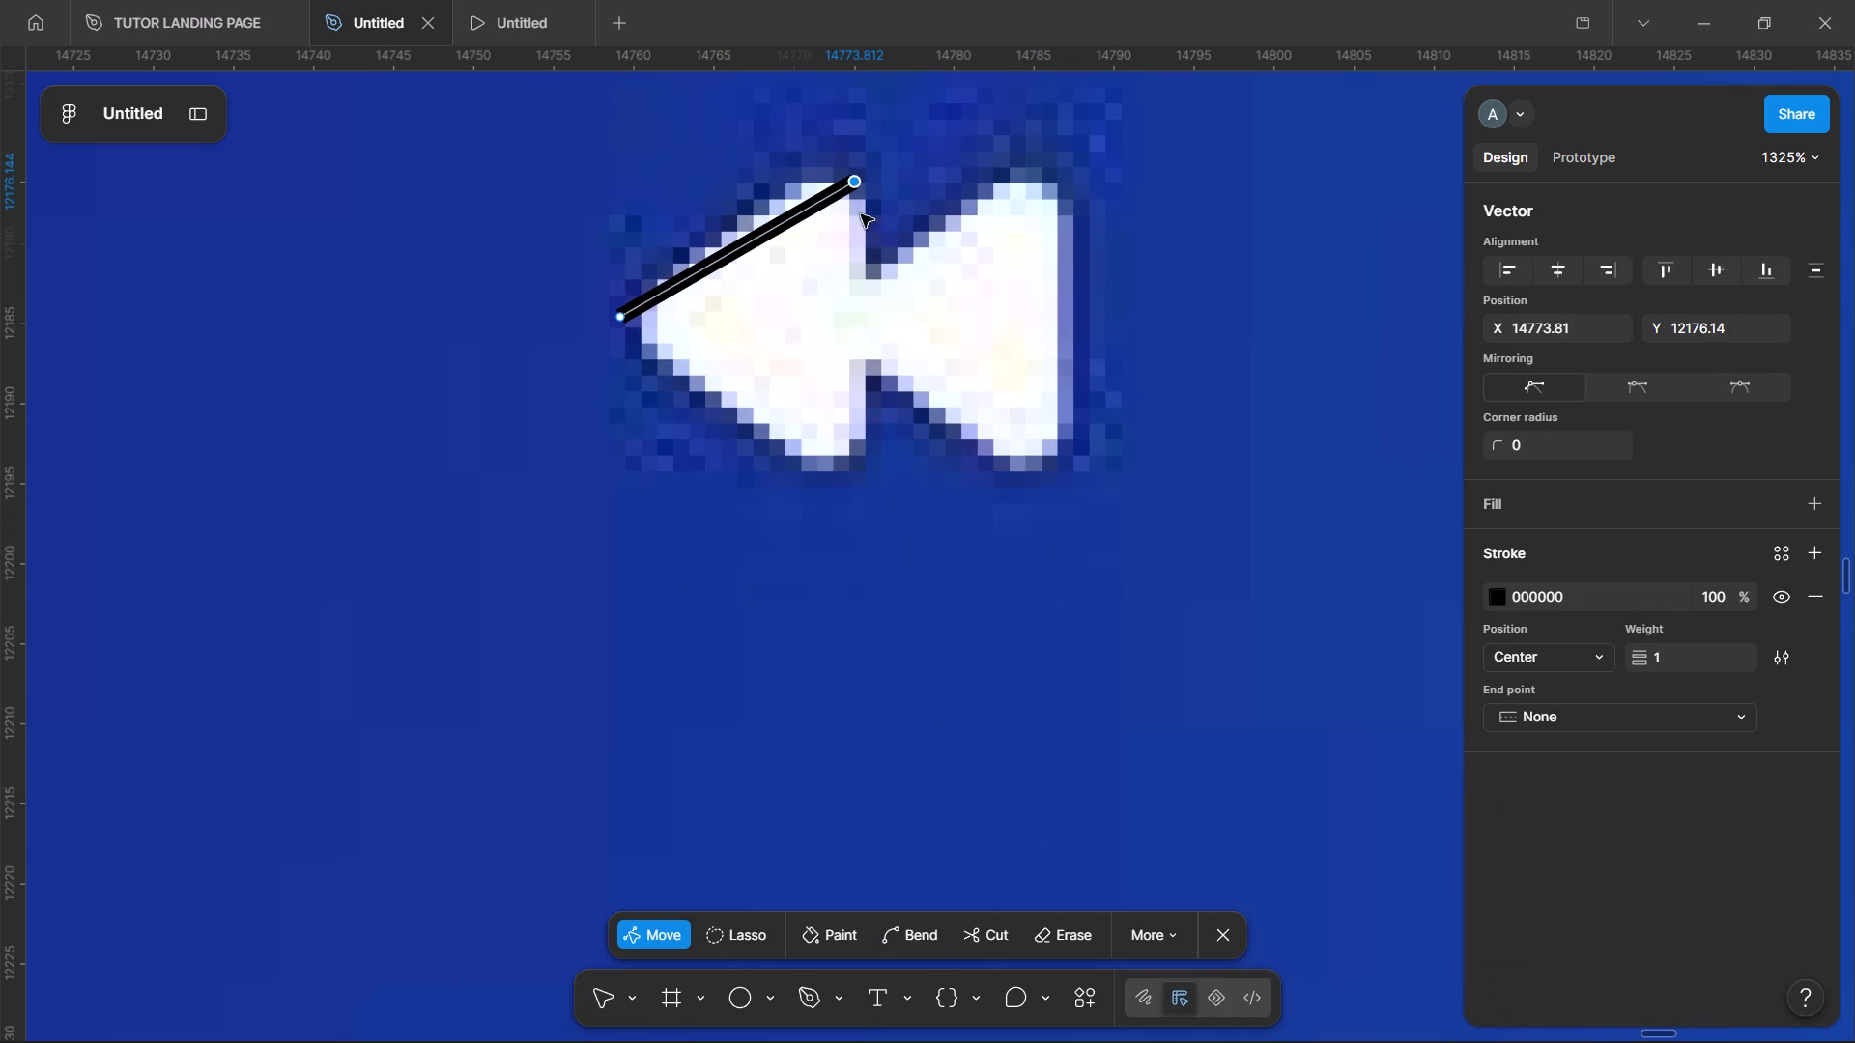
Finish tracing the reference rewind icon's left arrow as a closed triangle about 14.6 by 17.5 with the Pen tool.
key("p")
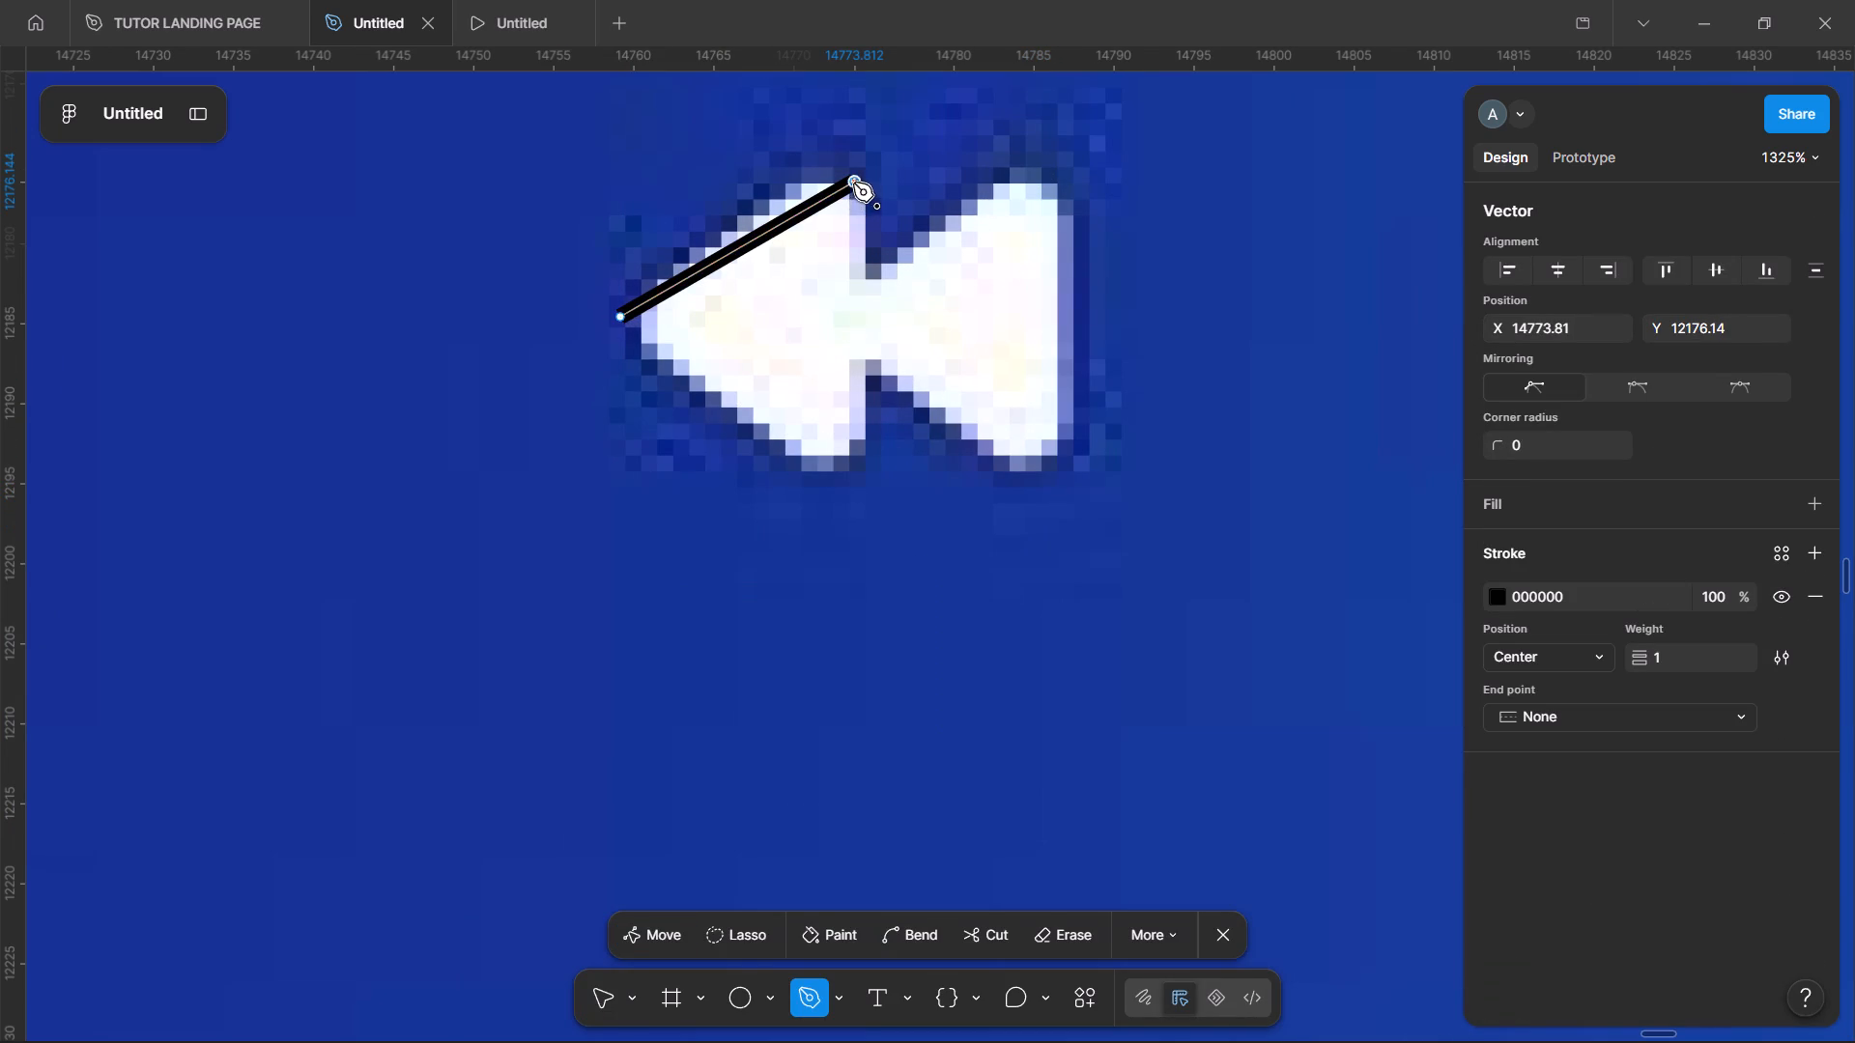
left_click(857, 168)
key("ctrl+z")
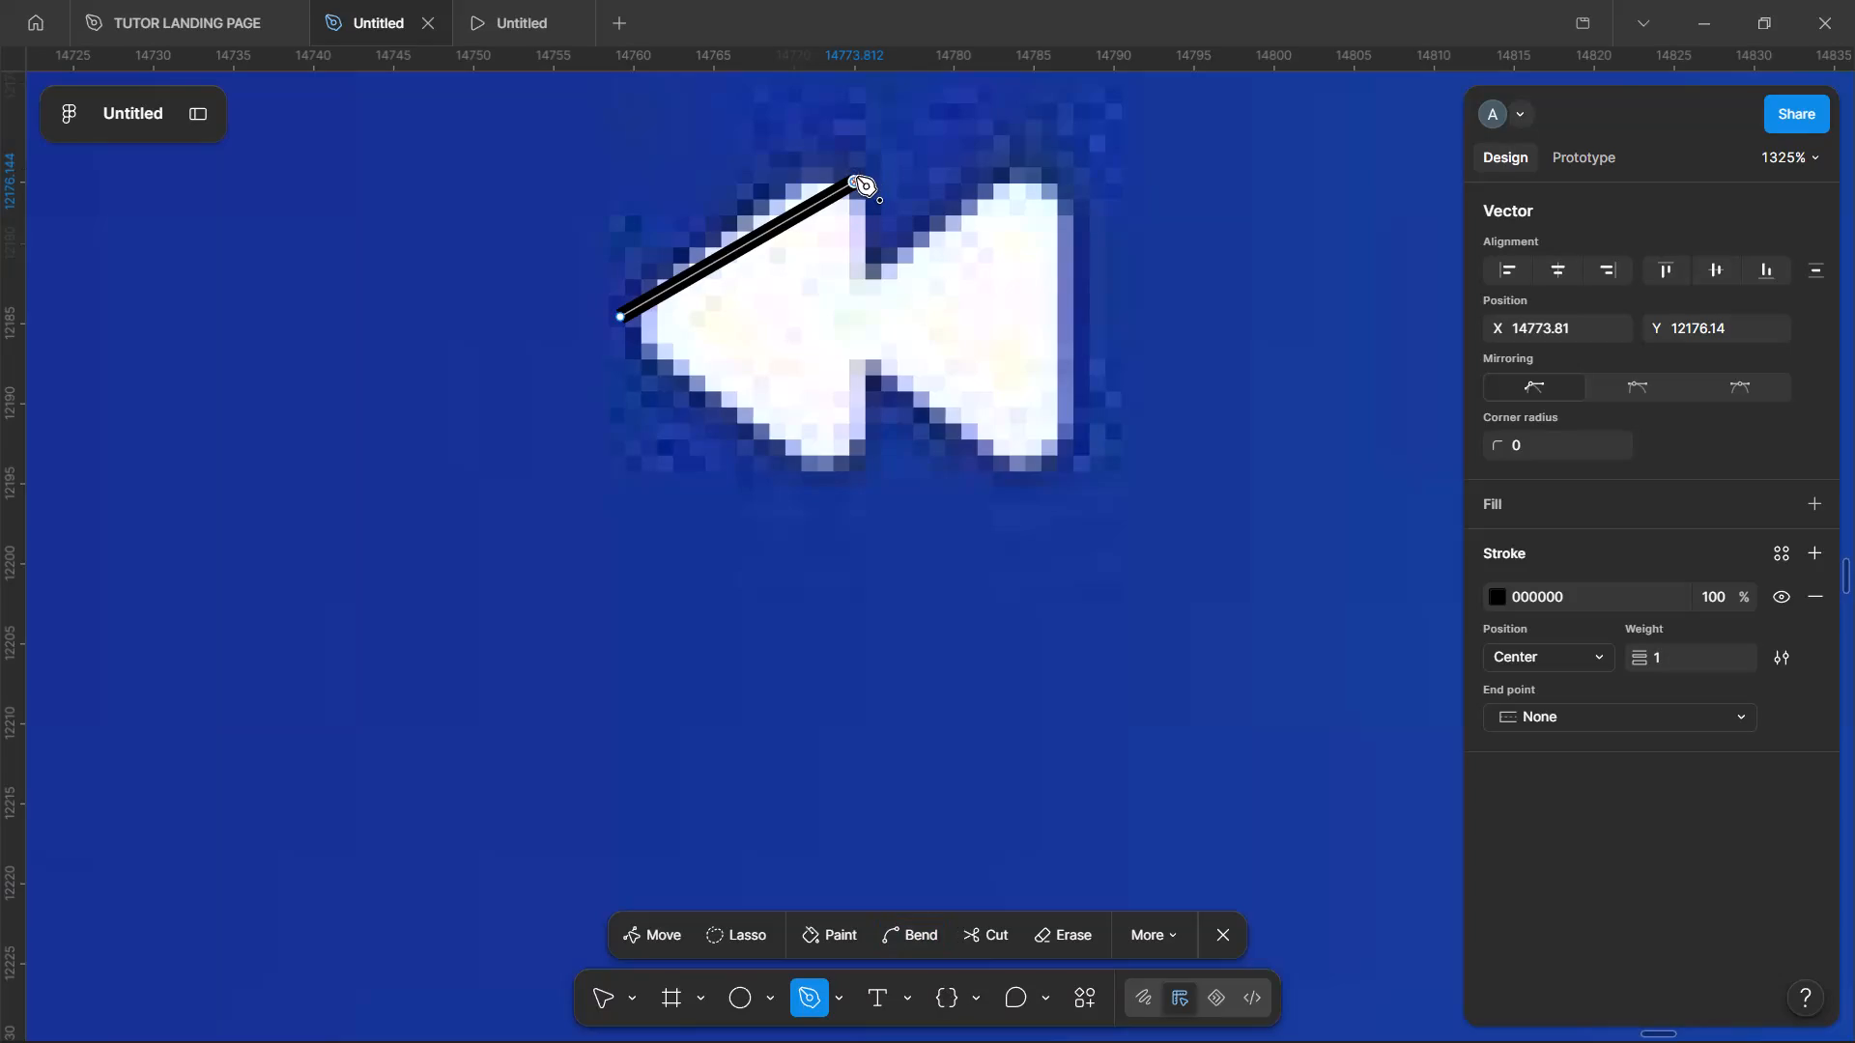
left_click(856, 182)
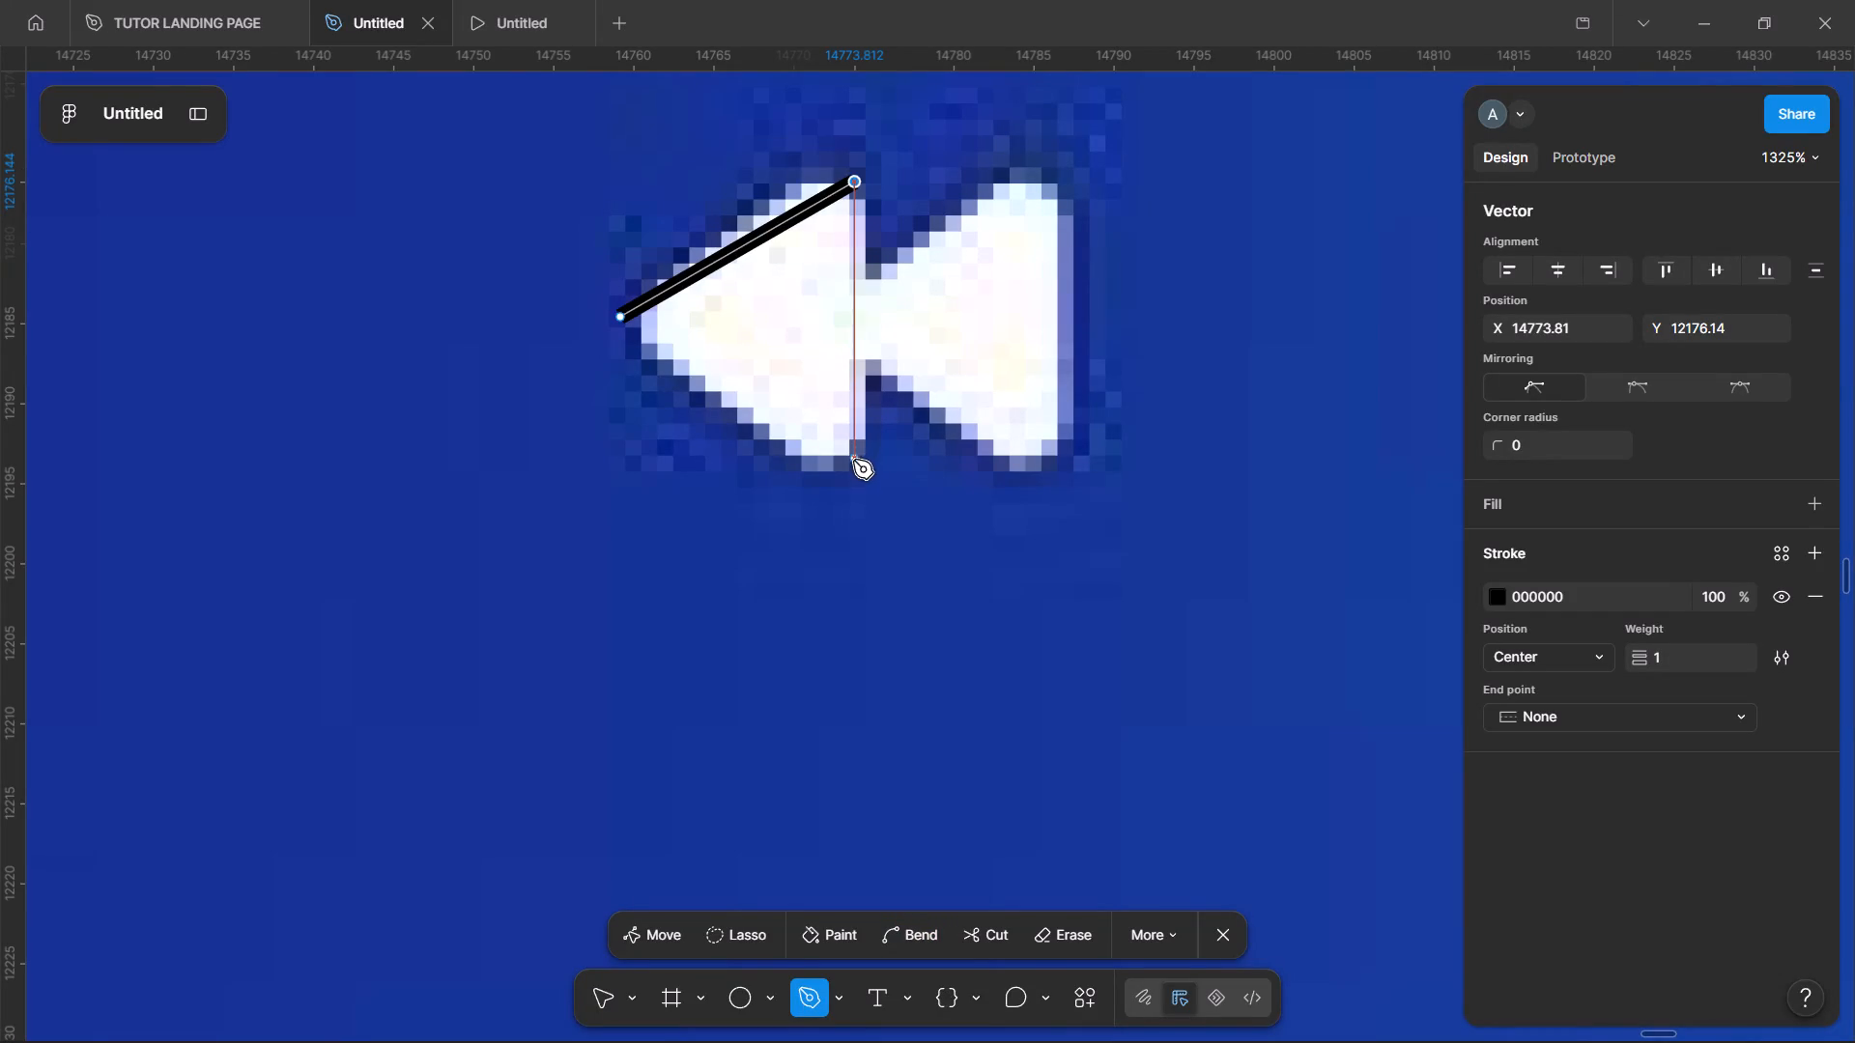
left_click(854, 467)
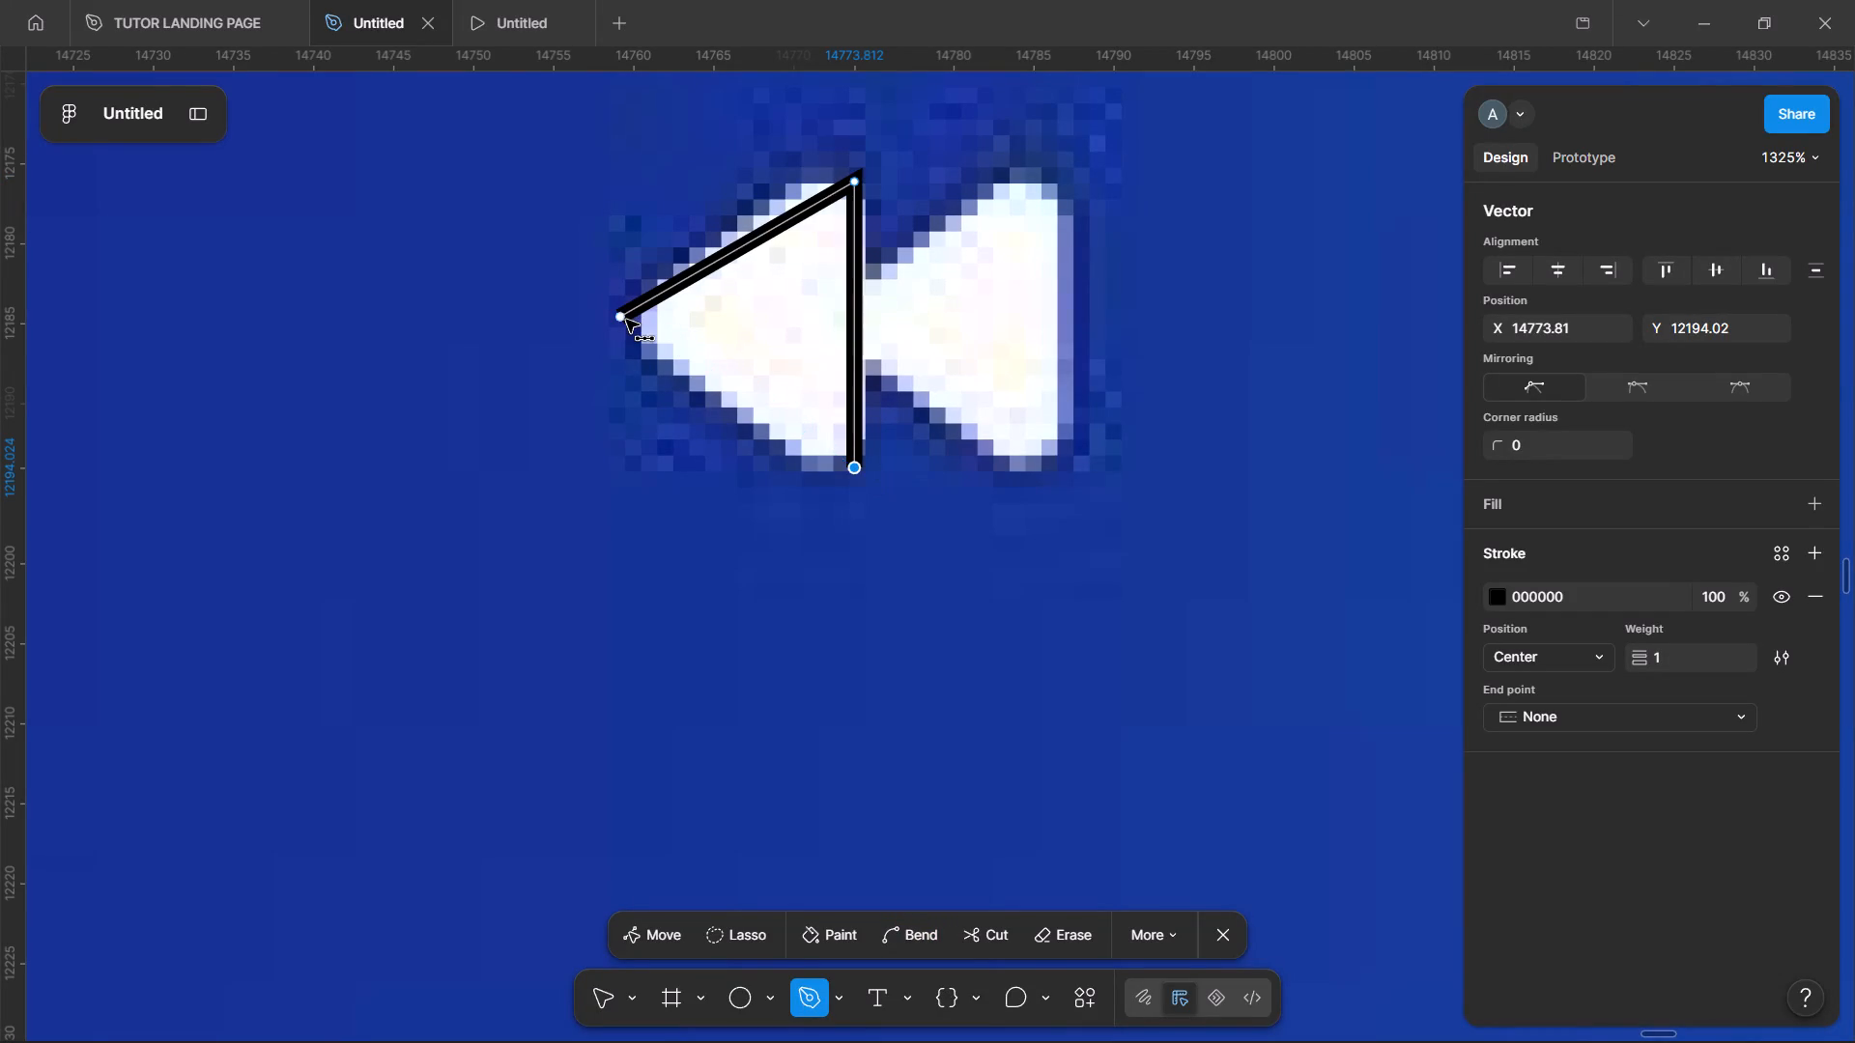
key("ctrl+z")
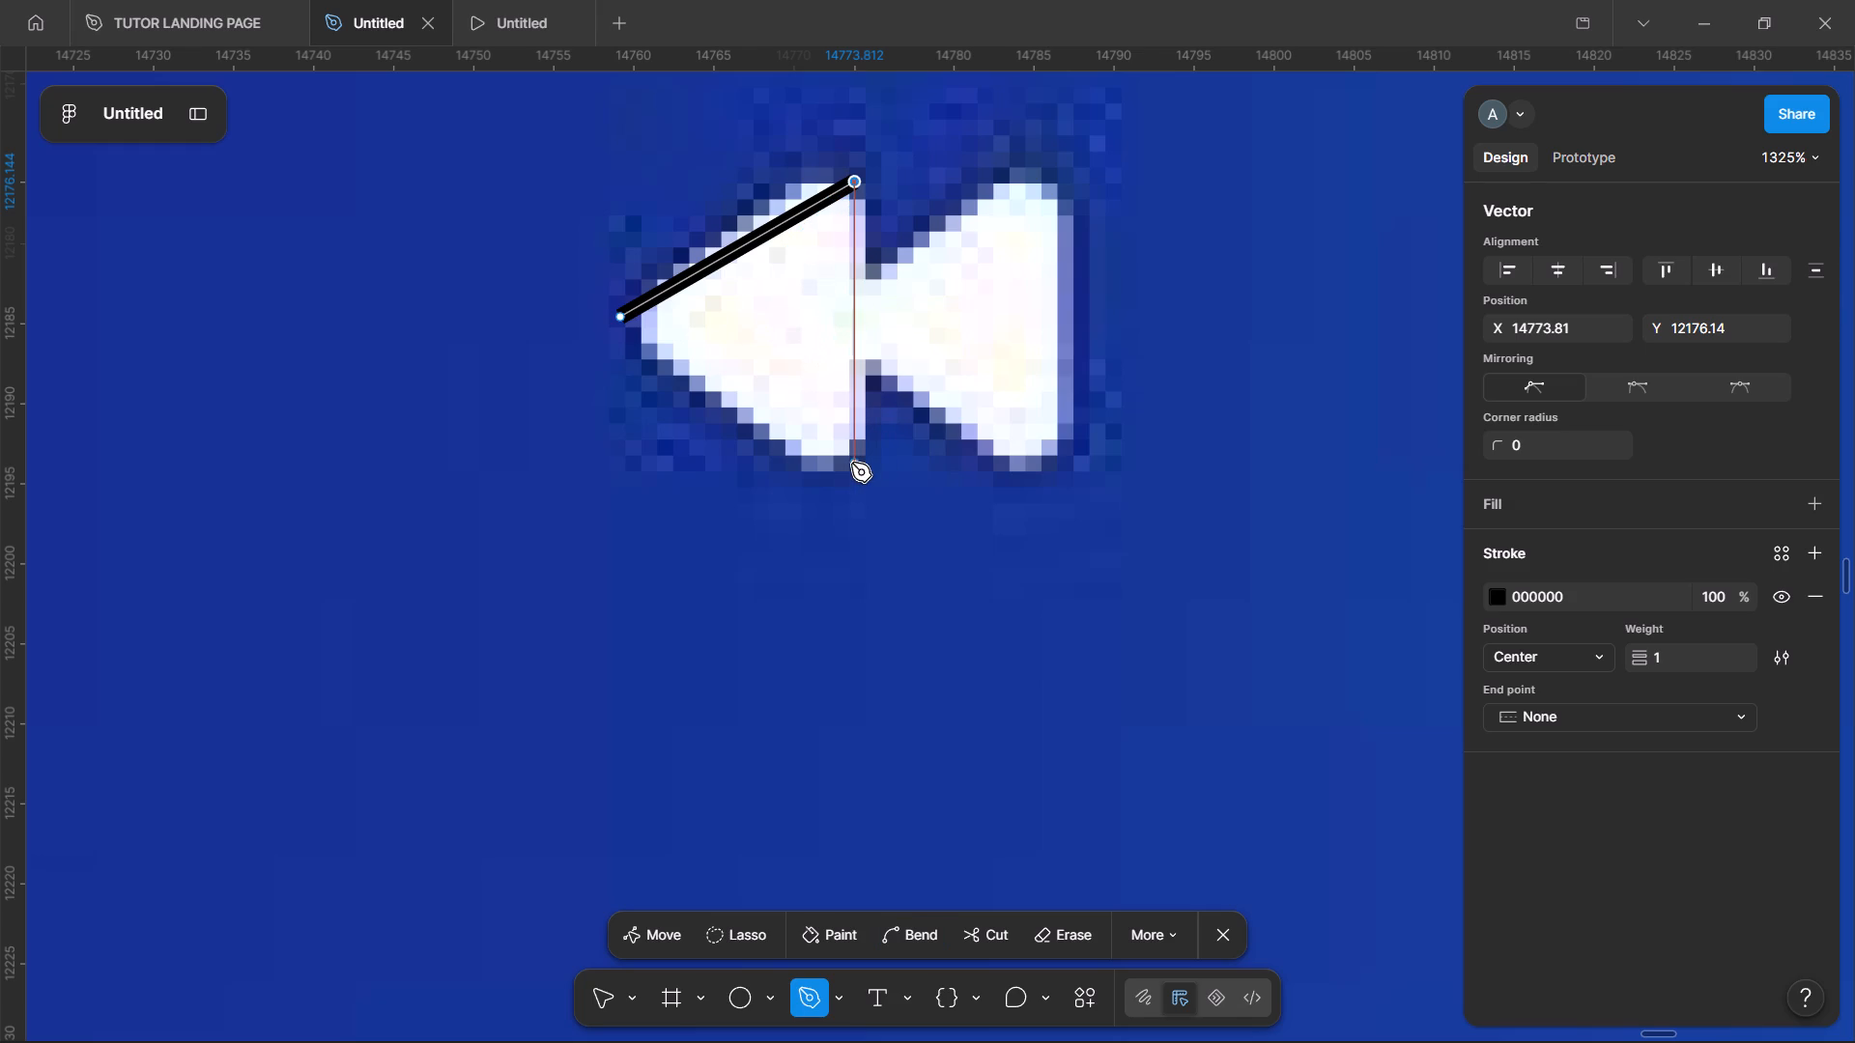
left_click(849, 447)
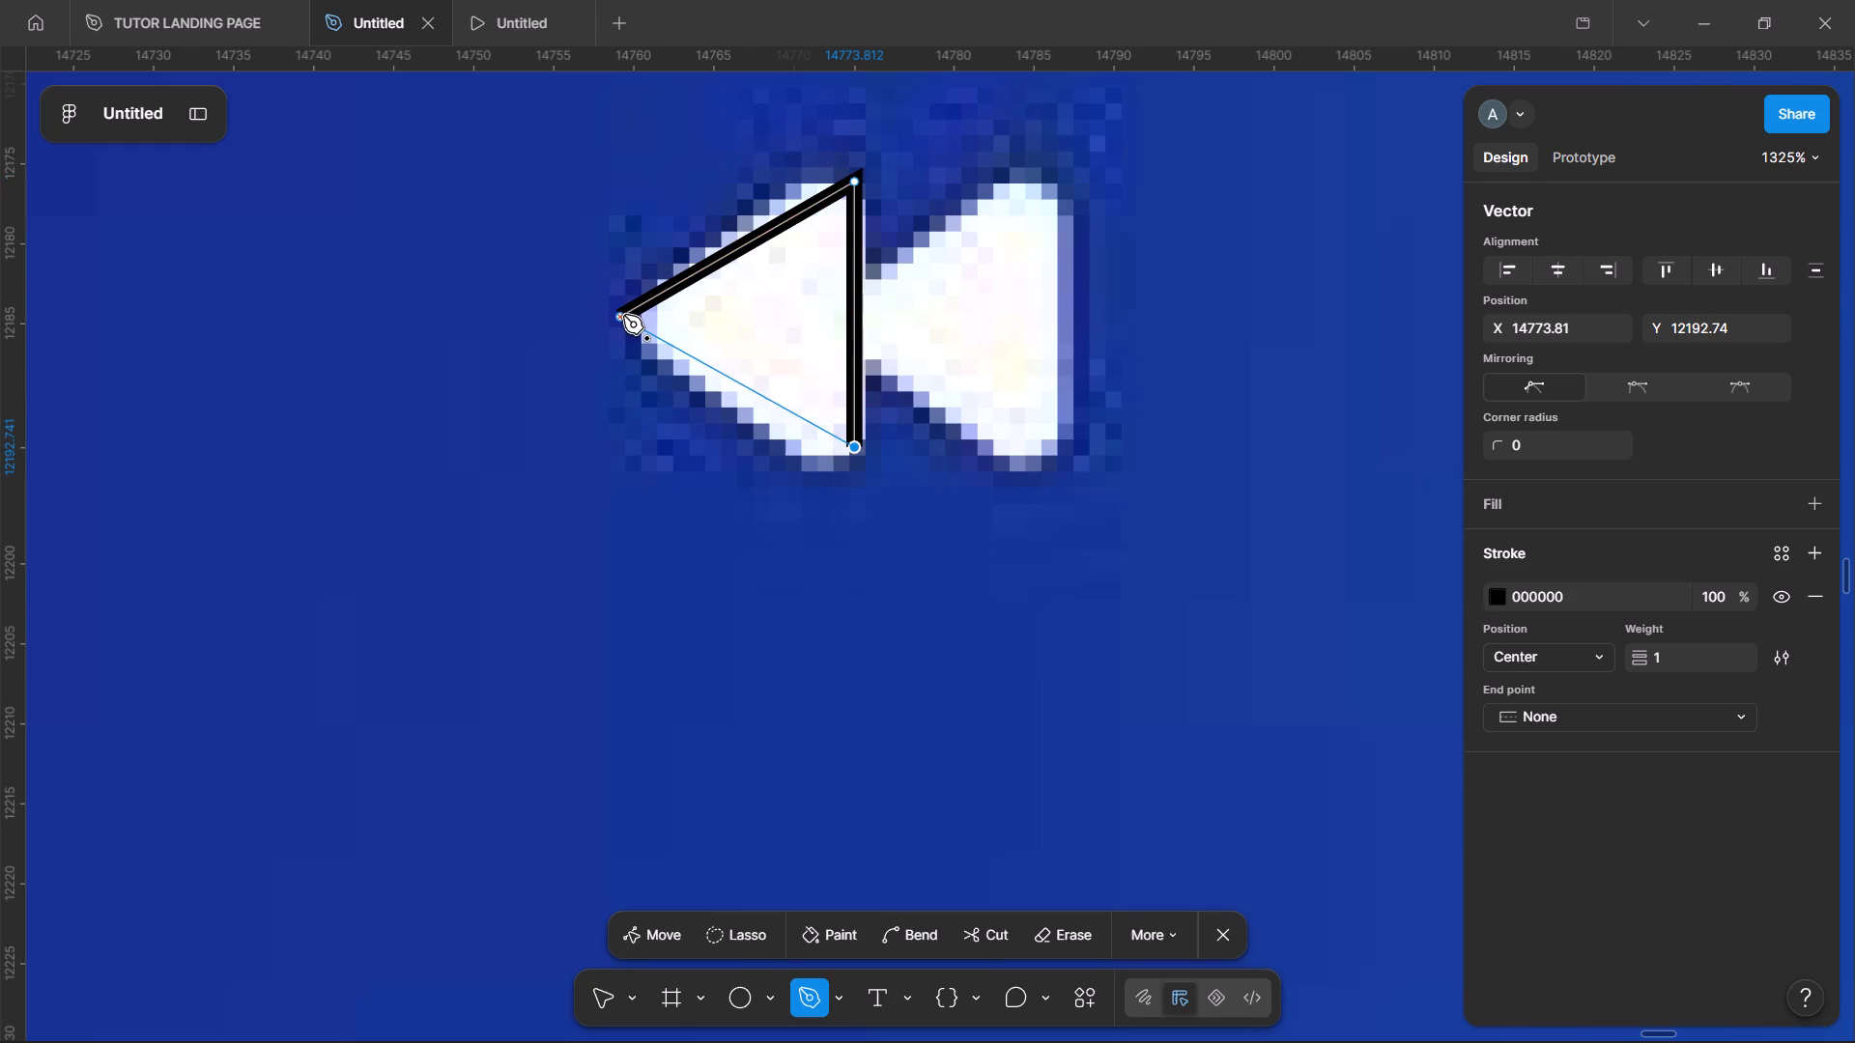
key("ctrl+z")
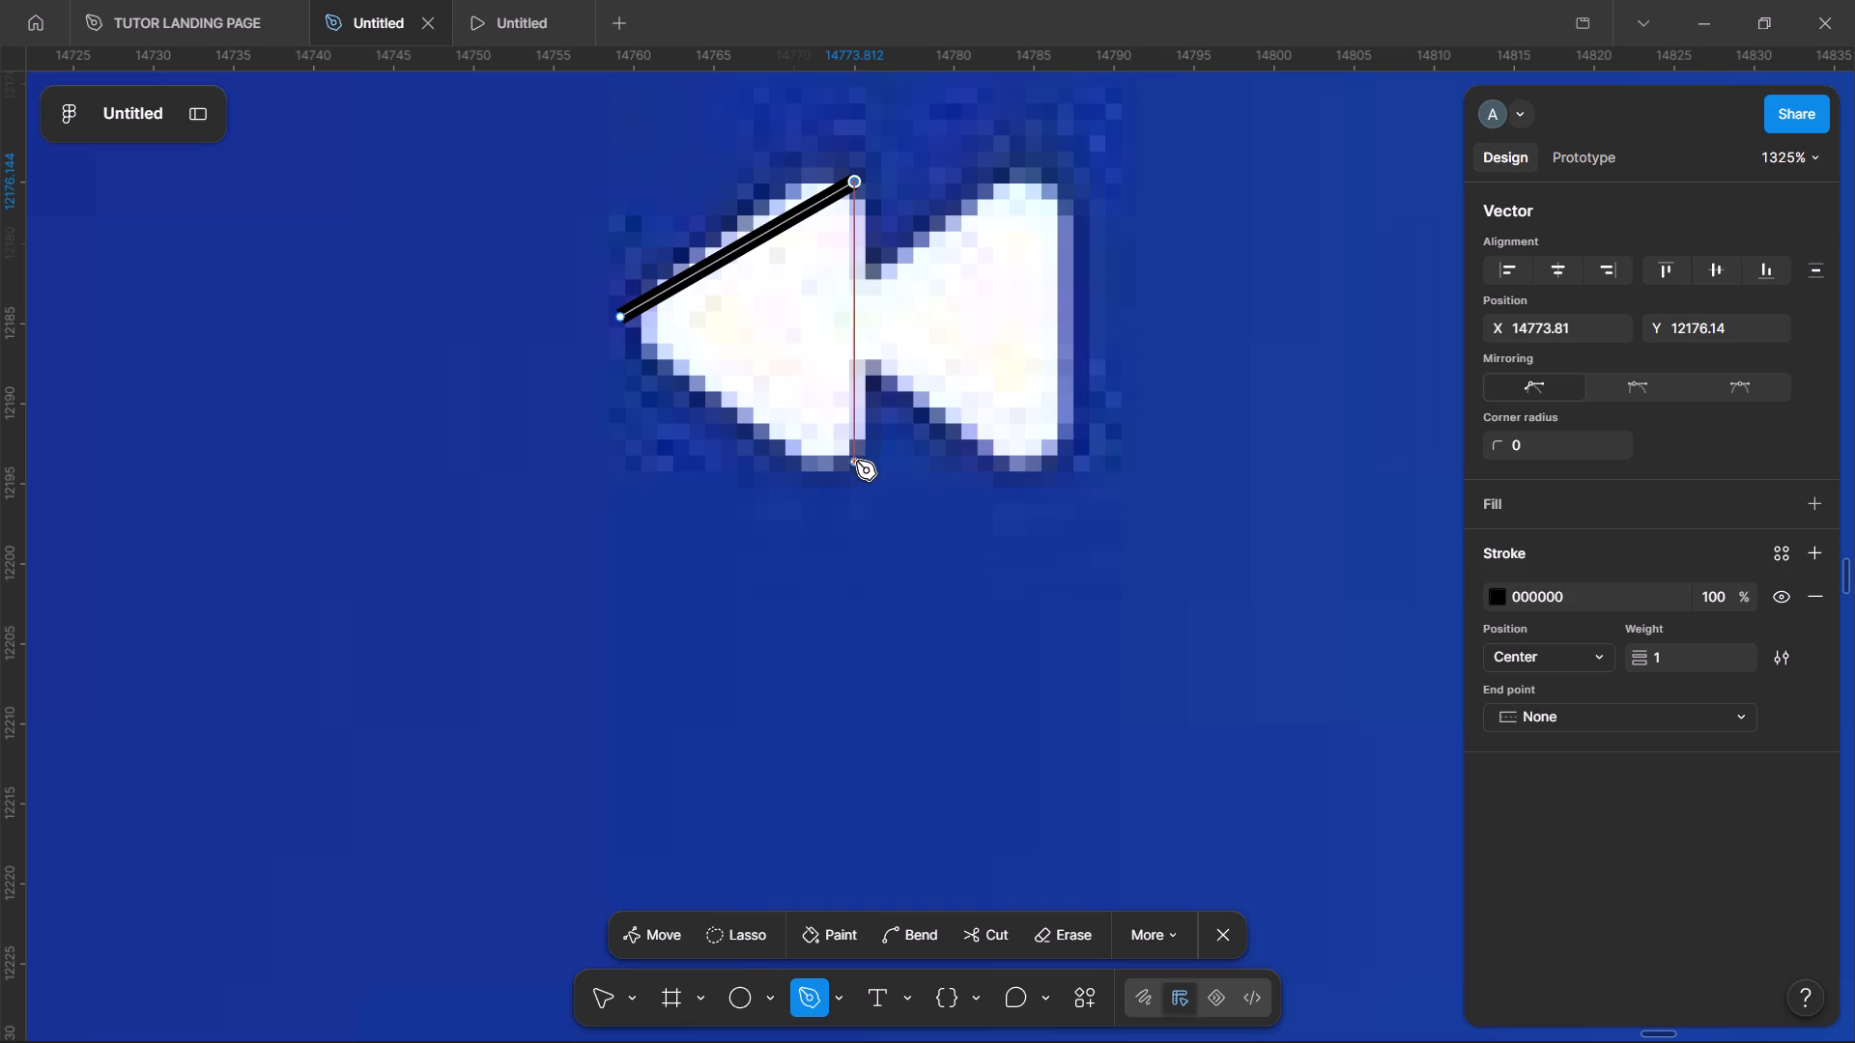
left_click(856, 461)
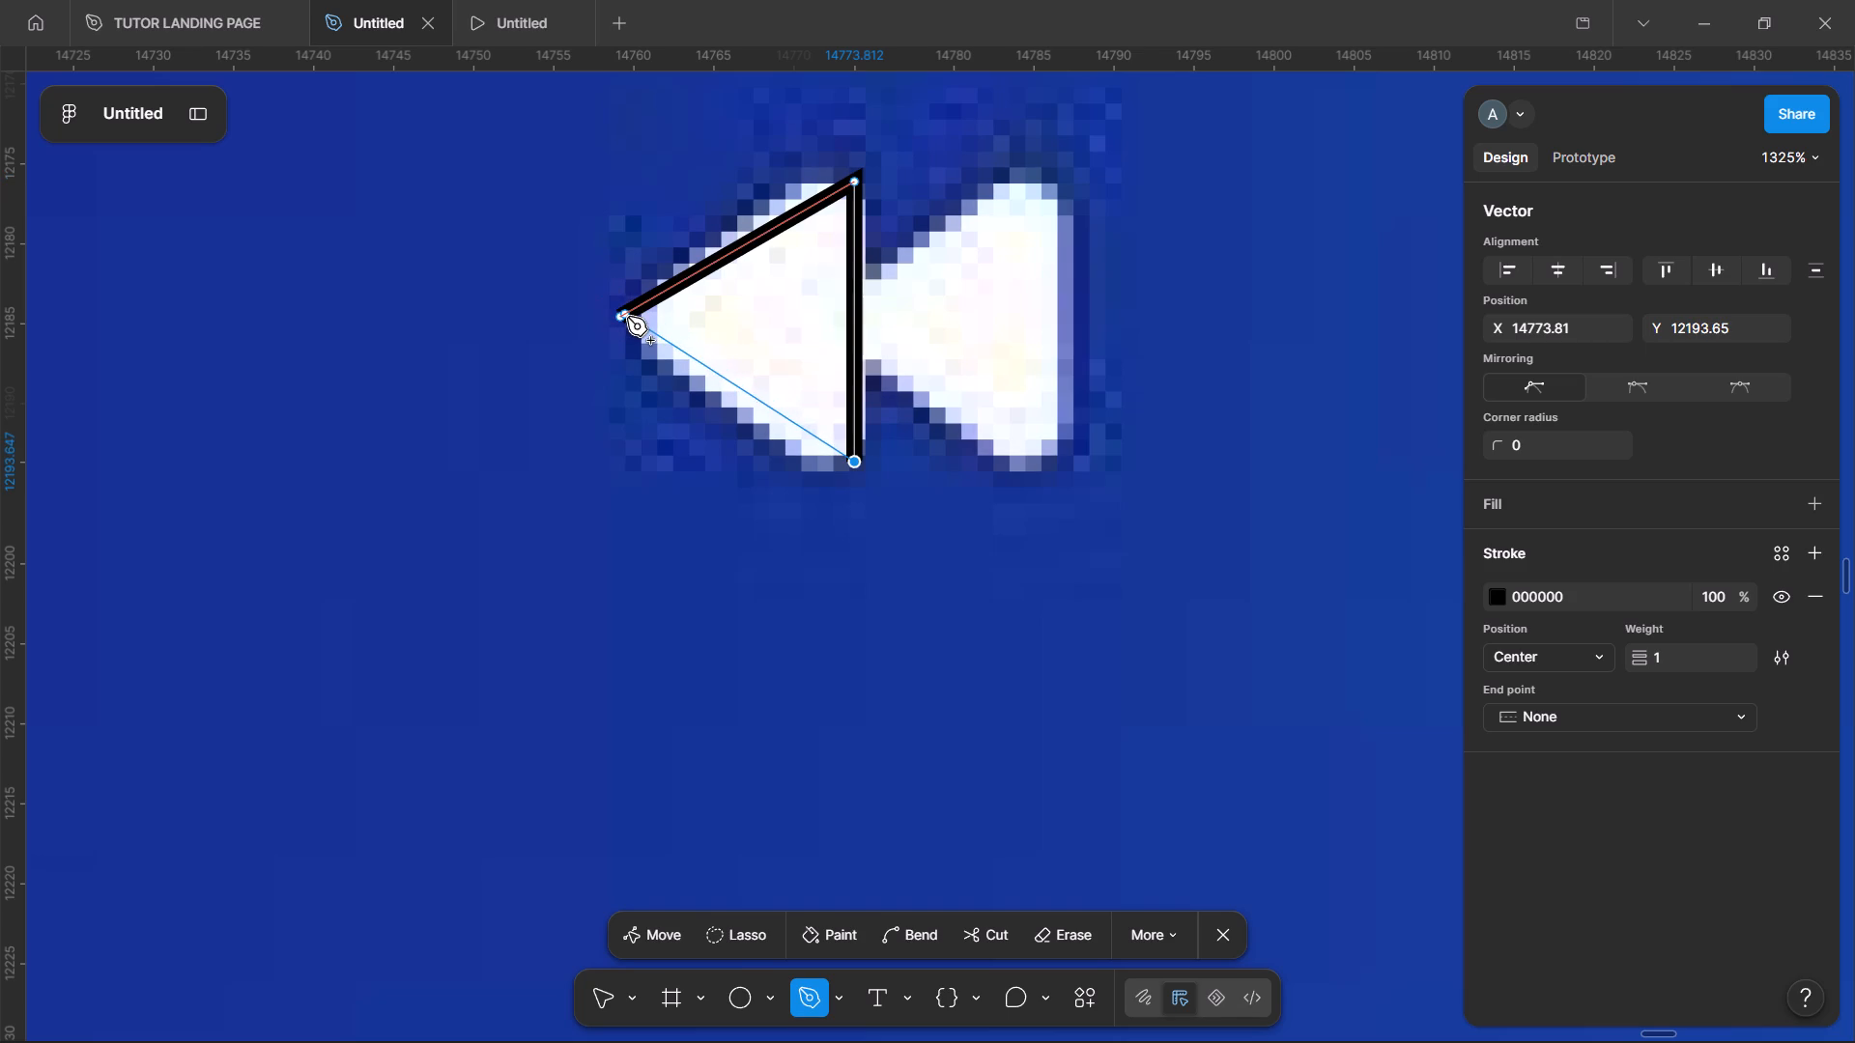
left_click(621, 317)
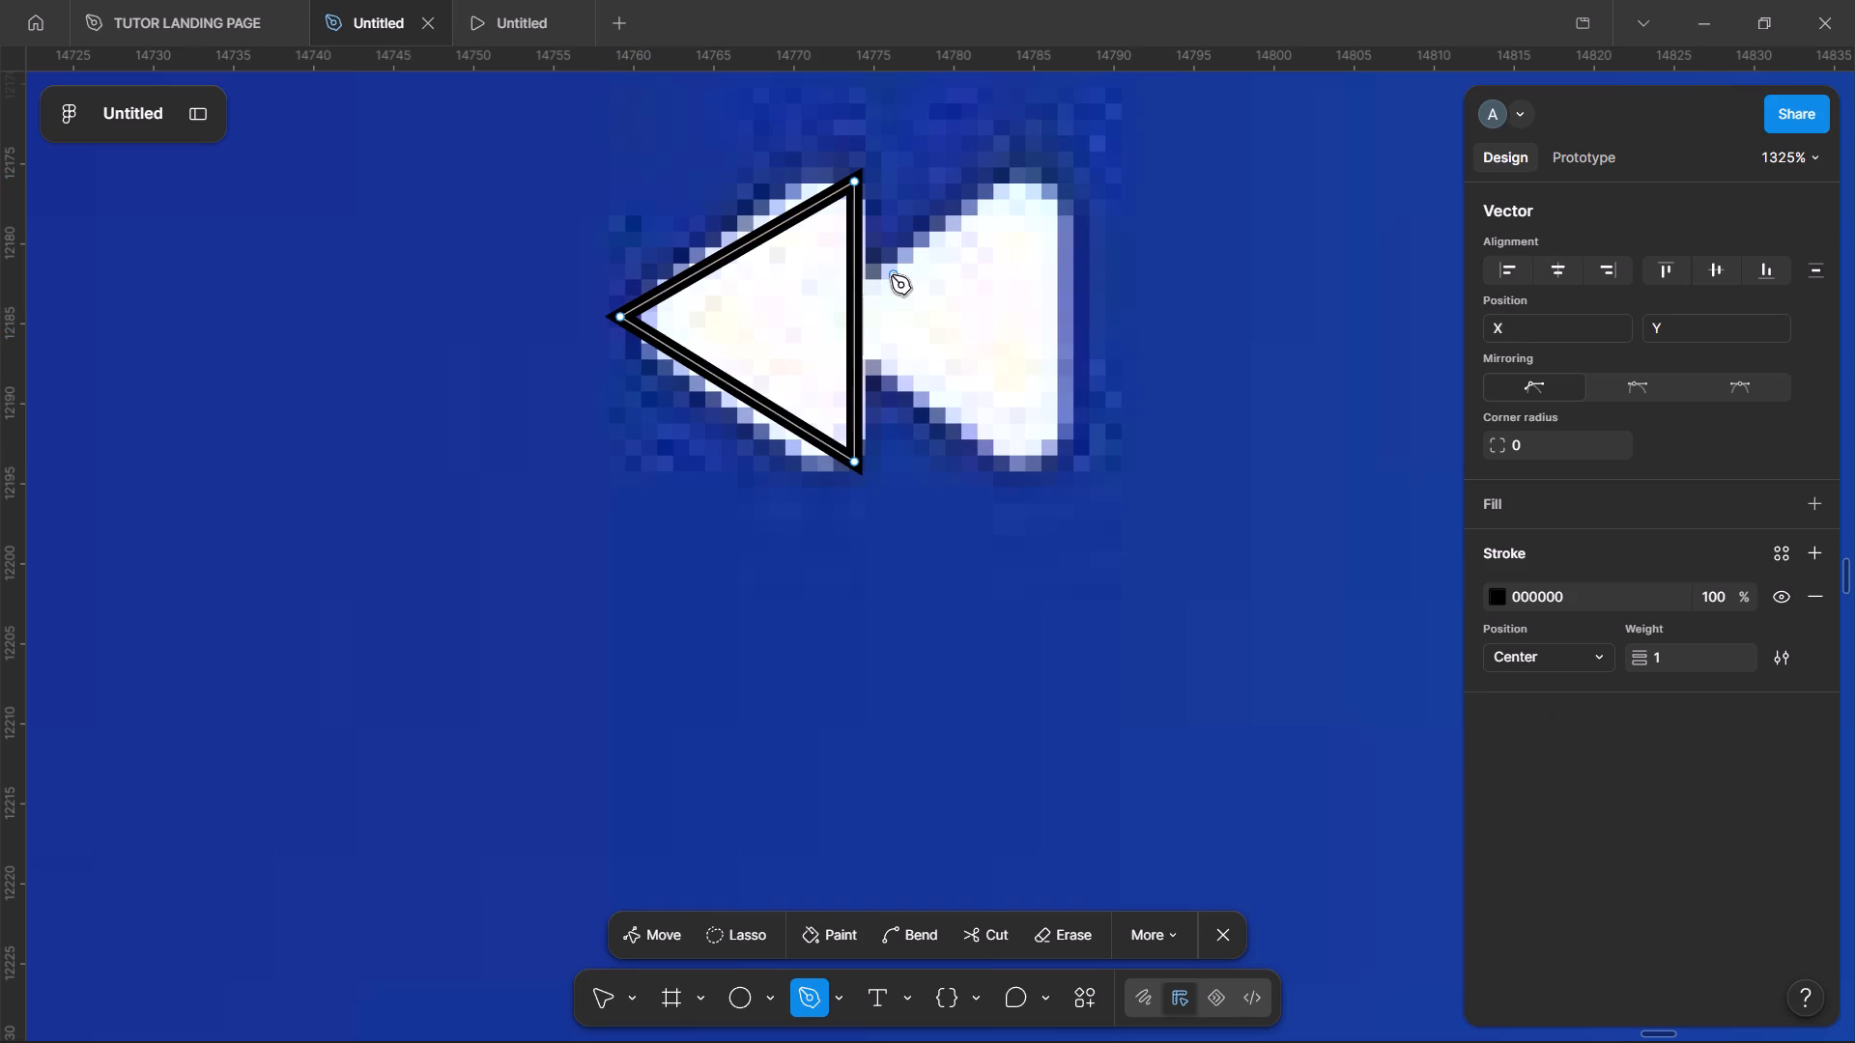
Give the traced triangle a white FFFFFF fill and a white FFFFFF stroke, and exit vector editing.
left_click(1494, 497)
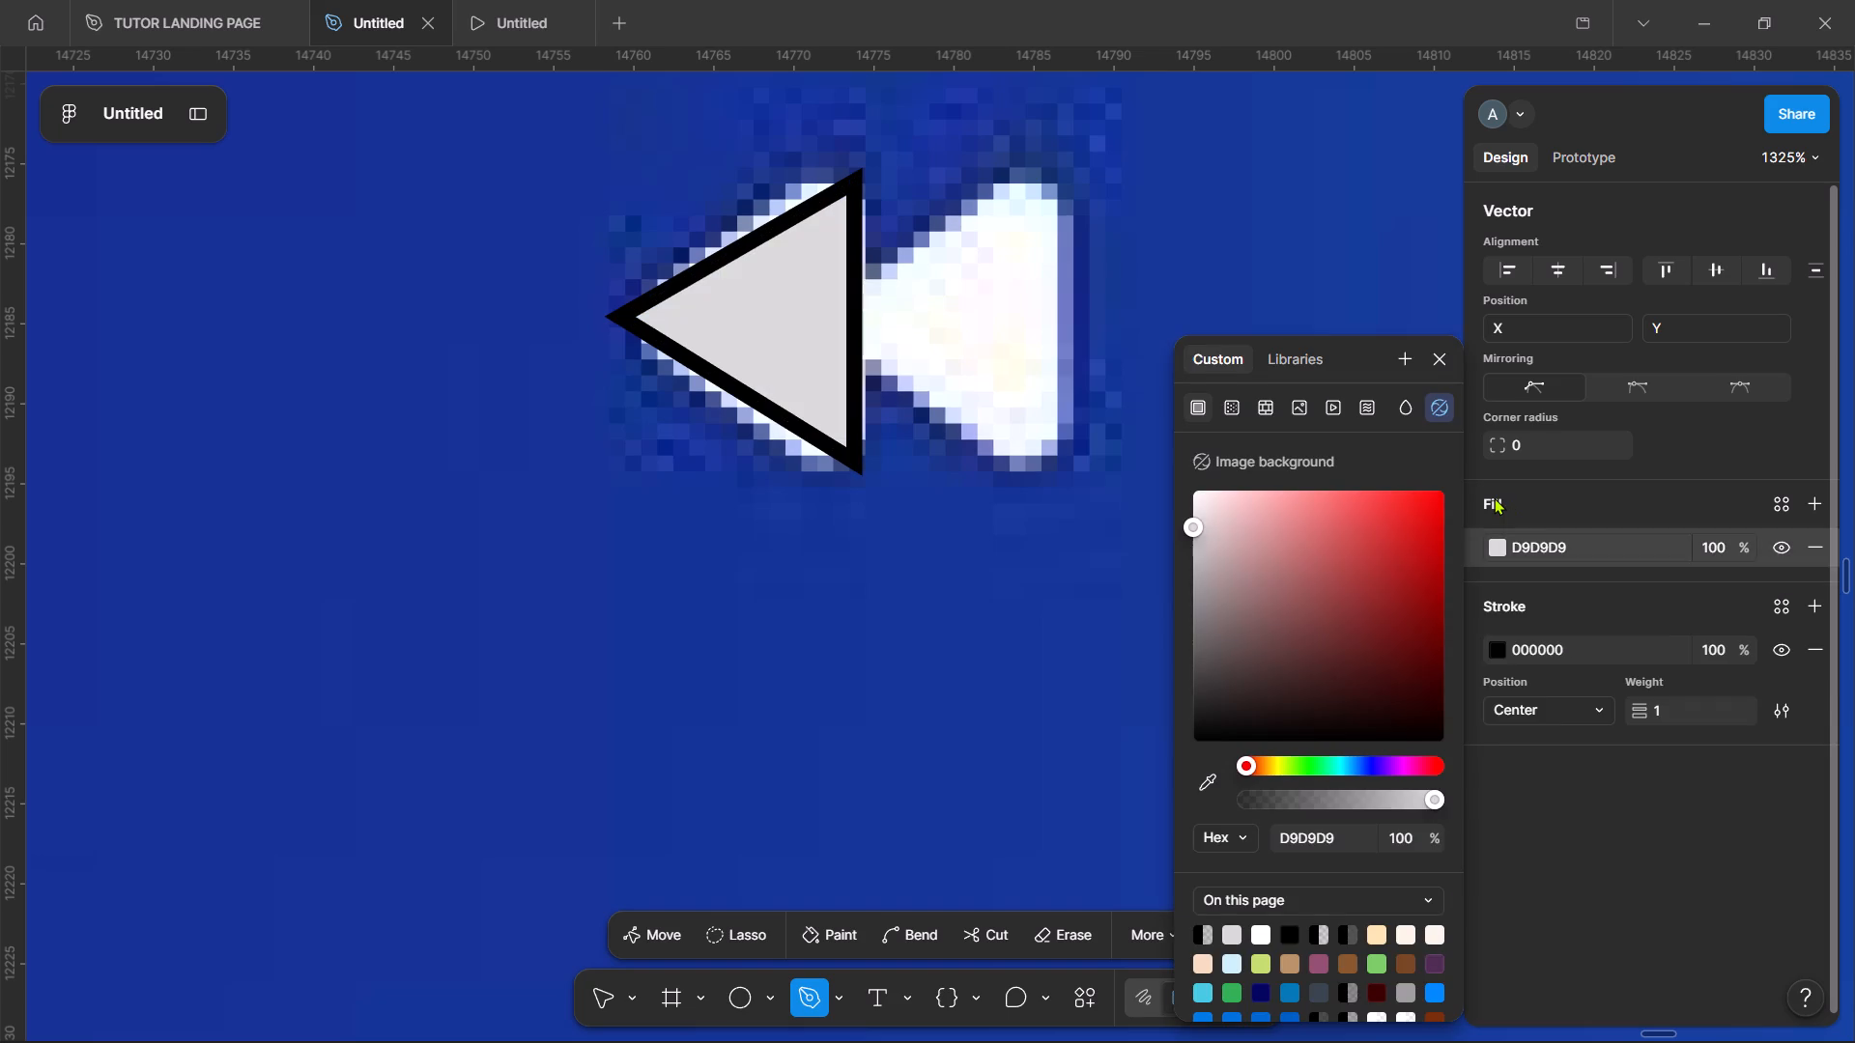
left_click_drag(1234, 563, 1161, 444)
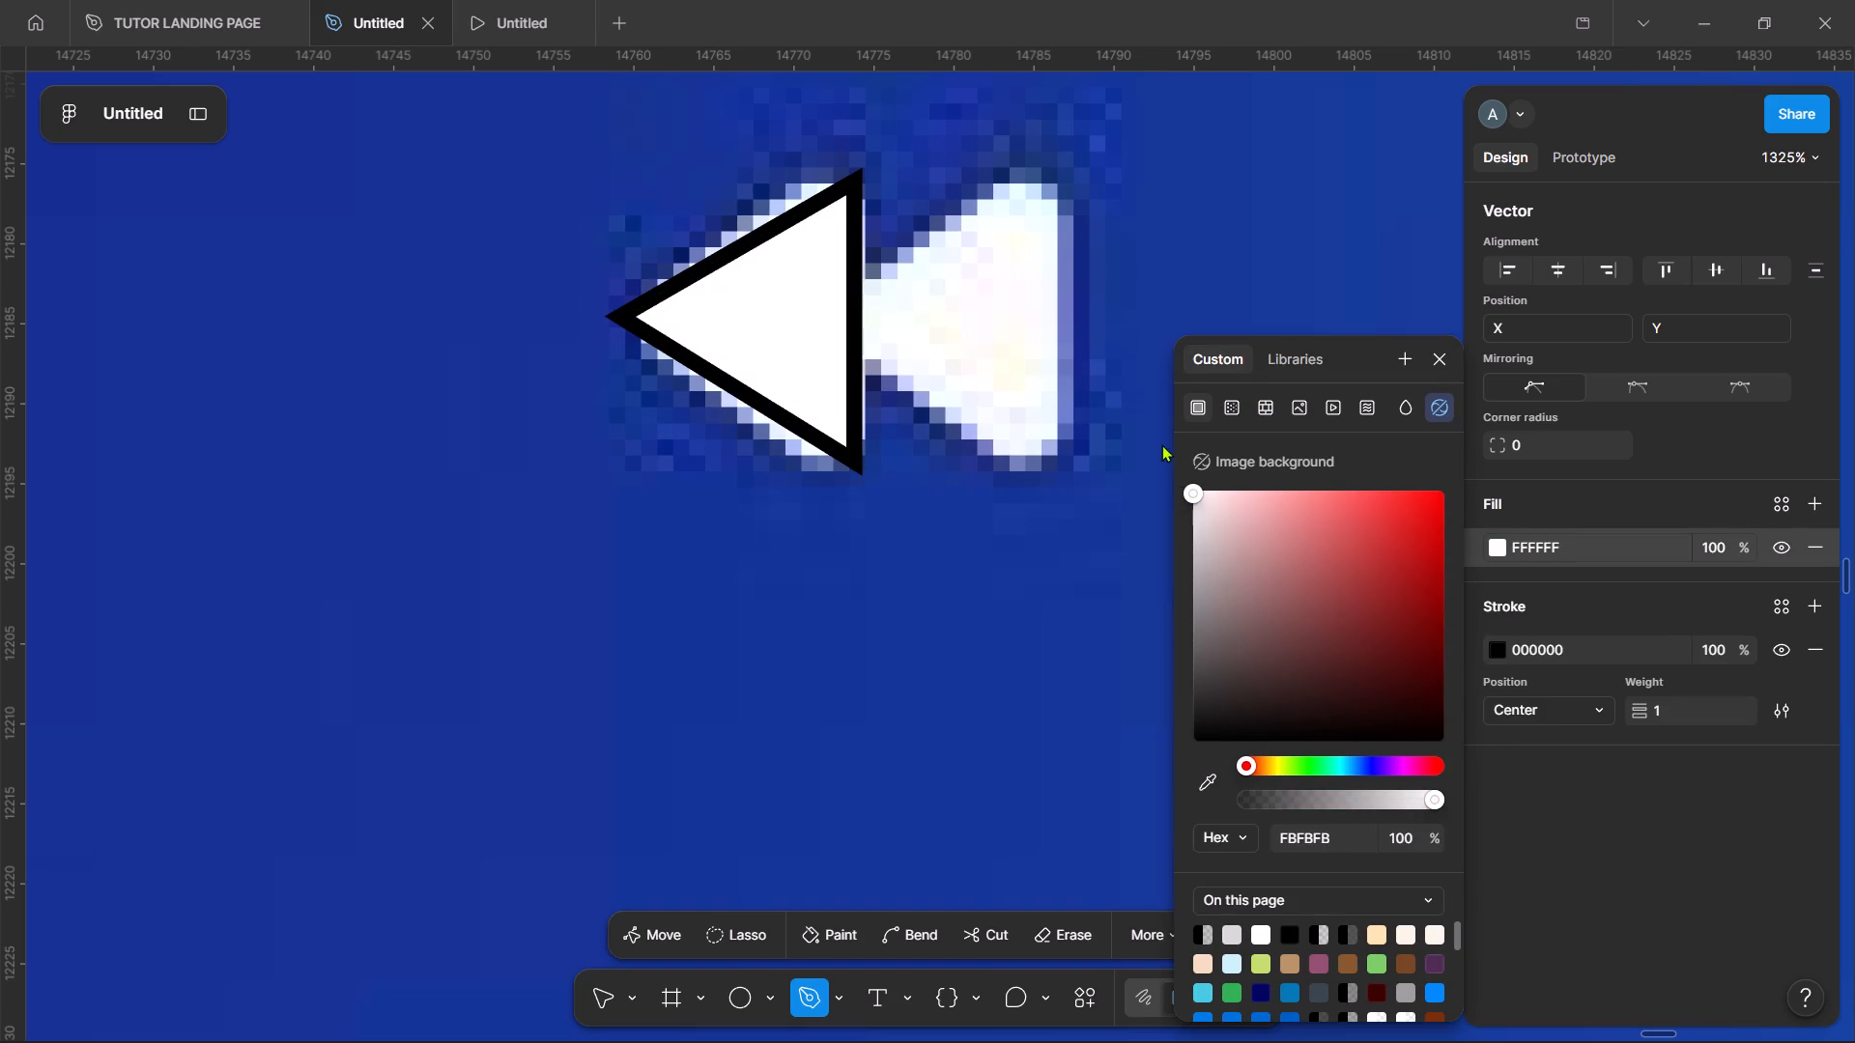
left_click_drag(1161, 444, 1167, 439)
left_click(1558, 642)
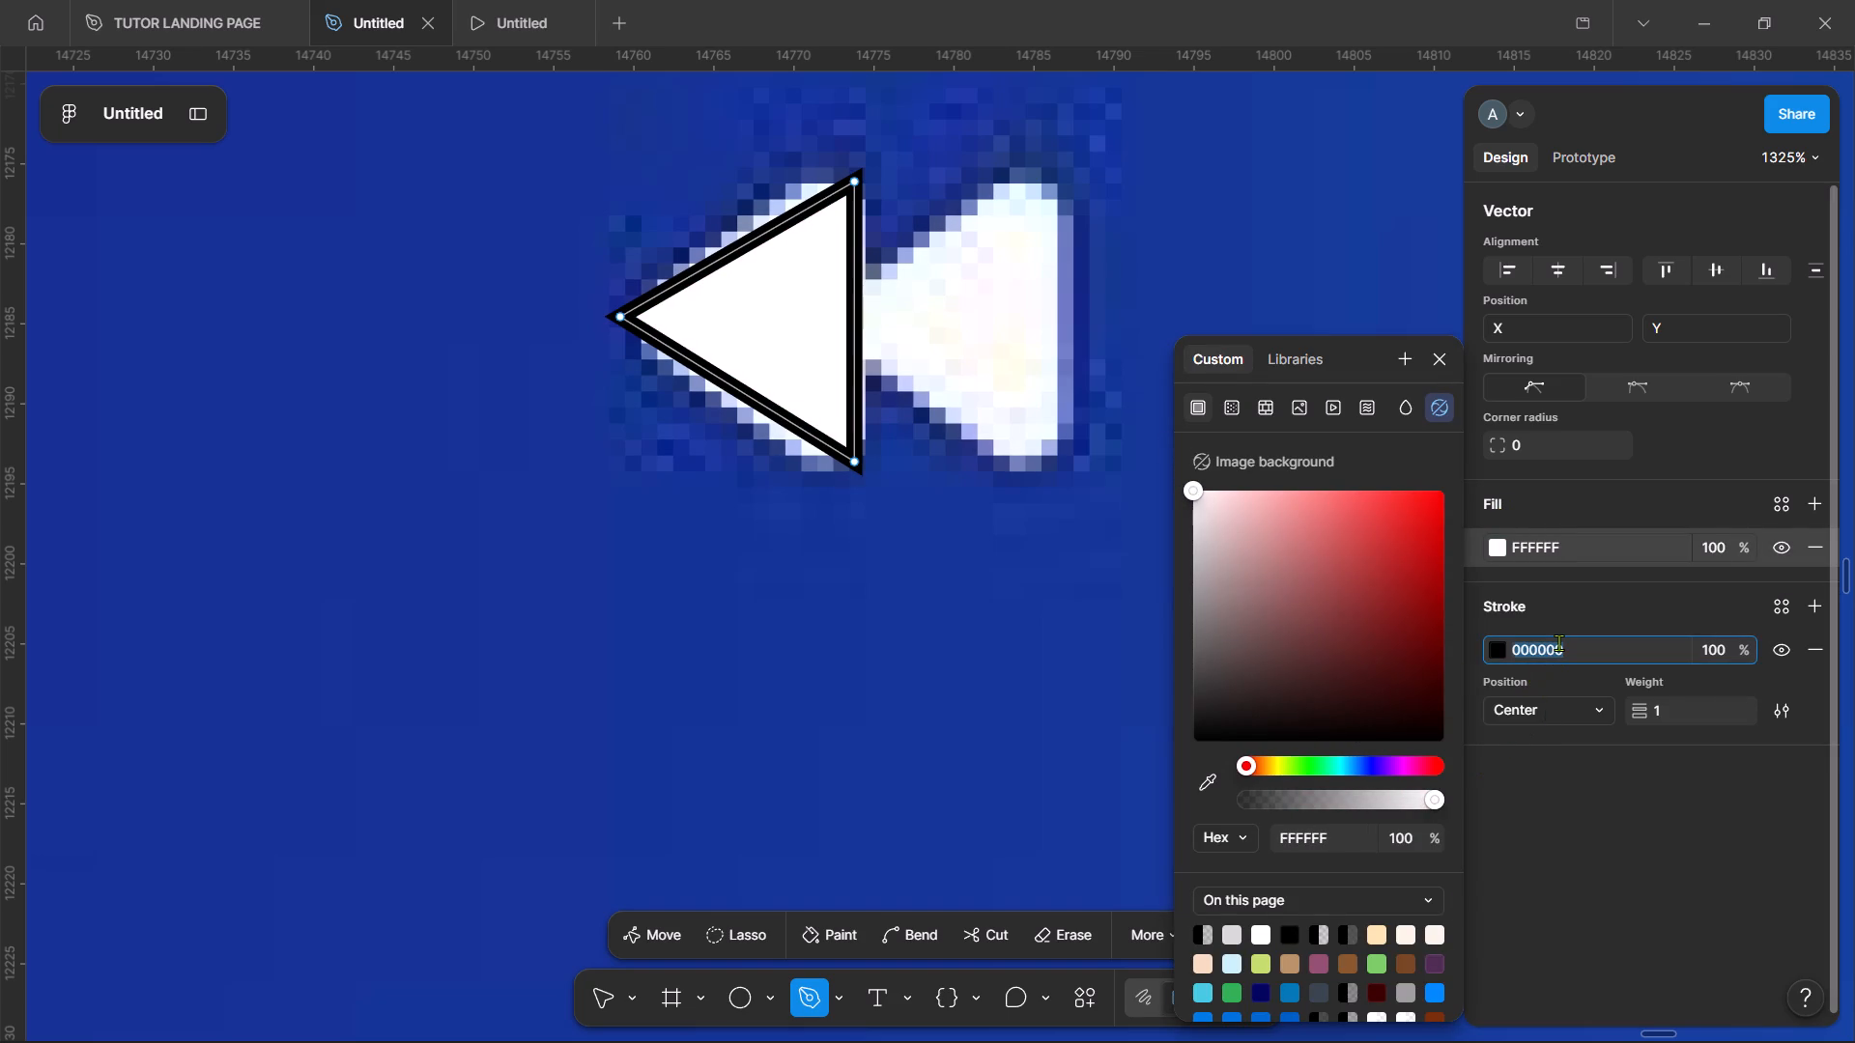
key("f")
key("Return")
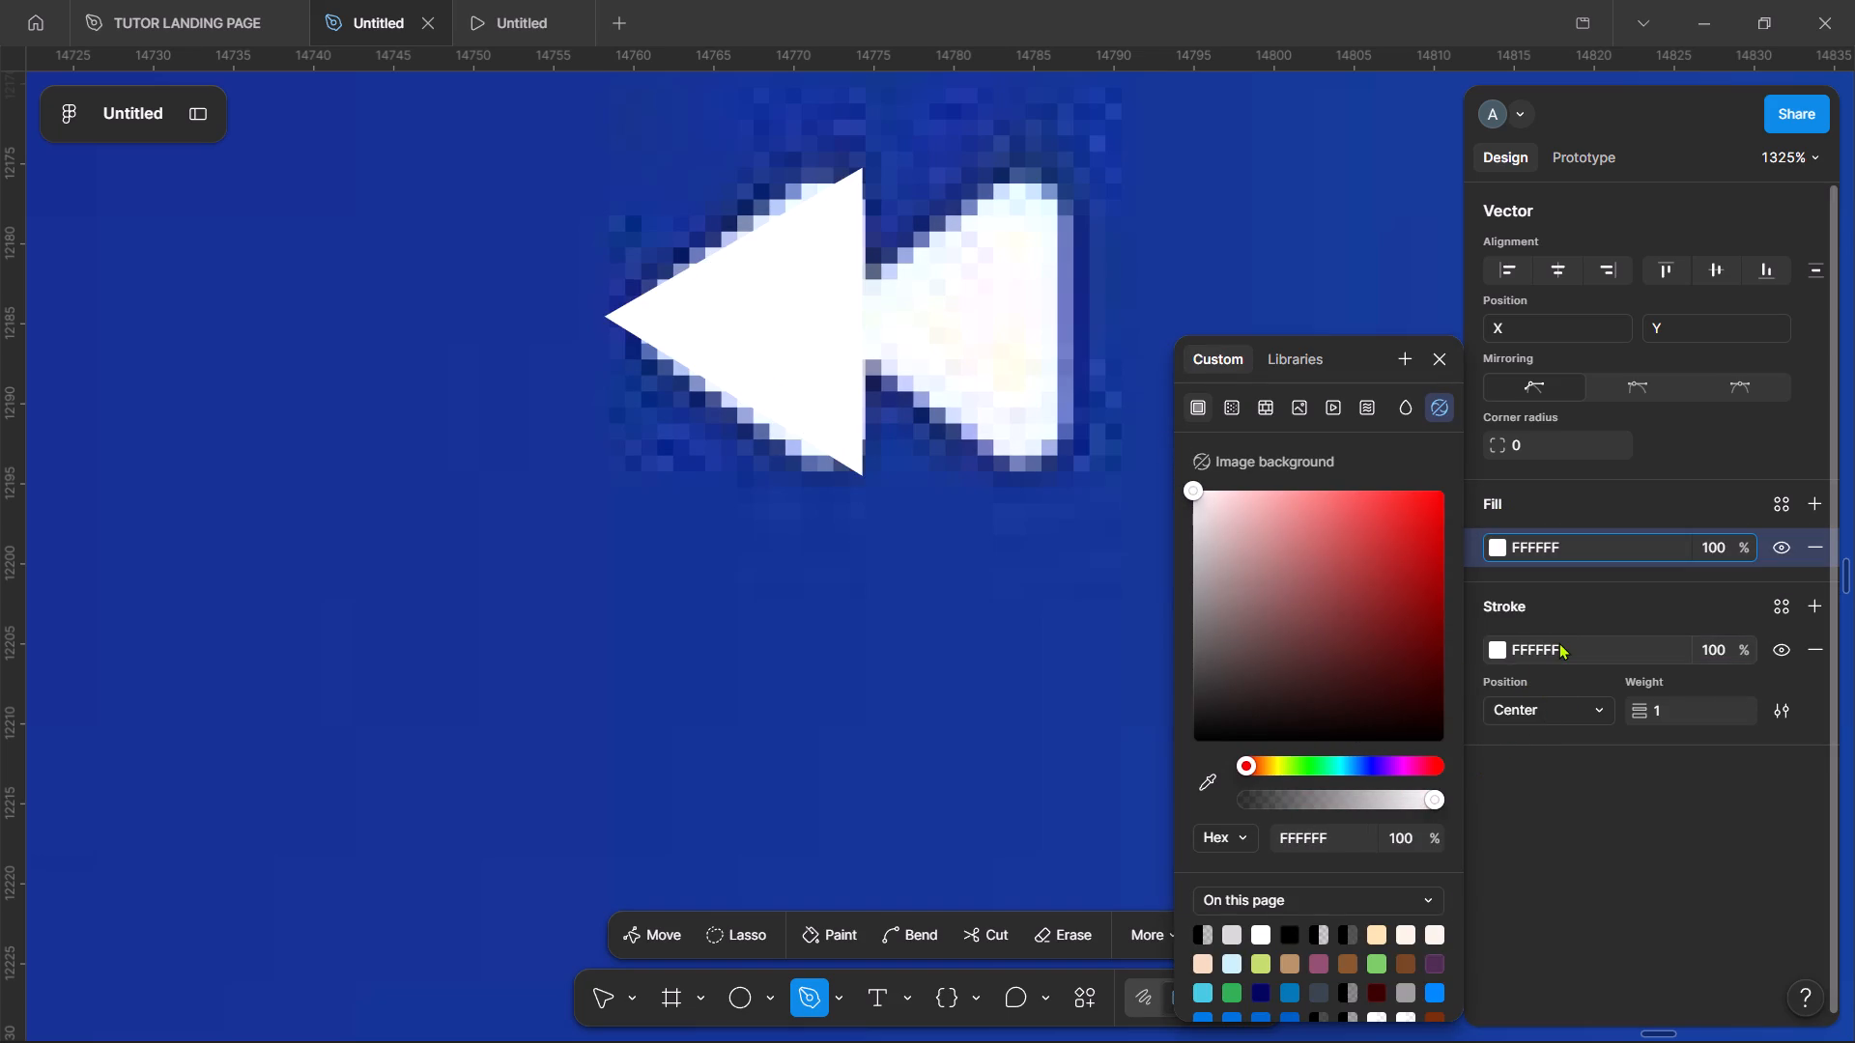
left_click(1438, 361)
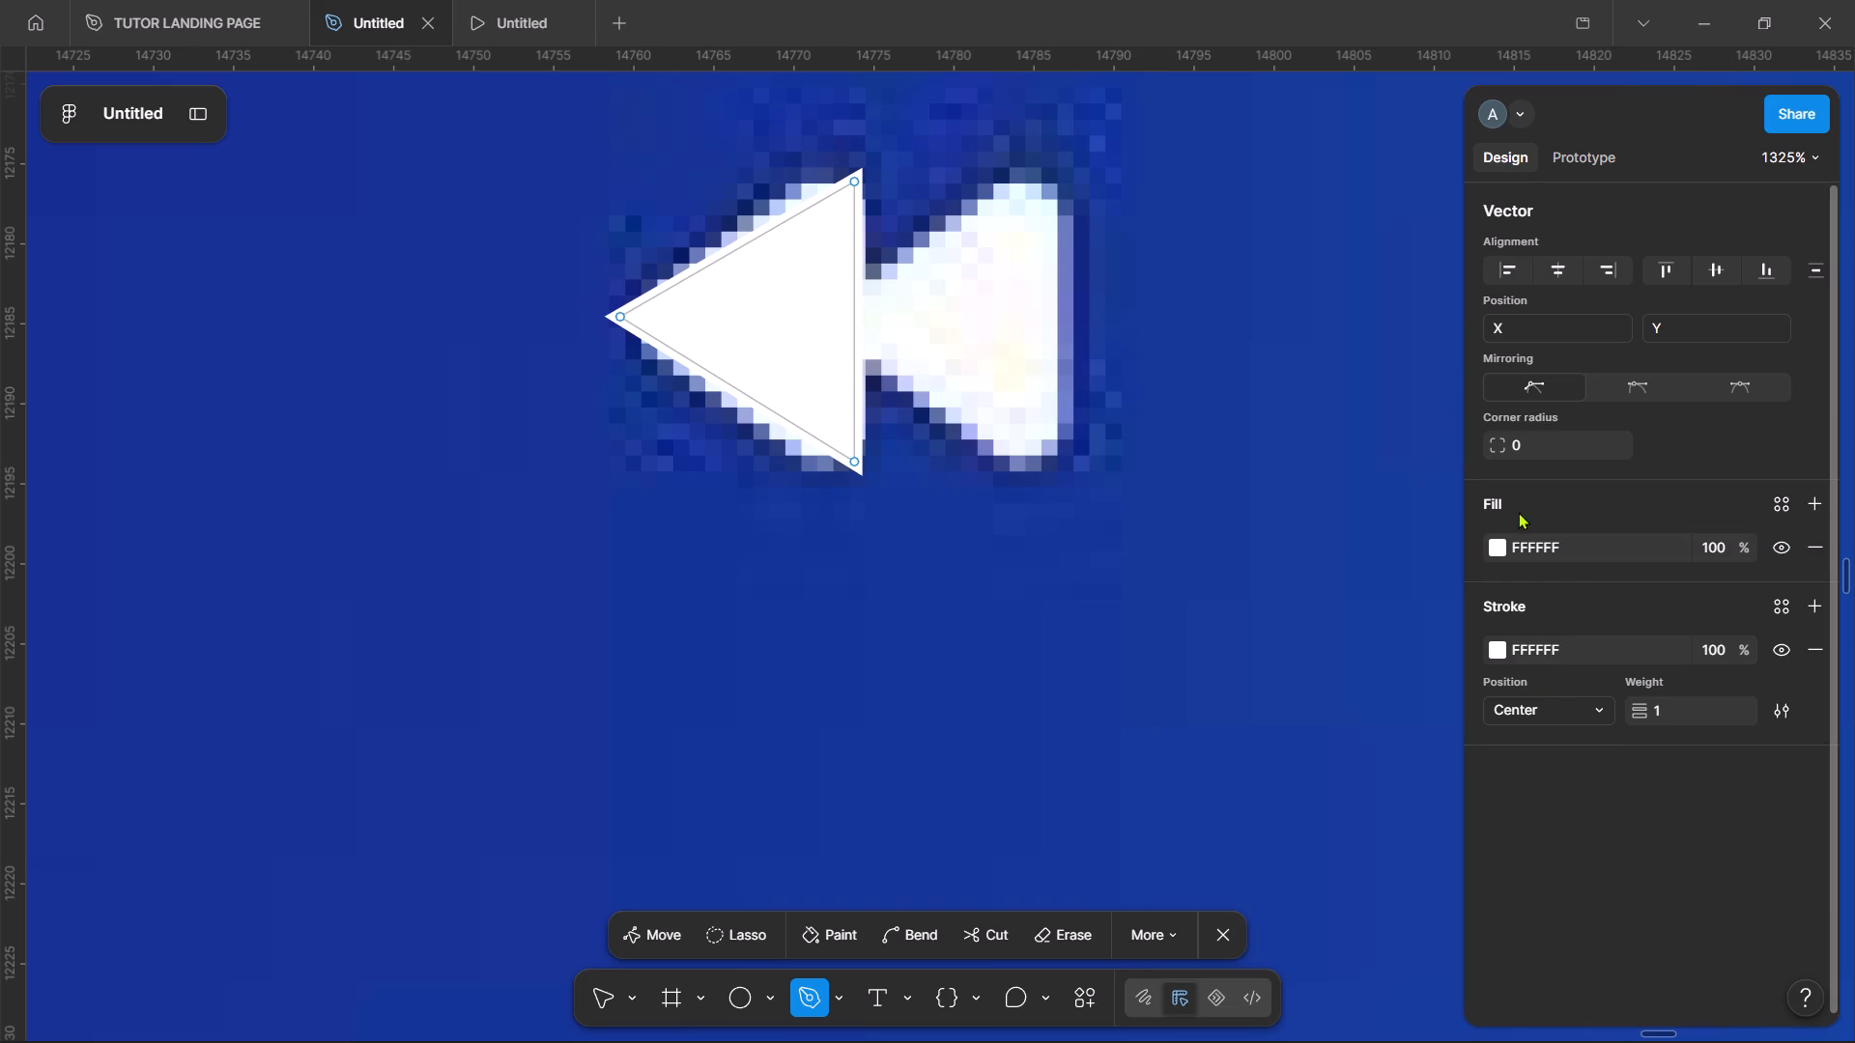
key("Escape")
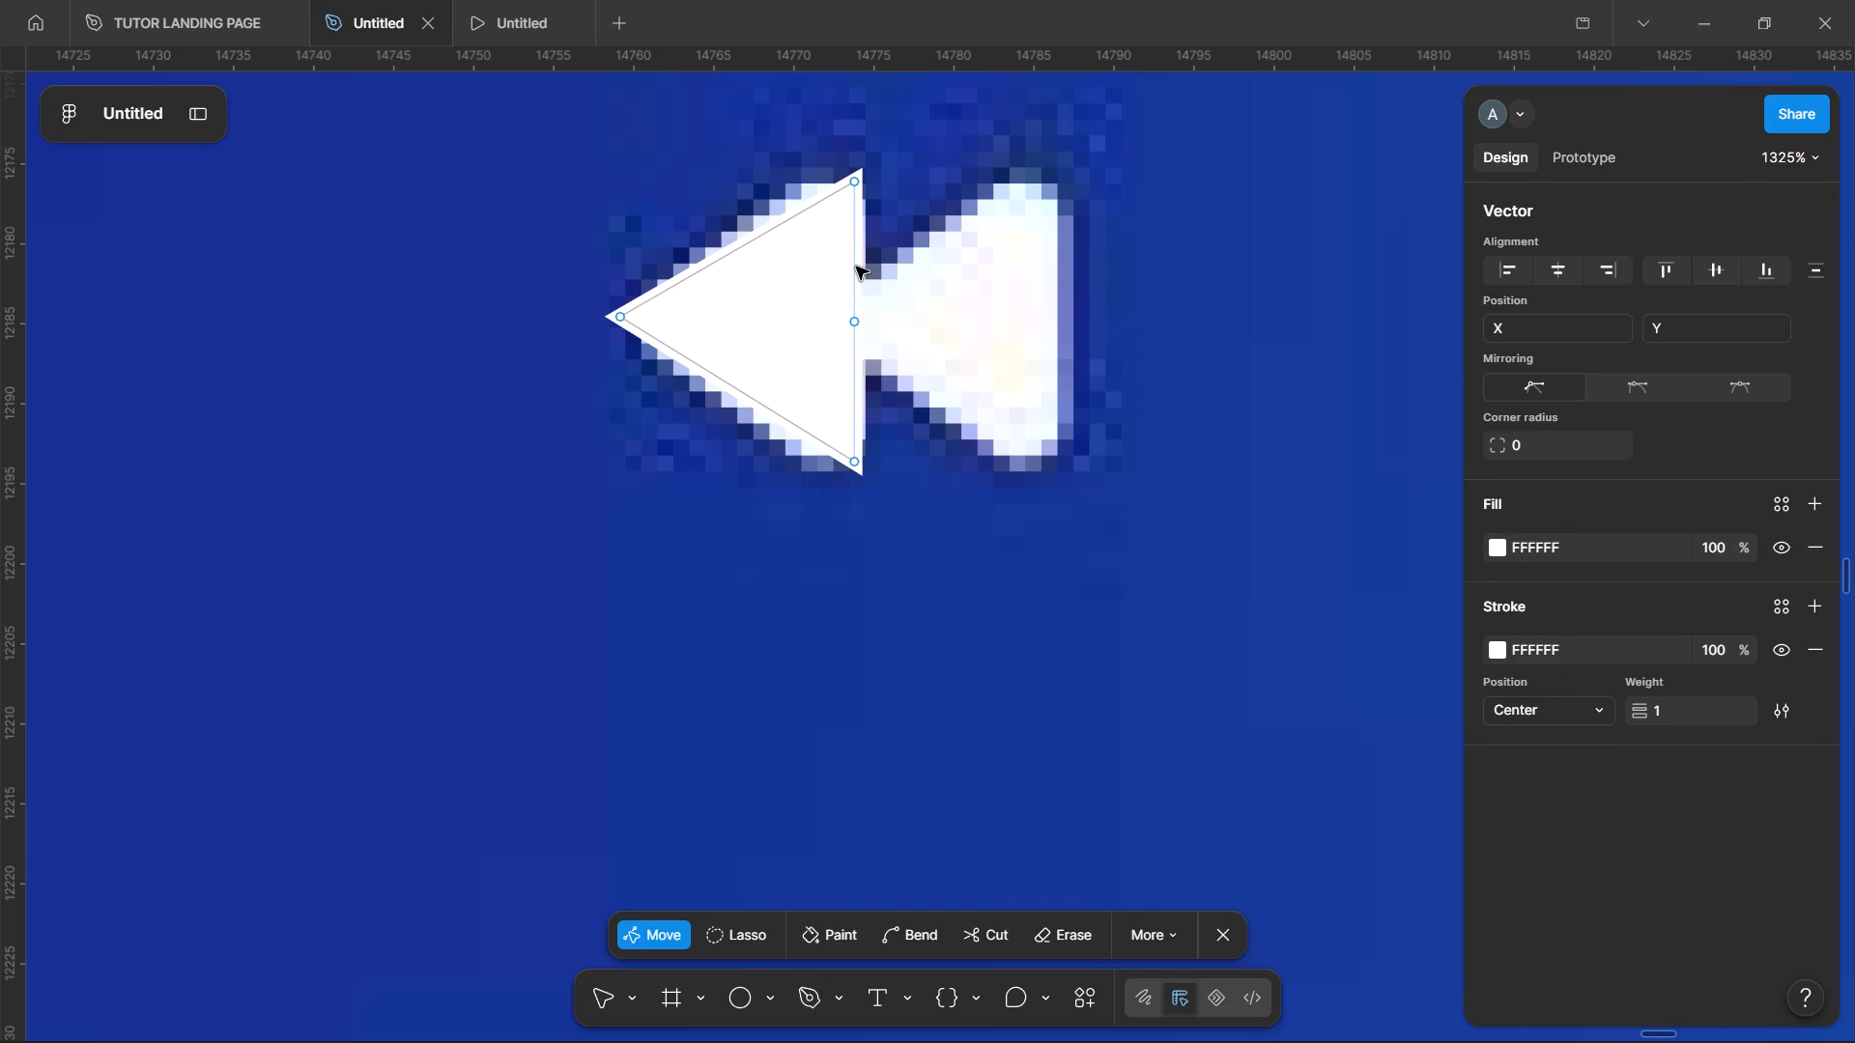
key("Escape")
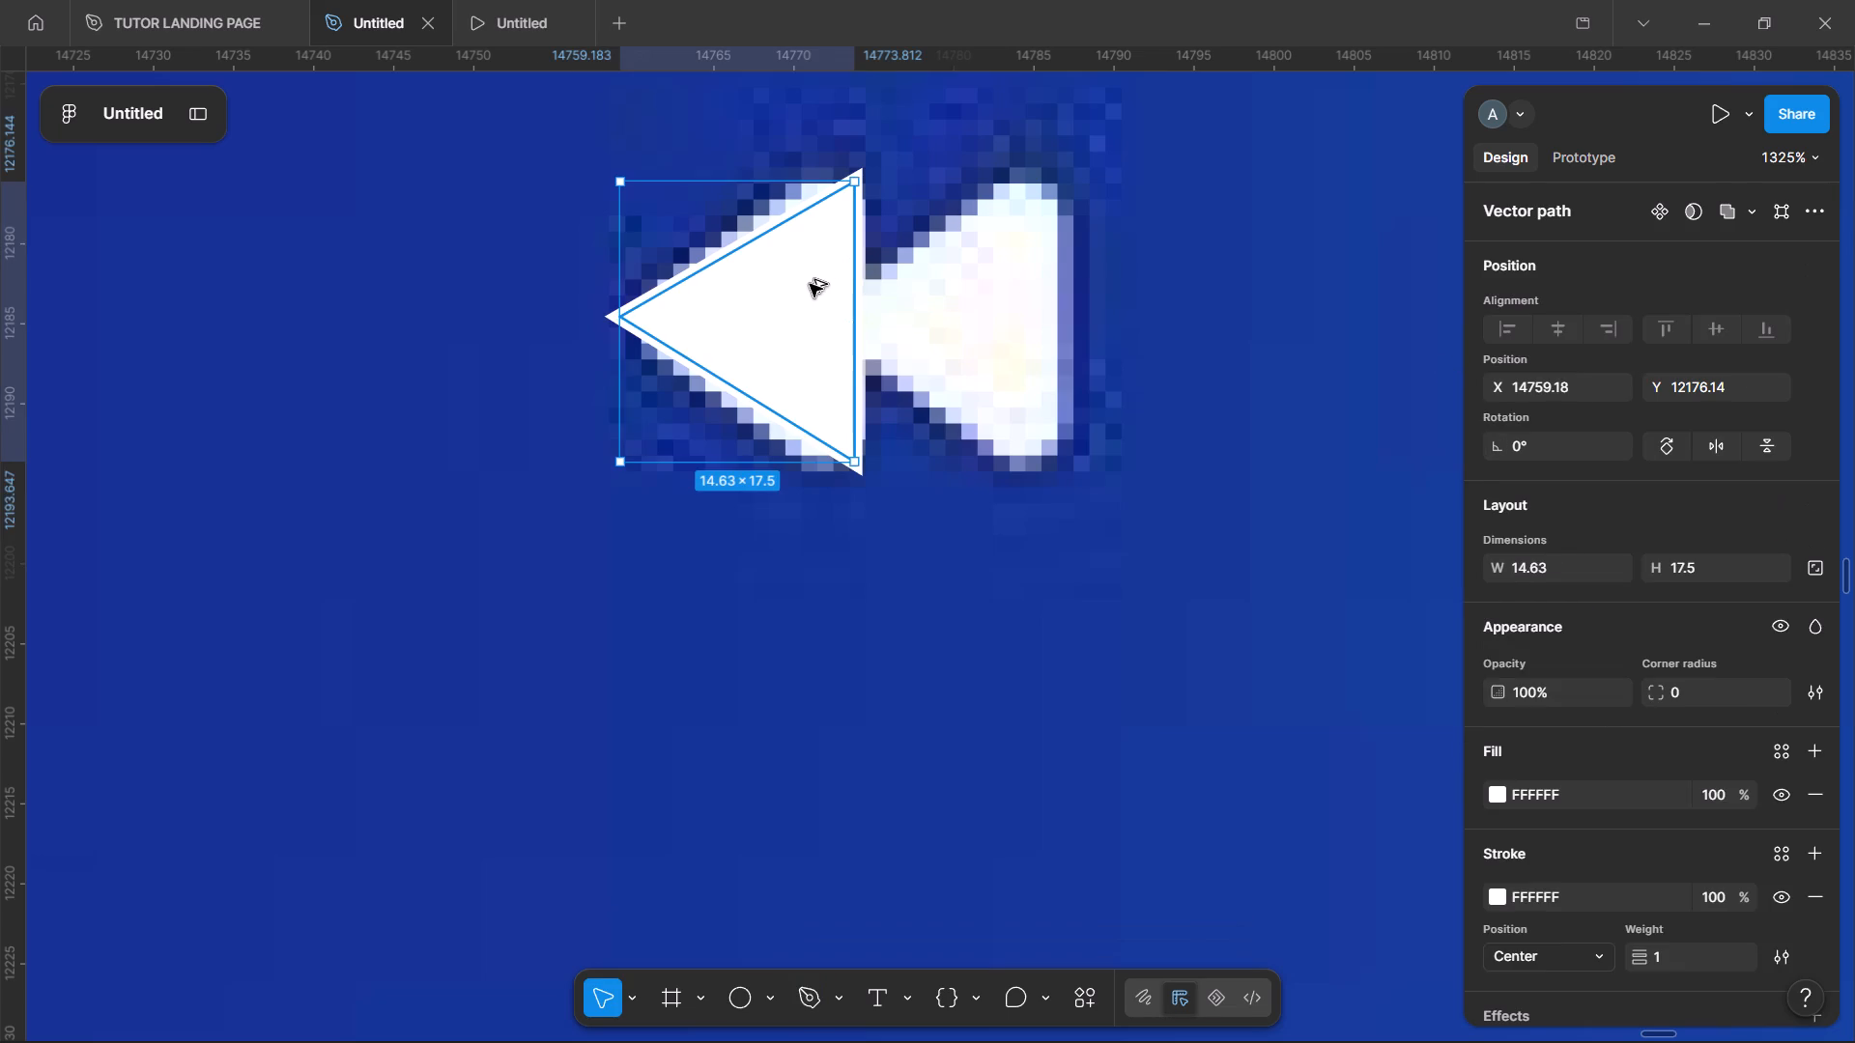
Duplicate the white triangle horizontally onto the right arrow of the reference rewind icon, overlapping the first triangle.
left_click_drag(810, 284, 991, 288, "alt")
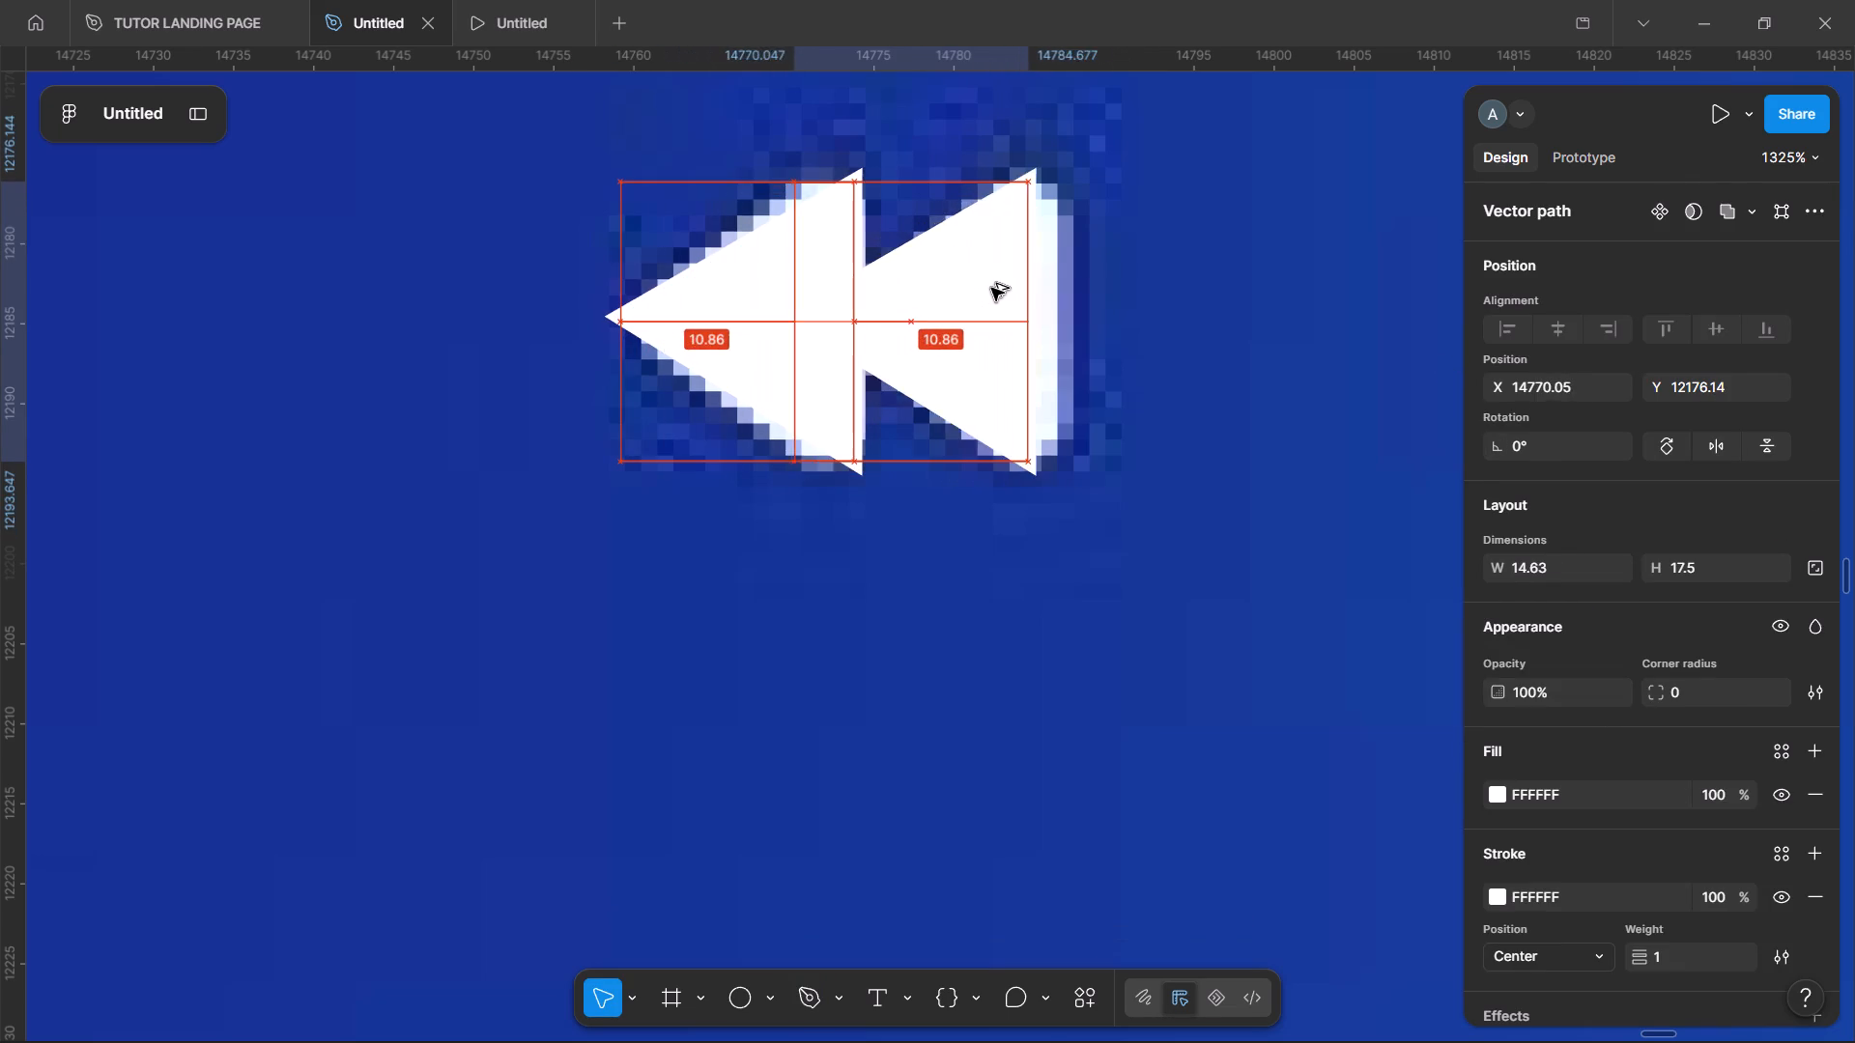
left_click_drag(991, 288, 1003, 288, "alt")
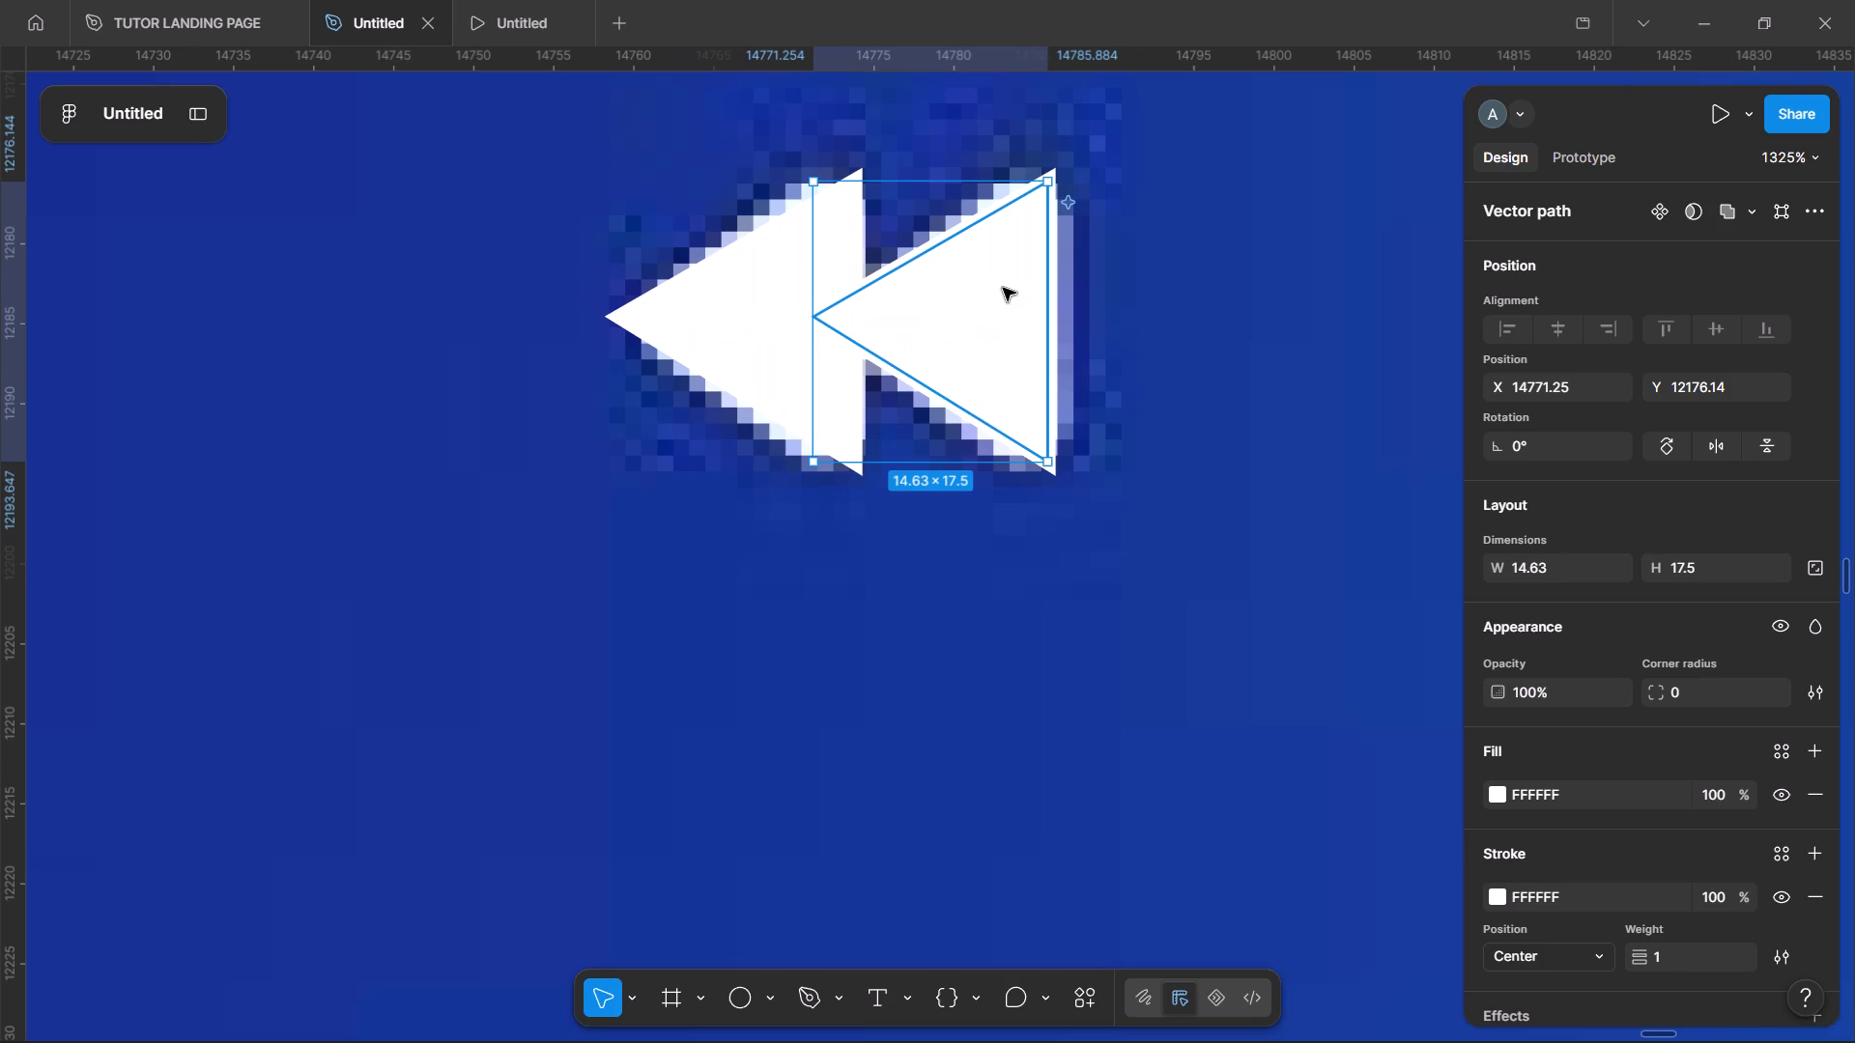
left_click(819, 257)
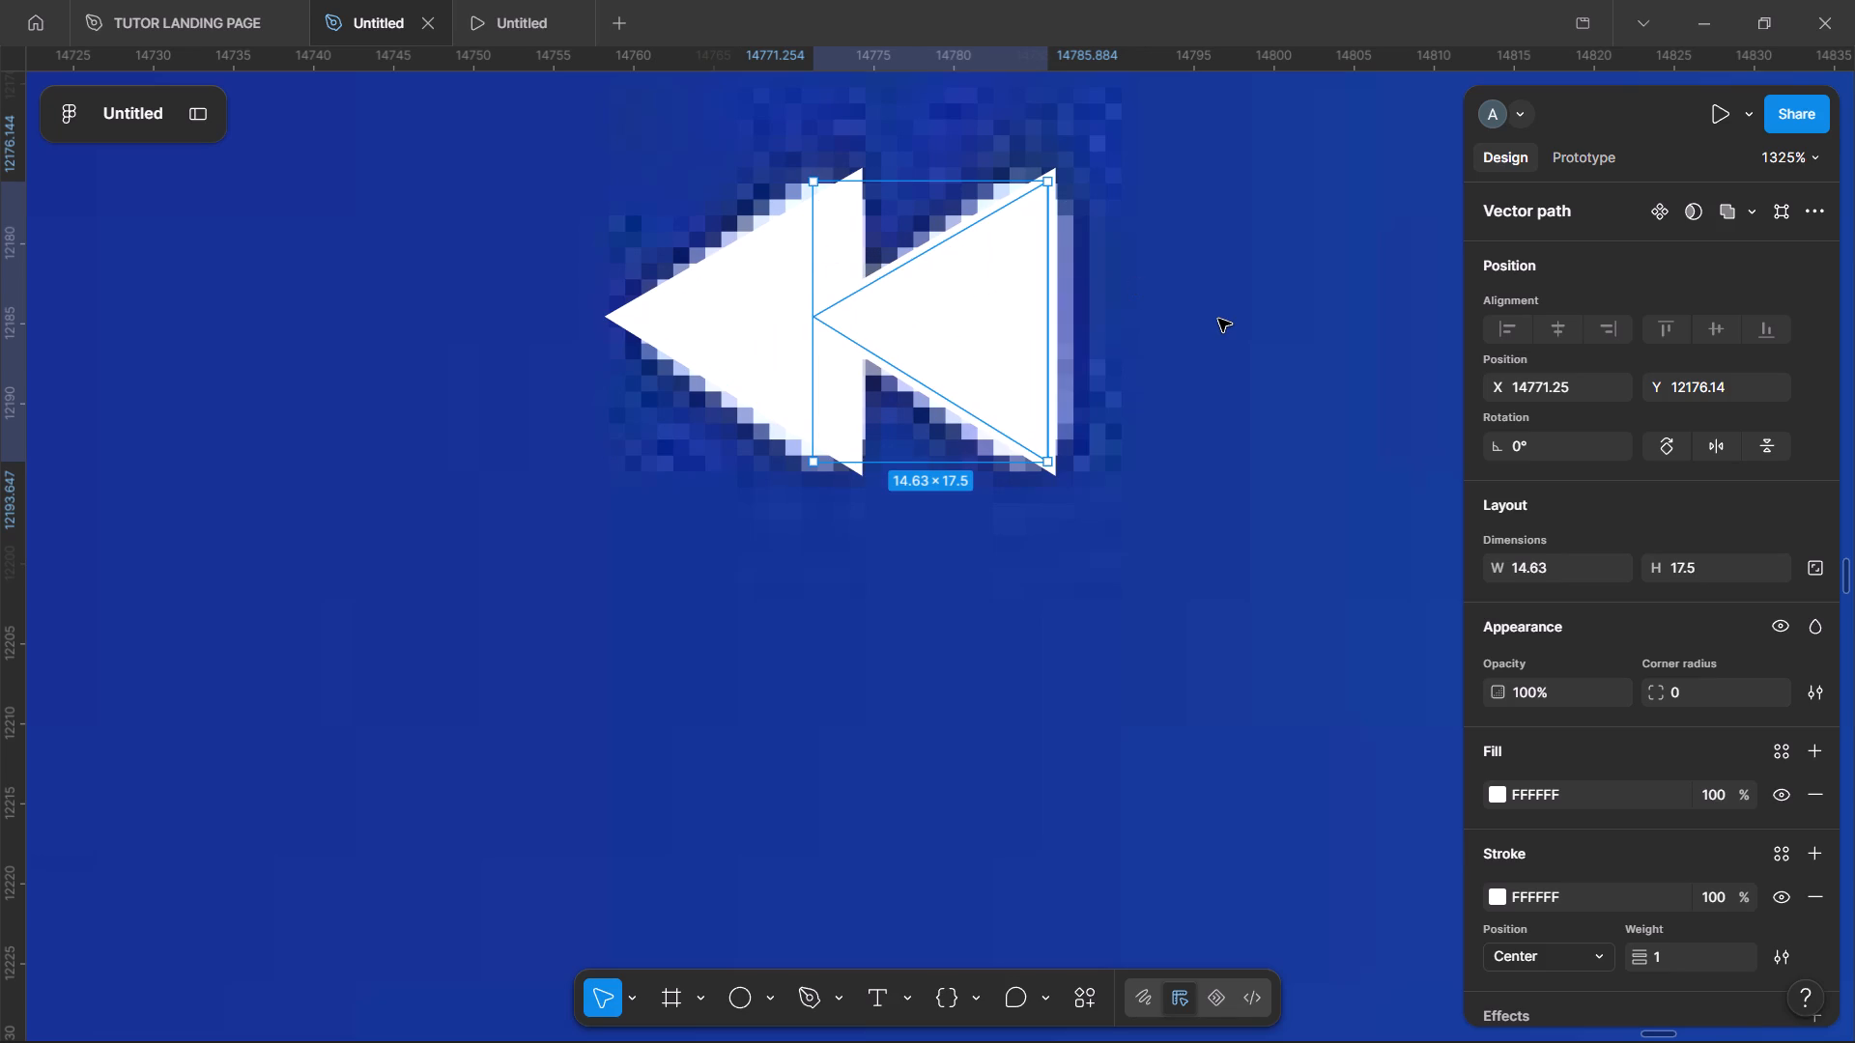
left_click(1218, 319)
Add a drop shadow to the left triangle with X 2, Y 2 and blur 2.7.
left_click(801, 274)
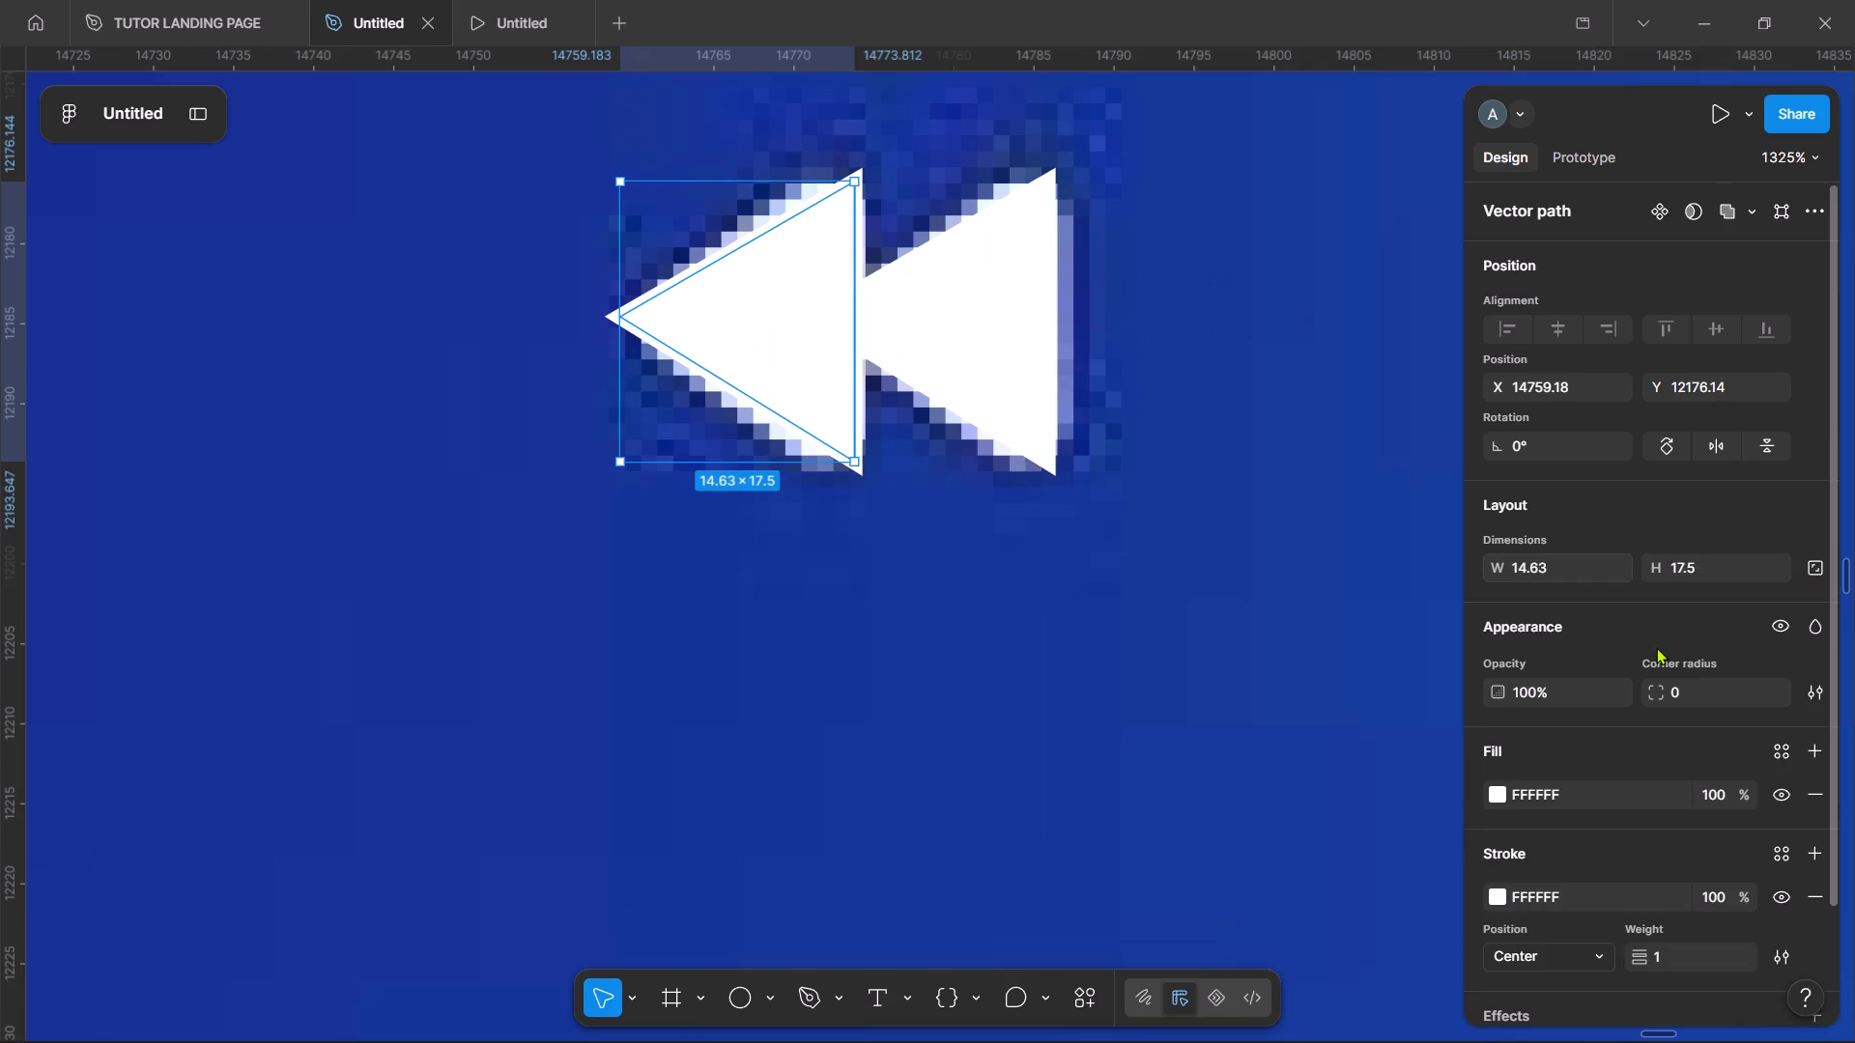
scroll(1656, 647, "down", 5)
left_click(1519, 899)
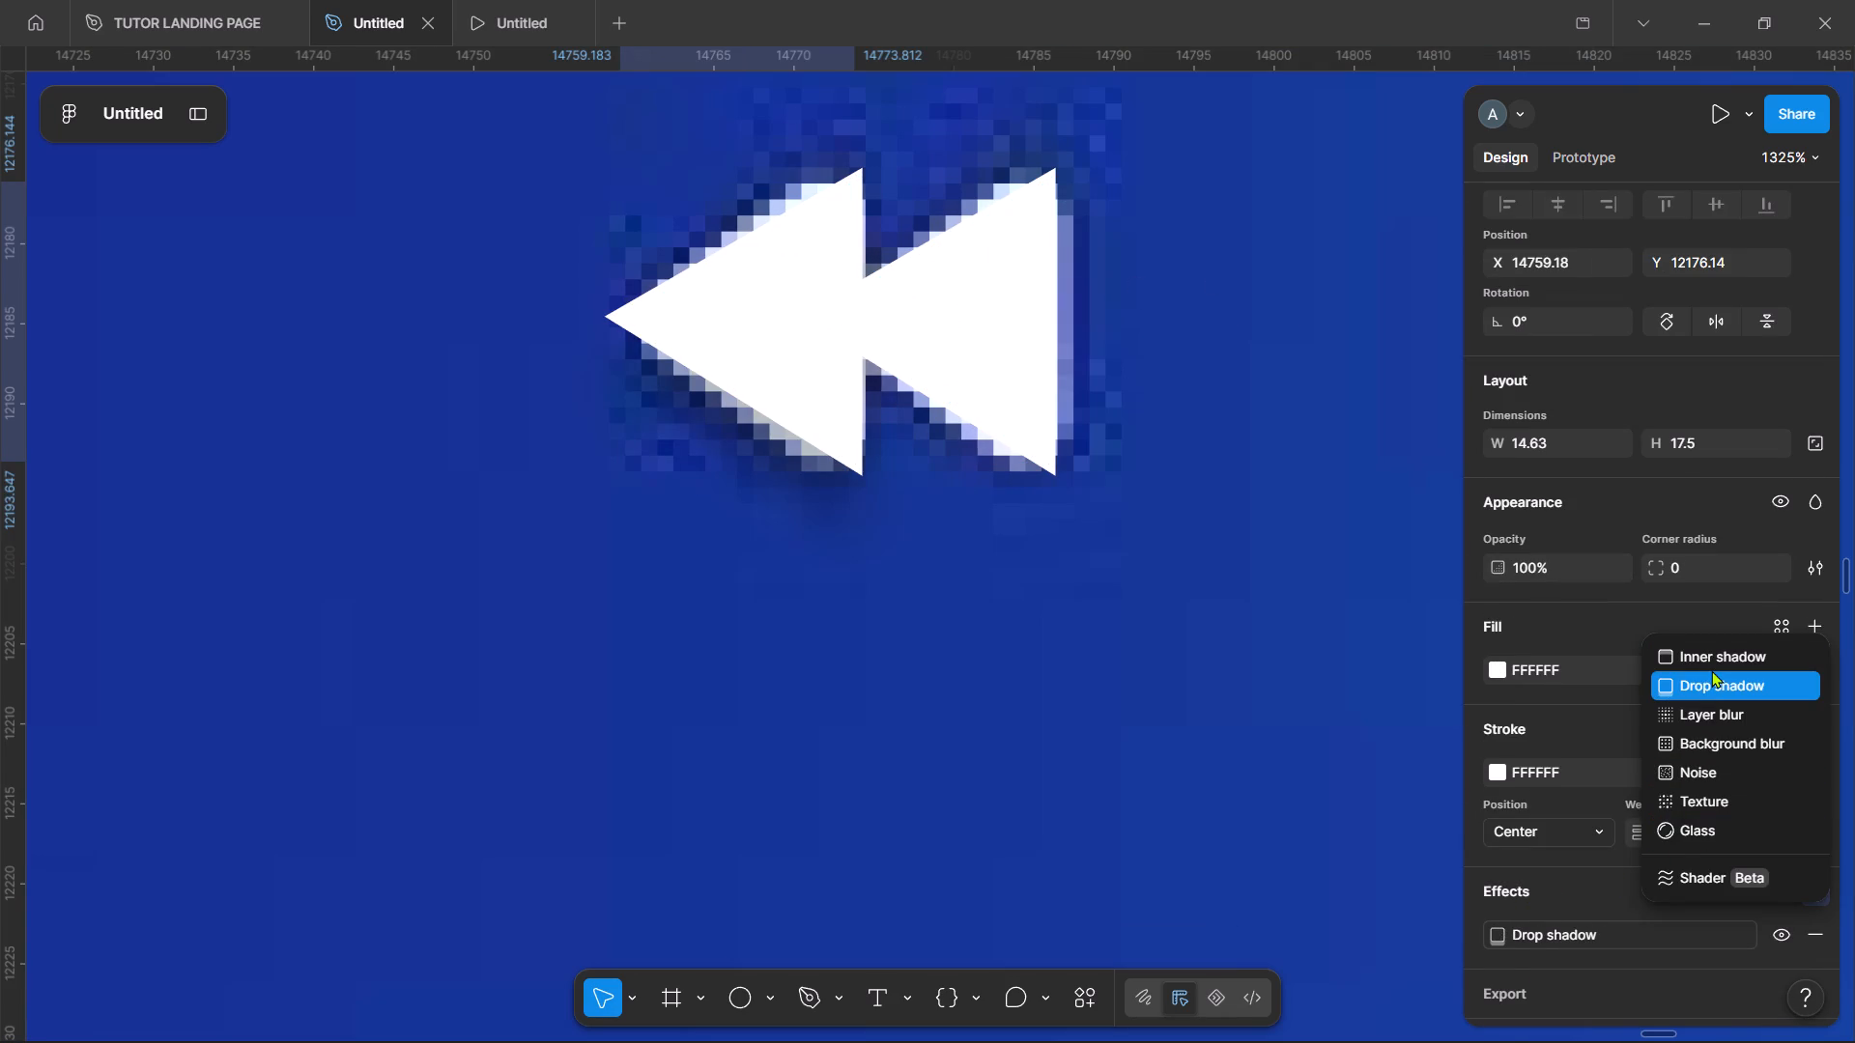
left_click(1711, 670)
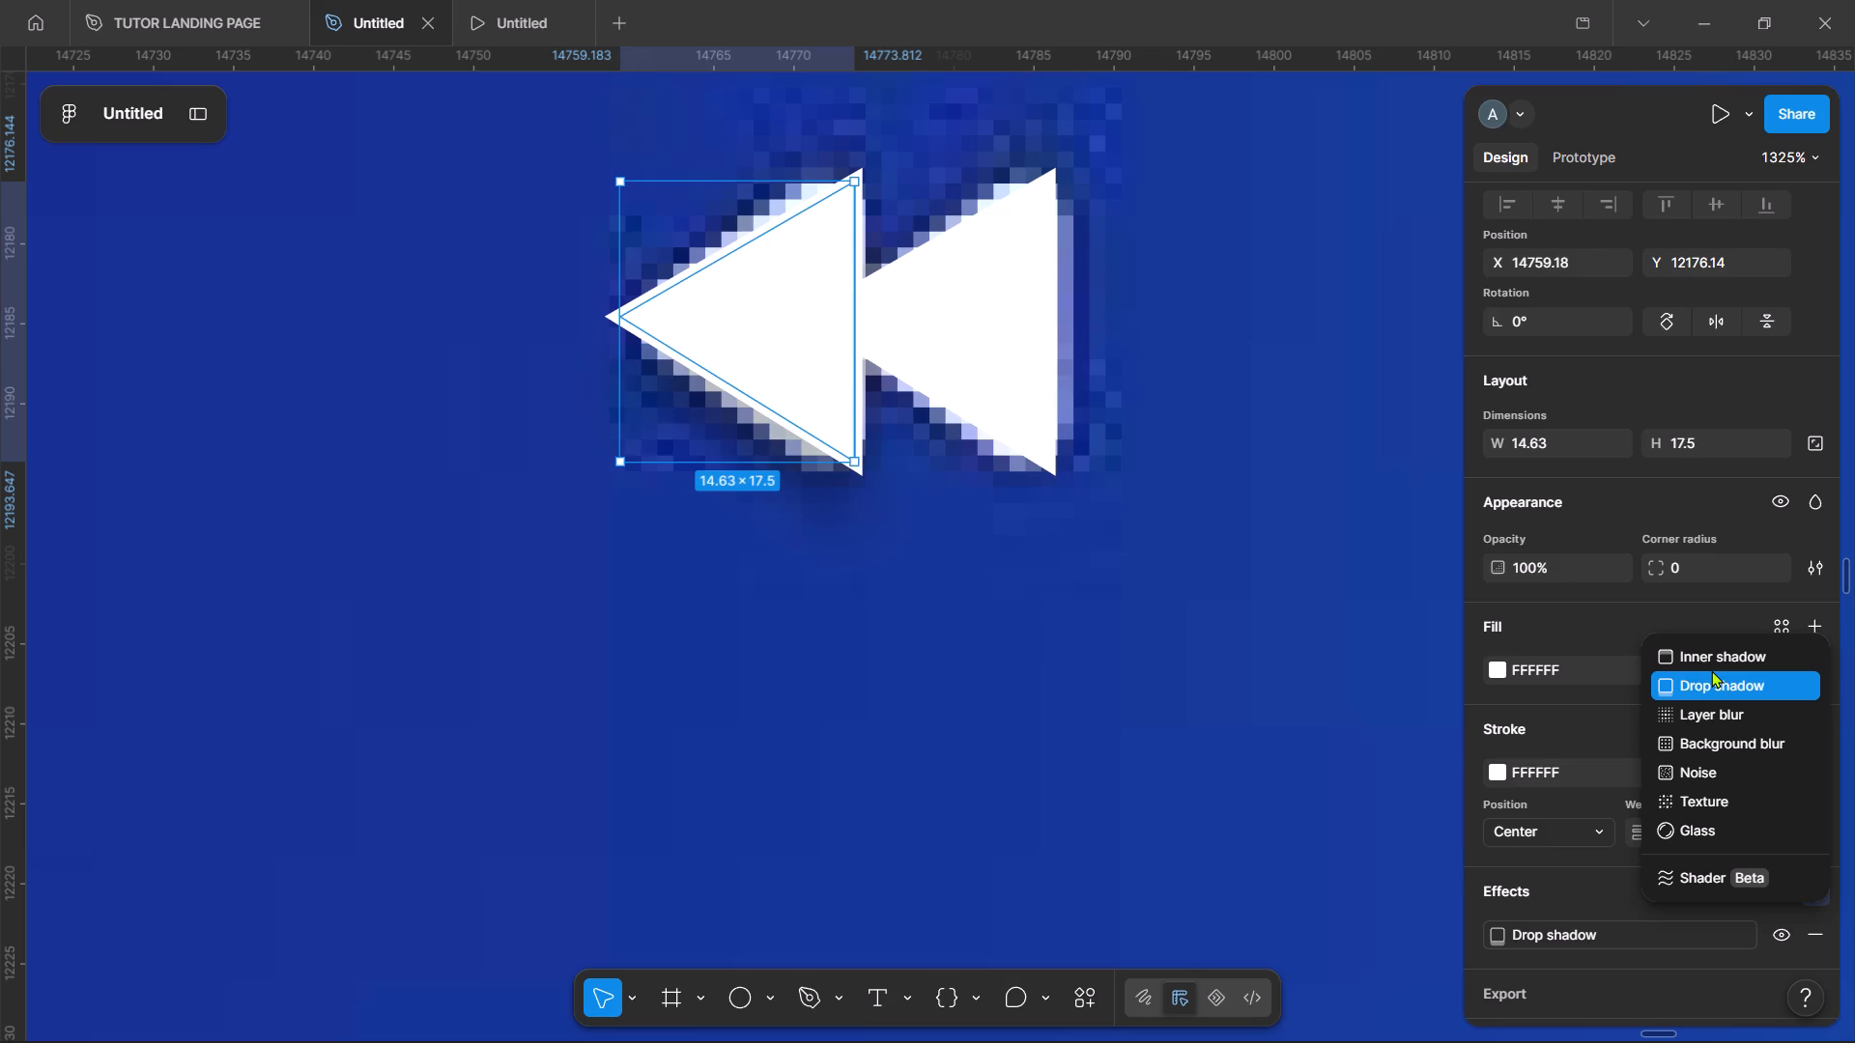
left_click(1292, 830)
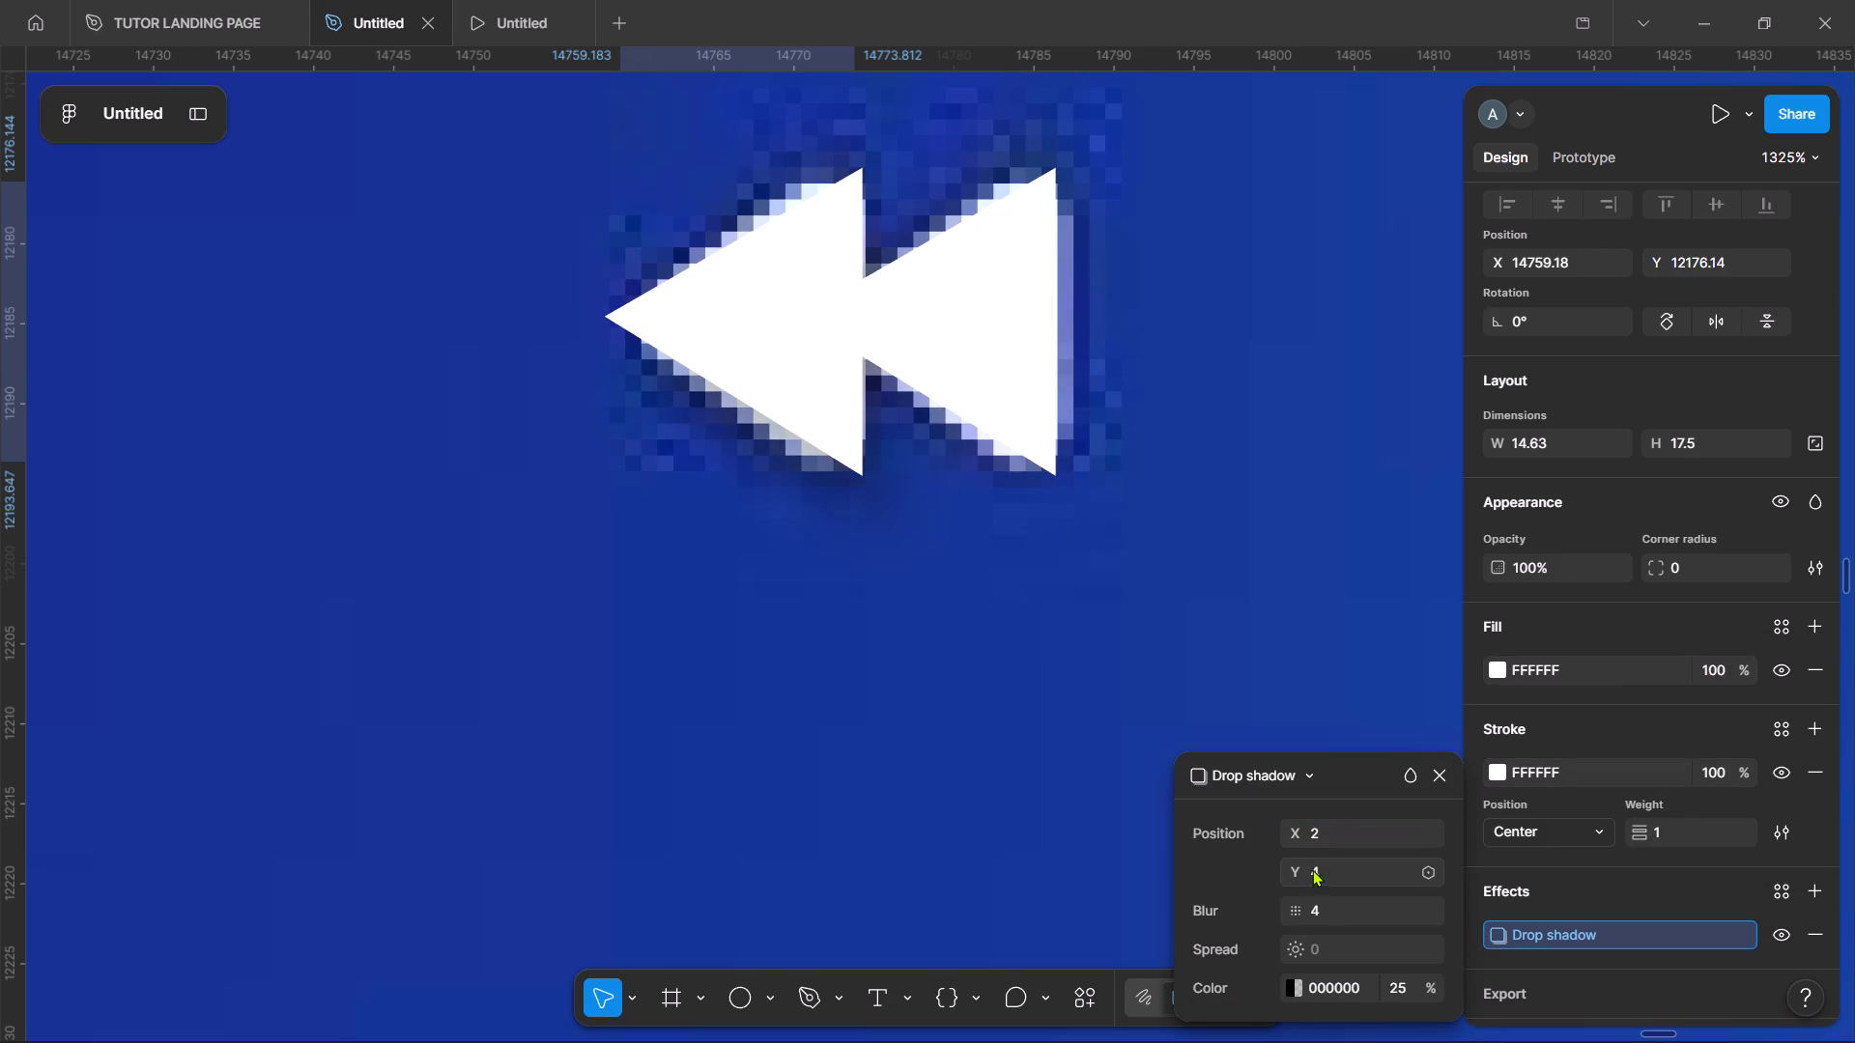
left_click(1295, 873)
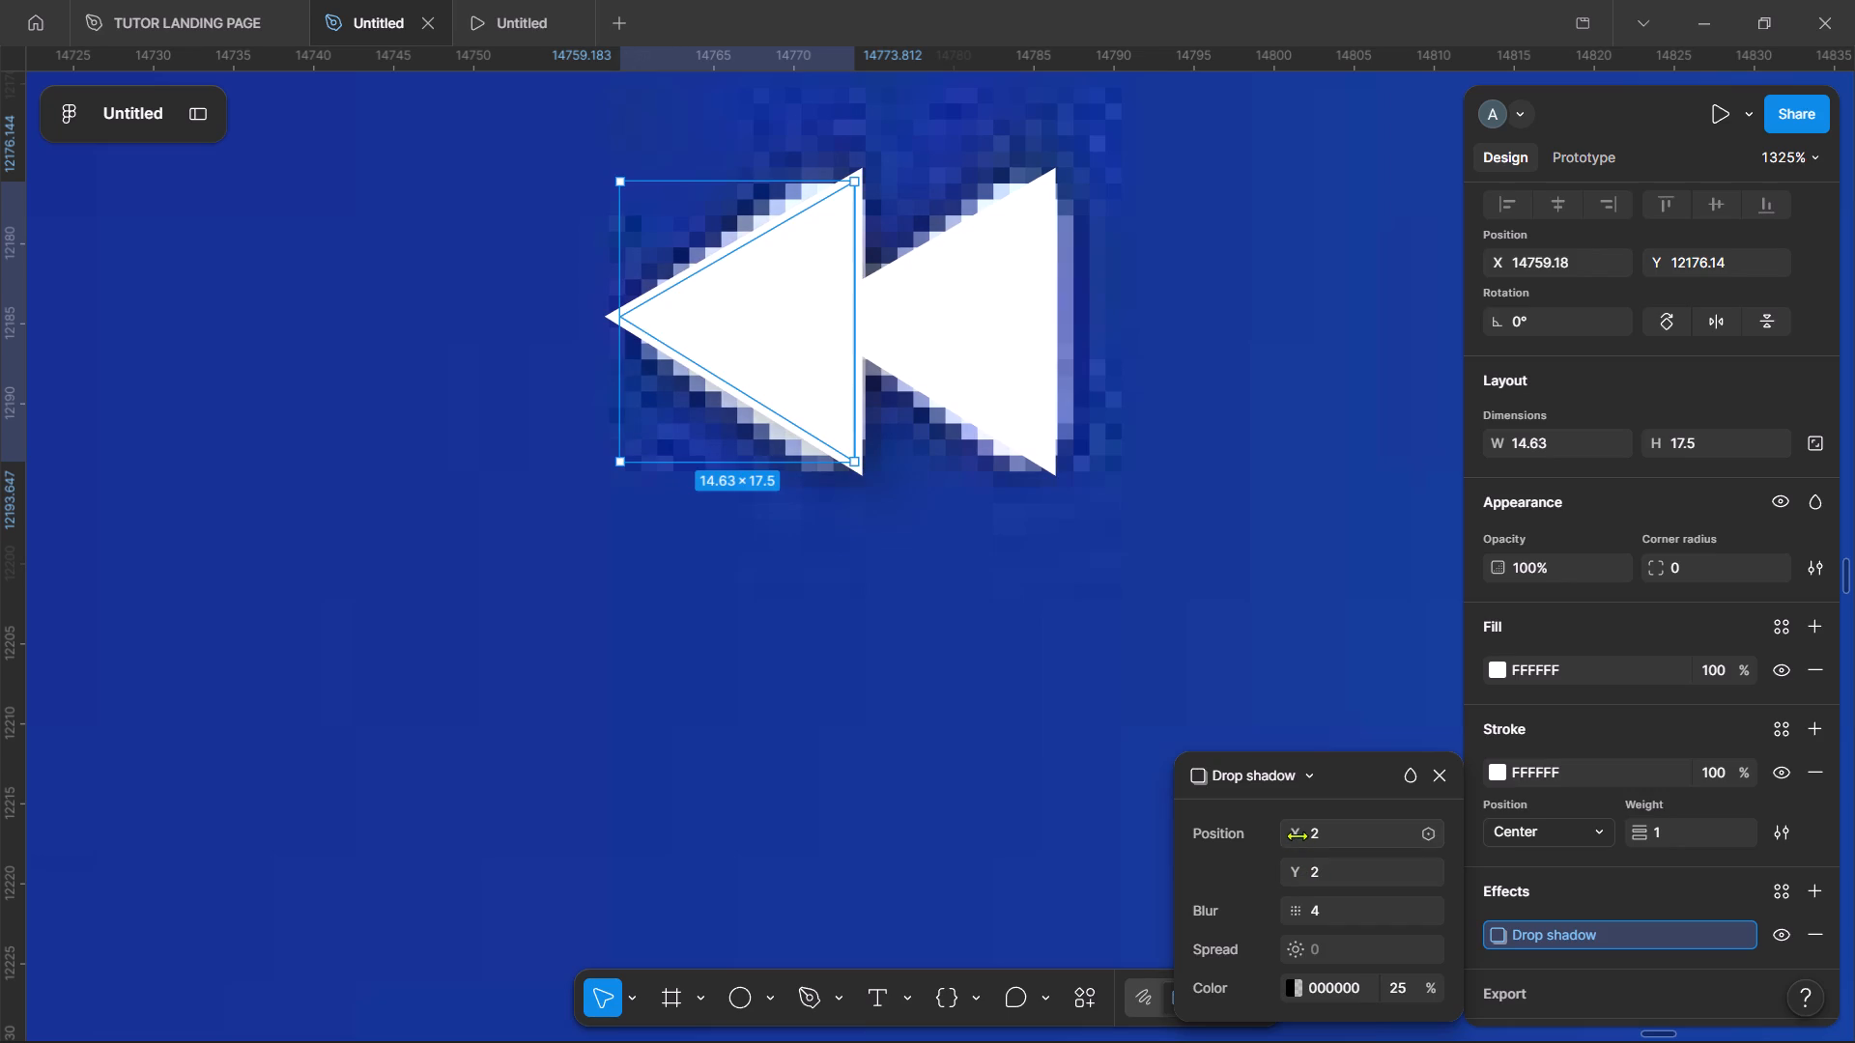
left_click(1297, 834)
left_click_drag(1296, 911, 920, 543)
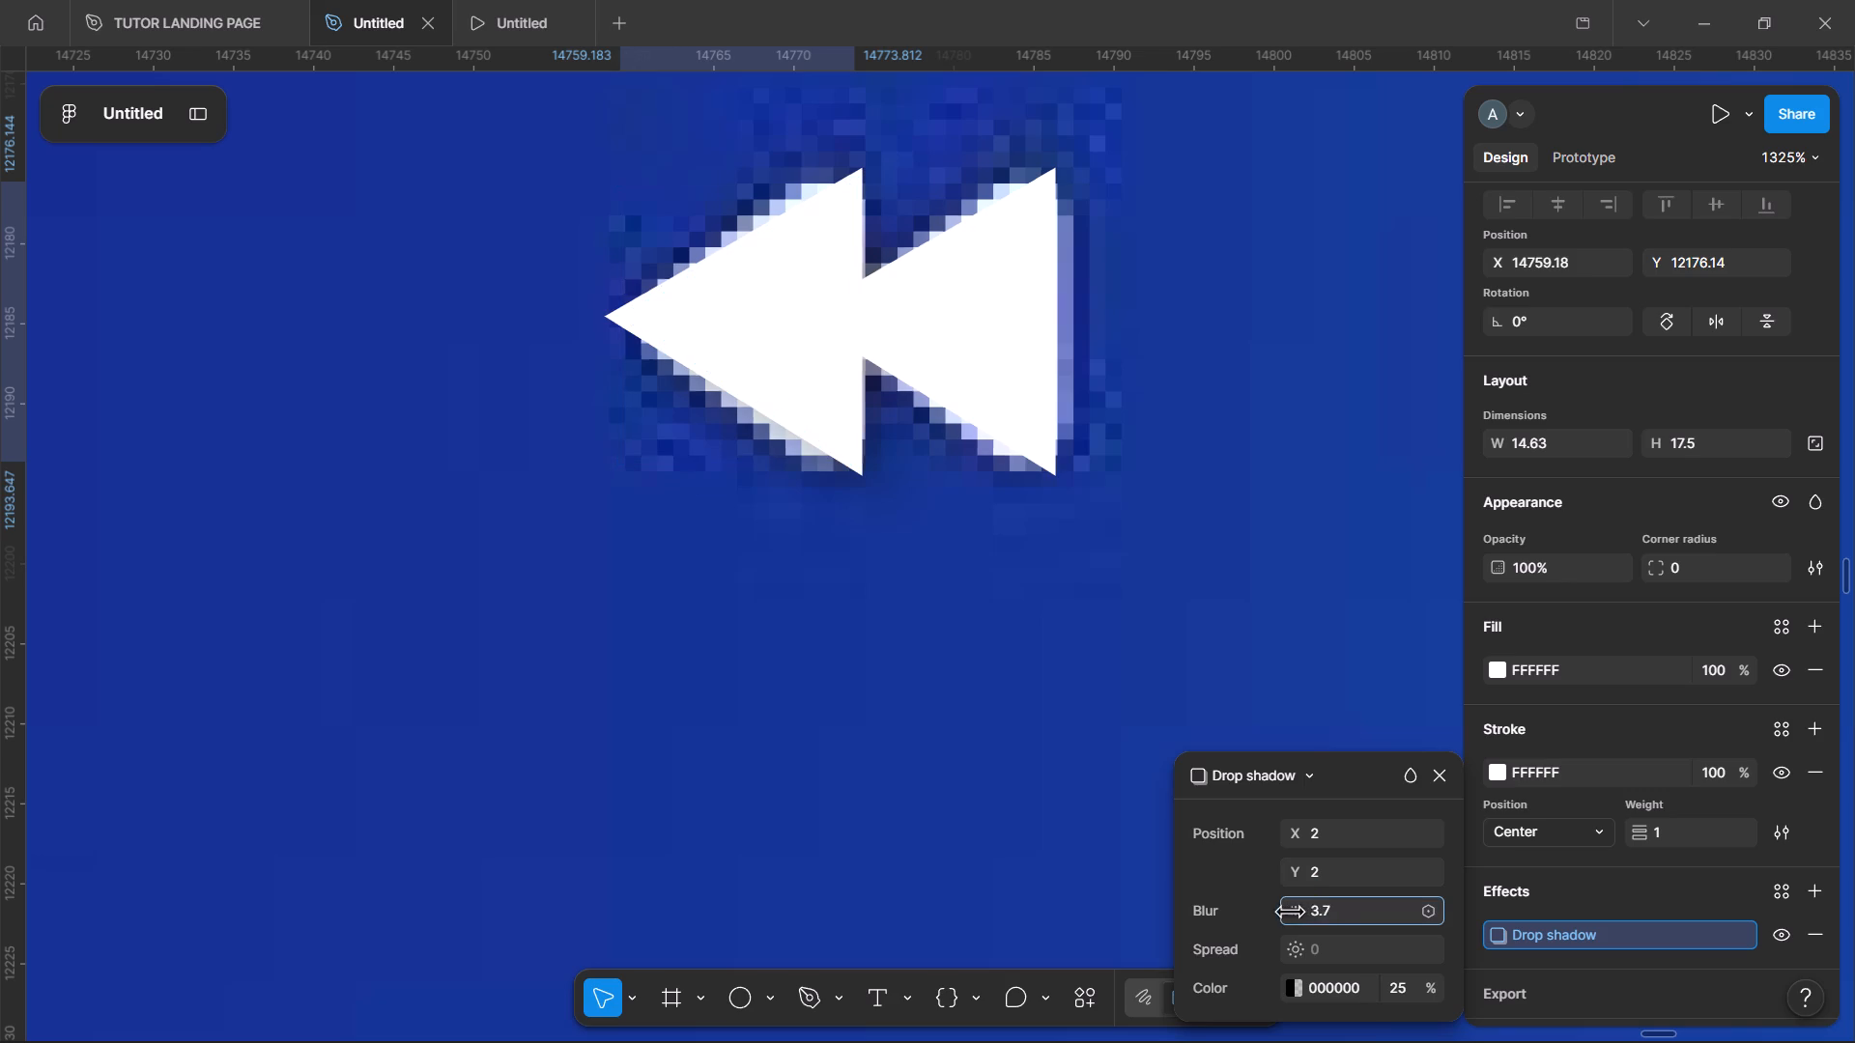
left_click_drag(920, 543, 913, 543)
left_click_drag(913, 543, 897, 545)
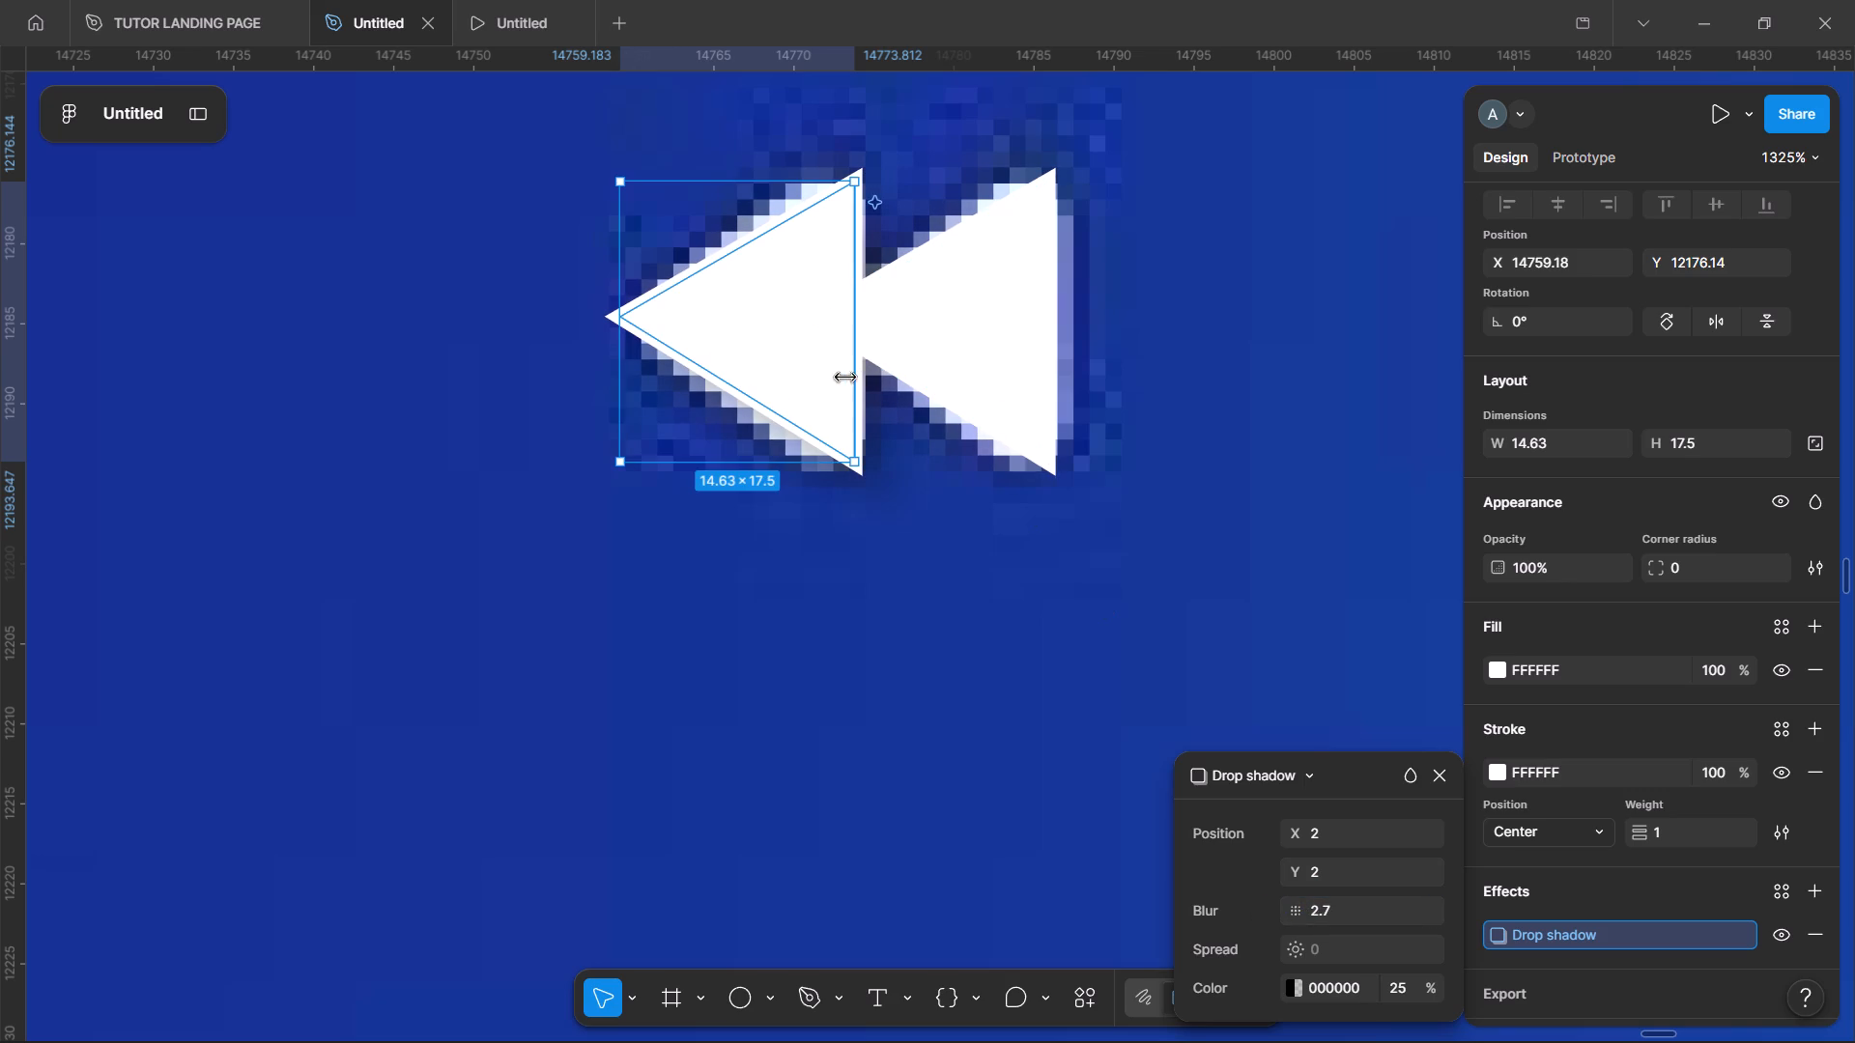
Move both white triangles side by side directly below the reference rewind icon.
left_click_drag(814, 363, 808, 663)
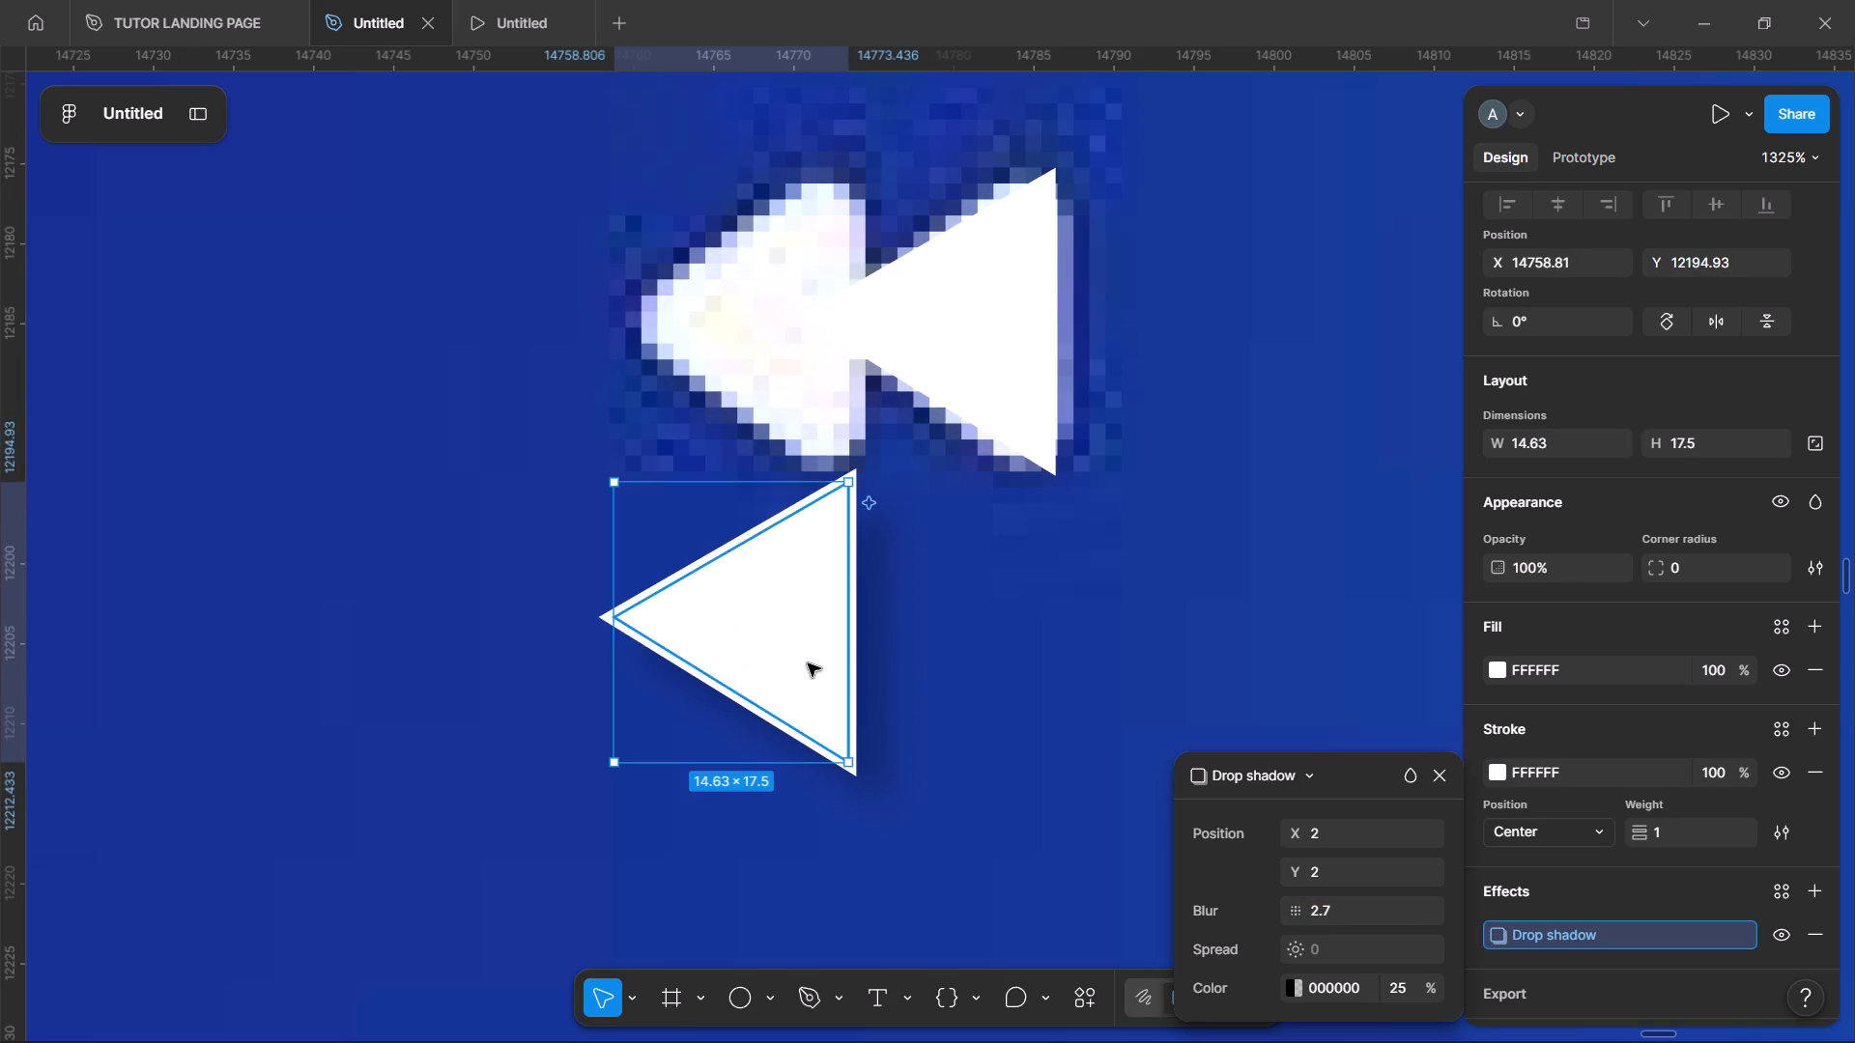
left_click_drag(958, 299, 1000, 594)
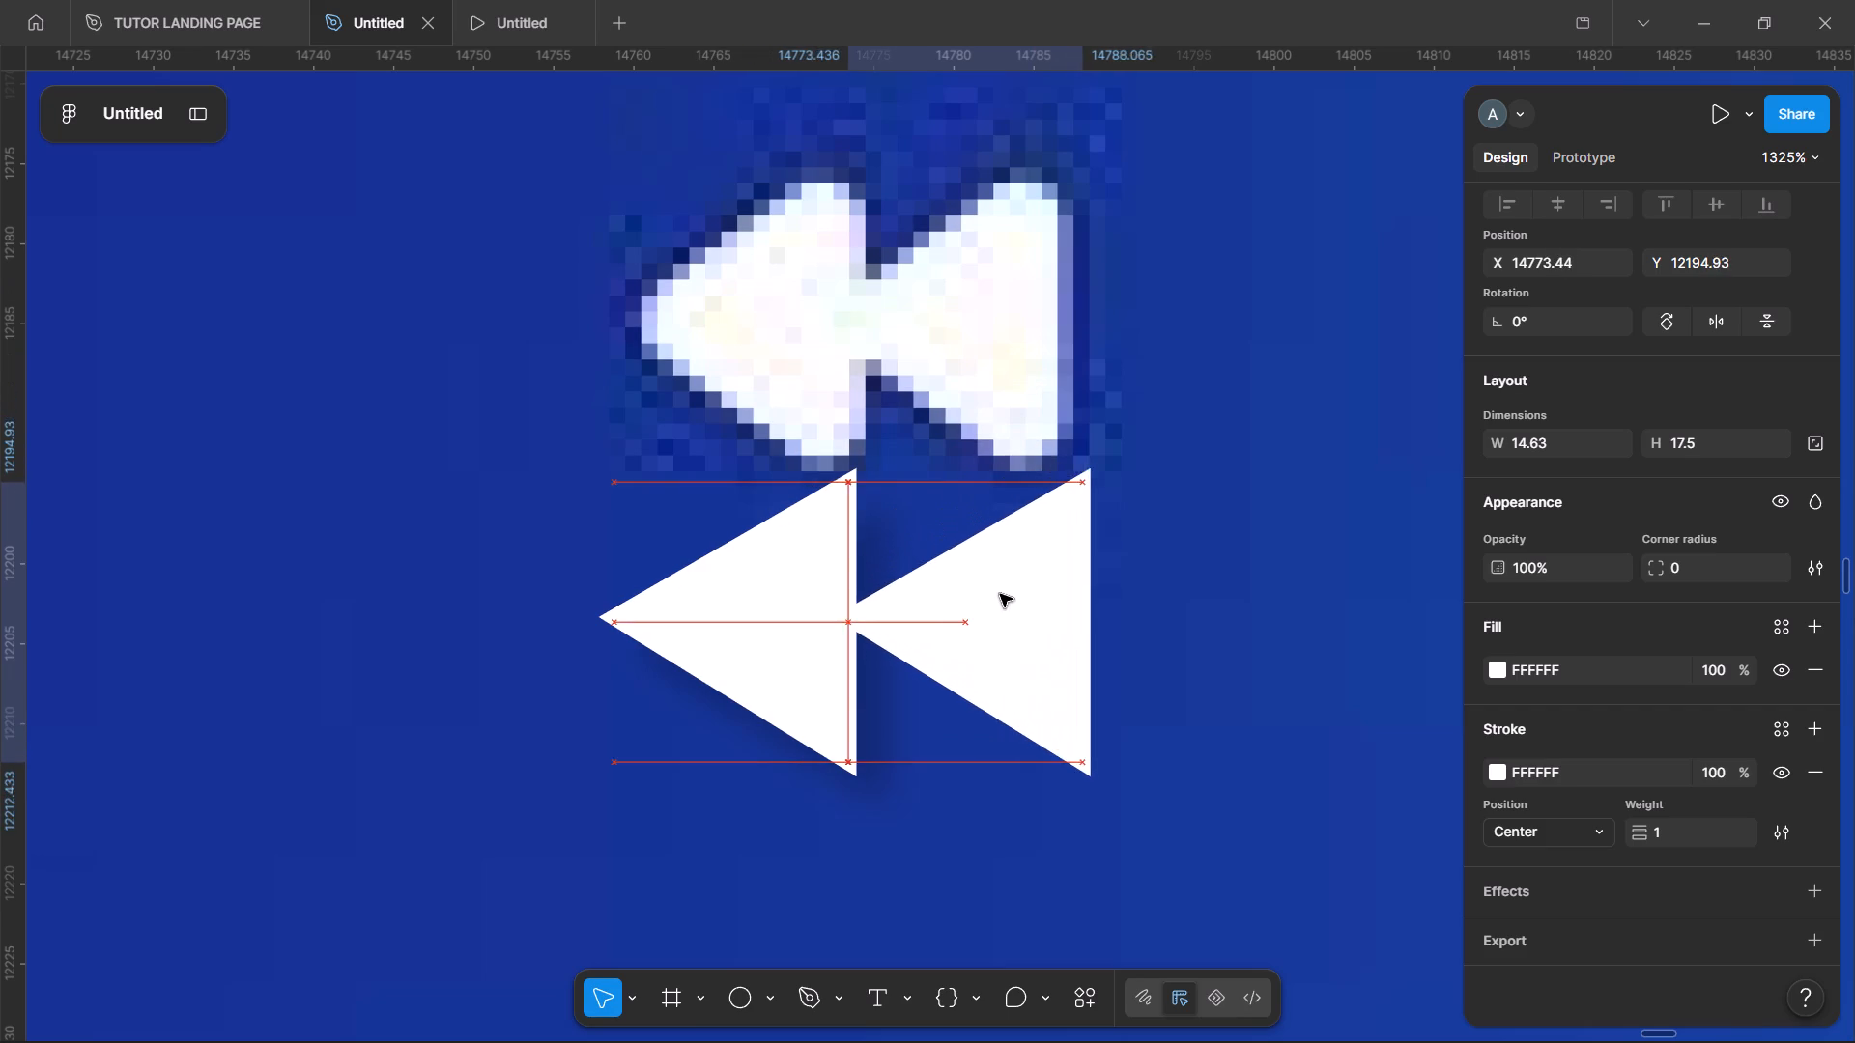
left_click_drag(1000, 594, 988, 590)
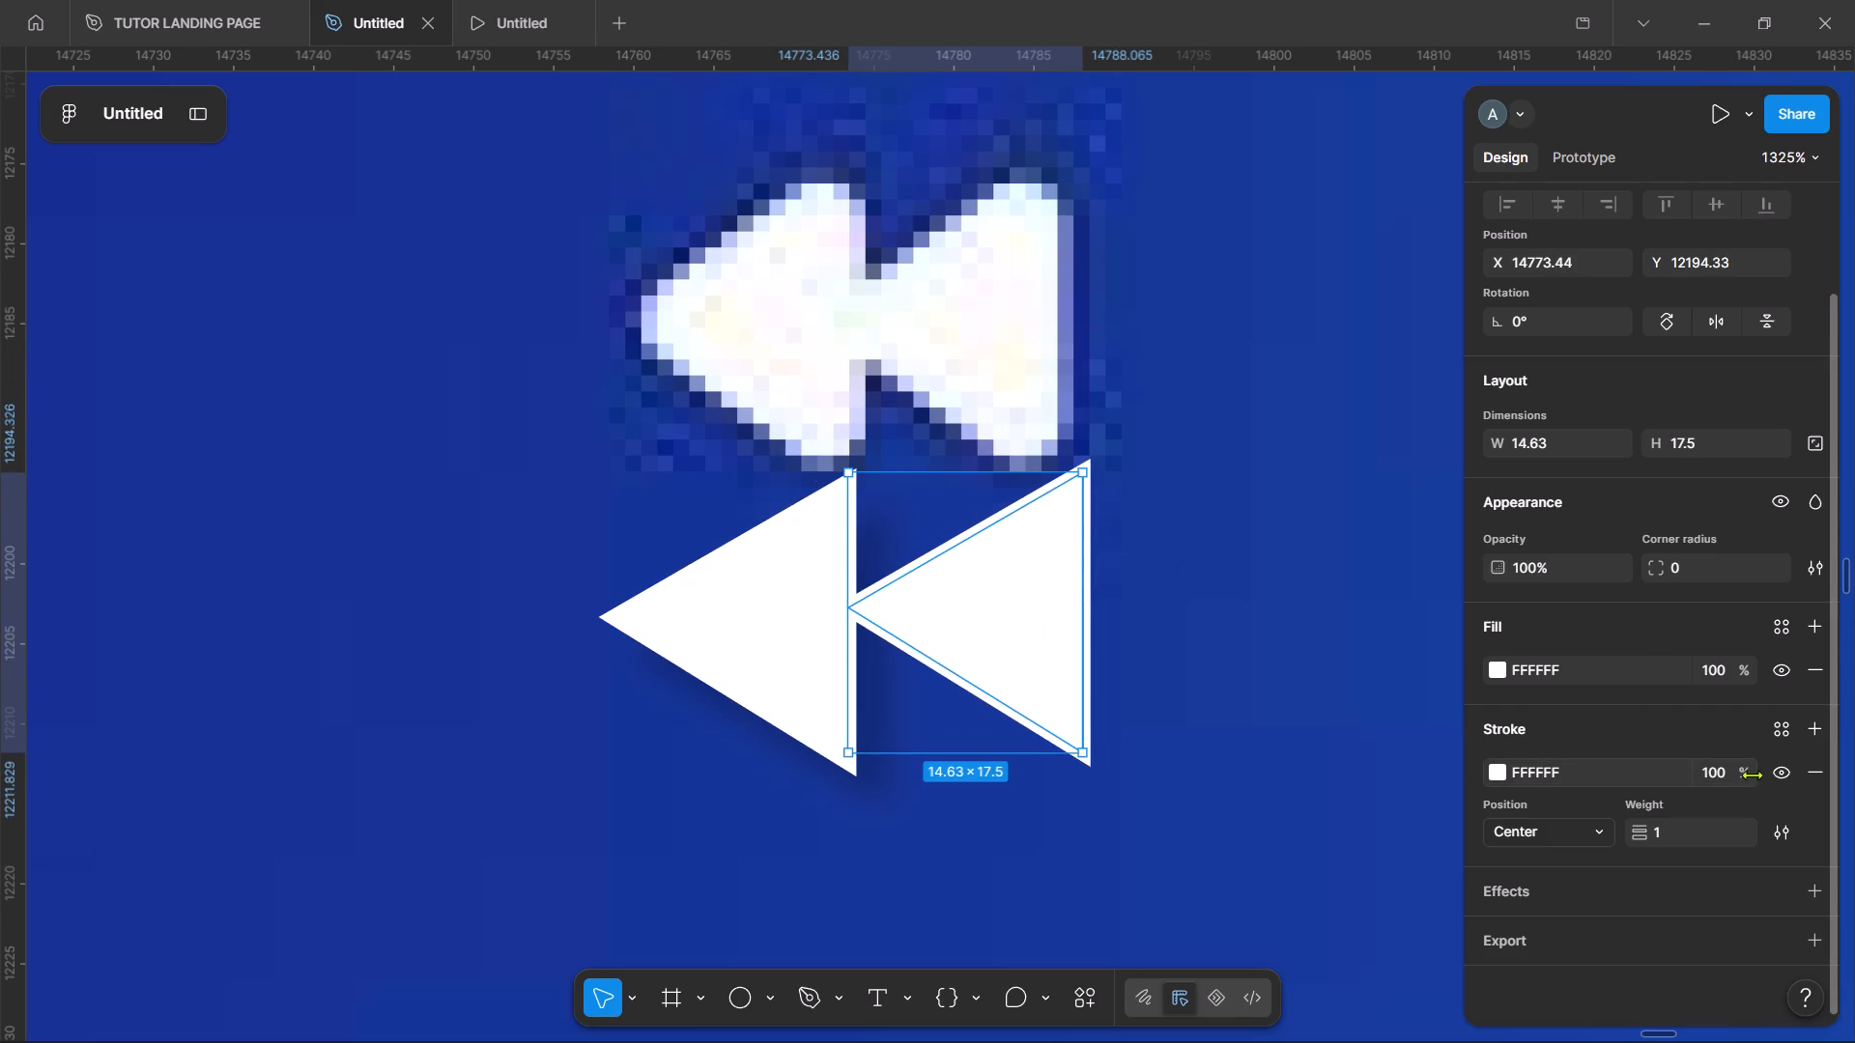
Change the right triangle's stroke color to black 000000.
left_click(1557, 764)
key("0")
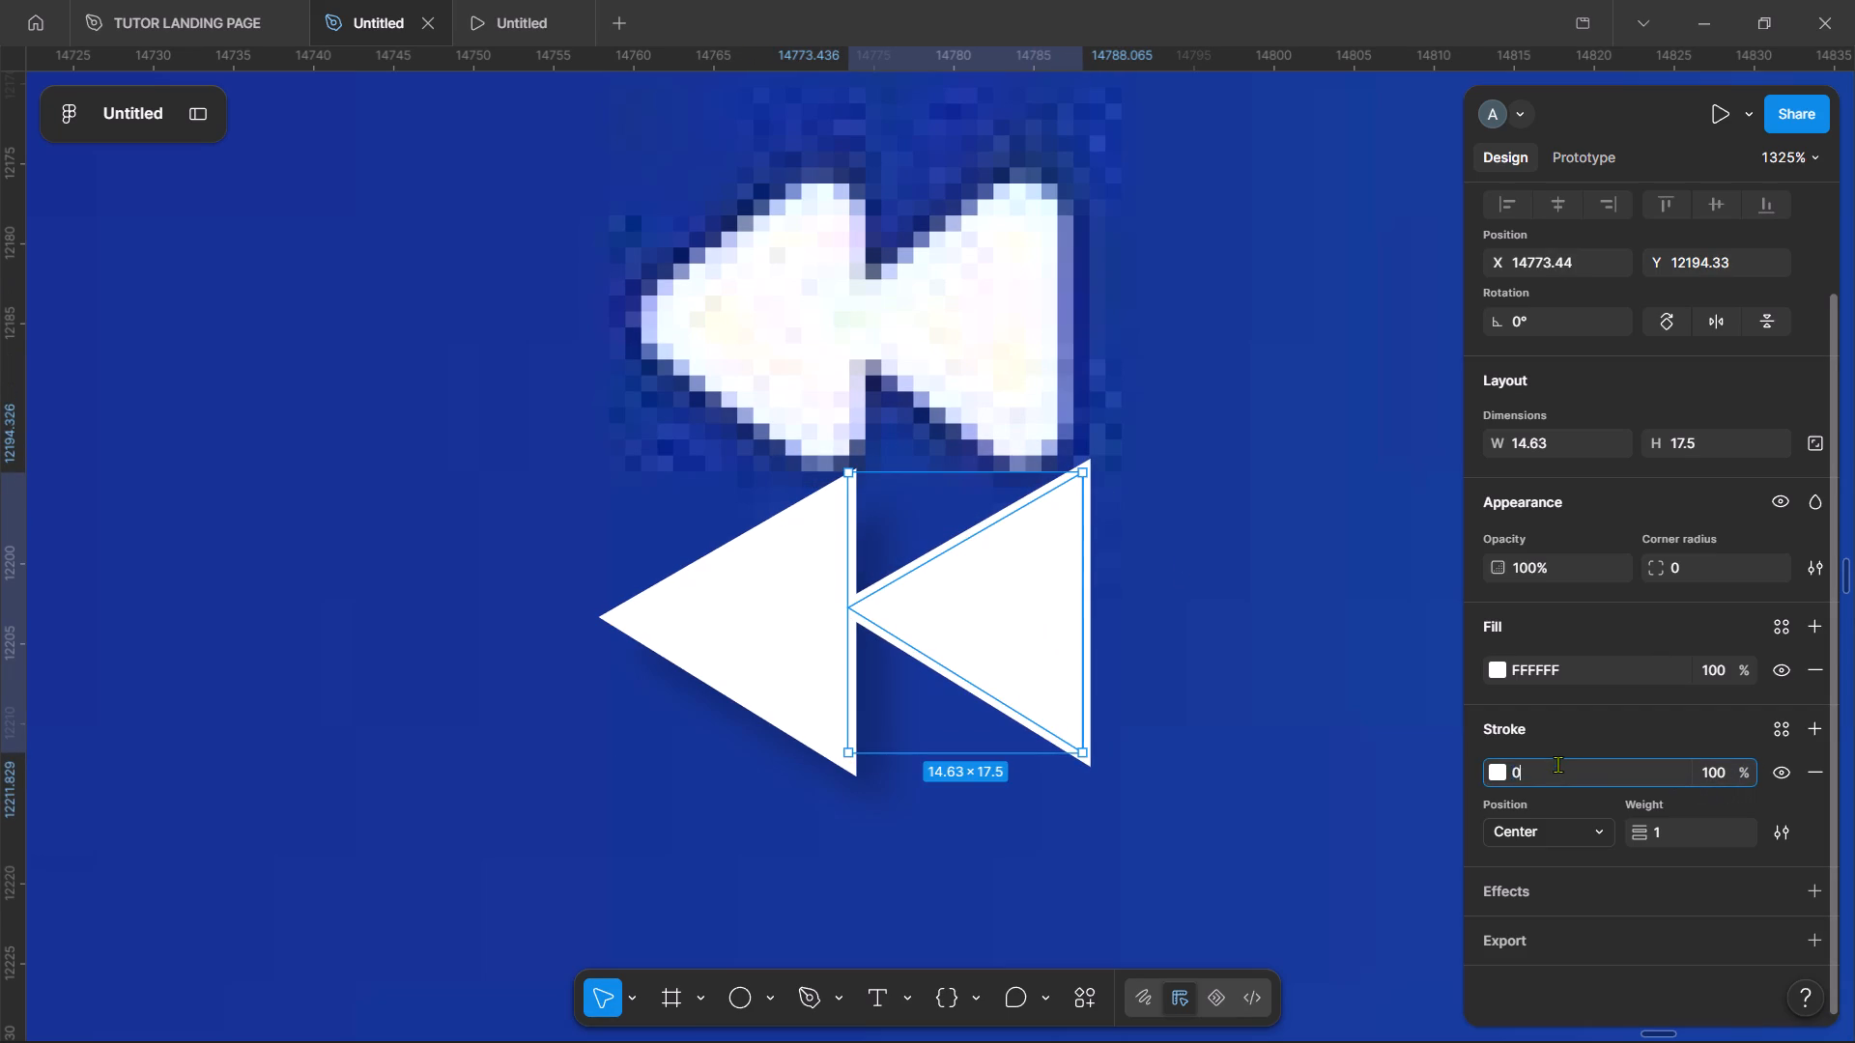
key("Return")
Align the black-outlined triangle level with the left triangle, overlapping its edge, and try it at the back before bringing it to the front.
left_click_drag(994, 631, 948, 634)
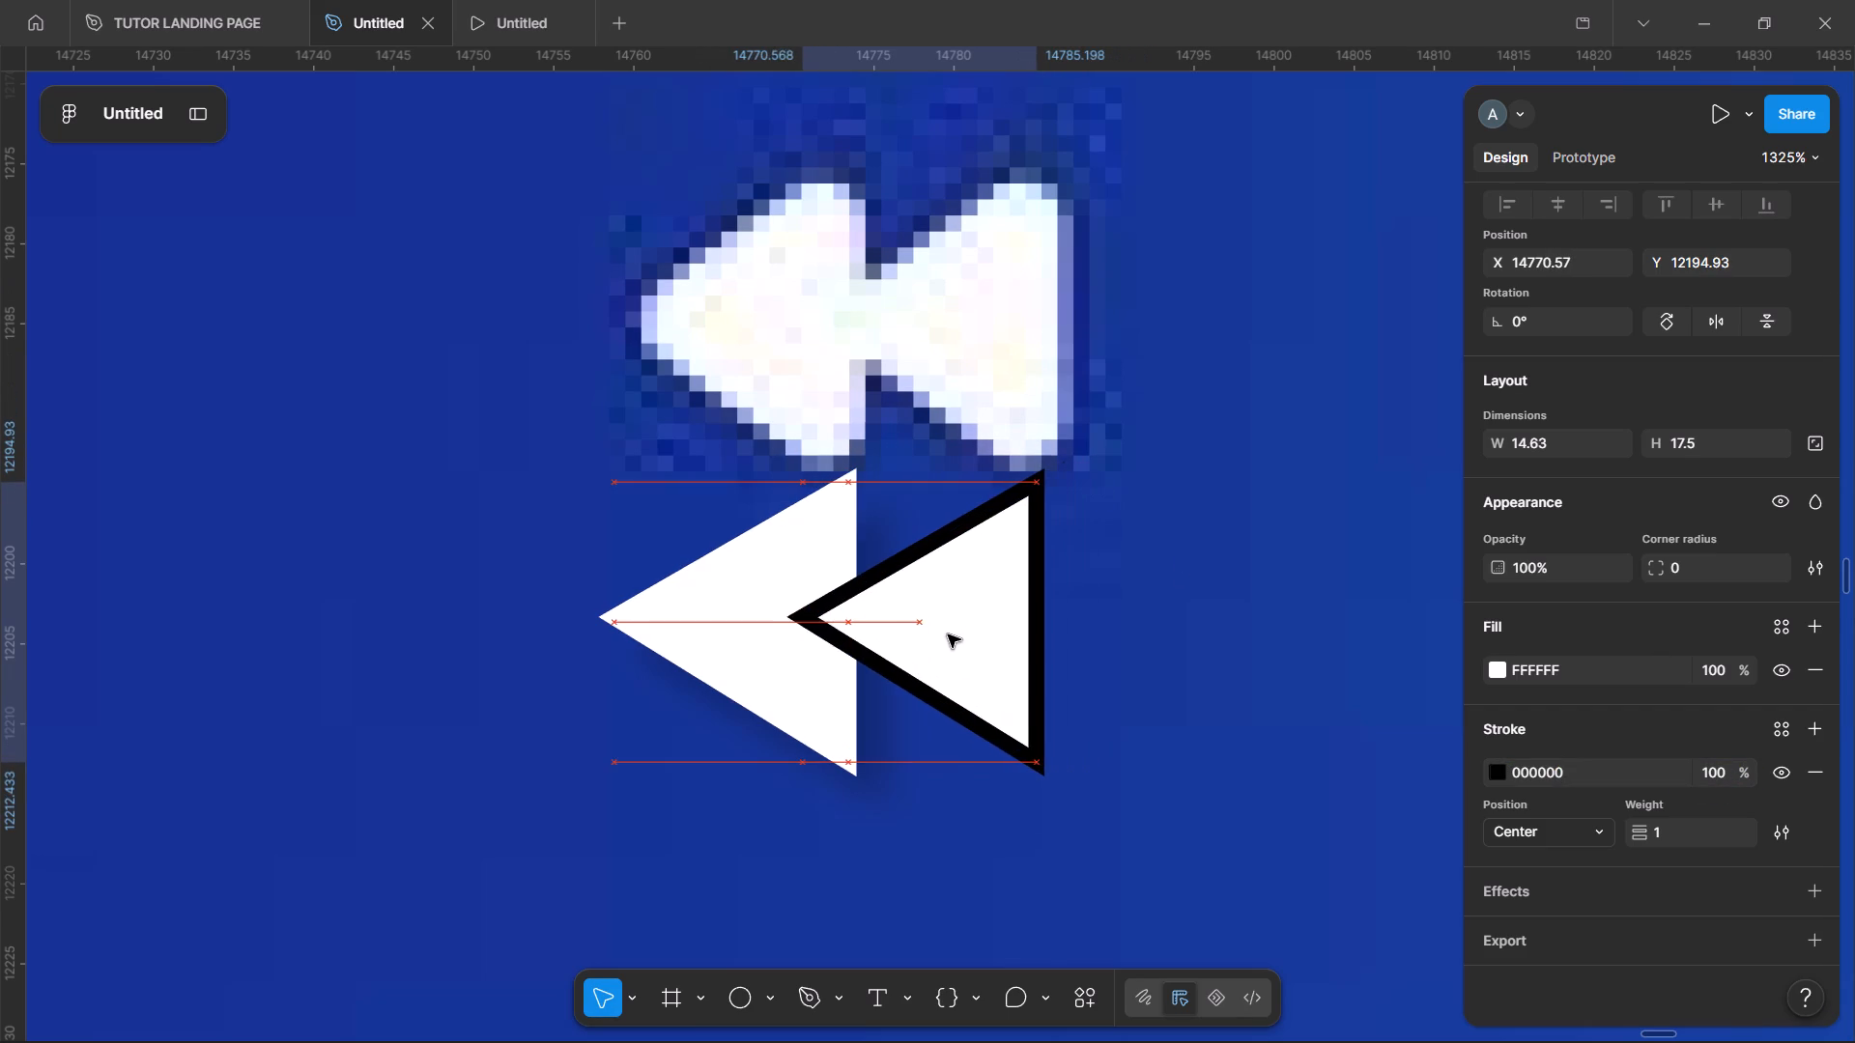
left_click_drag(948, 634, 946, 634)
key("bracketleft")
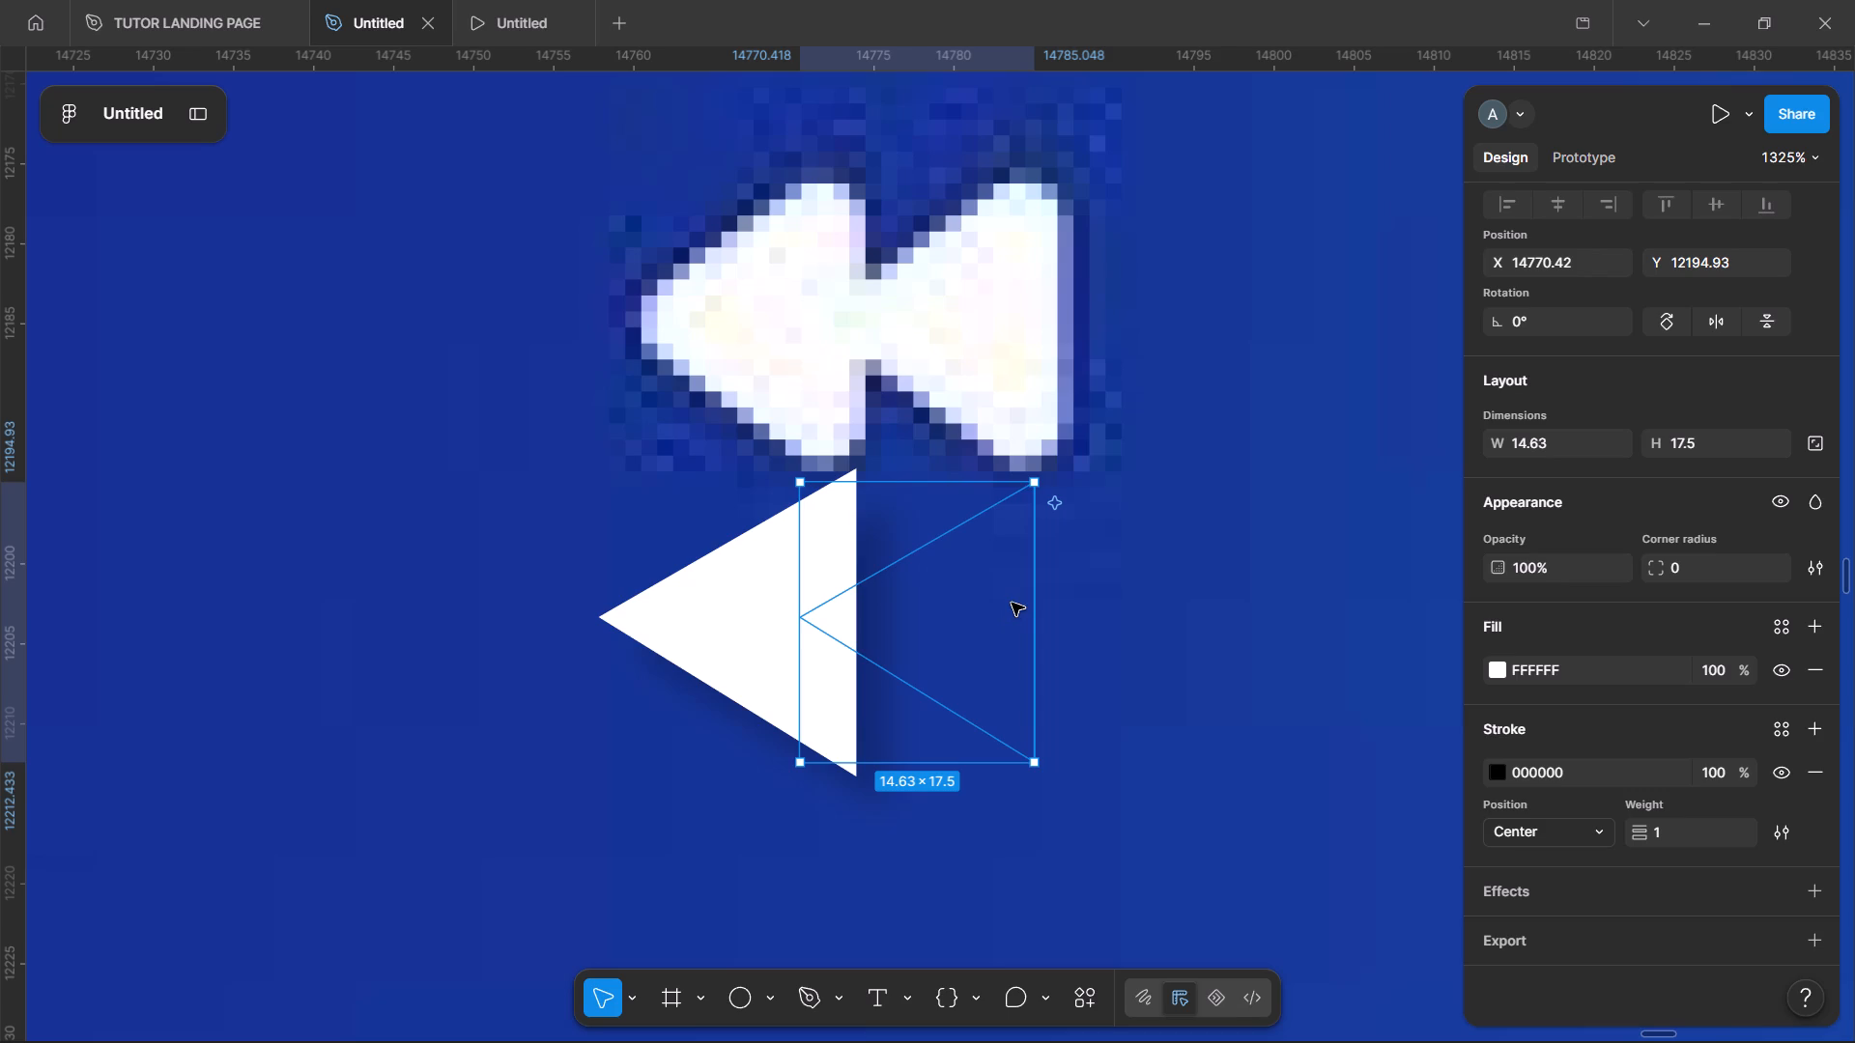
key("bracketright")
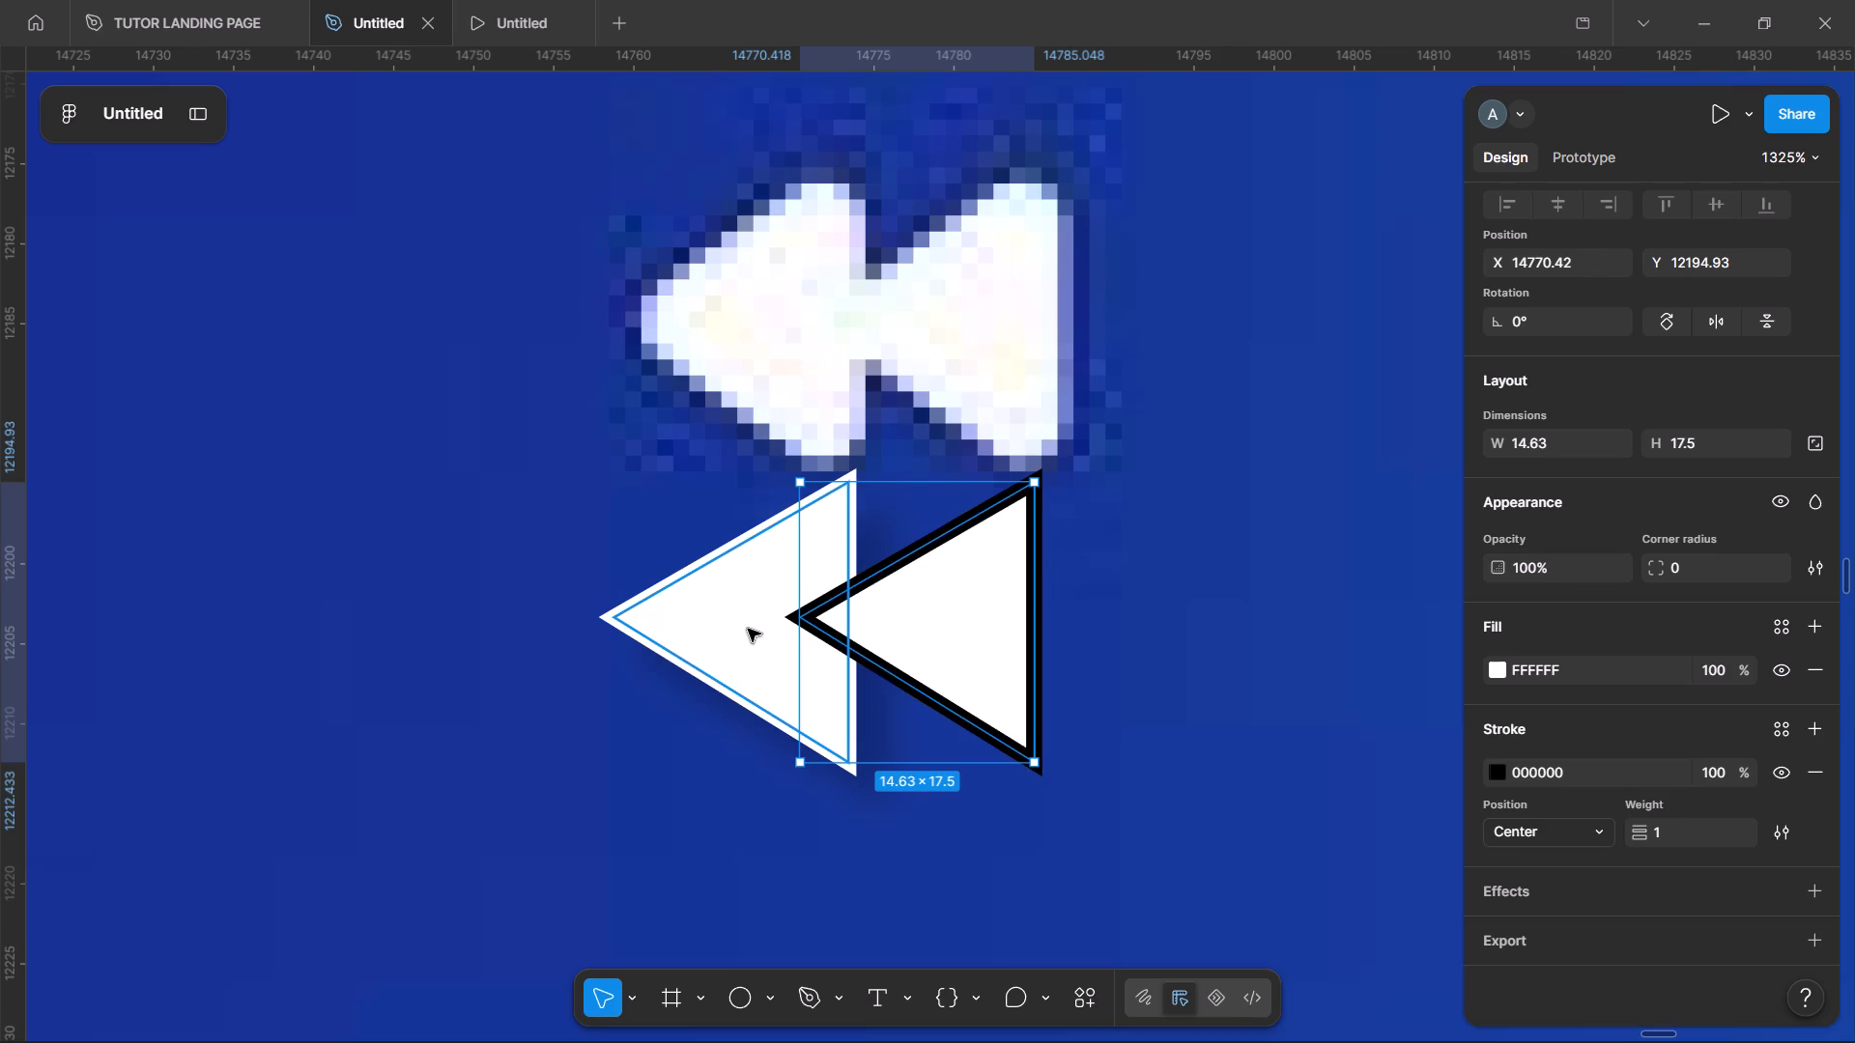
Bring the left white triangle in front of the black-outlined triangle.
left_click(748, 629)
key("bracketright")
left_click(939, 634)
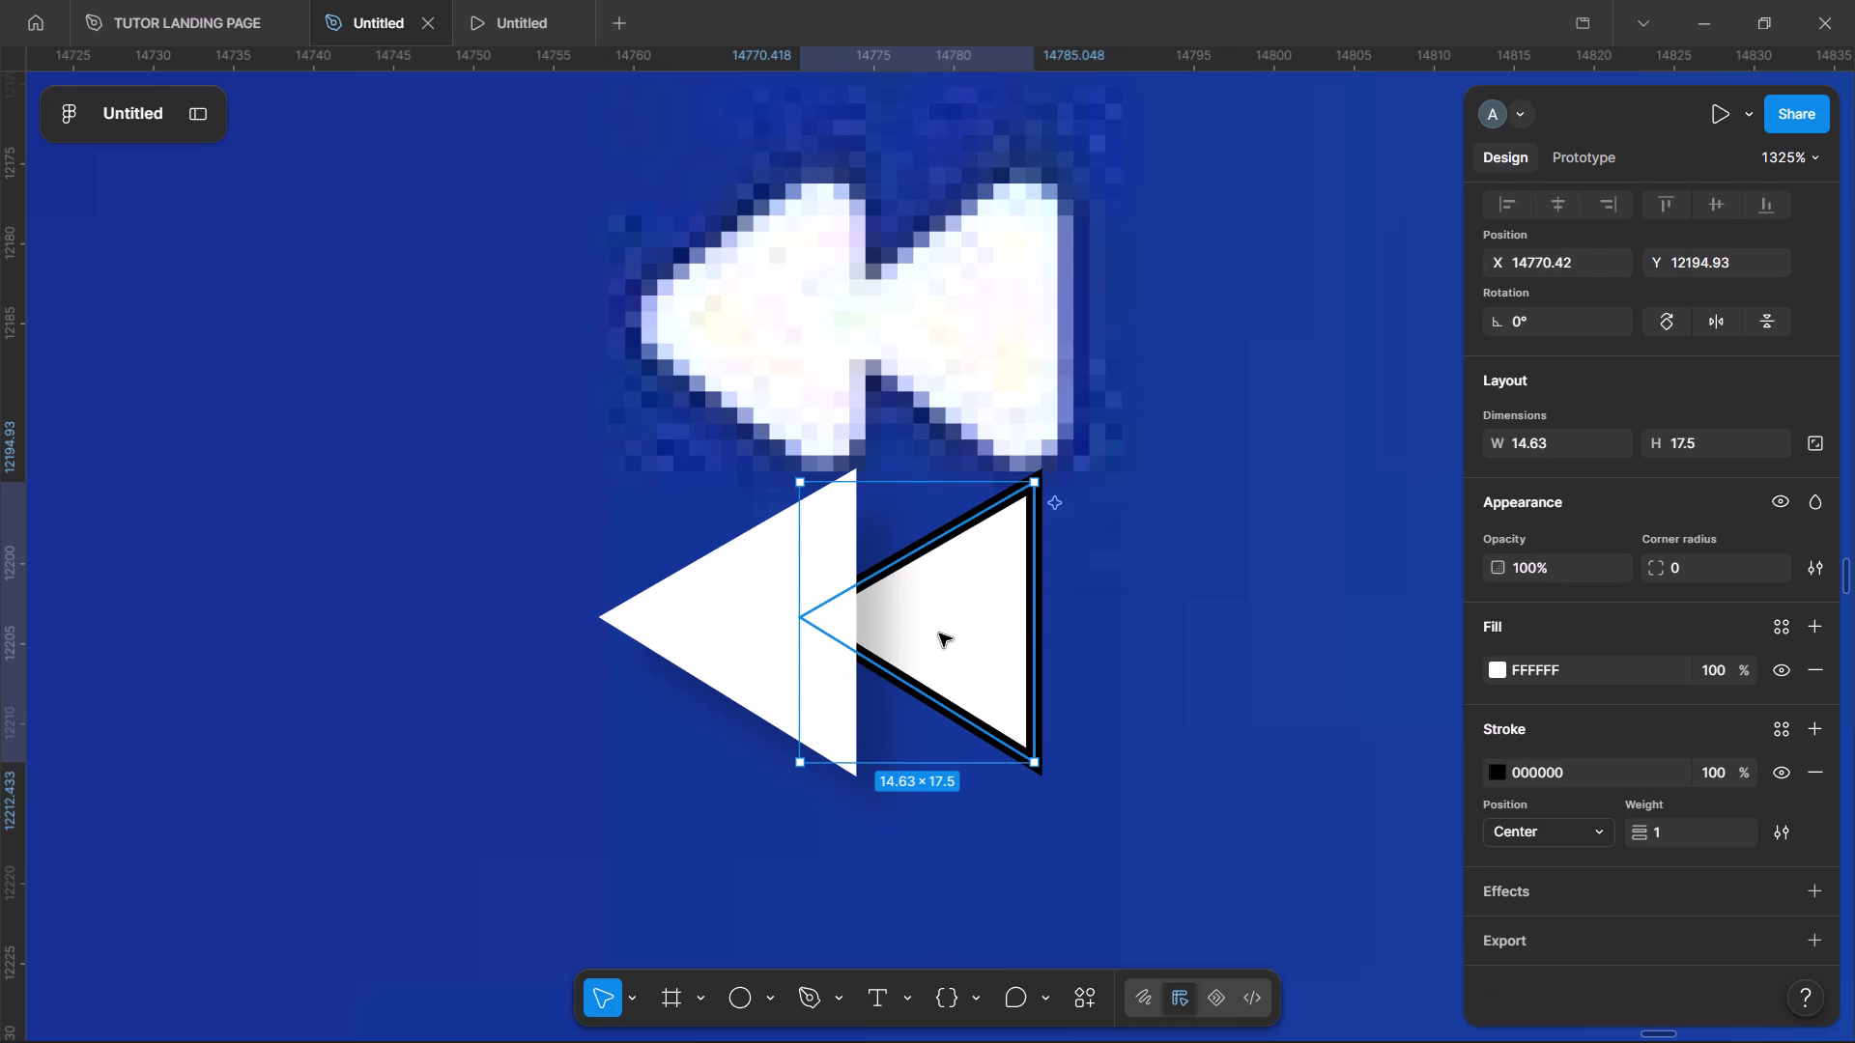
Set the left triangle's drop shadow to X 0.5, Y 0 and blur 4.
left_click(744, 623)
scroll(1619, 932, "down", 2)
left_click(1561, 878)
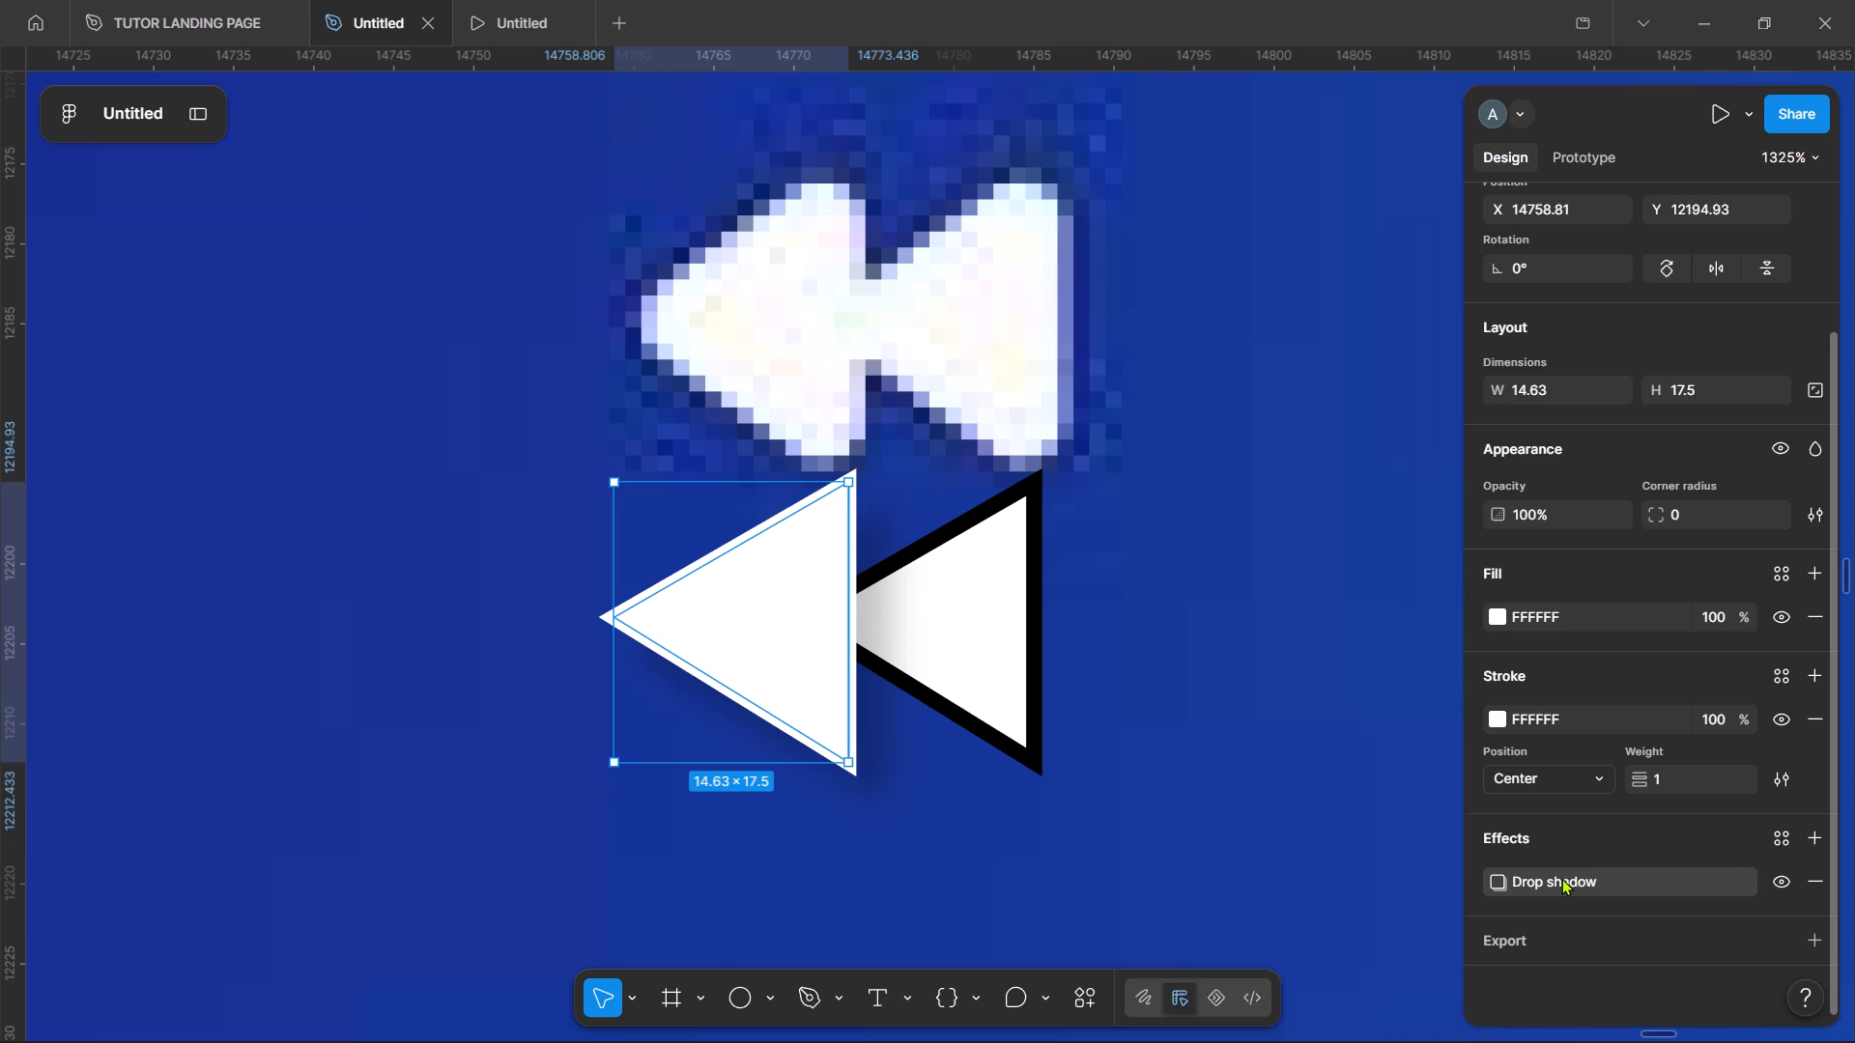
left_click_drag(1284, 916, 839, 546)
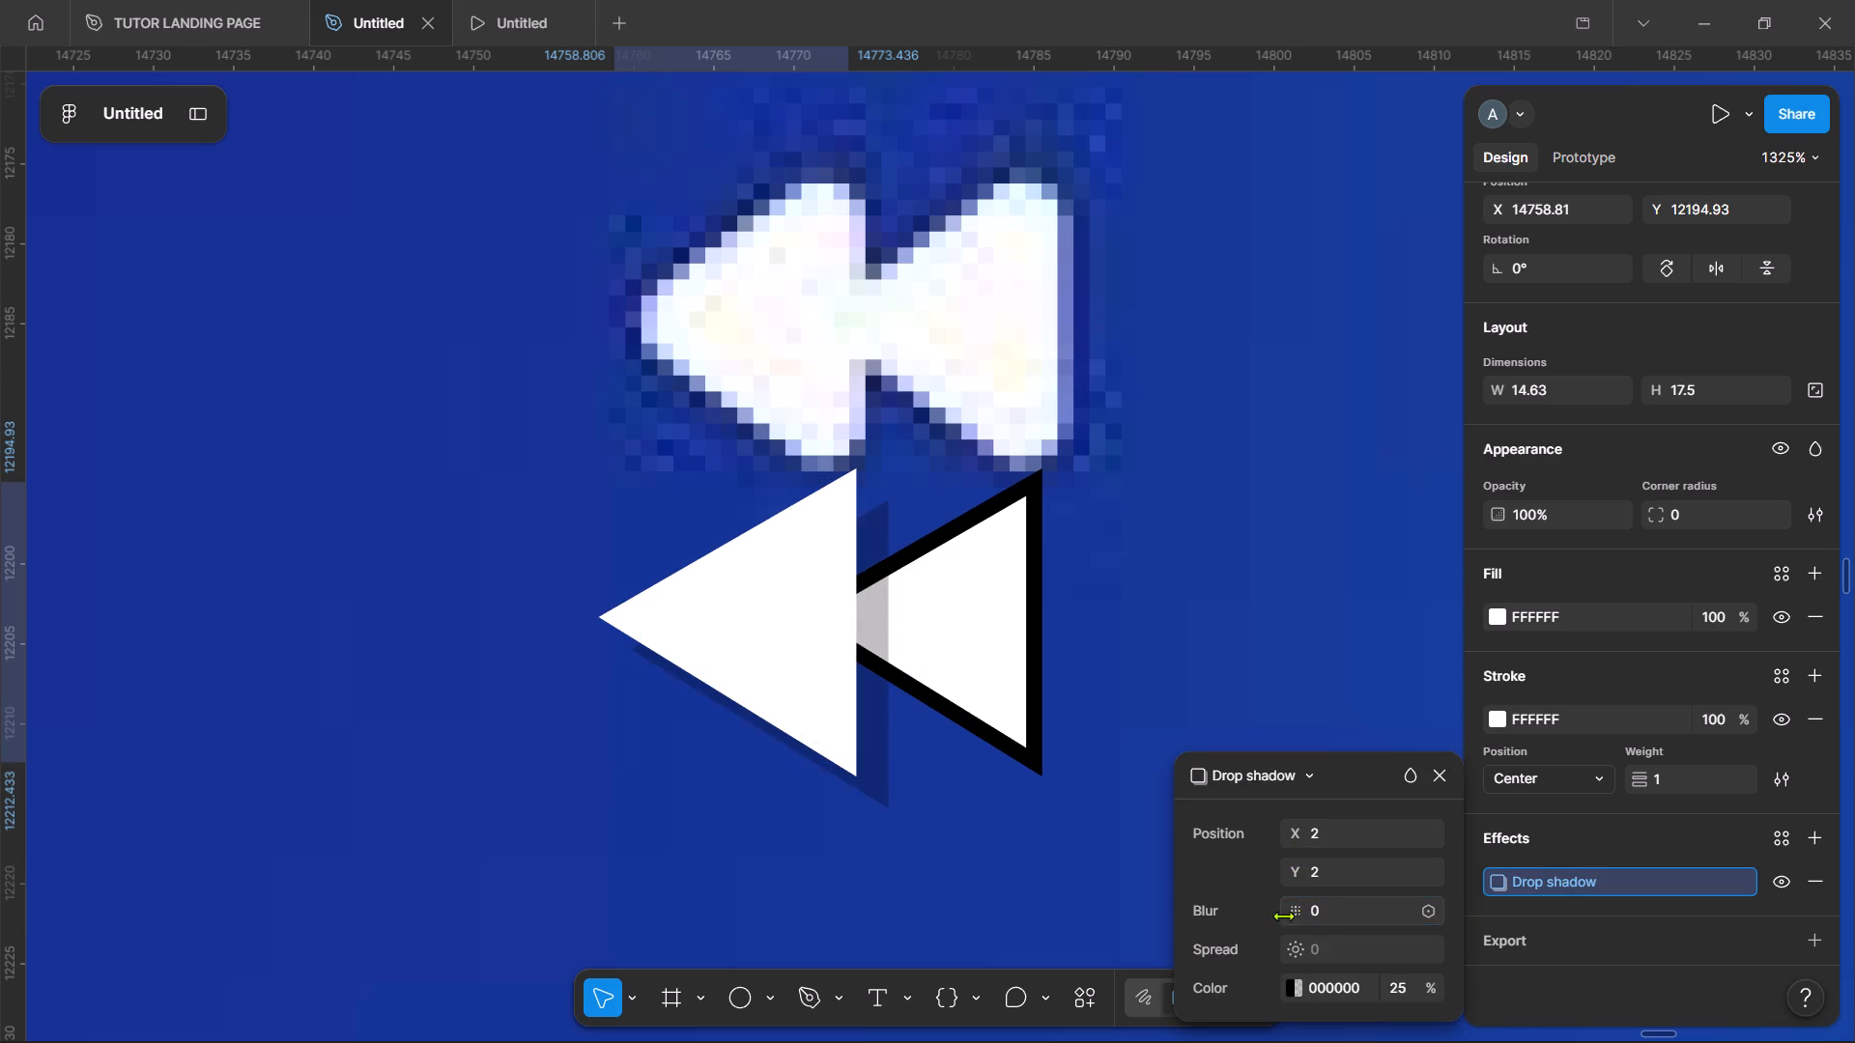
left_click(1290, 871)
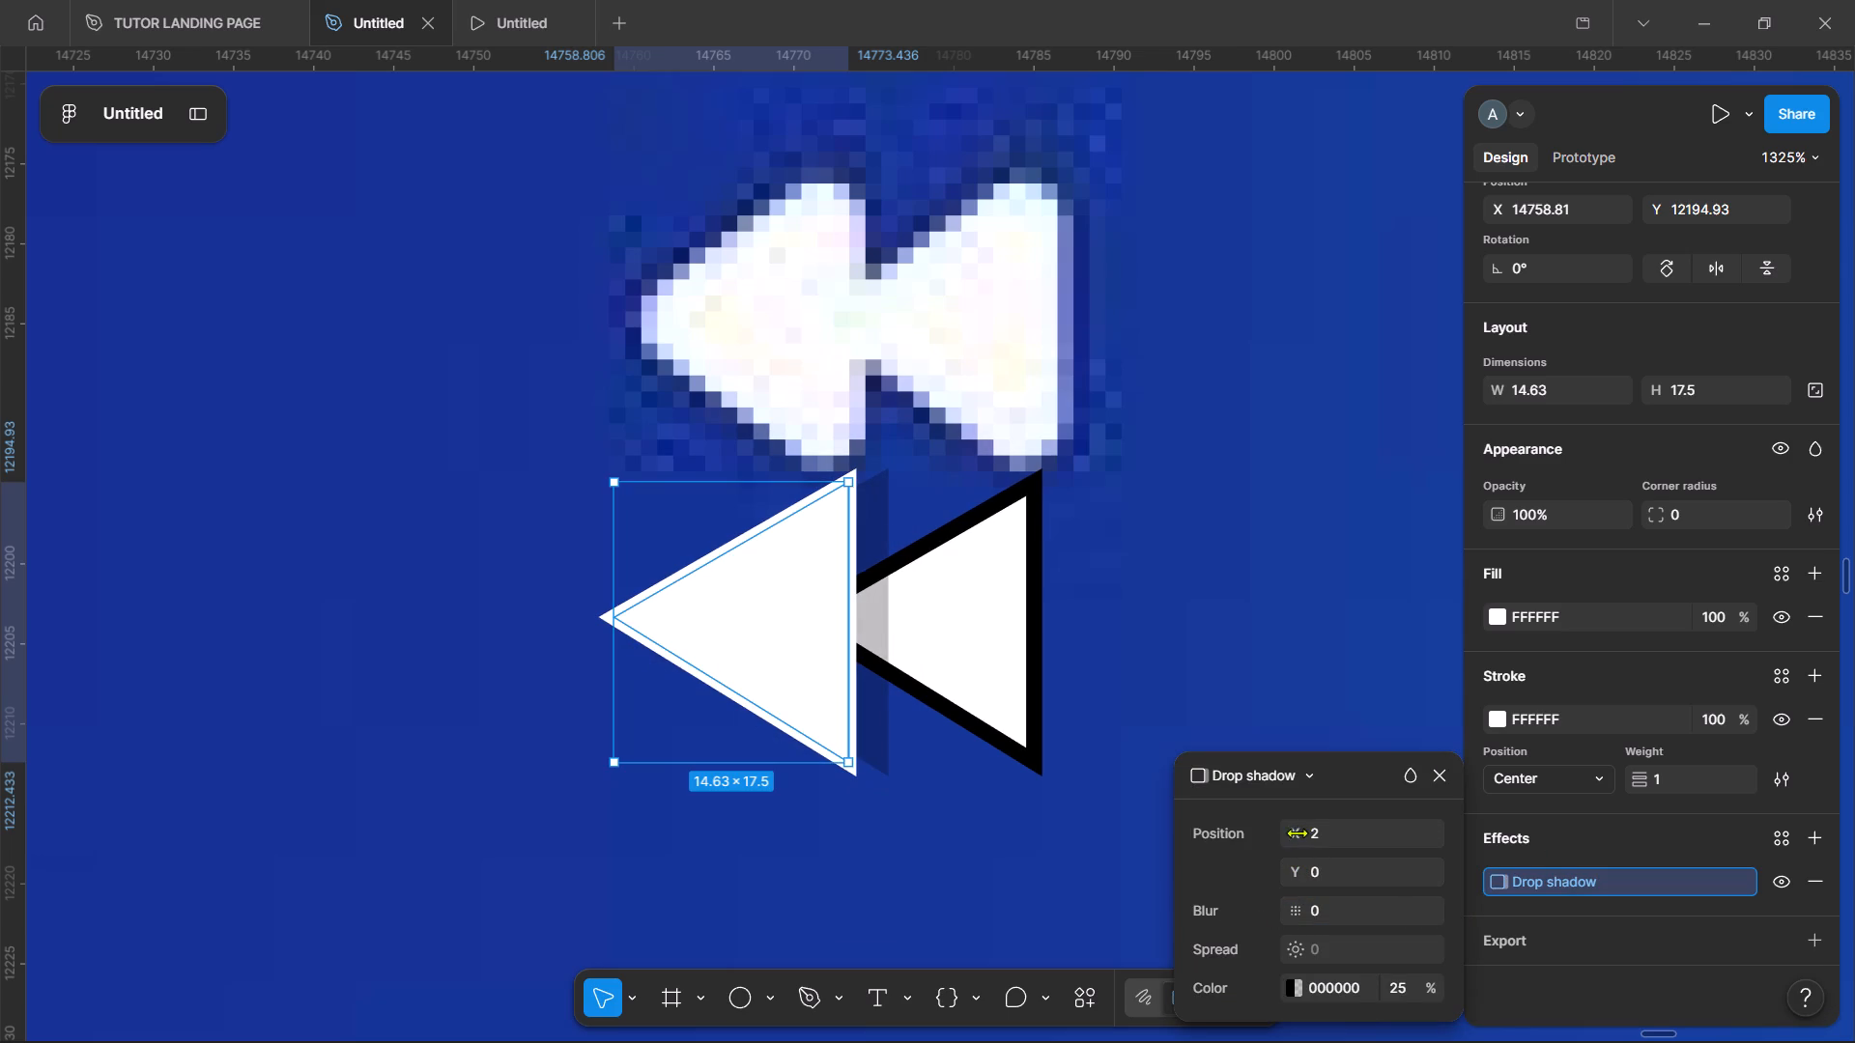
left_click(1297, 832)
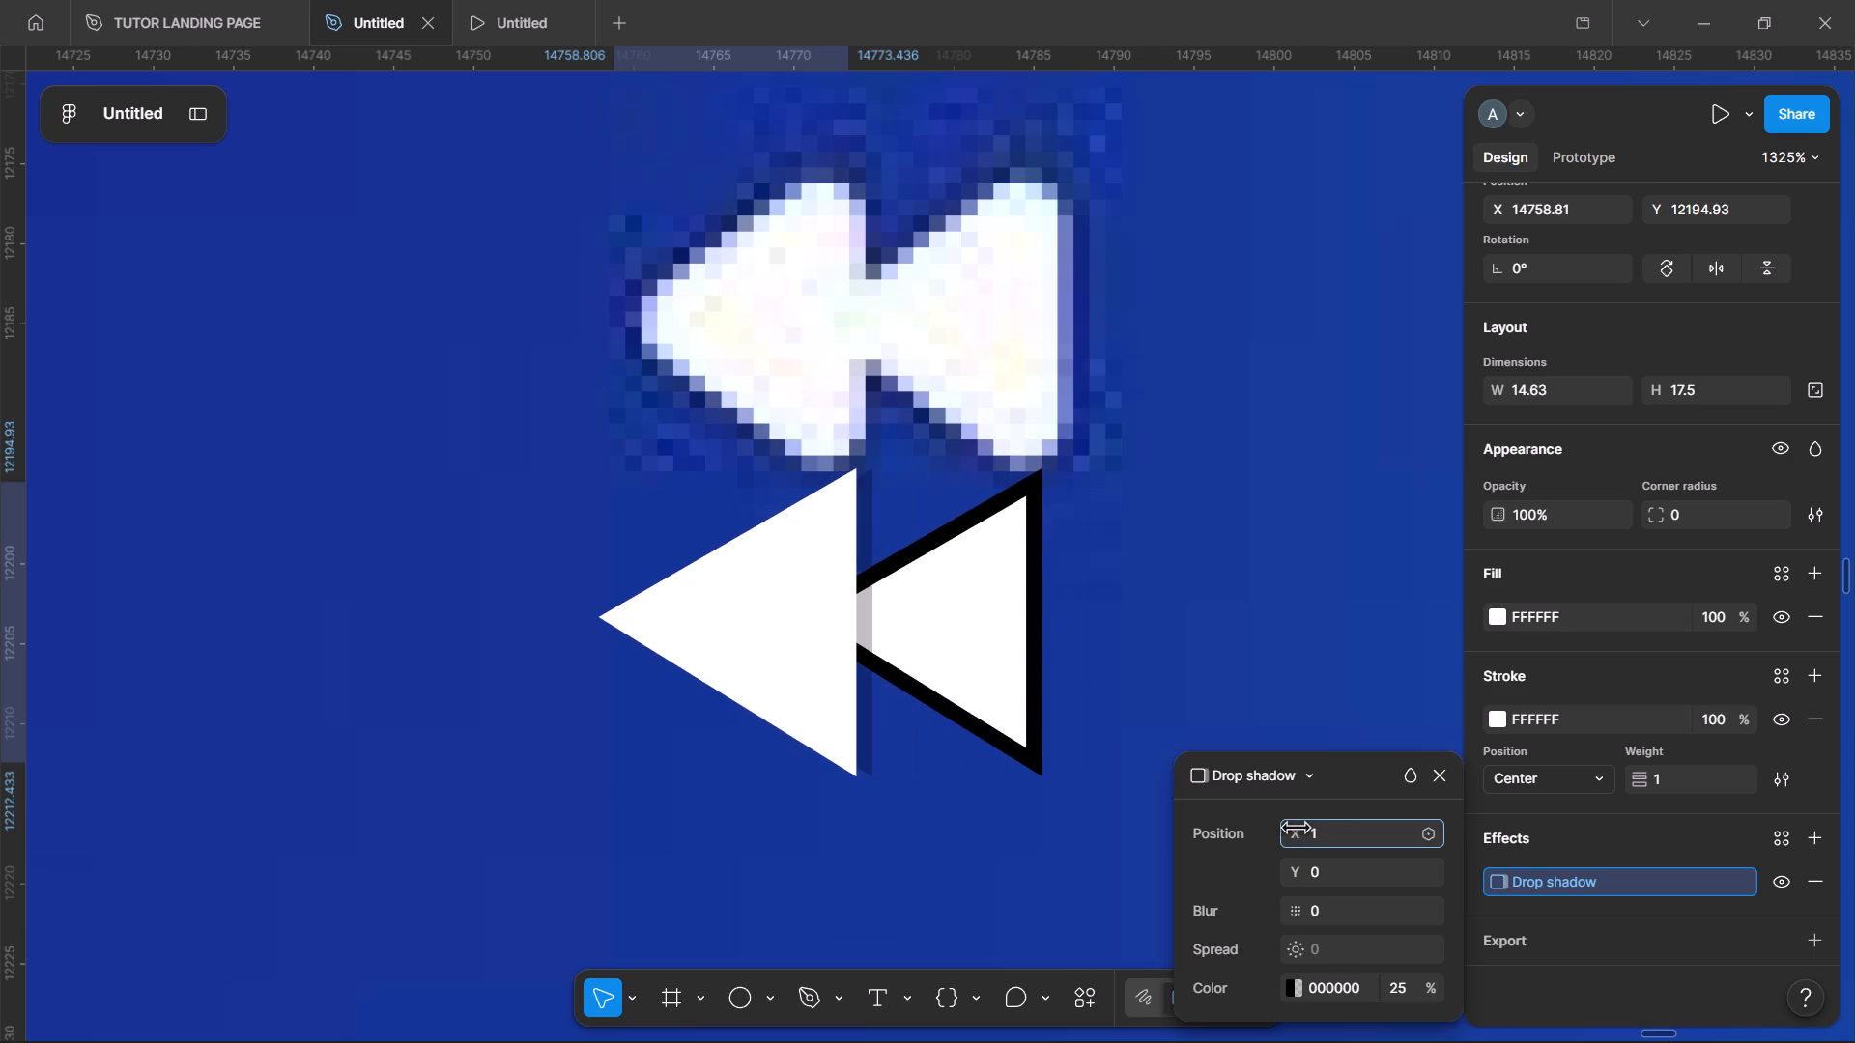
left_click(1319, 832)
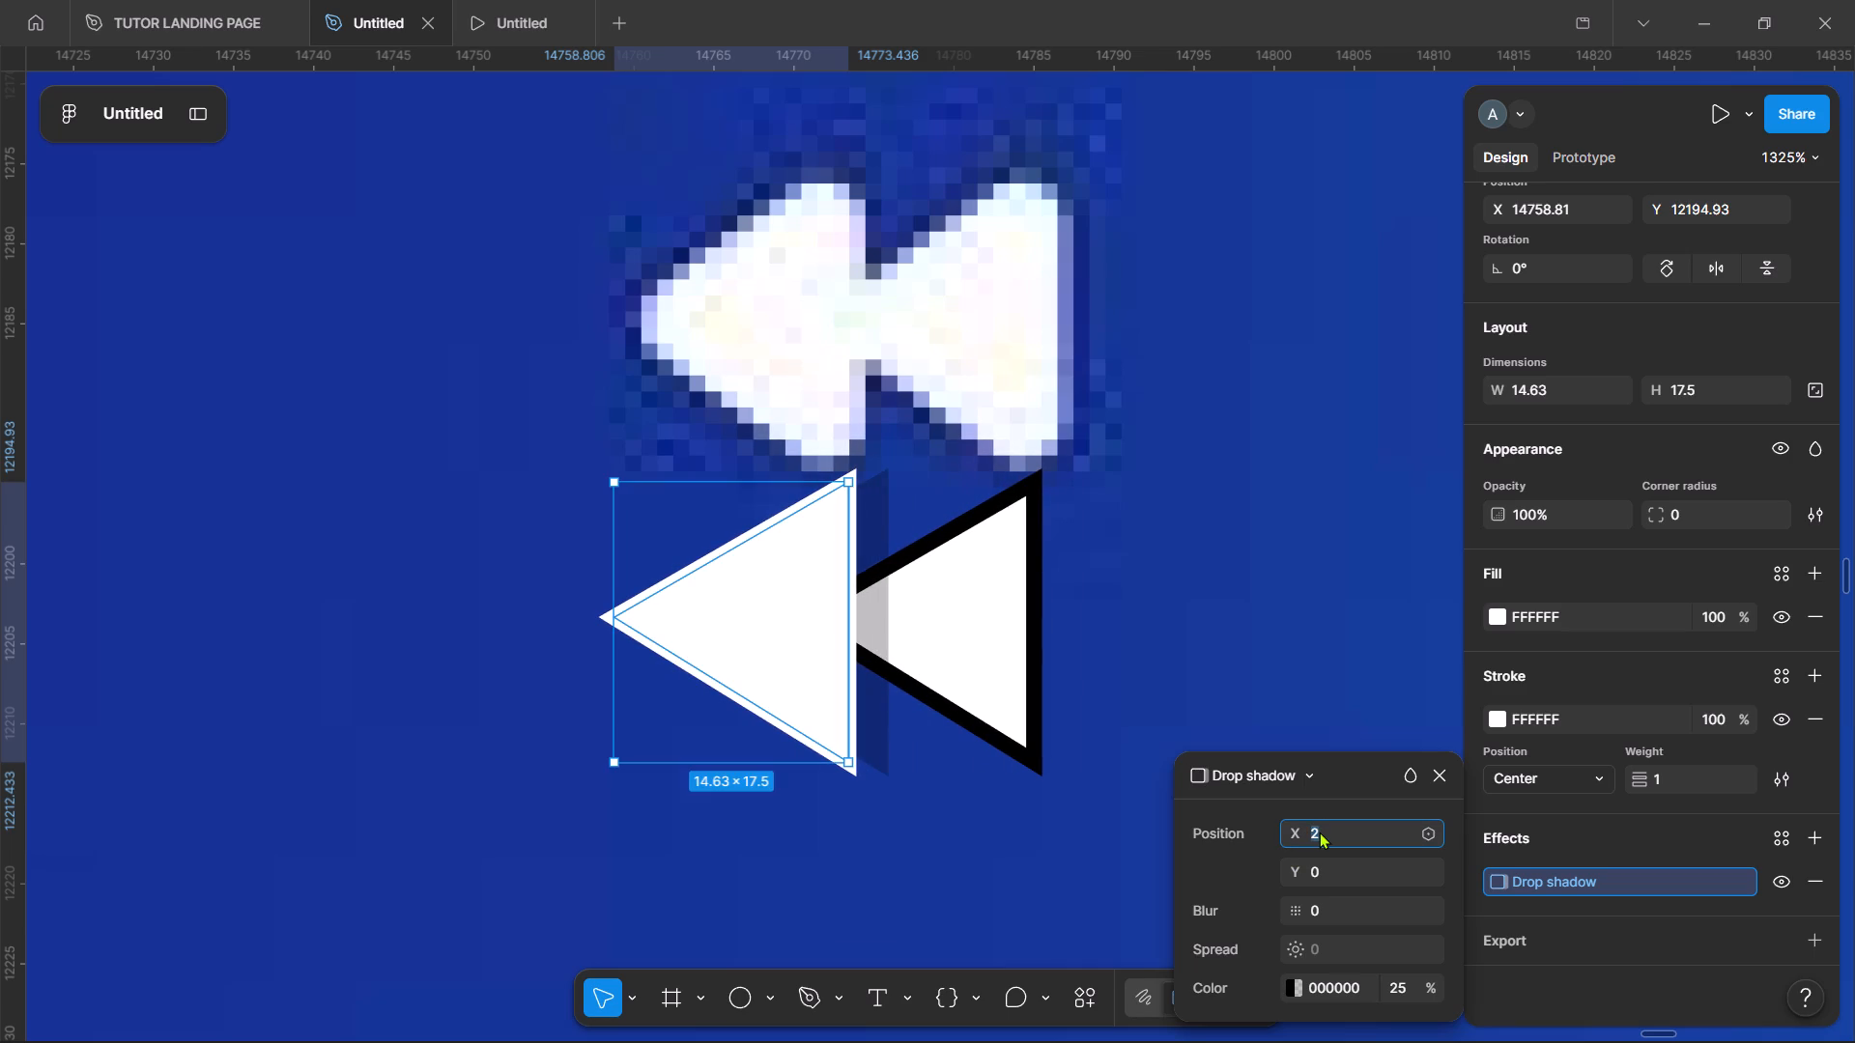
key("1")
key("Return")
left_click(1319, 832)
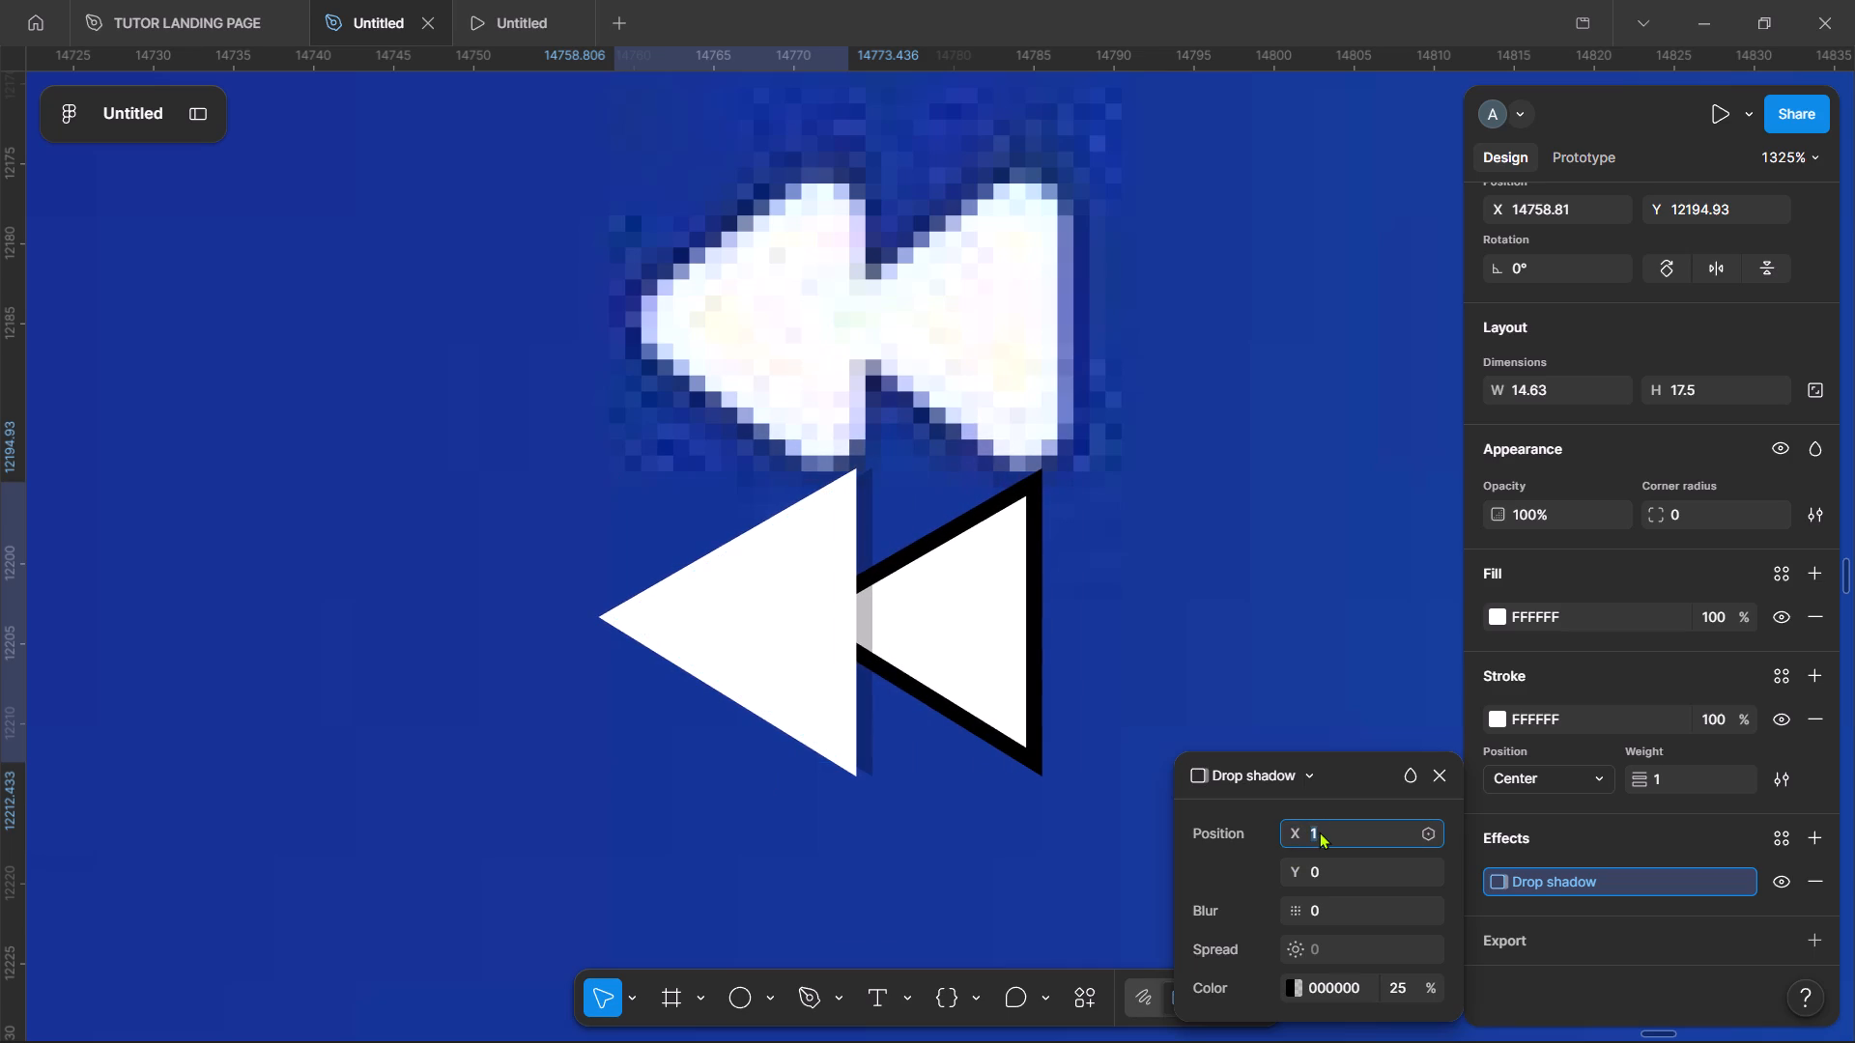
type(".5")
key("Return")
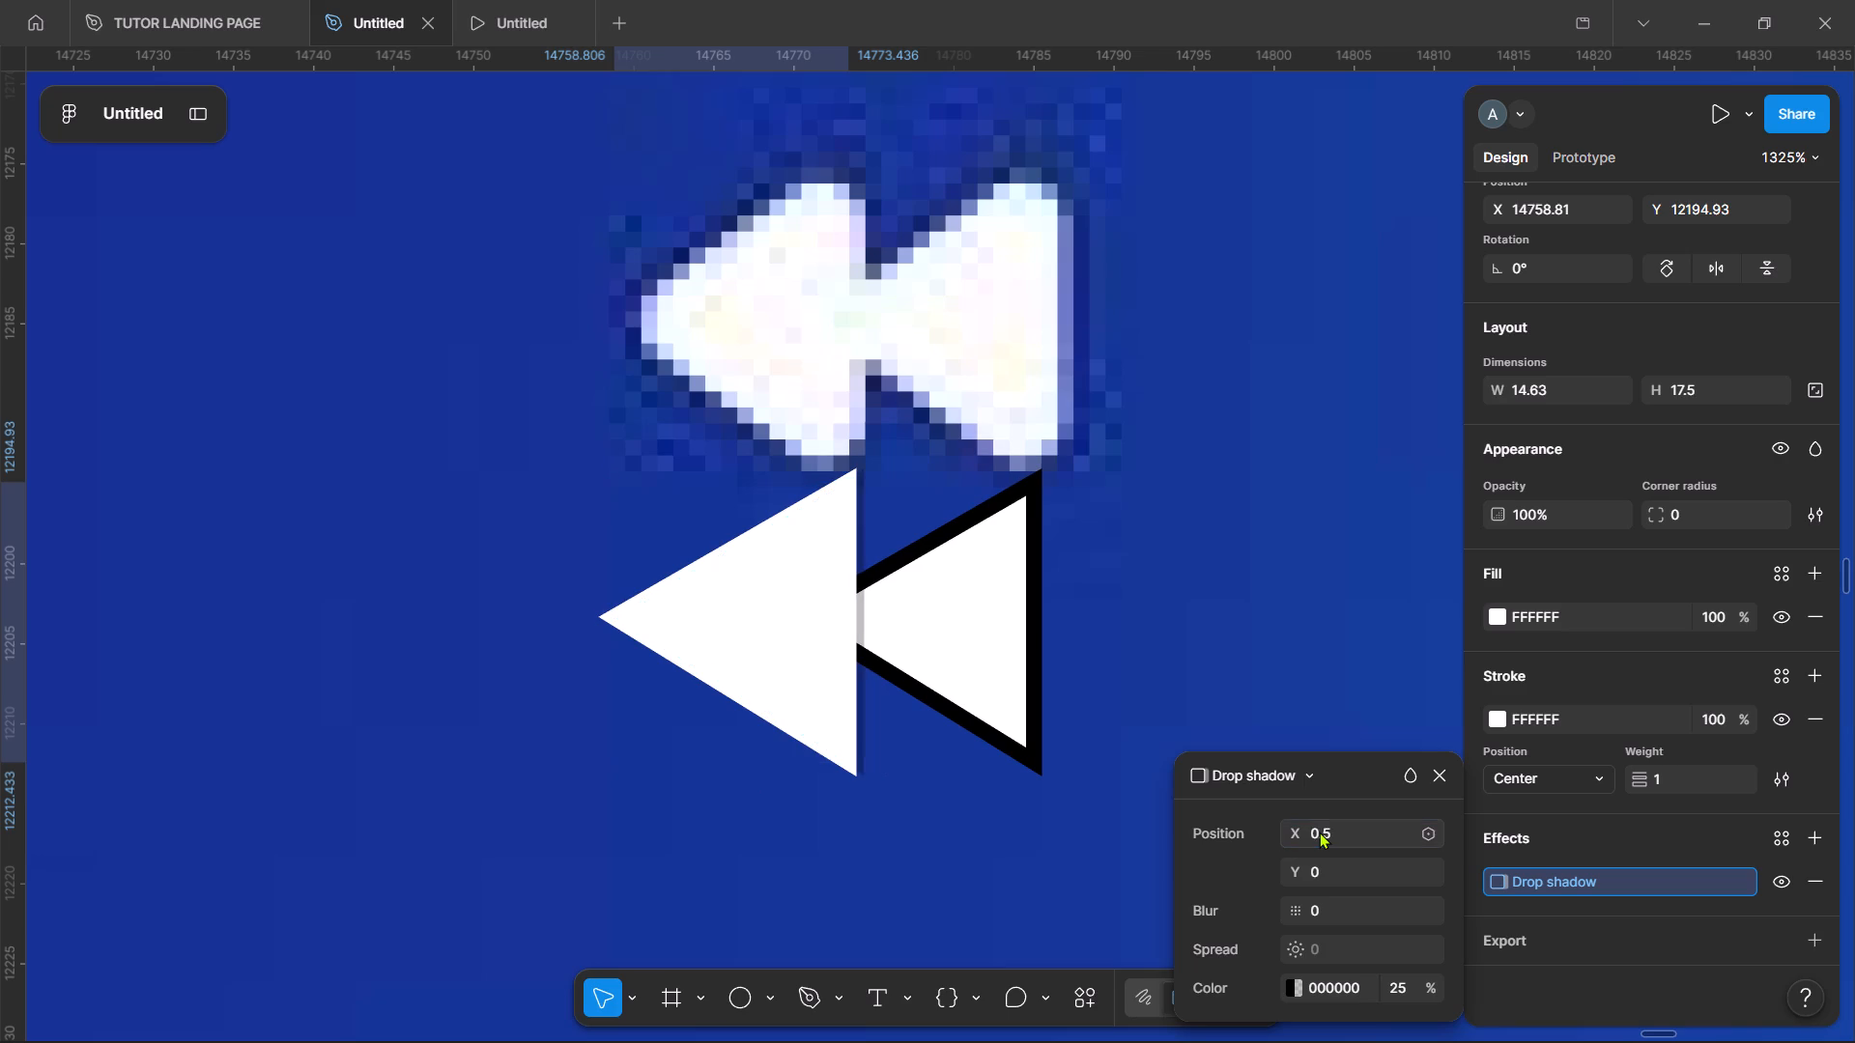
left_click(1319, 832)
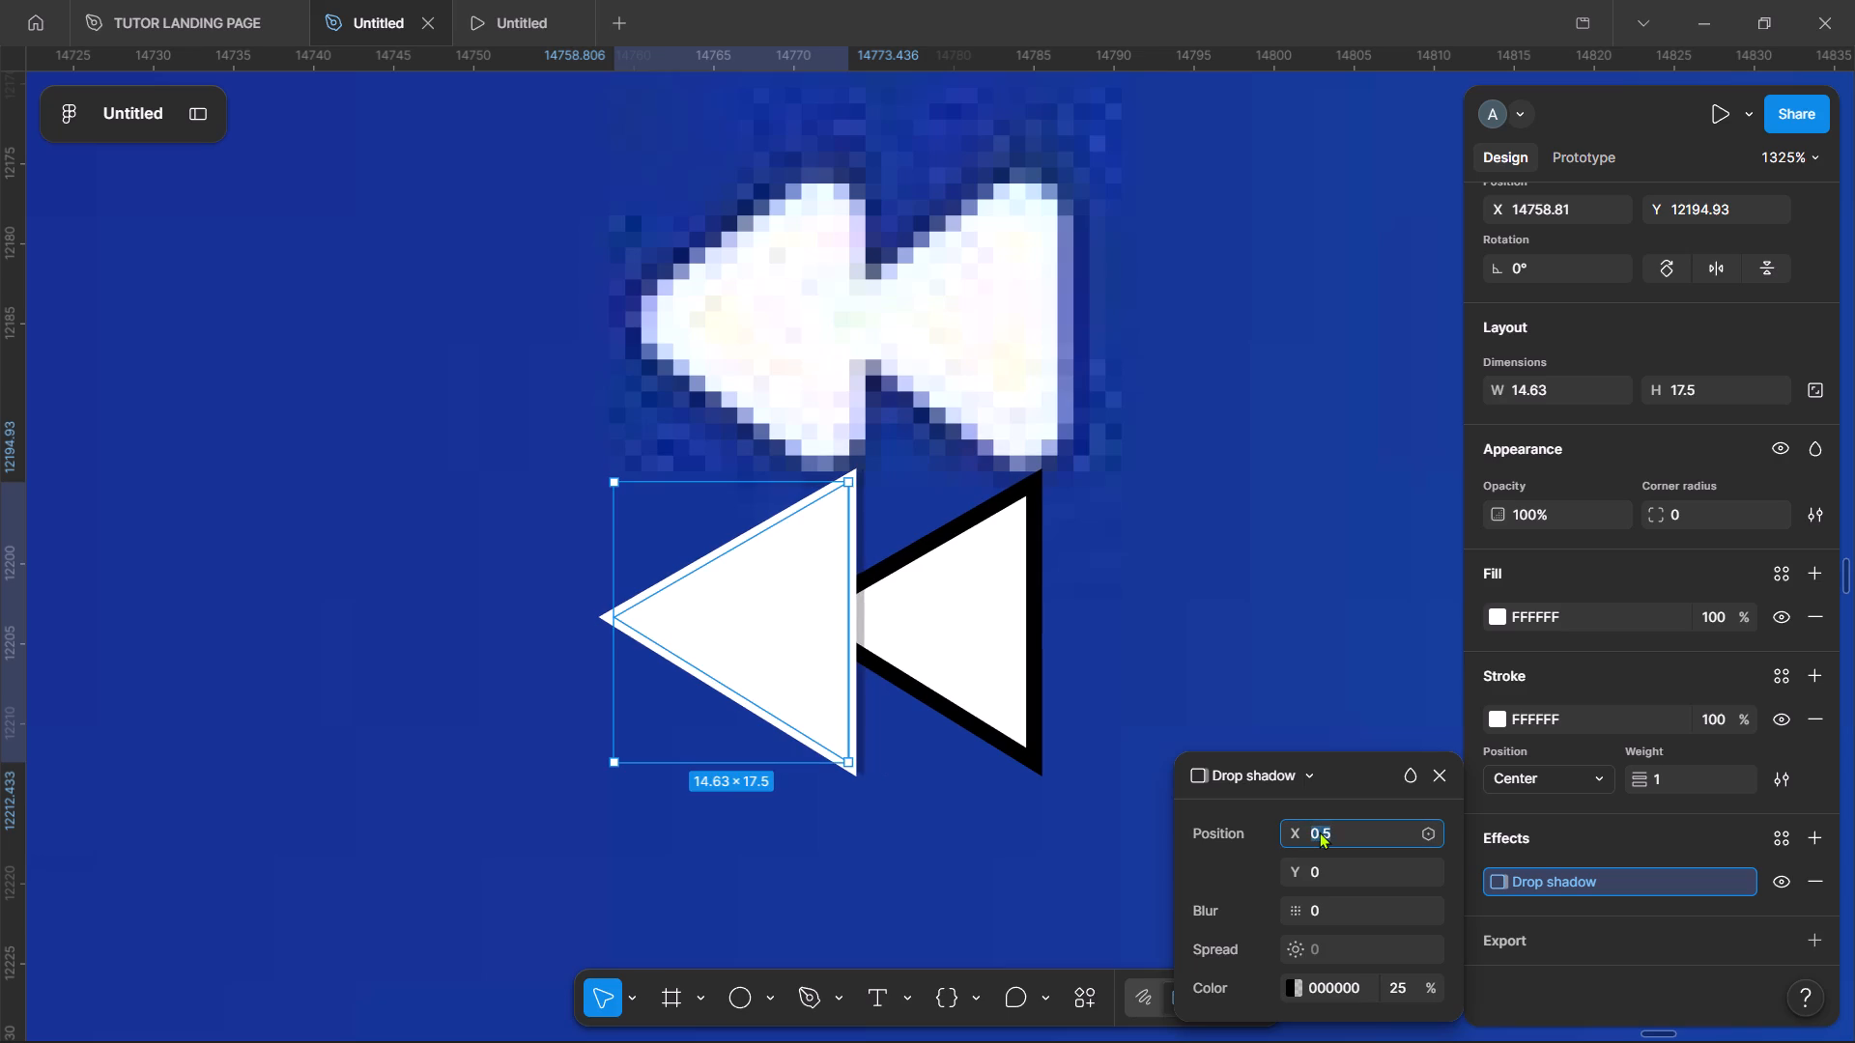
left_click(1321, 913)
key("4")
key("Return")
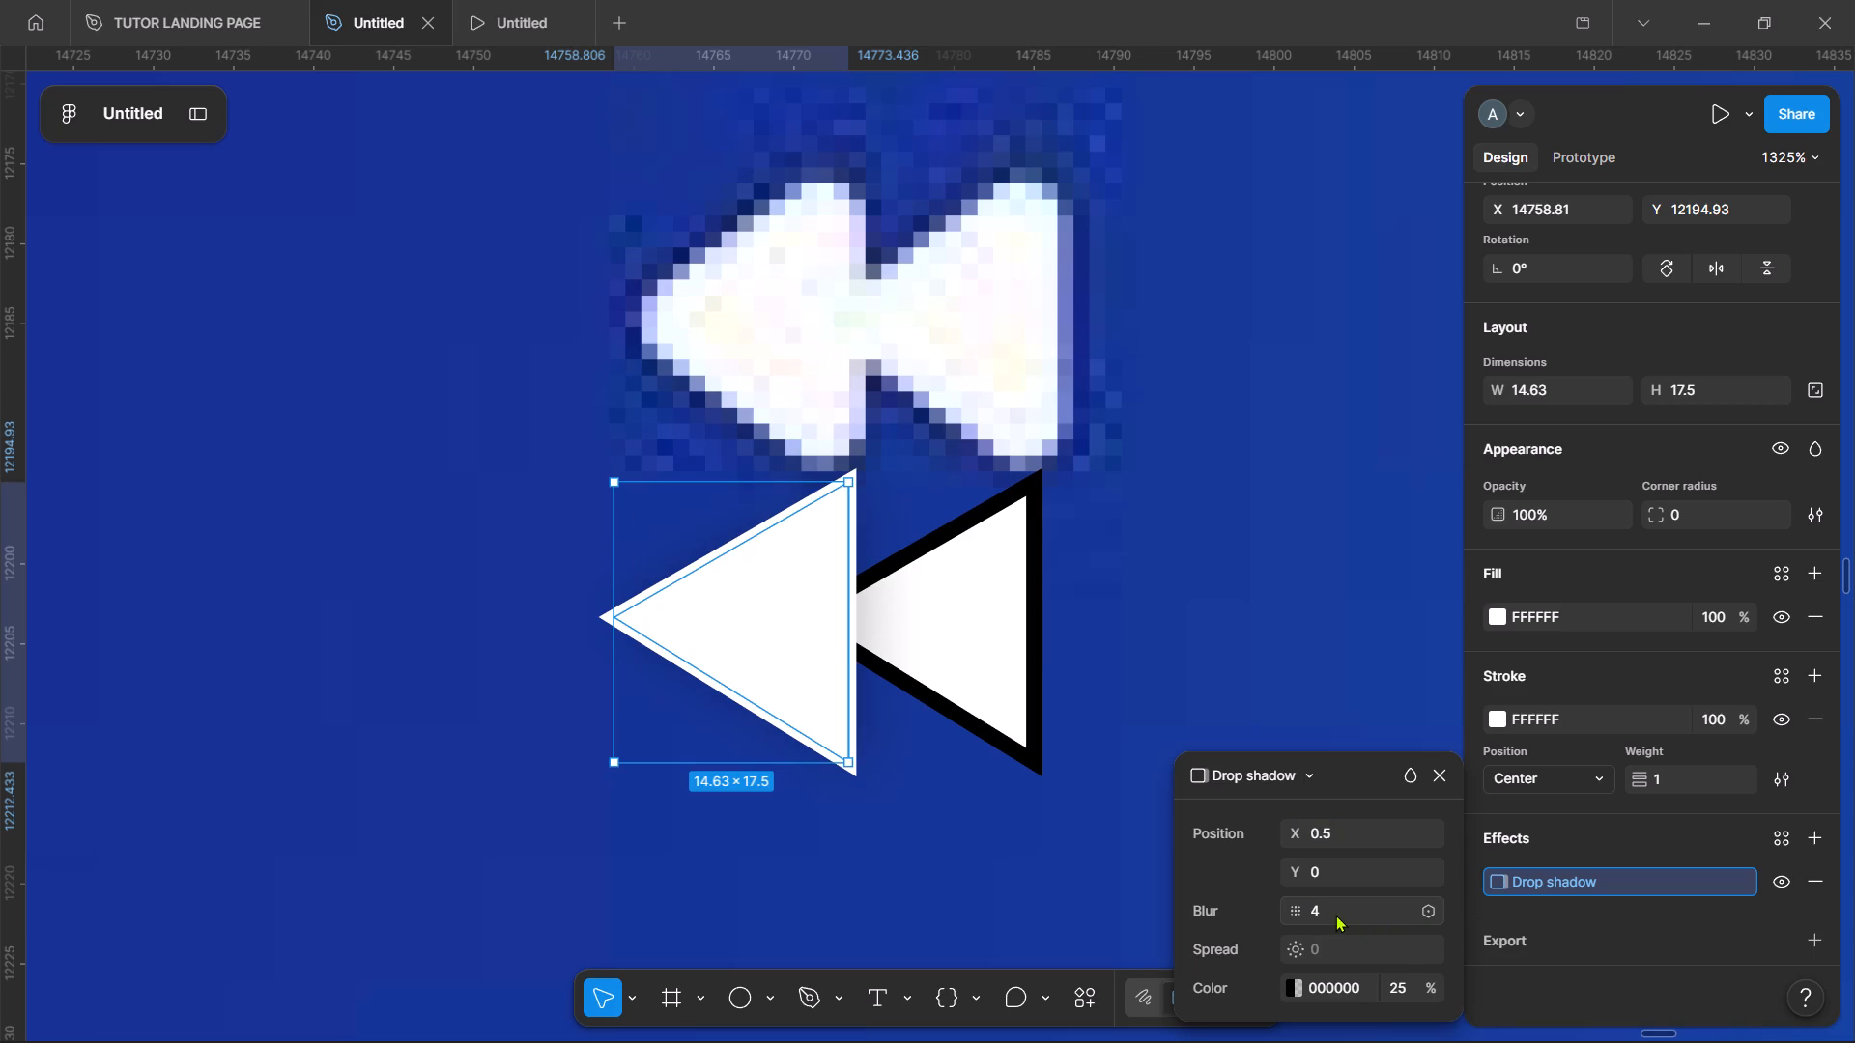
Delete the black-outlined triangle beside the left triangle.
left_click(984, 583)
key("Insert")
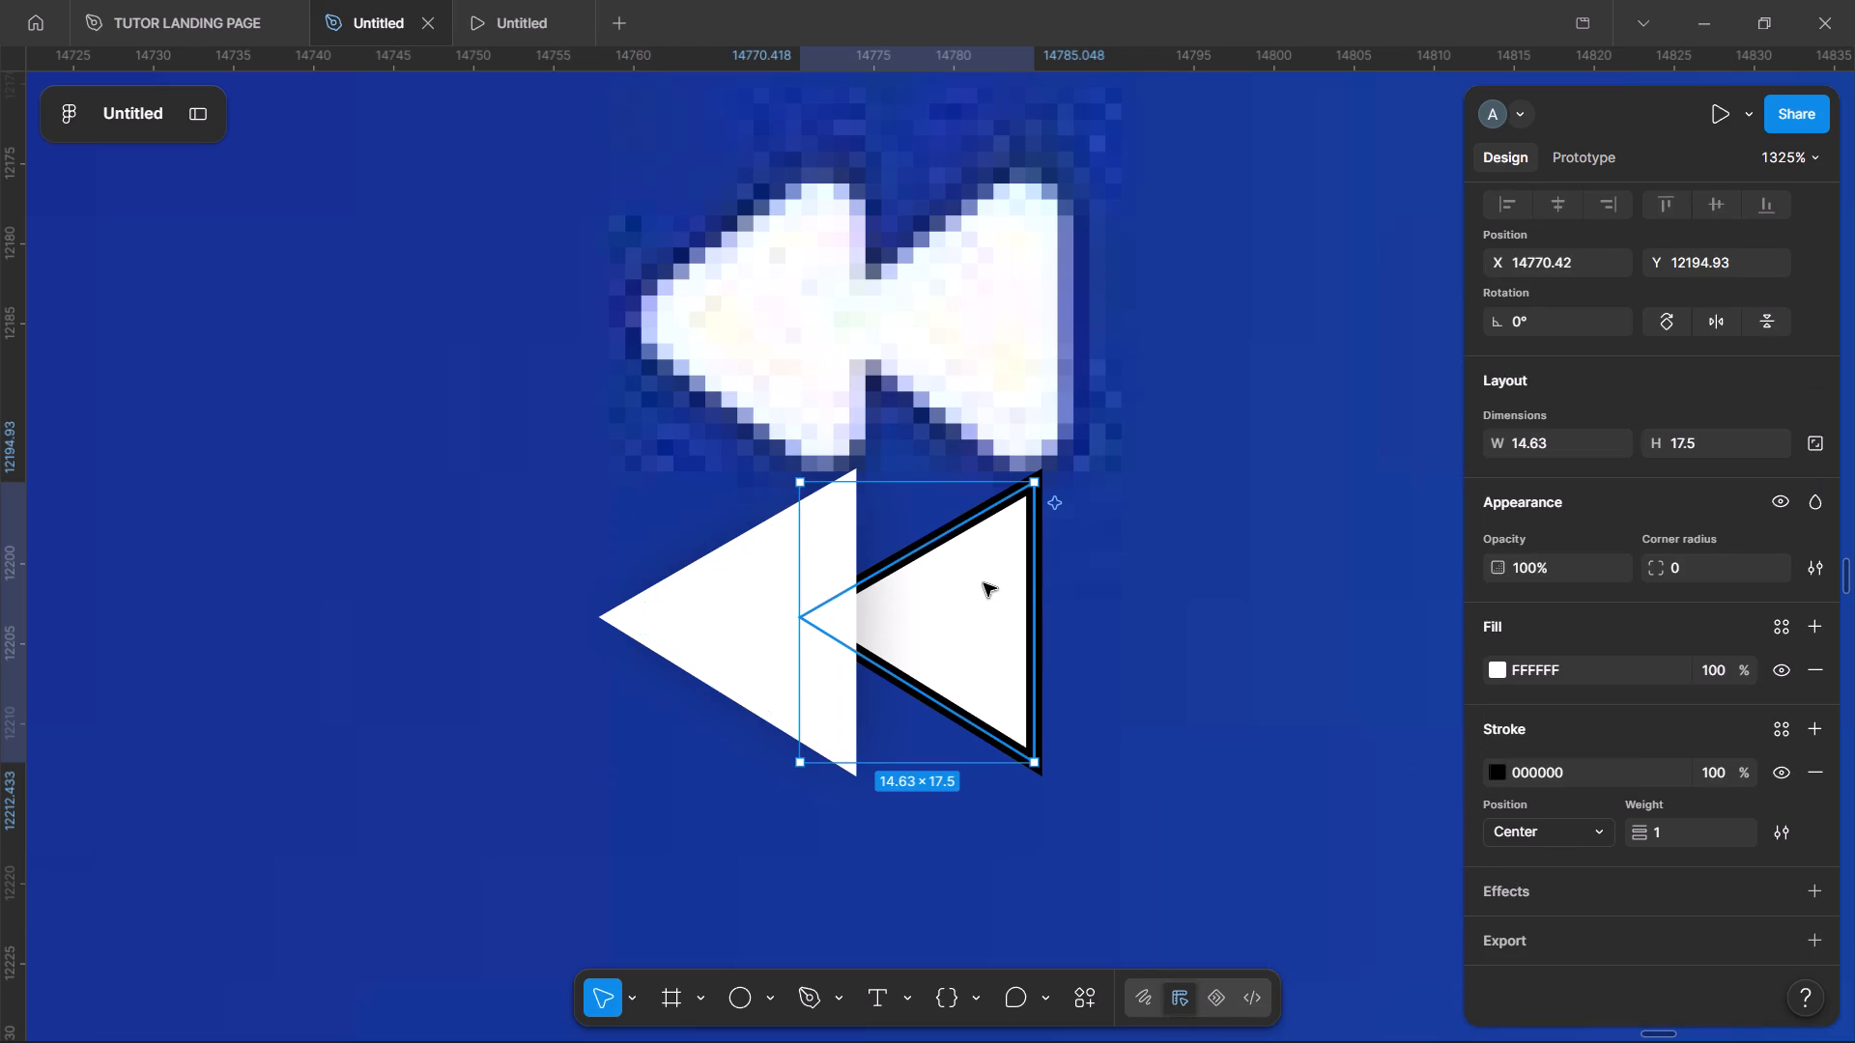
key("Insert")
key("Delete")
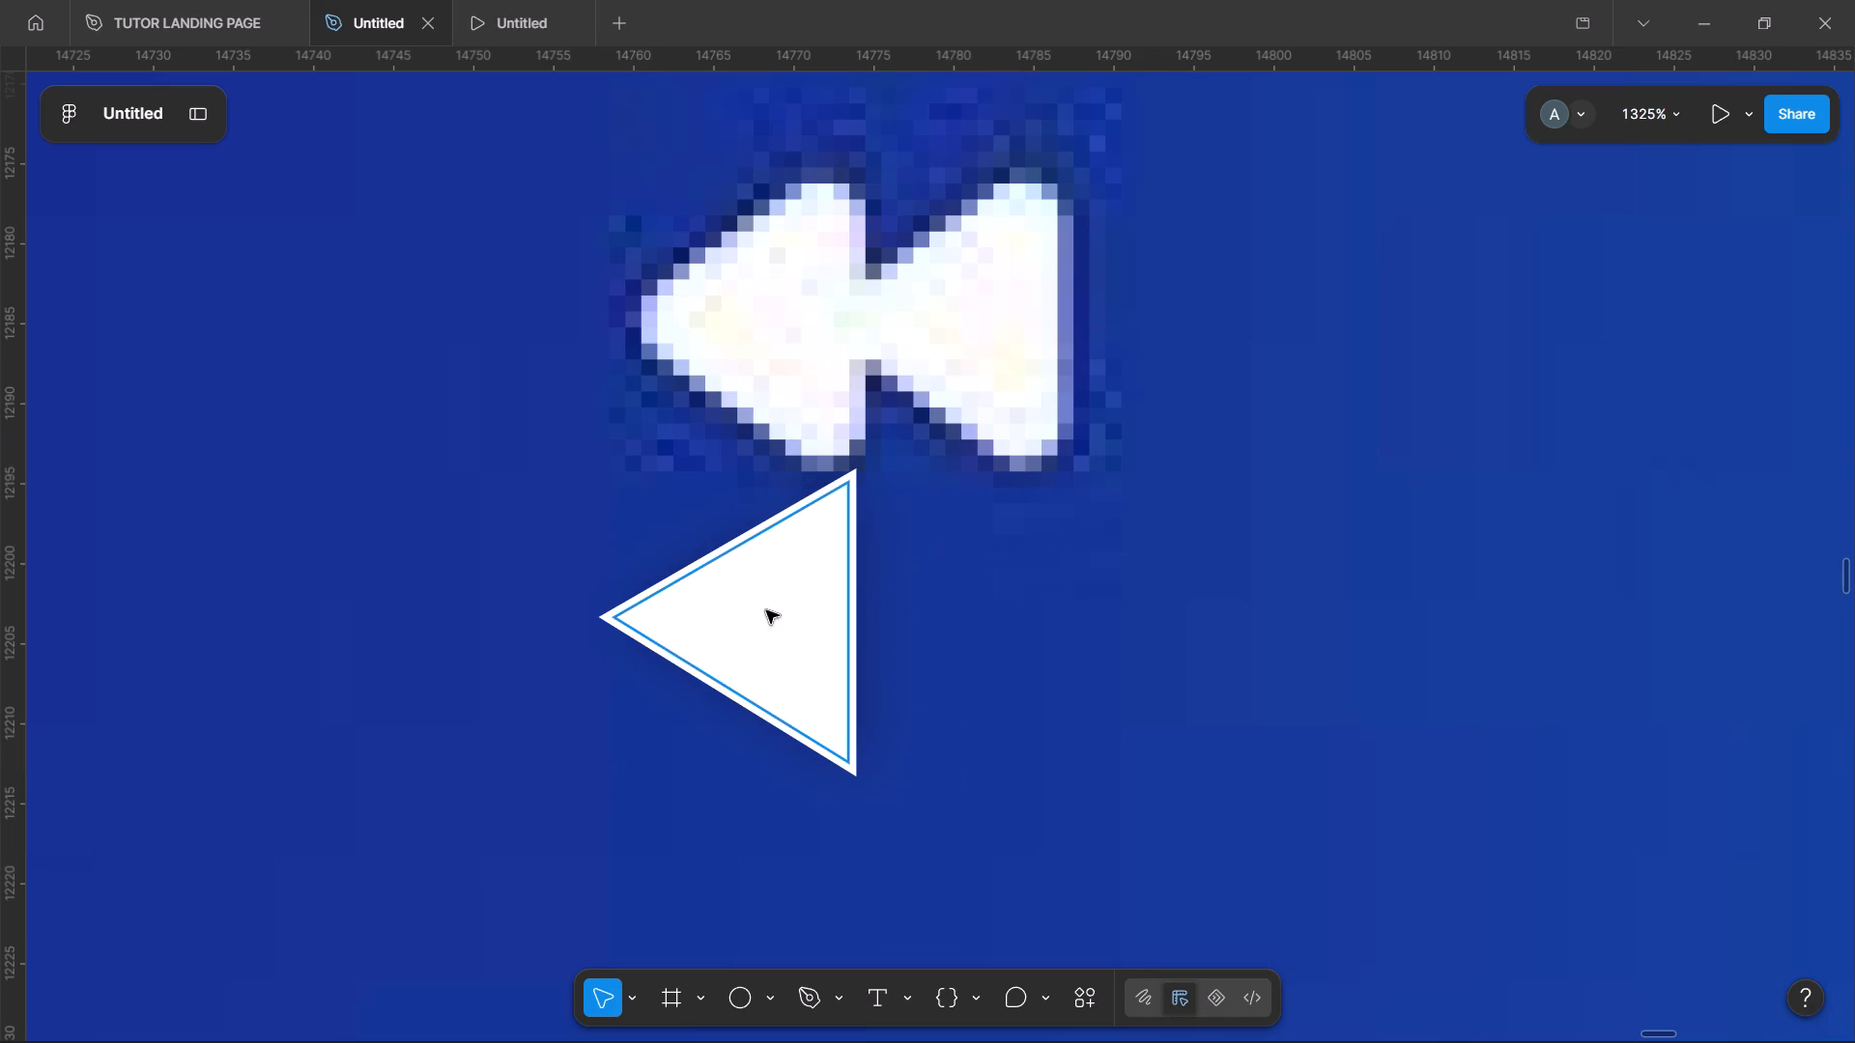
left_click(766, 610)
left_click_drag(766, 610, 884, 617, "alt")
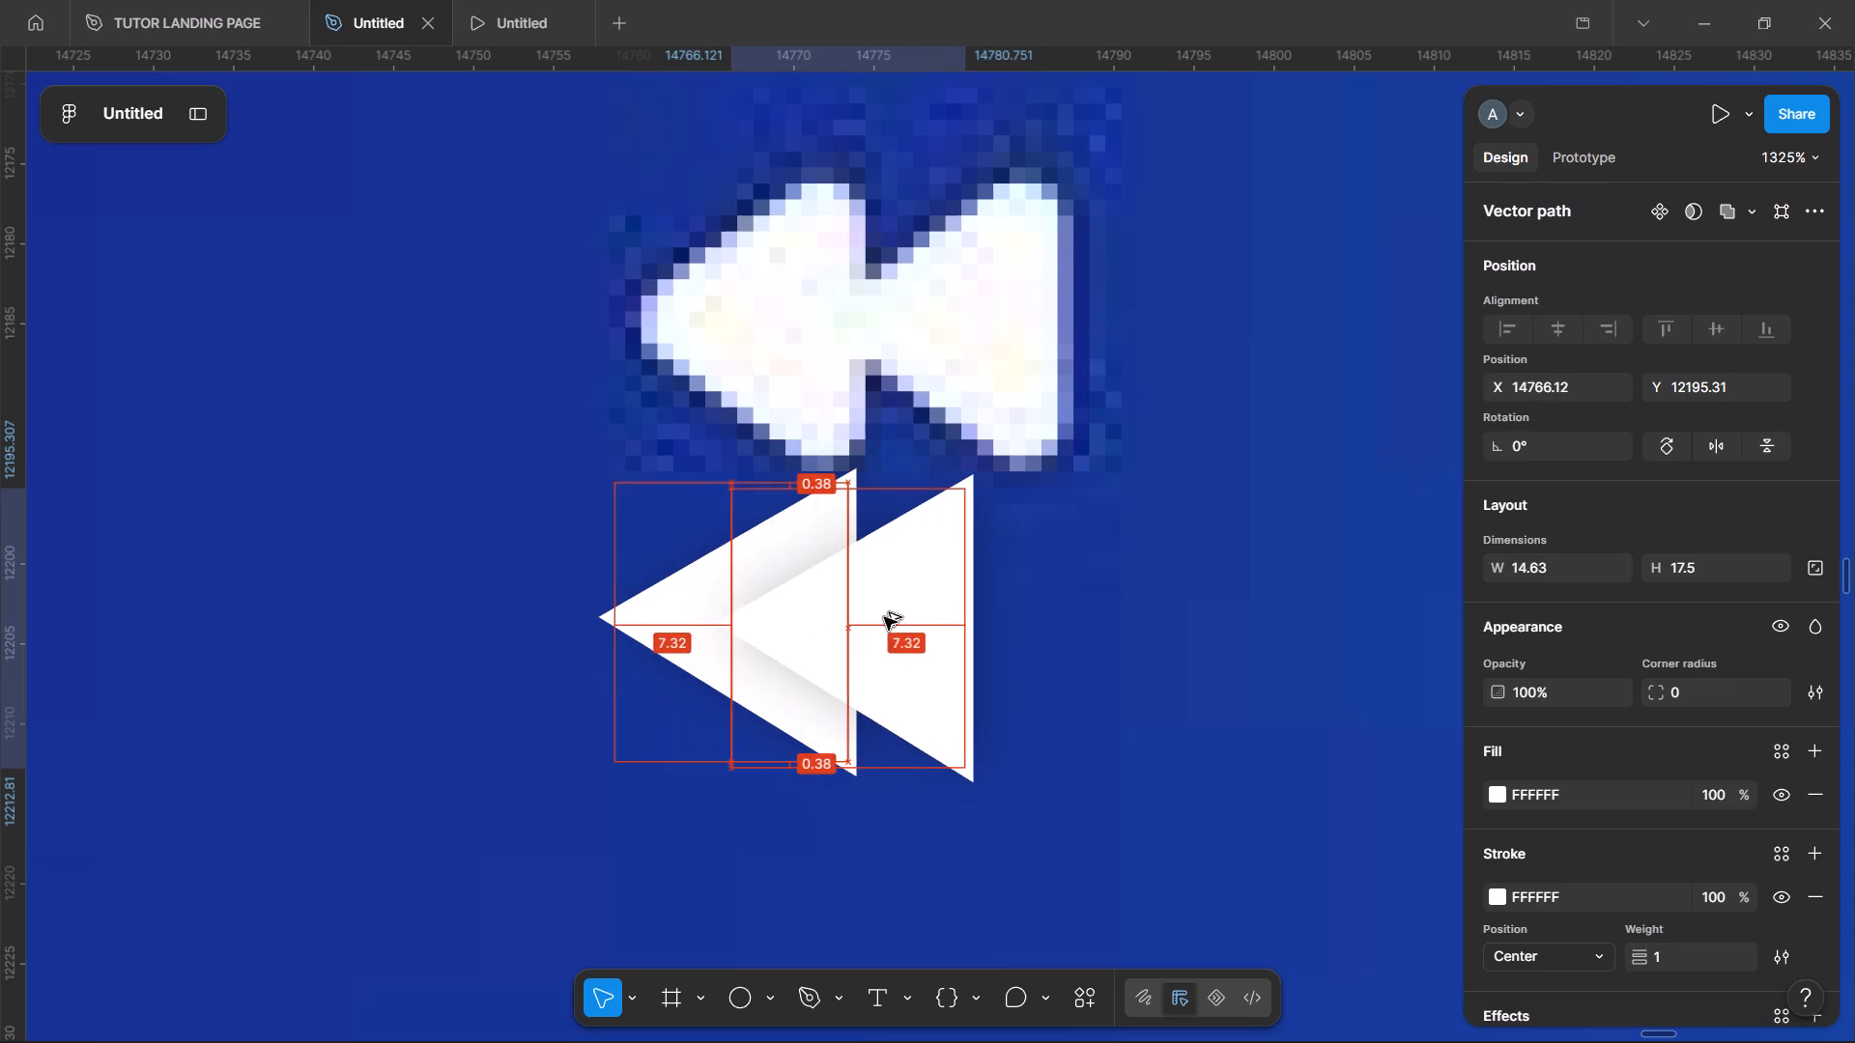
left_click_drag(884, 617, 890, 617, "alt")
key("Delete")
Round the remaining white triangle's corners with a radius of 0.25, after trying 0.5.
left_click(743, 591)
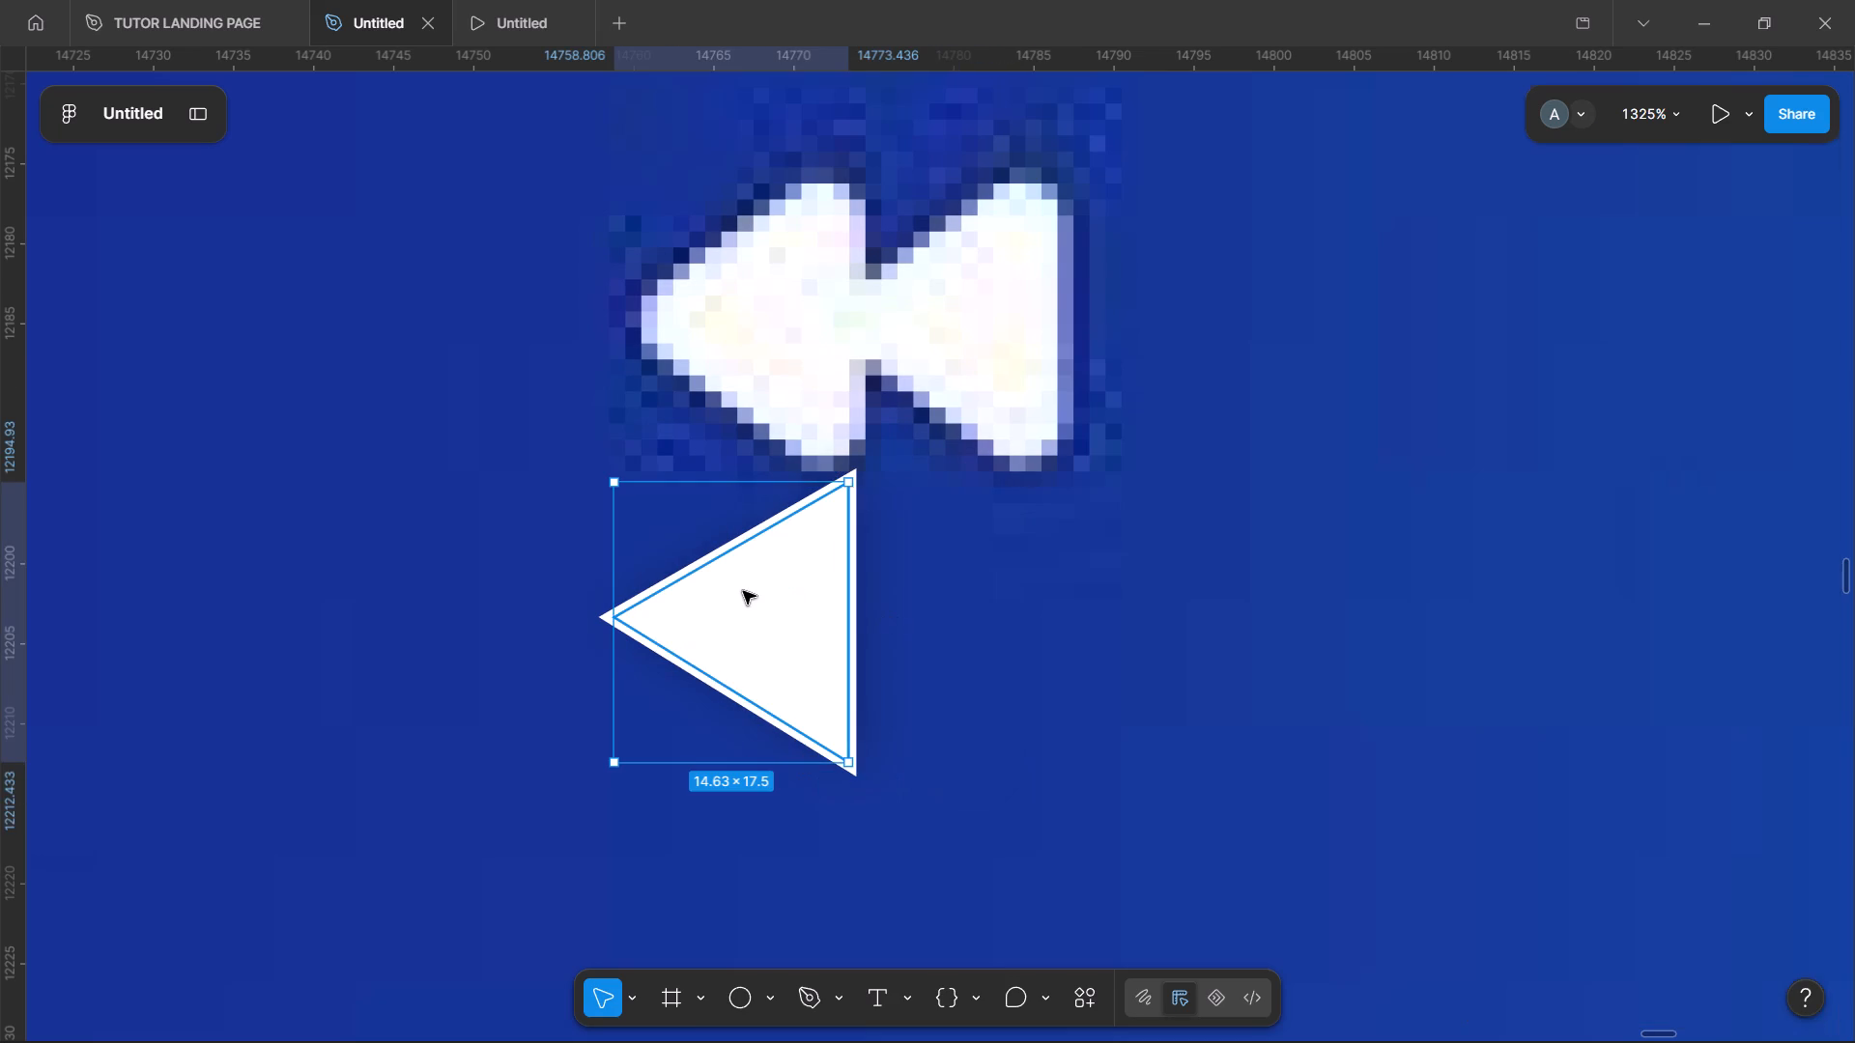
left_click(1694, 691)
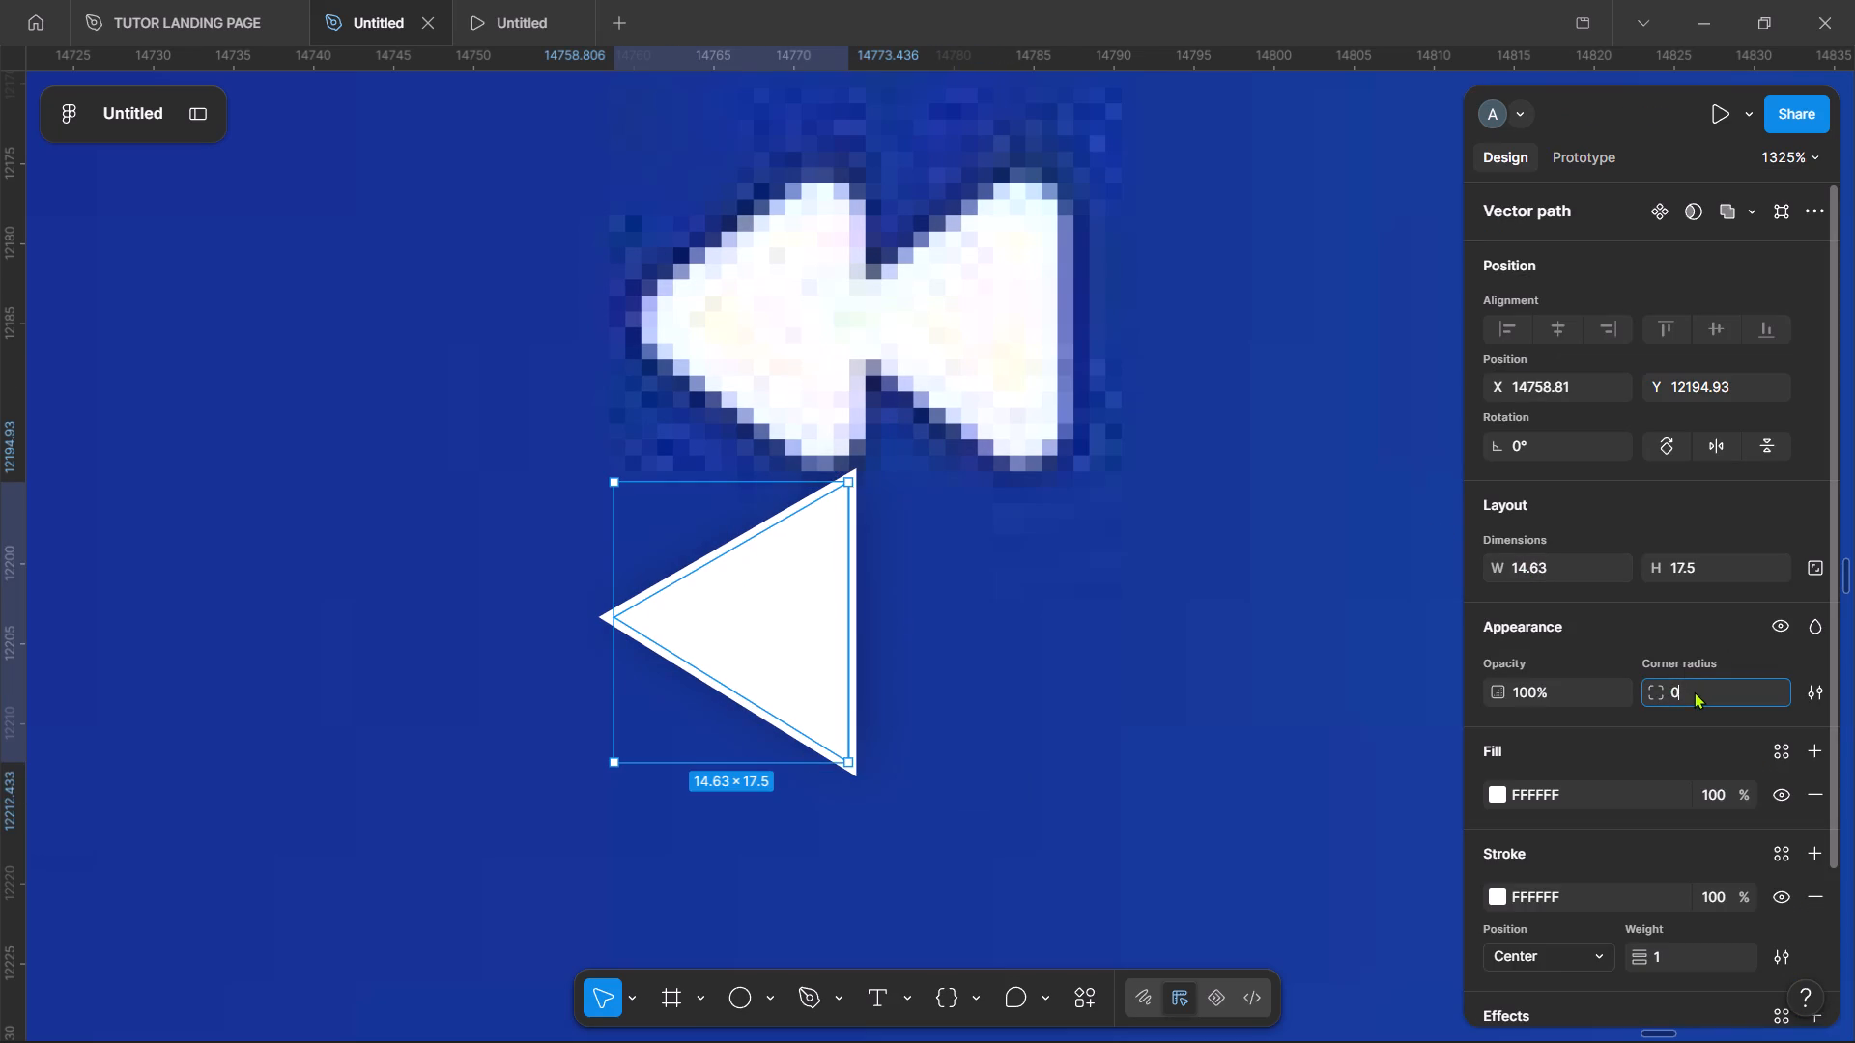
type(".5")
key("Return")
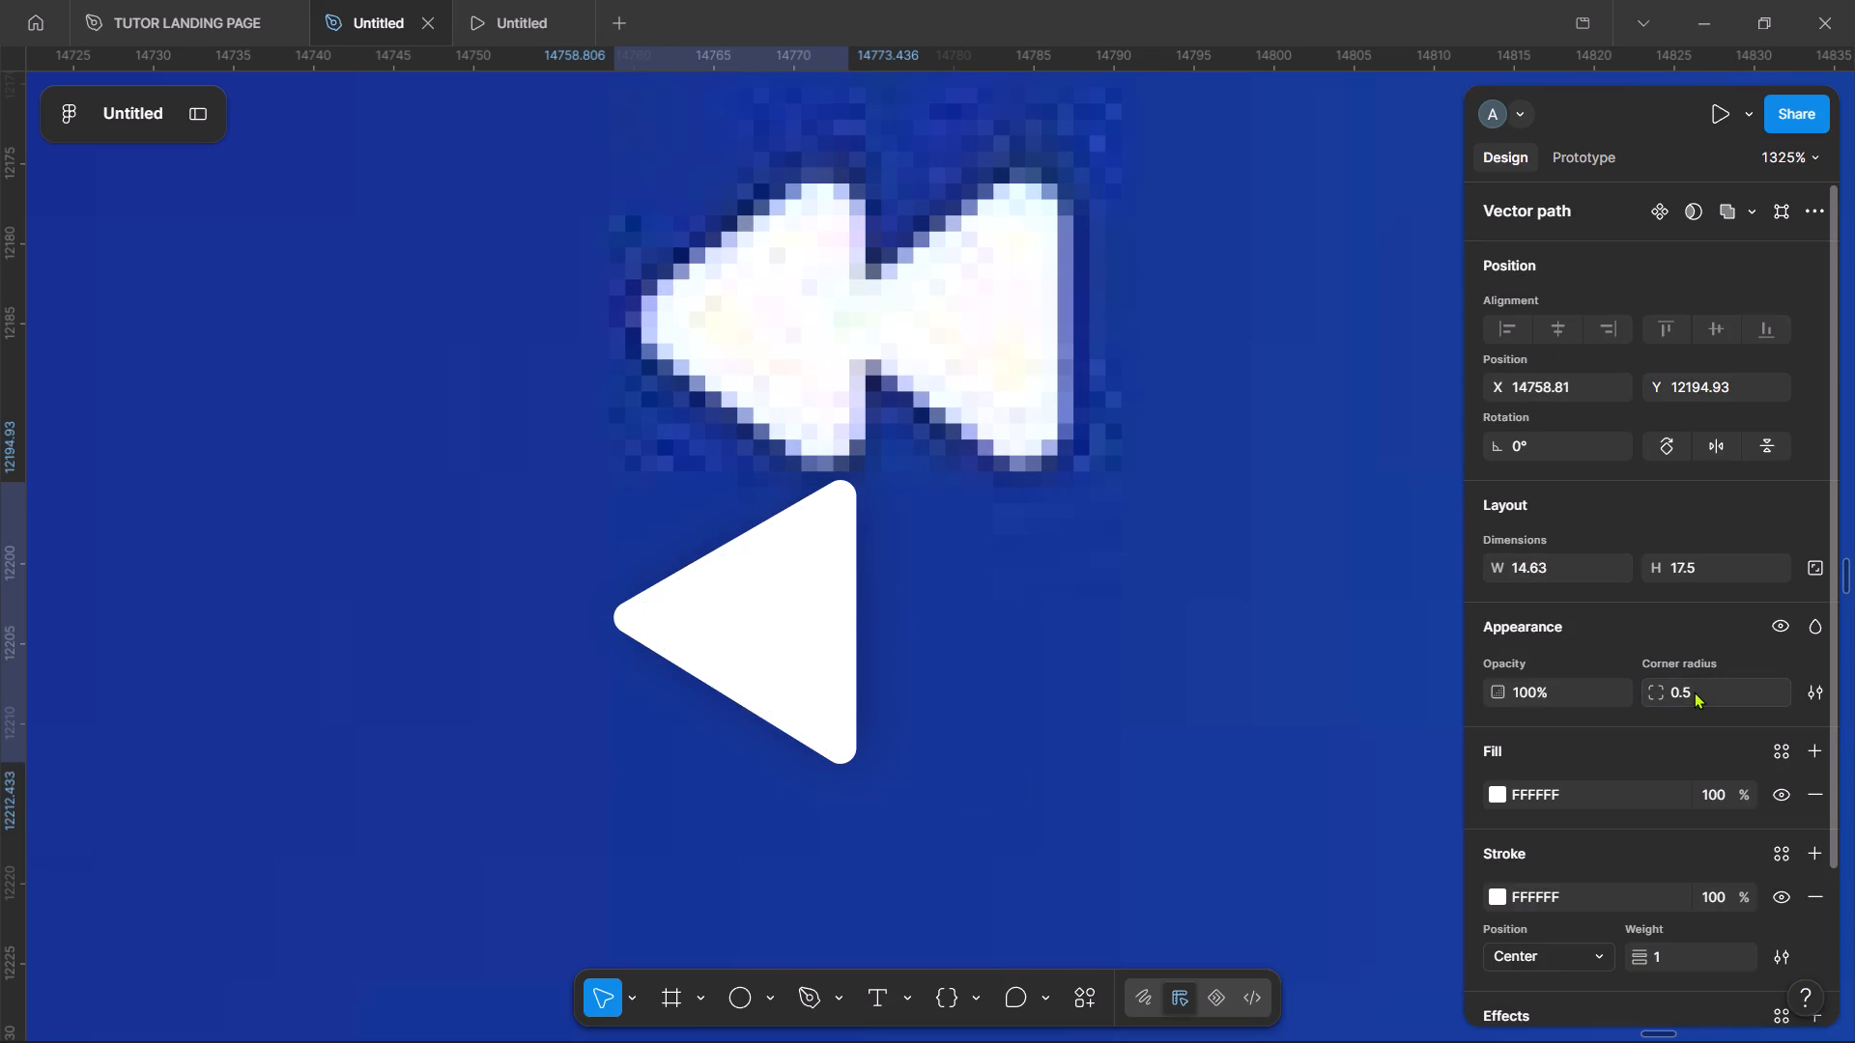
left_click(1705, 678)
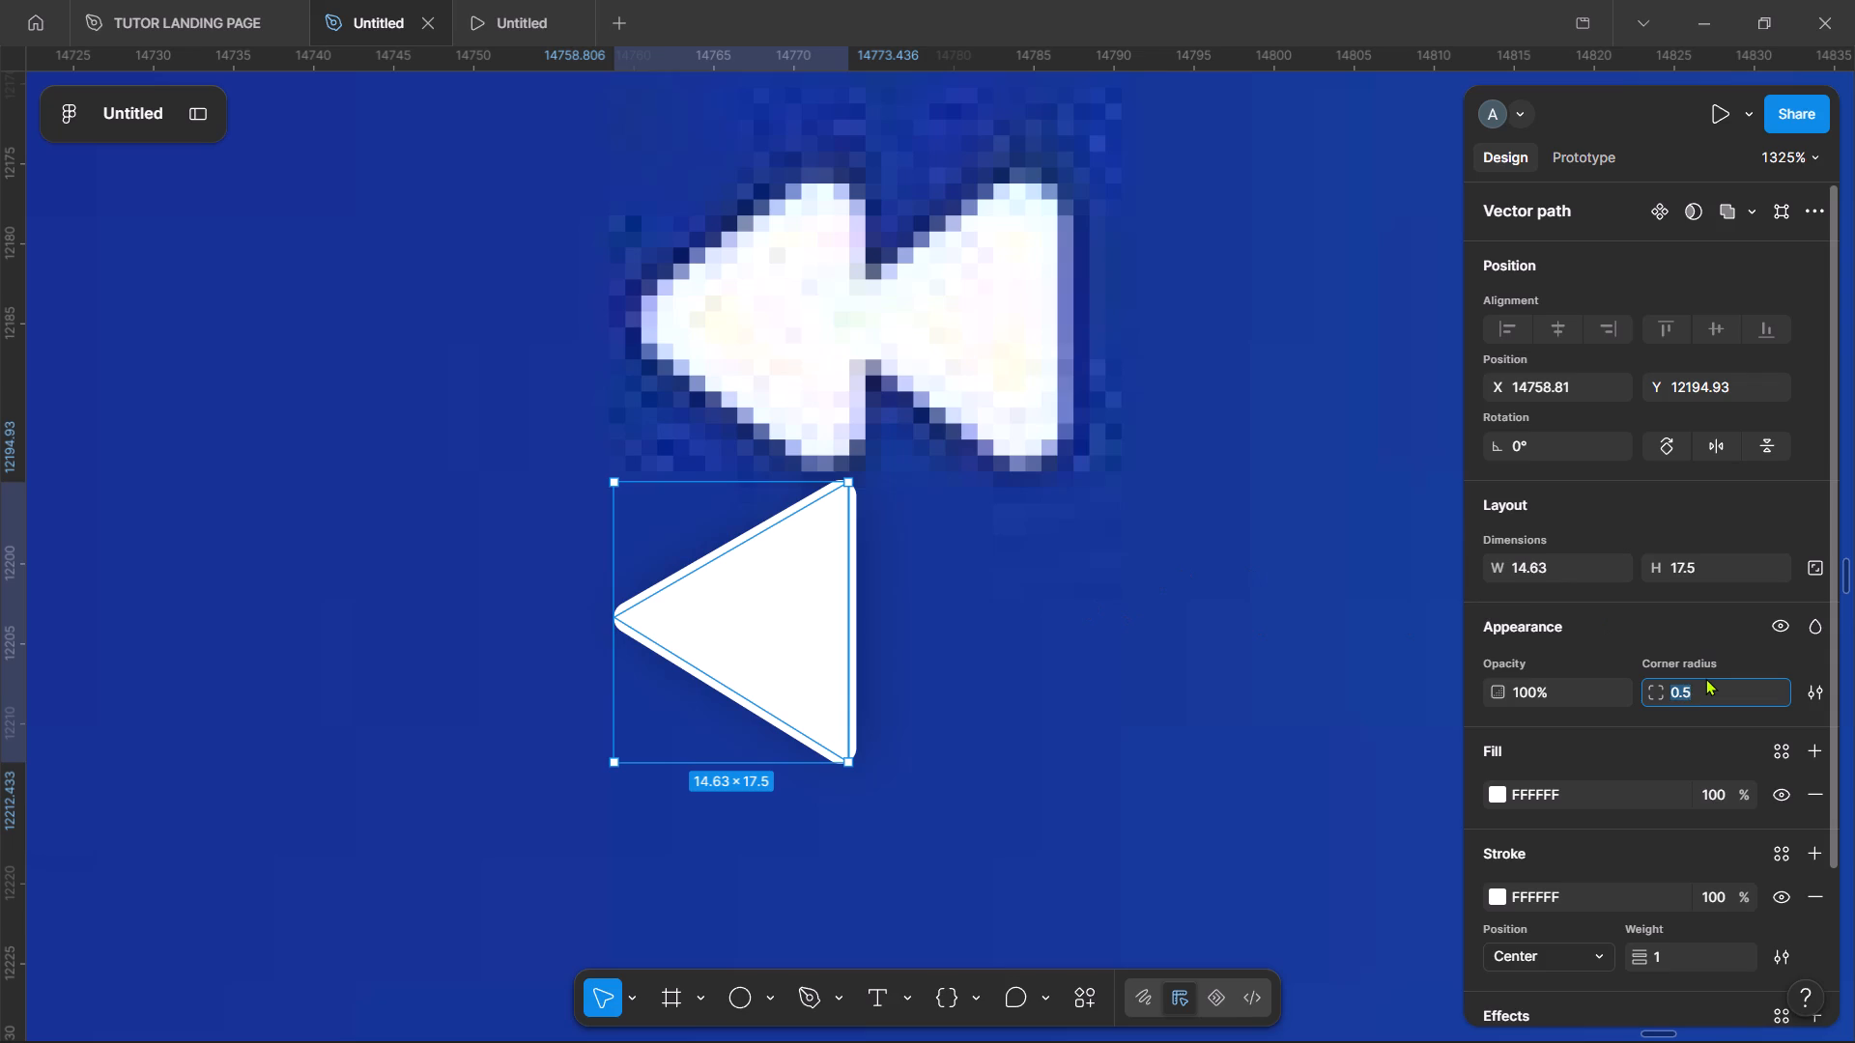
type(".25")
key("Return")
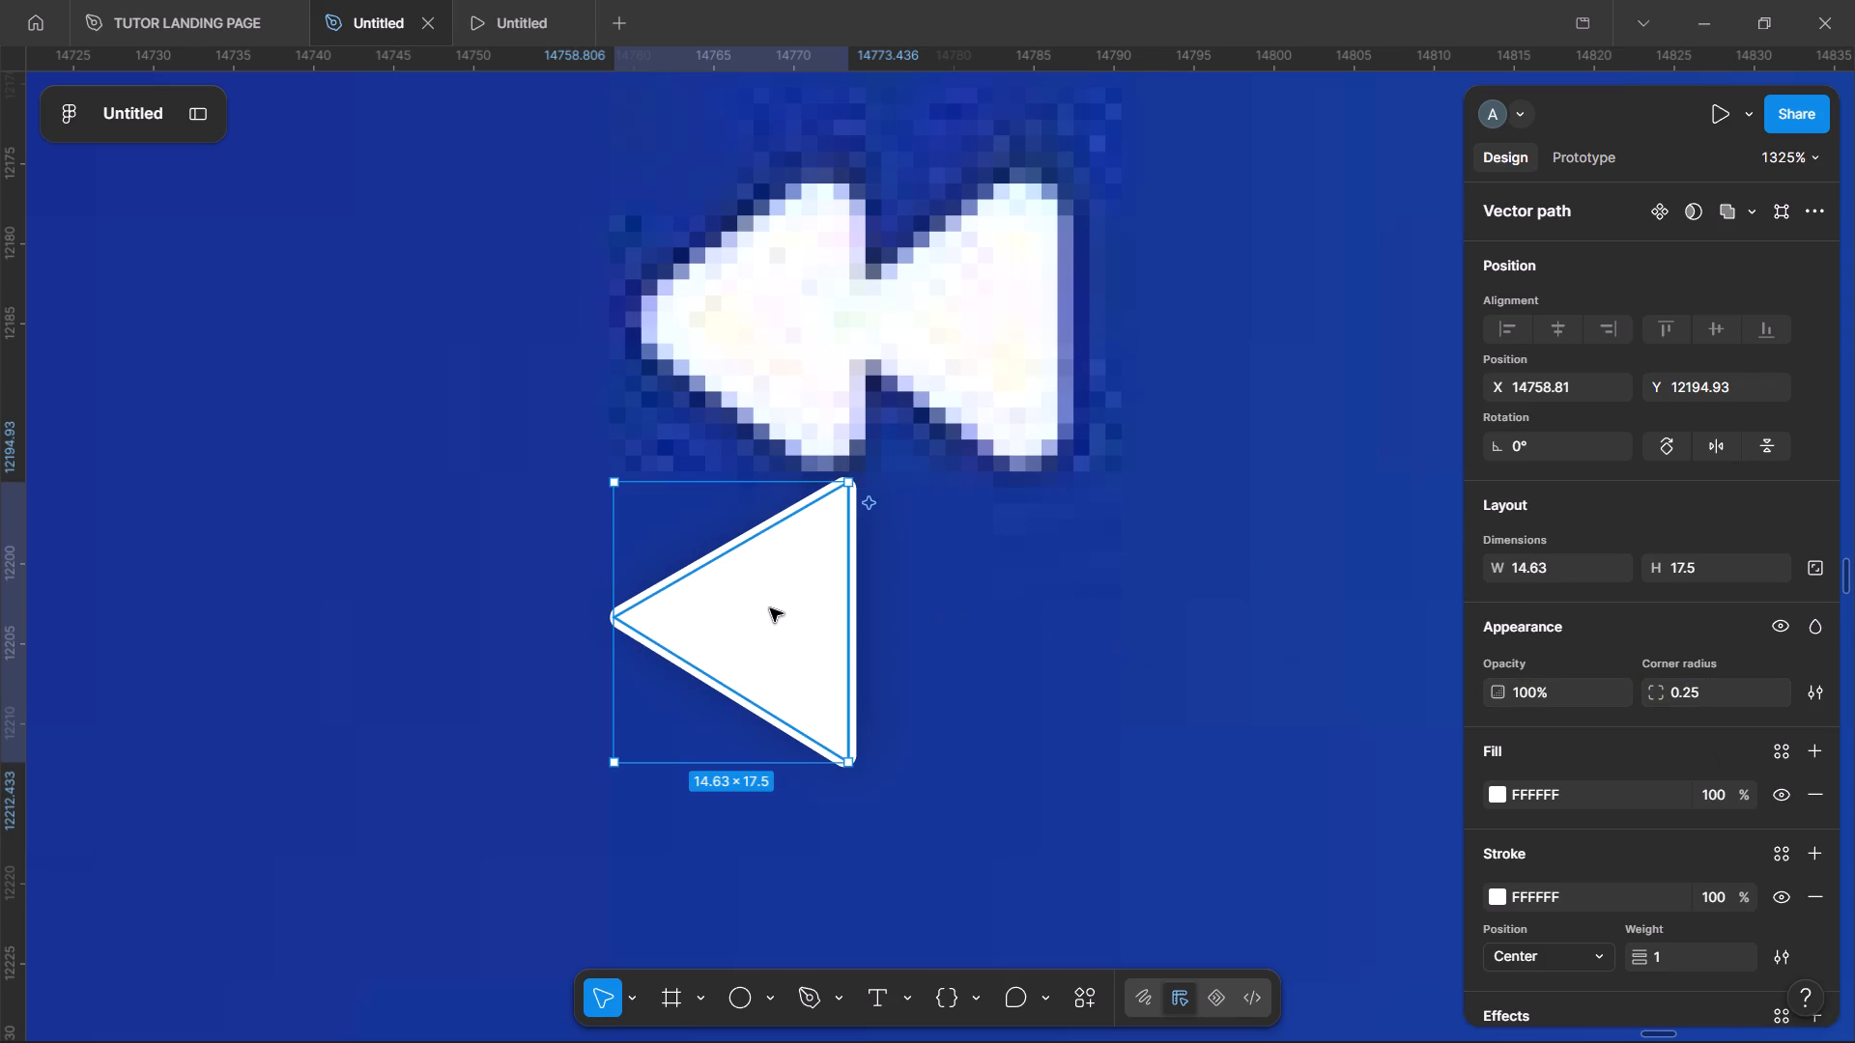
Duplicate the rounded triangle to its right, overlapping its edge at about X 14770.55, with the left triangle brought to the front.
left_click_drag(770, 608, 963, 611, "alt")
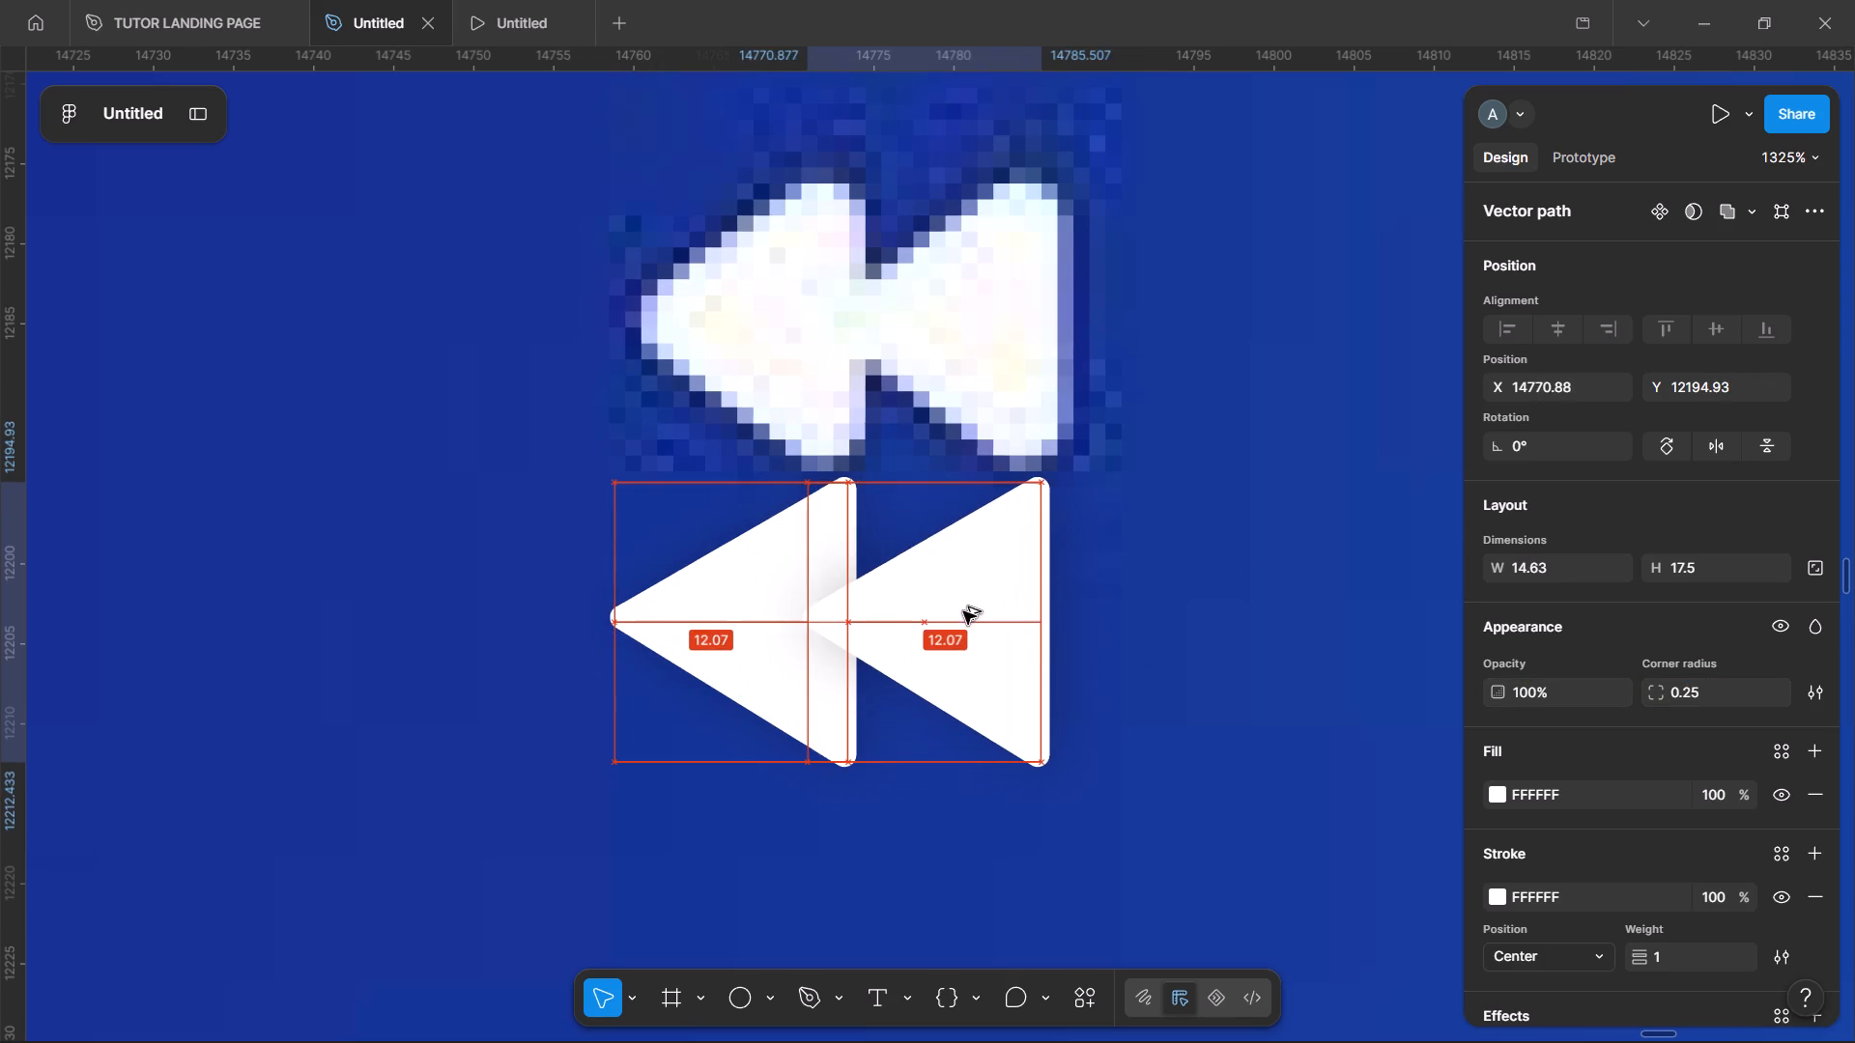
left_click_drag(963, 611, 968, 606, "alt")
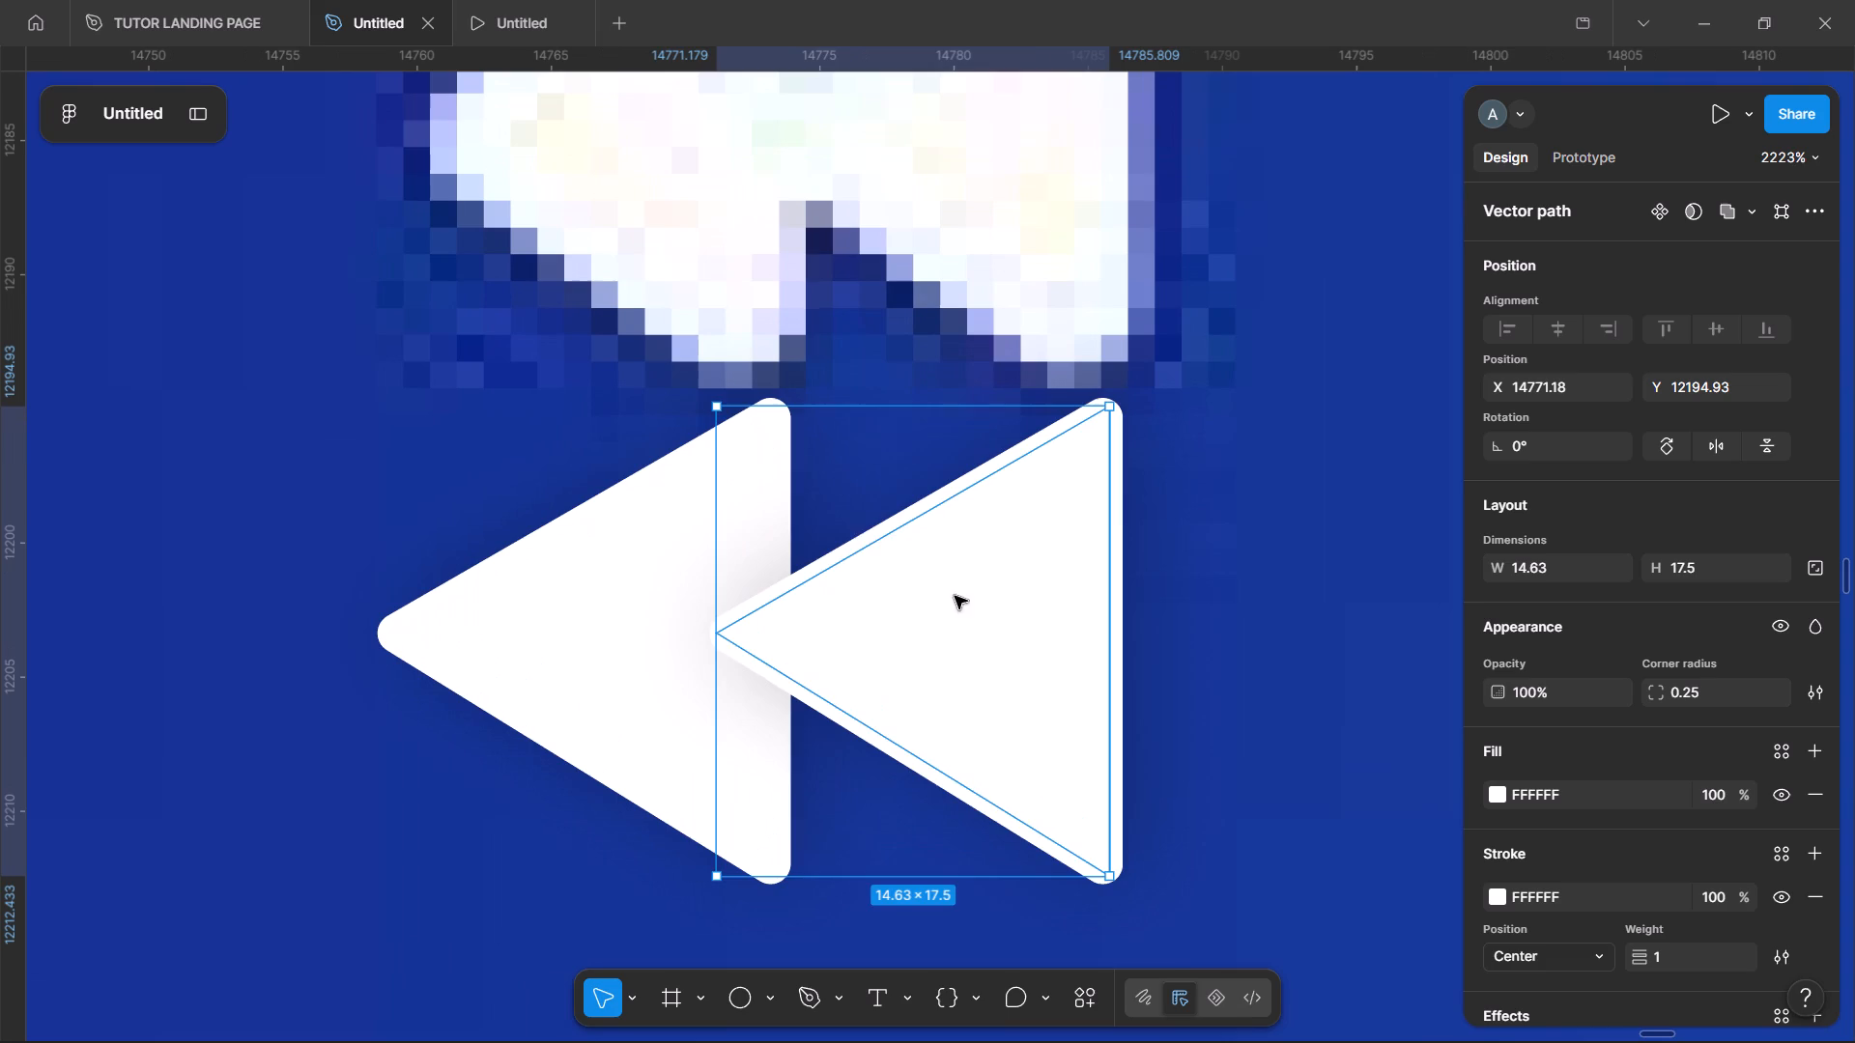
left_click(638, 555)
key("bracketright")
left_click(882, 658)
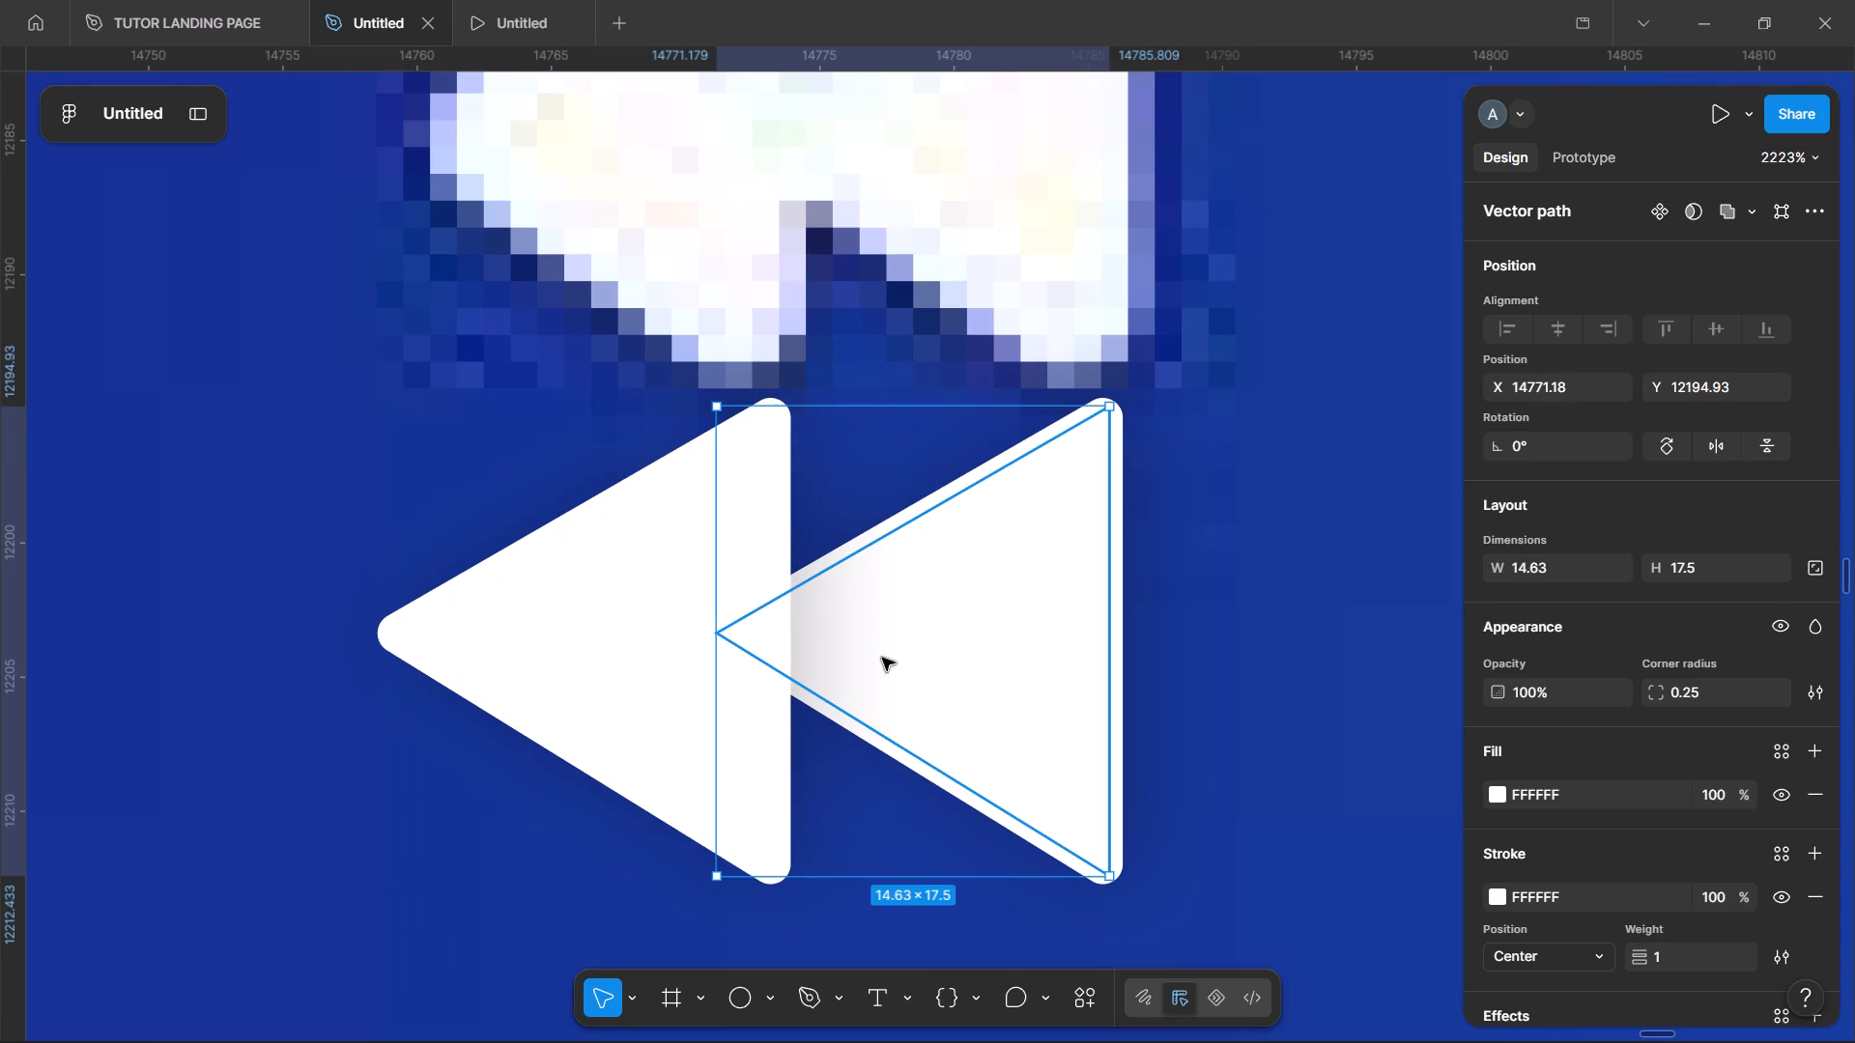
left_click_drag(997, 628, 981, 624)
scroll(981, 624, "left", 1)
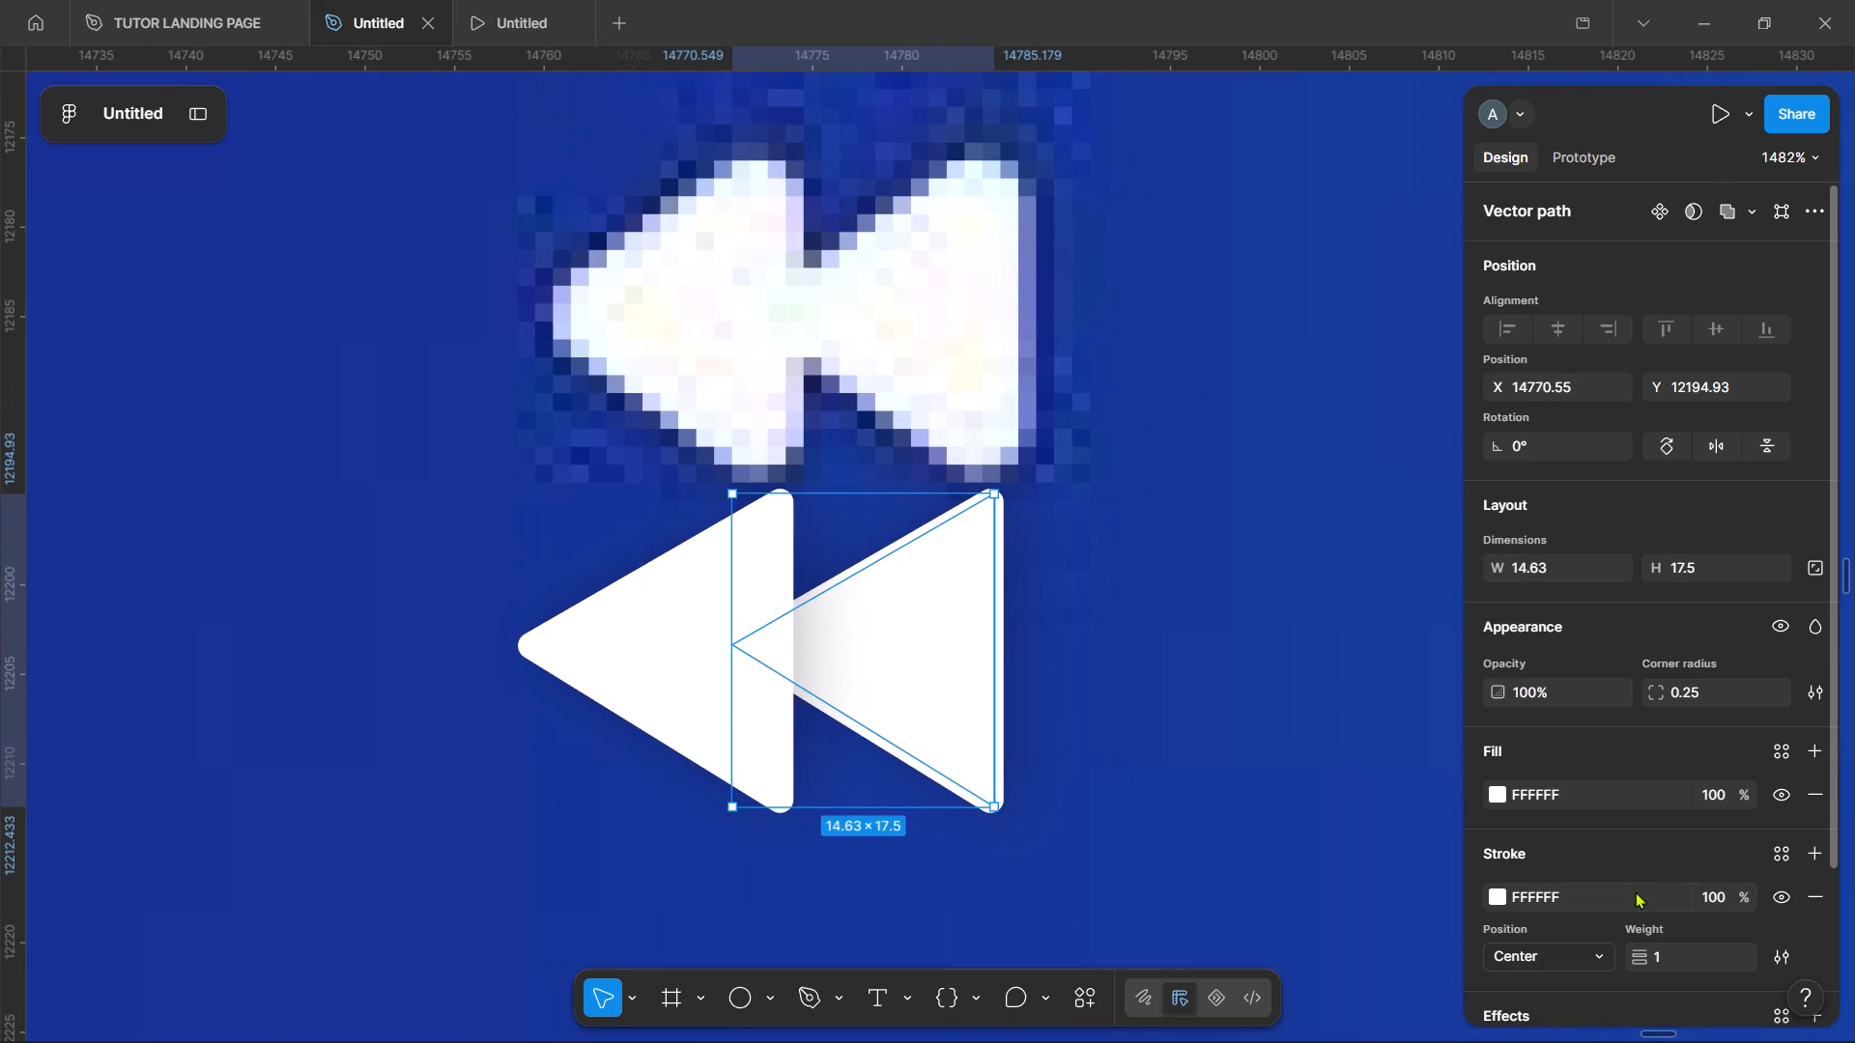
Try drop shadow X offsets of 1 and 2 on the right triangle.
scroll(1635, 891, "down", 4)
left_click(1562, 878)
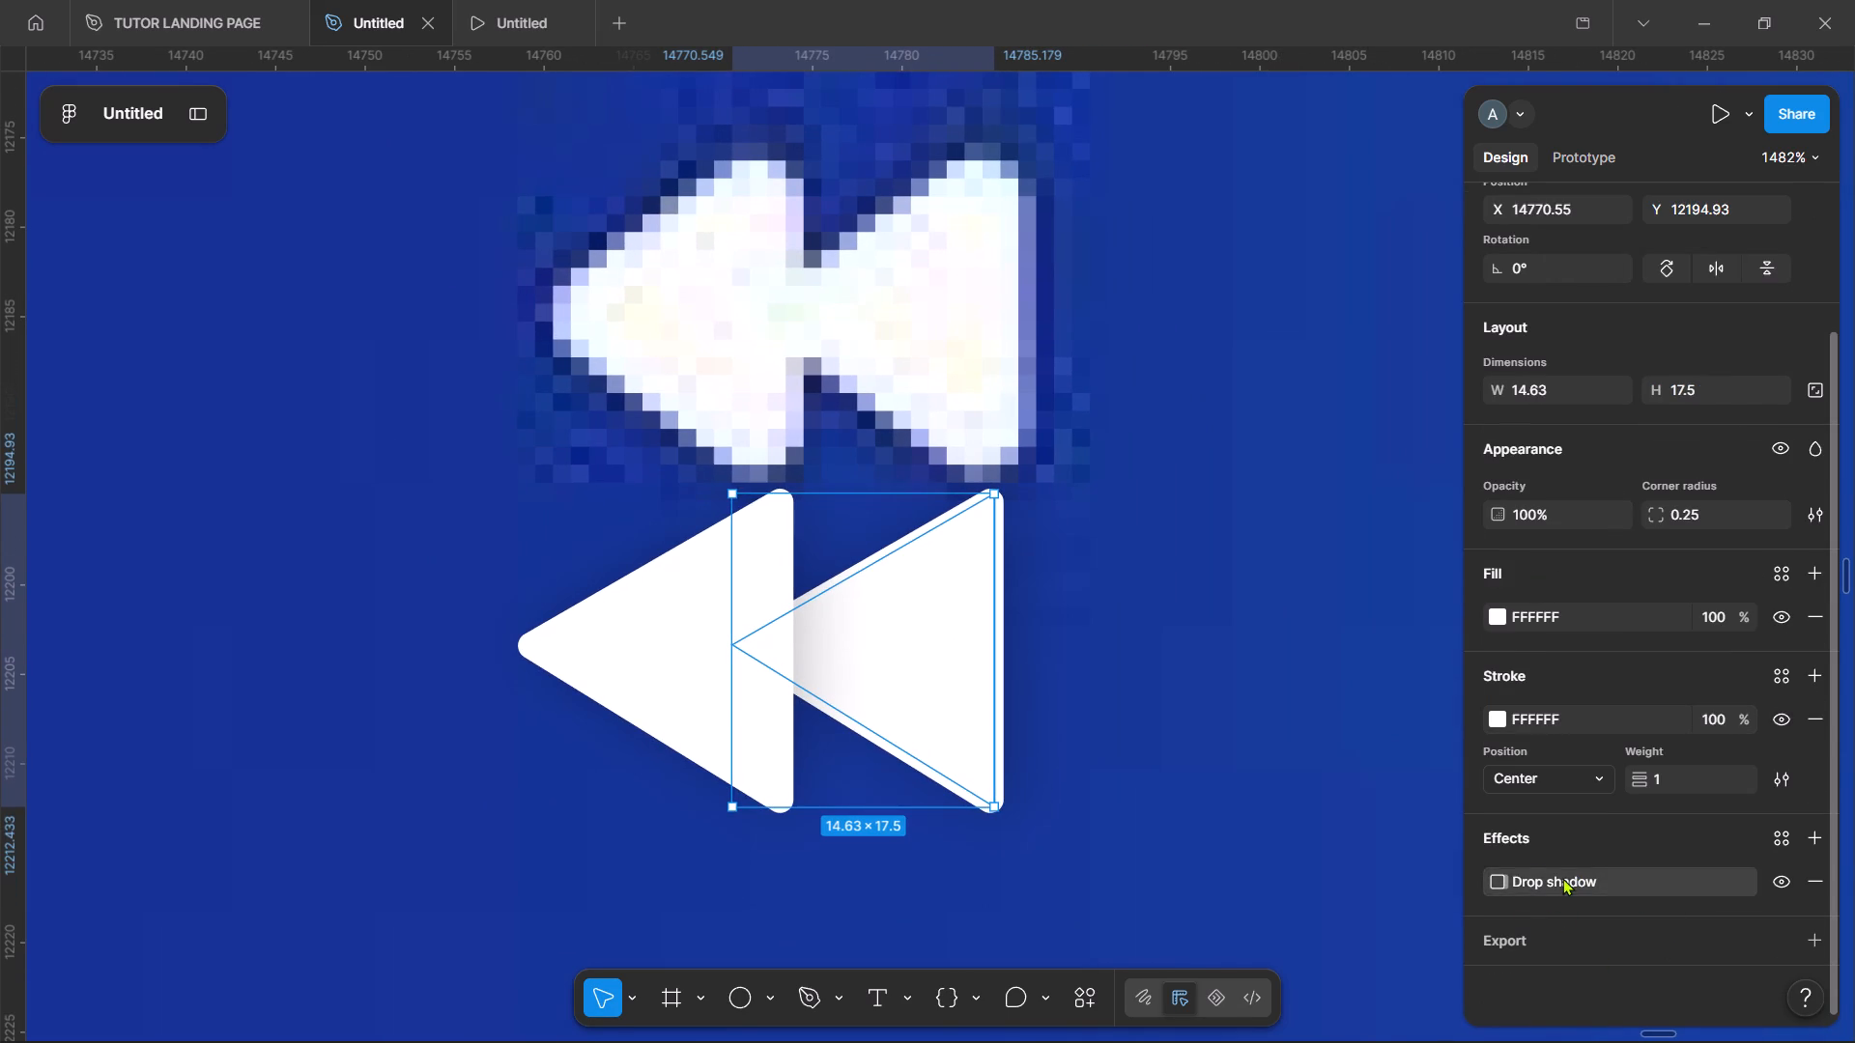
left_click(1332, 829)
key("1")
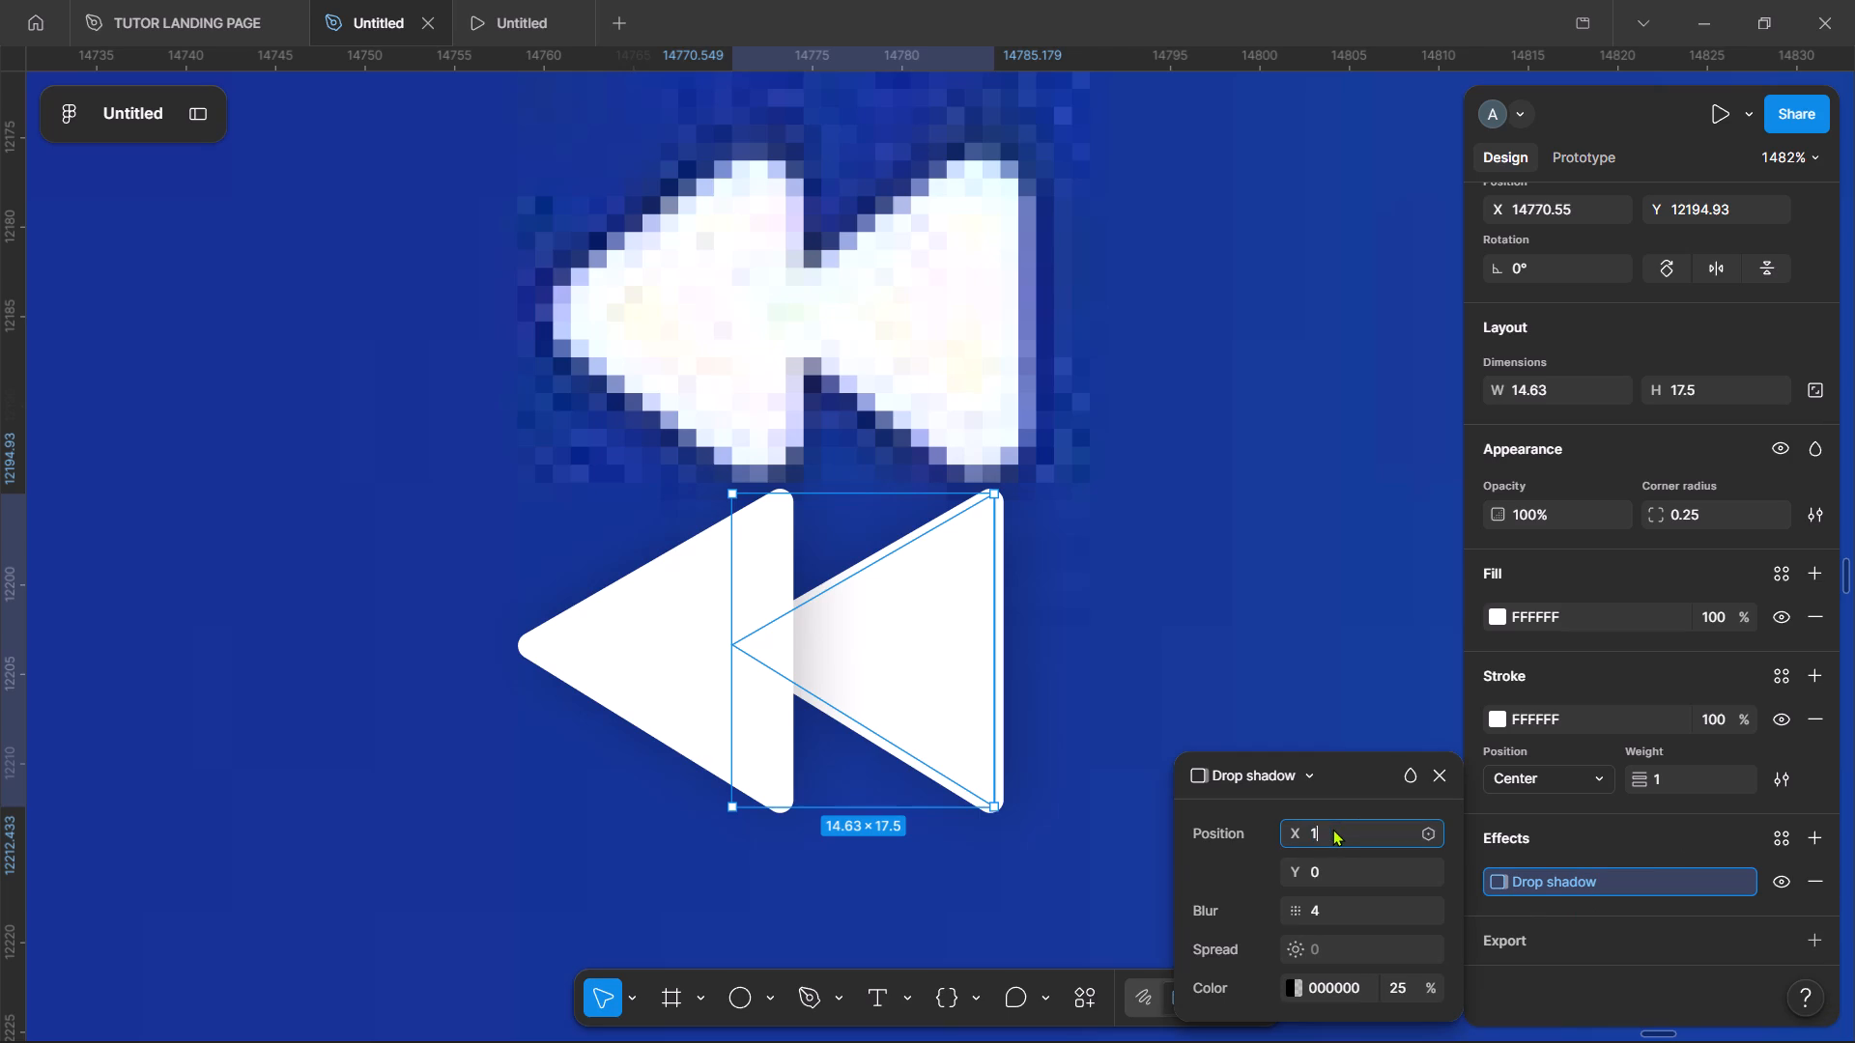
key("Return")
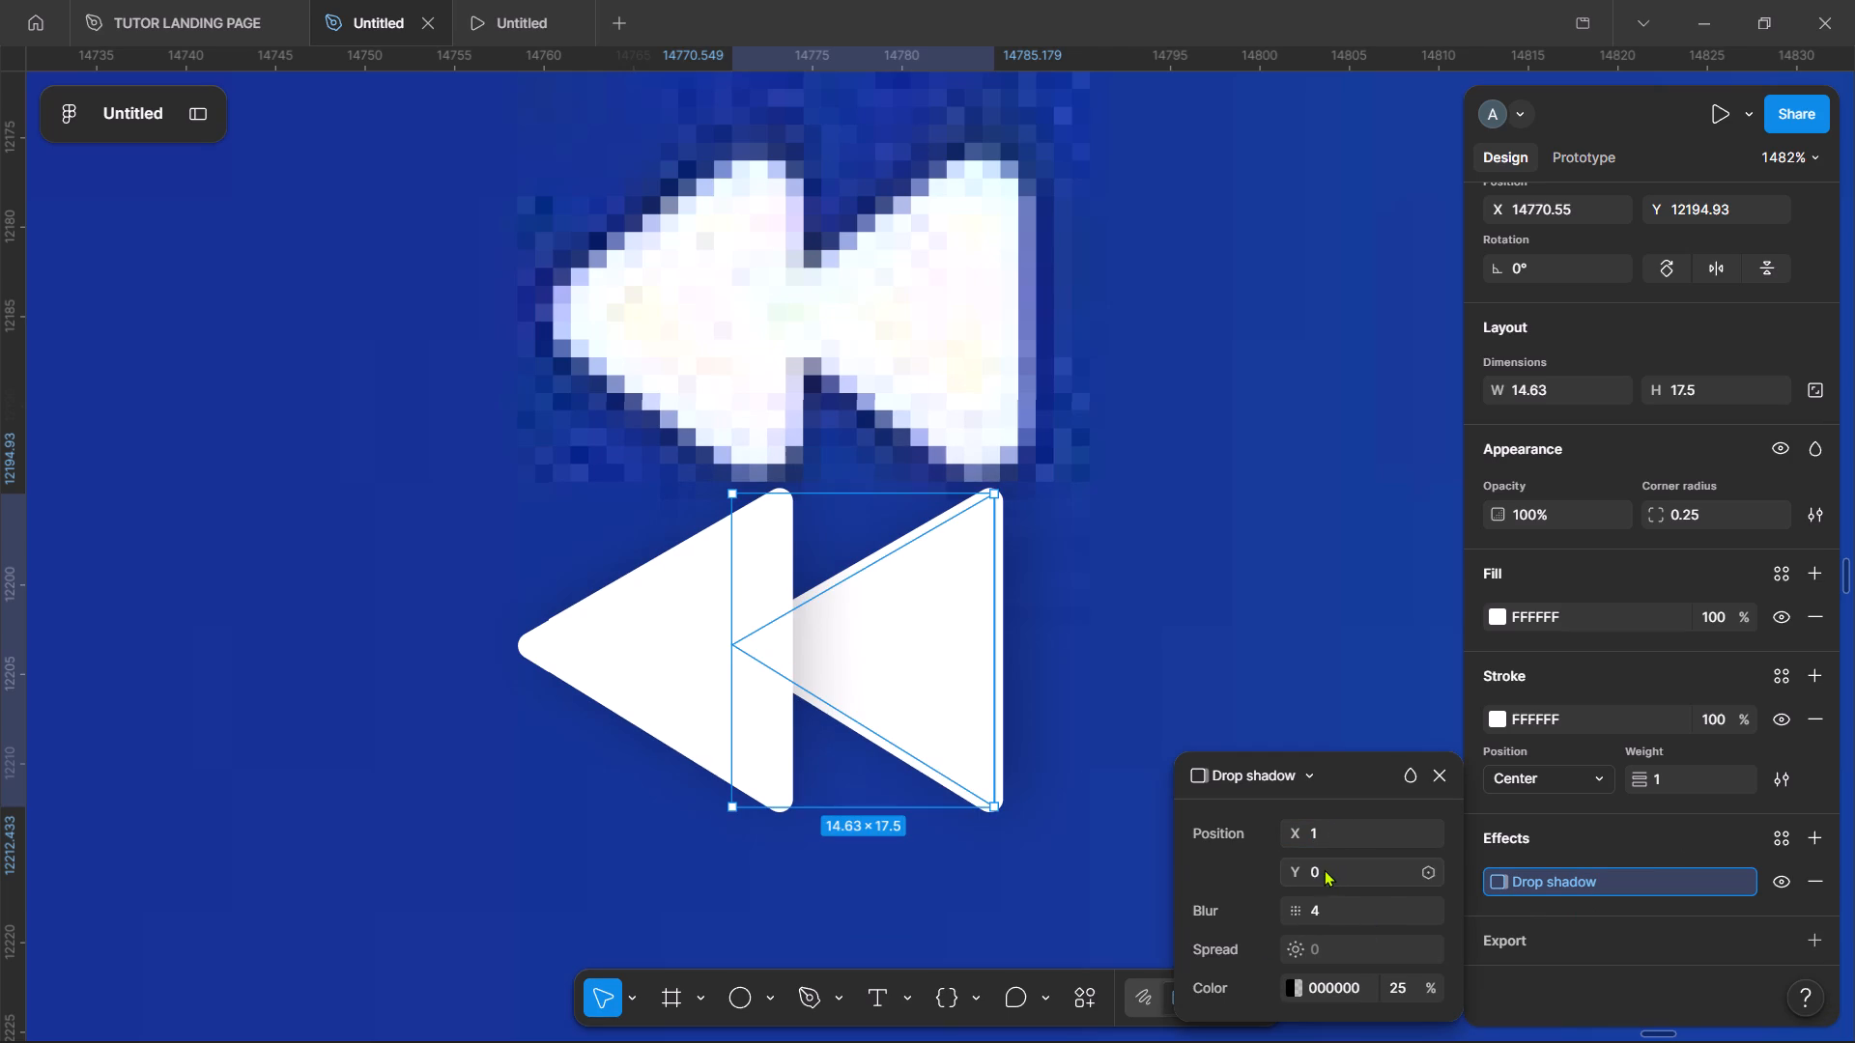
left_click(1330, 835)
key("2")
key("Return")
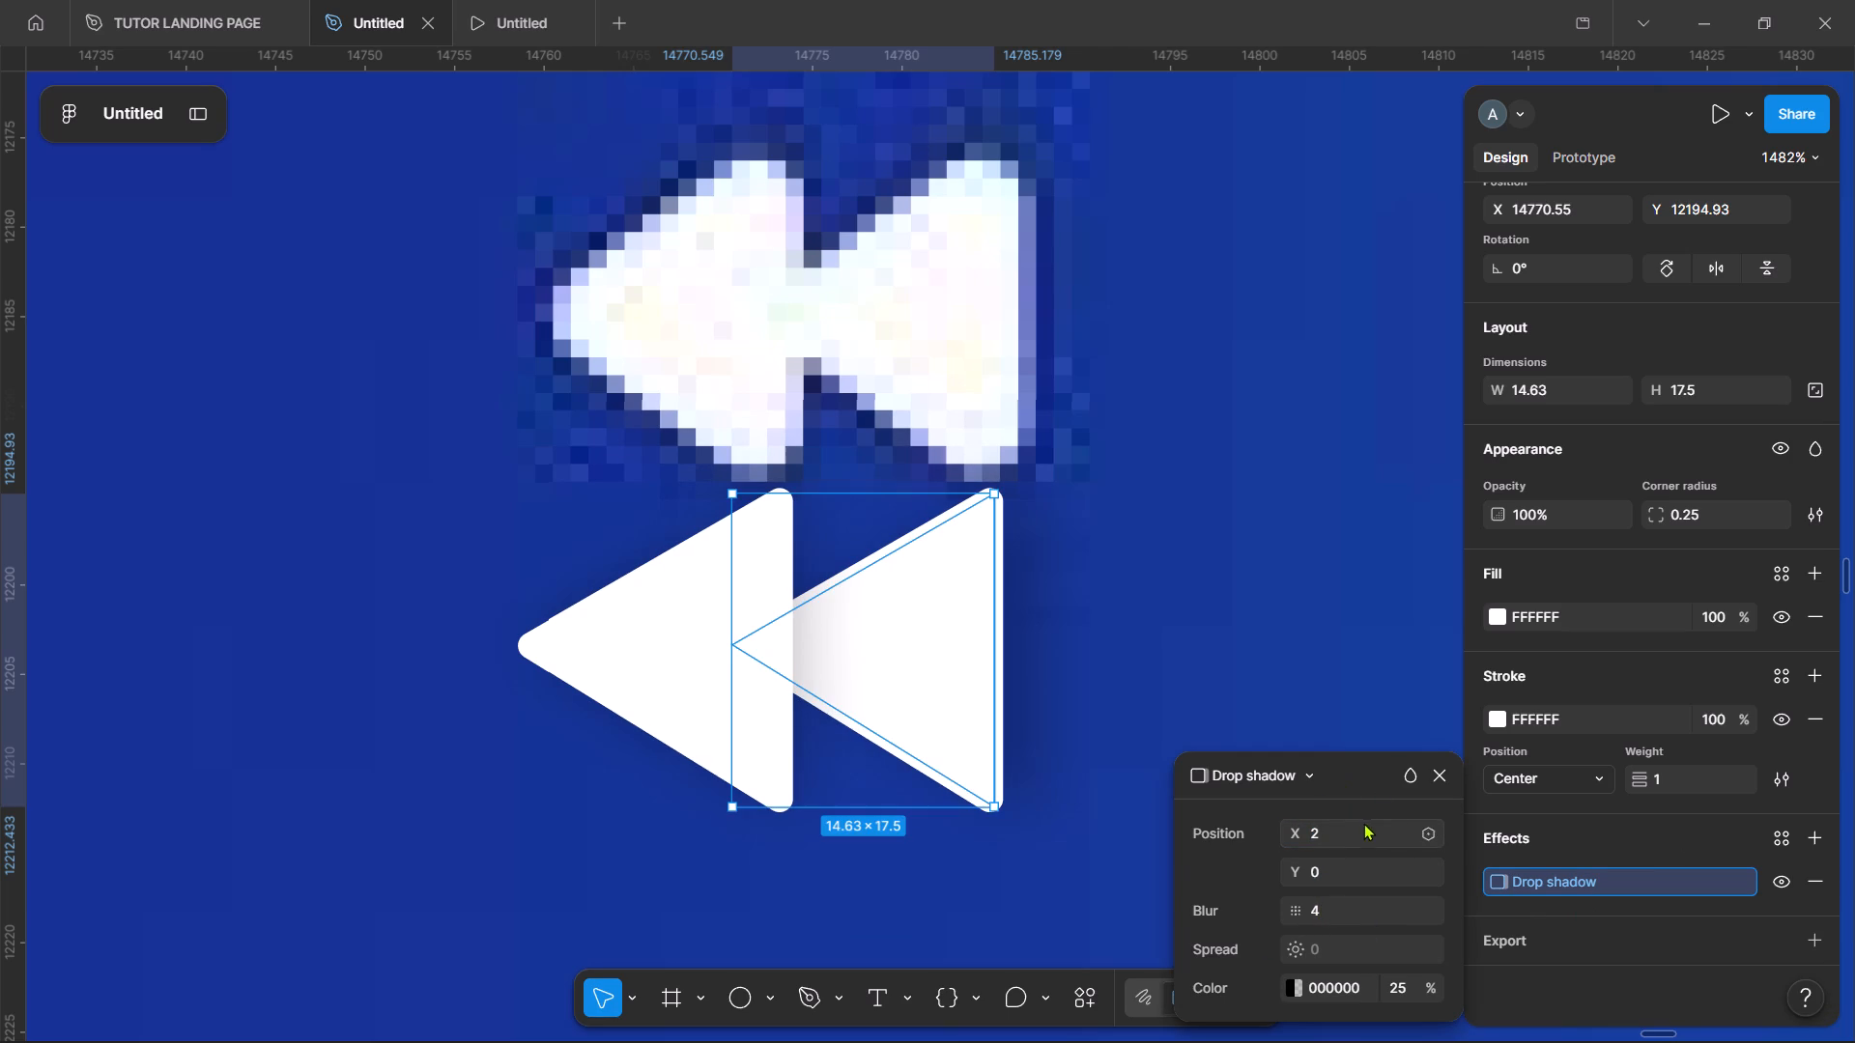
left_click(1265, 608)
Set the right triangle's drop shadow X offset to 0.75, after trying 1.
scroll(1265, 608, "down", 1)
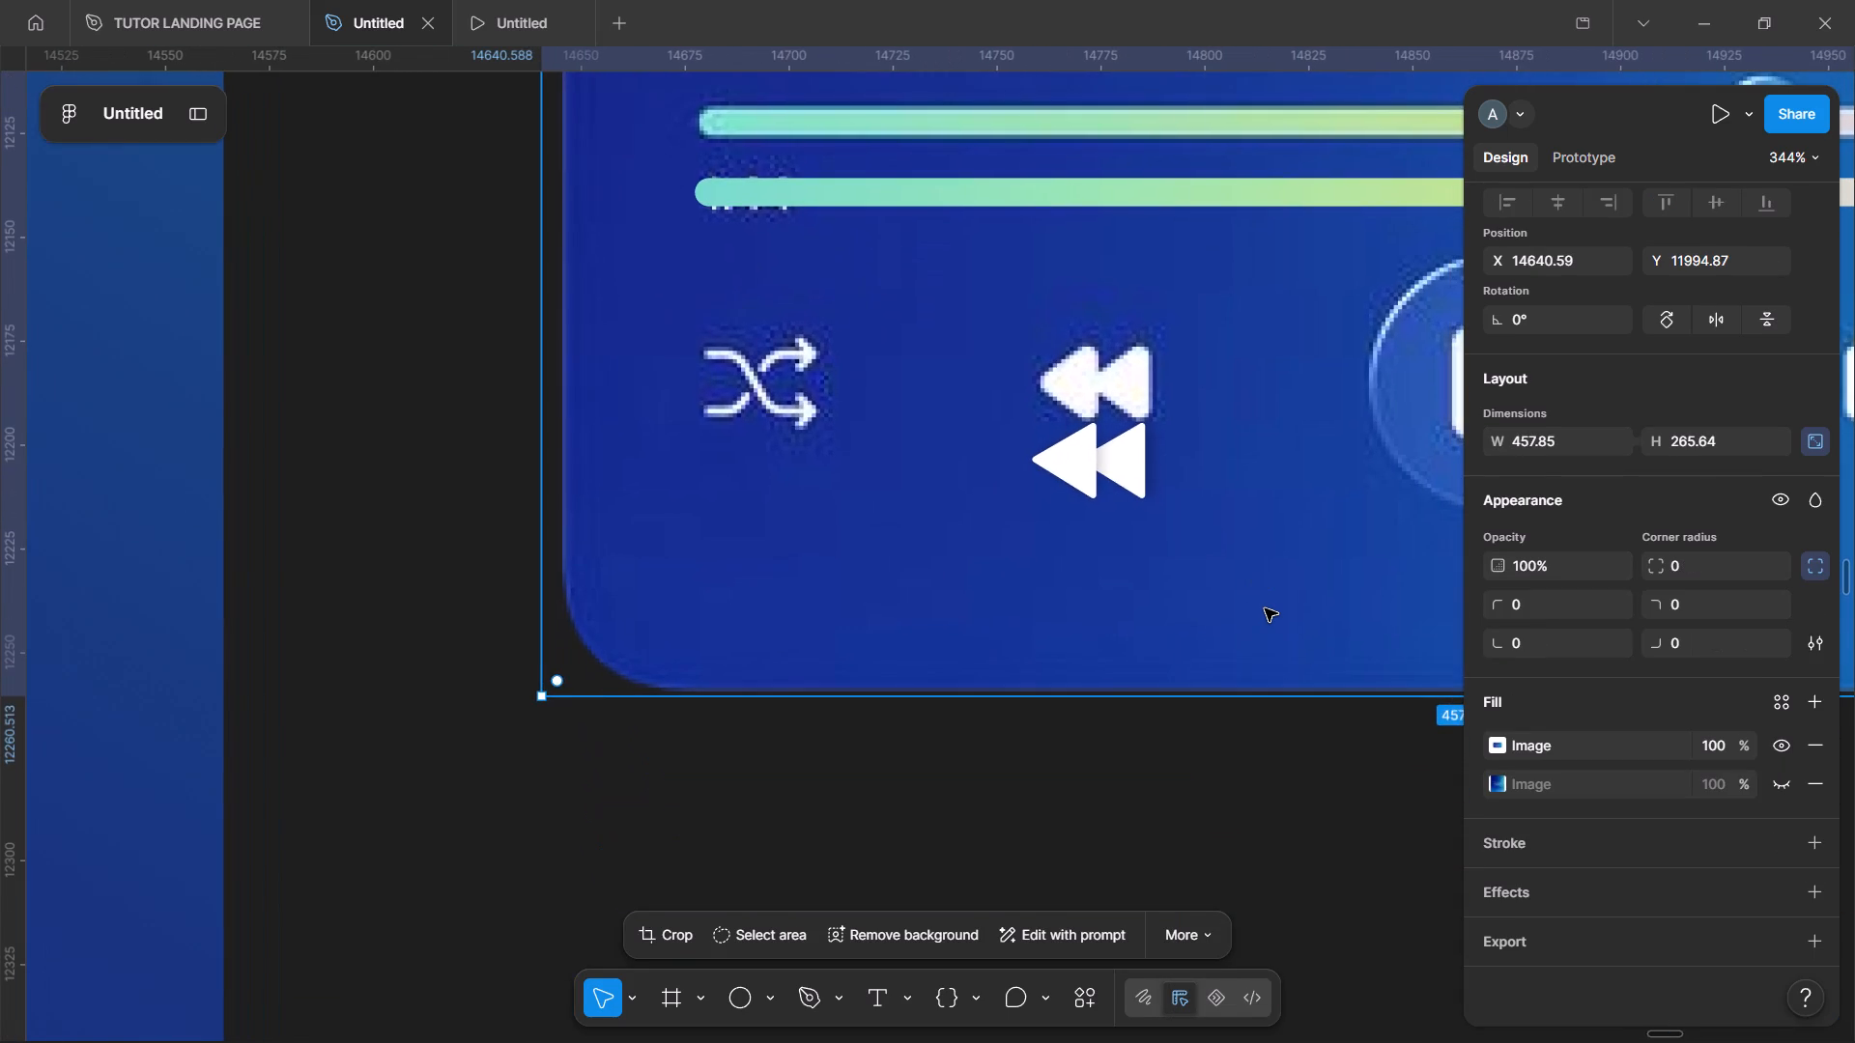
scroll(1265, 608, "left", 1)
left_click(1011, 465)
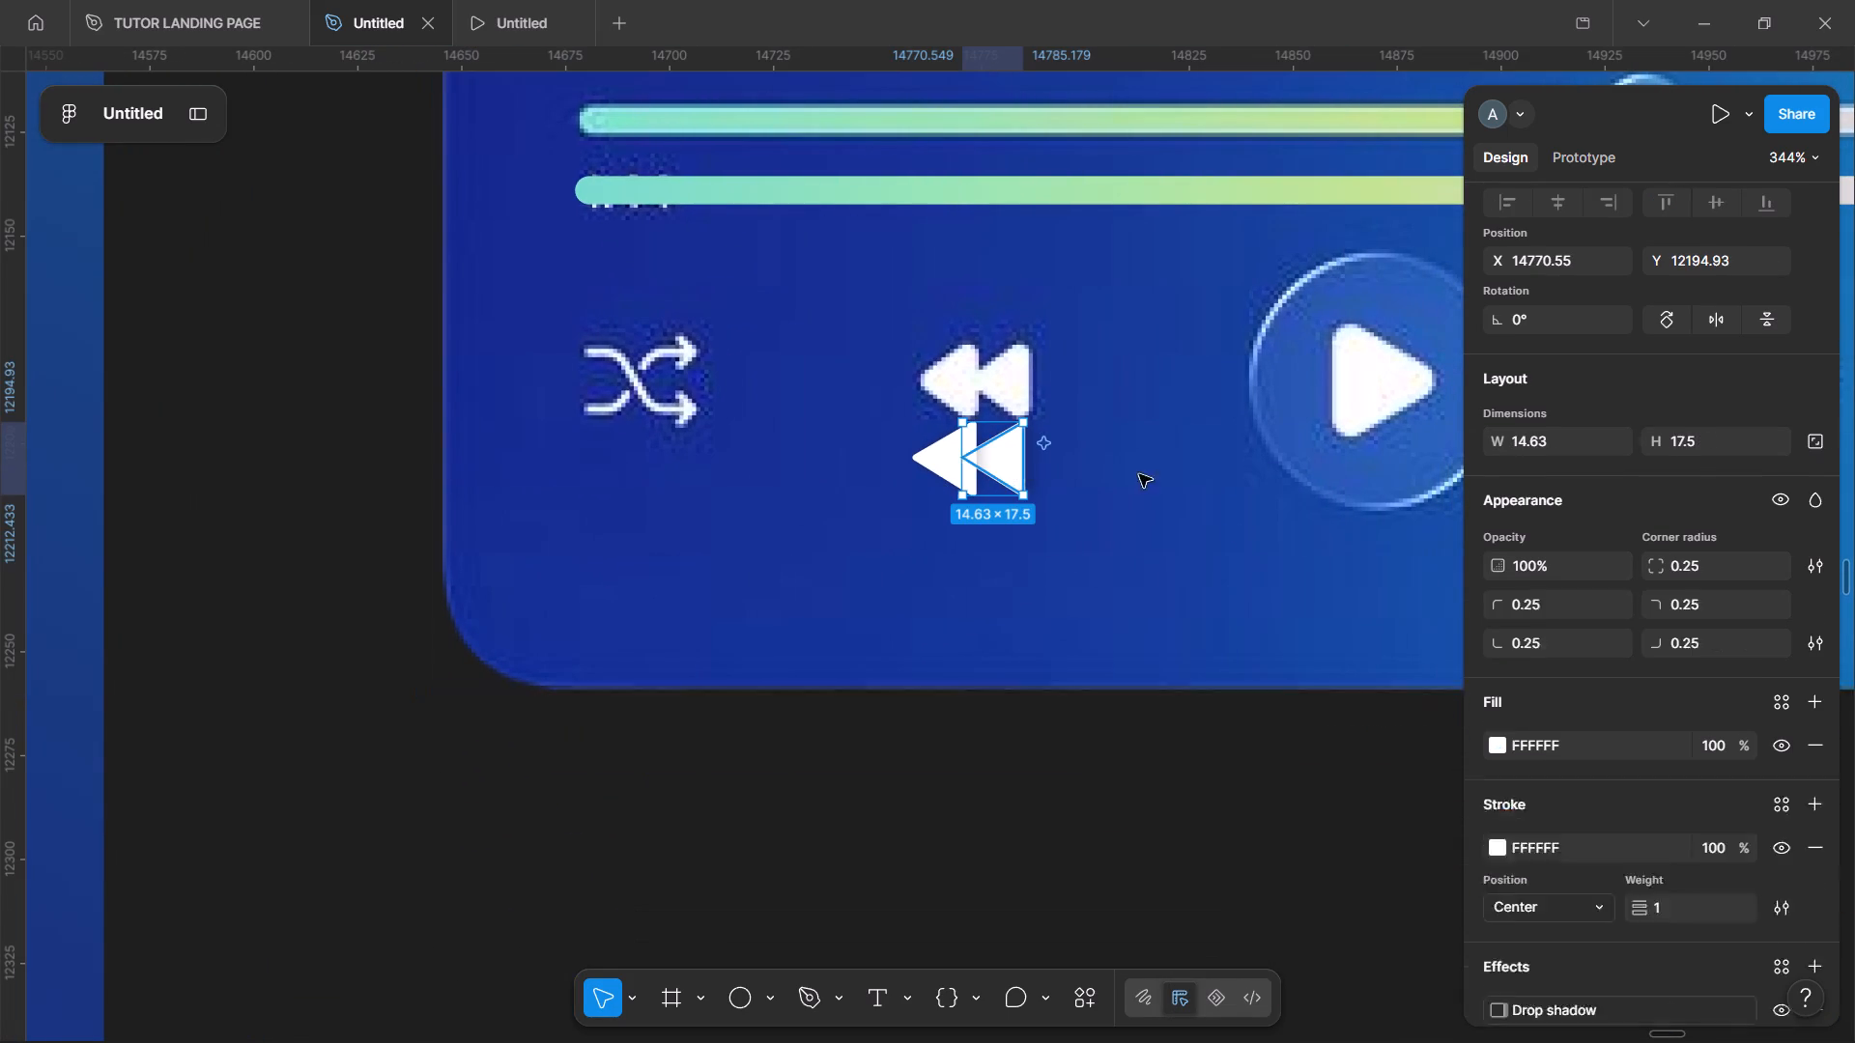
scroll(1596, 817, "down", 2)
left_click(1534, 876)
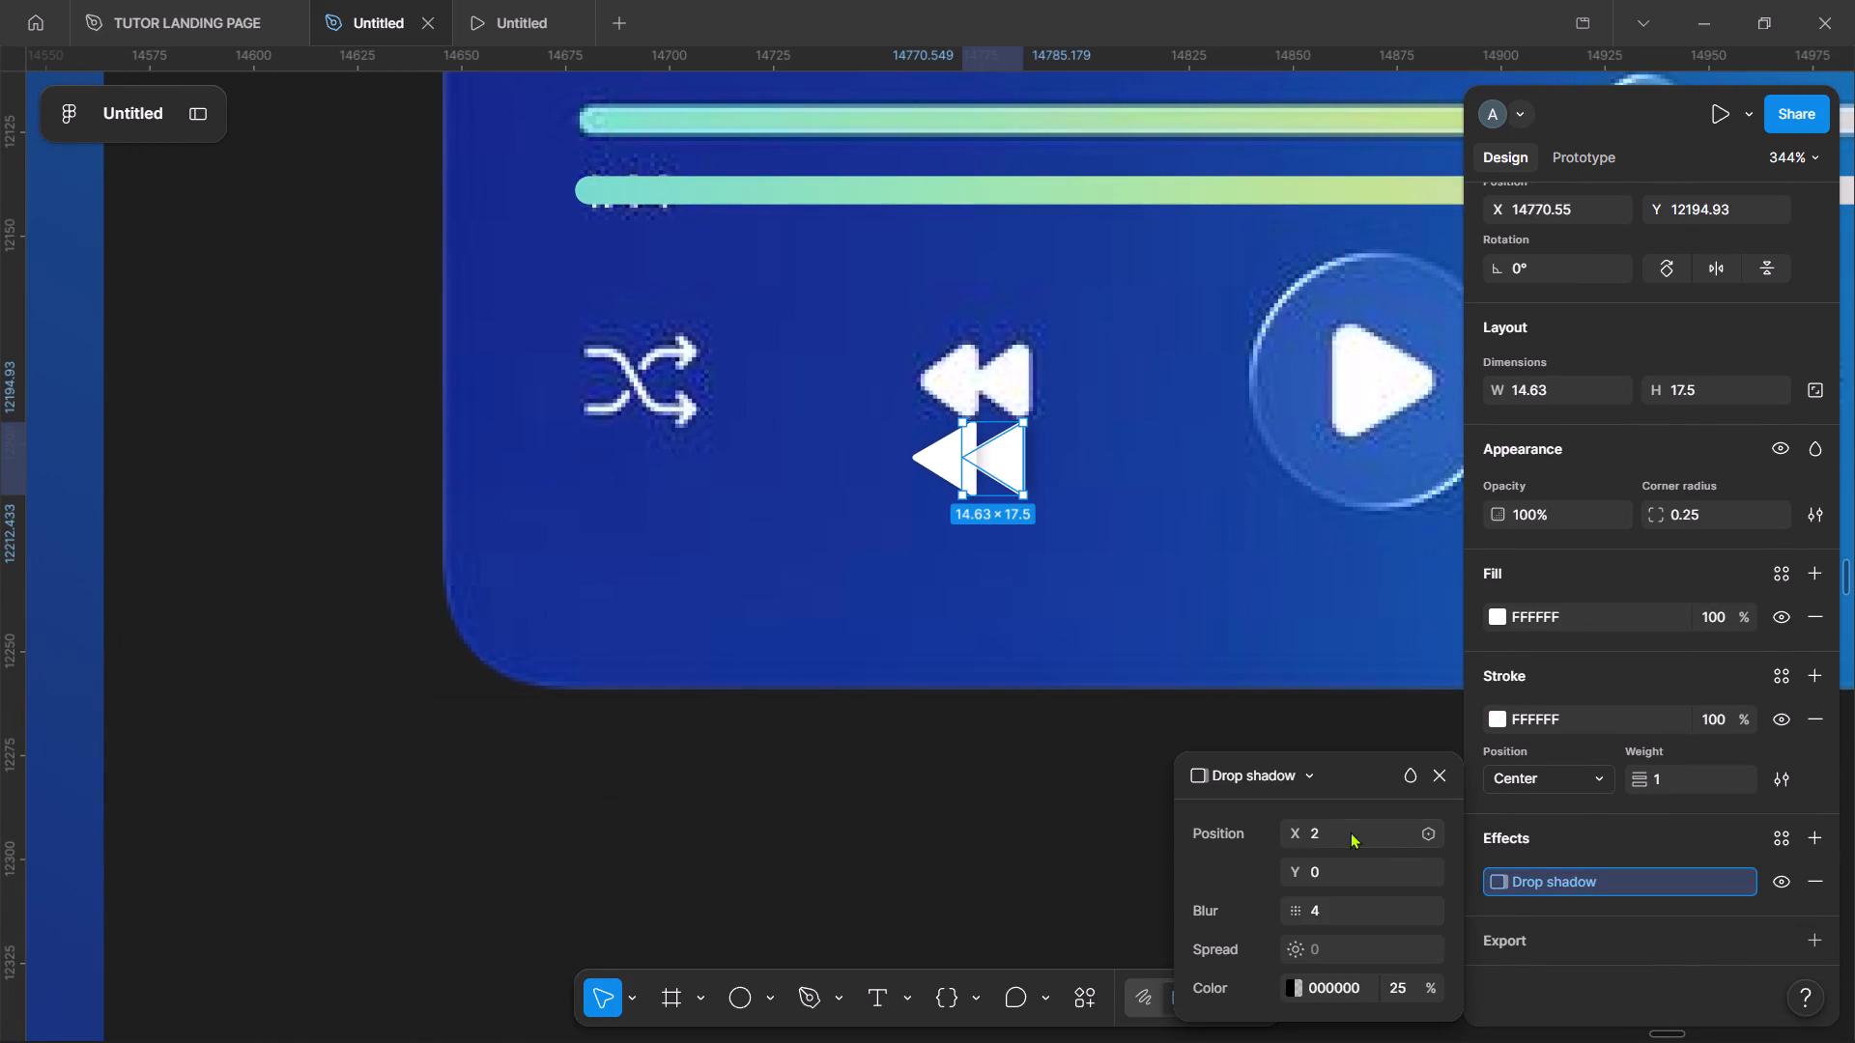
left_click(1329, 824)
key("1")
key("Return")
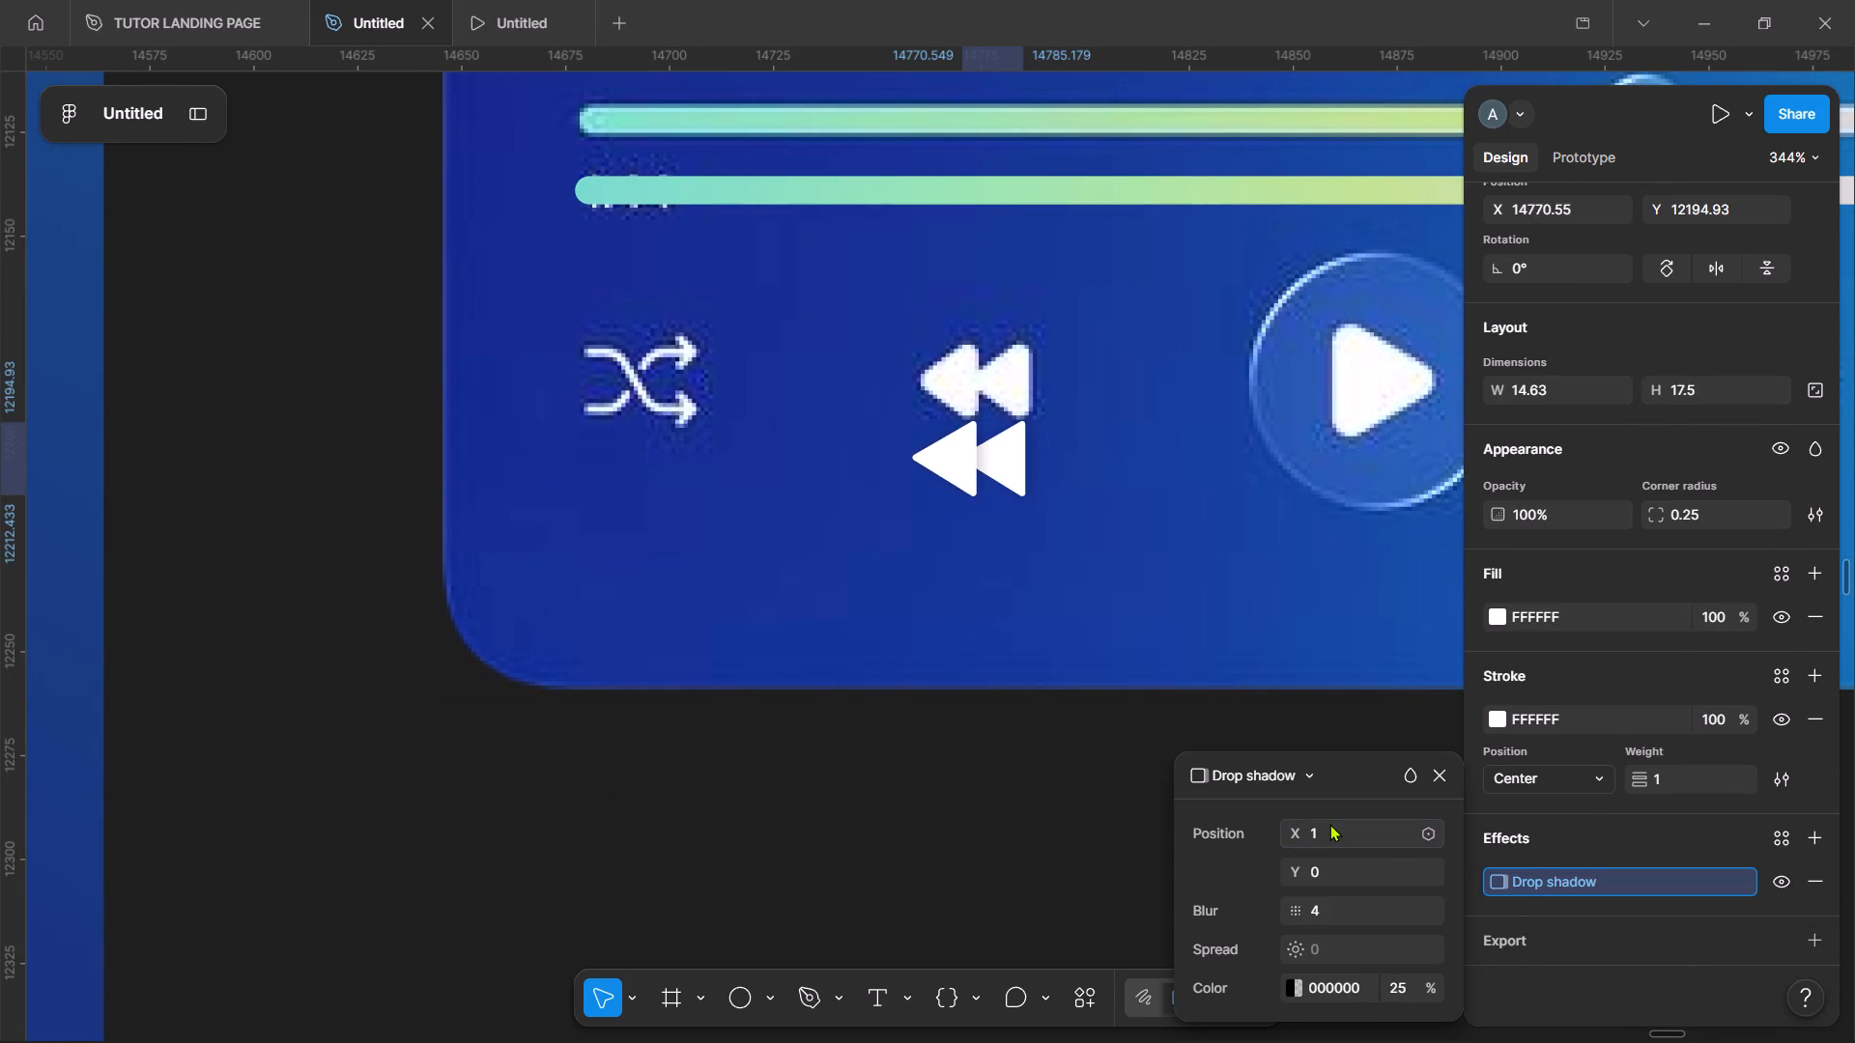
left_click(1340, 836)
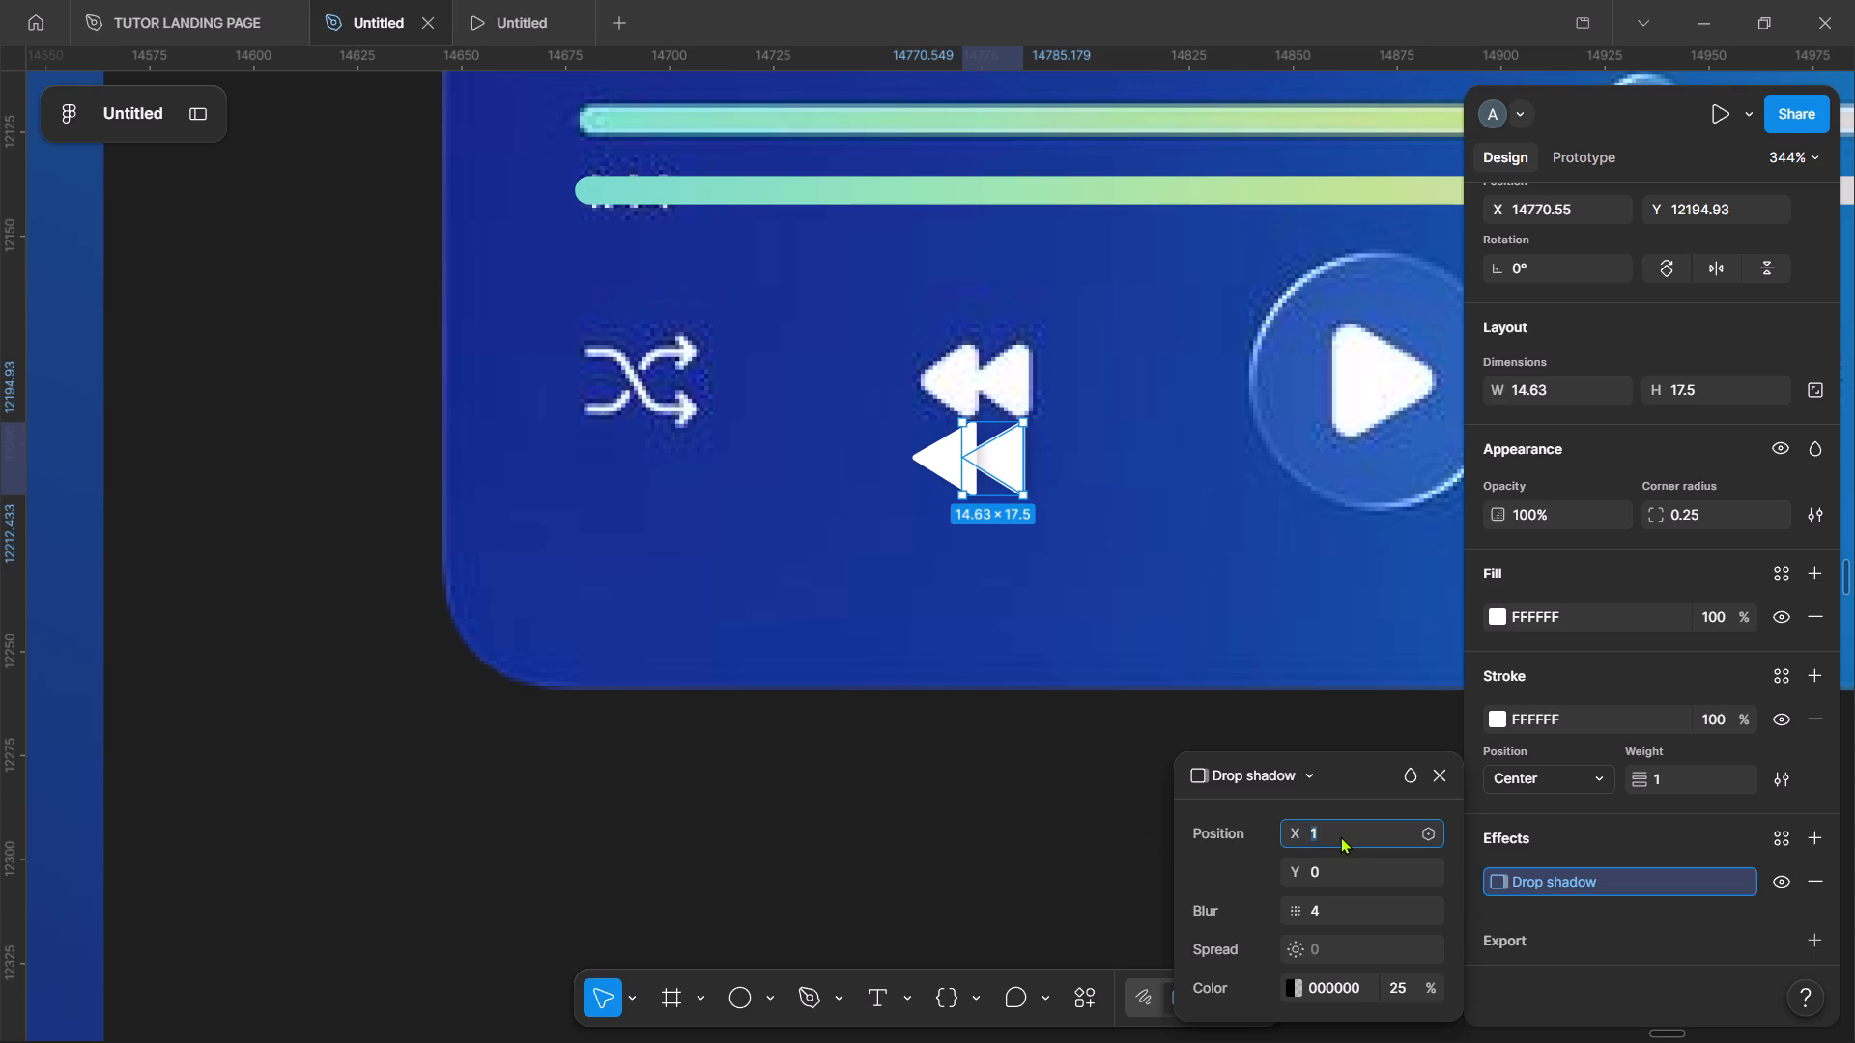
key("period")
type("75")
key("Return")
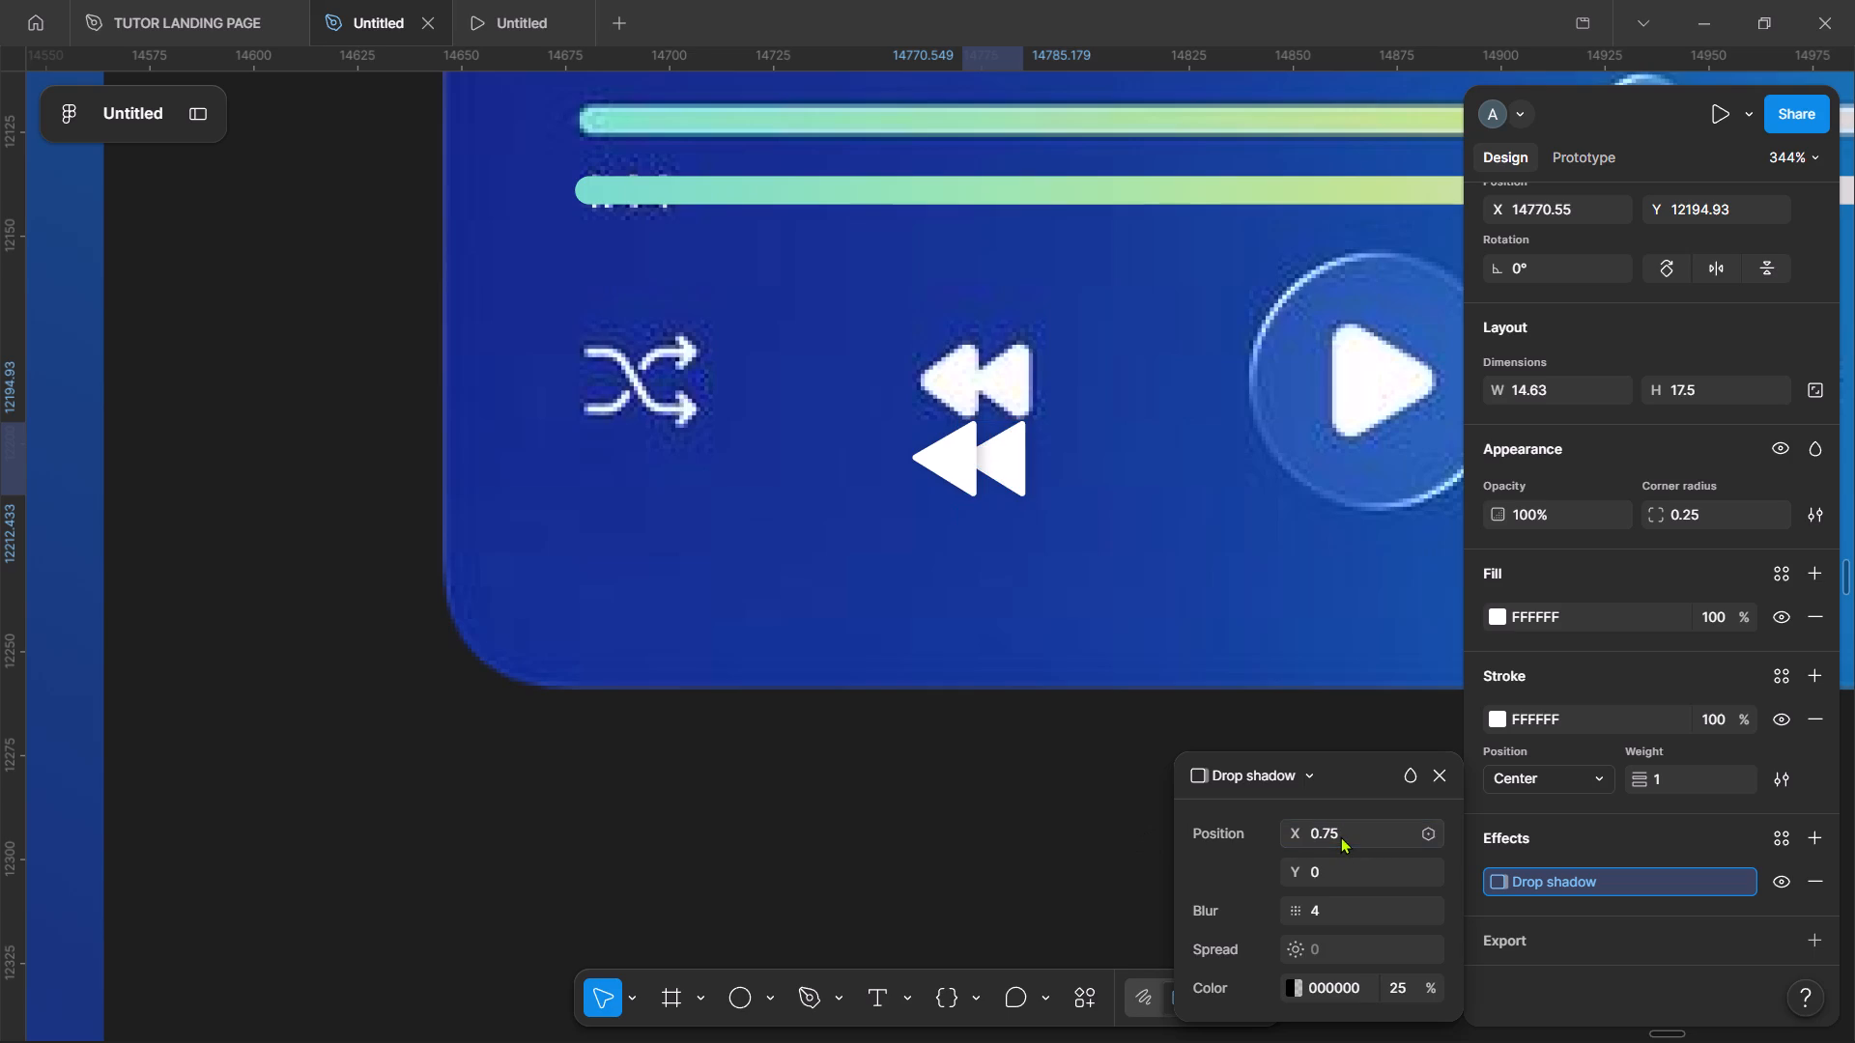
left_click(1052, 820)
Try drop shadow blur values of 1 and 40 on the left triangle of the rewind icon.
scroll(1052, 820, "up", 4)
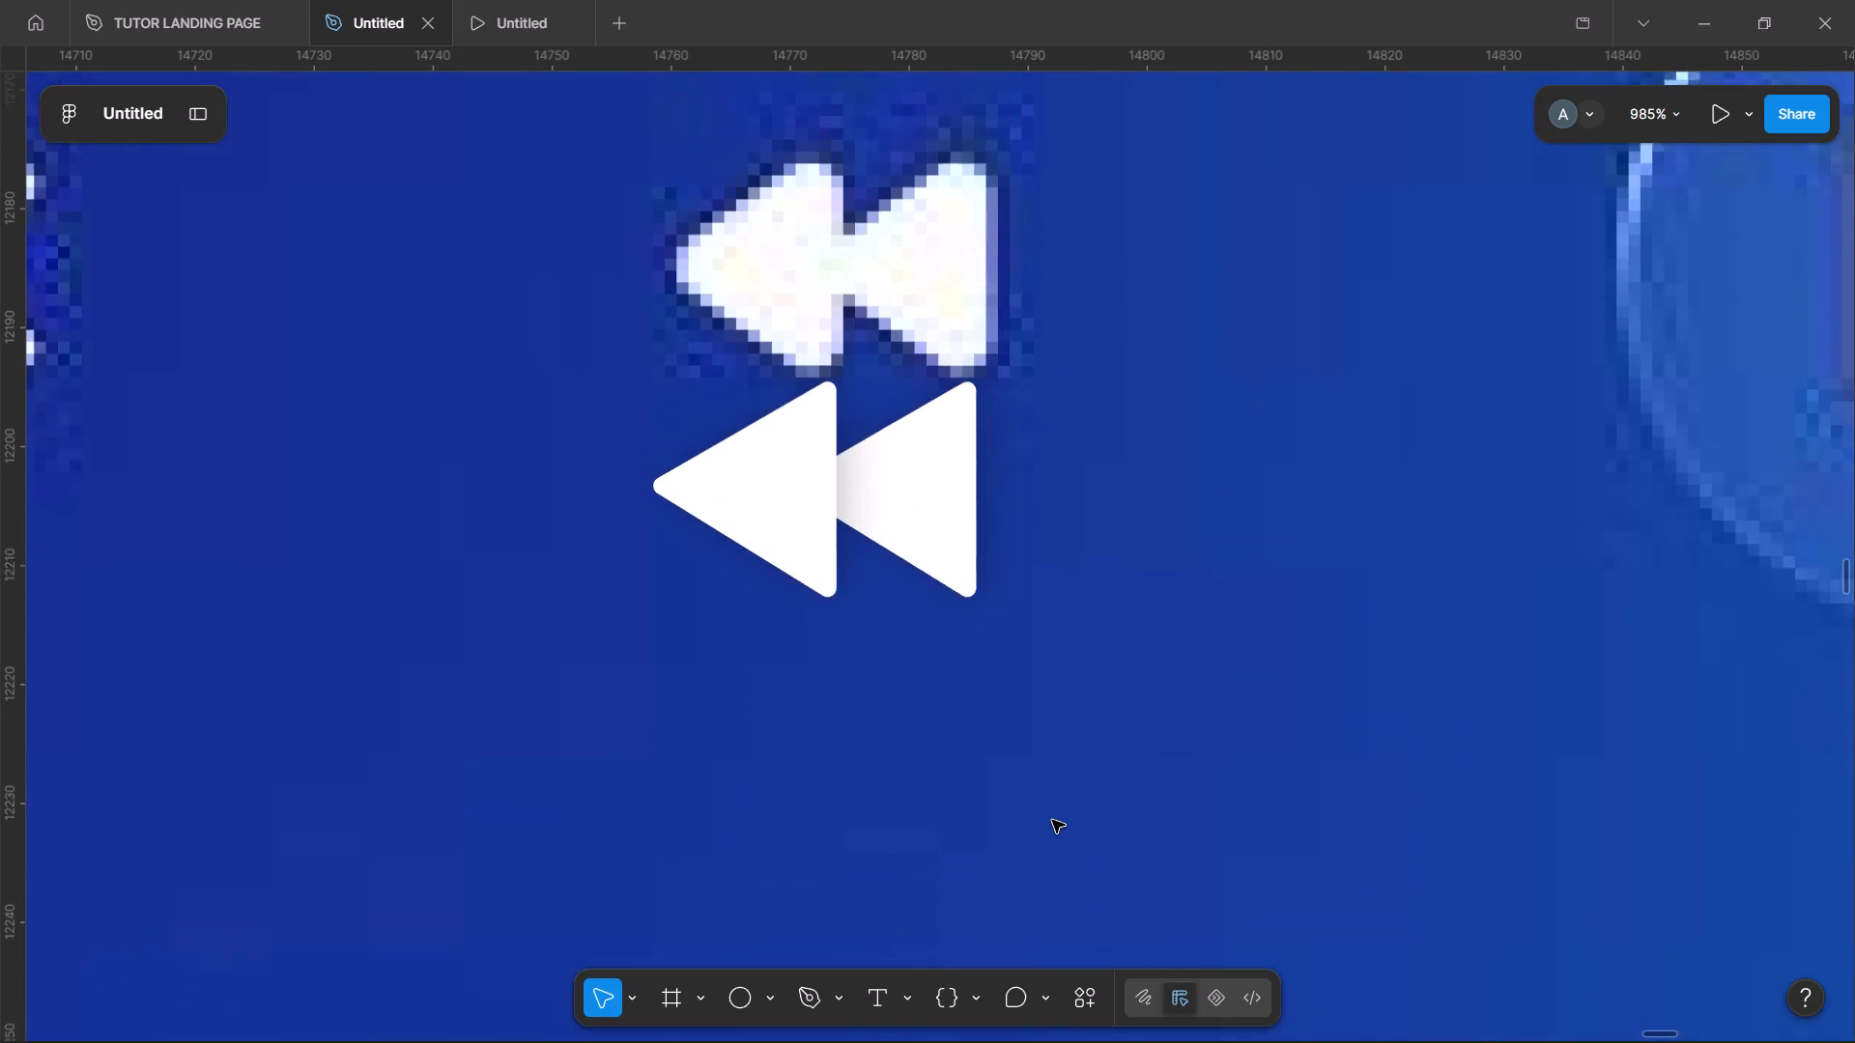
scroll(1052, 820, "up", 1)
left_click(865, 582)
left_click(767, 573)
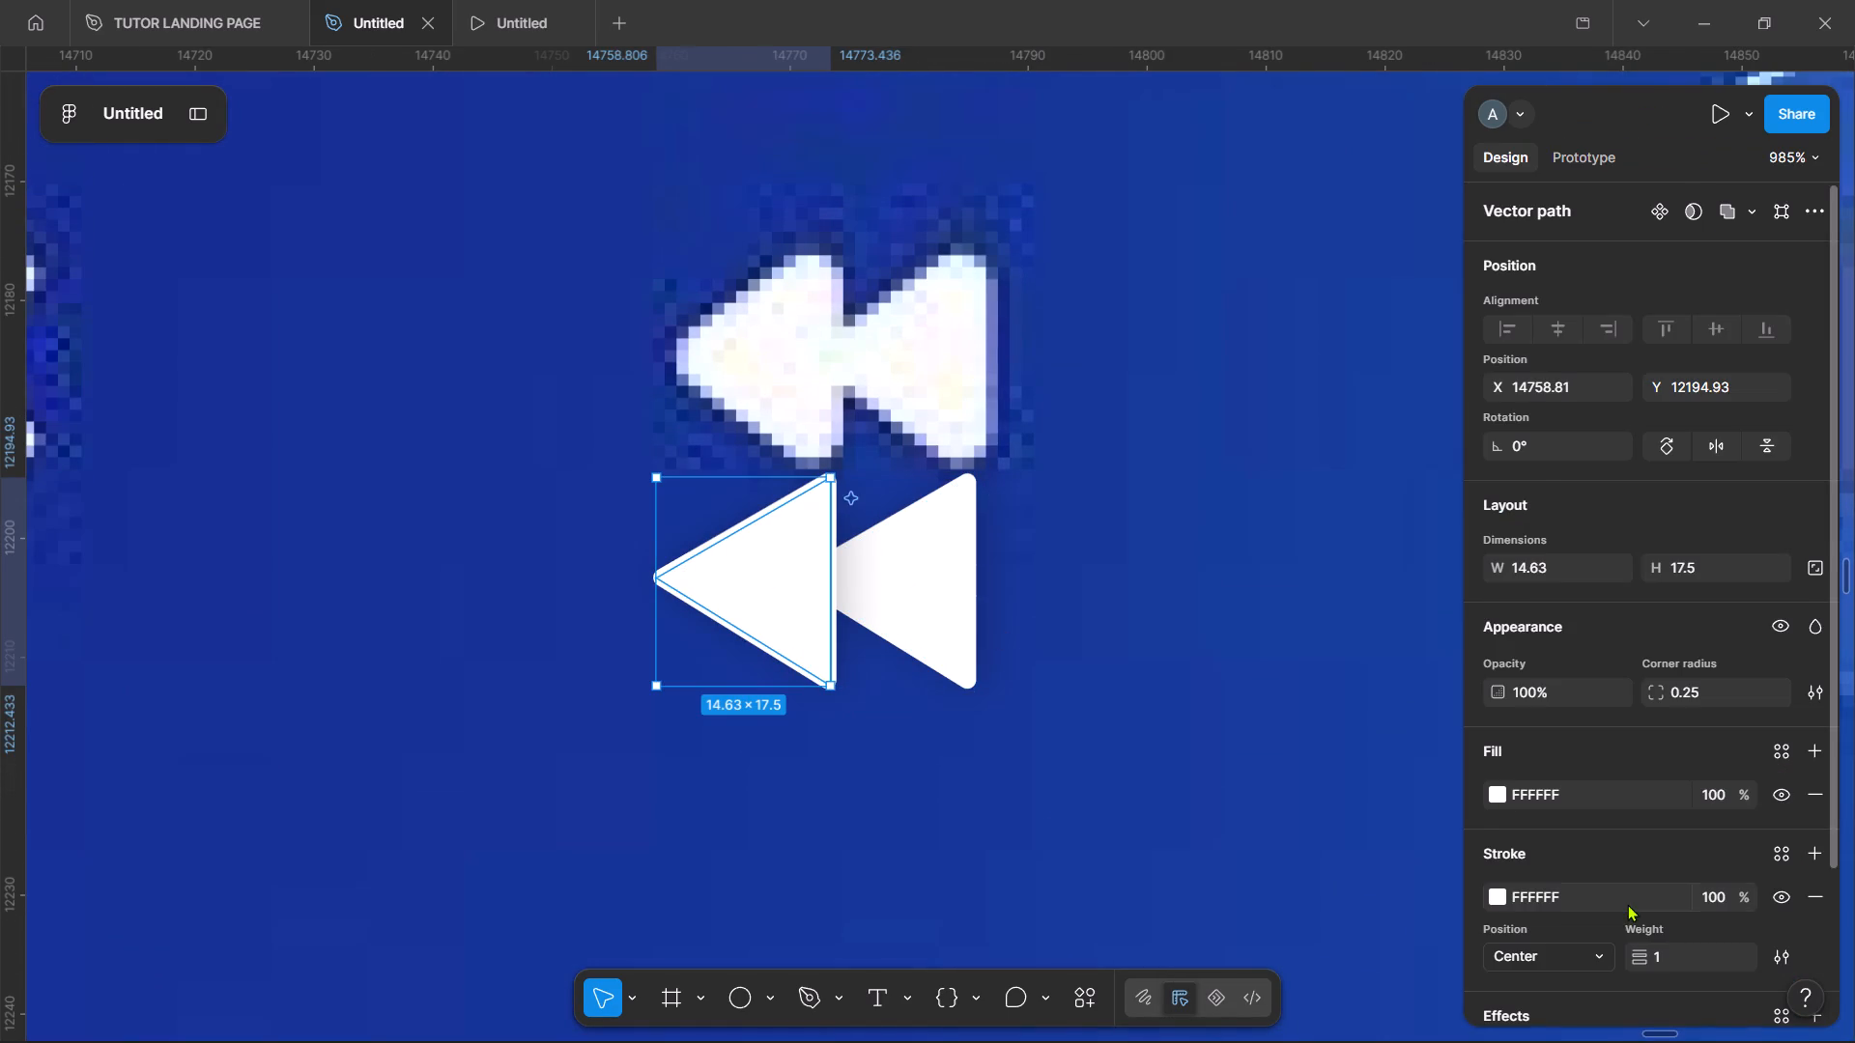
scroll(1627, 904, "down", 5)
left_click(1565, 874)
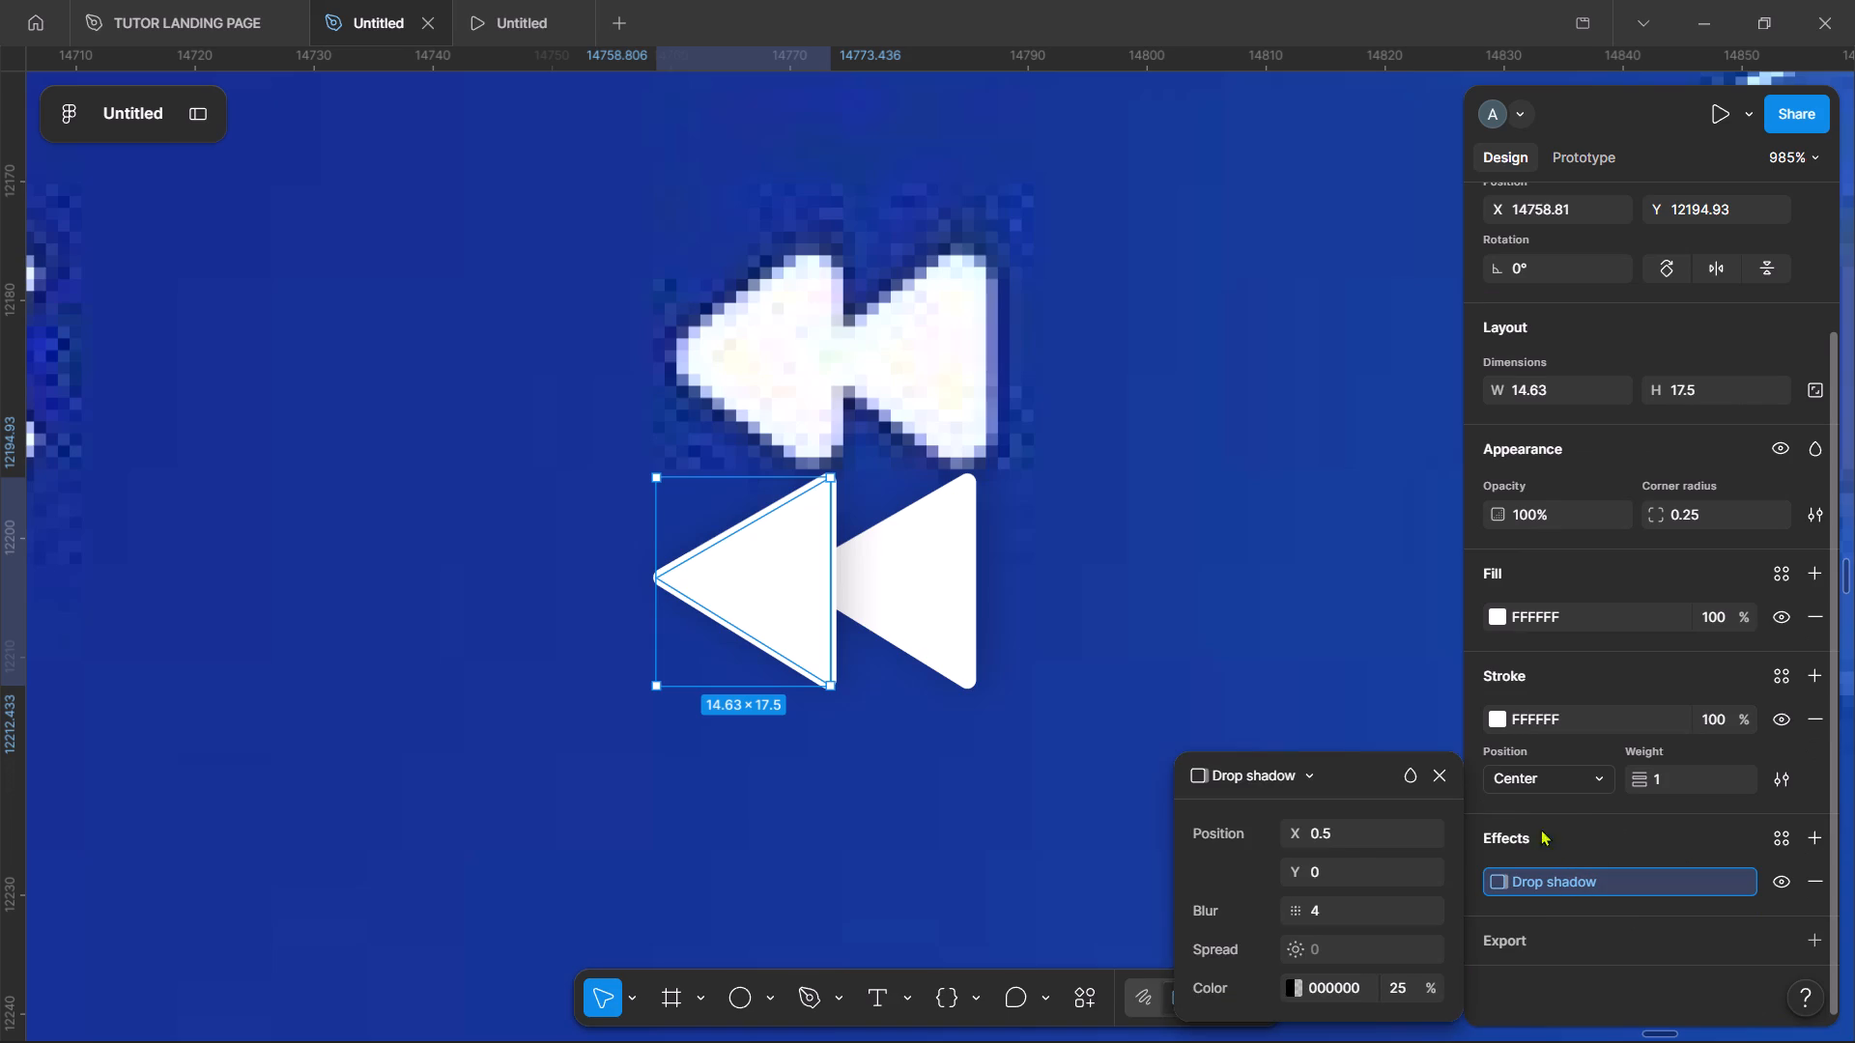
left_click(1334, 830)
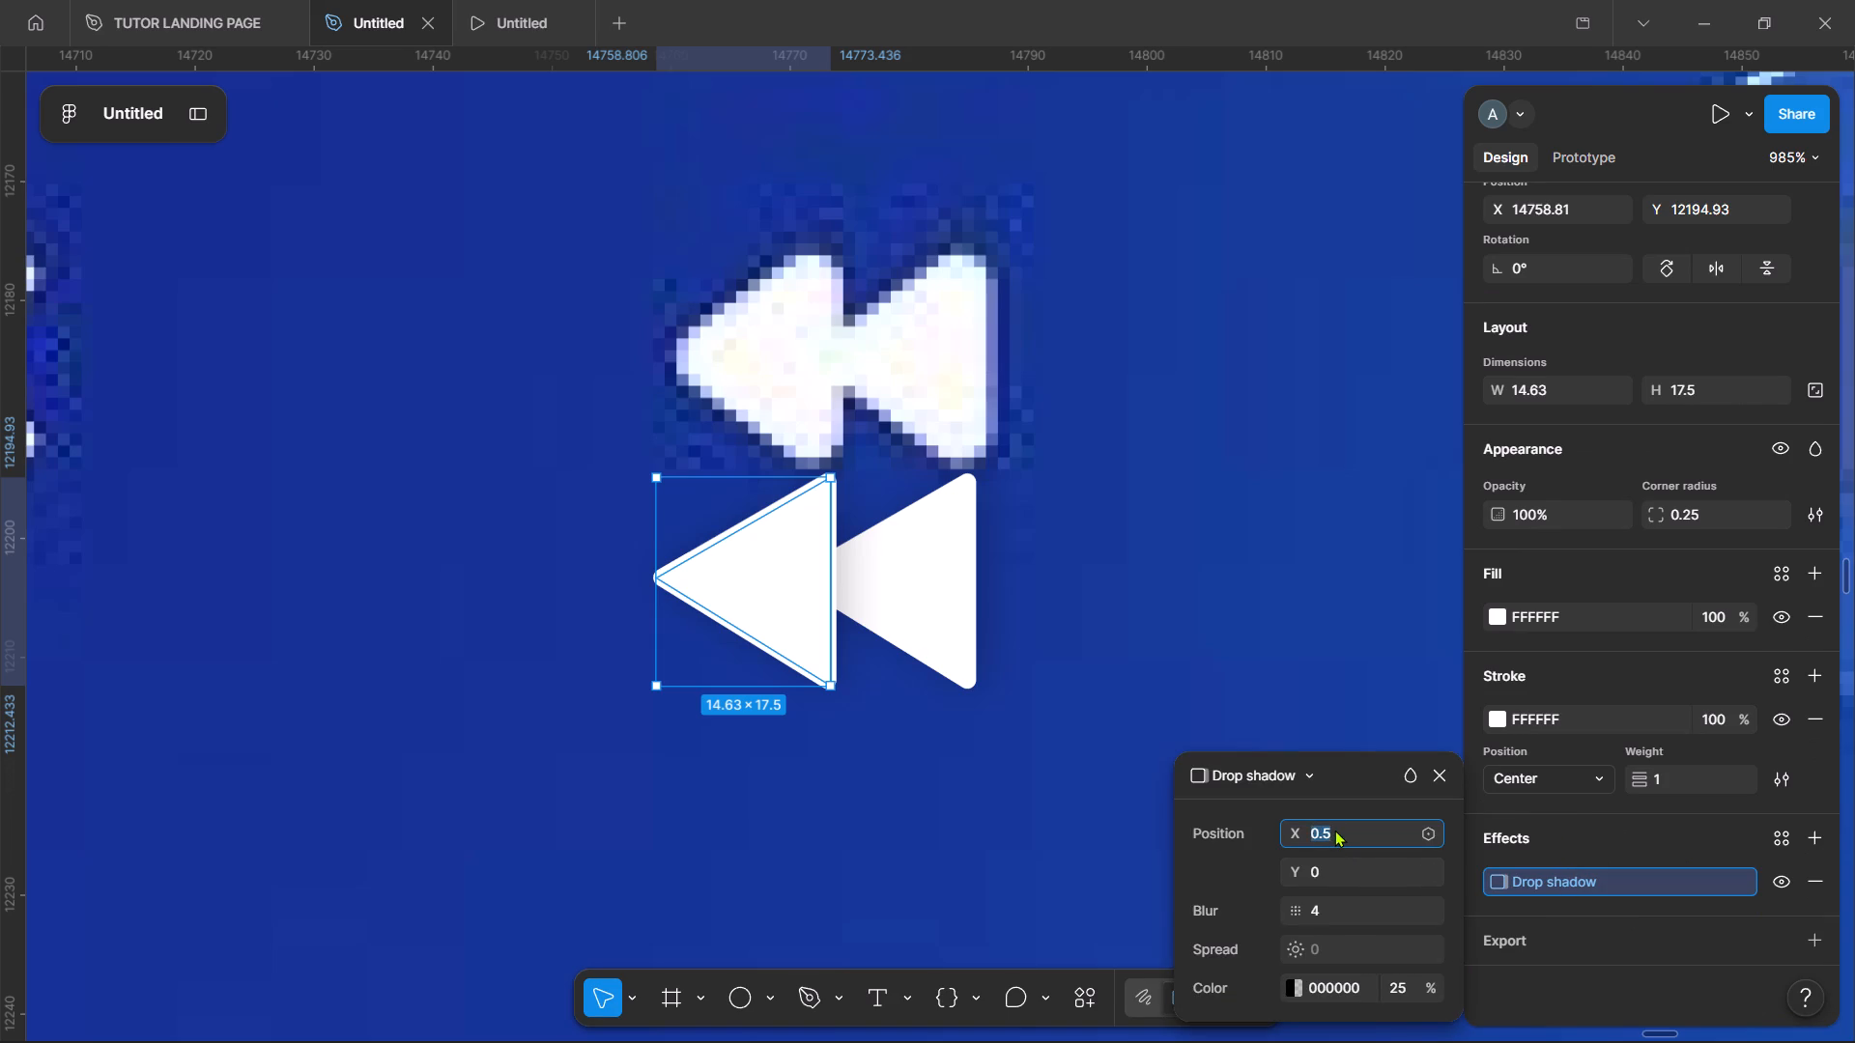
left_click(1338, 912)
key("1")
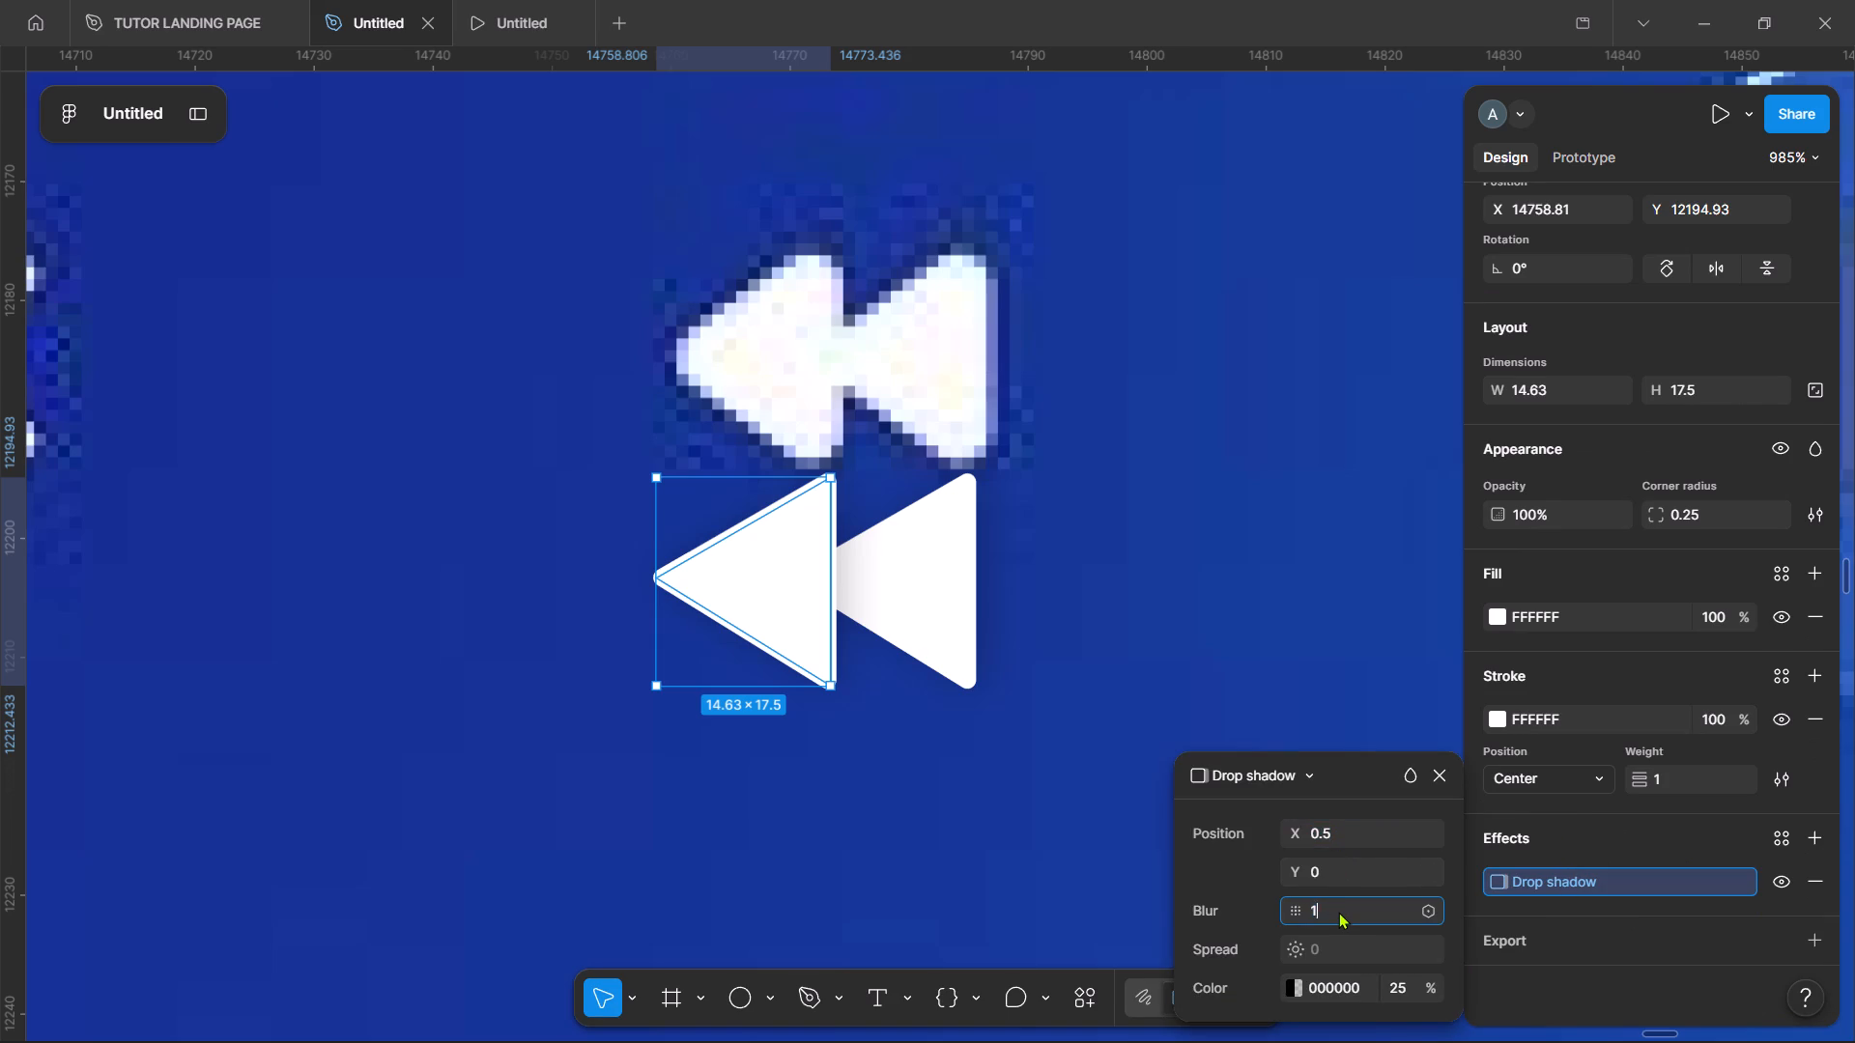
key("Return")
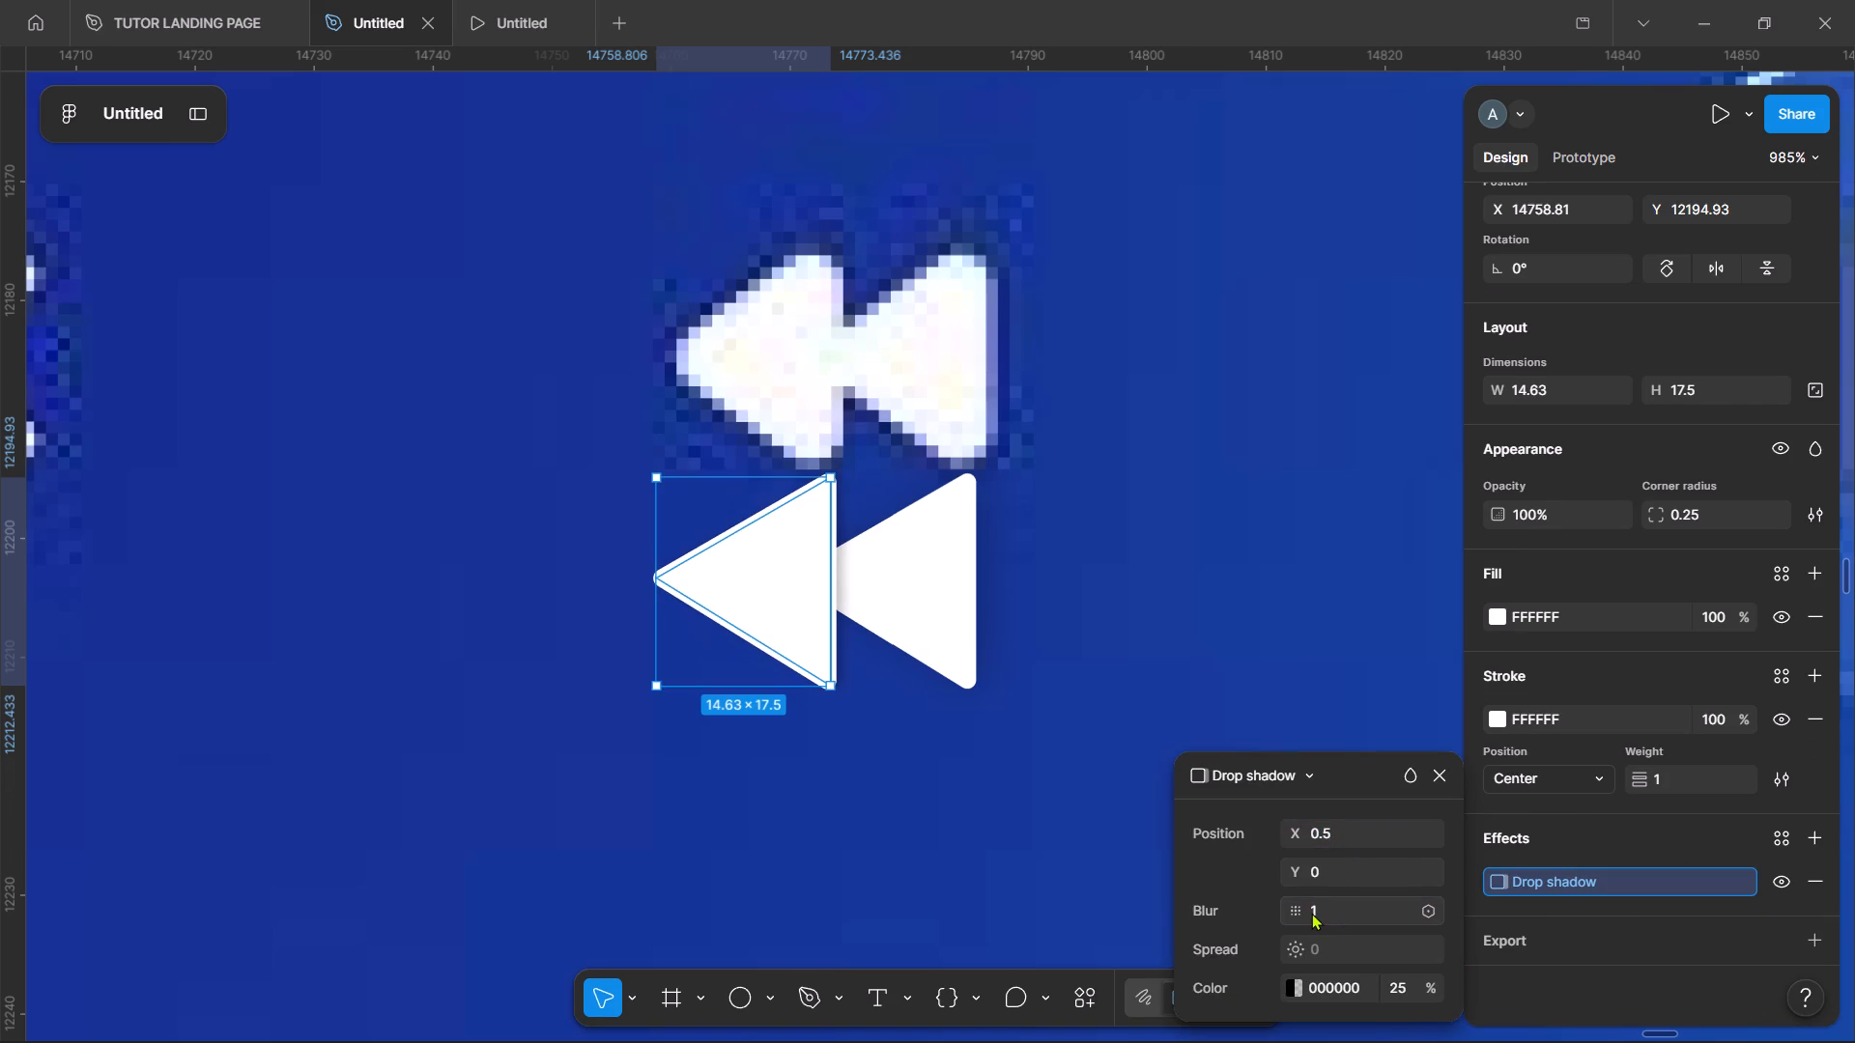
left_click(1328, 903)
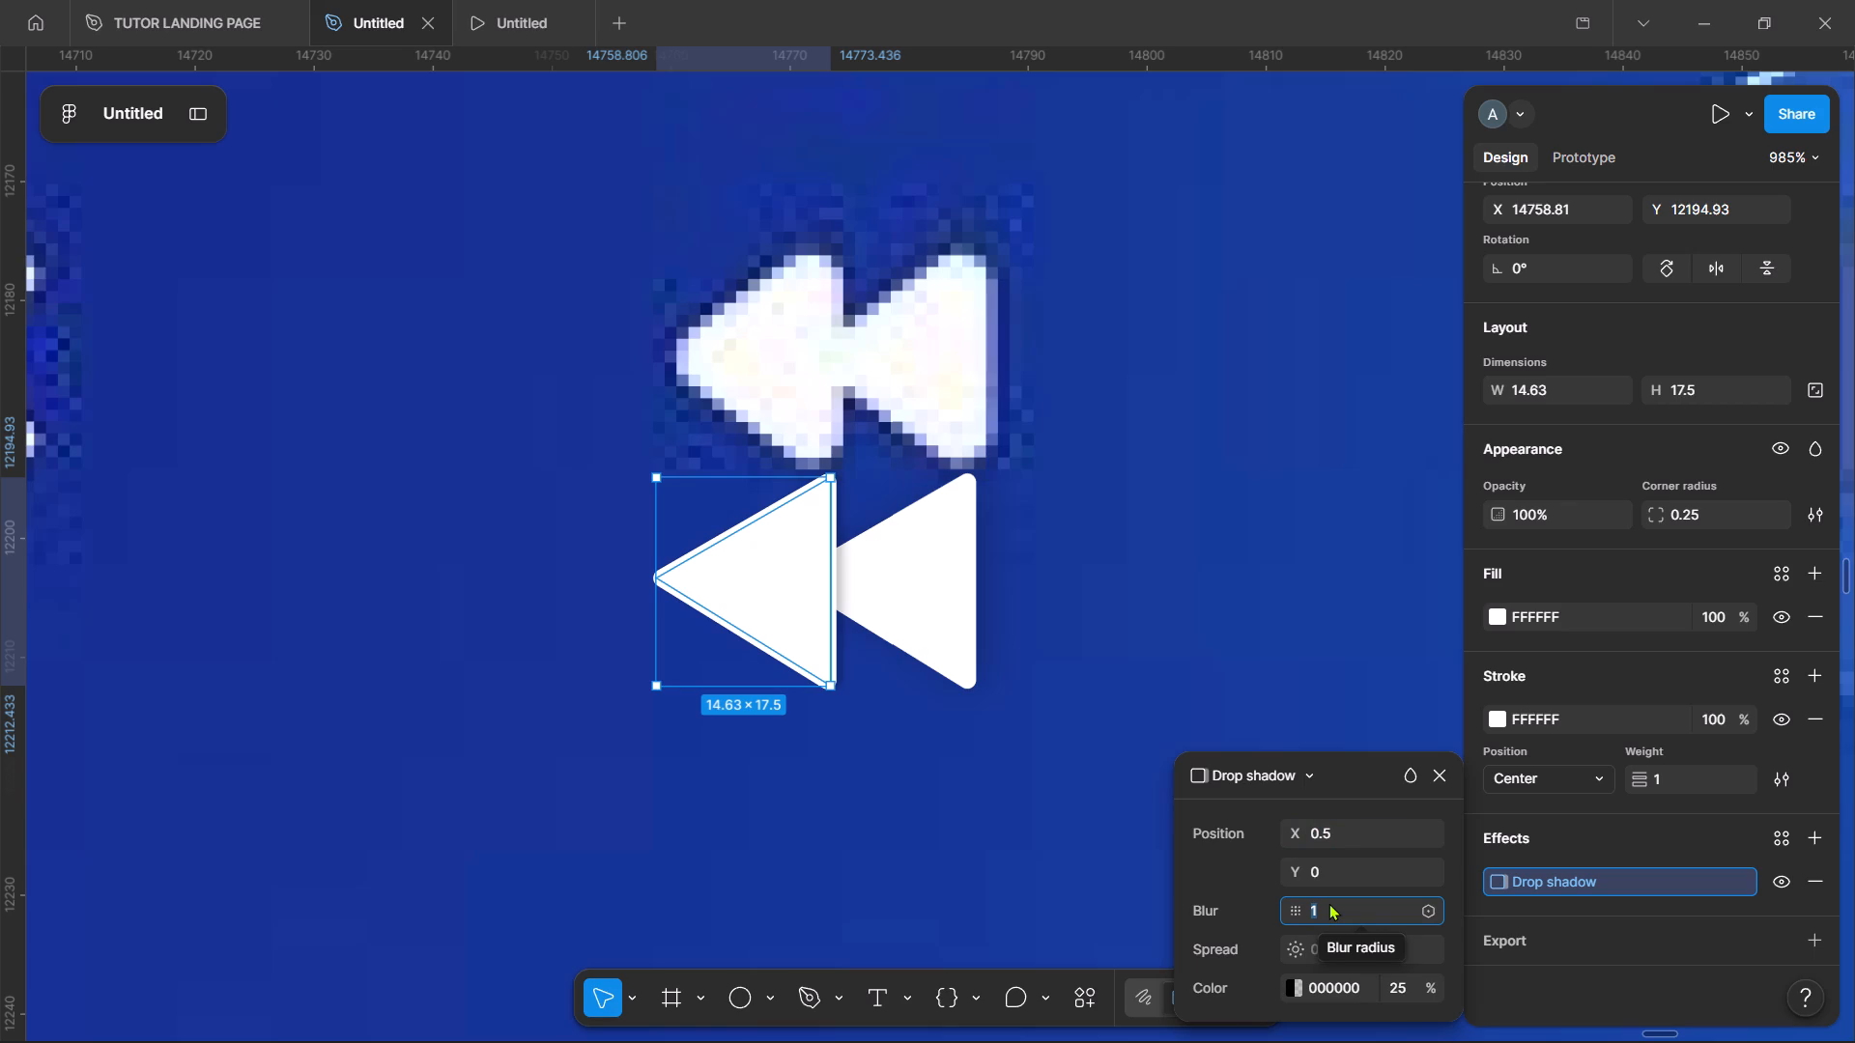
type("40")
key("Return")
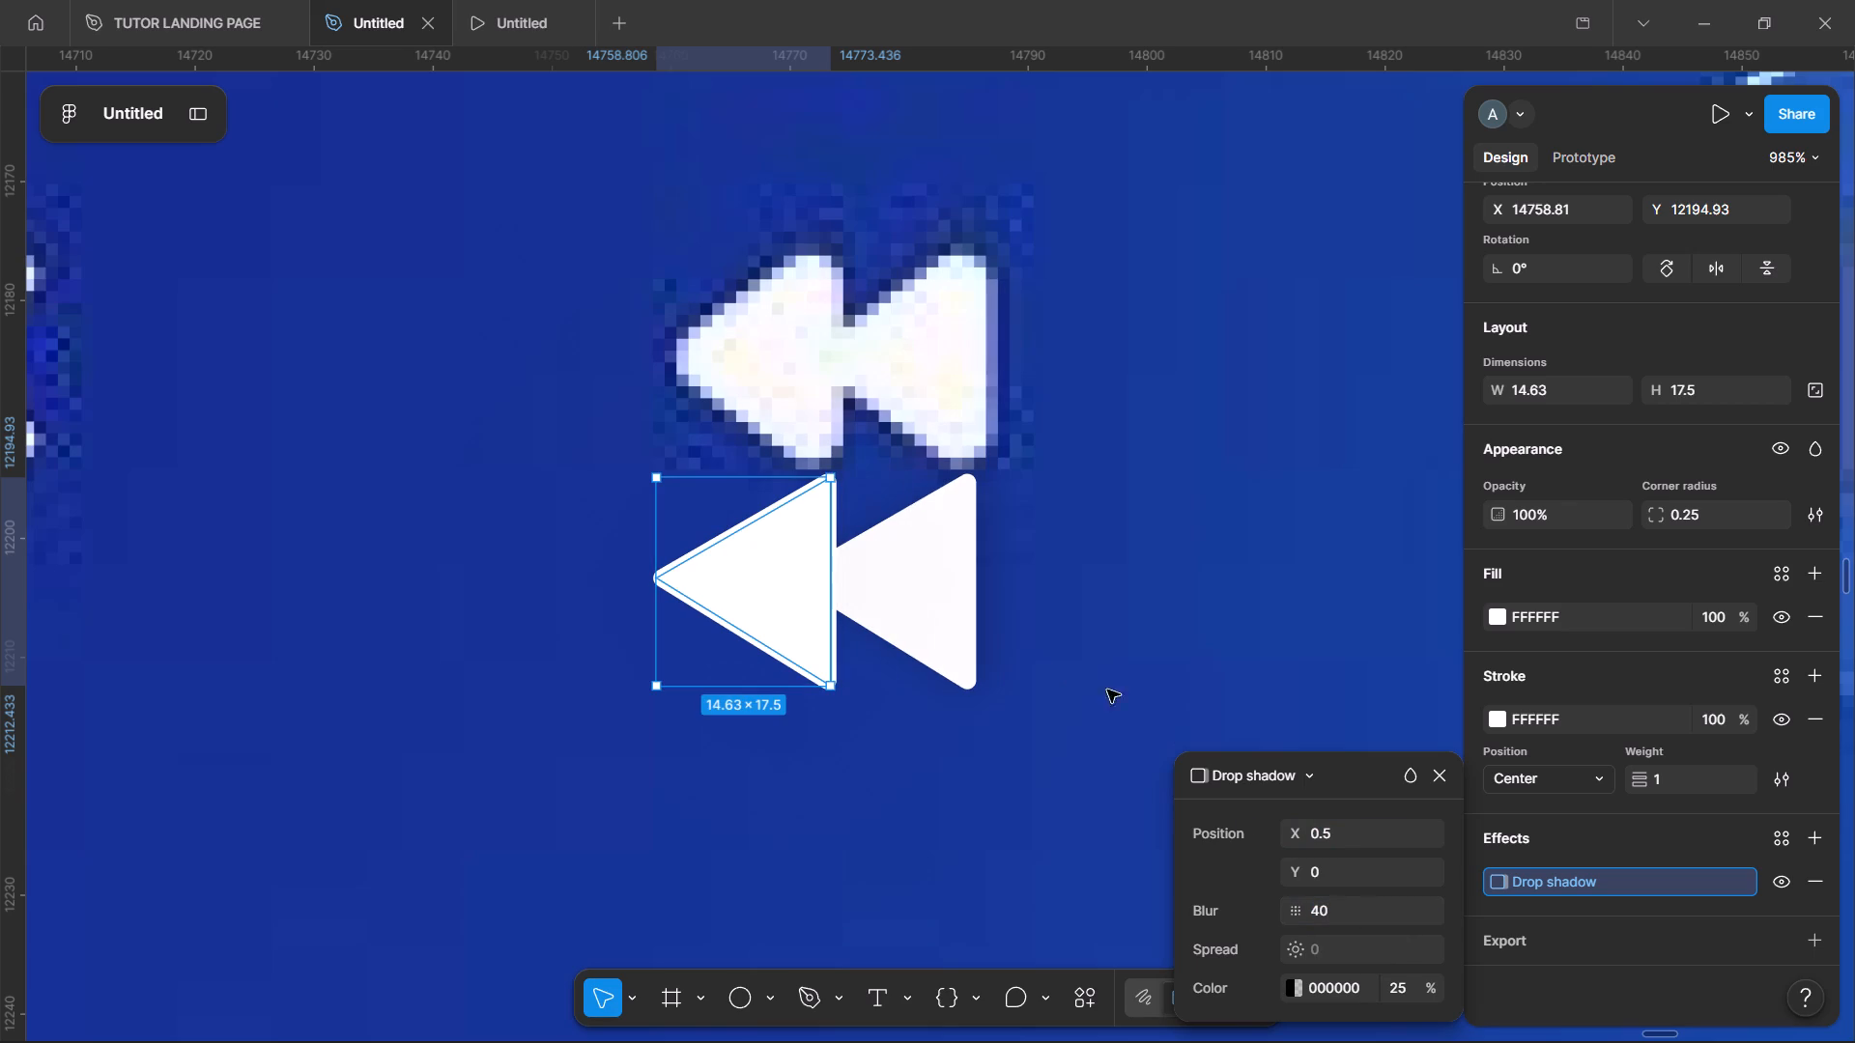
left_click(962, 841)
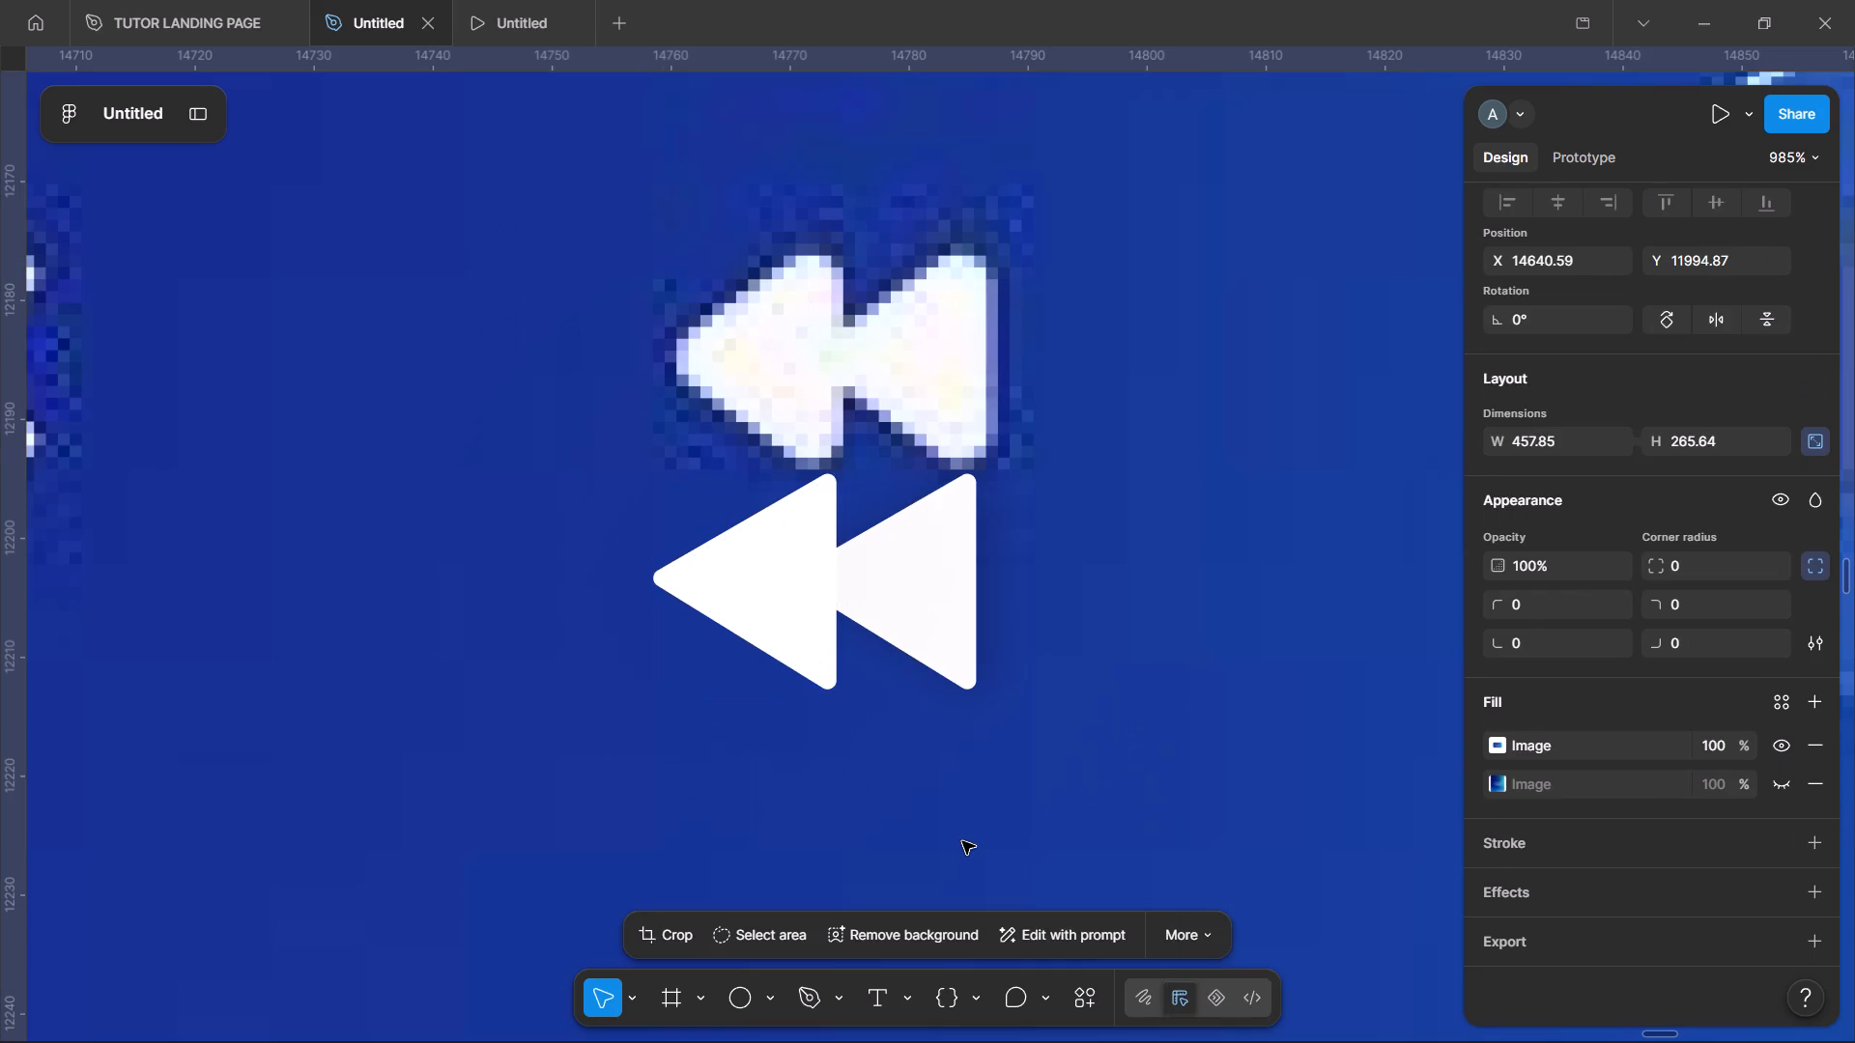
Set the left triangle's drop shadow blur to 20, after trying lower values including 12.
left_click(813, 600)
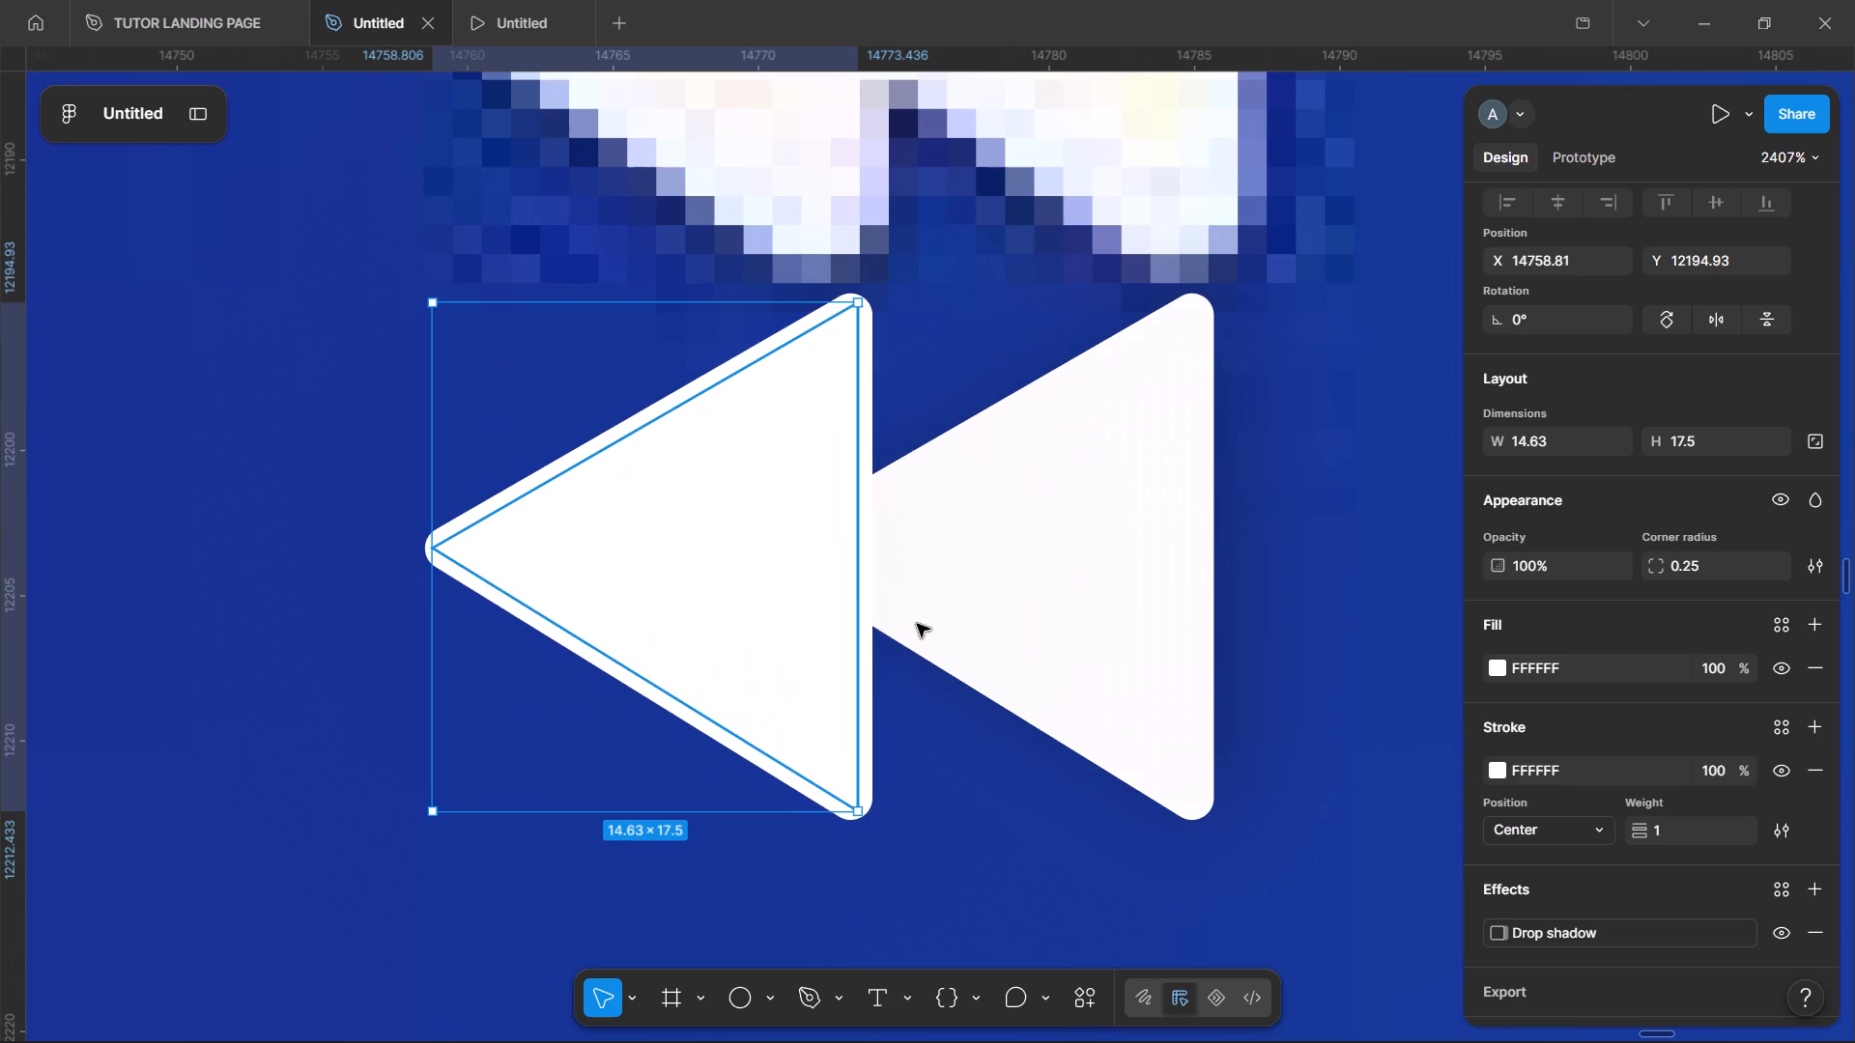
scroll(1592, 836, "down", 2)
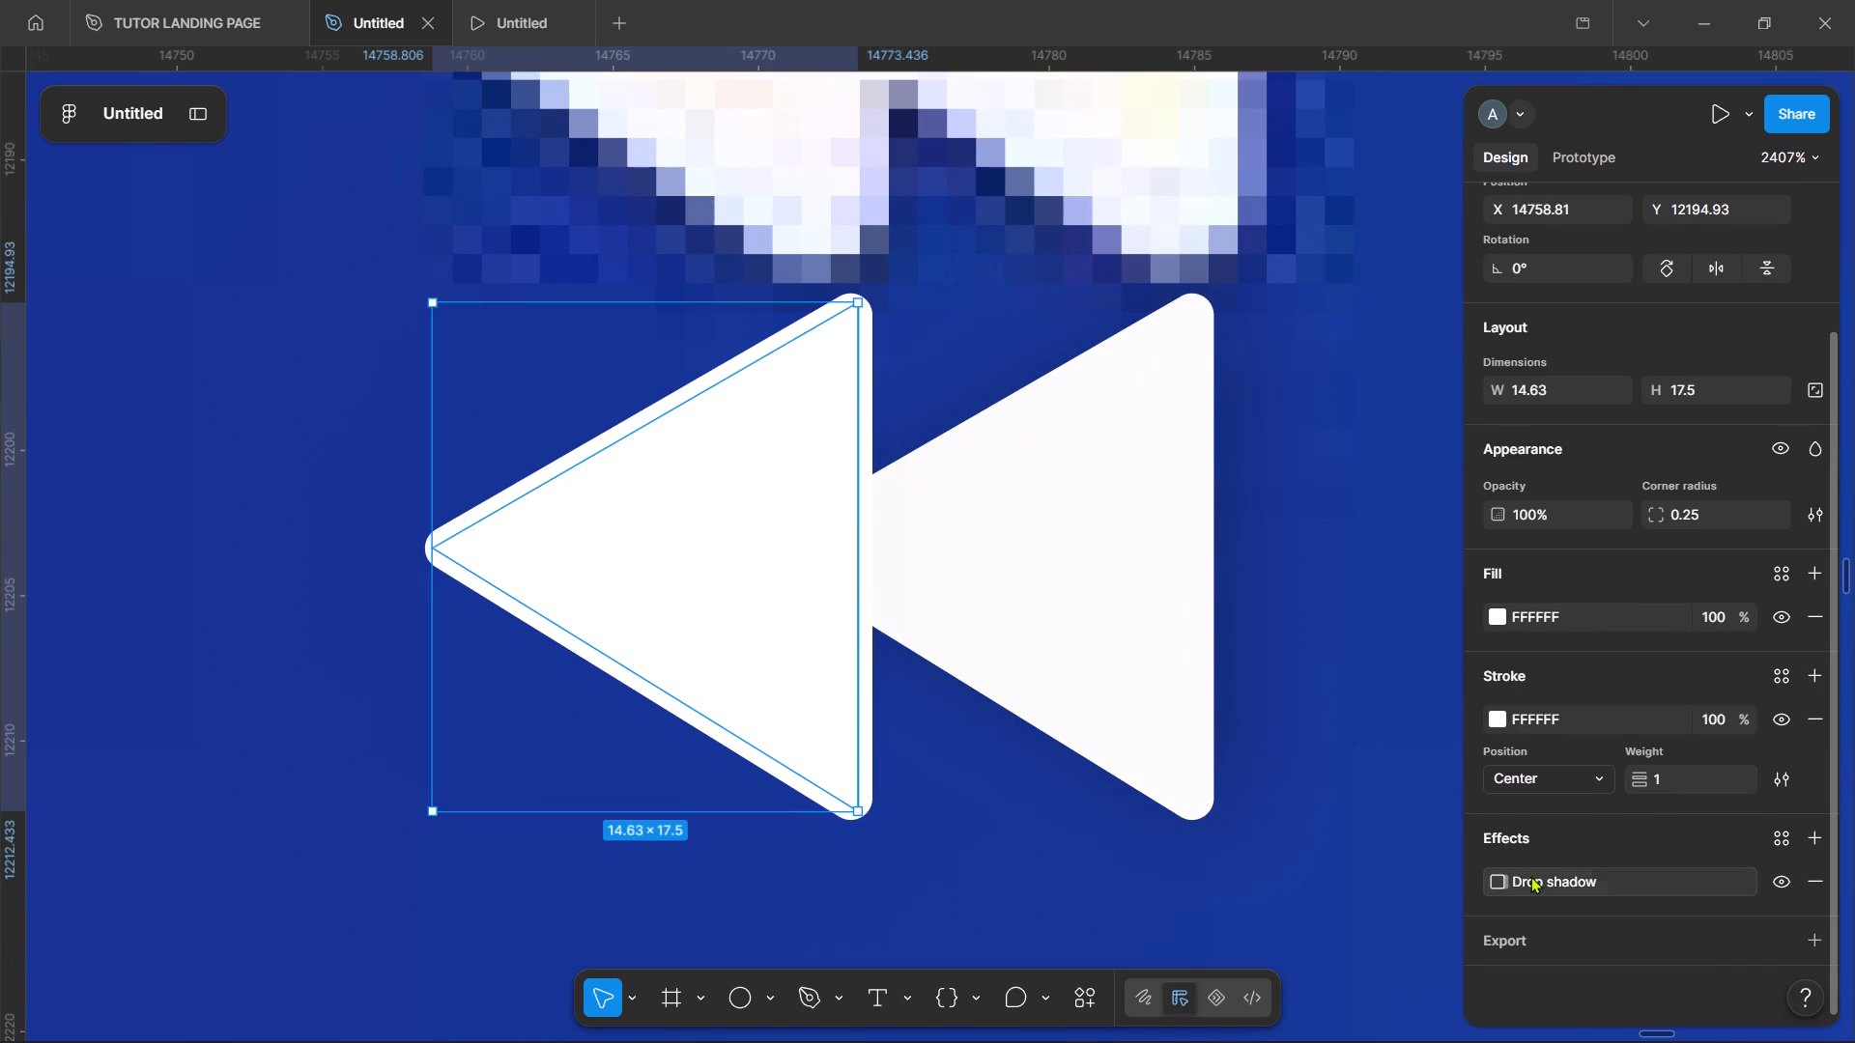
left_click(1530, 876)
left_click_drag(1298, 907, 751, 551)
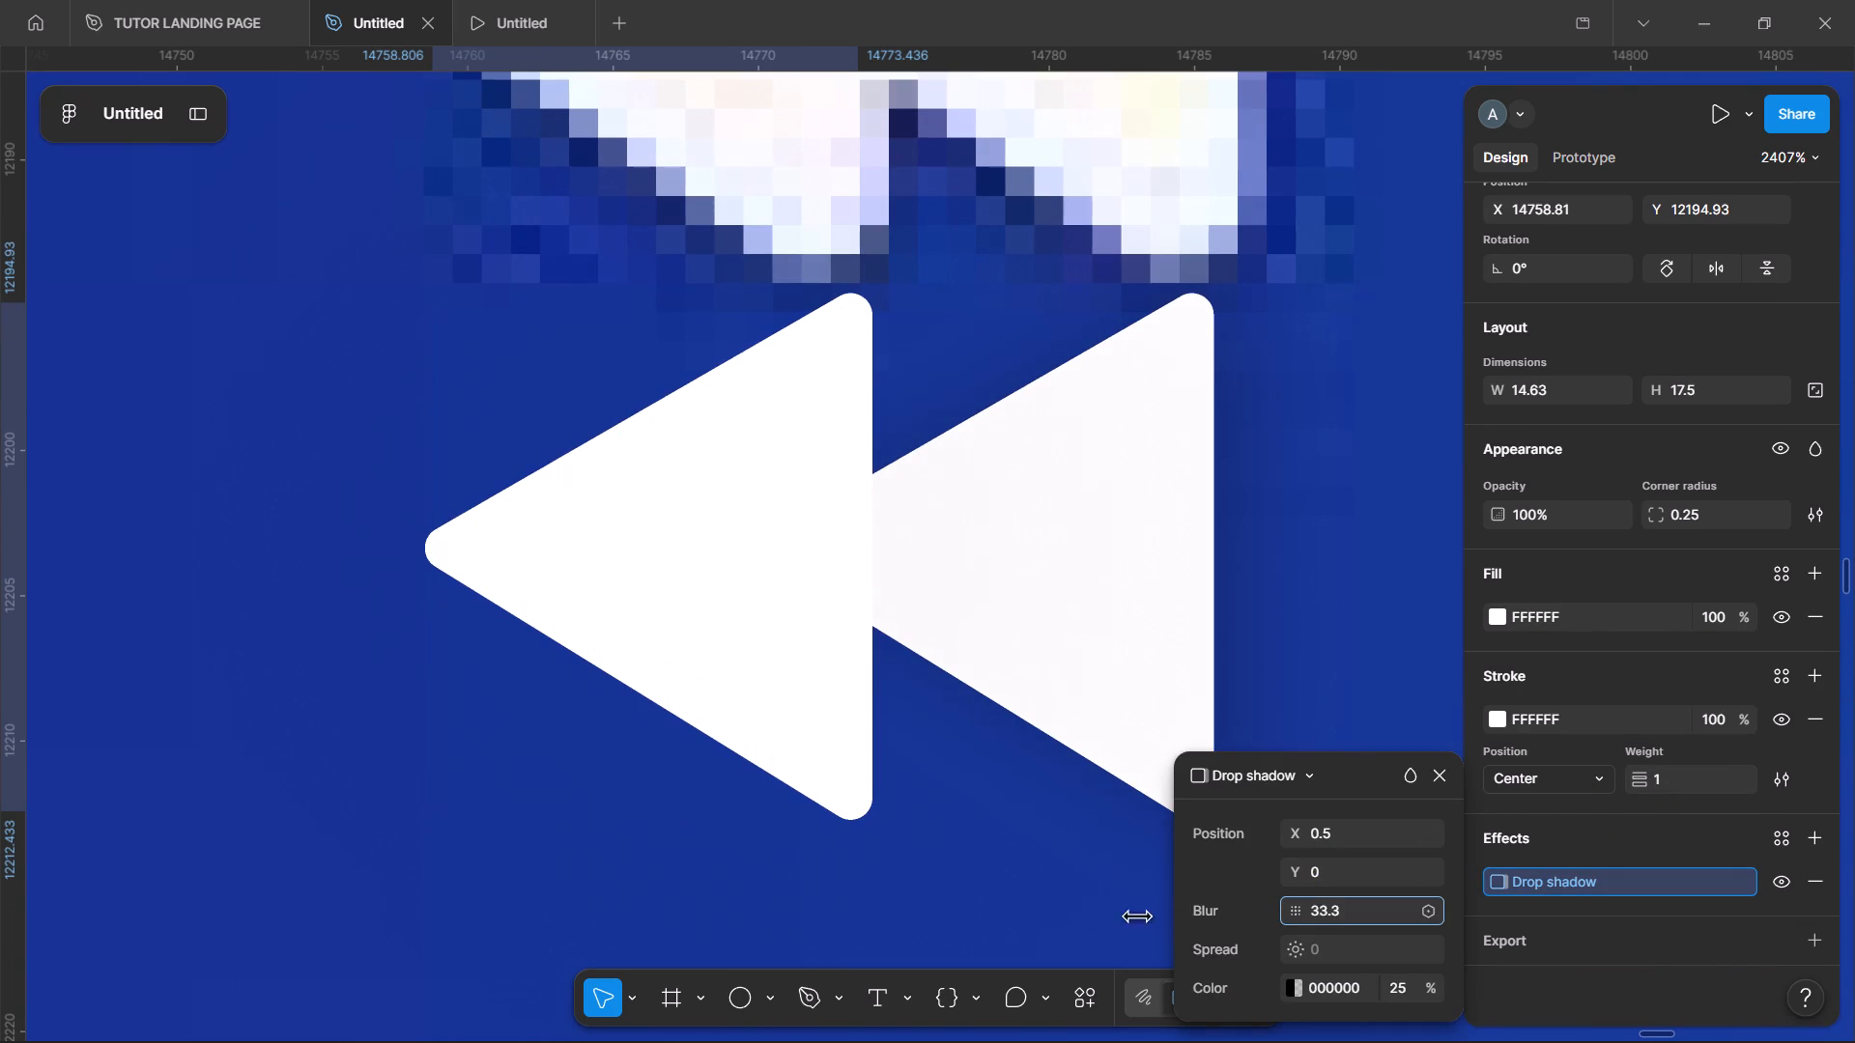
left_click_drag(751, 551, 536, 540)
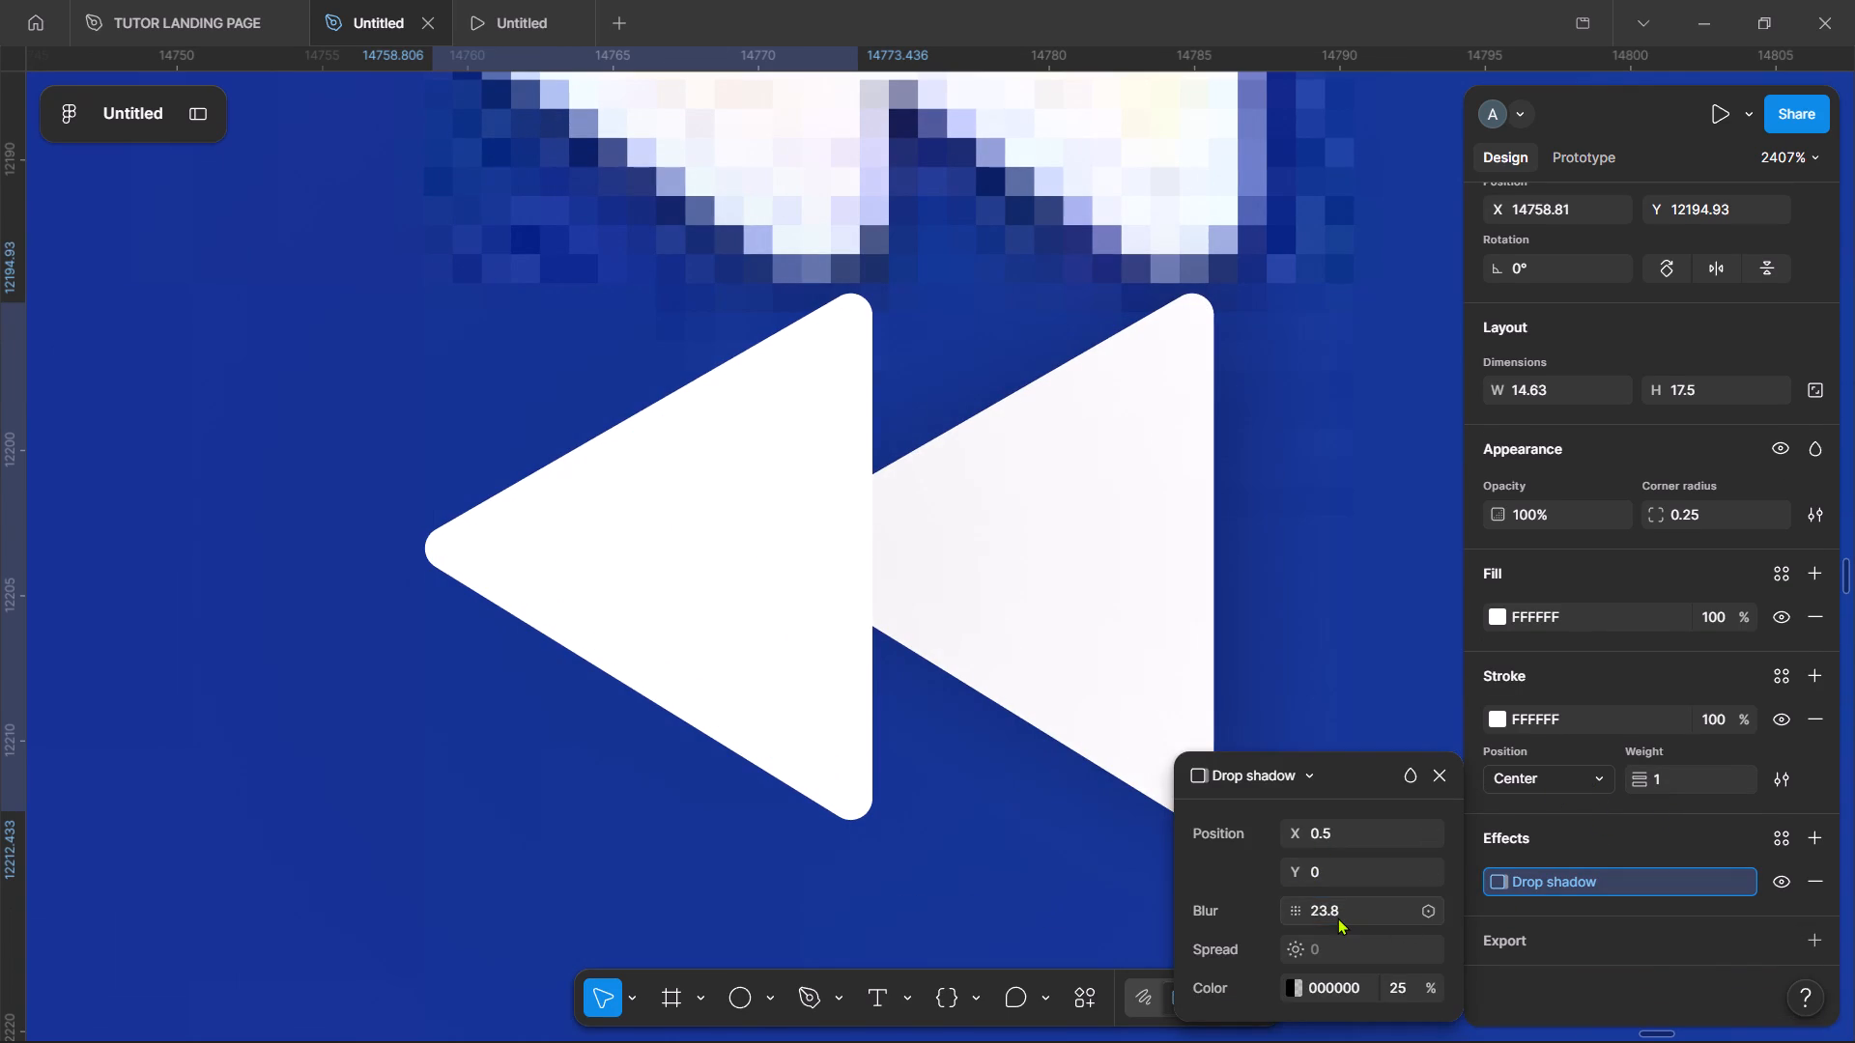
left_click(1337, 917)
type("12")
key("Return")
left_click_drag(1302, 915, 1028, 512)
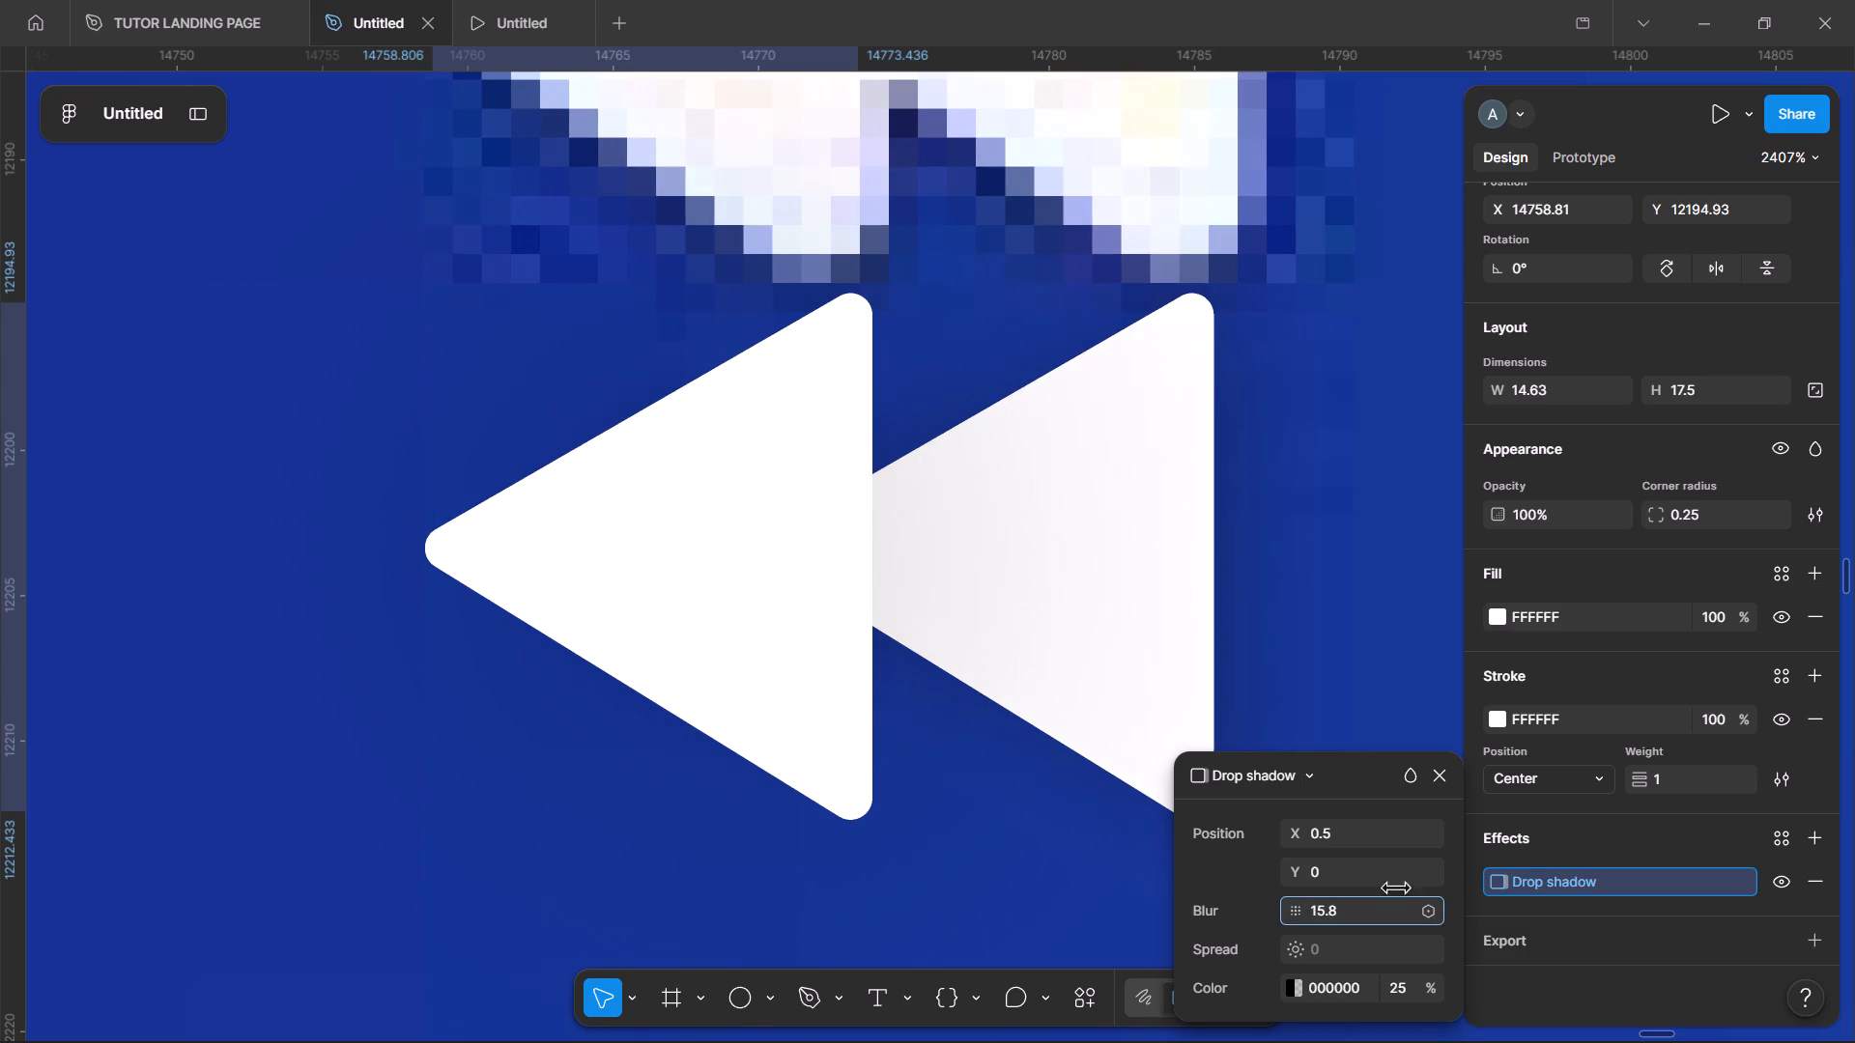
left_click_drag(1028, 512, 1054, 506)
left_click_drag(1054, 506, 1076, 503)
left_click(1331, 910)
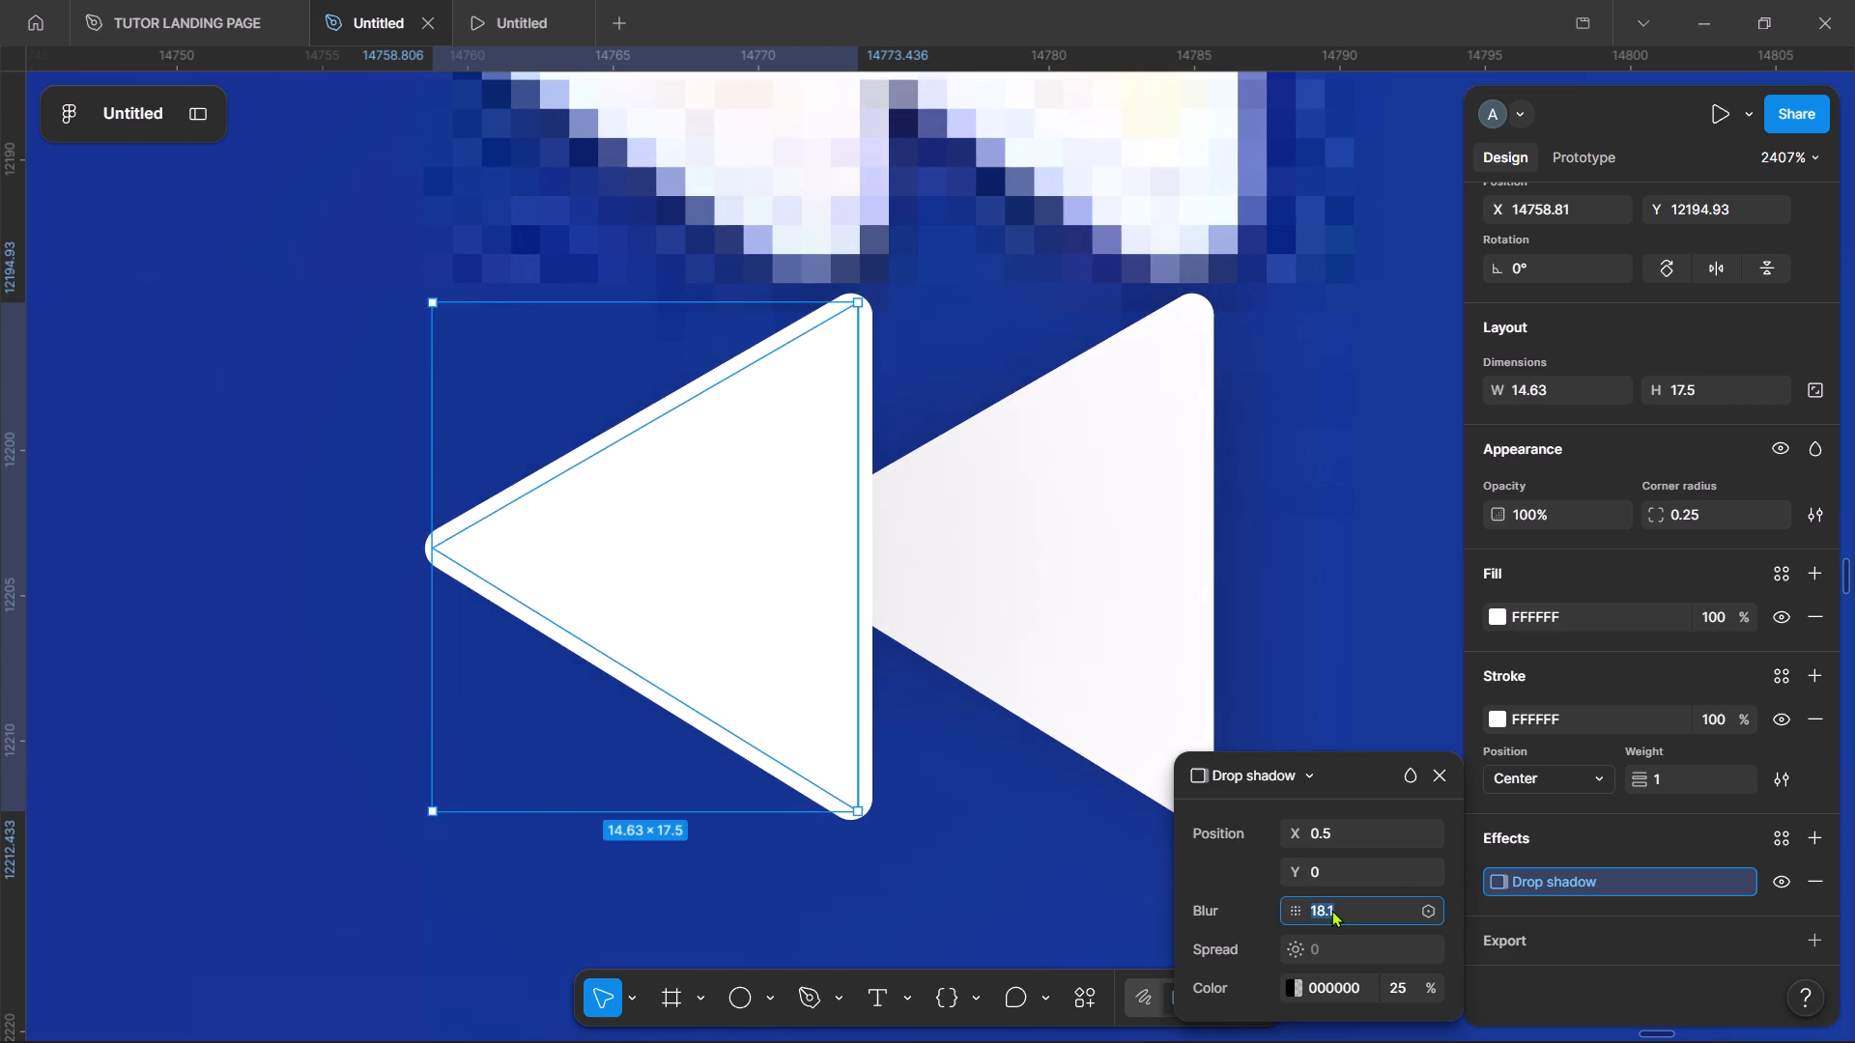
type("20")
key("Return")
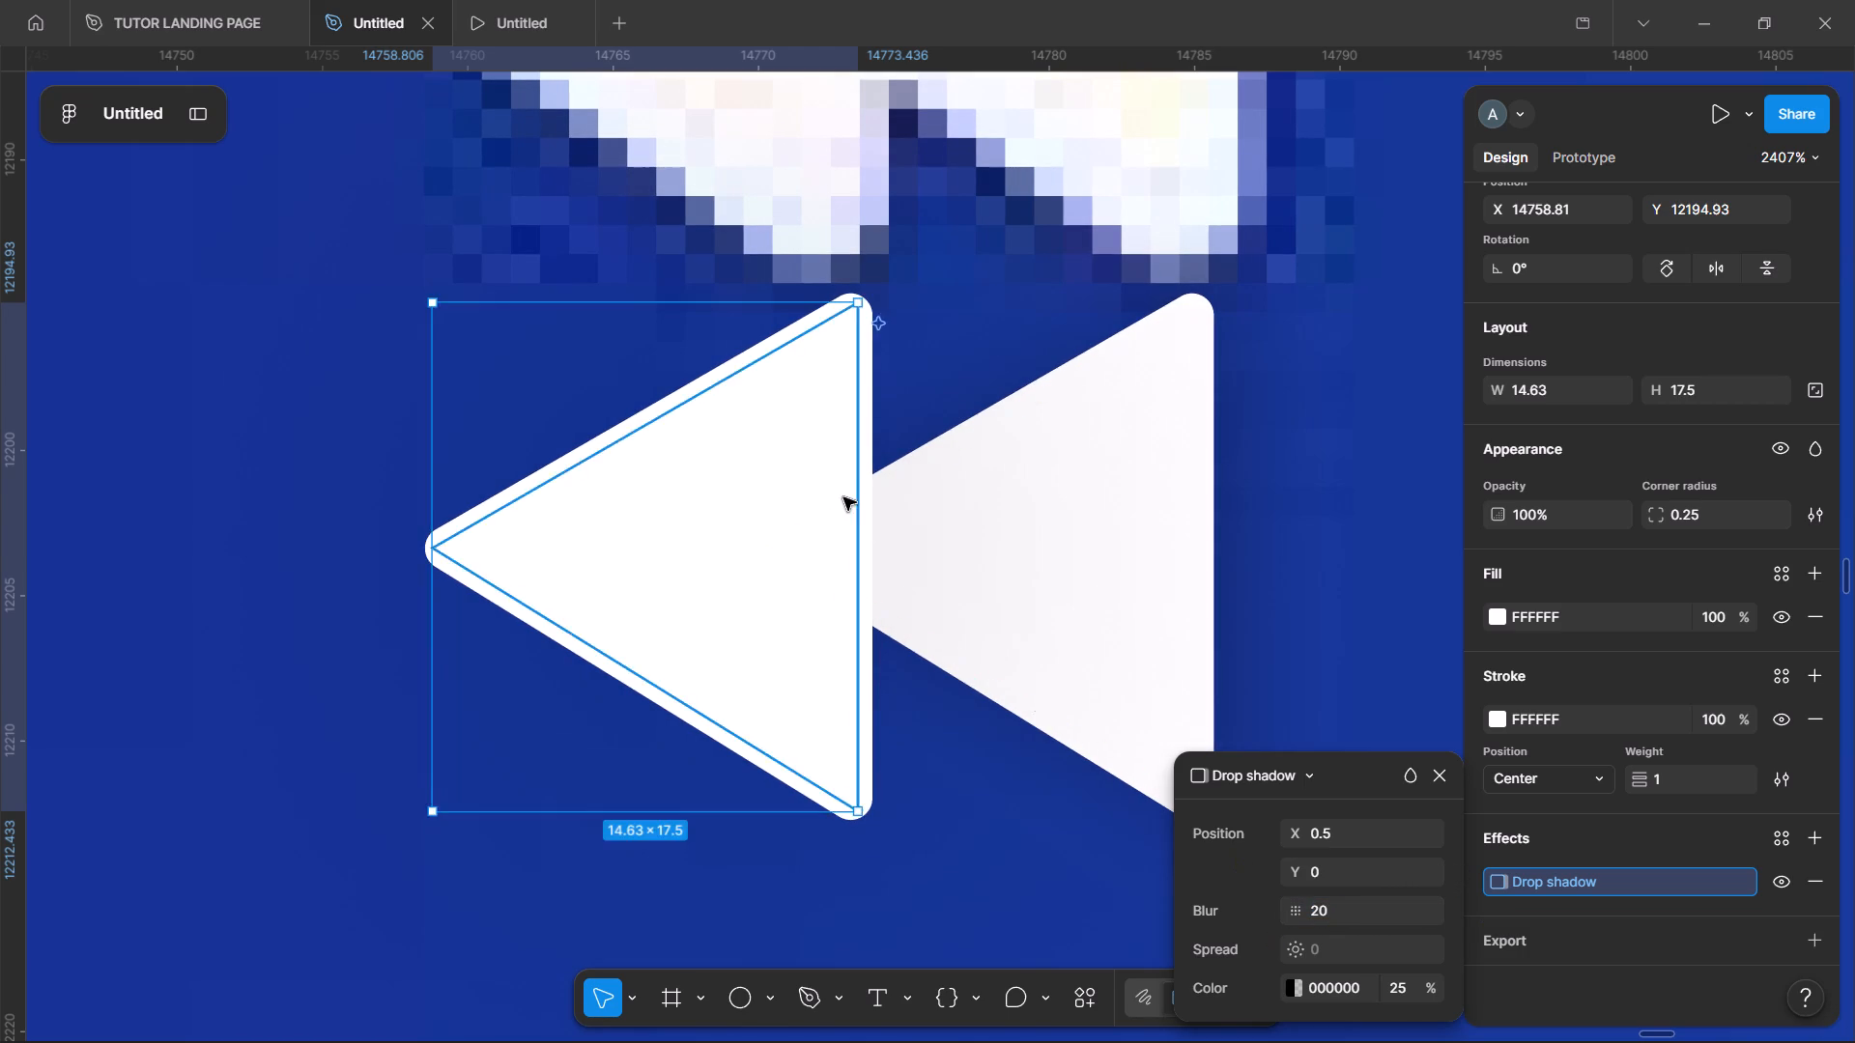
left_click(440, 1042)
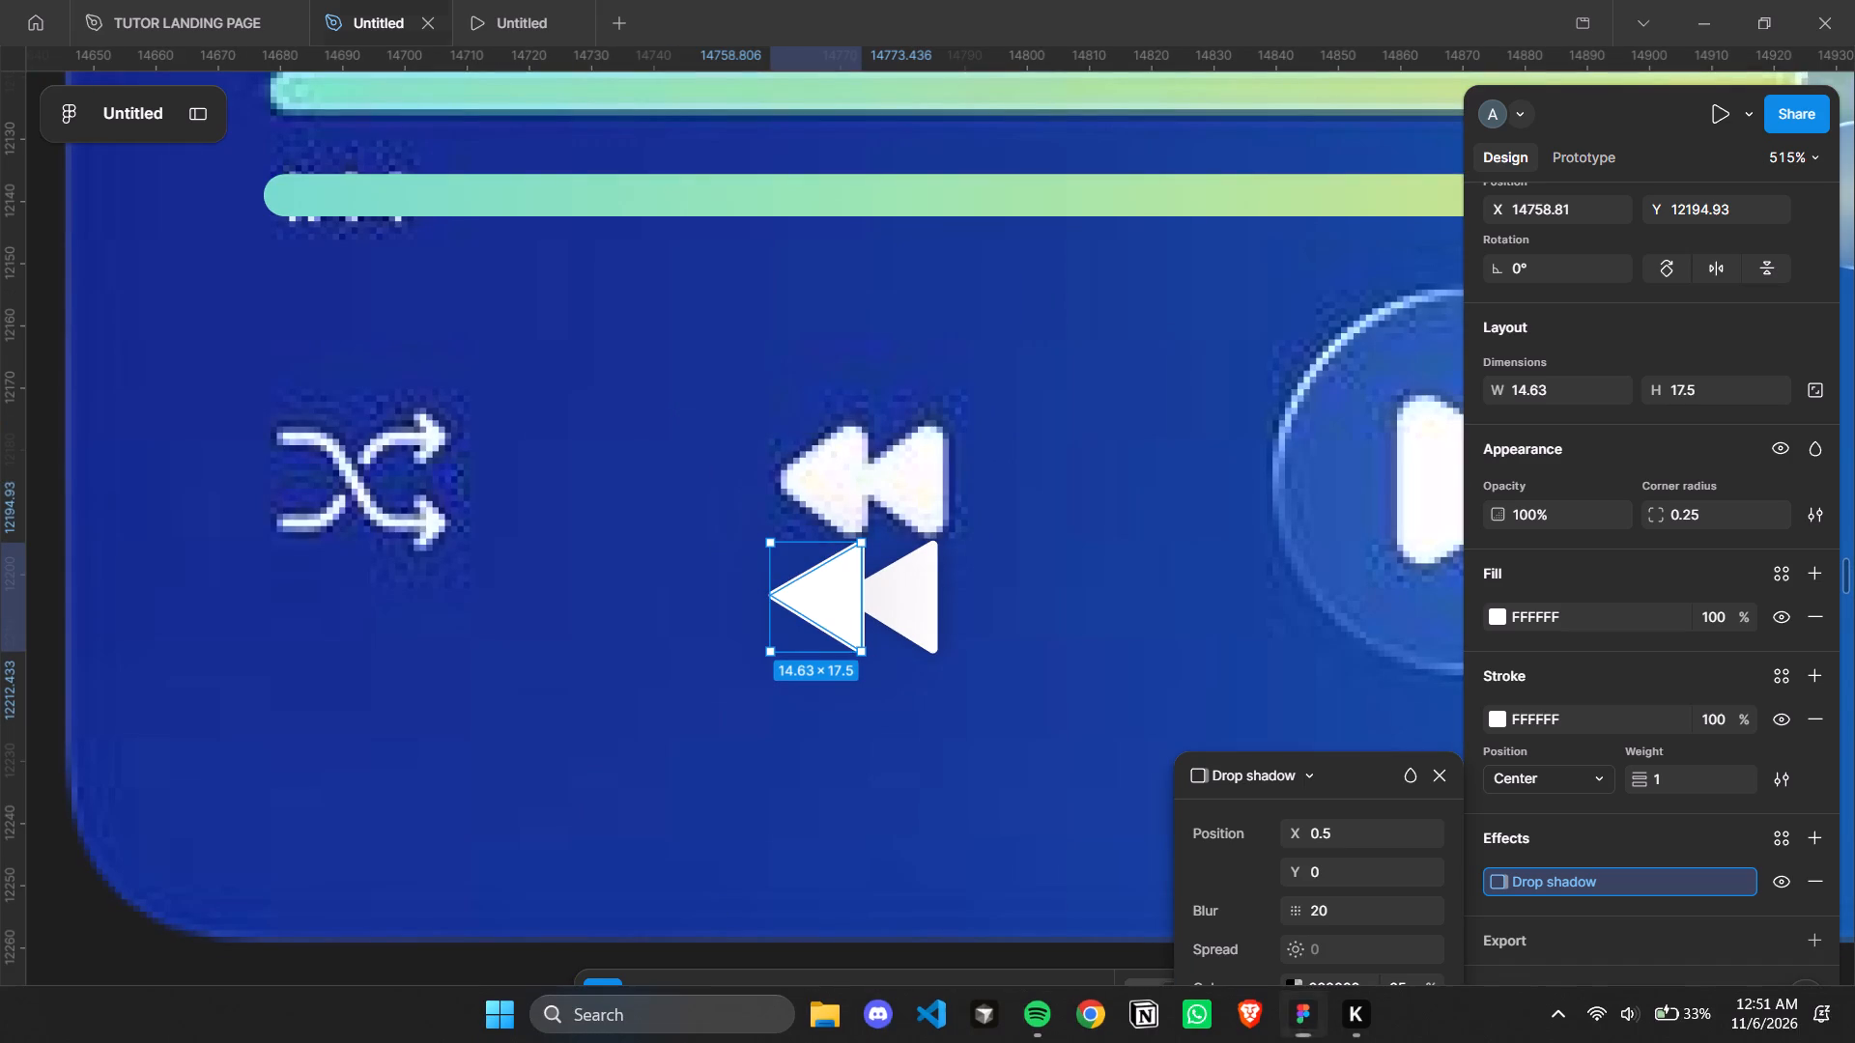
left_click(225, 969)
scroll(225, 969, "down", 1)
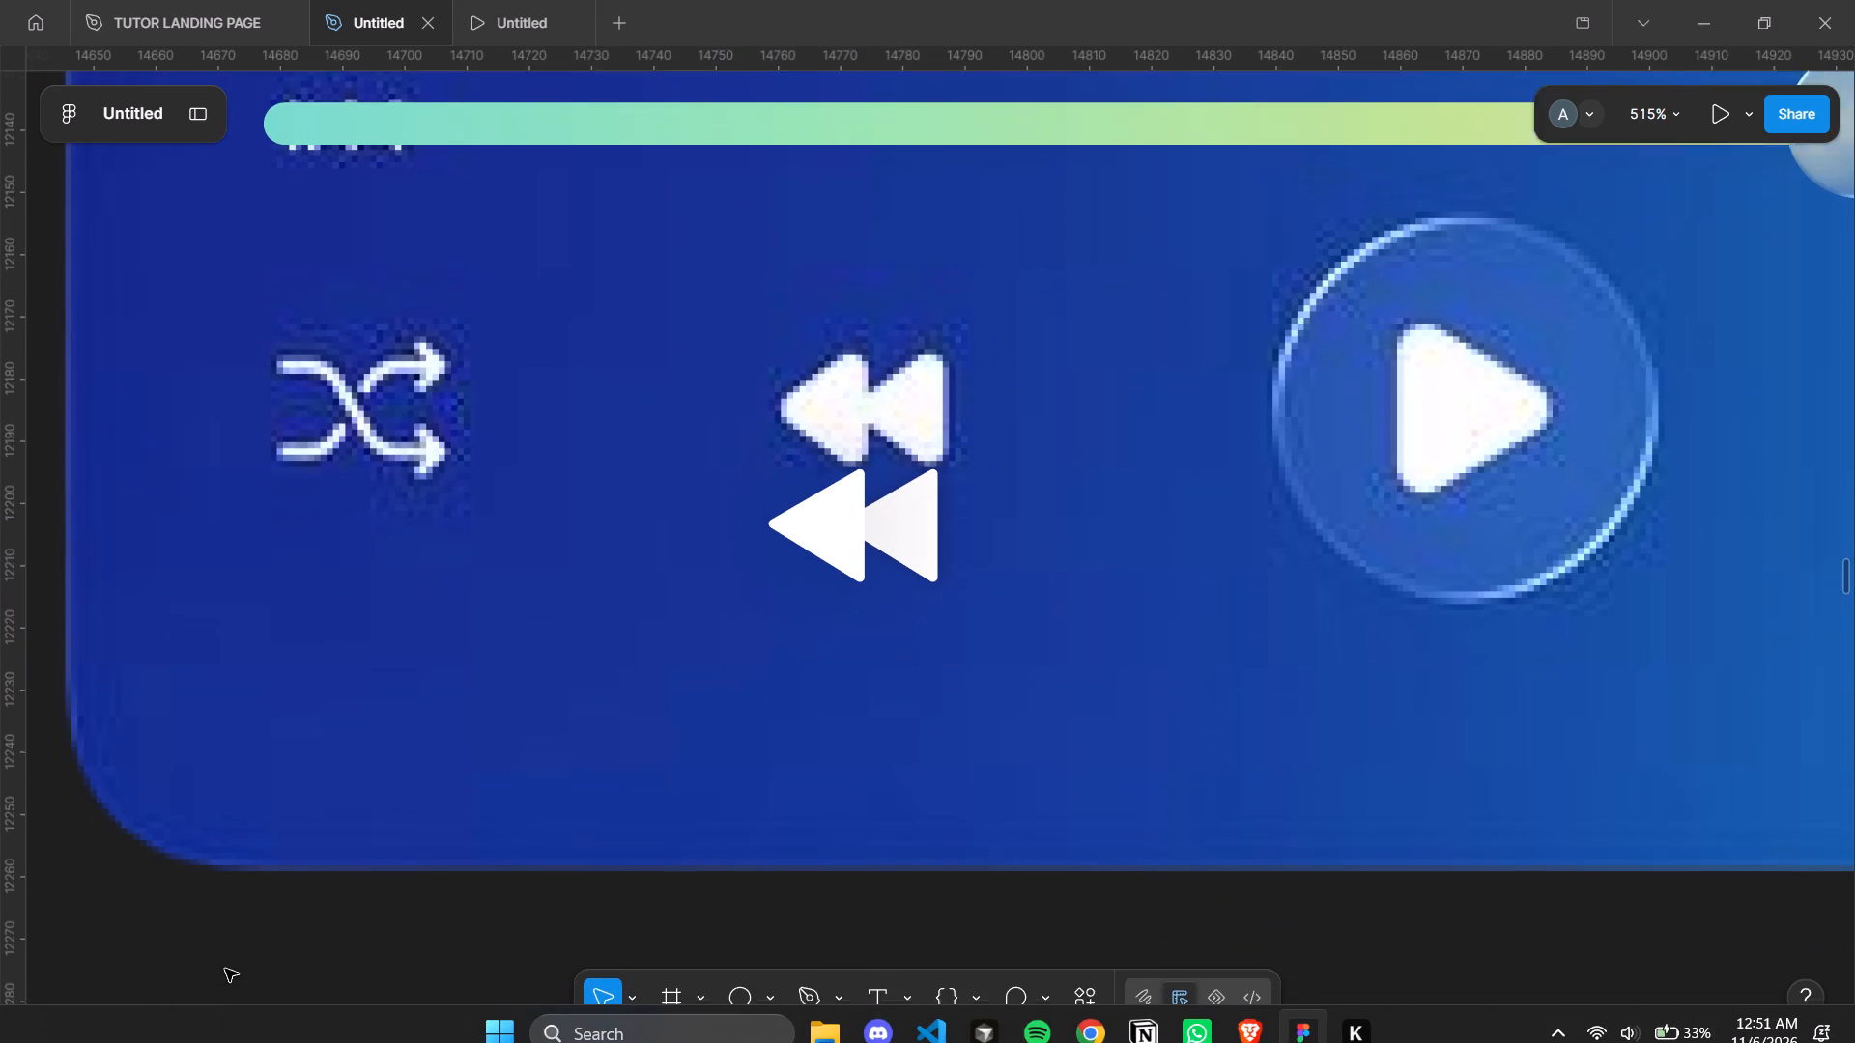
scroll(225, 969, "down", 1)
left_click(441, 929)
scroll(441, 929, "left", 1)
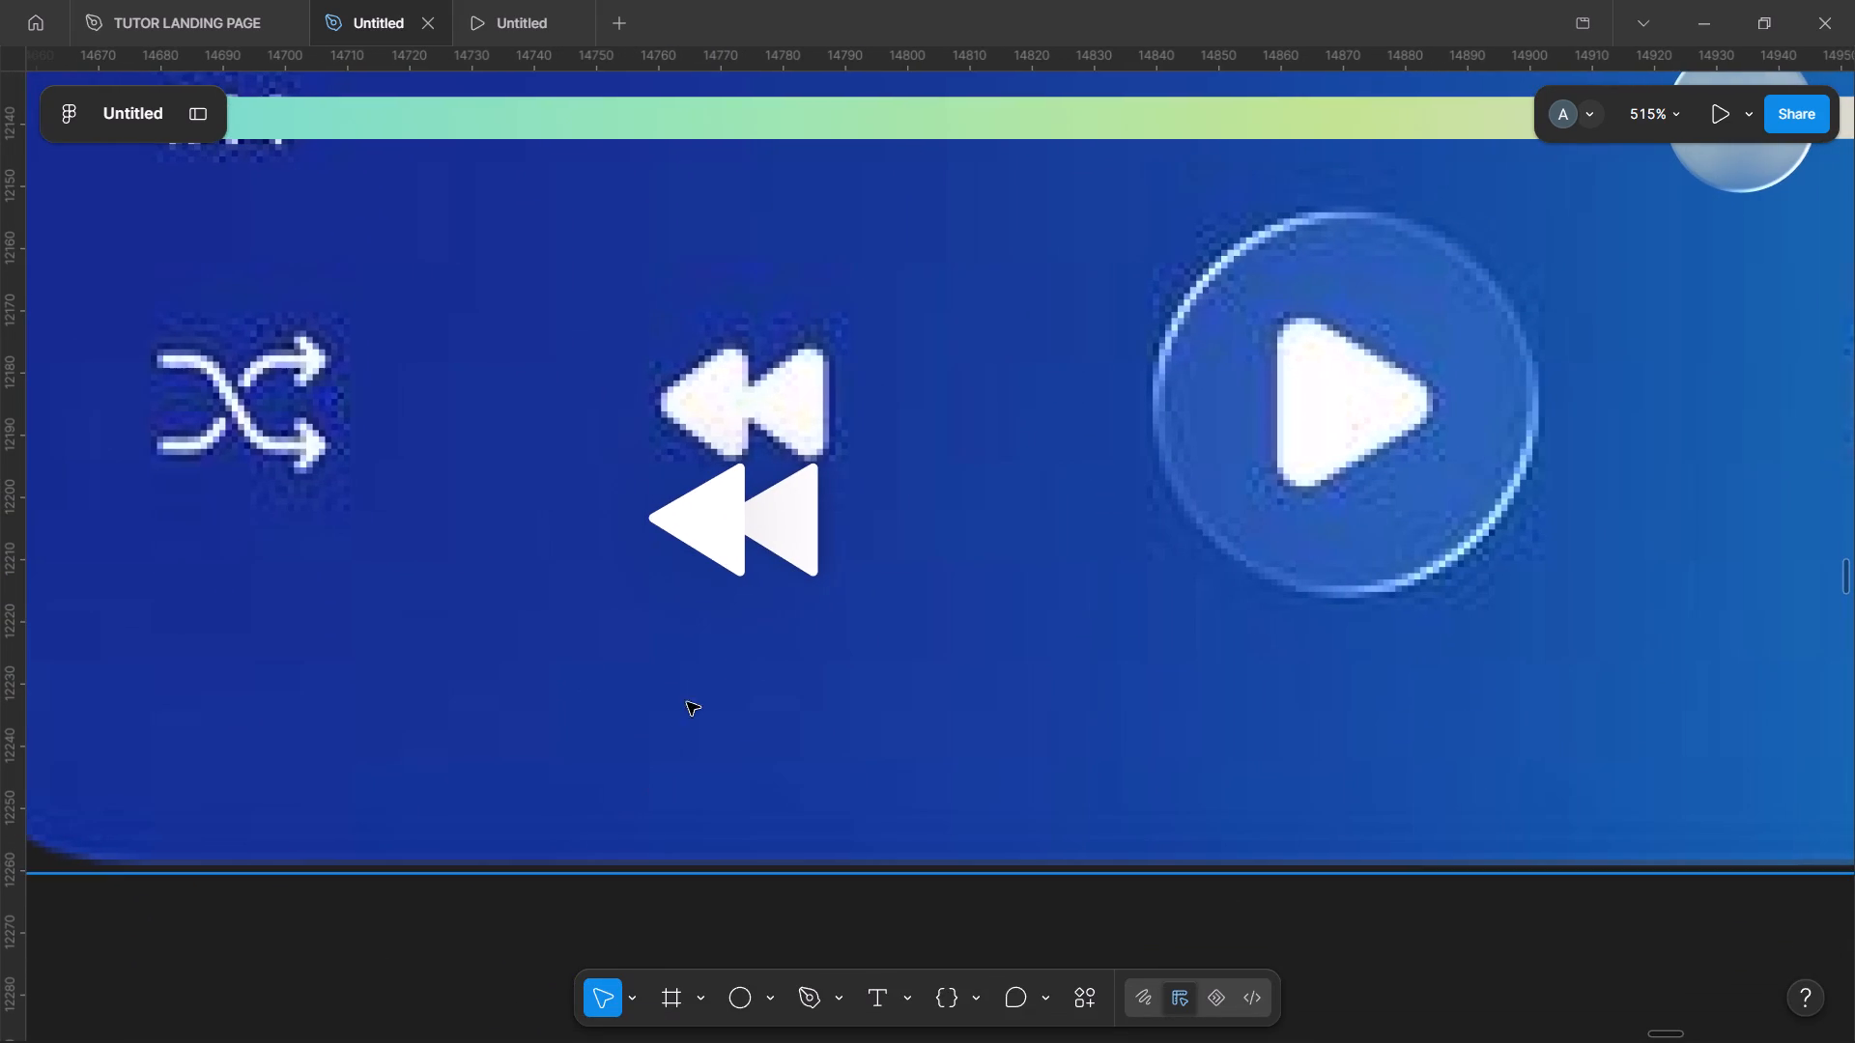
Set the right triangle's drop shadow blur to 20, matching the left triangle's blur.
scroll(685, 664, "up", 1)
left_click(860, 583)
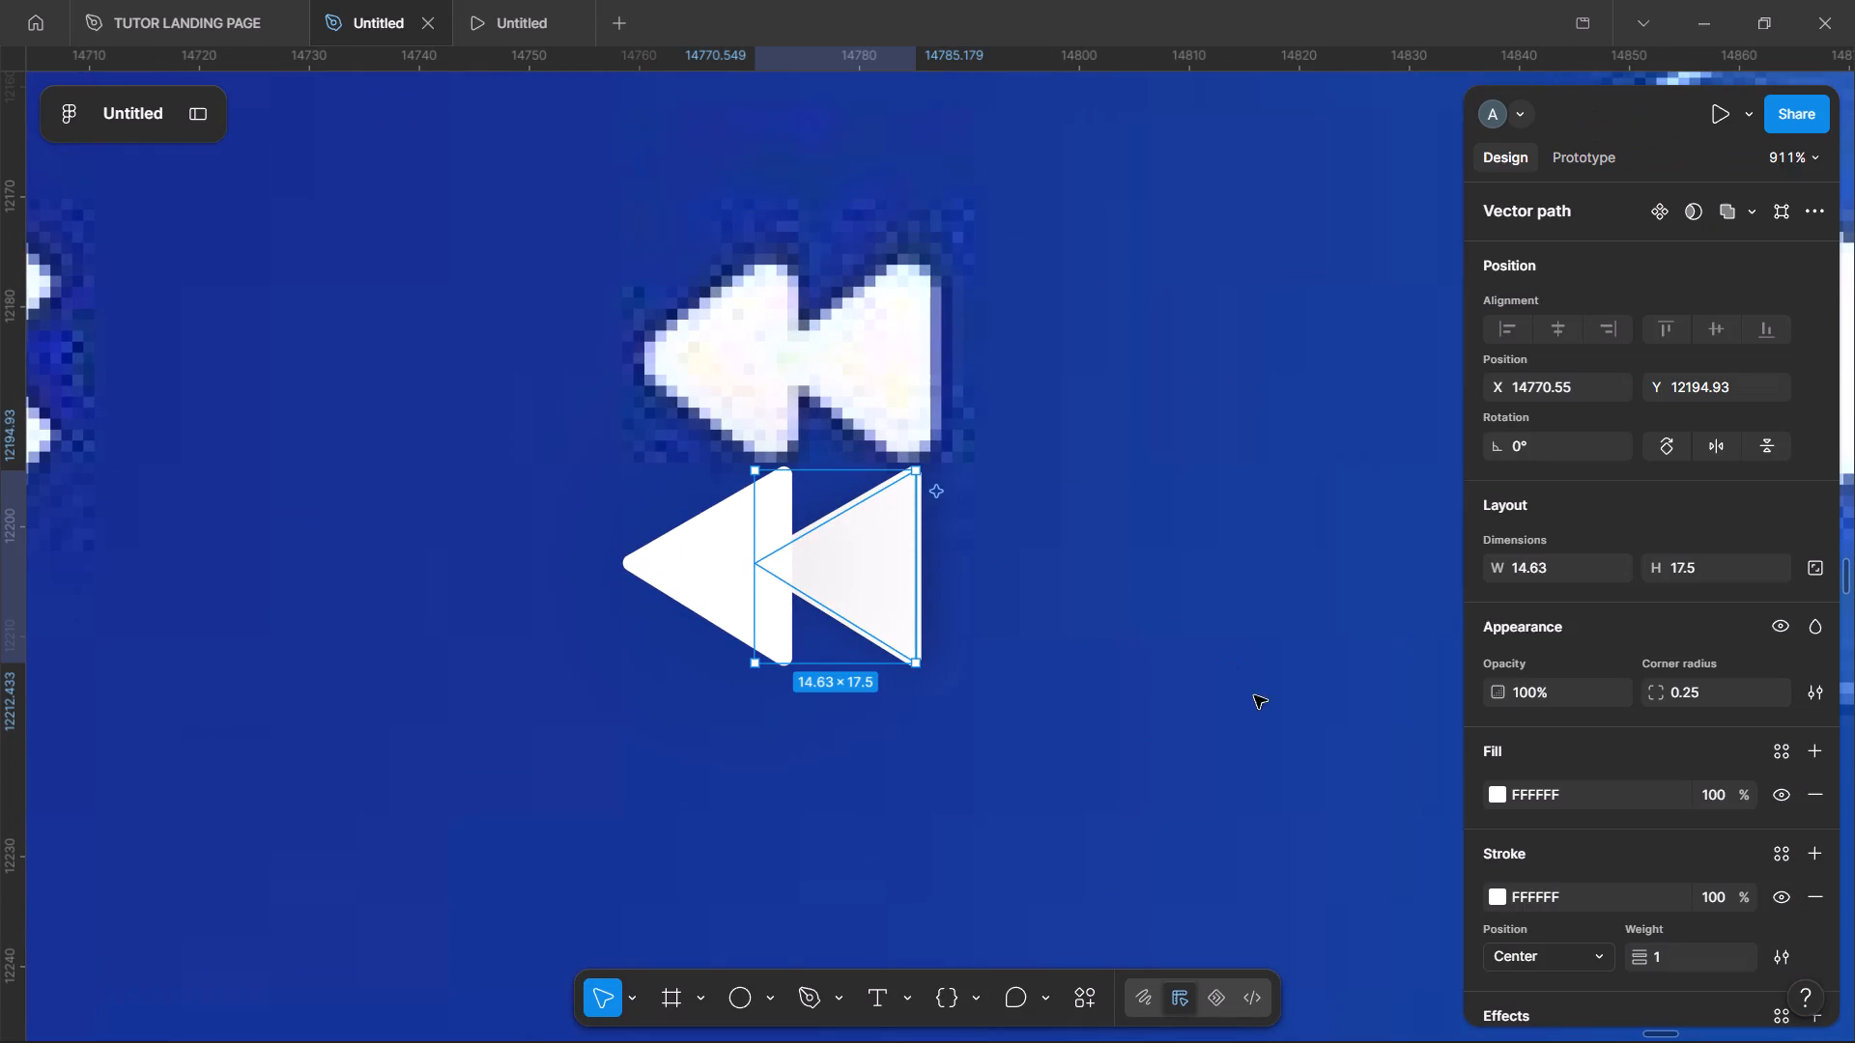
left_click(706, 547)
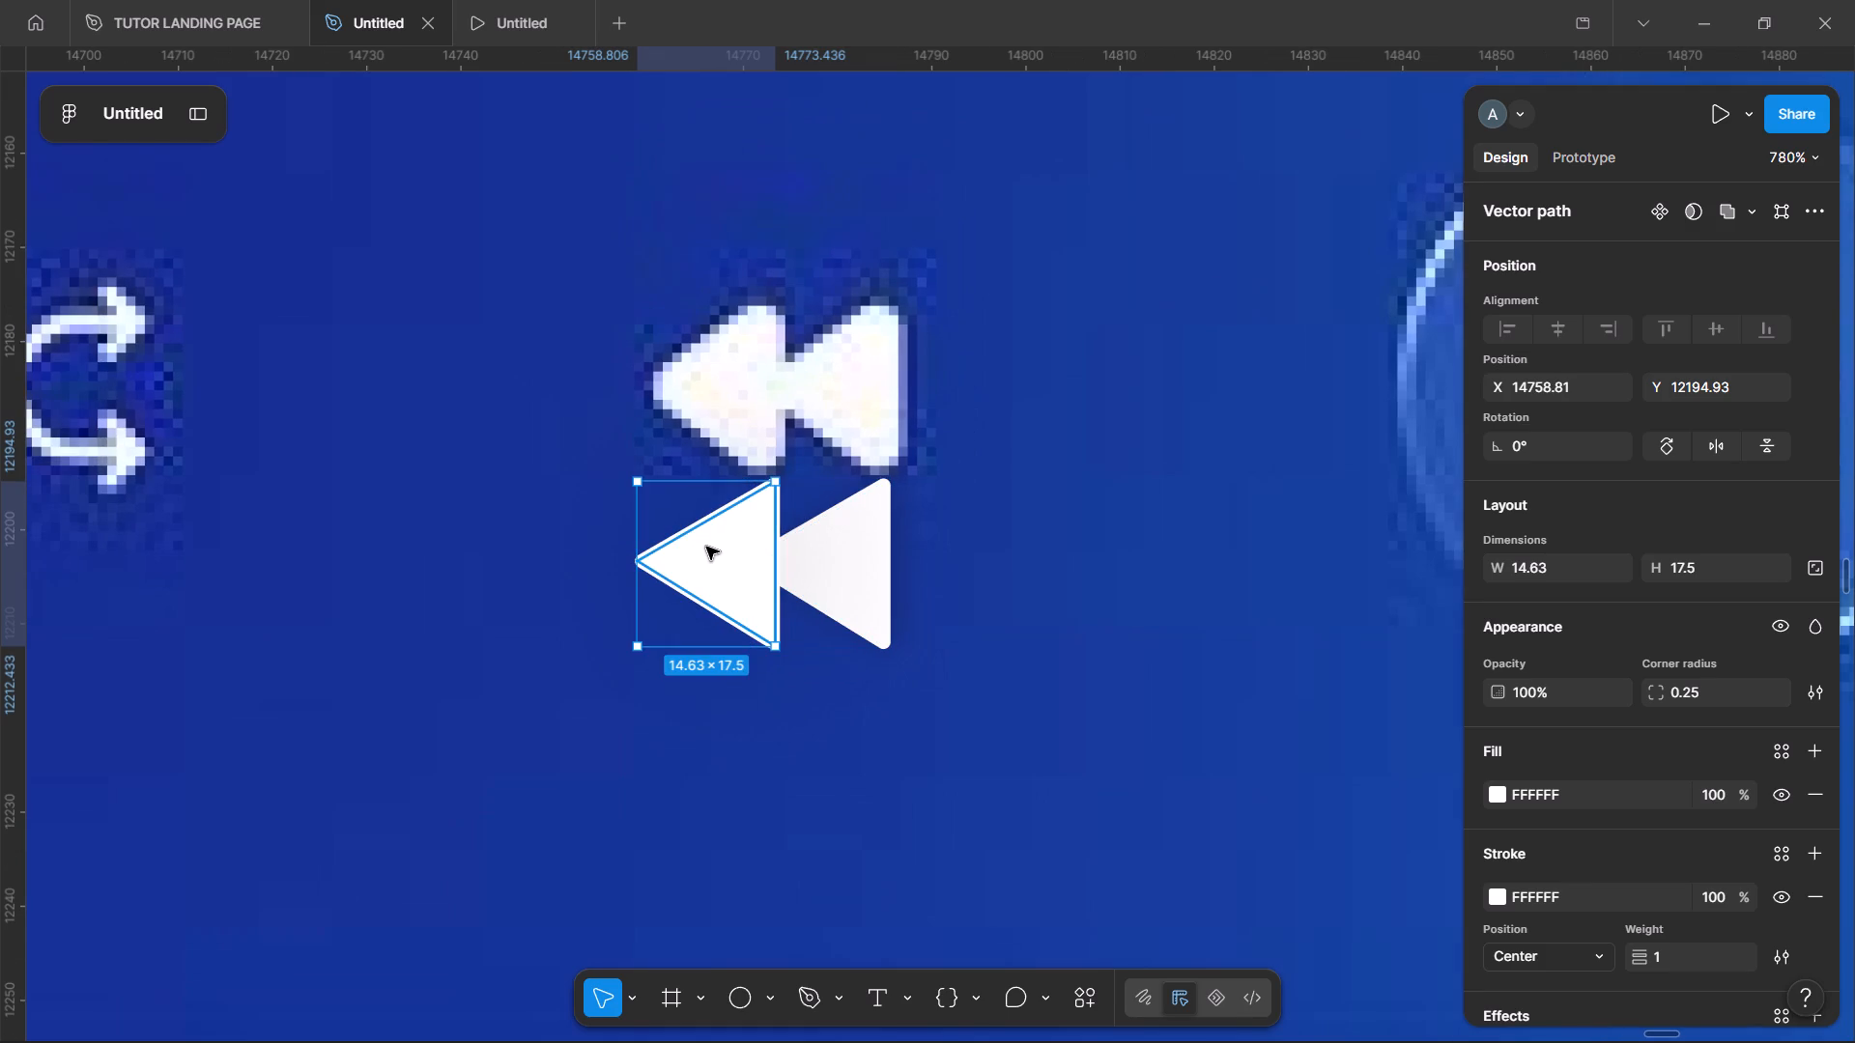
scroll(1495, 892, "down", 2)
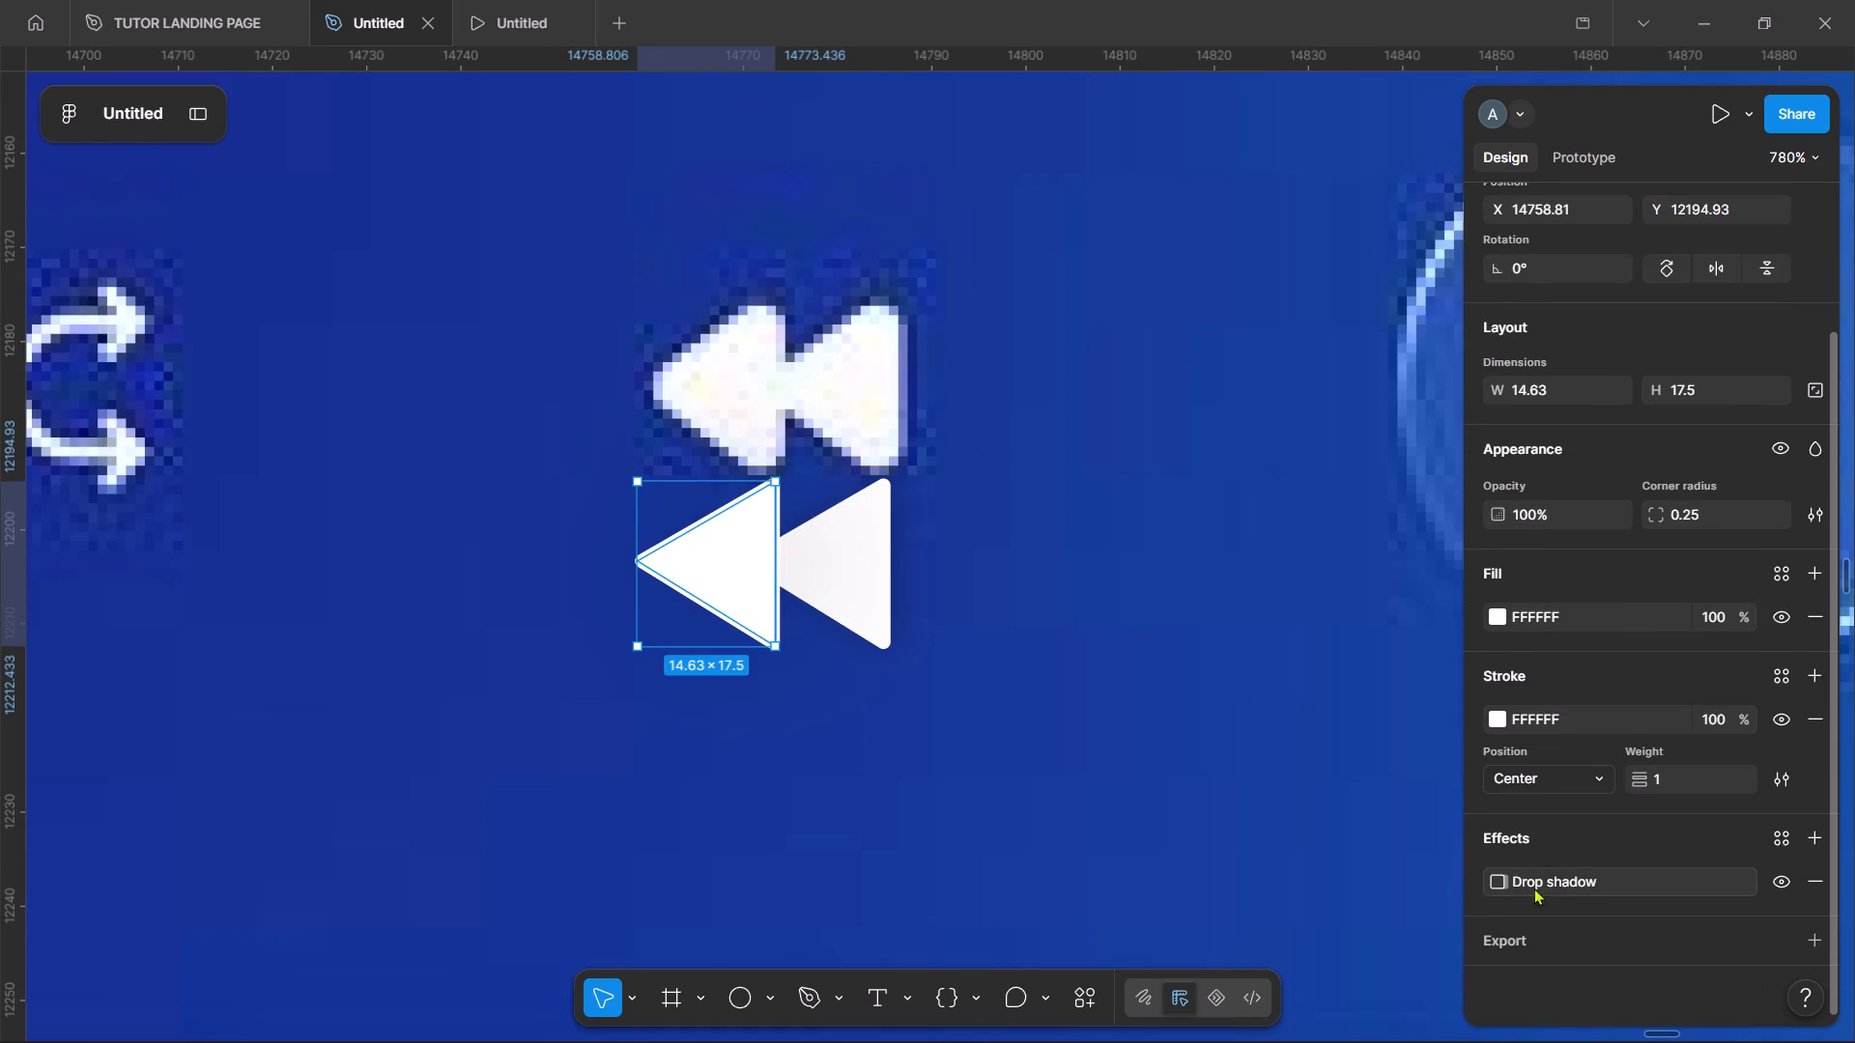
left_click(1508, 889)
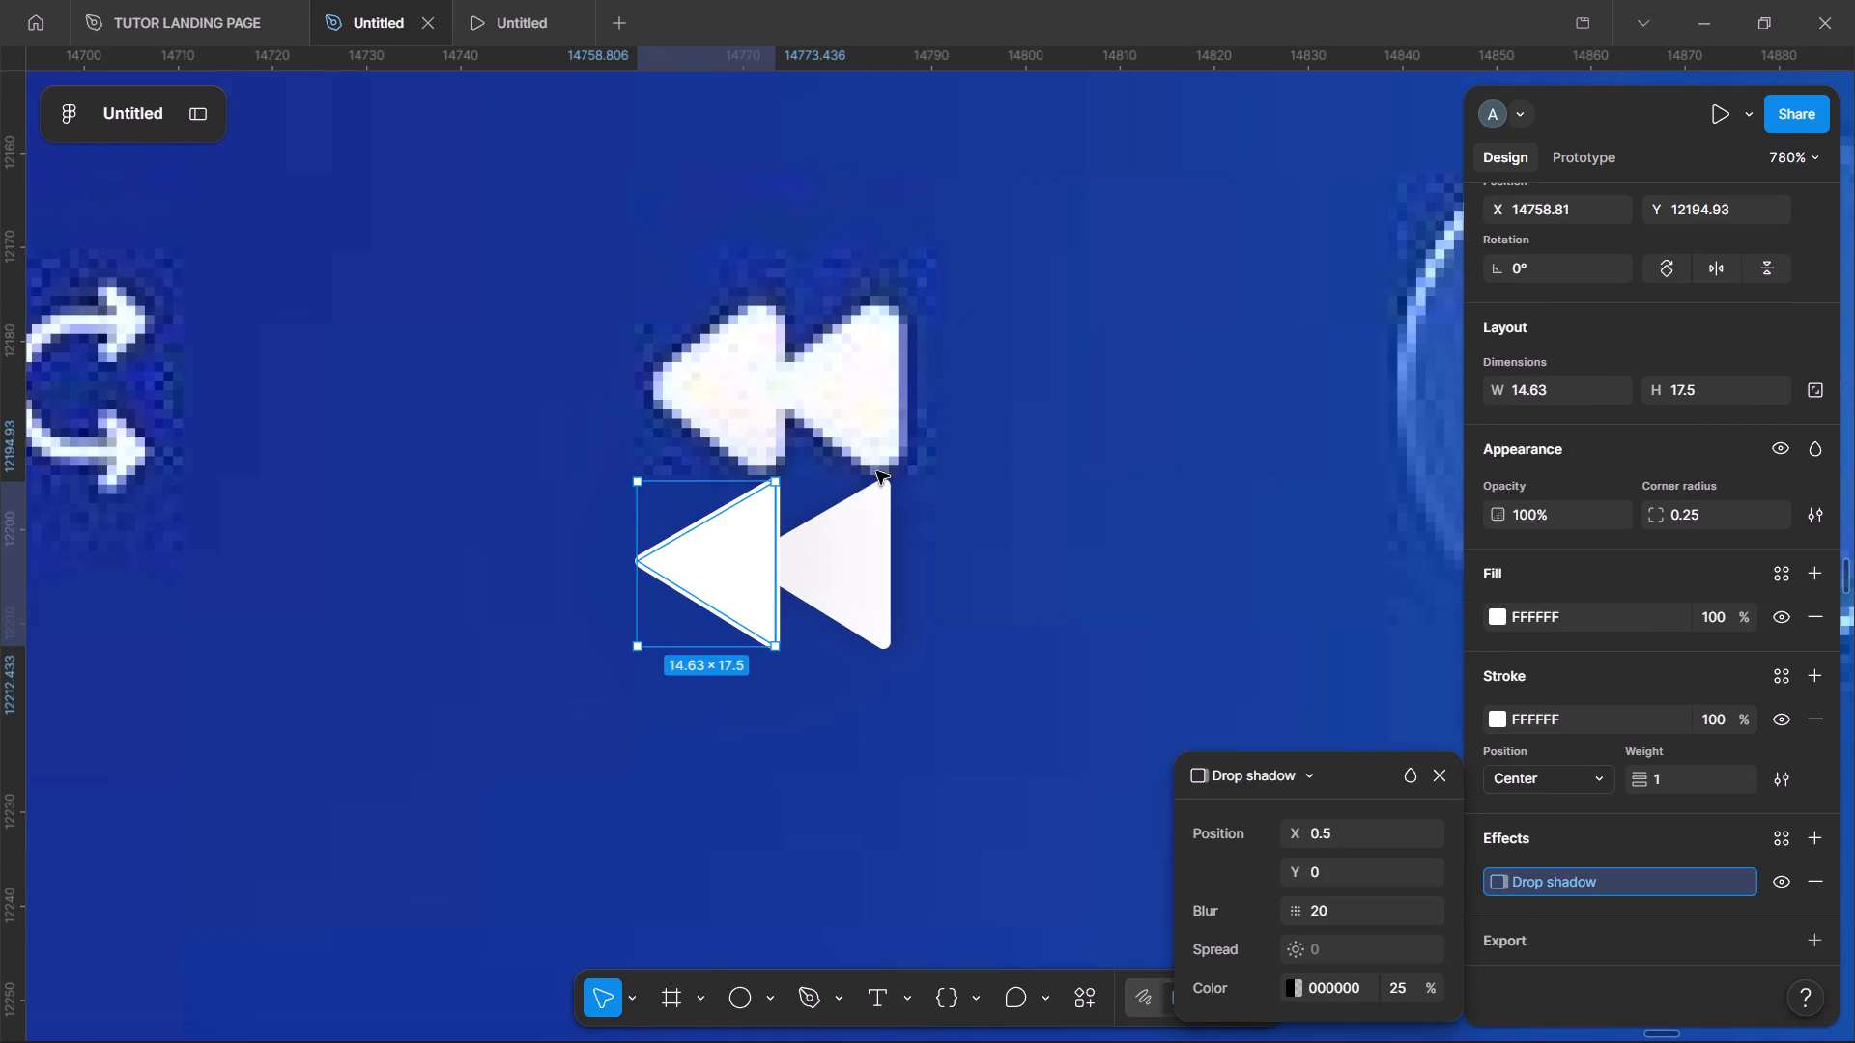
left_click(843, 556)
left_click(1493, 886)
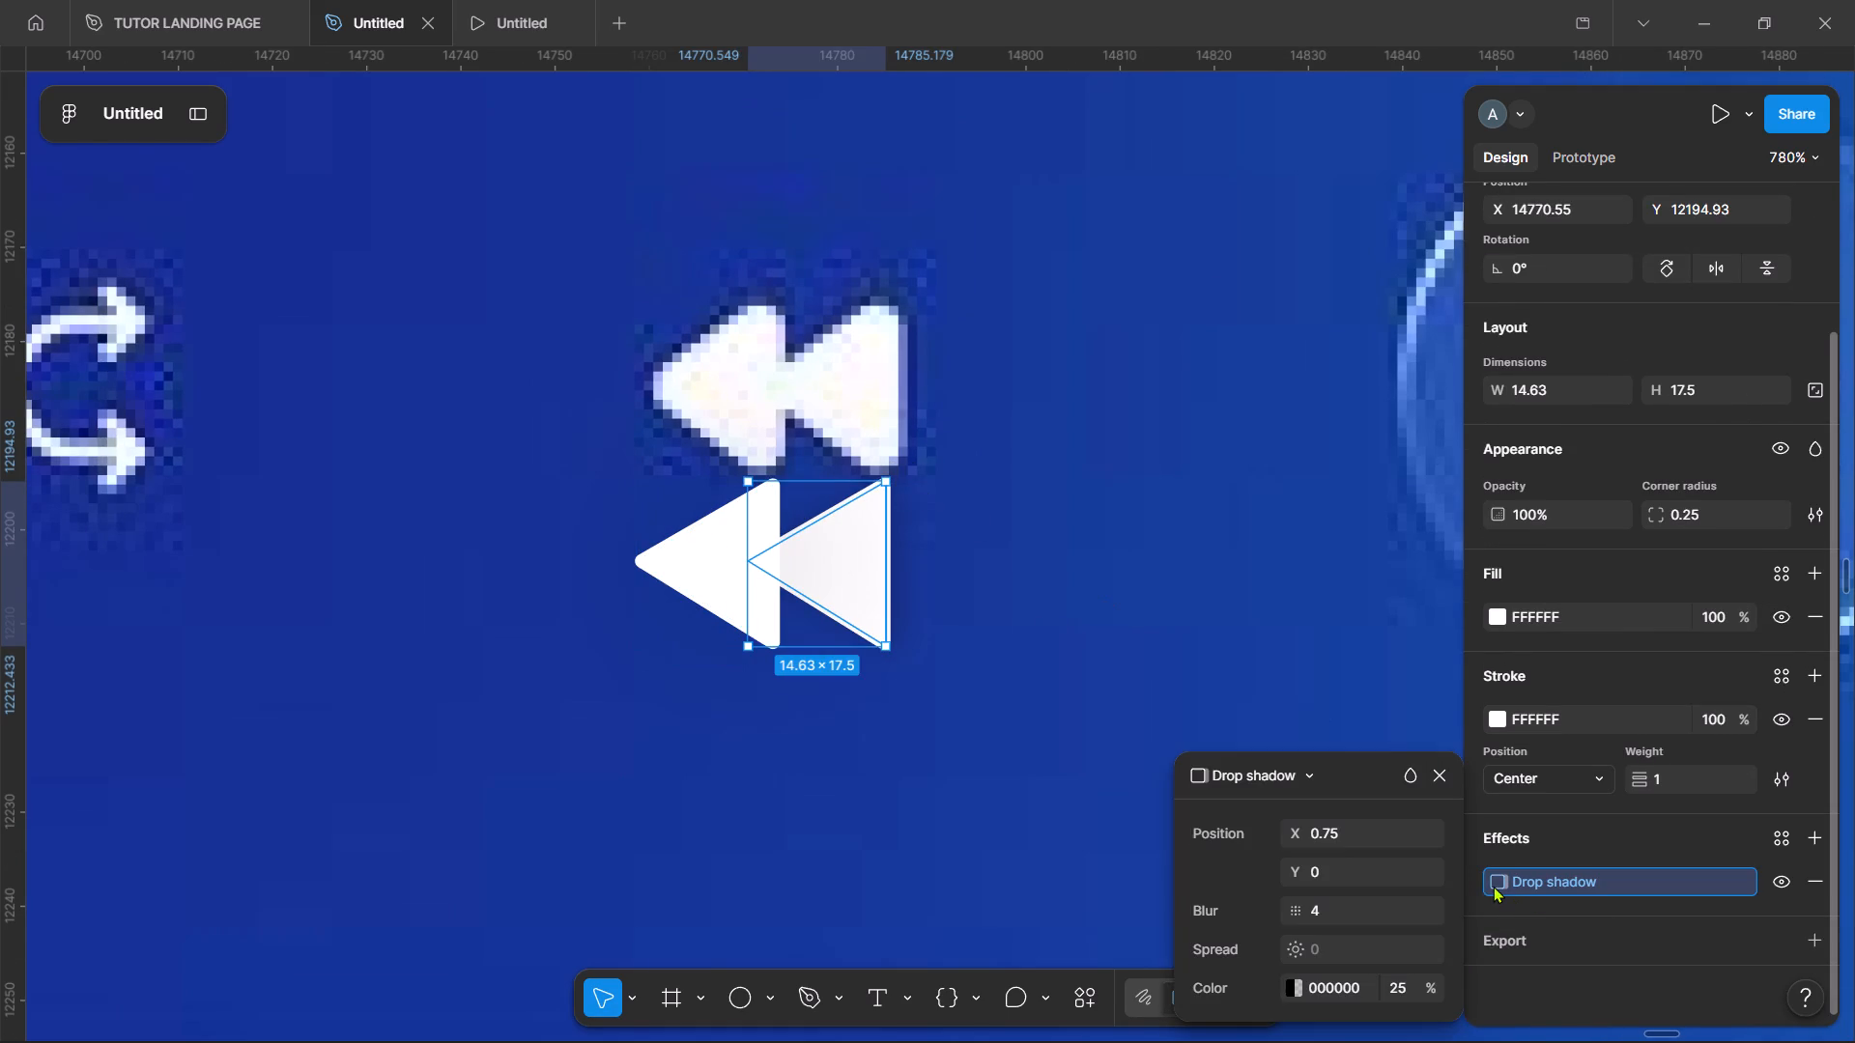
left_click(1320, 905)
type("20")
key("Return")
left_click(890, 700)
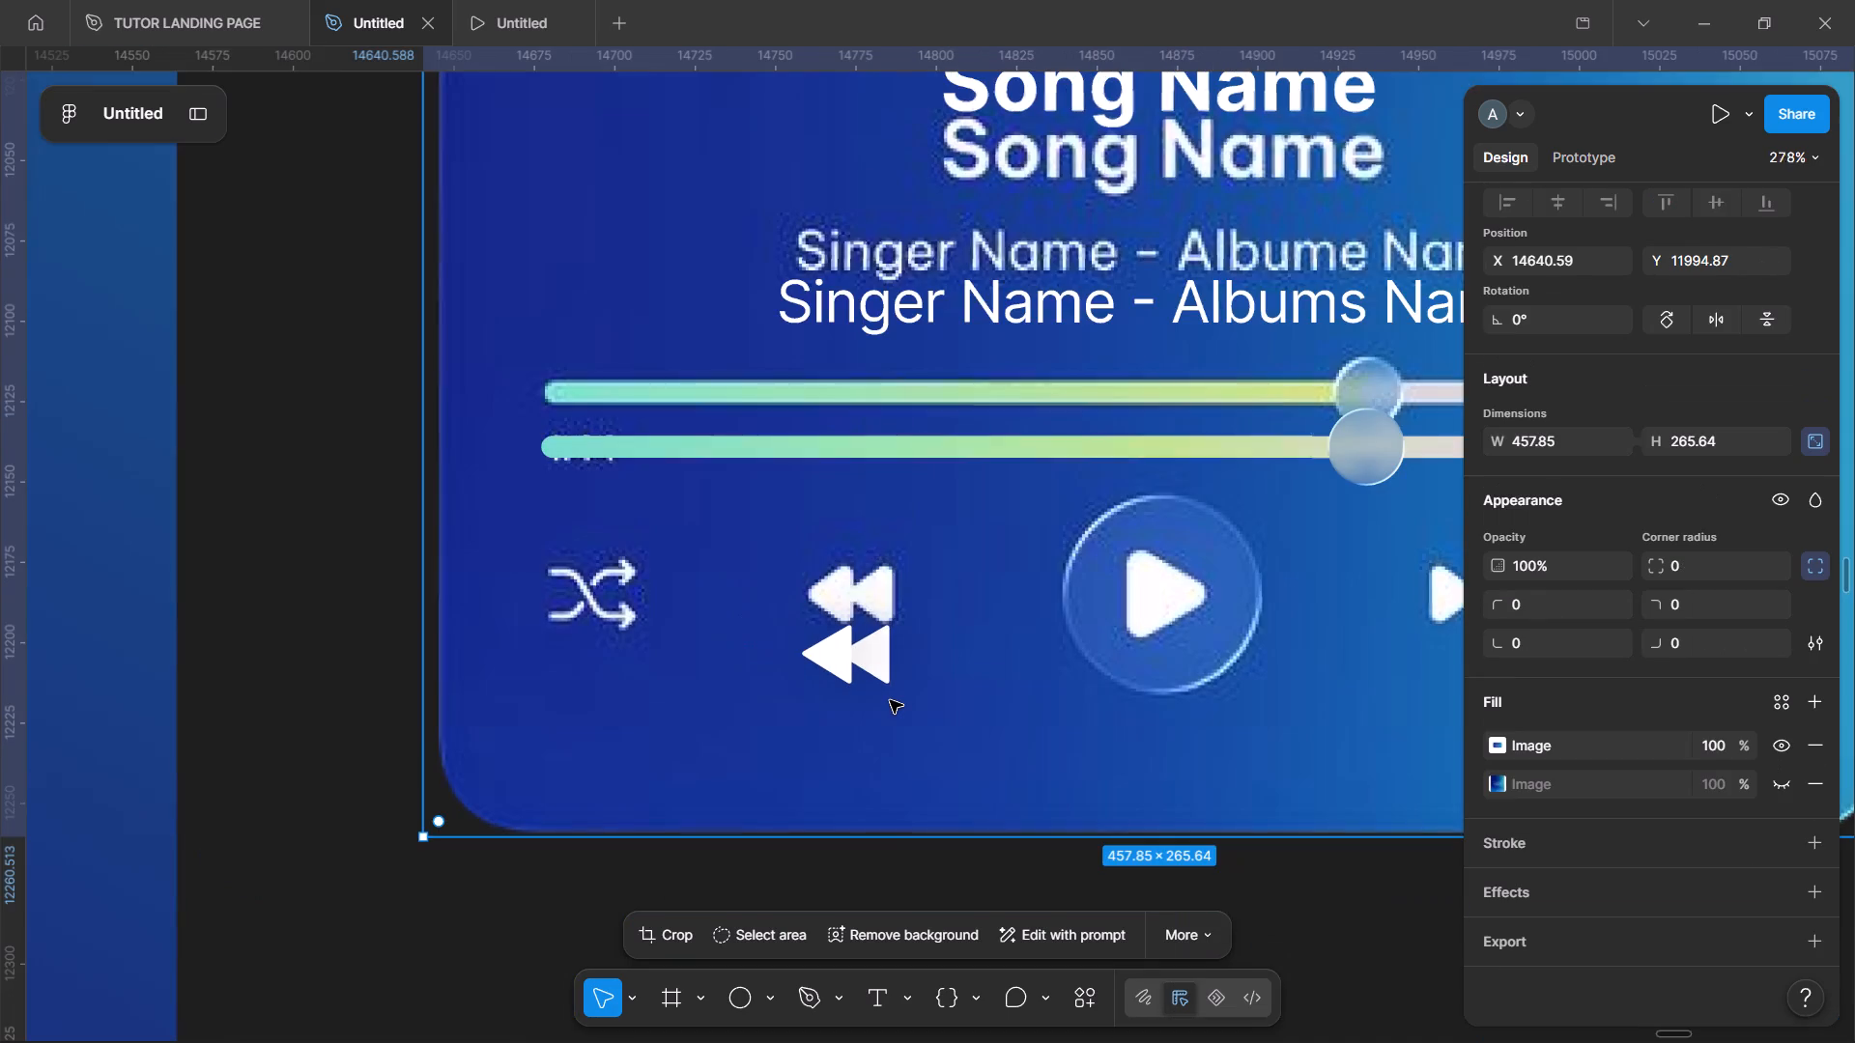
Move the rewind icon's right triangle slightly rightward to about X 14770.84, keeping Y at 12194.93.
scroll(890, 700, "left", 1)
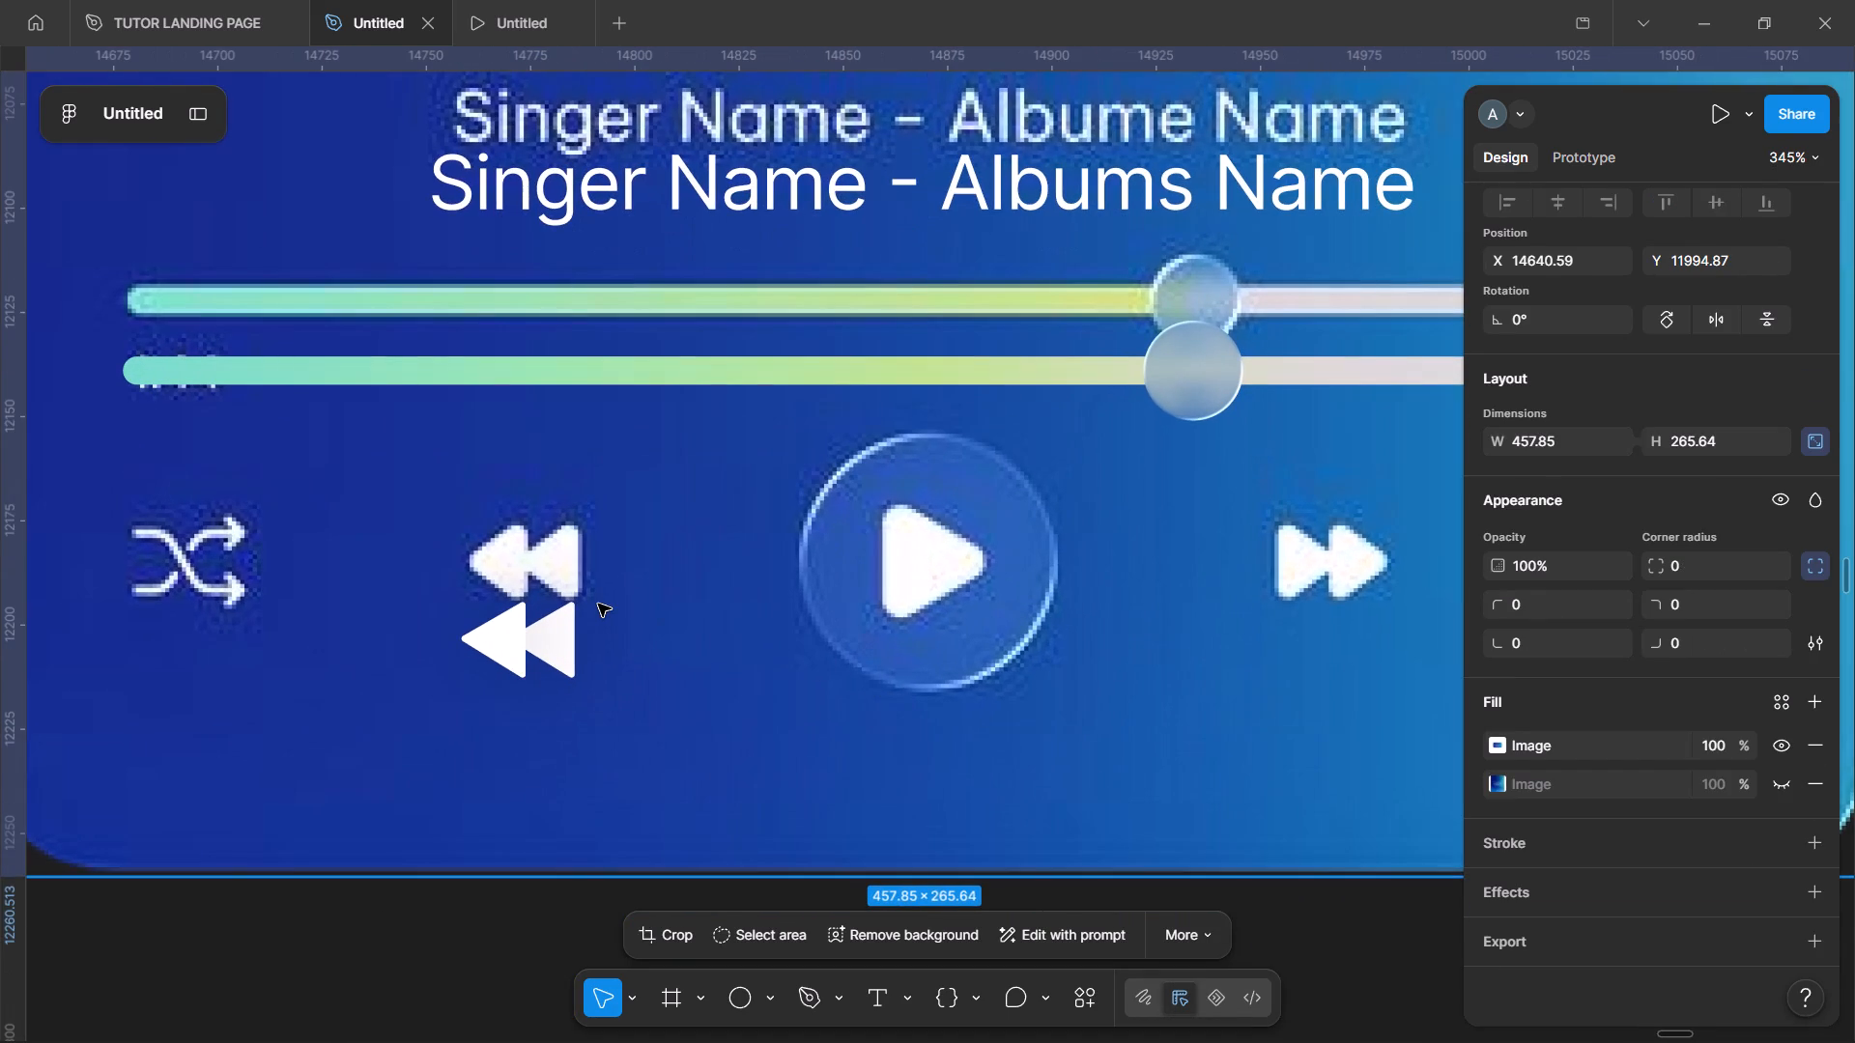
scroll(598, 604, "right", 1)
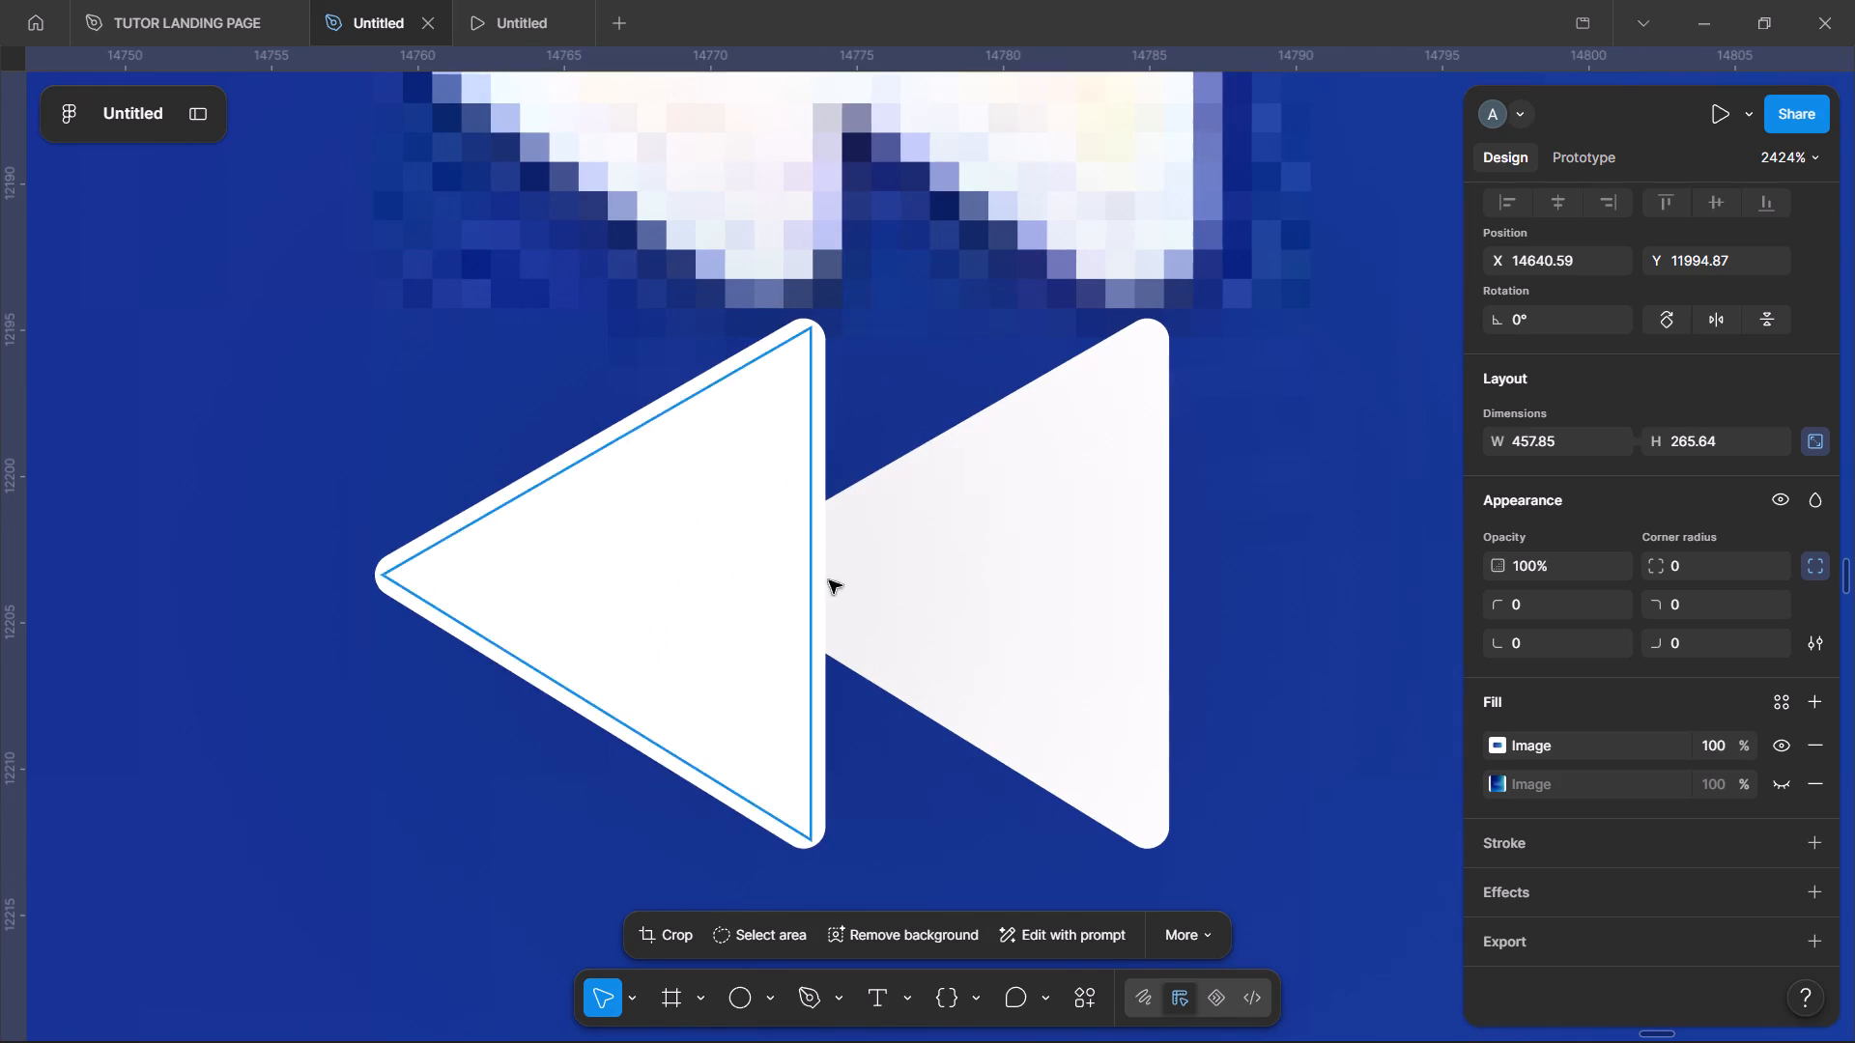
scroll(915, 580, "up", 1)
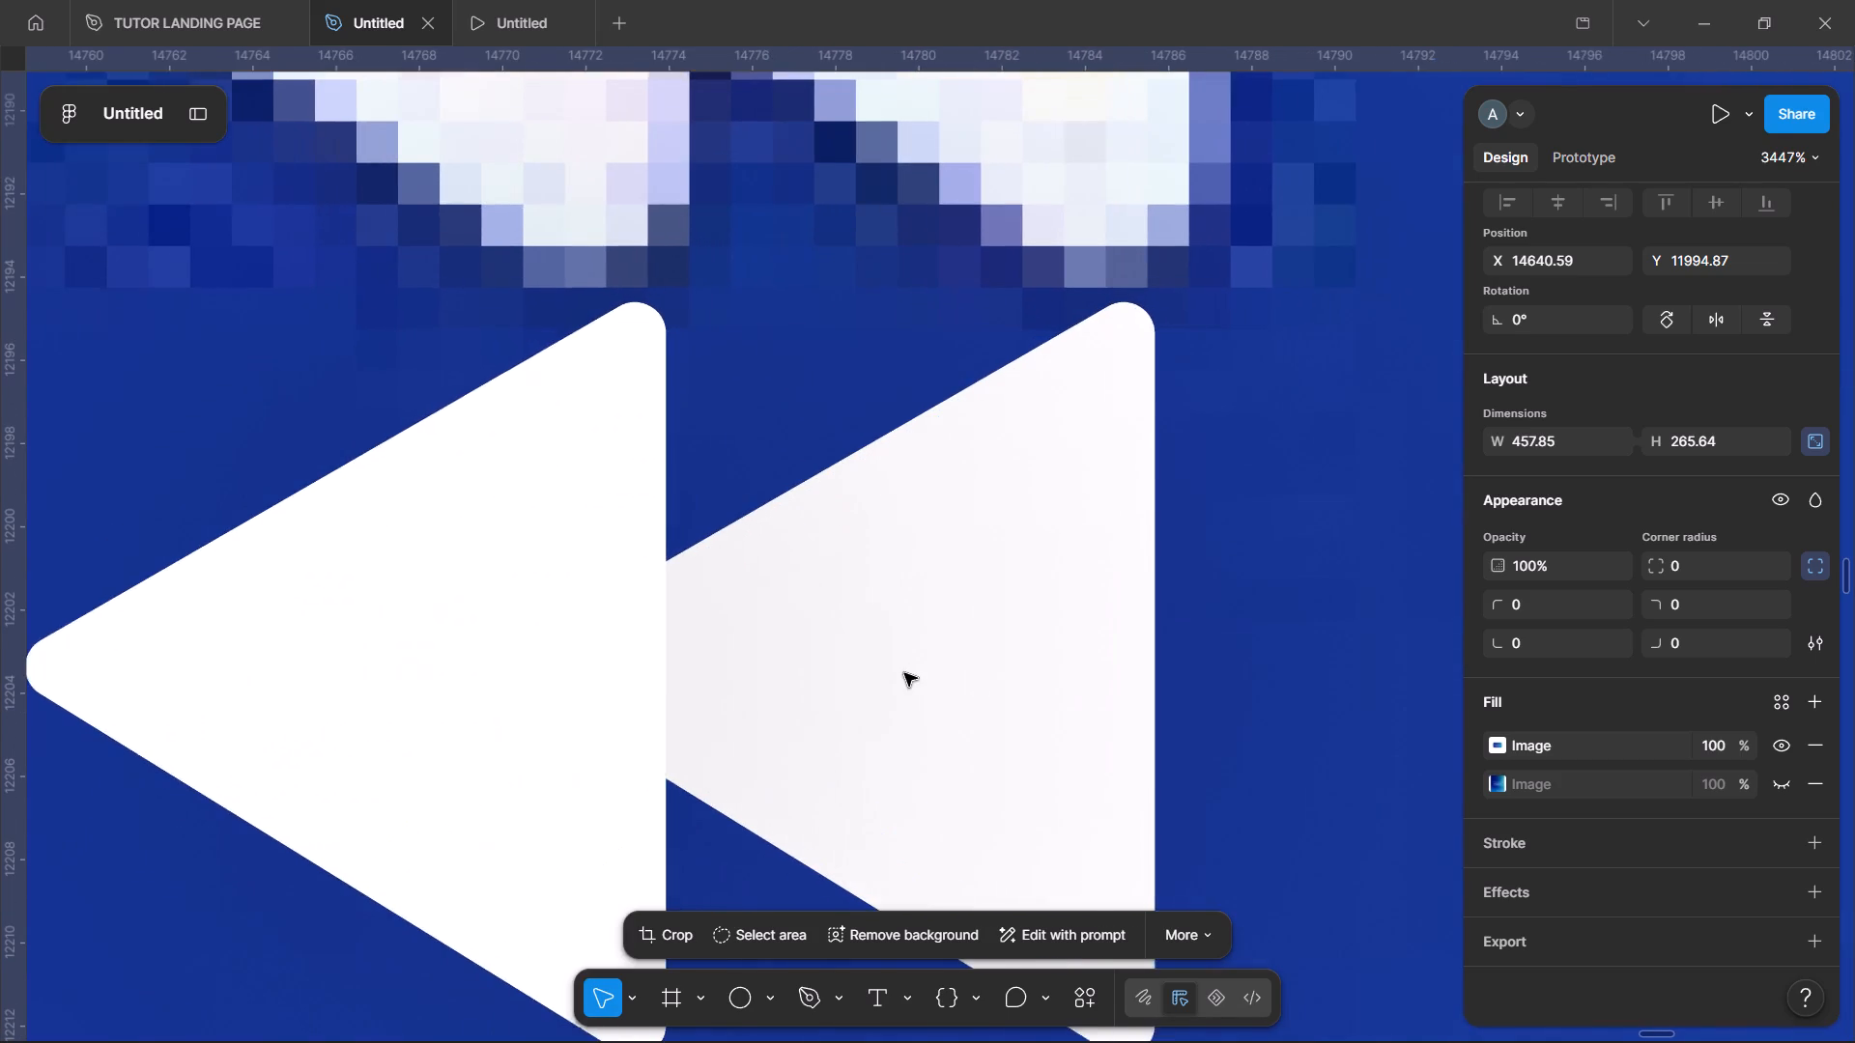
left_click(978, 662)
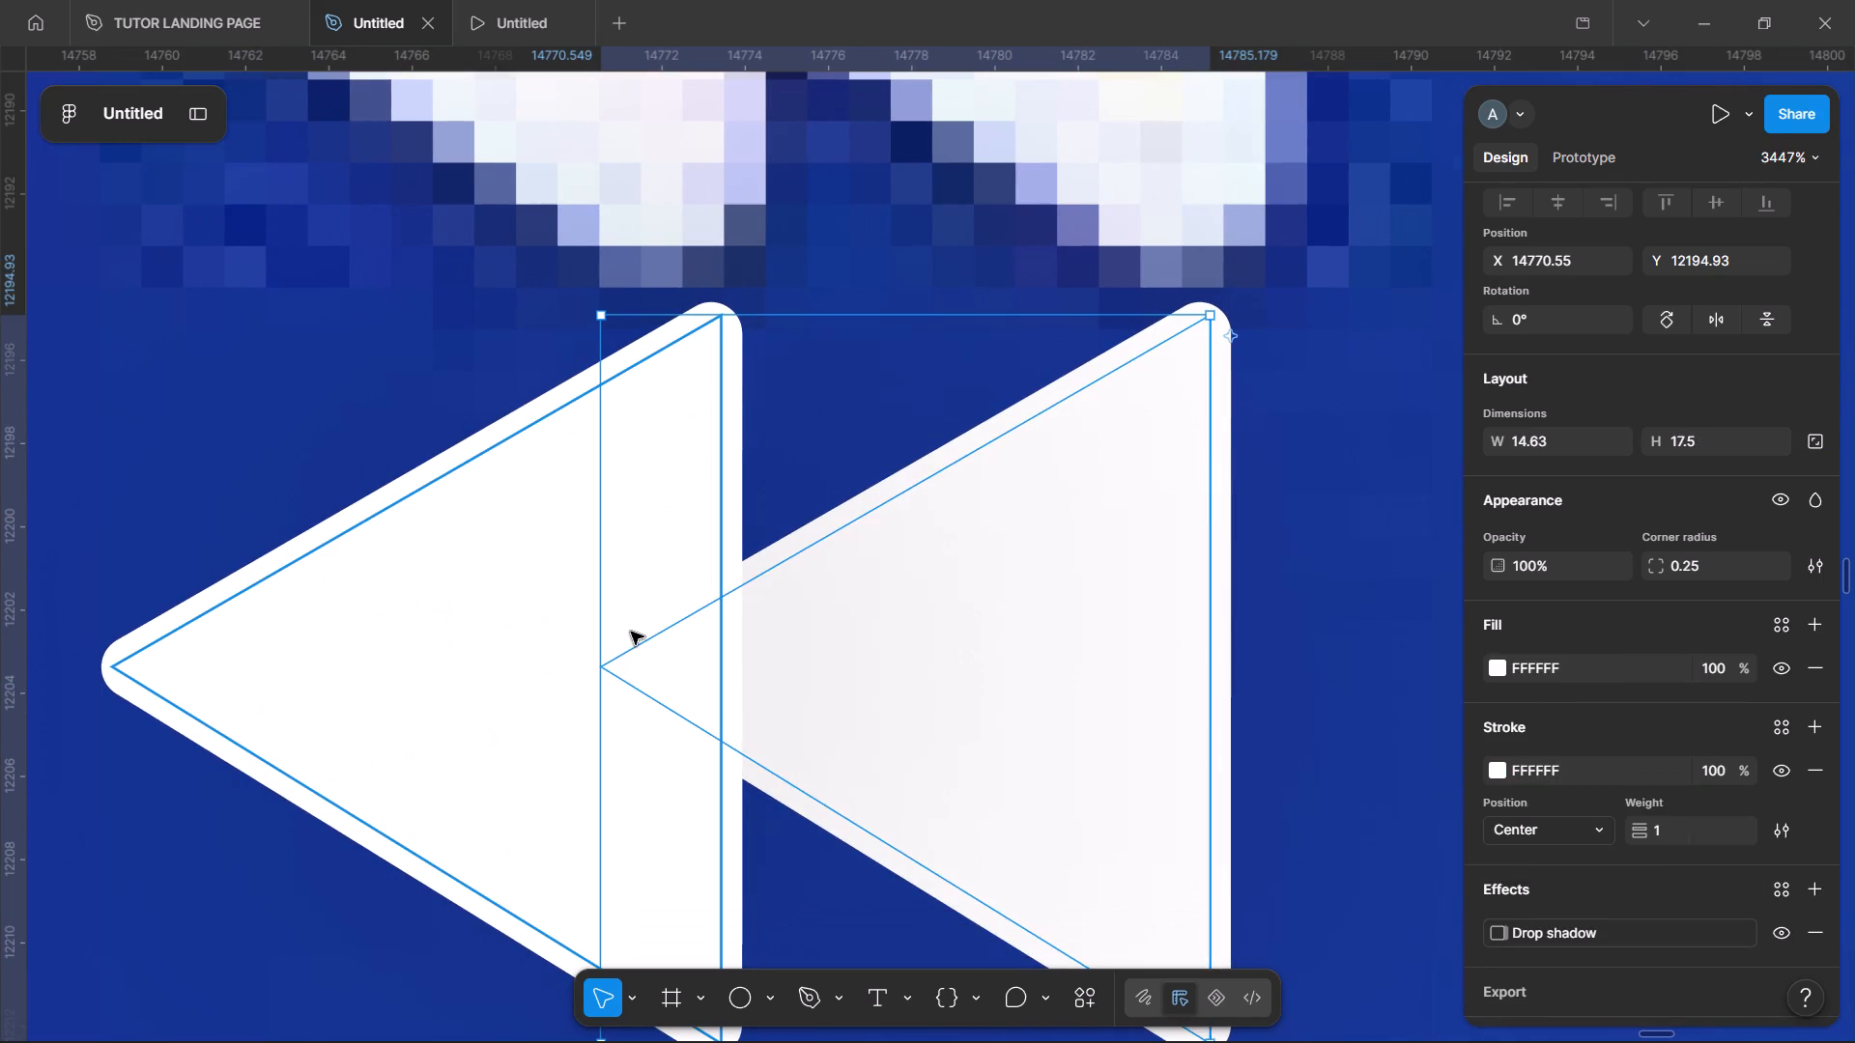
left_click(631, 632)
left_click(854, 627)
left_click_drag(854, 627, 846, 626)
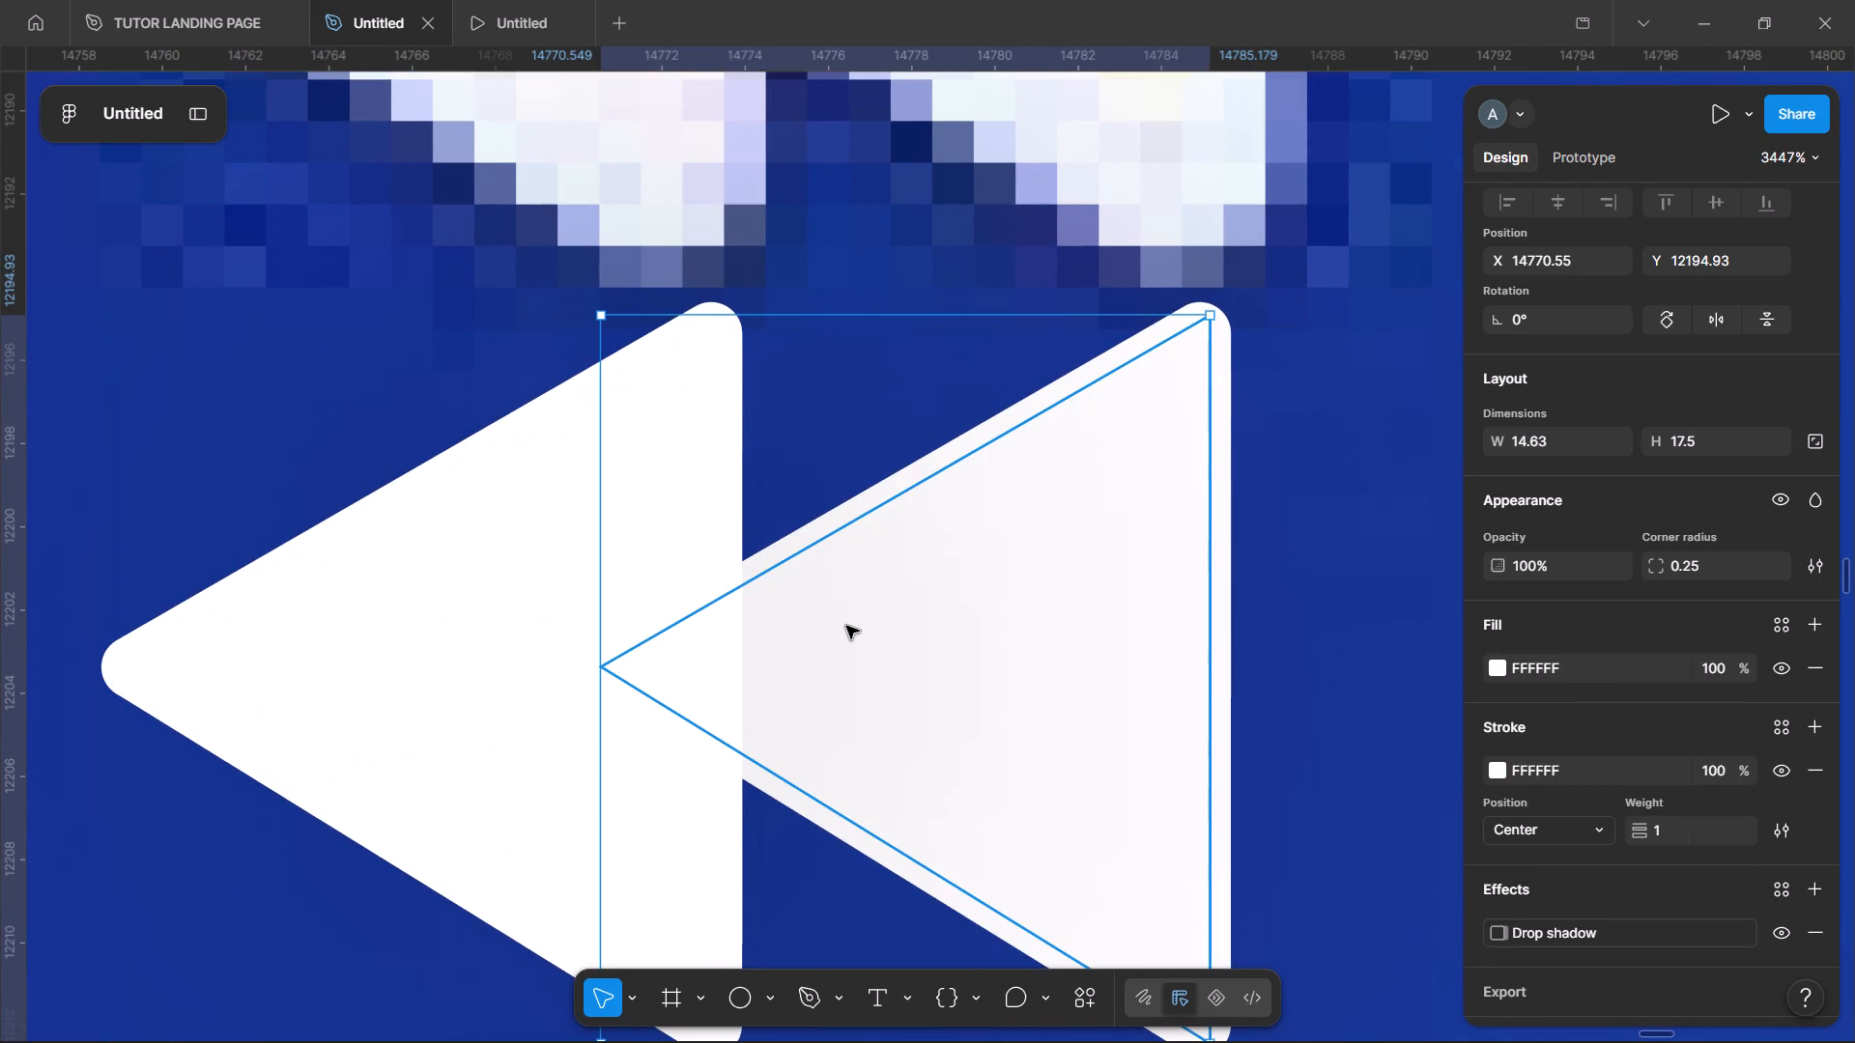
left_click_drag(846, 626, 851, 628)
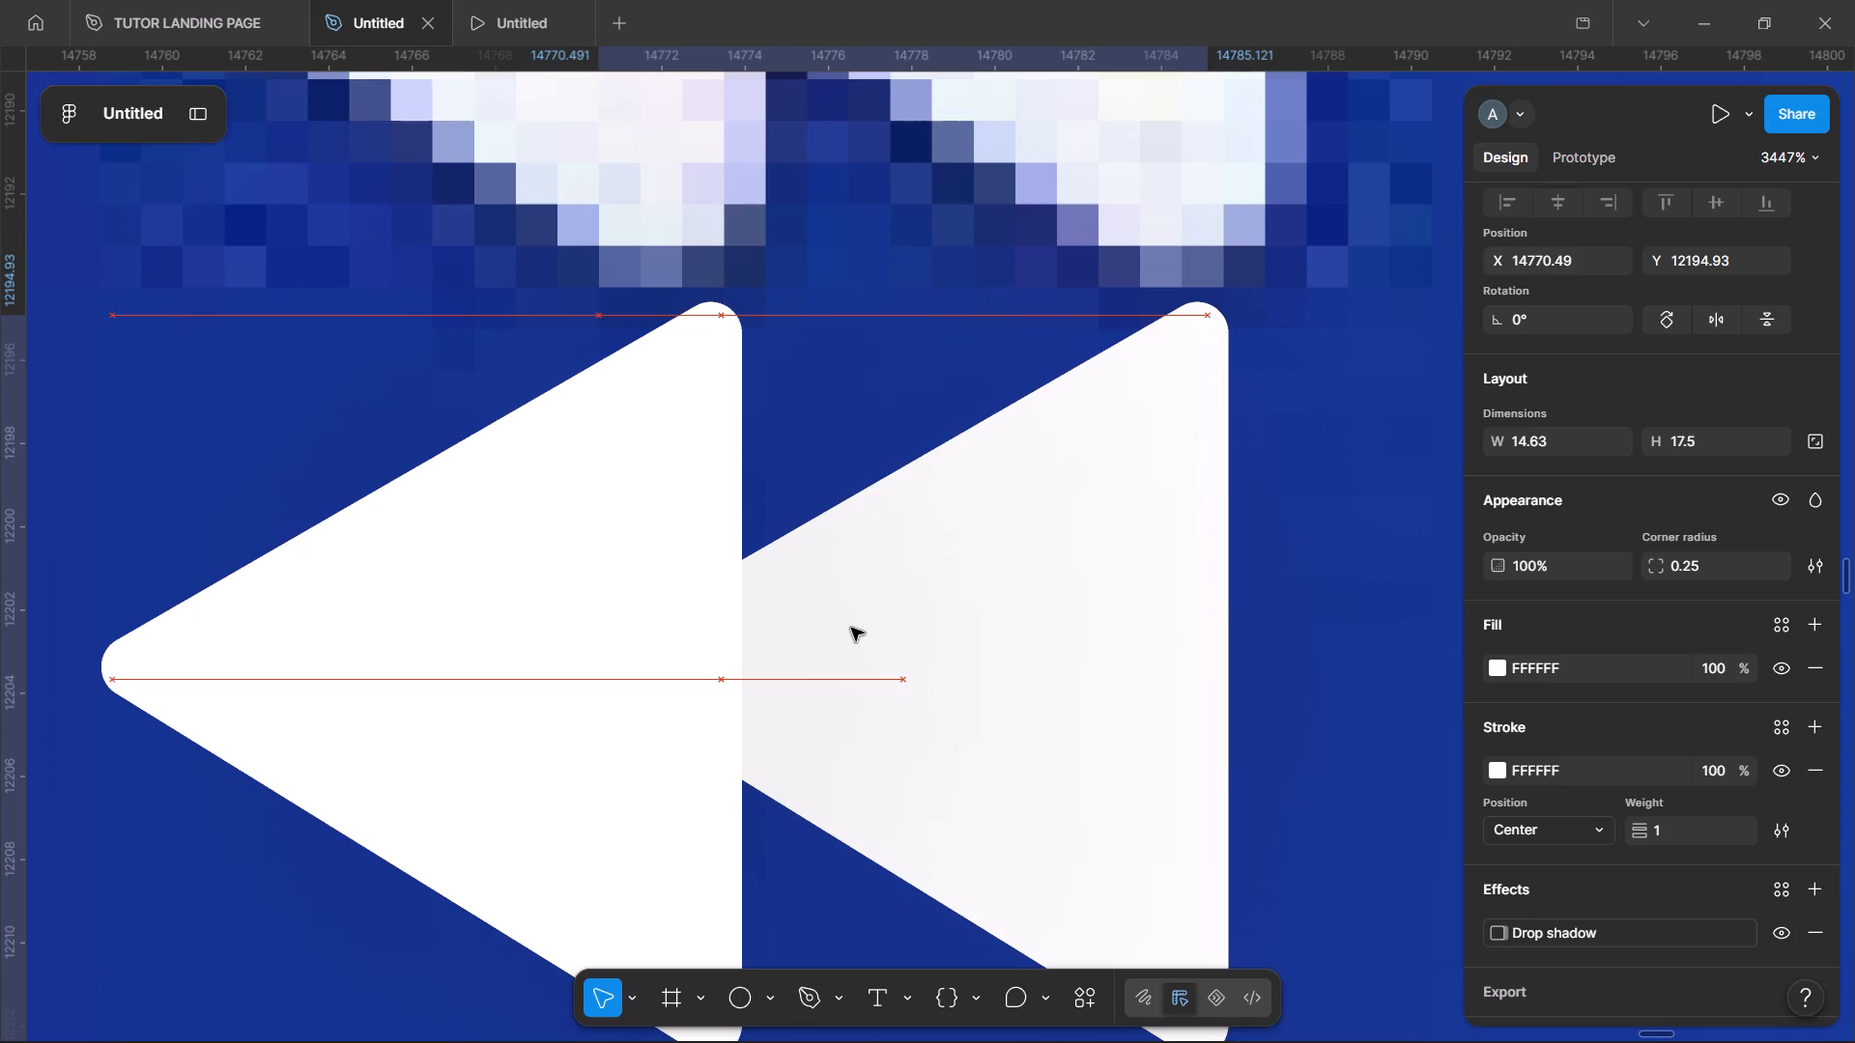
left_click_drag(851, 628, 866, 629)
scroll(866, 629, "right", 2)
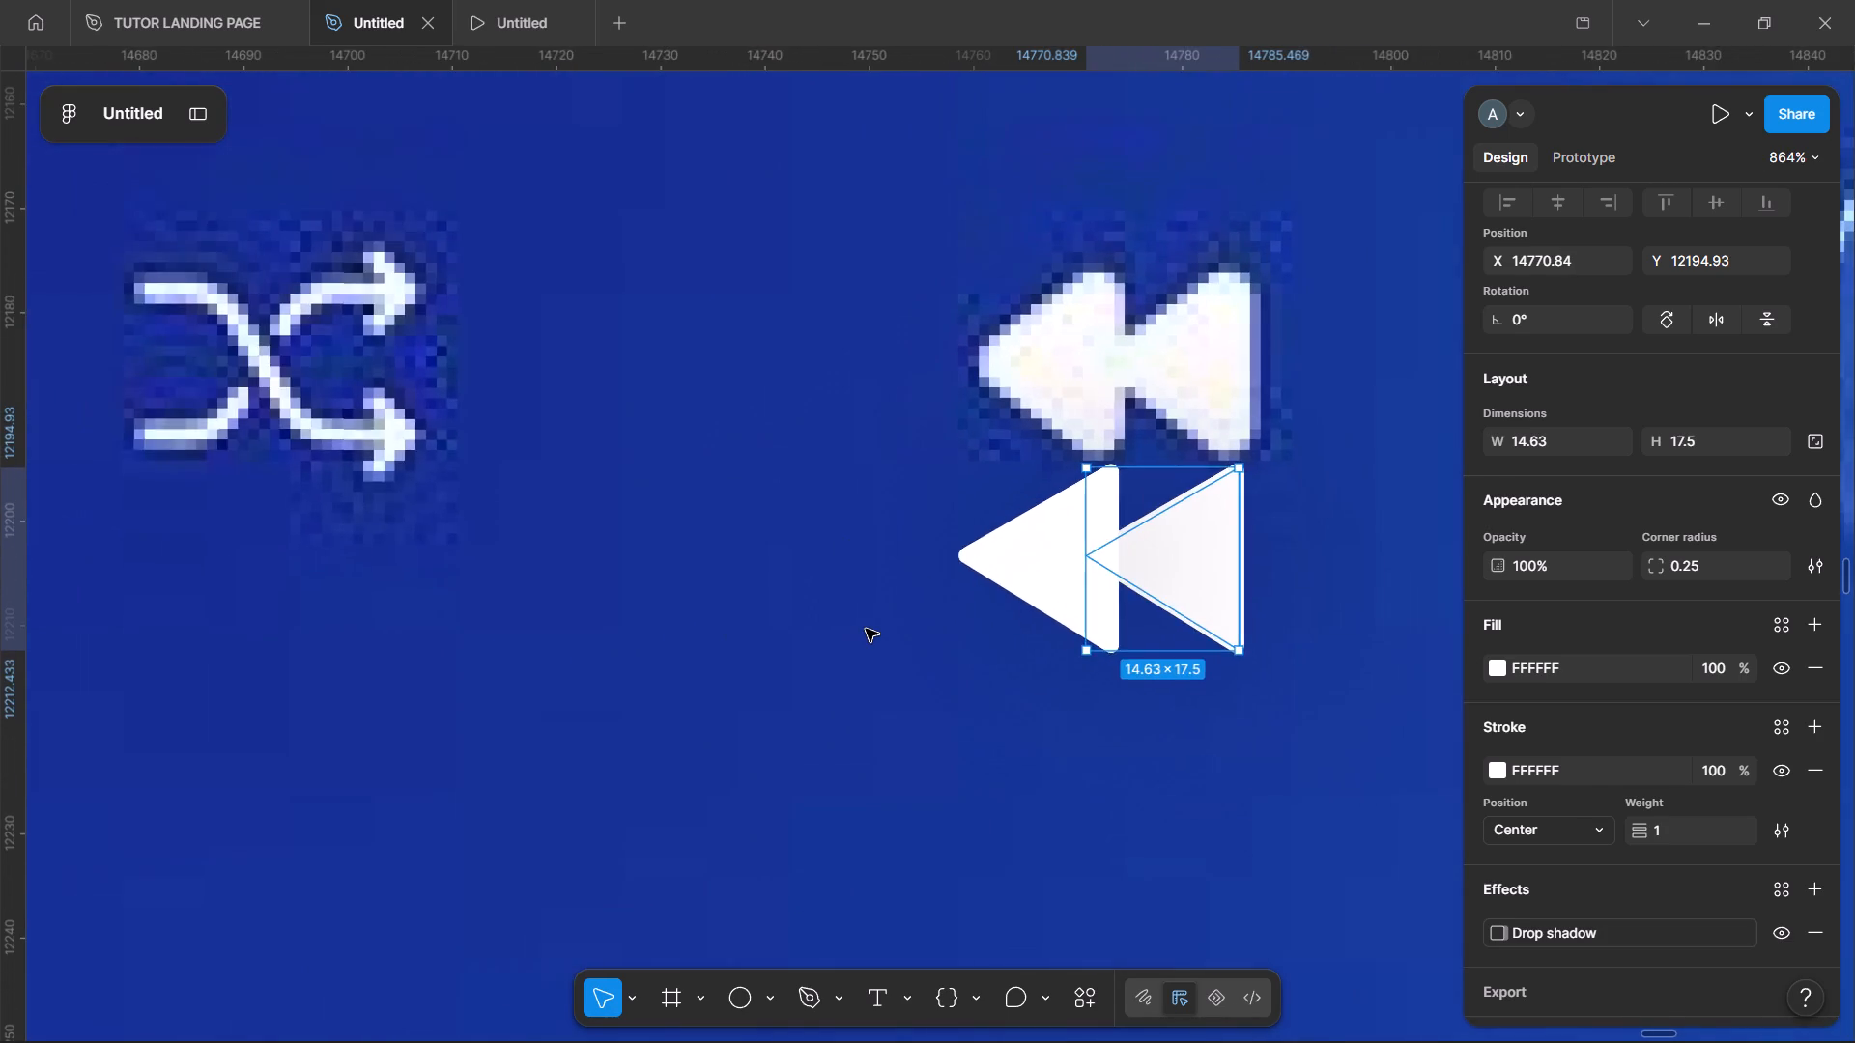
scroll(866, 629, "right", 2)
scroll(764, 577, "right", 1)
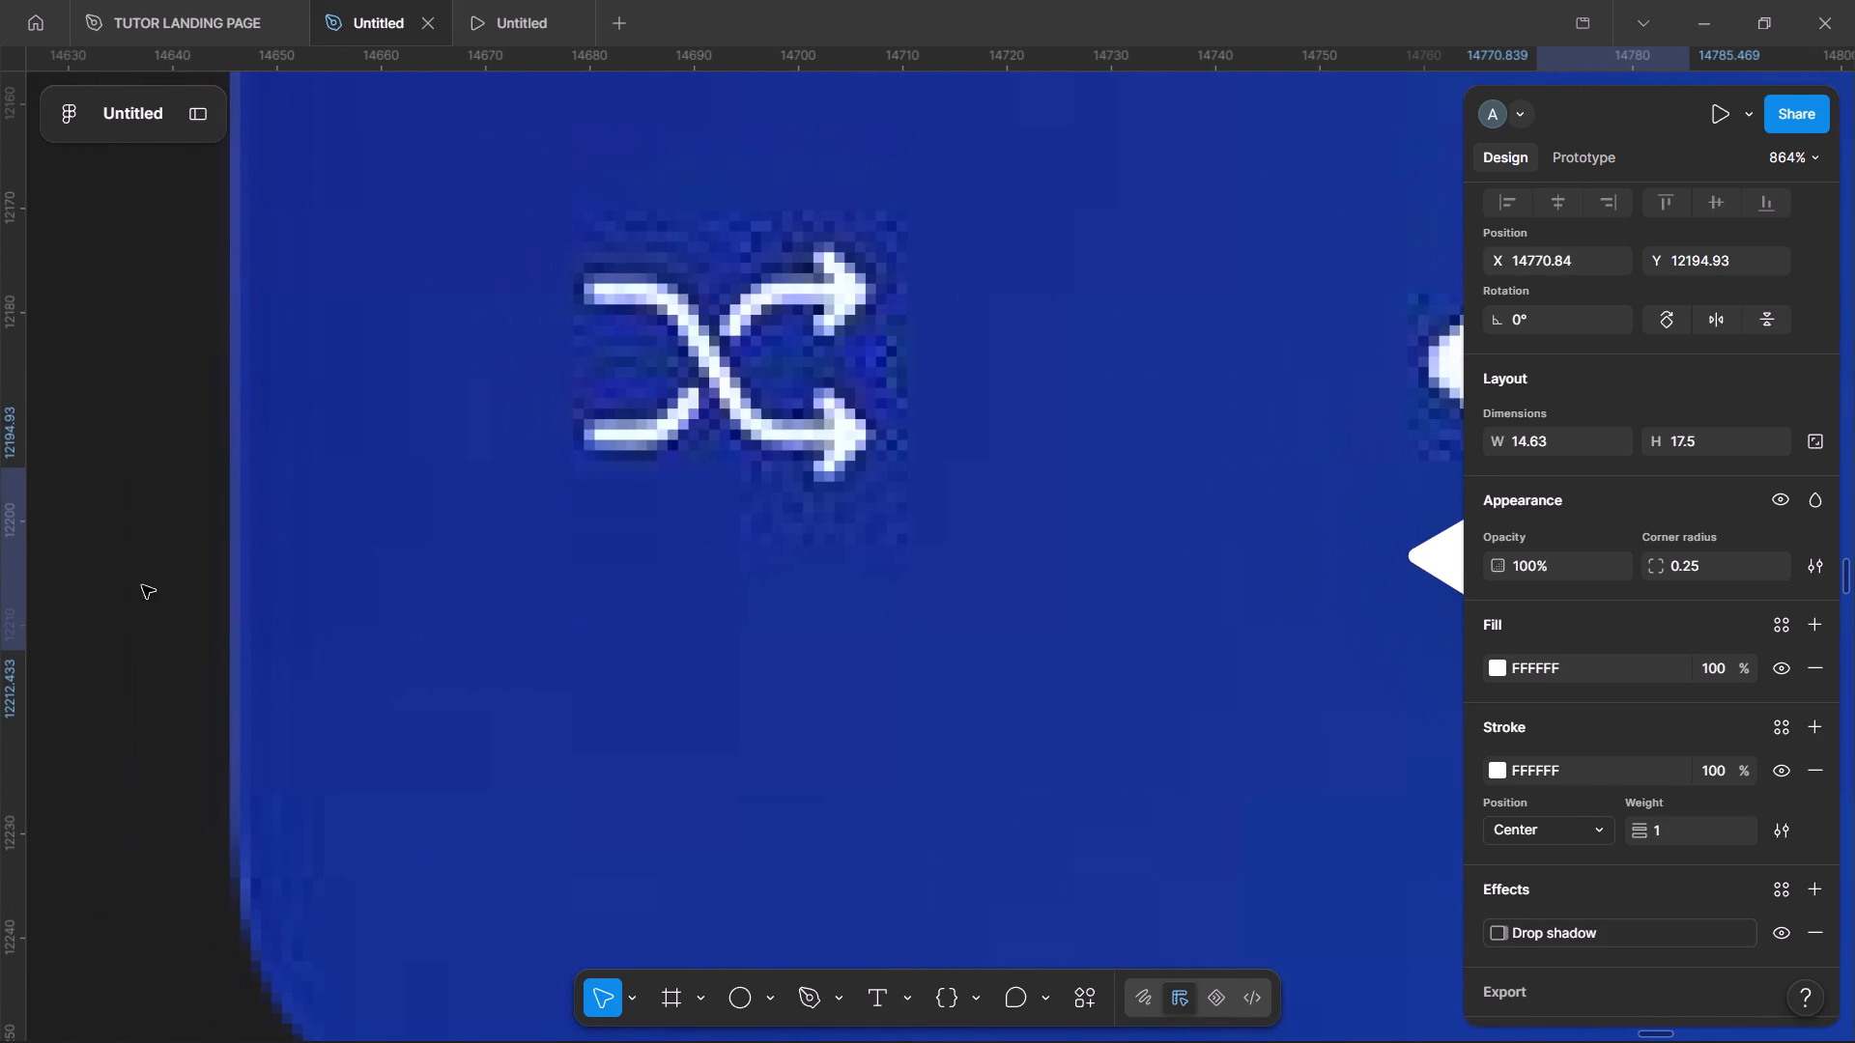
Draw a pen path below the reference shuffle icon from about X 14679.58, Y 12212.54, rising diagonally to an outlined arrowhead tipped at X 14715.5, Y 12200.74.
left_click(95, 563)
scroll(95, 563, "left", 1)
scroll(95, 563, "up", 1)
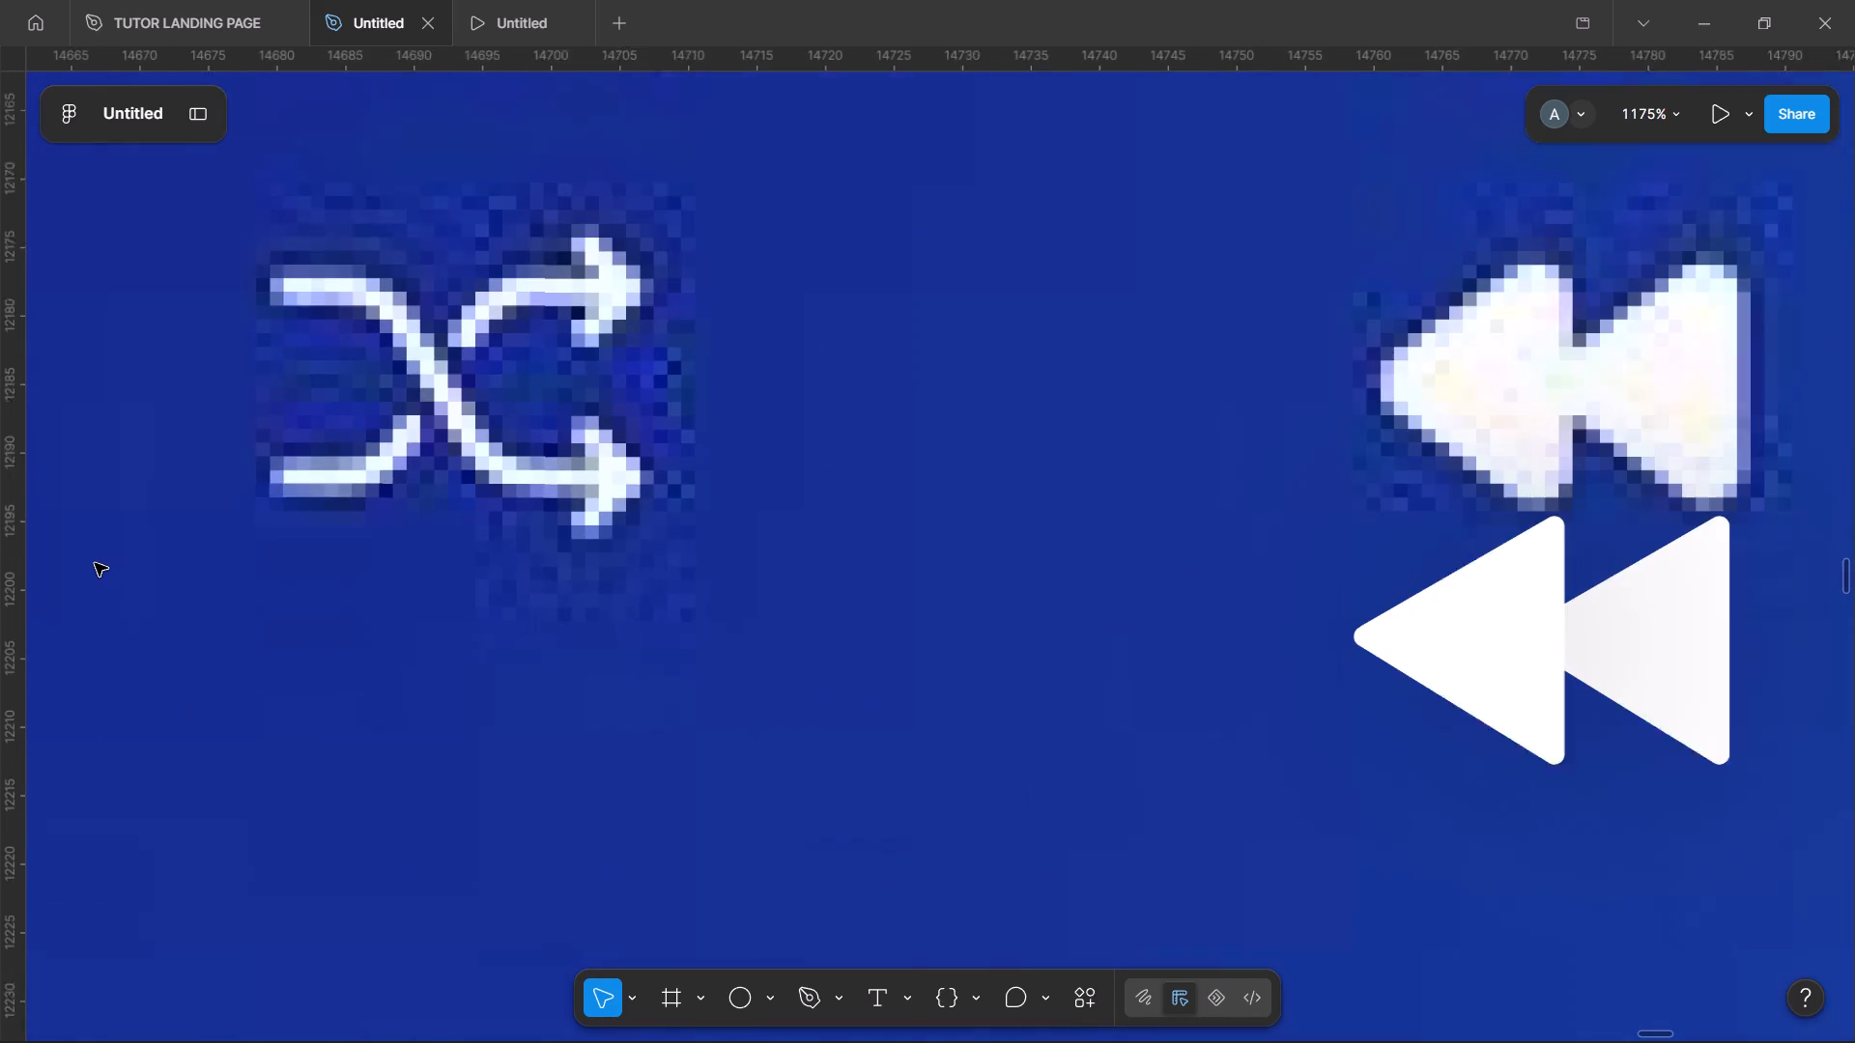
scroll(95, 563, "down", 1)
key("p")
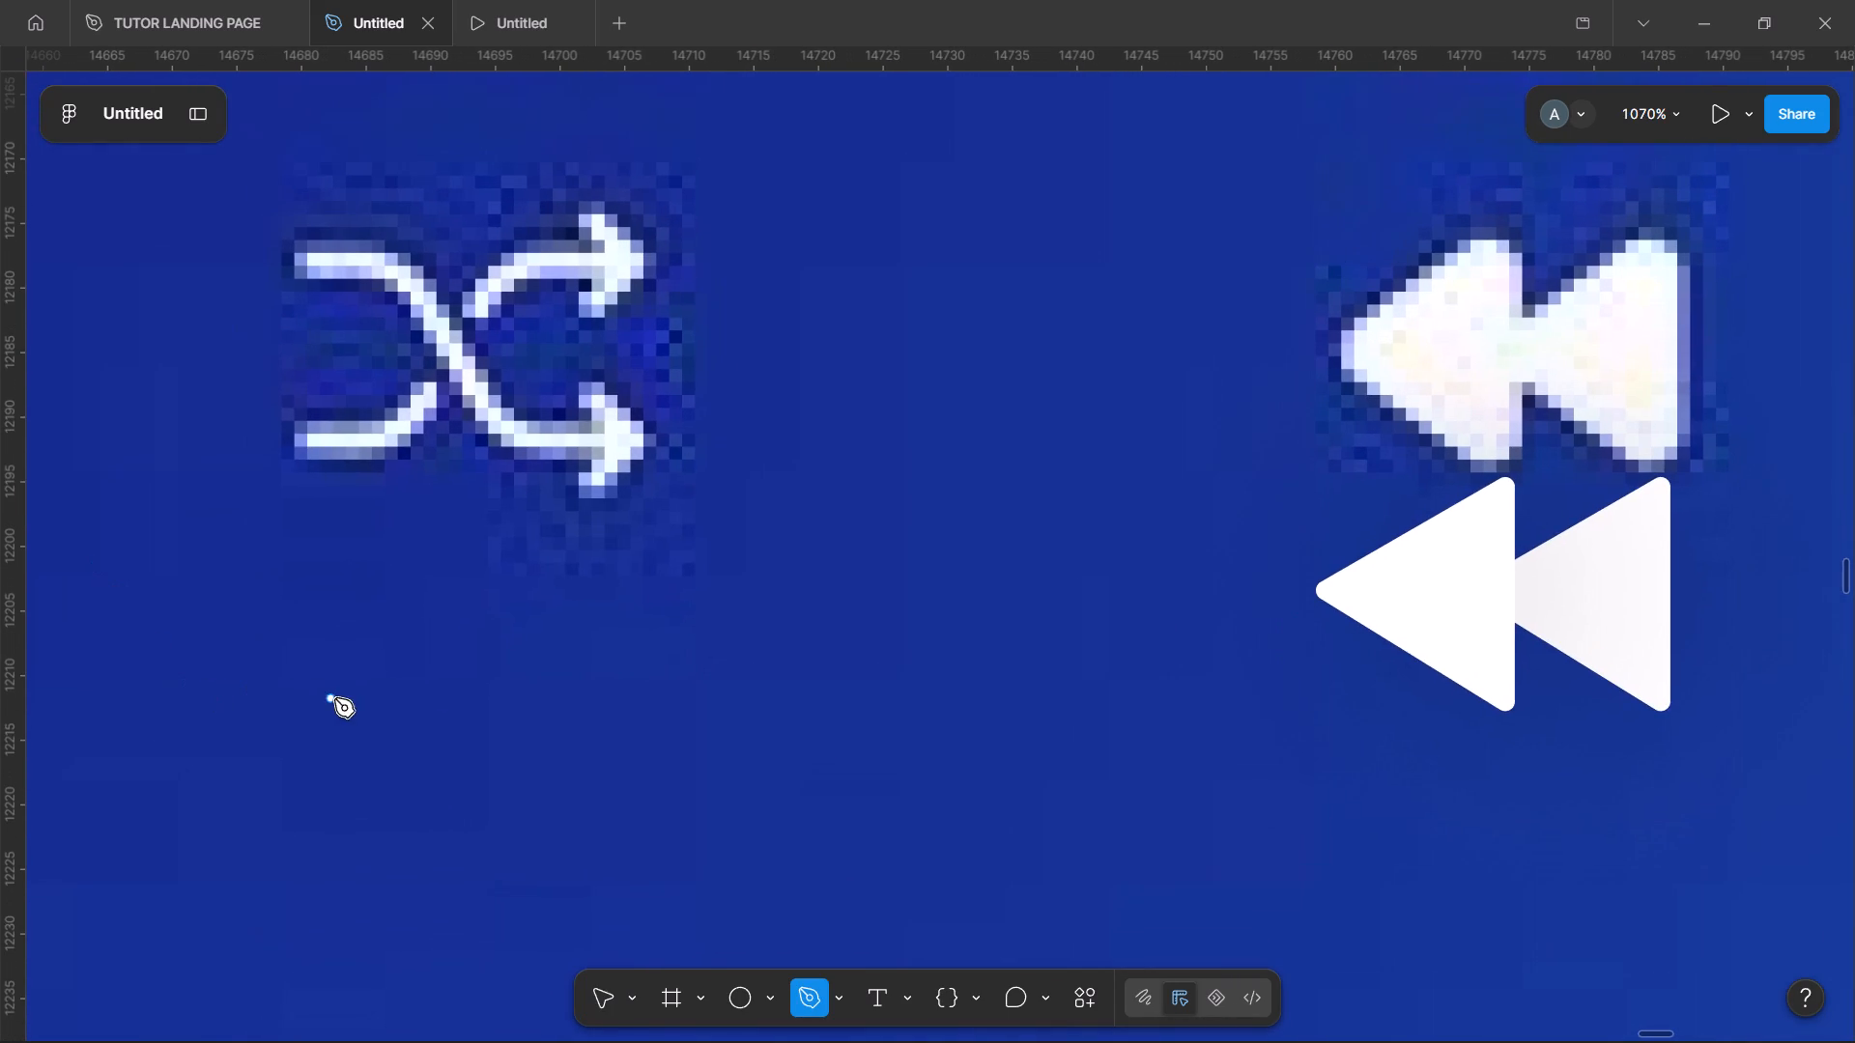
left_click(296, 708)
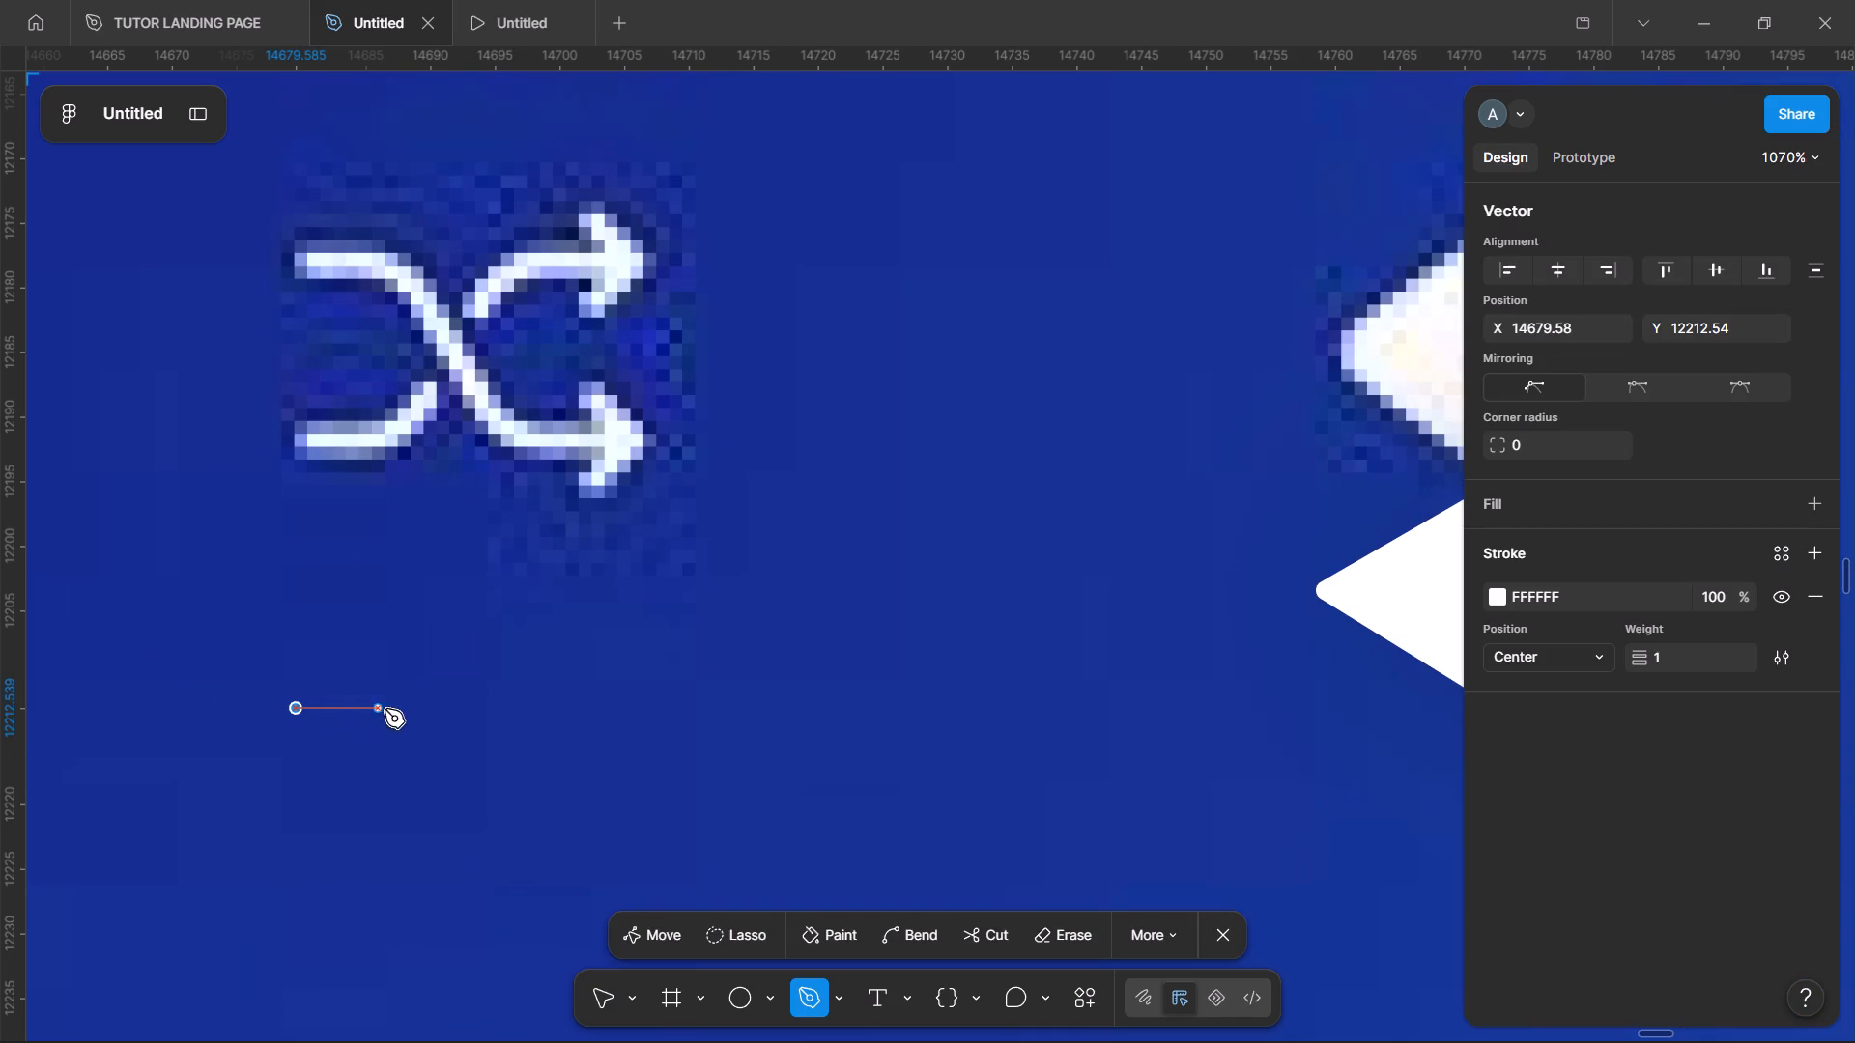
left_click(405, 709)
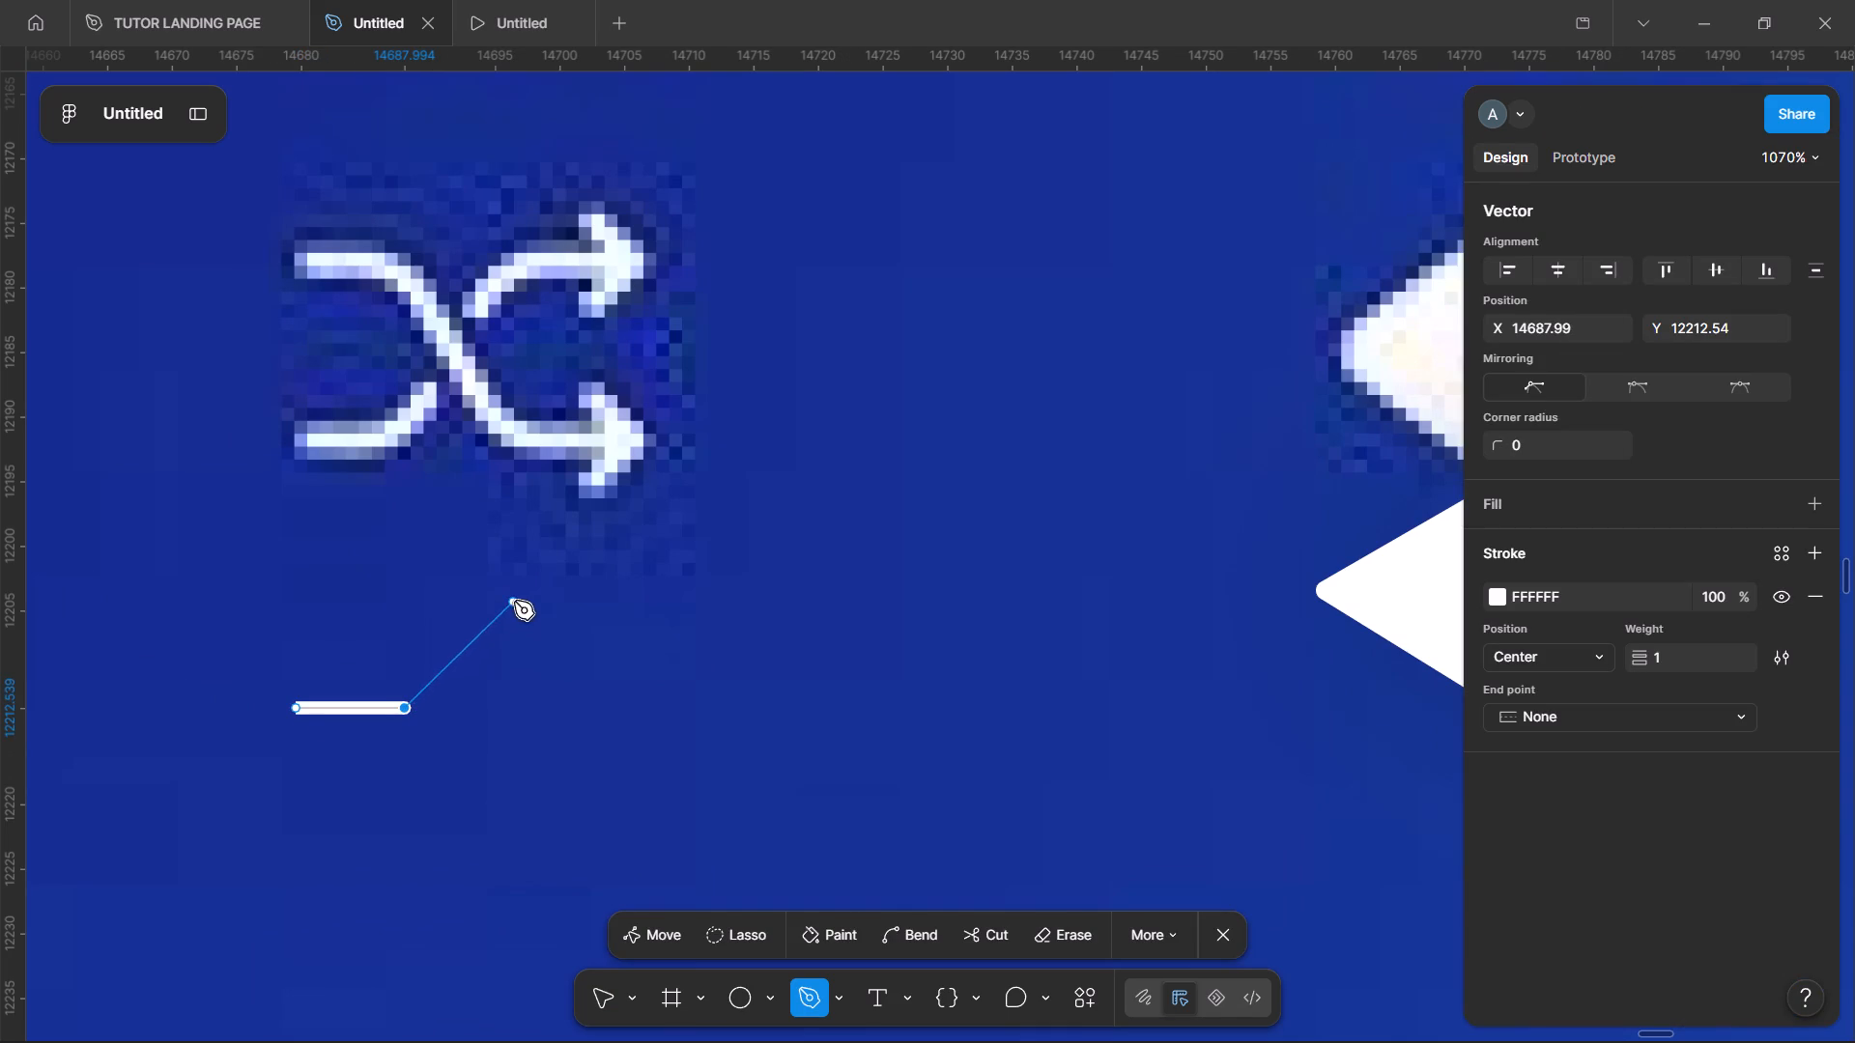
left_click(557, 550)
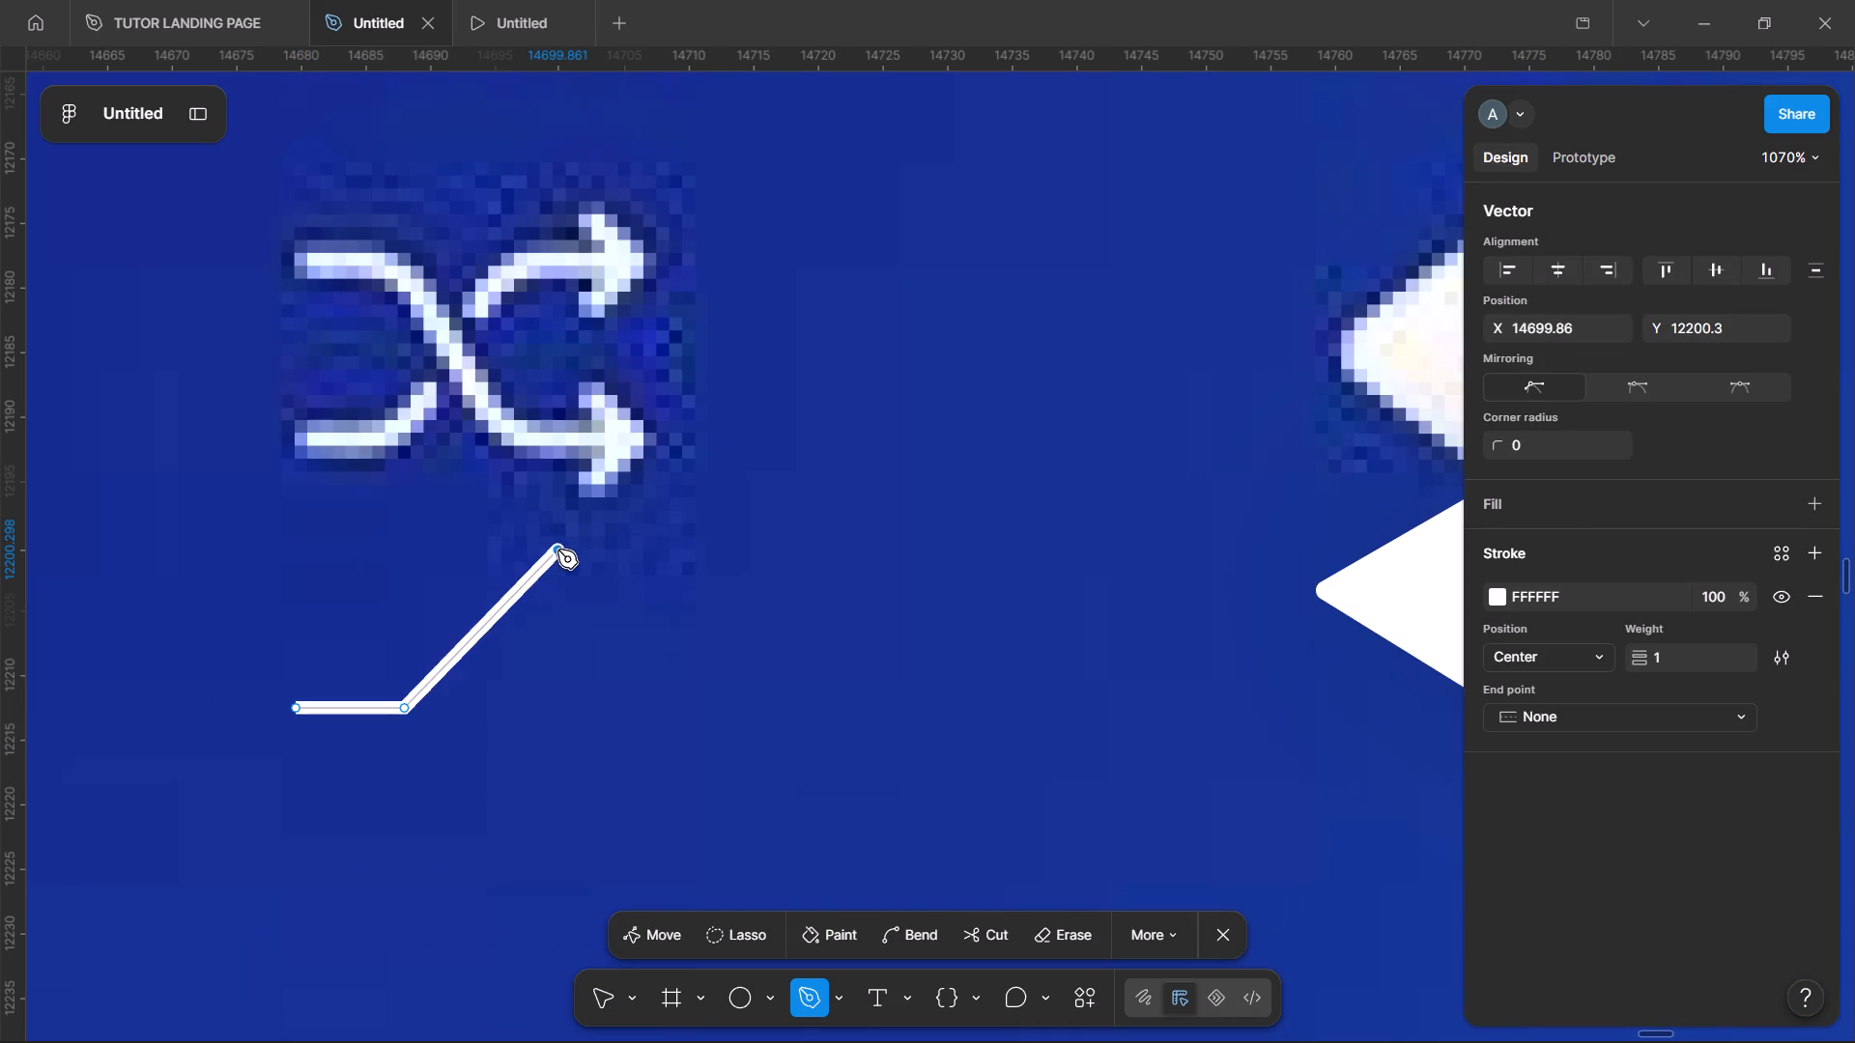
left_click(671, 551)
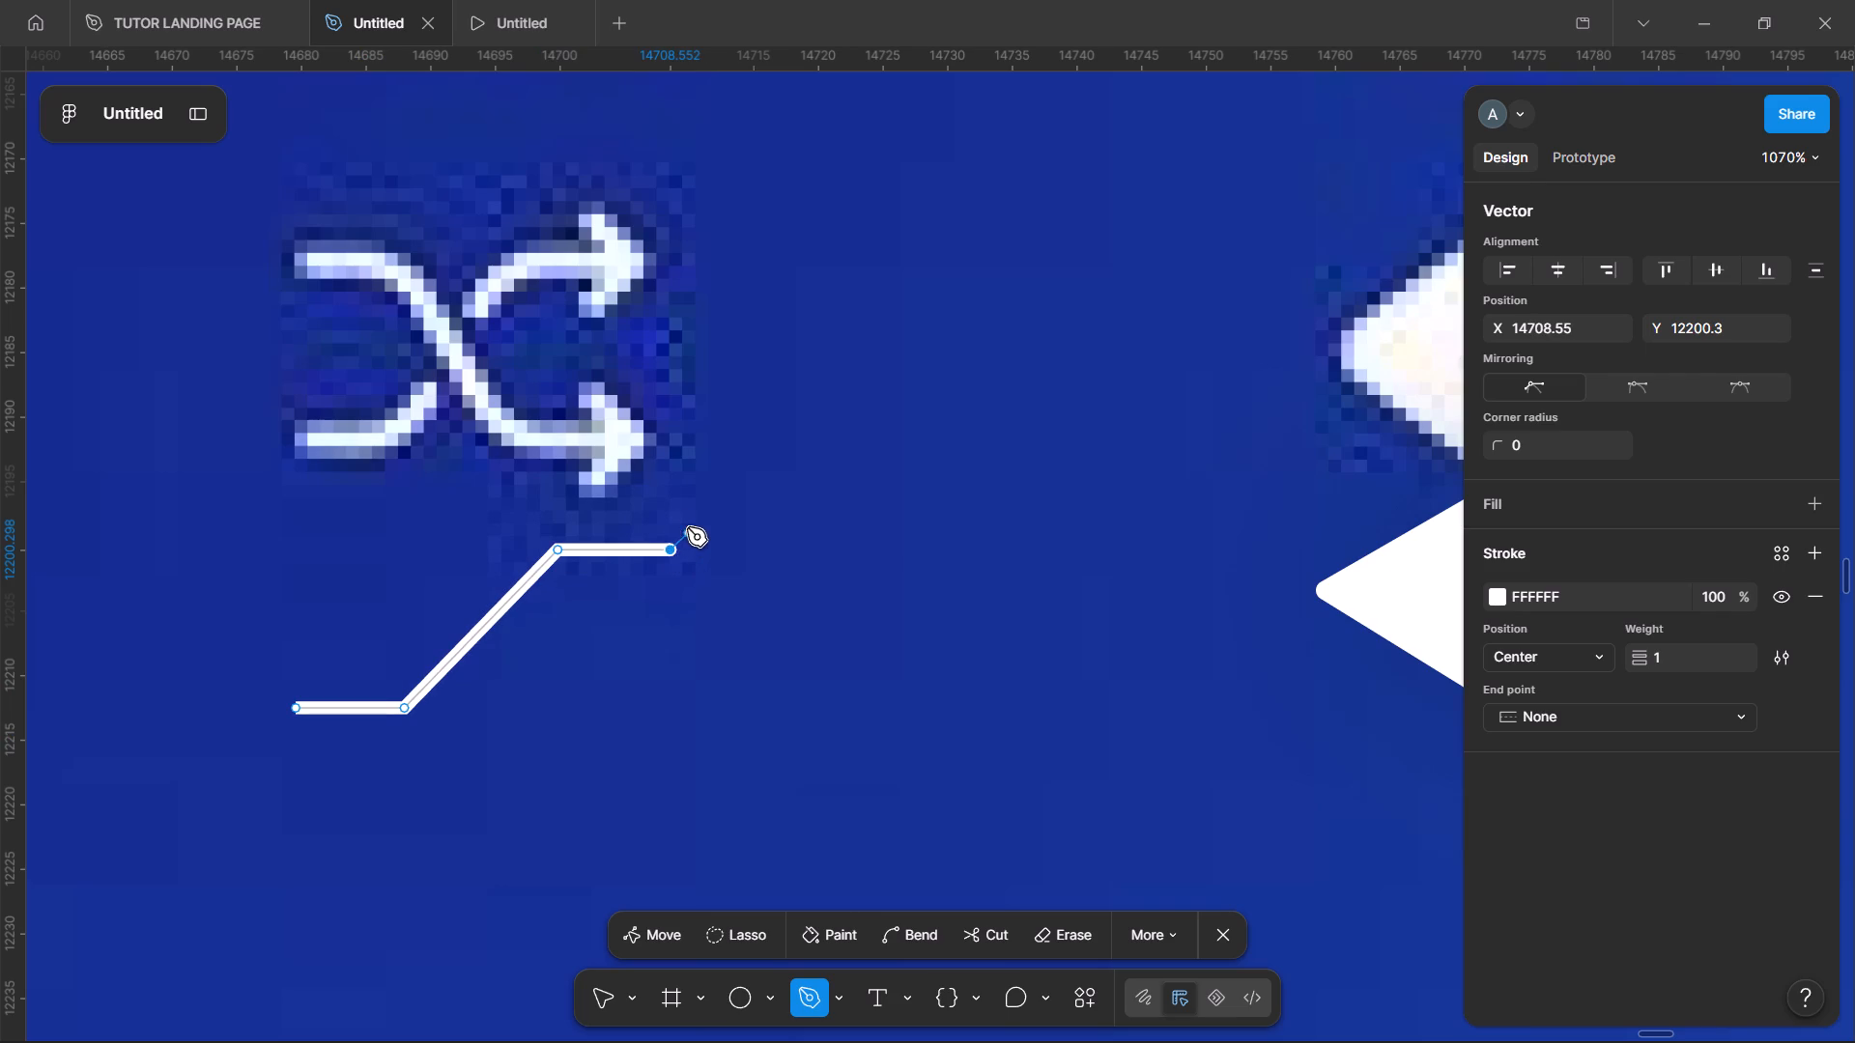
left_click(632, 479, "shift")
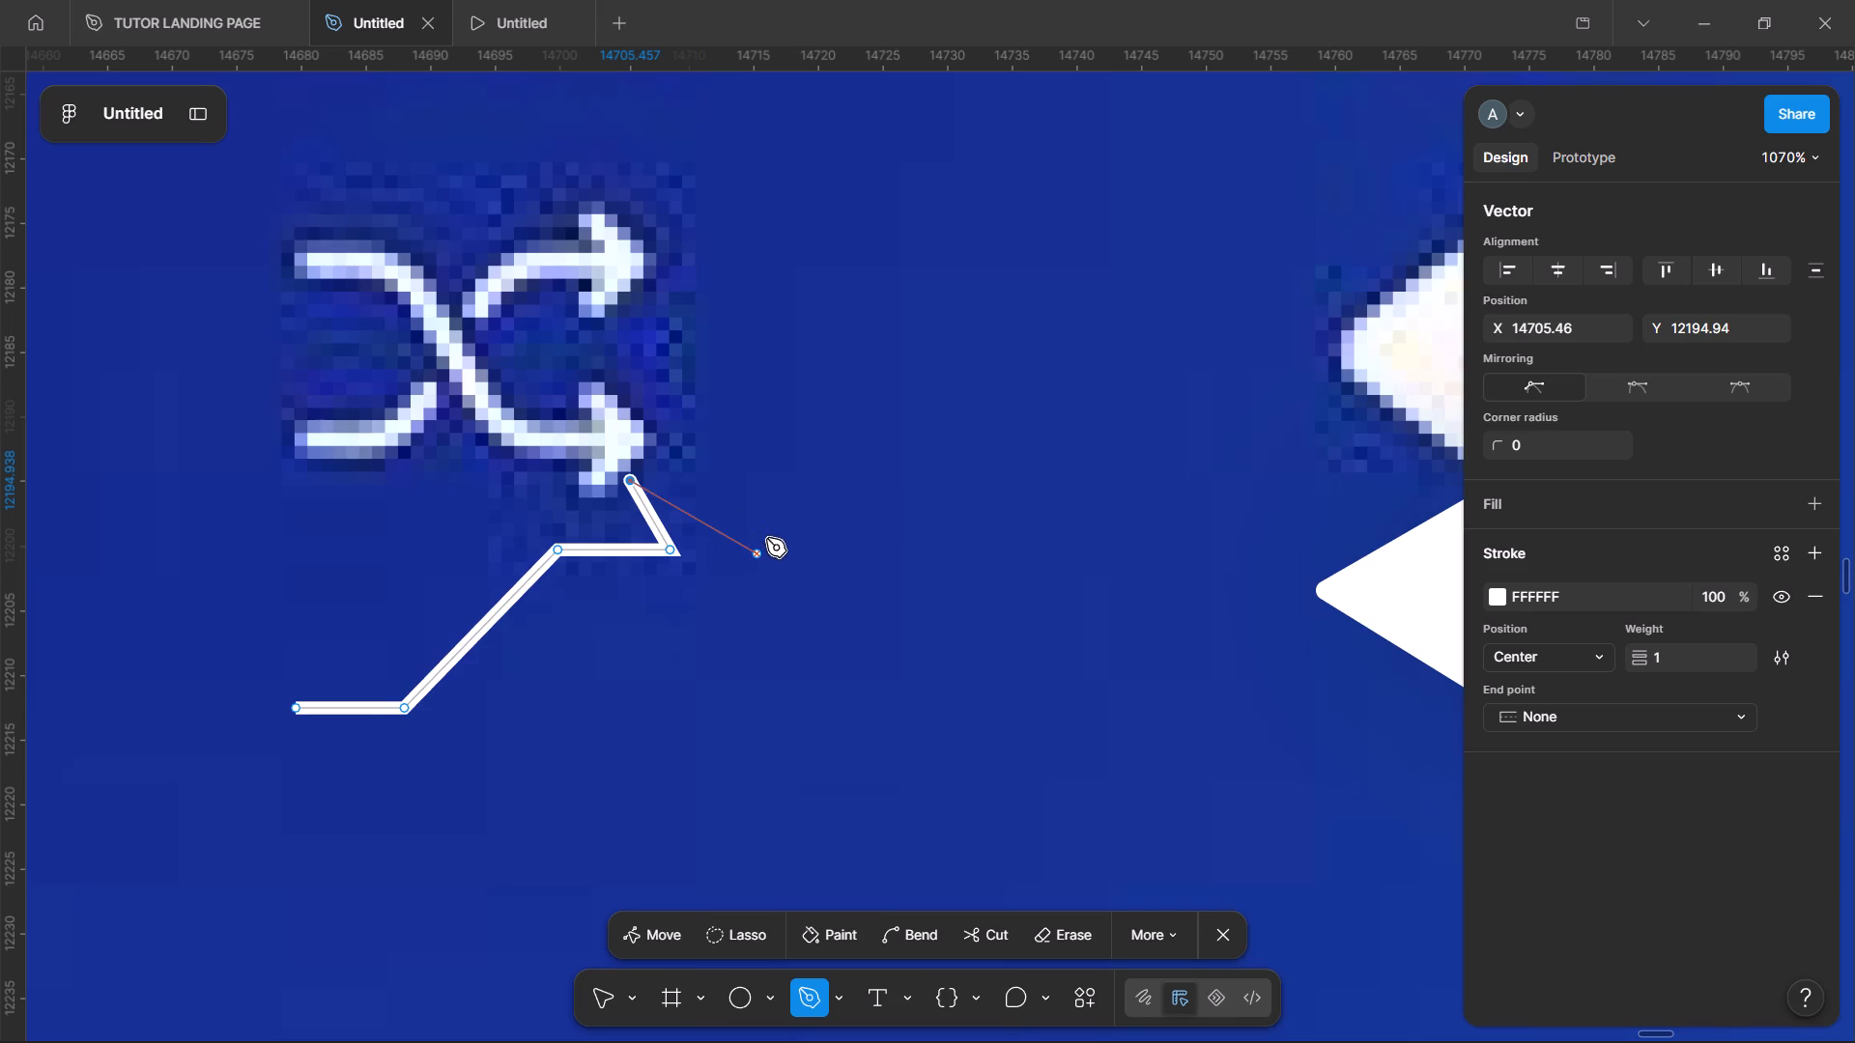
left_click(767, 544, "shift")
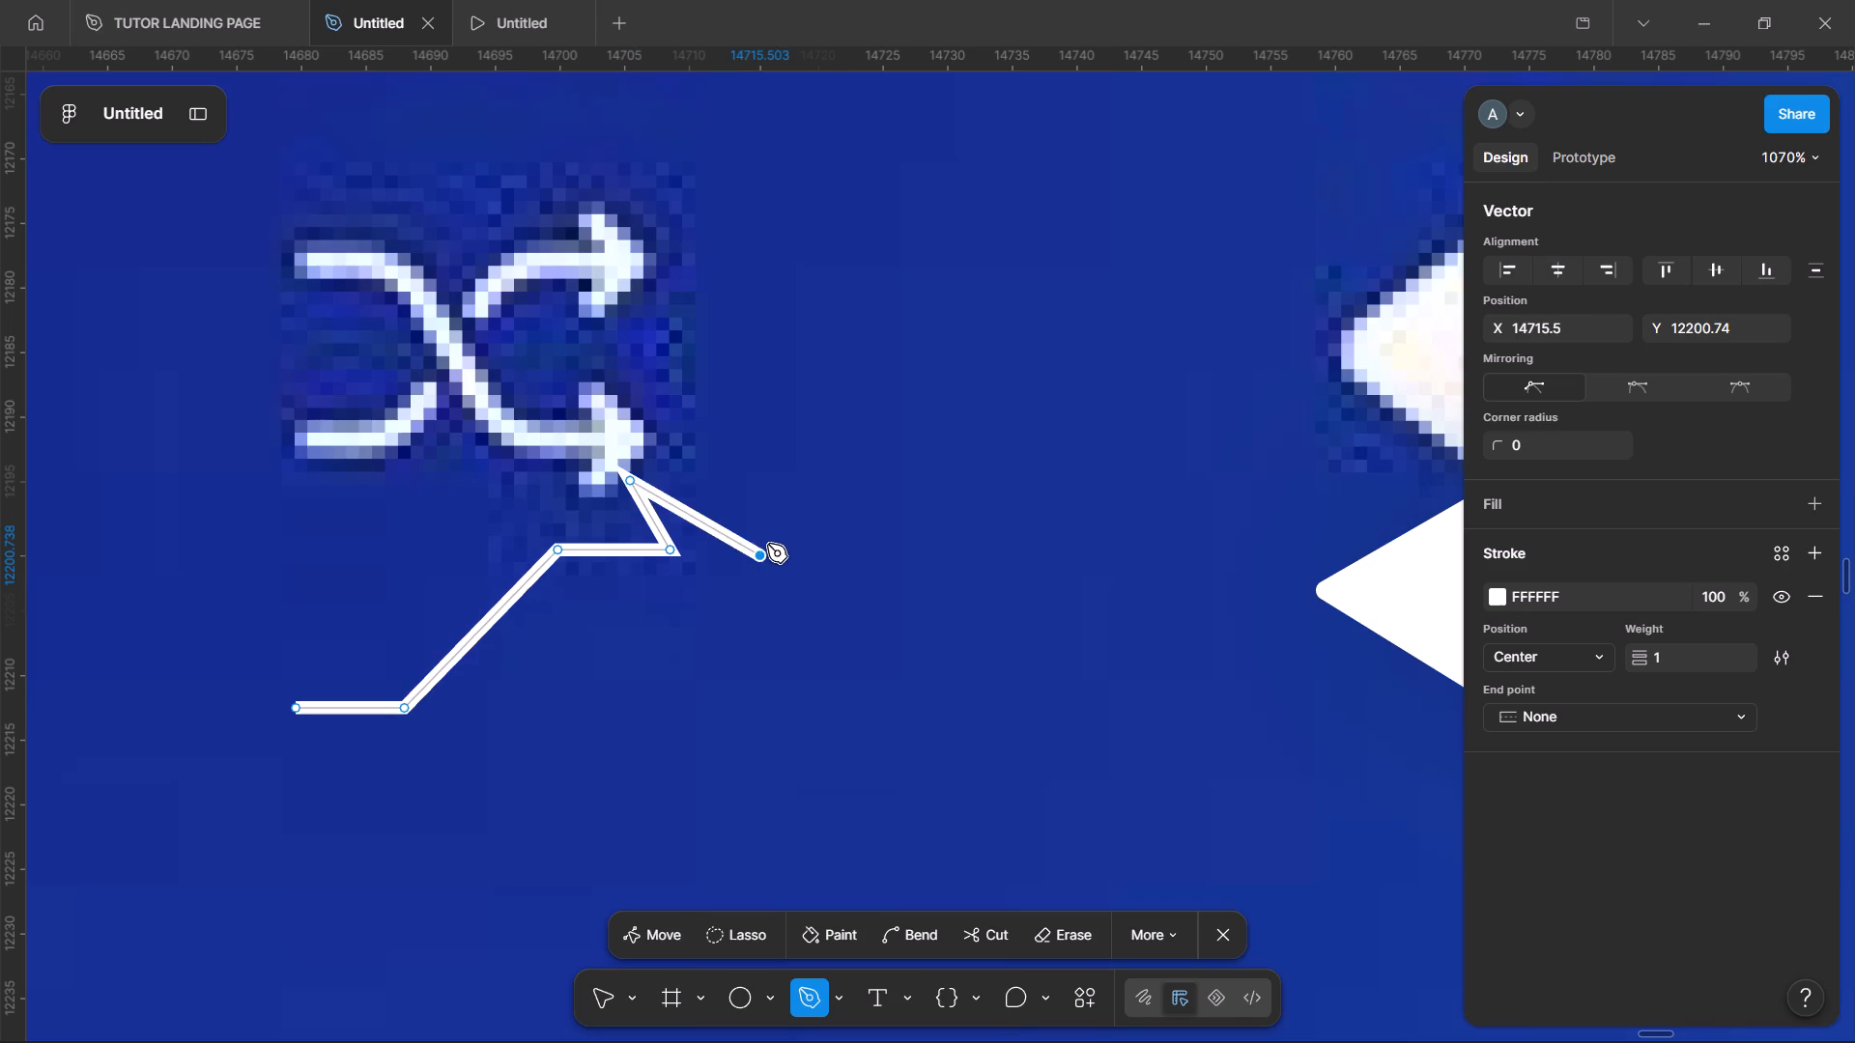
left_click(642, 638, "shift")
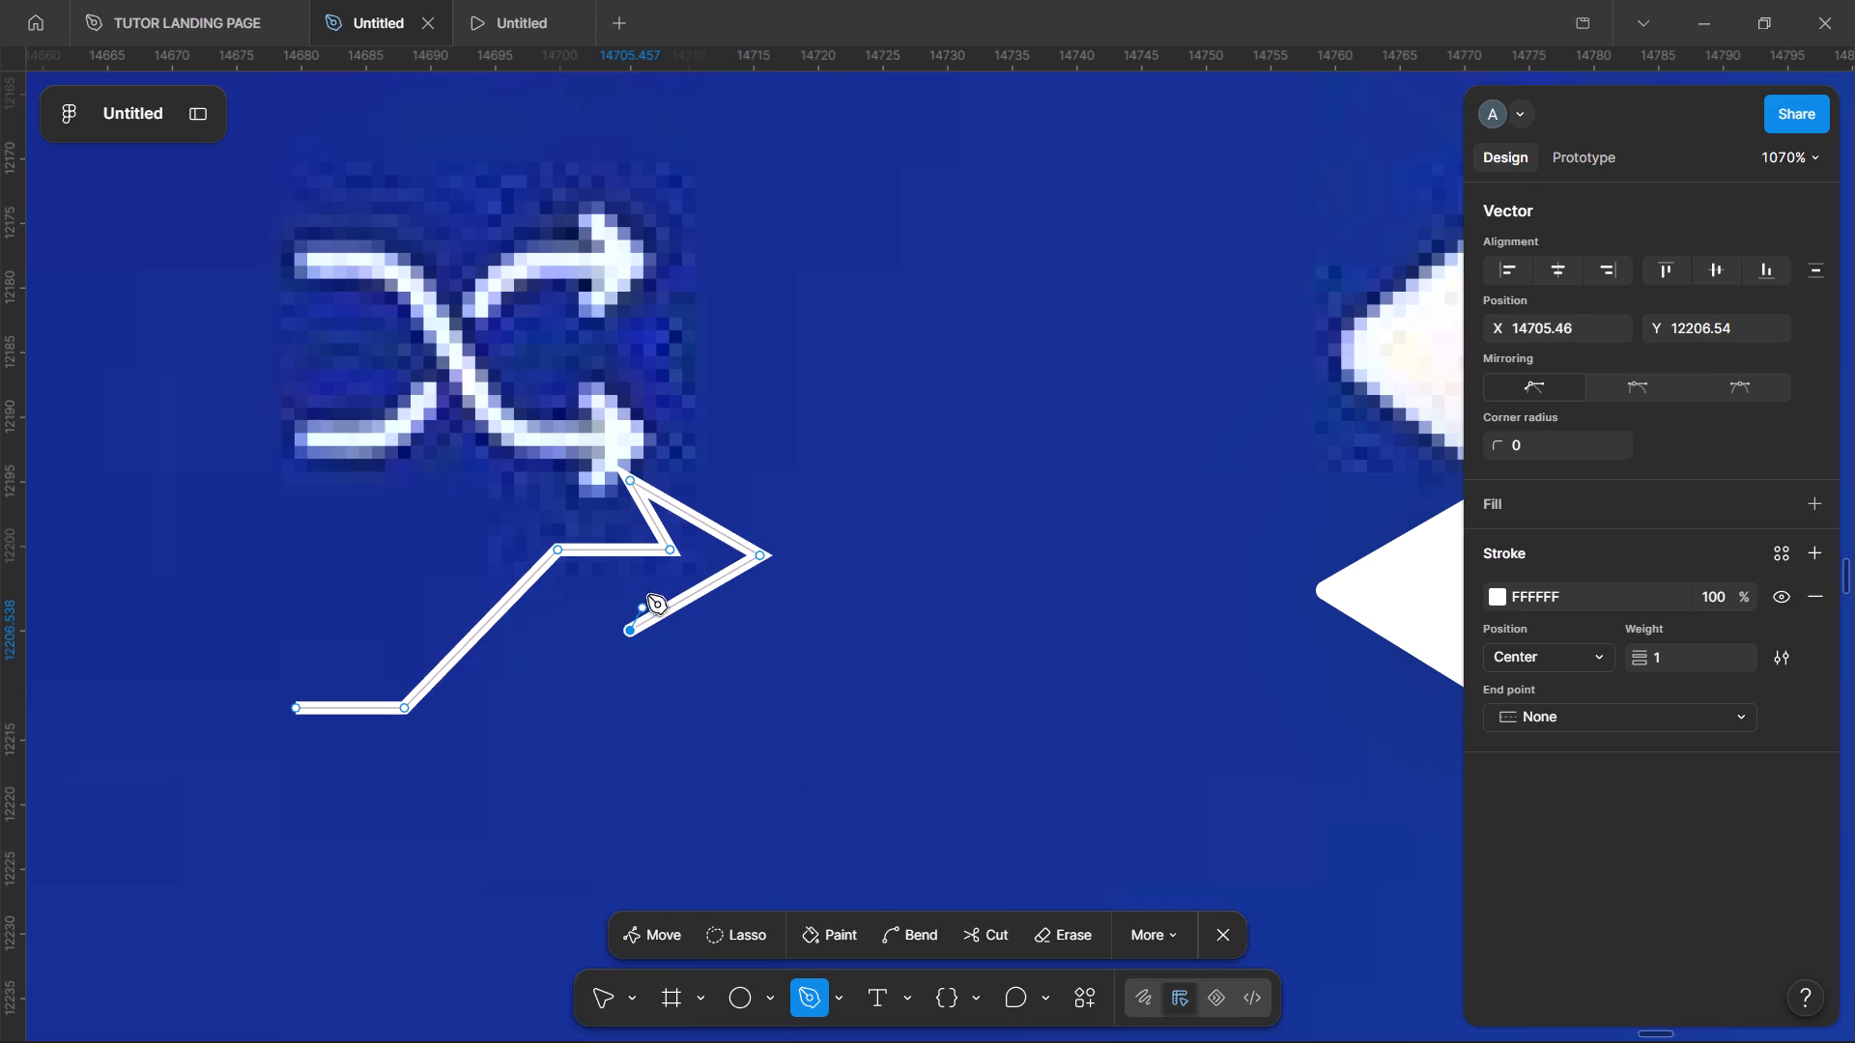
left_click(671, 553)
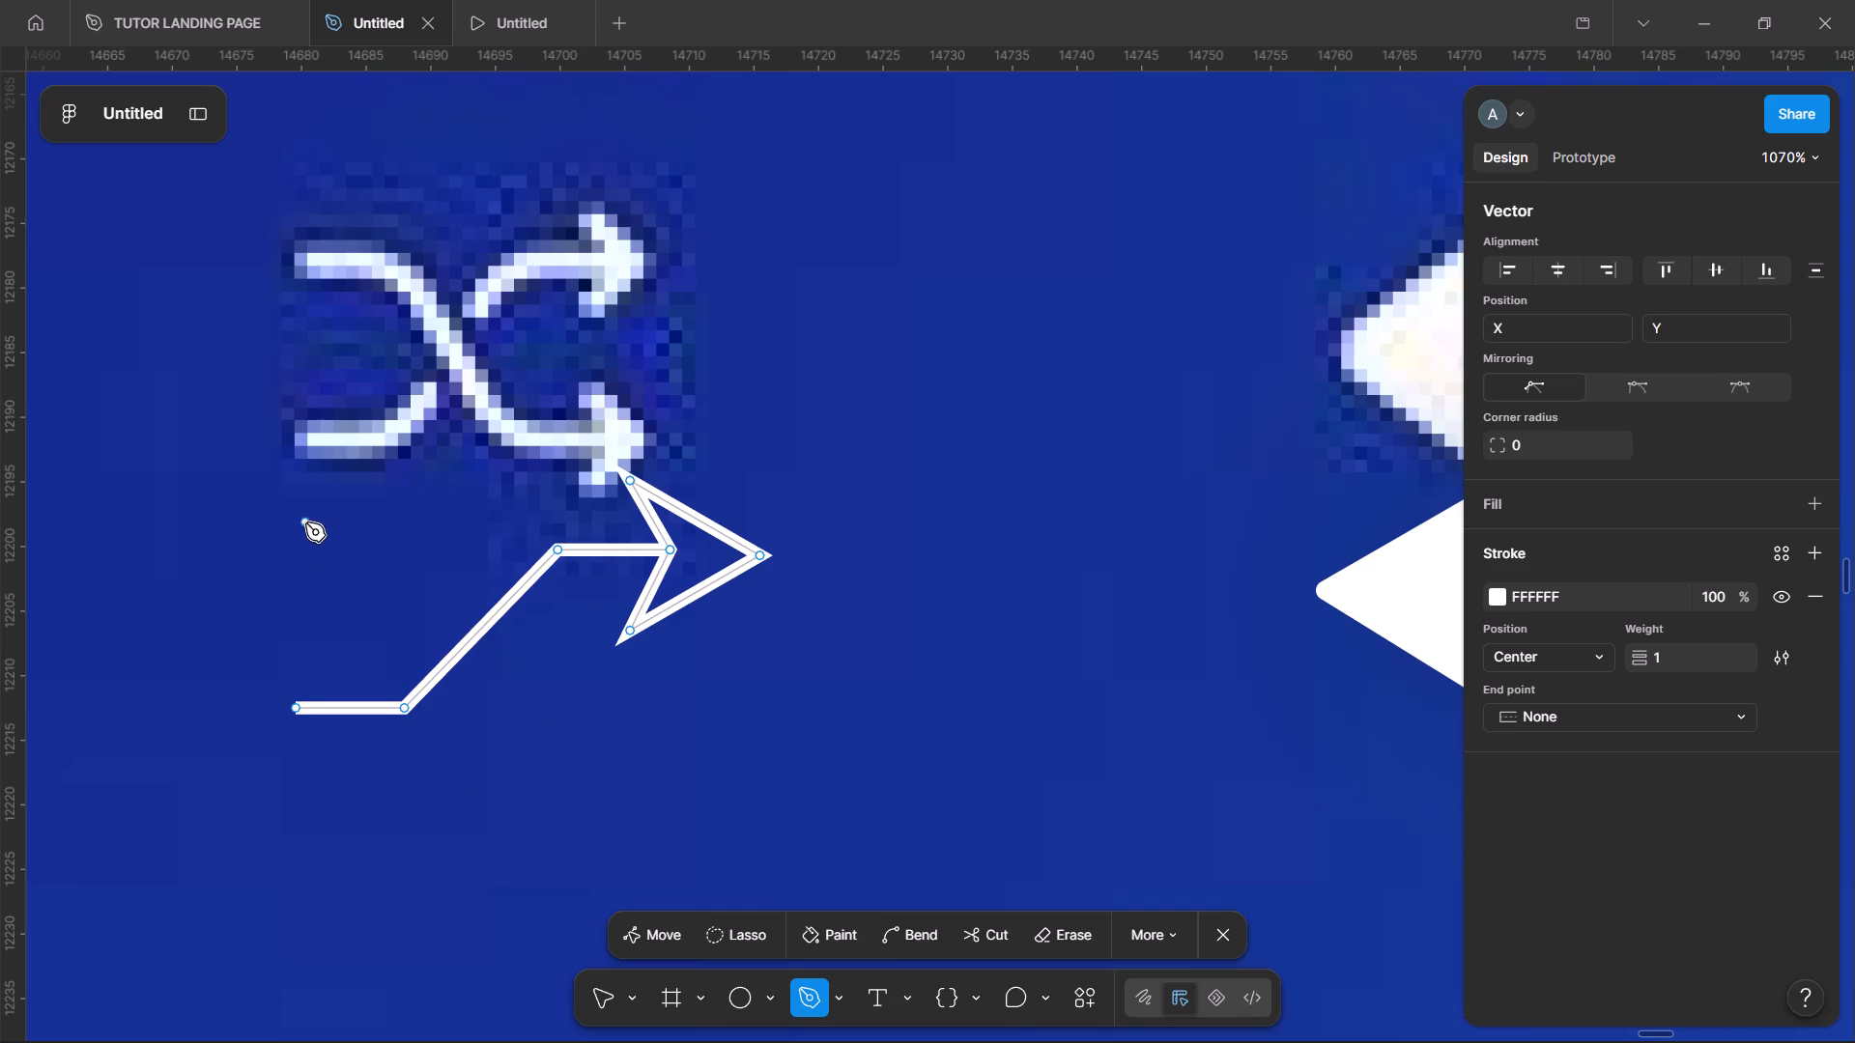
Draw the shuffle icon's second line from X 14679.58, Y 12194.04, crossing down to Y 12212.54 and ending in an outlined arrowhead tipped at X 14715.5.
left_click(297, 468)
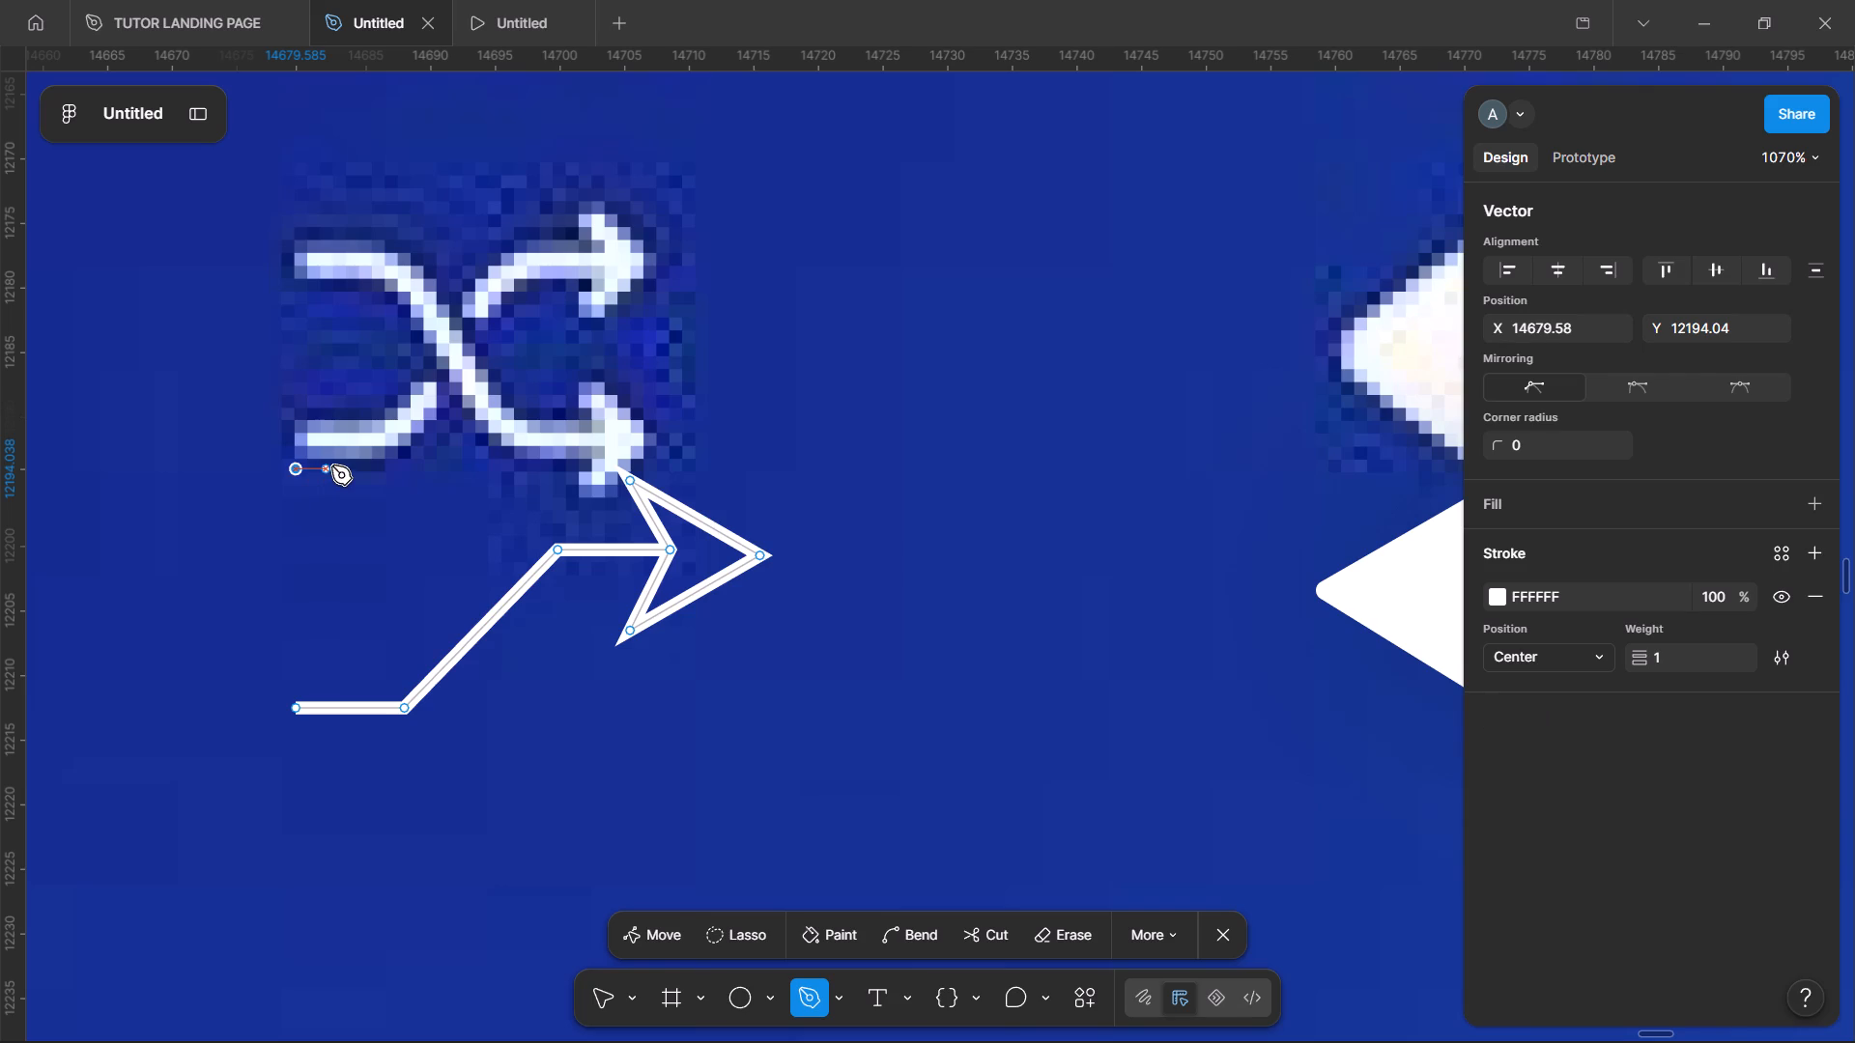
left_click(403, 468)
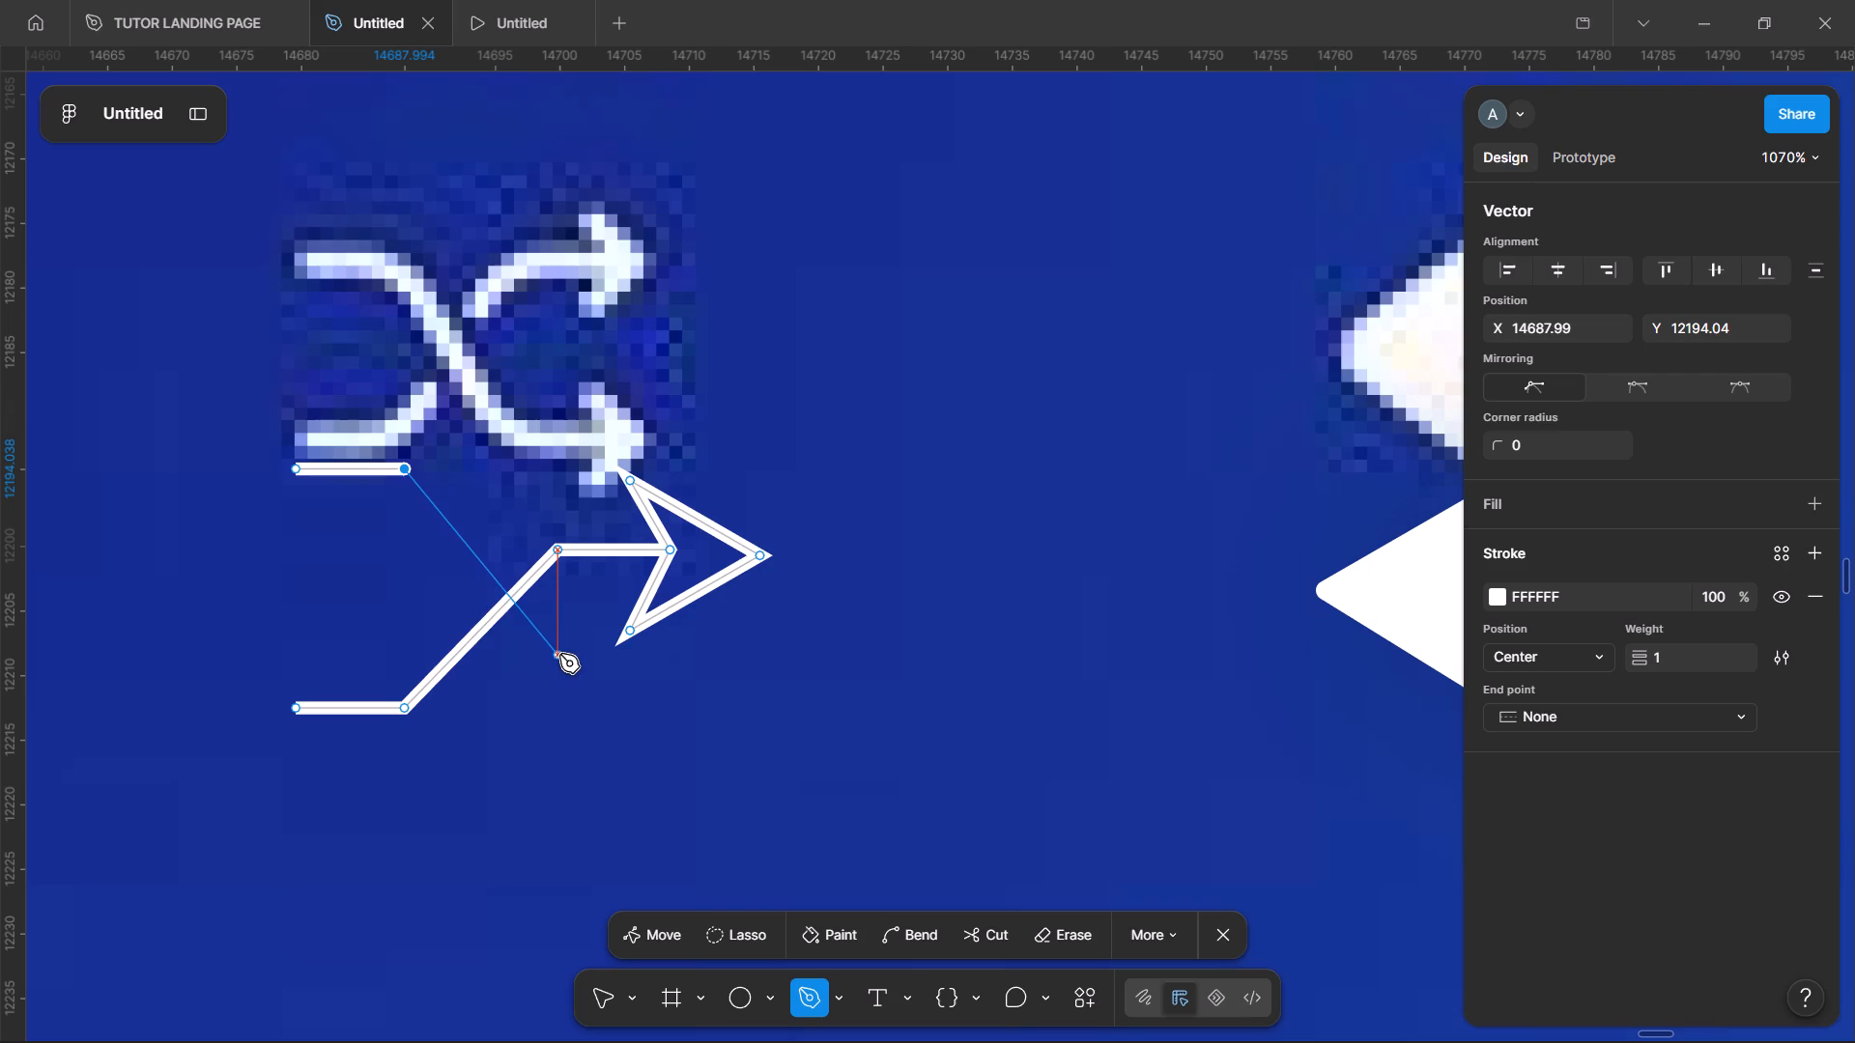
left_click(556, 703)
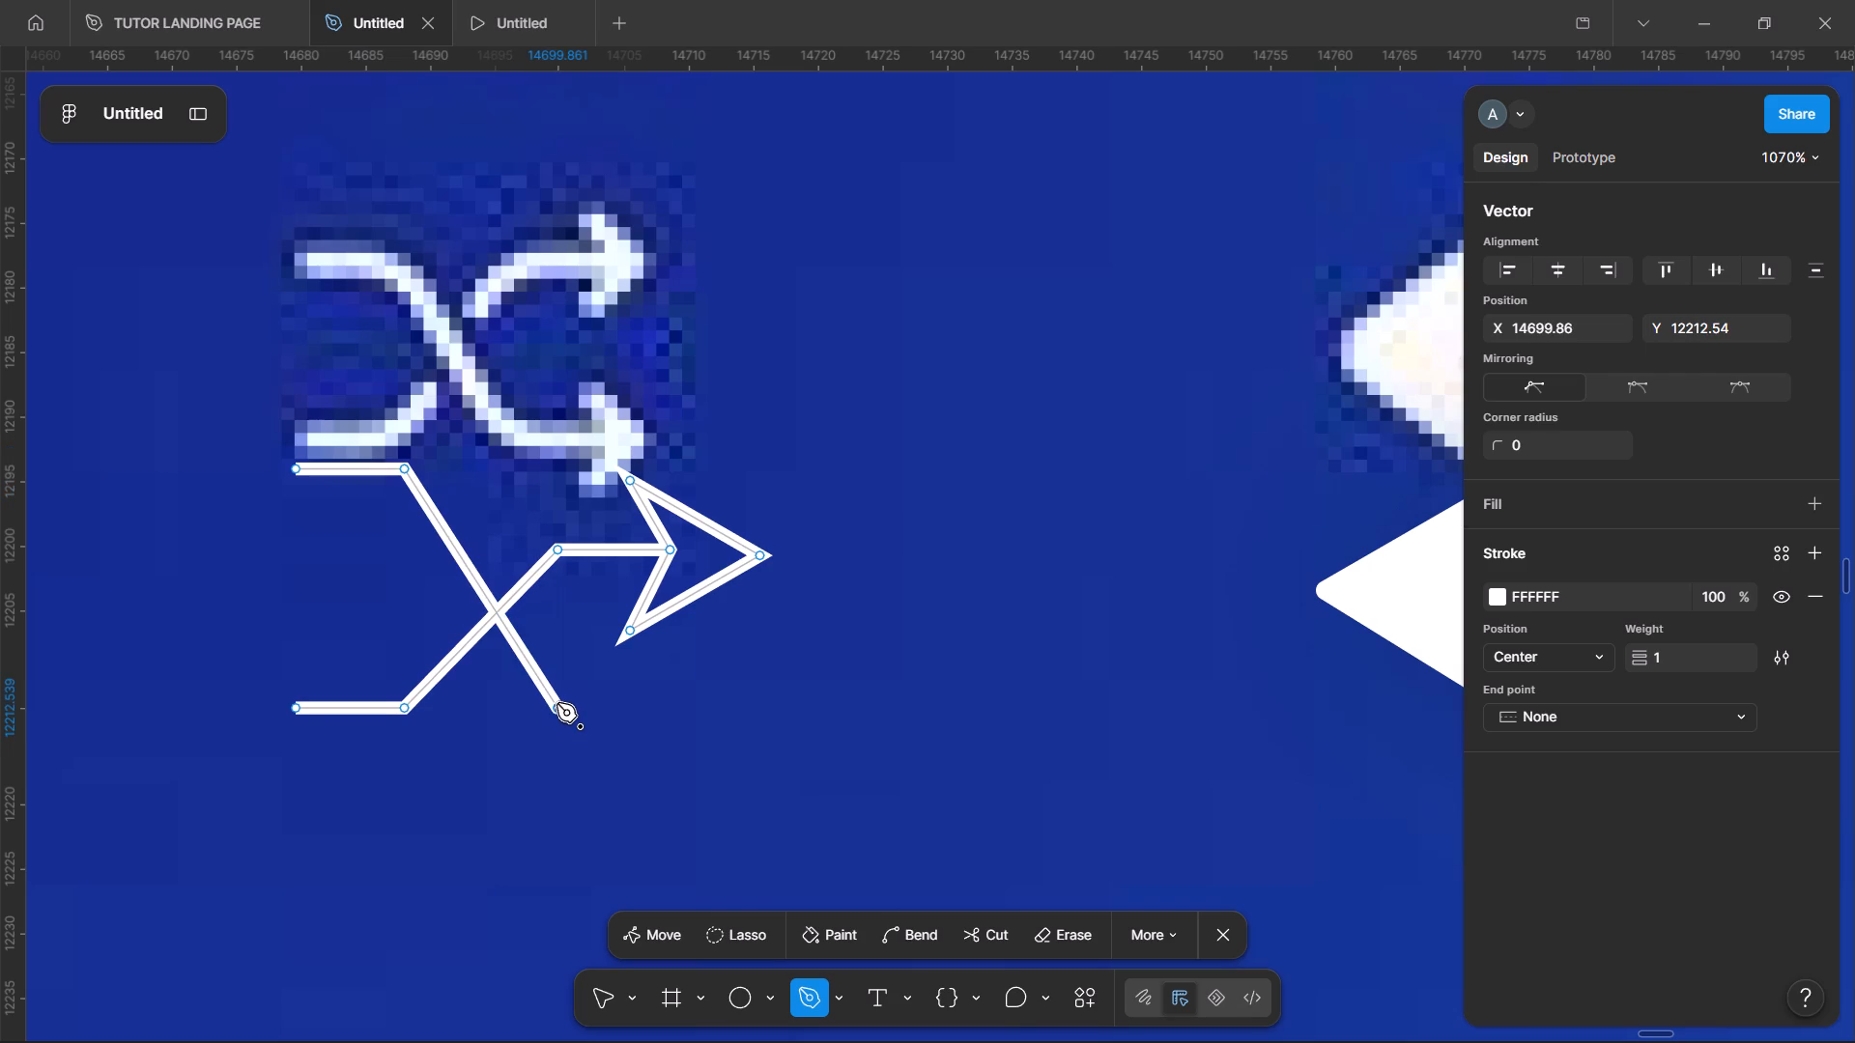
left_click(667, 705)
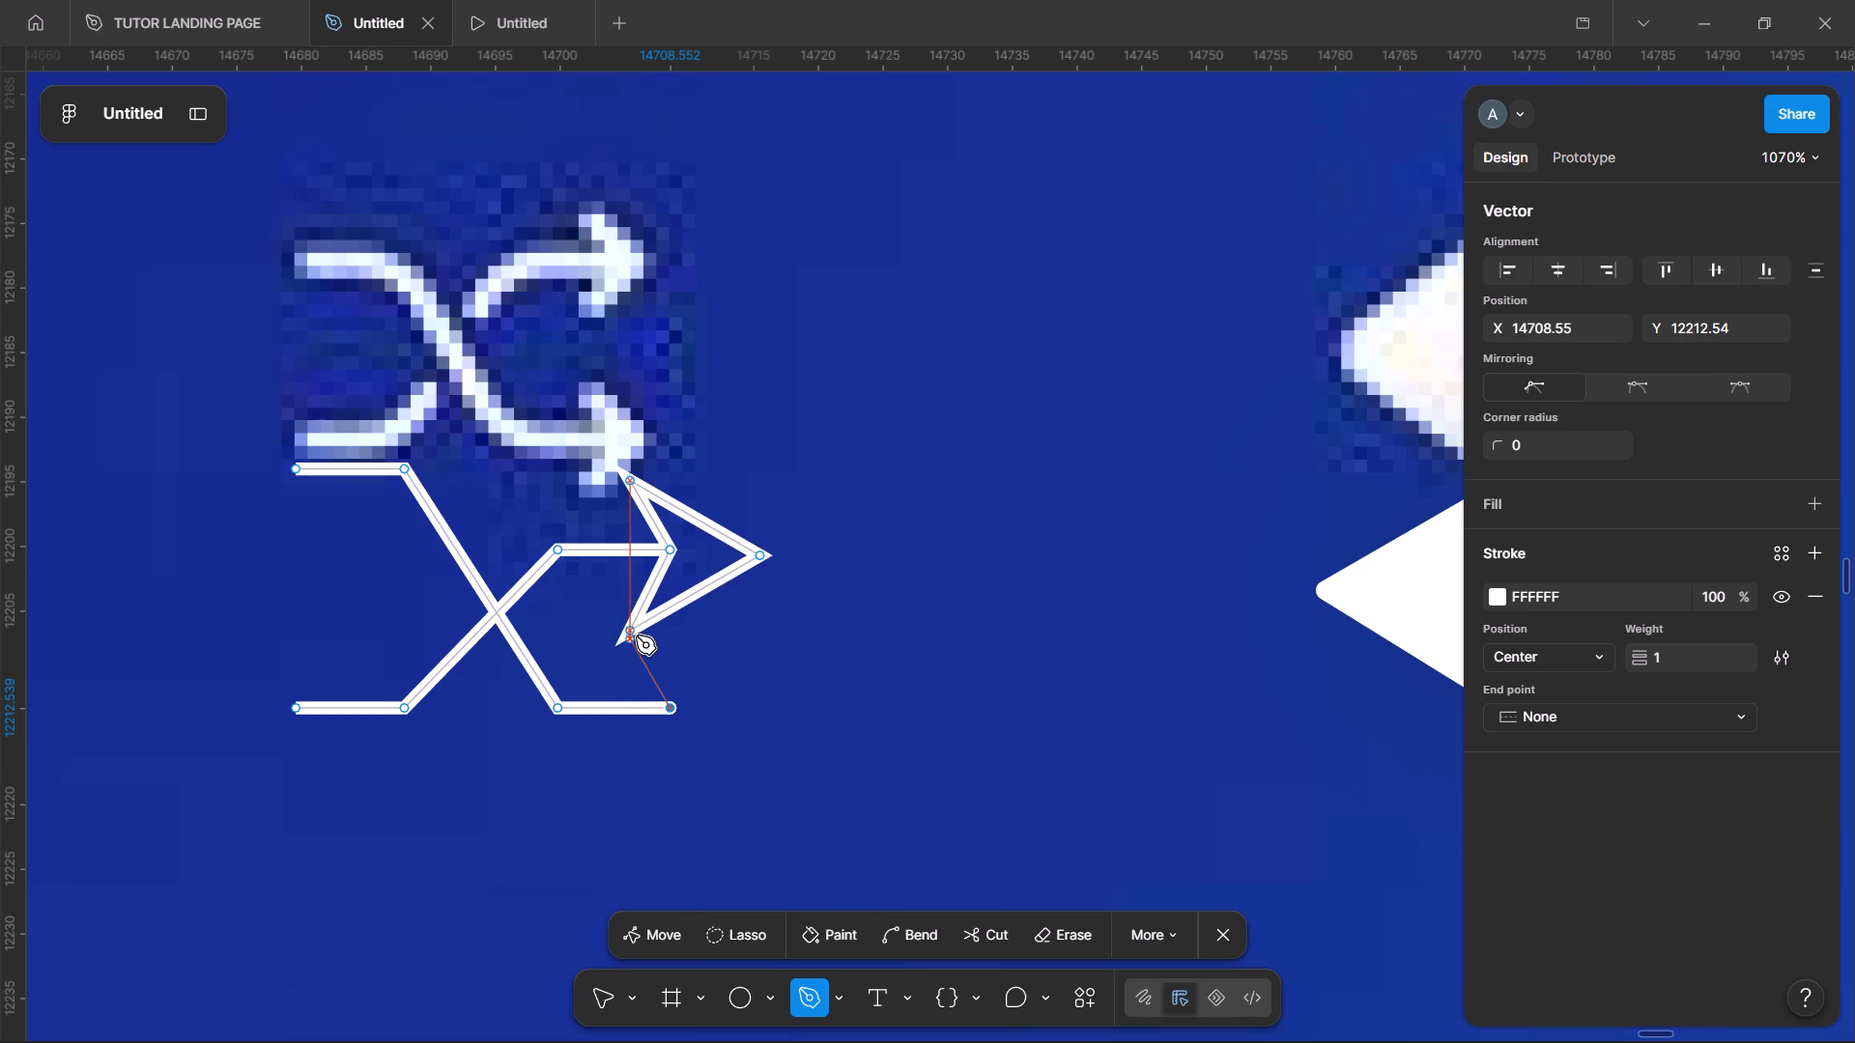
left_click(636, 803)
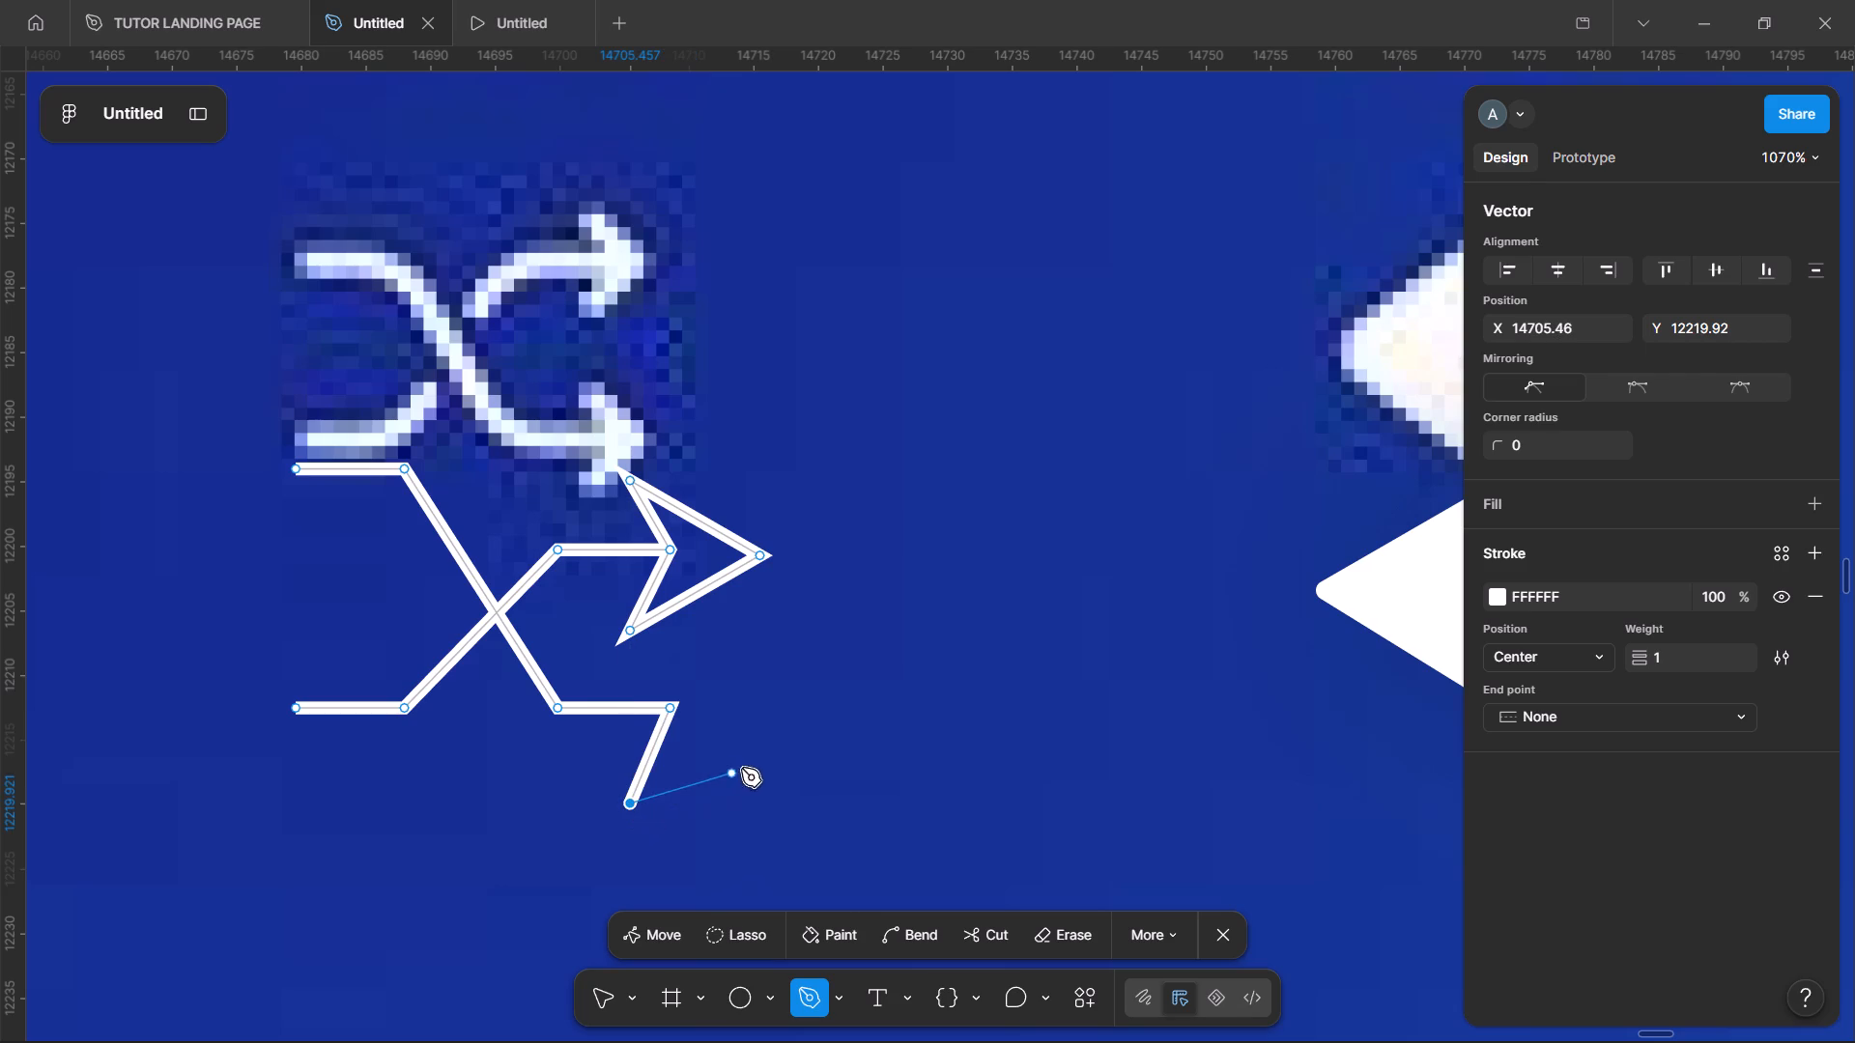
left_click(760, 709)
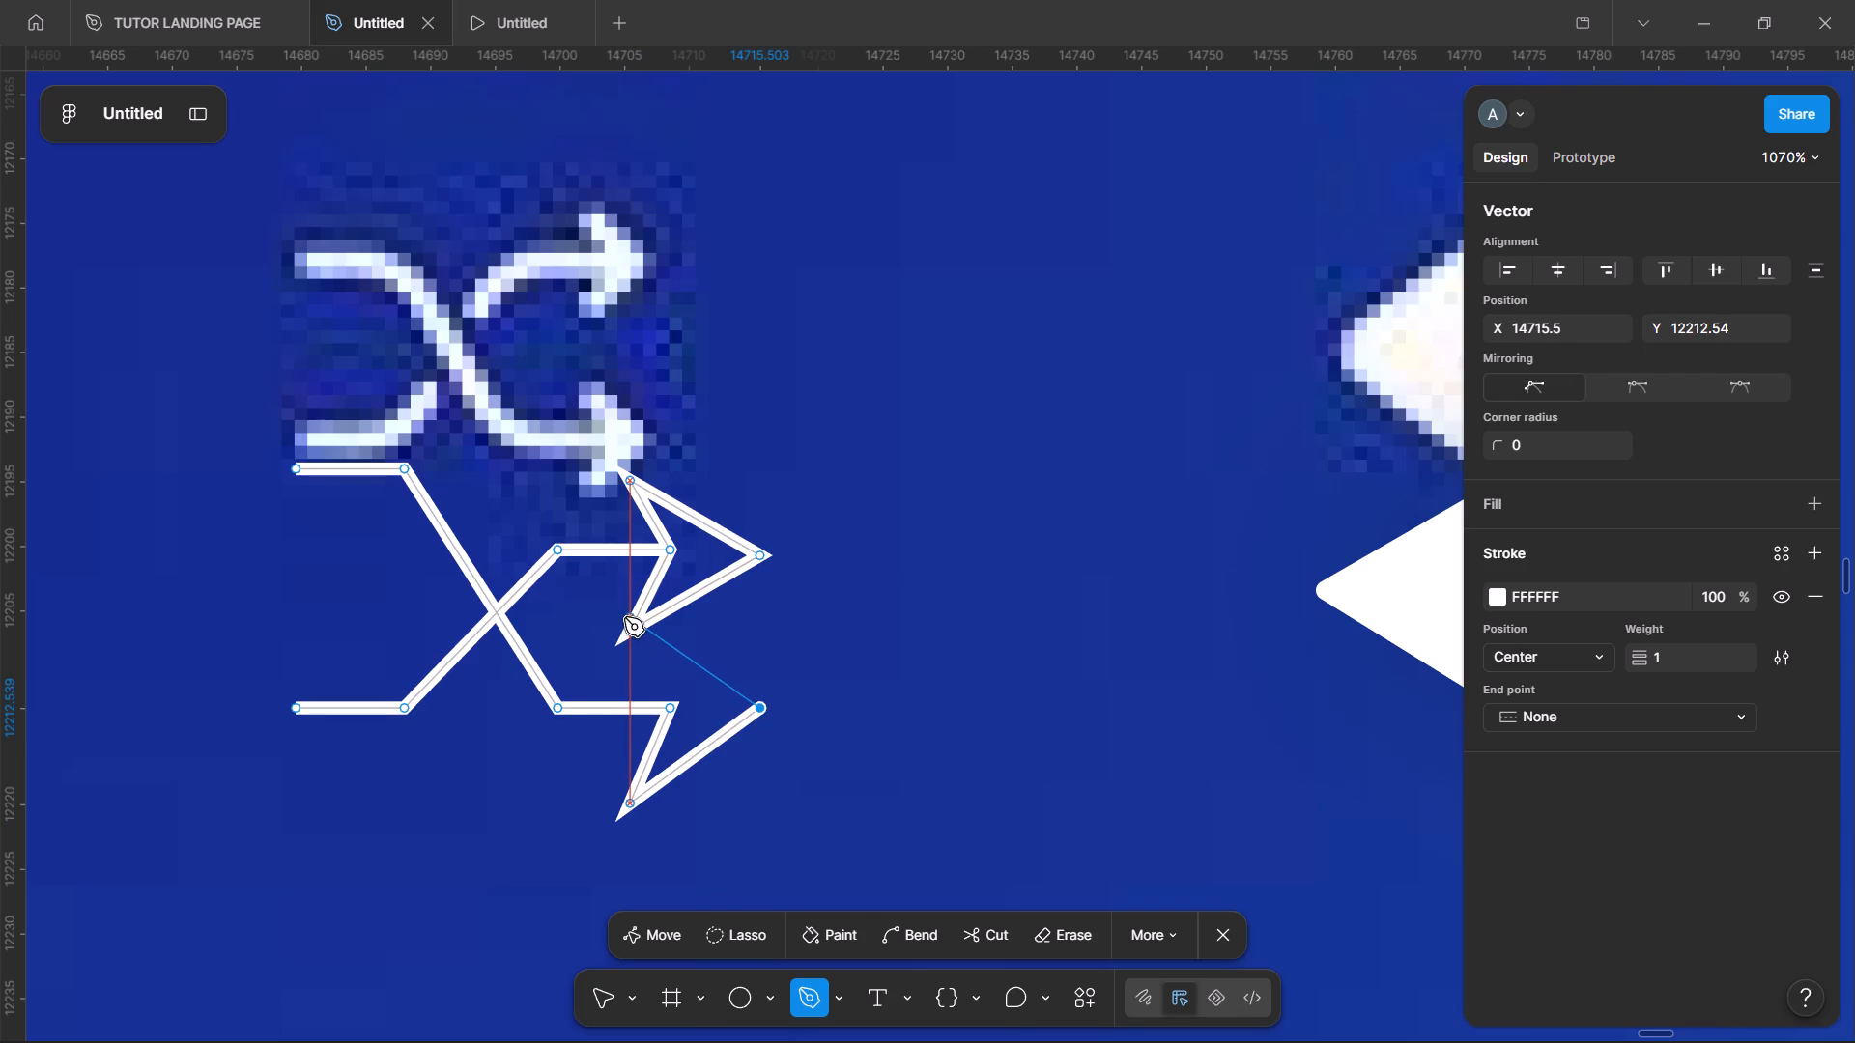
left_click(624, 617)
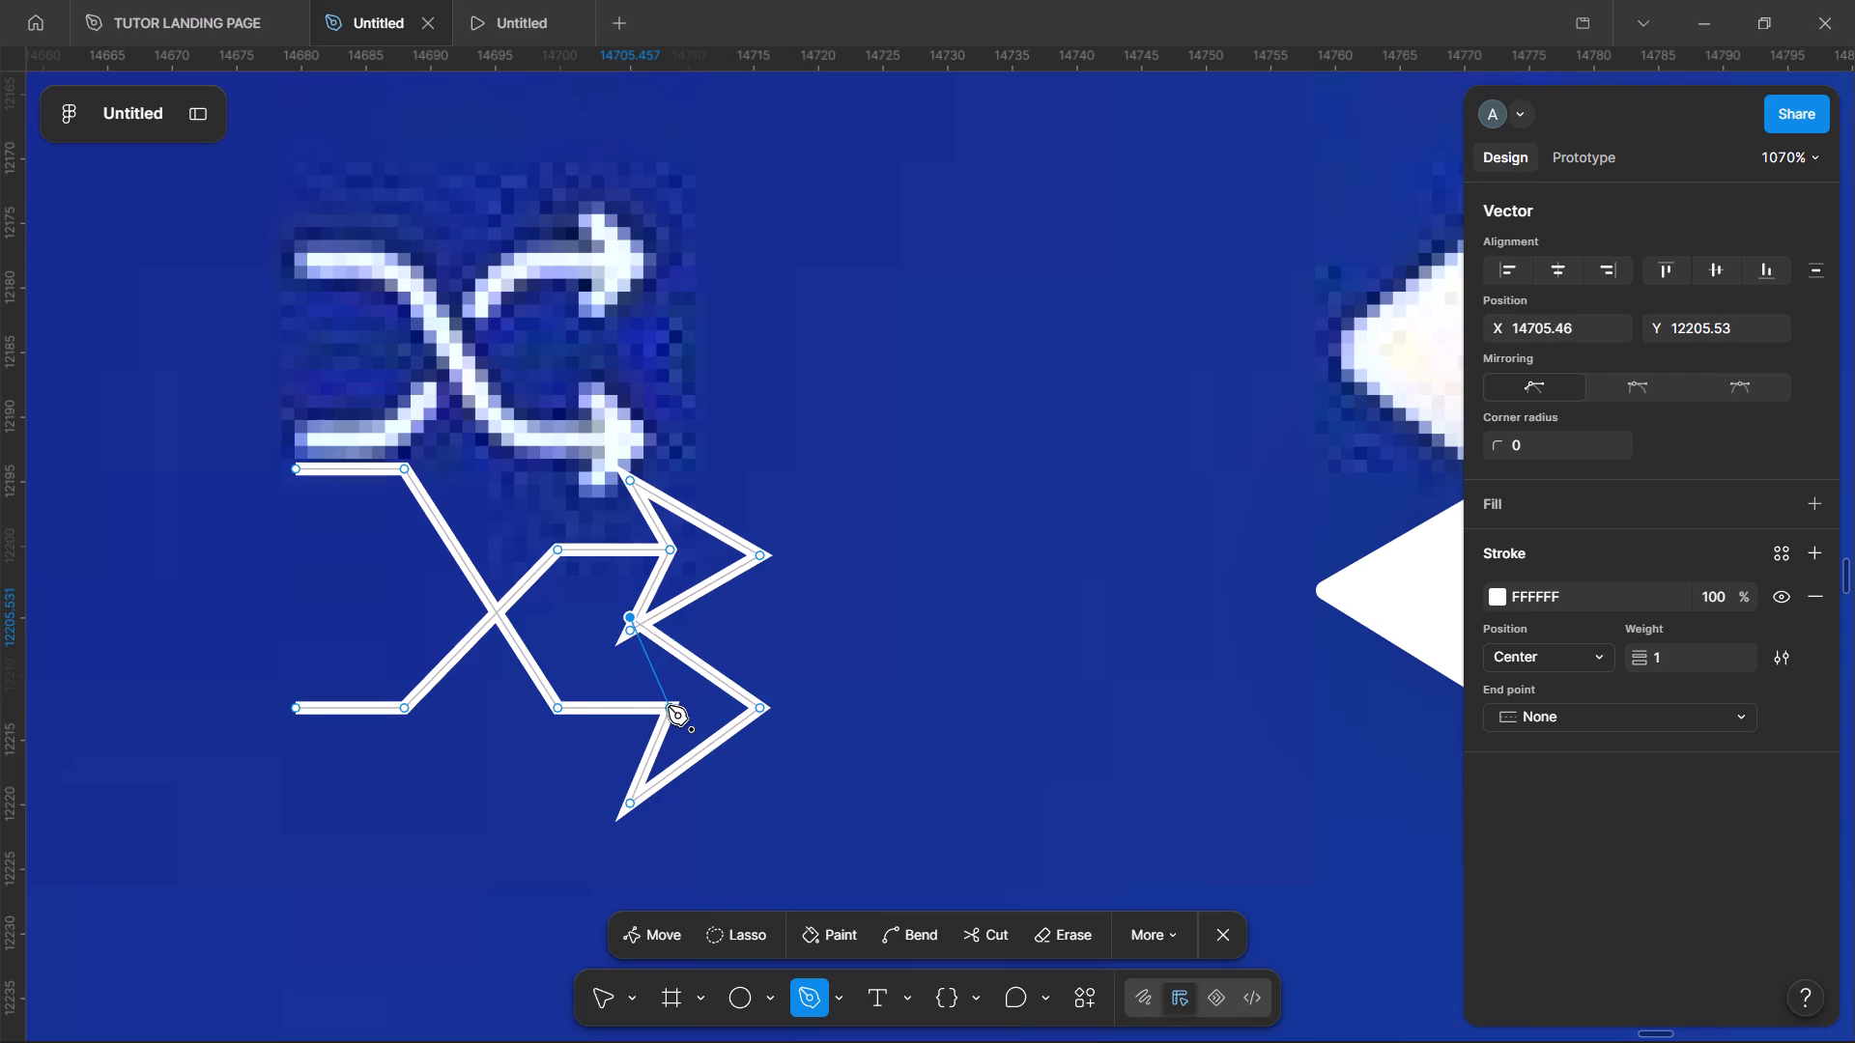
left_click(668, 706)
key("Escape")
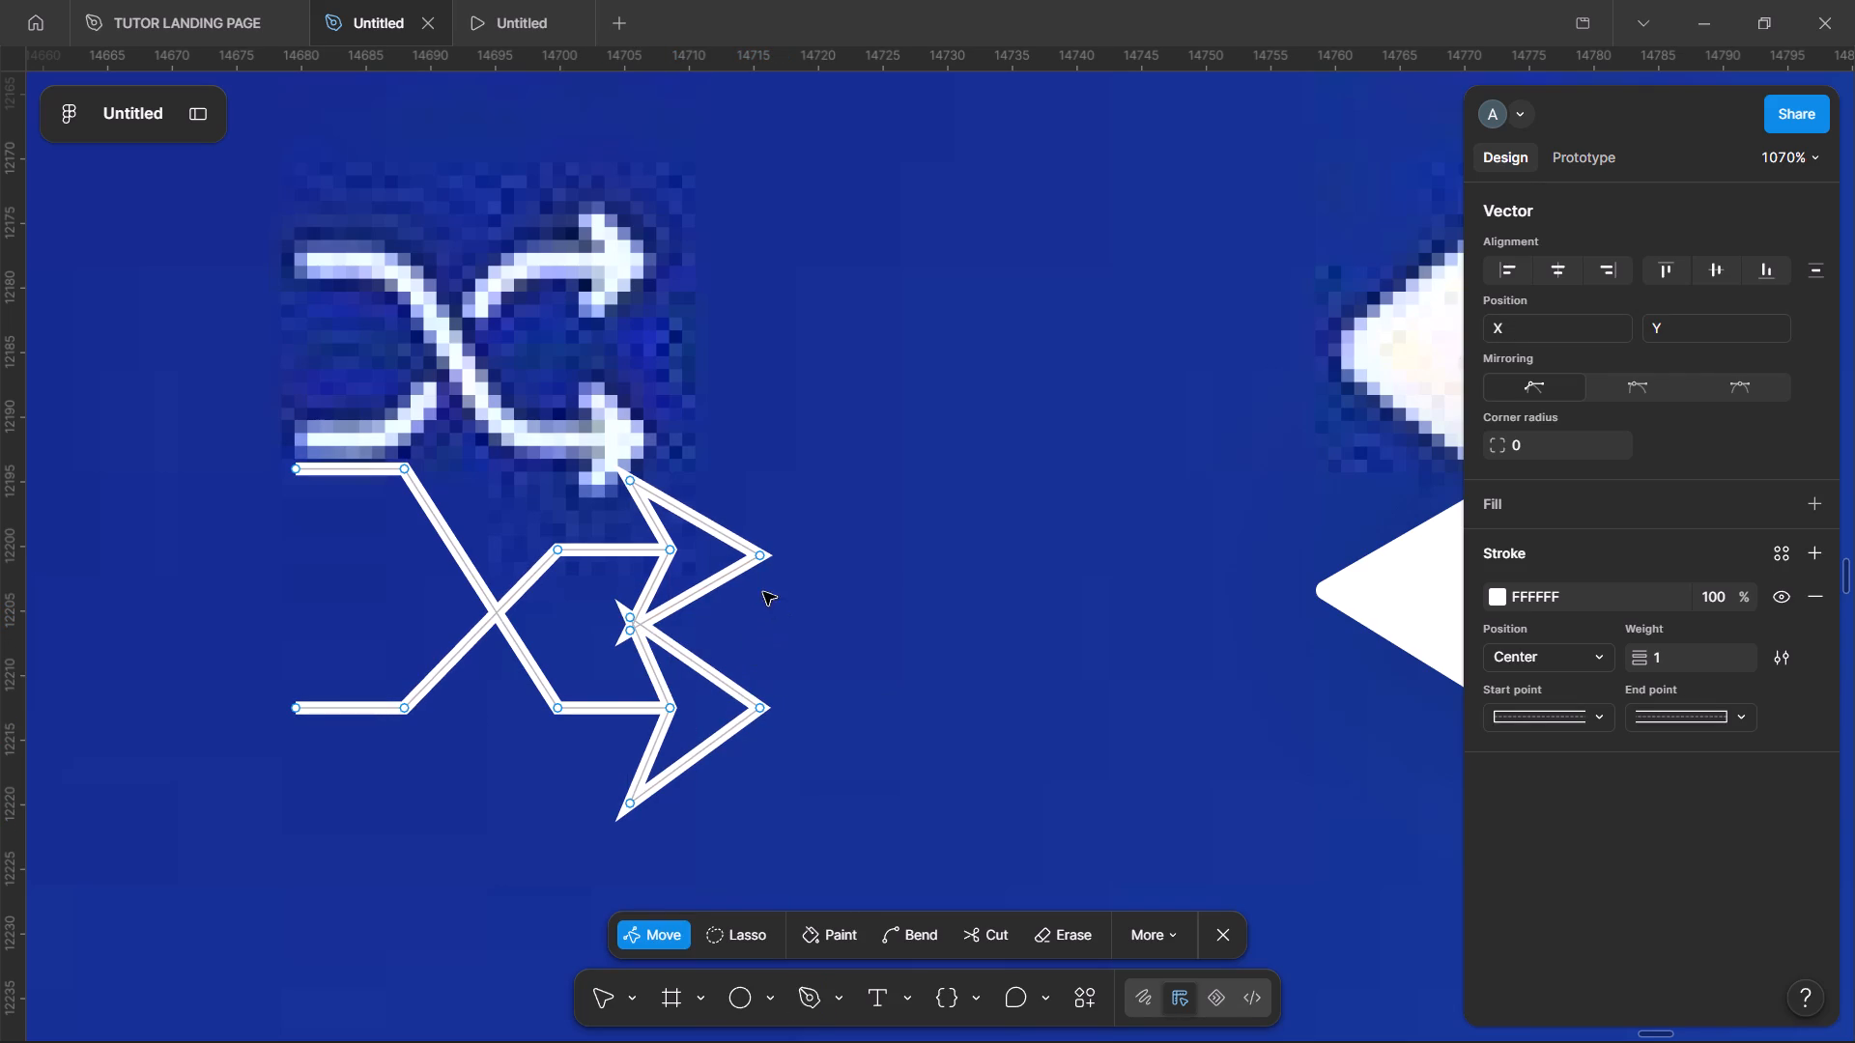
key("Escape")
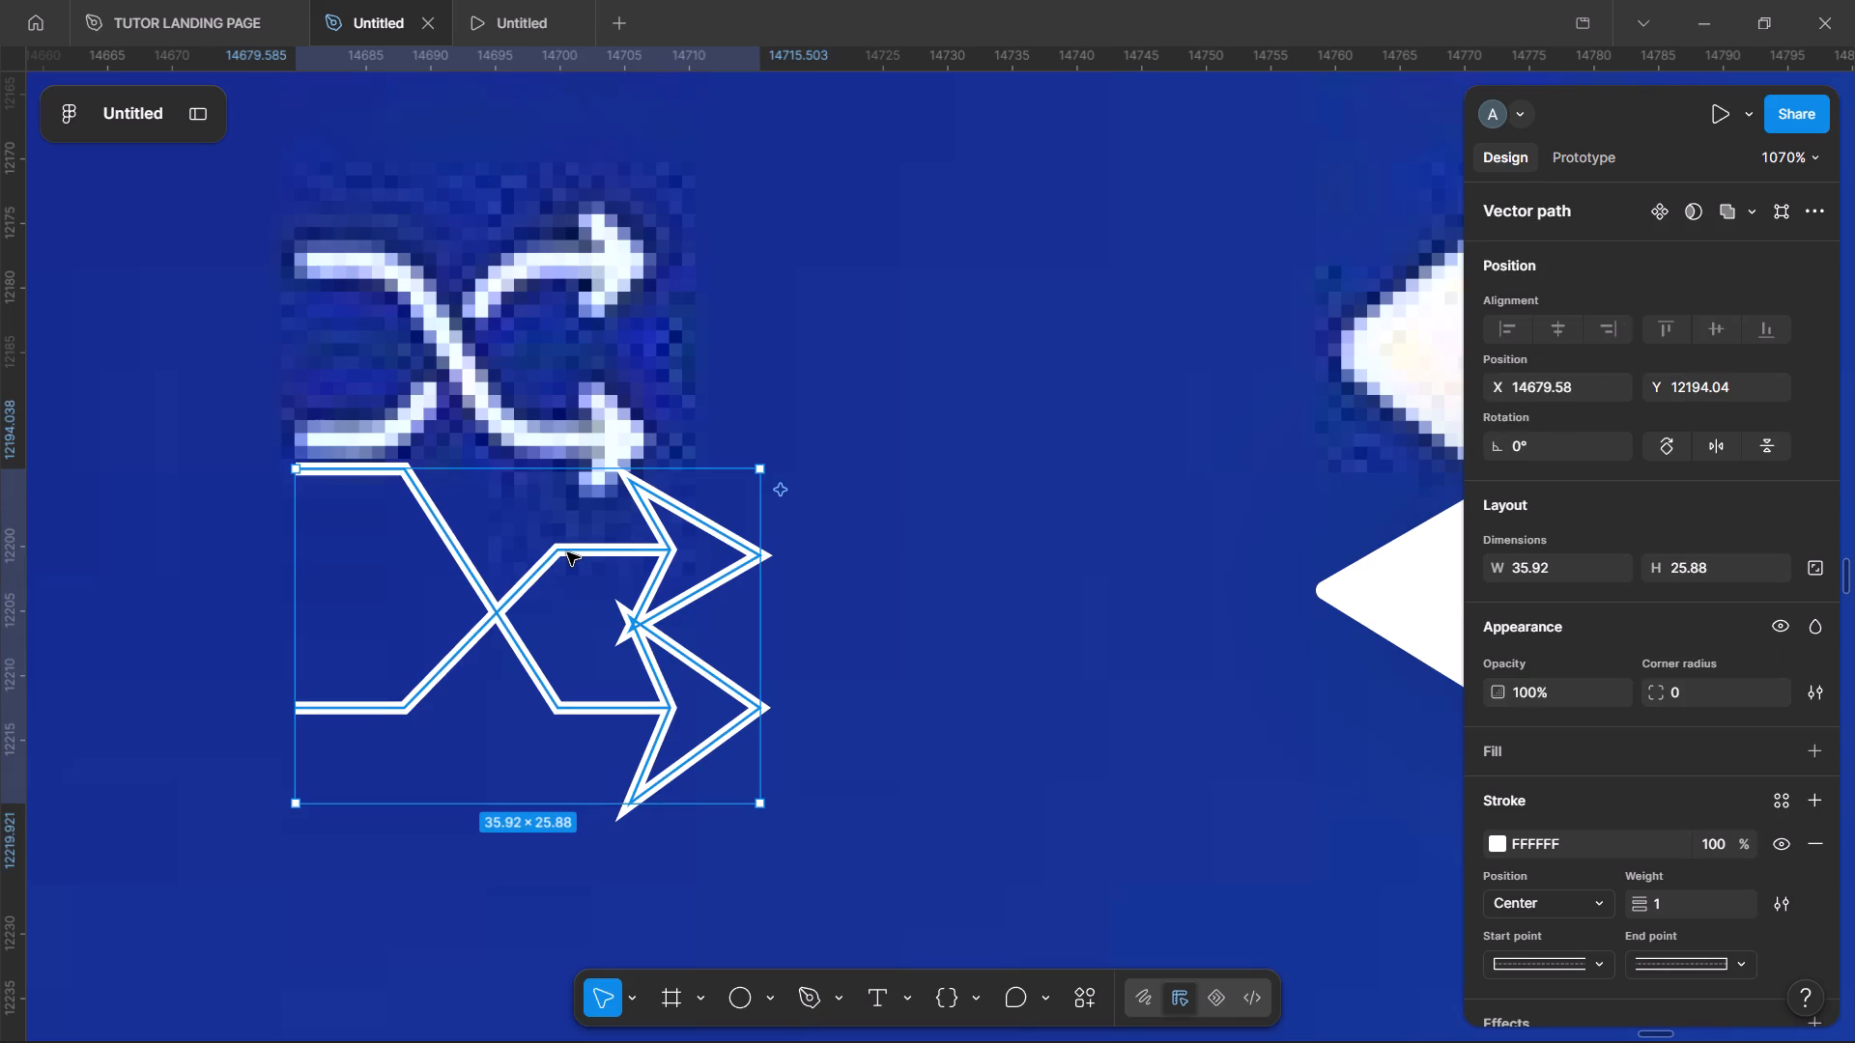
Move the upper arrowhead and its short horizontal shaft up about 6.26, level with the icon's upper-left line, separating the two arrowheads.
left_click(554, 558)
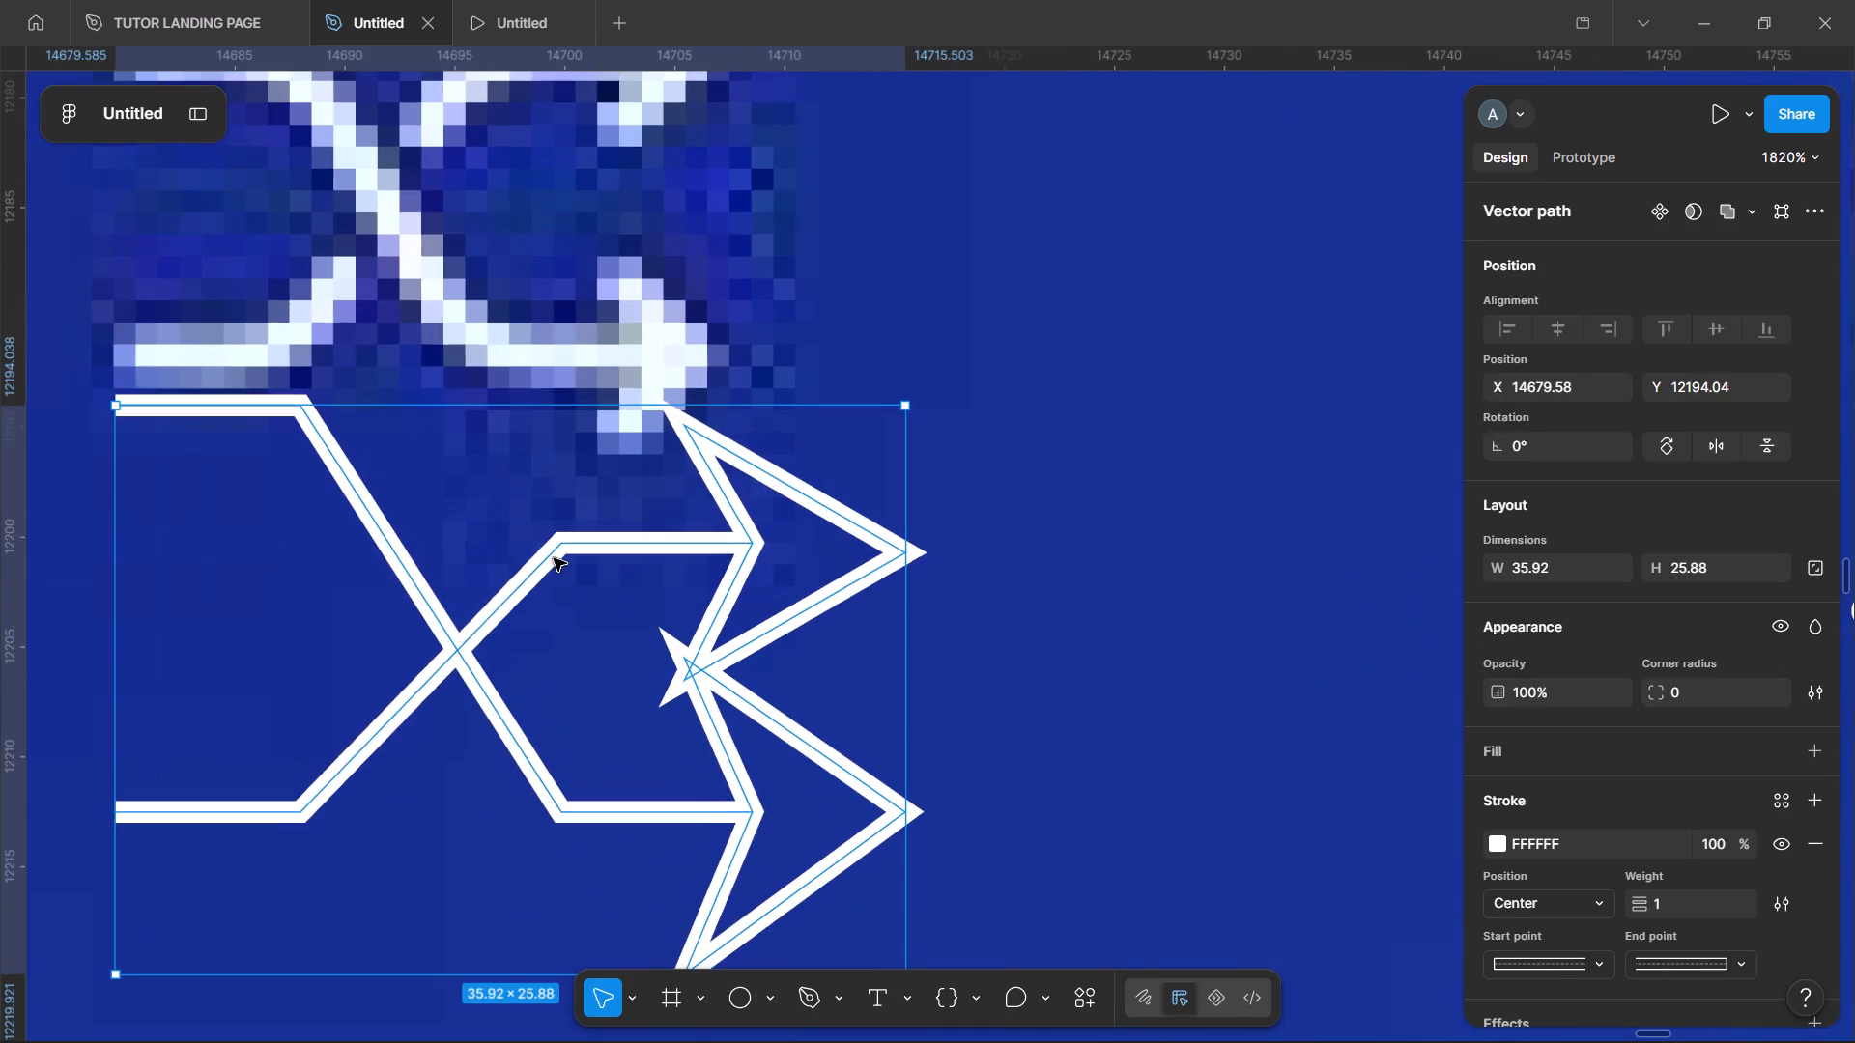
double_click(554, 558)
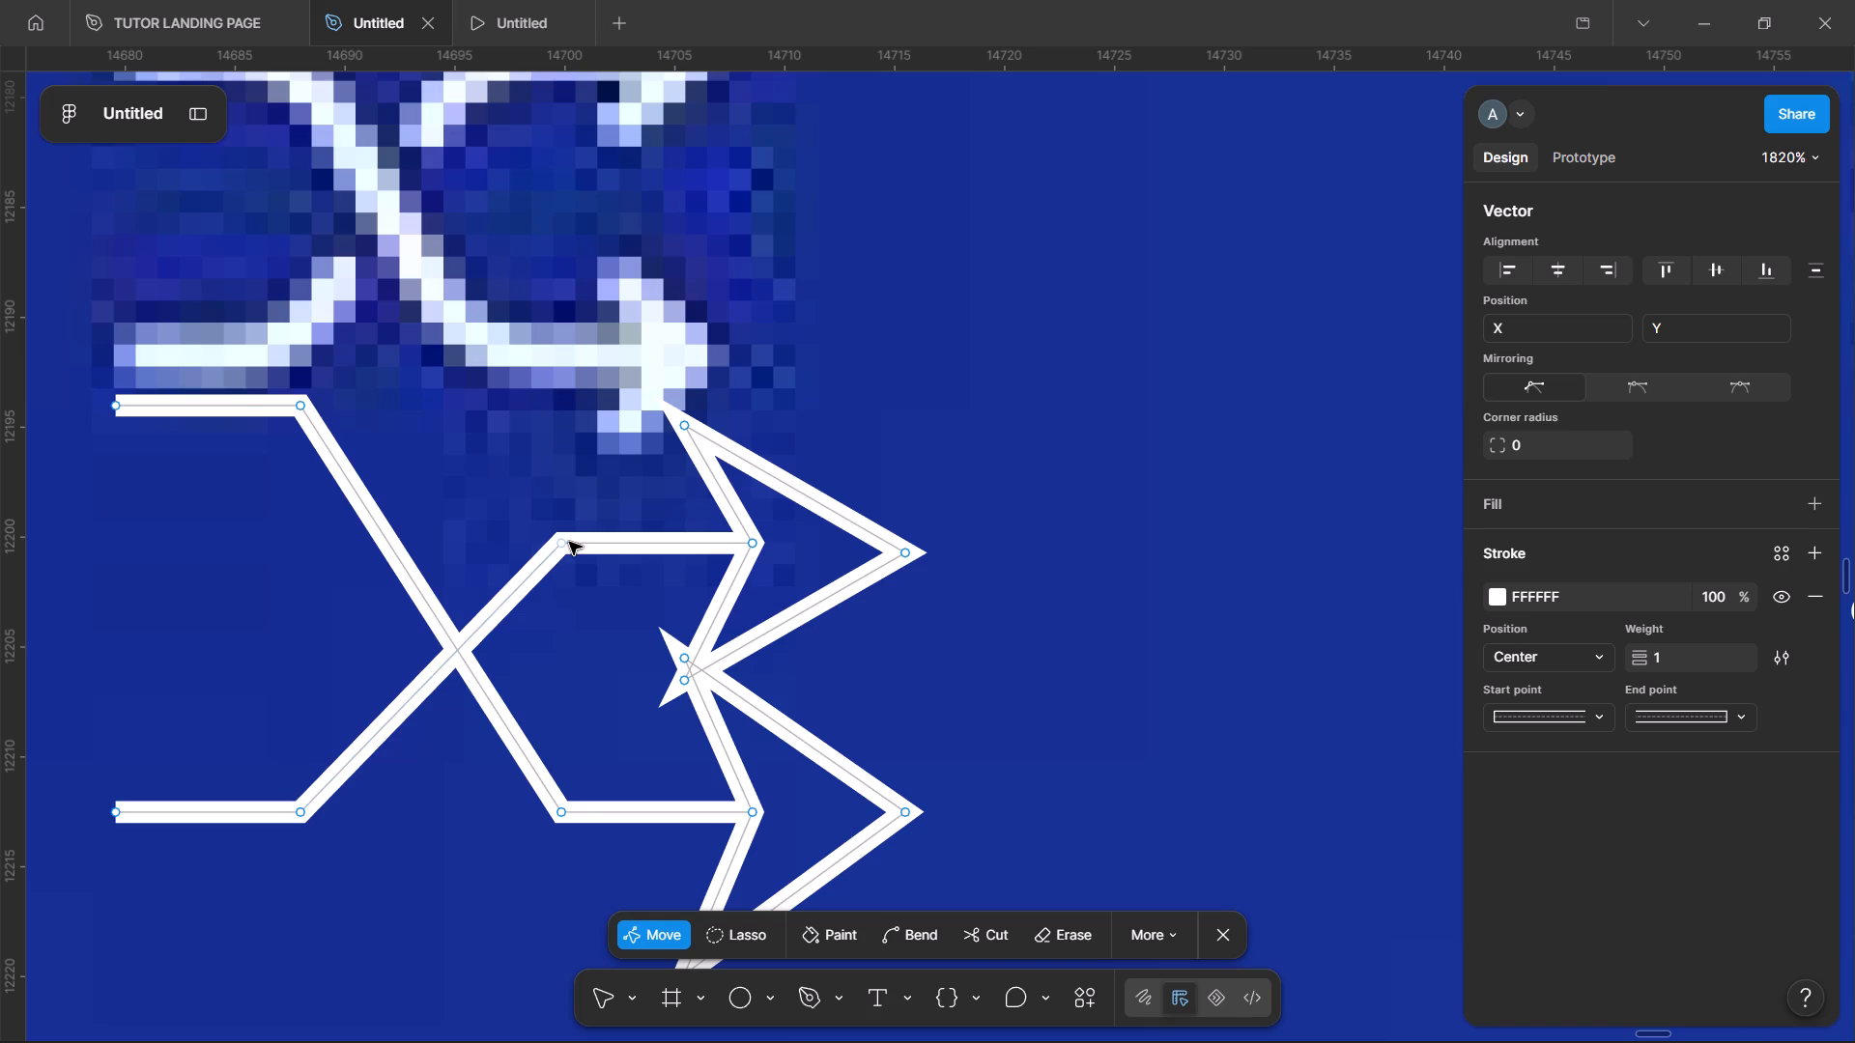
left_click(561, 549, "shift")
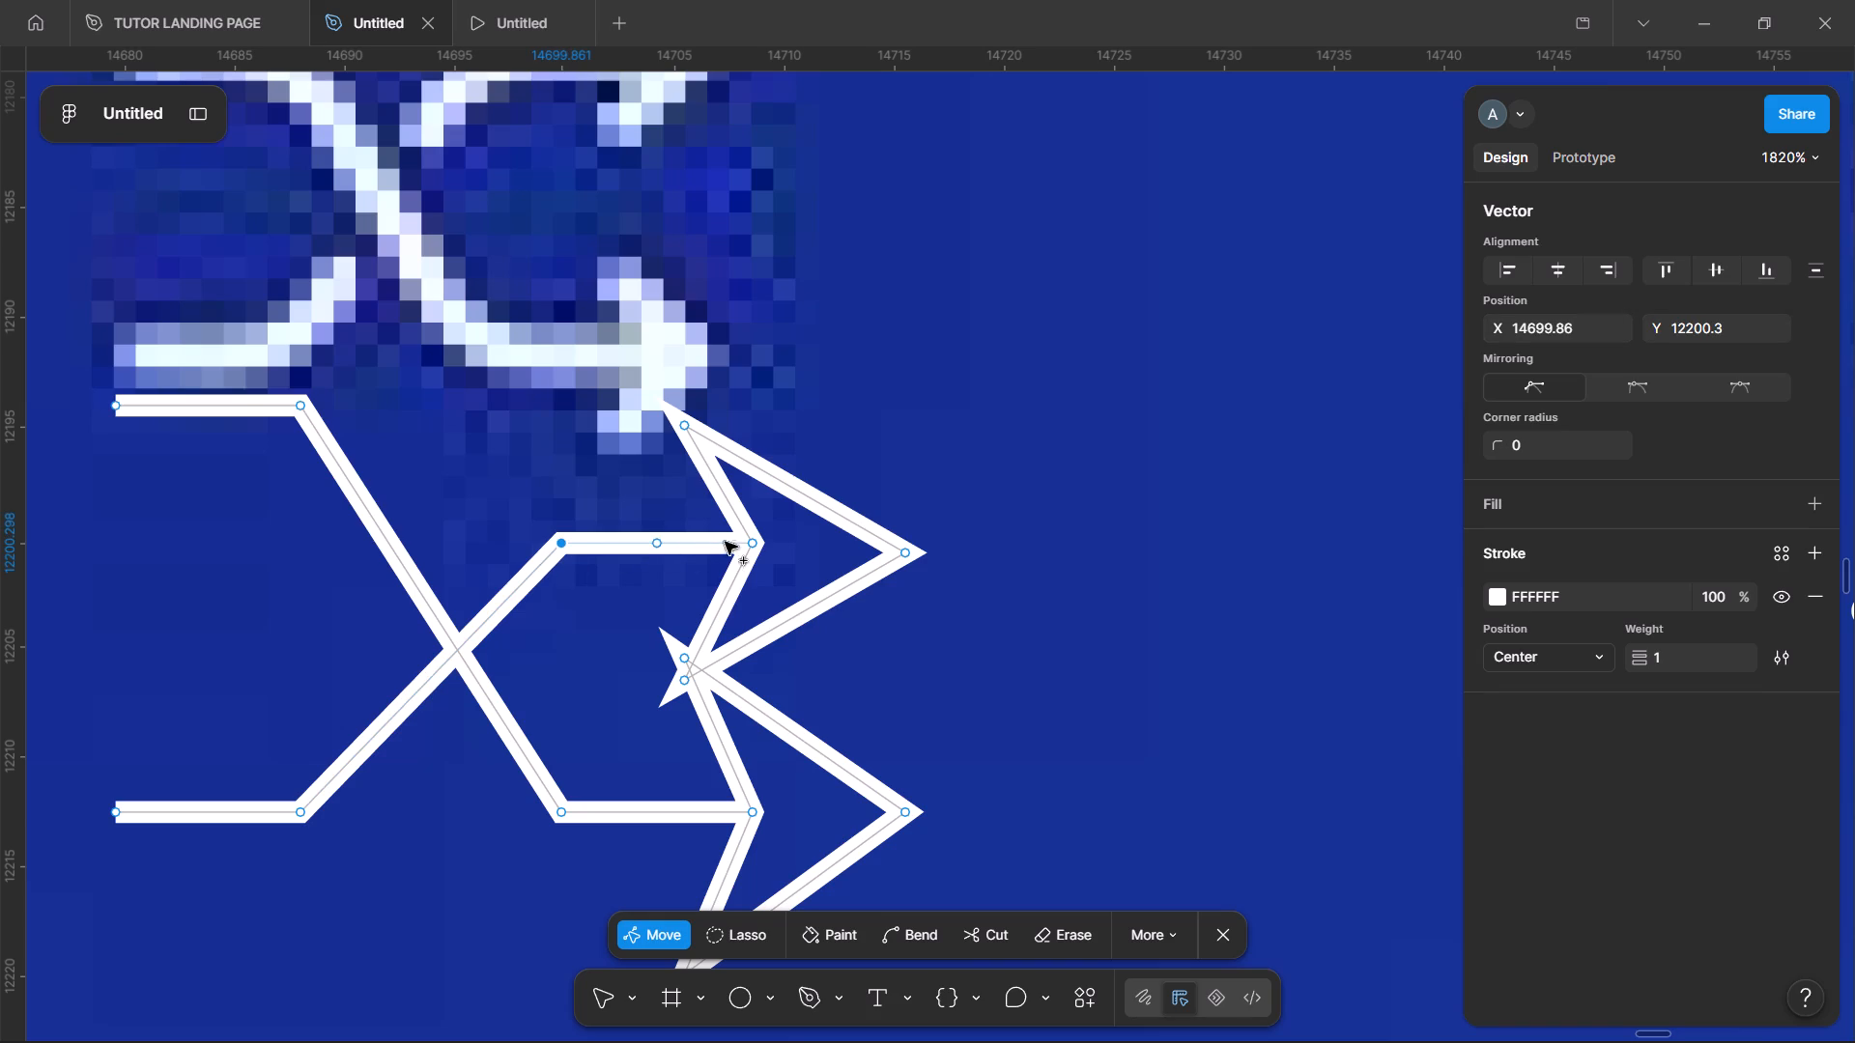
left_click(751, 545, "shift")
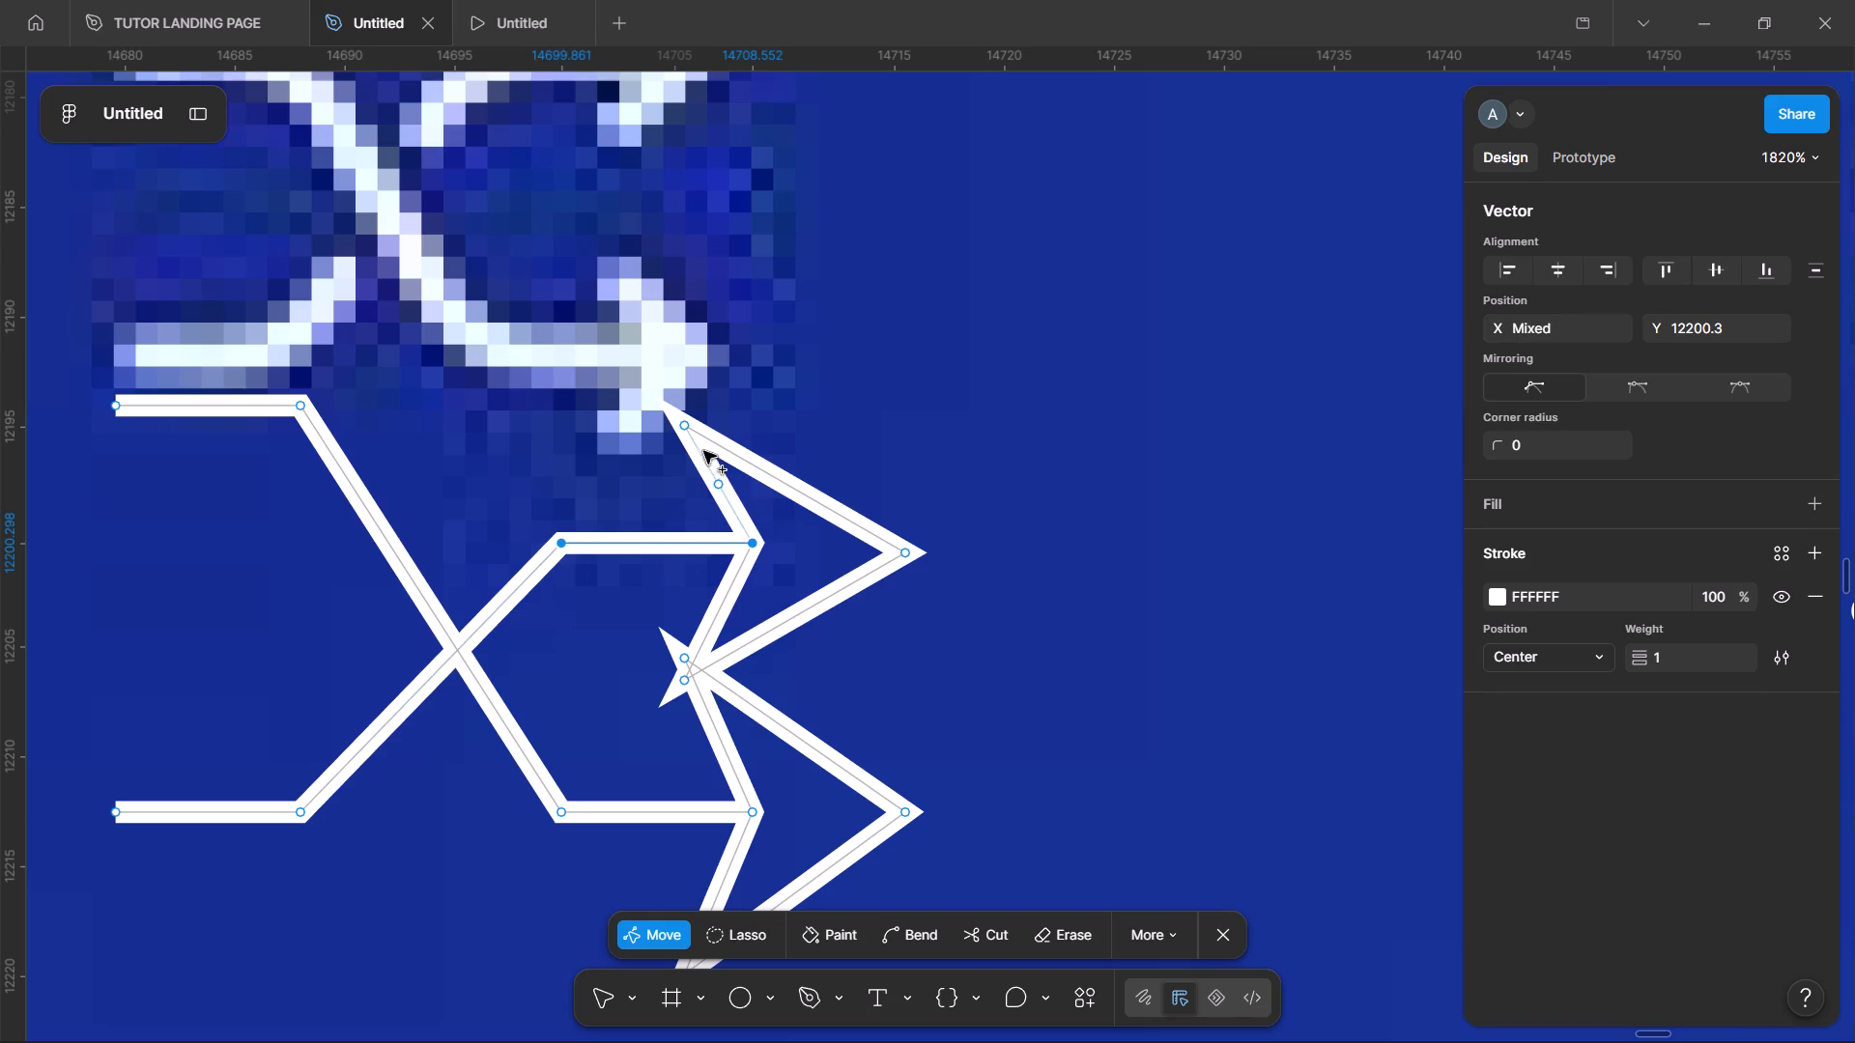
left_click(682, 428, "shift")
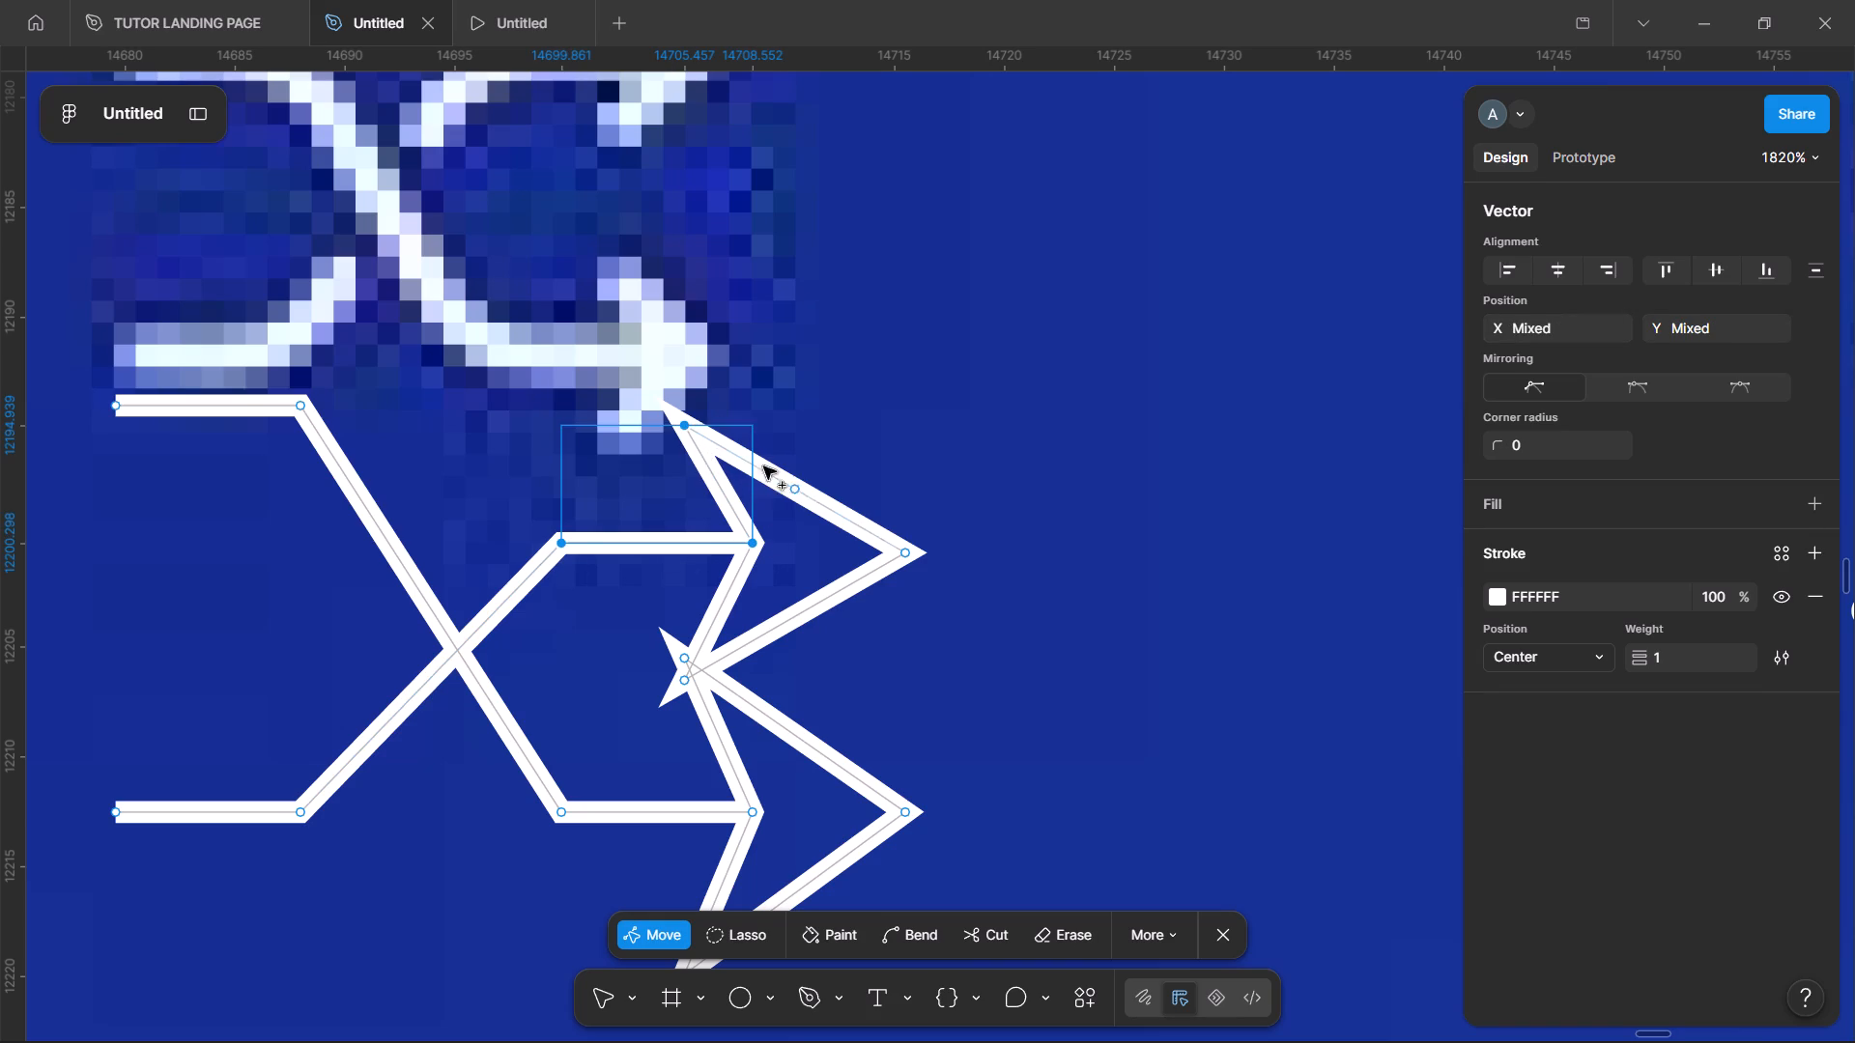
left_click(906, 552, "shift")
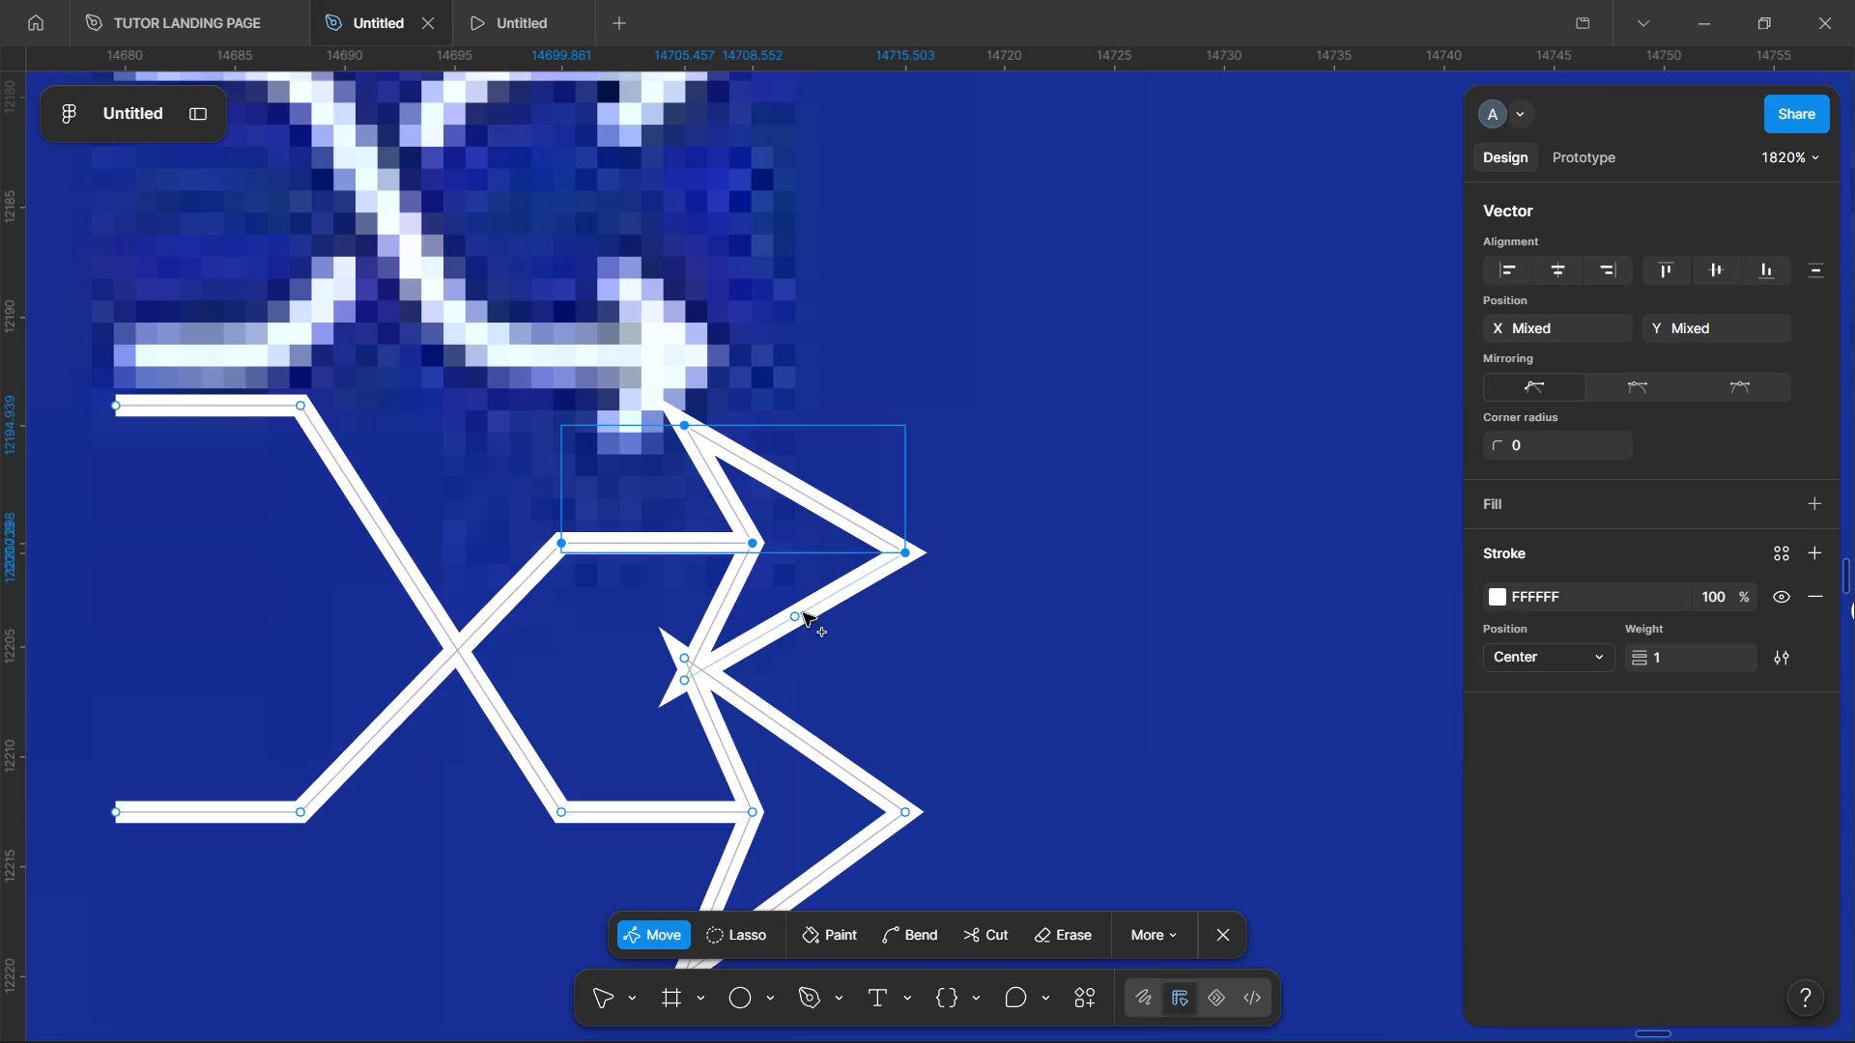
left_click(685, 679, "shift")
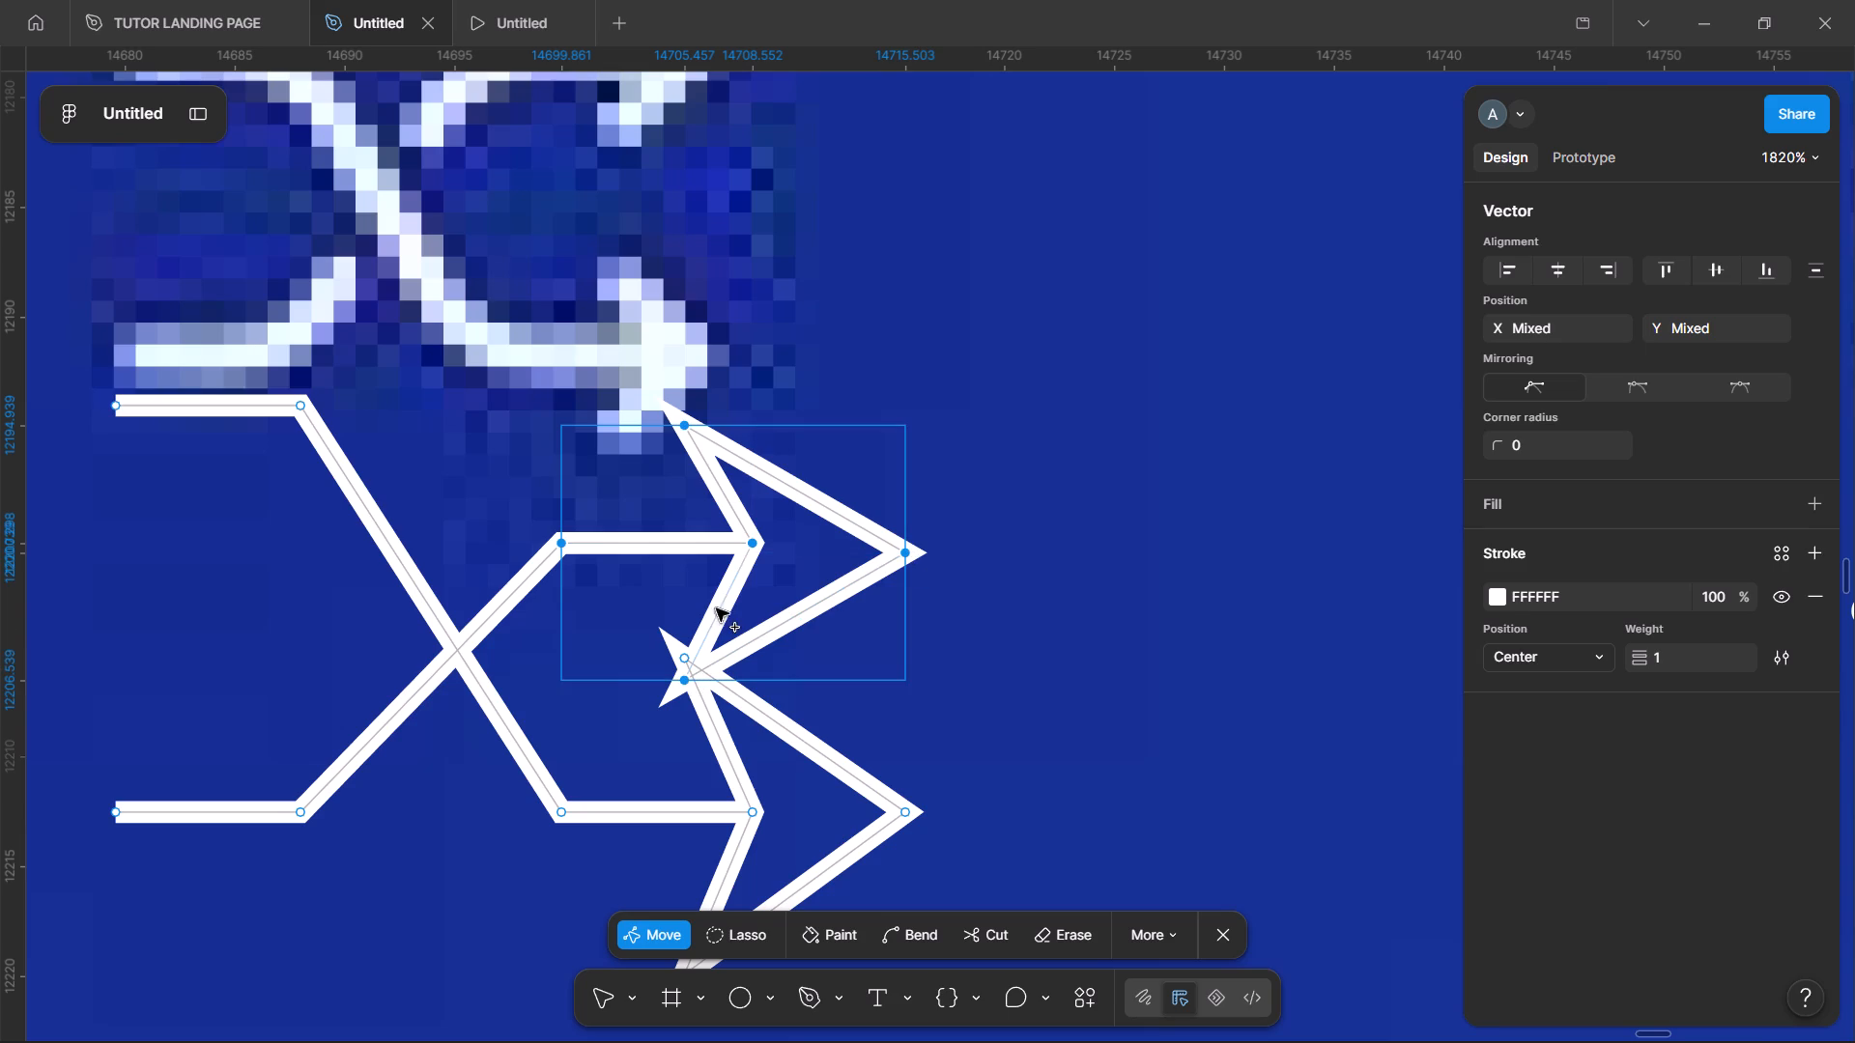
left_click(755, 543, "shift")
left_click_drag(785, 515, 790, 455)
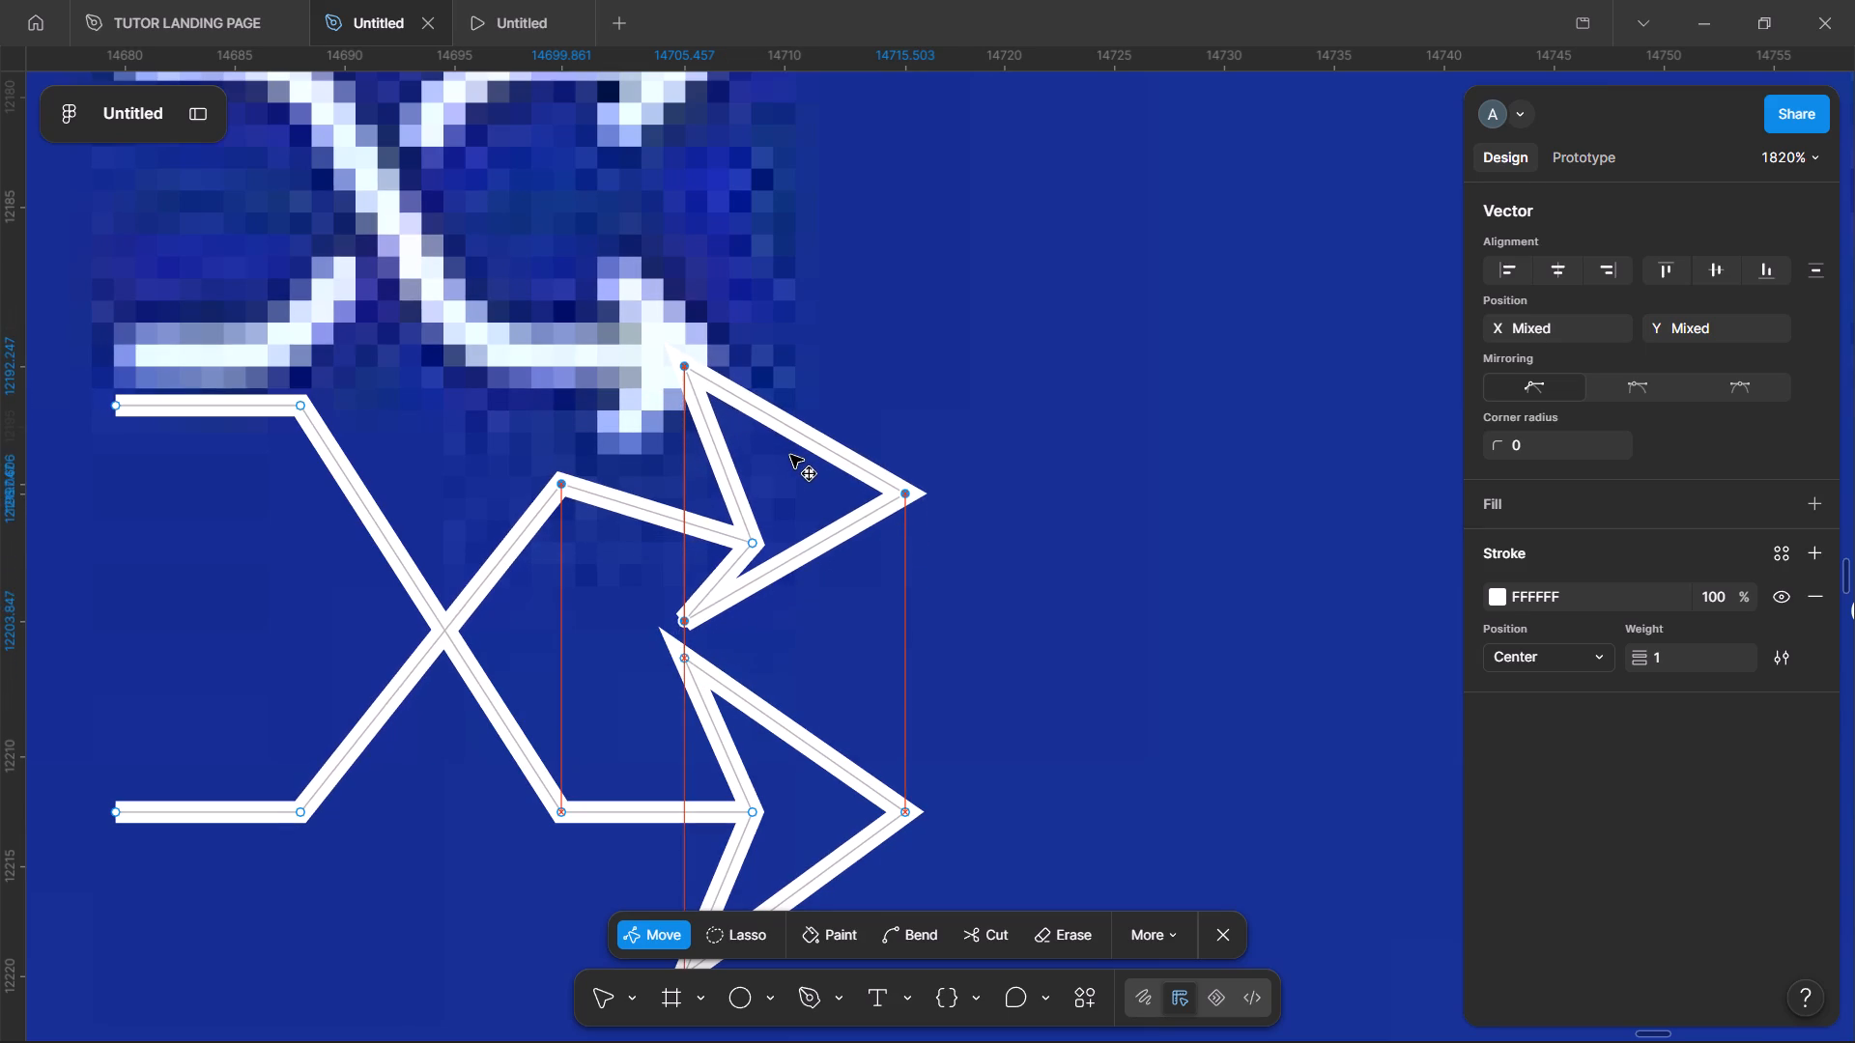
left_click_drag(790, 455, 793, 482)
key("ctrl+z")
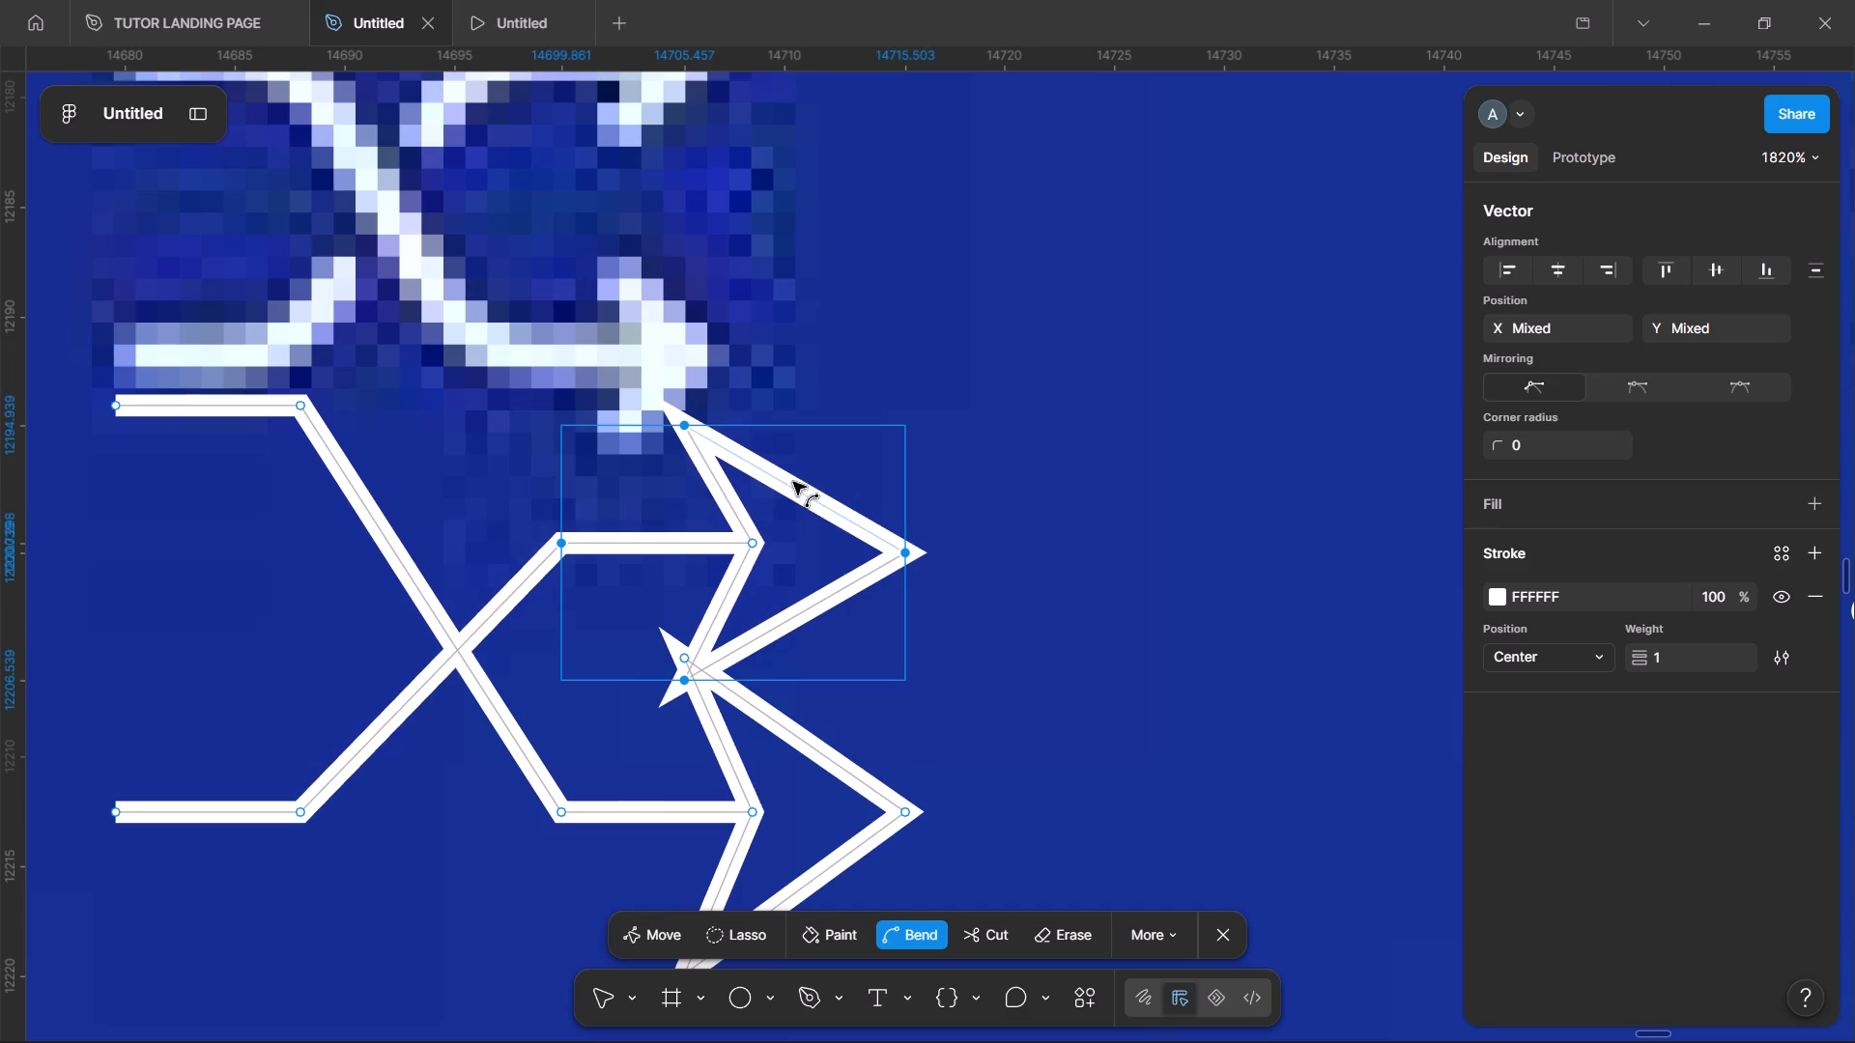
left_click(755, 538, "shift")
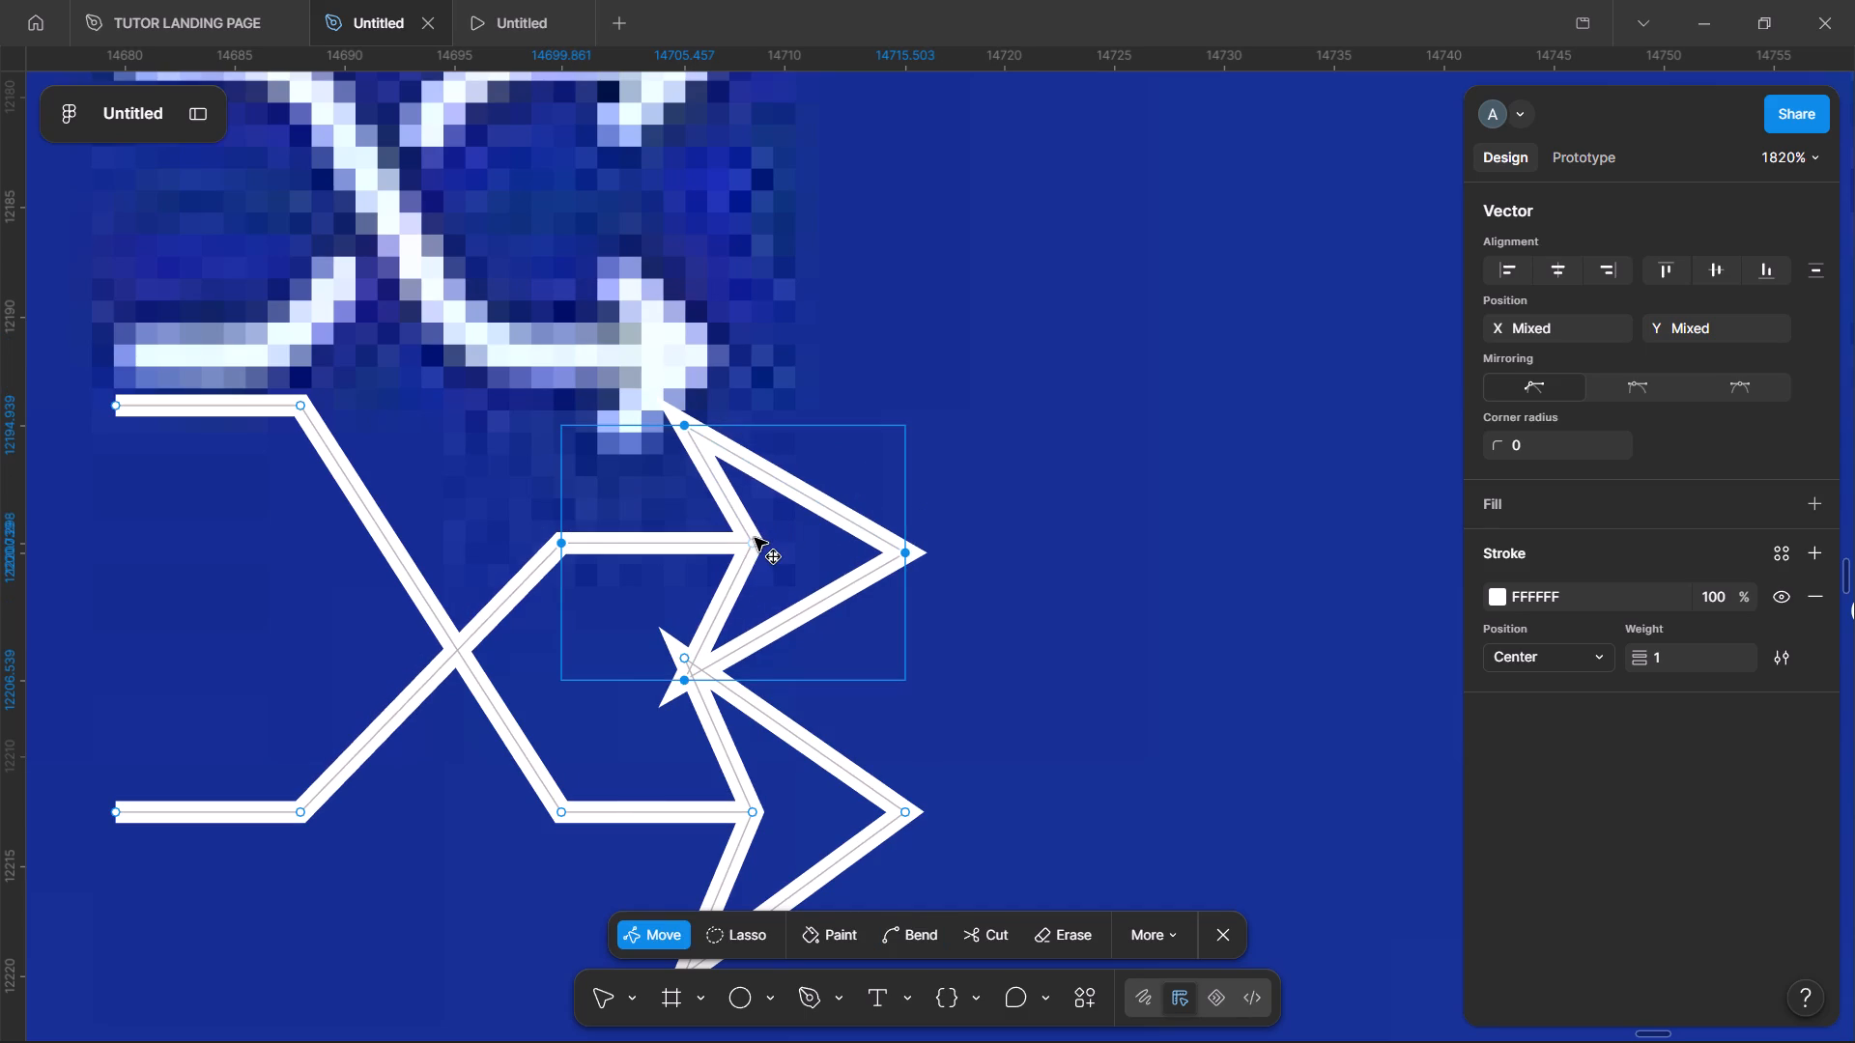
left_click_drag(771, 521, 775, 465)
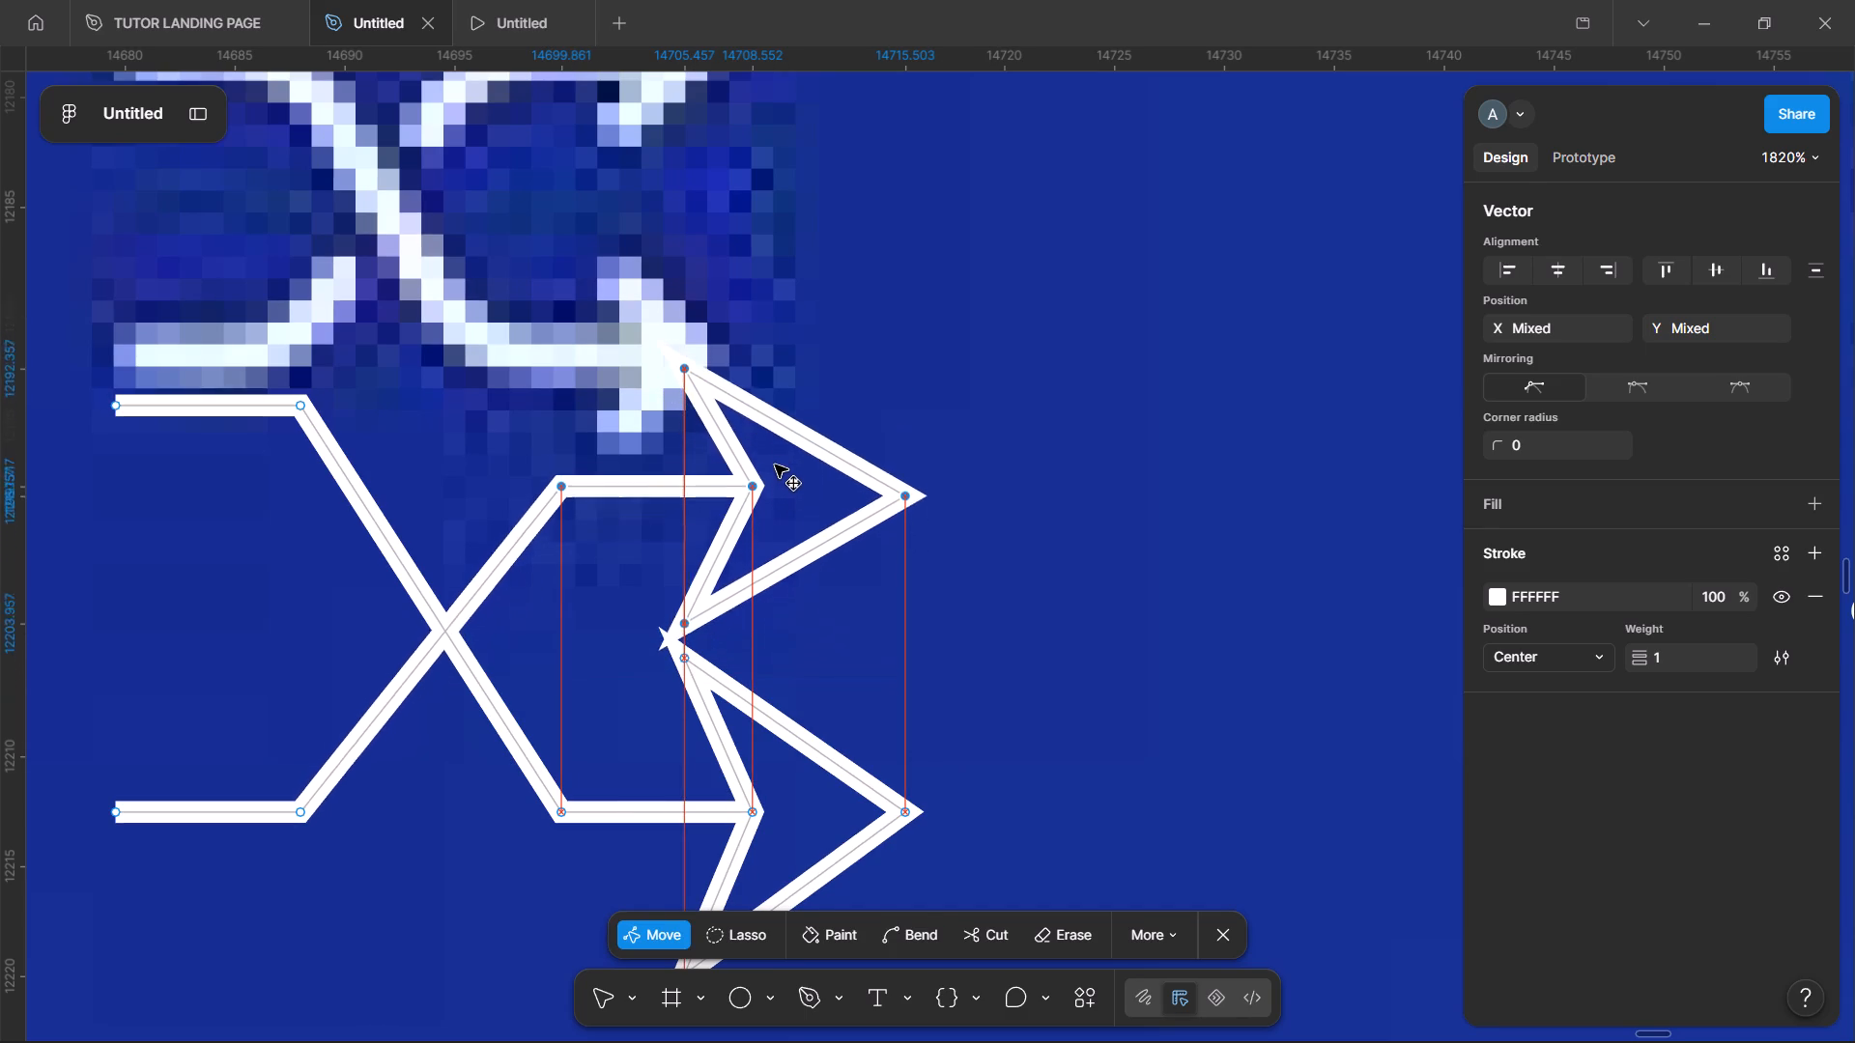
left_click_drag(775, 465, 766, 381)
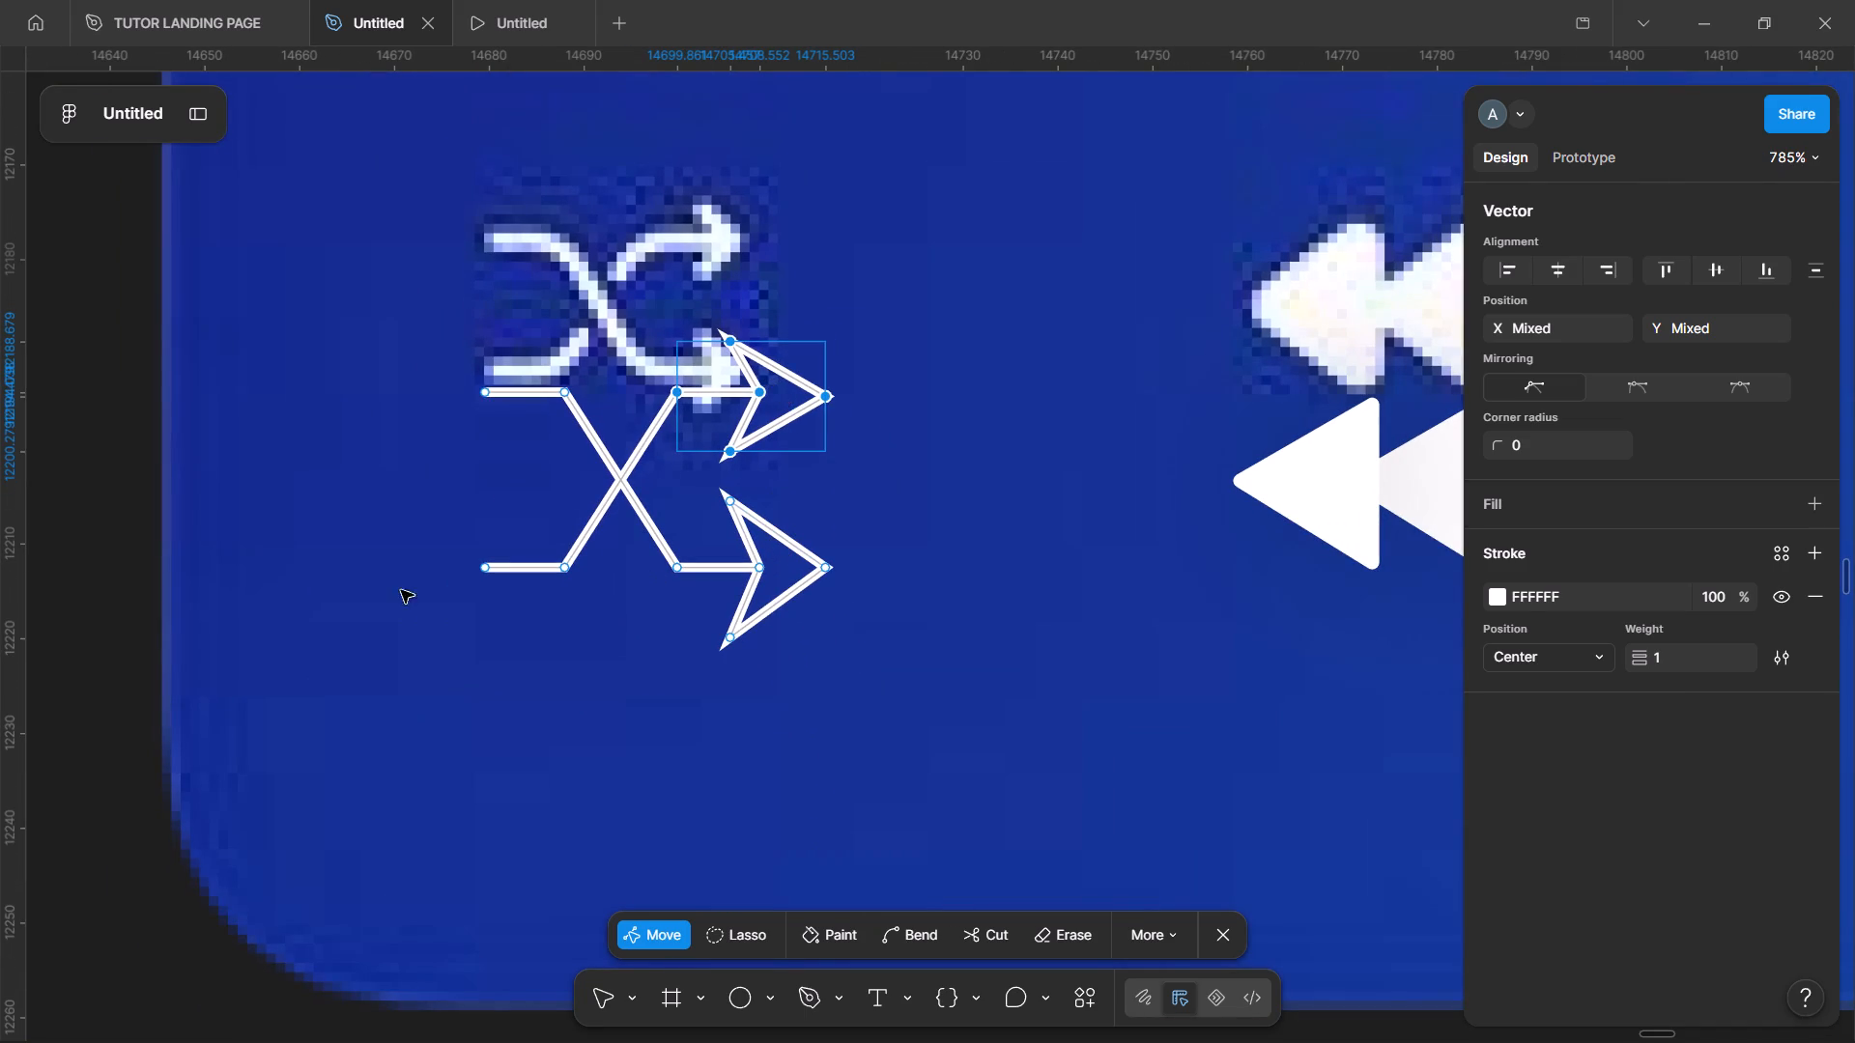
double_click(125, 542)
scroll(125, 542, "left", 1)
scroll(125, 542, "right", 1)
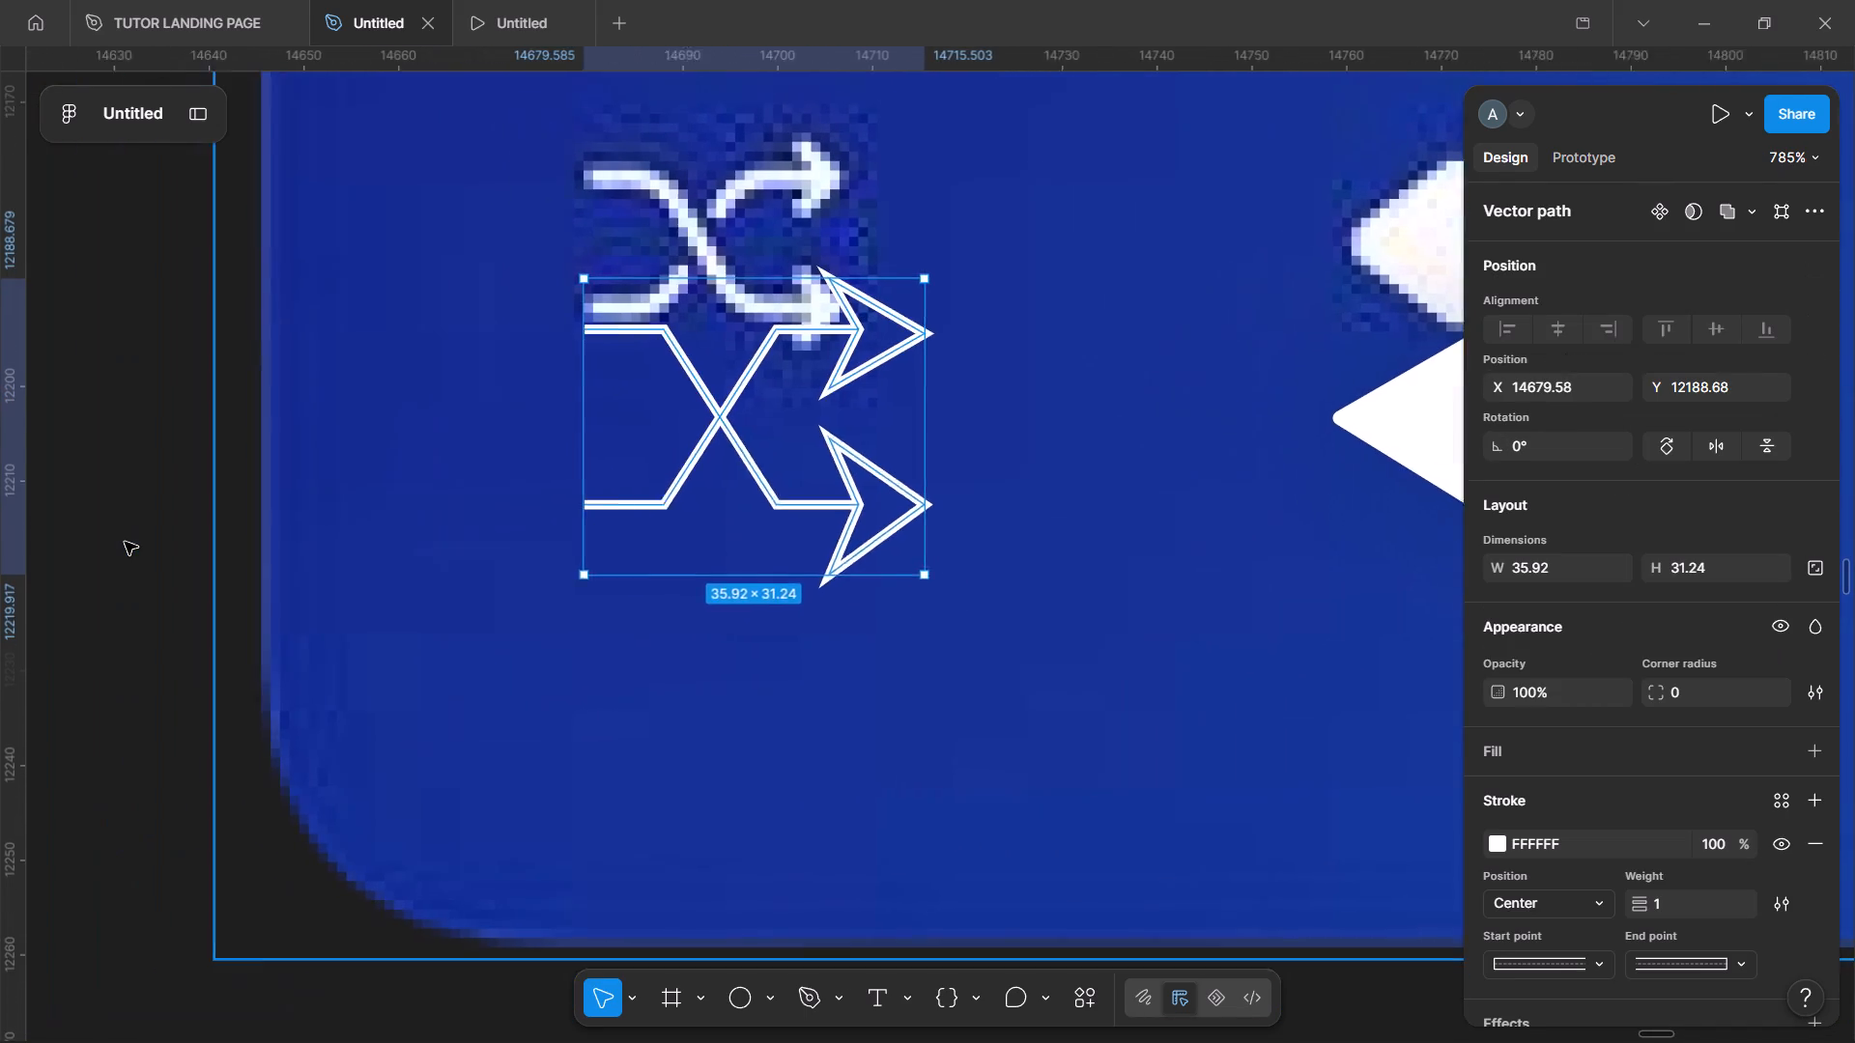
scroll(125, 542, "right", 1)
double_click(115, 571)
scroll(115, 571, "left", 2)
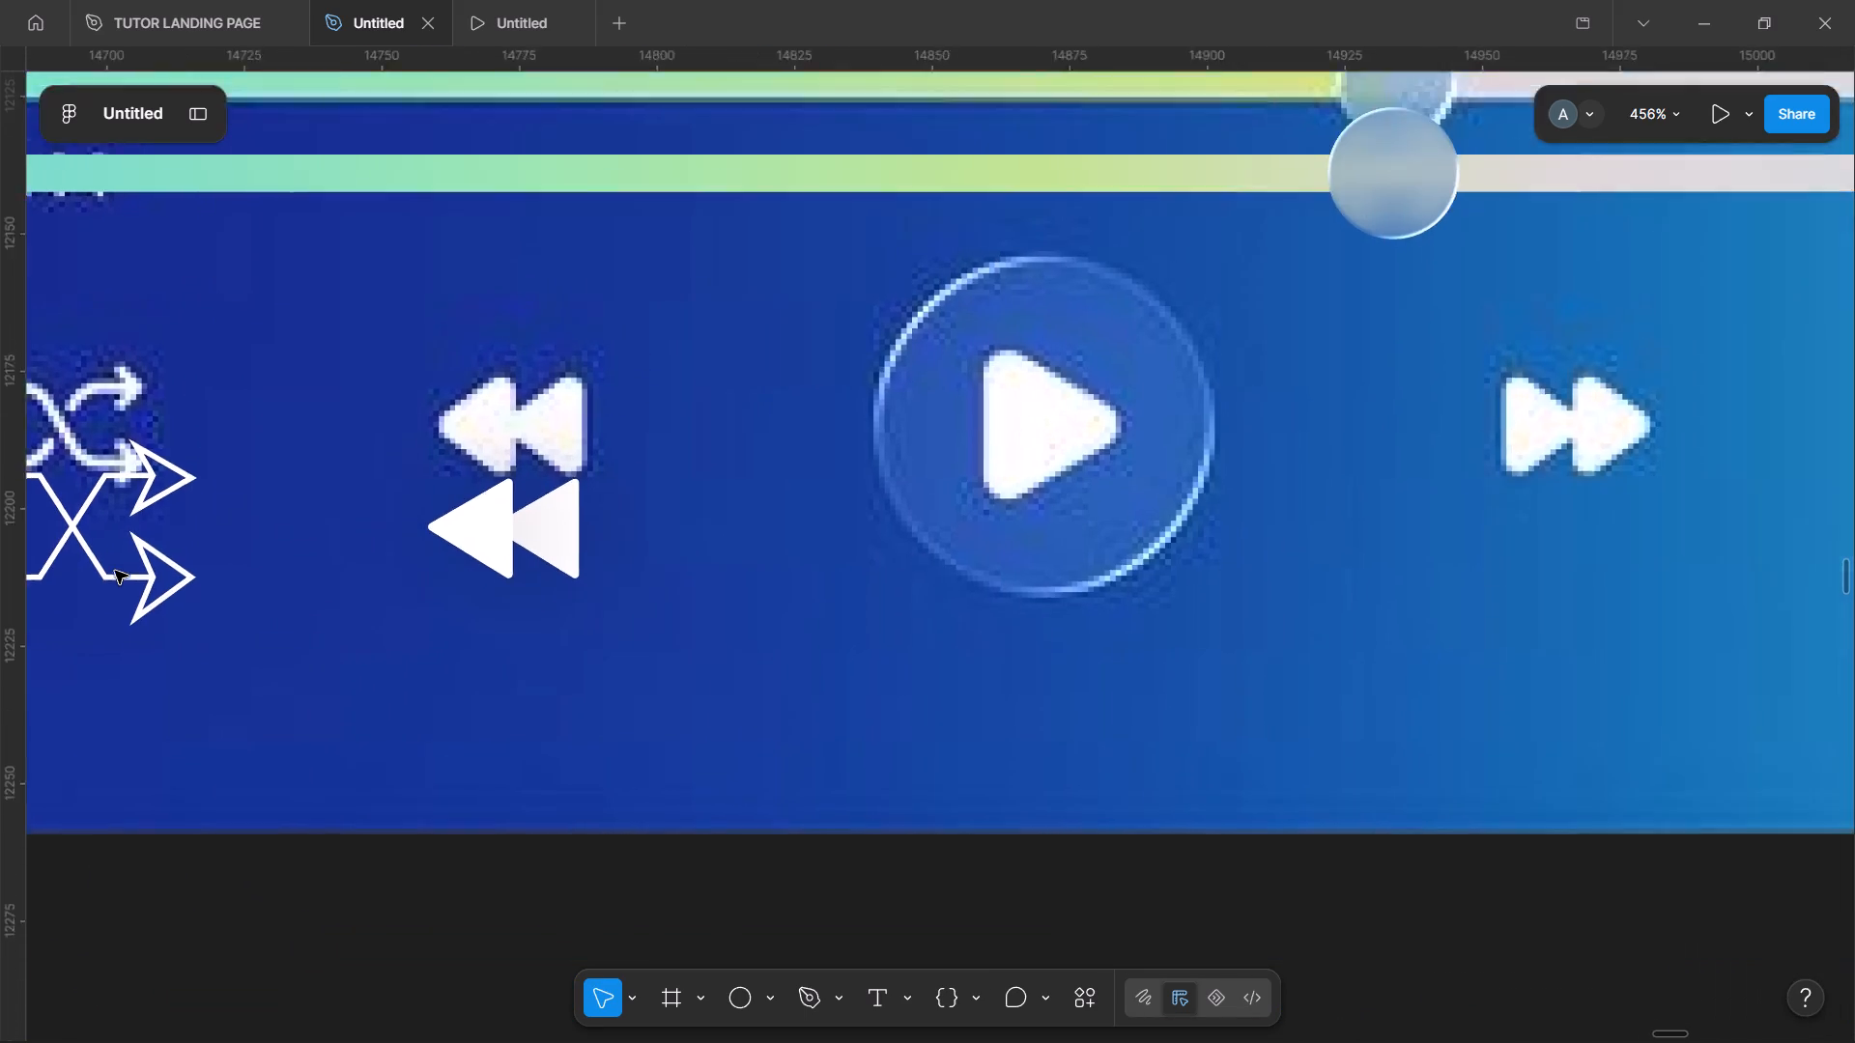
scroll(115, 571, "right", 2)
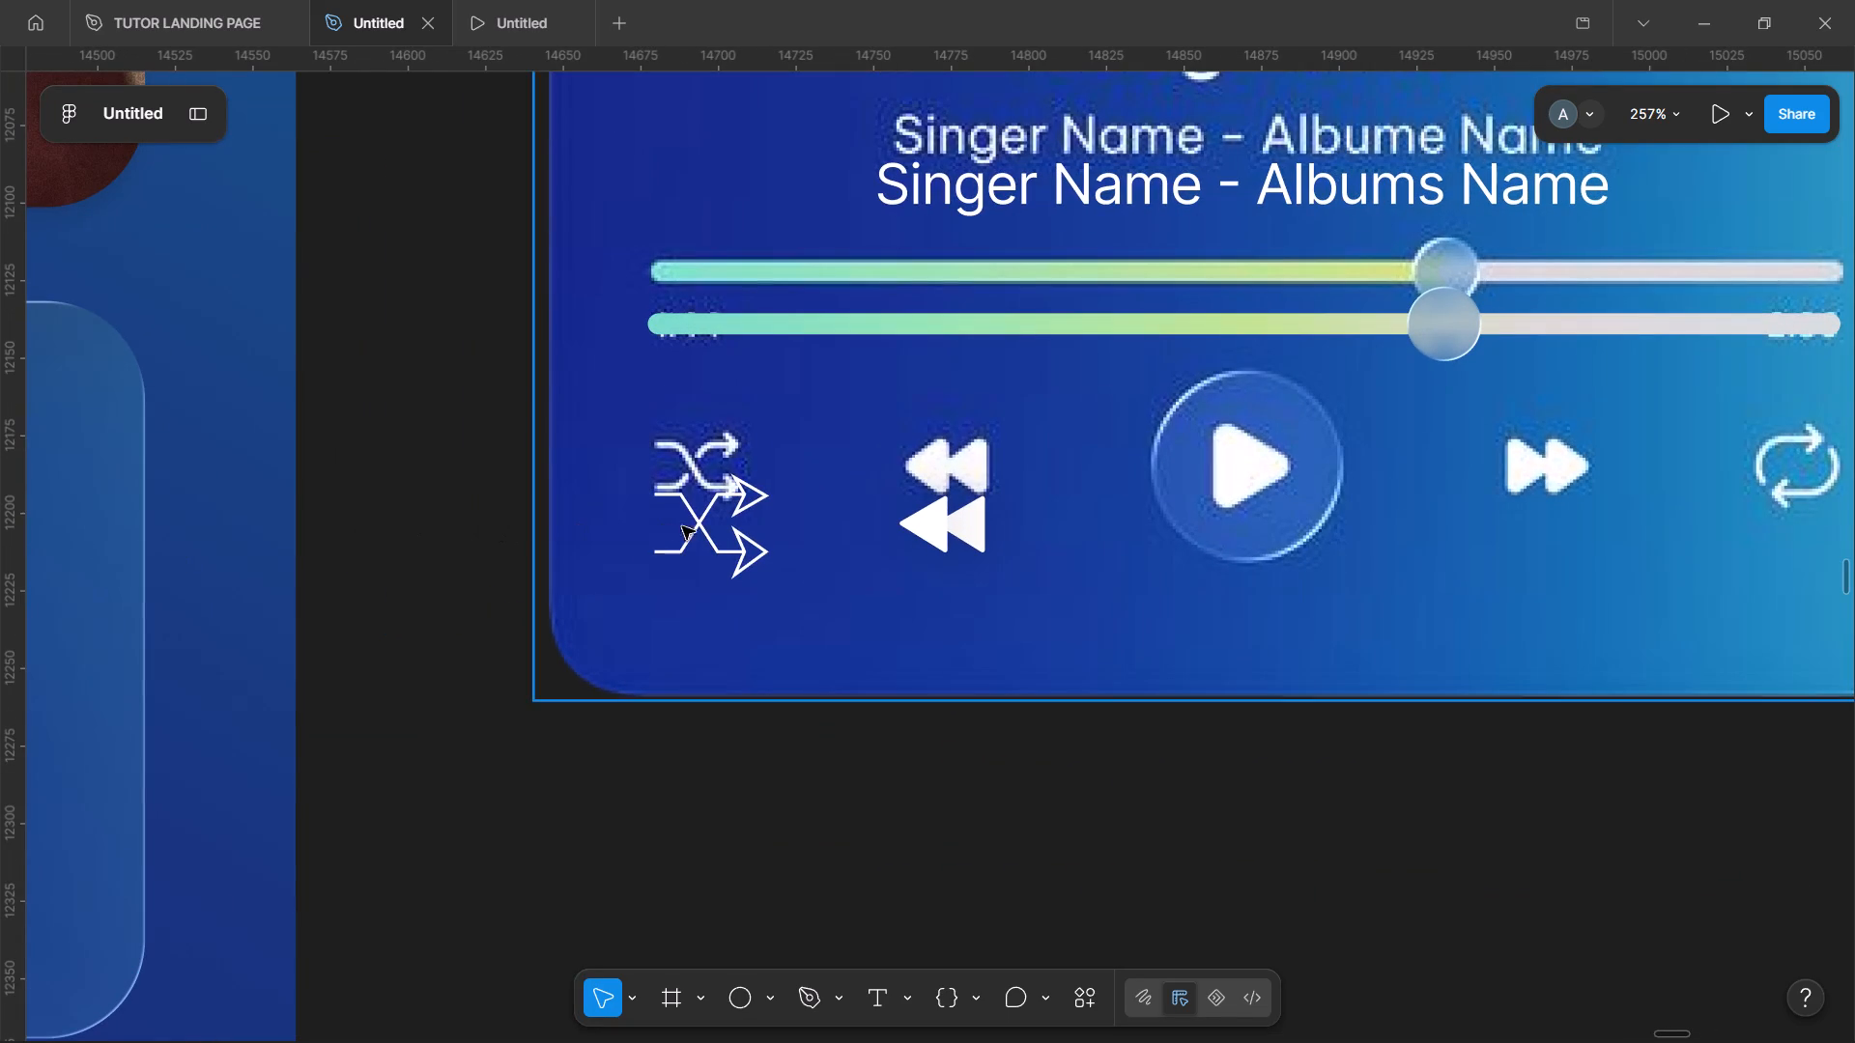
Delete the hand-drawn shuffle icon vector below the reference shuffle icon.
left_click(705, 521)
key("Insert")
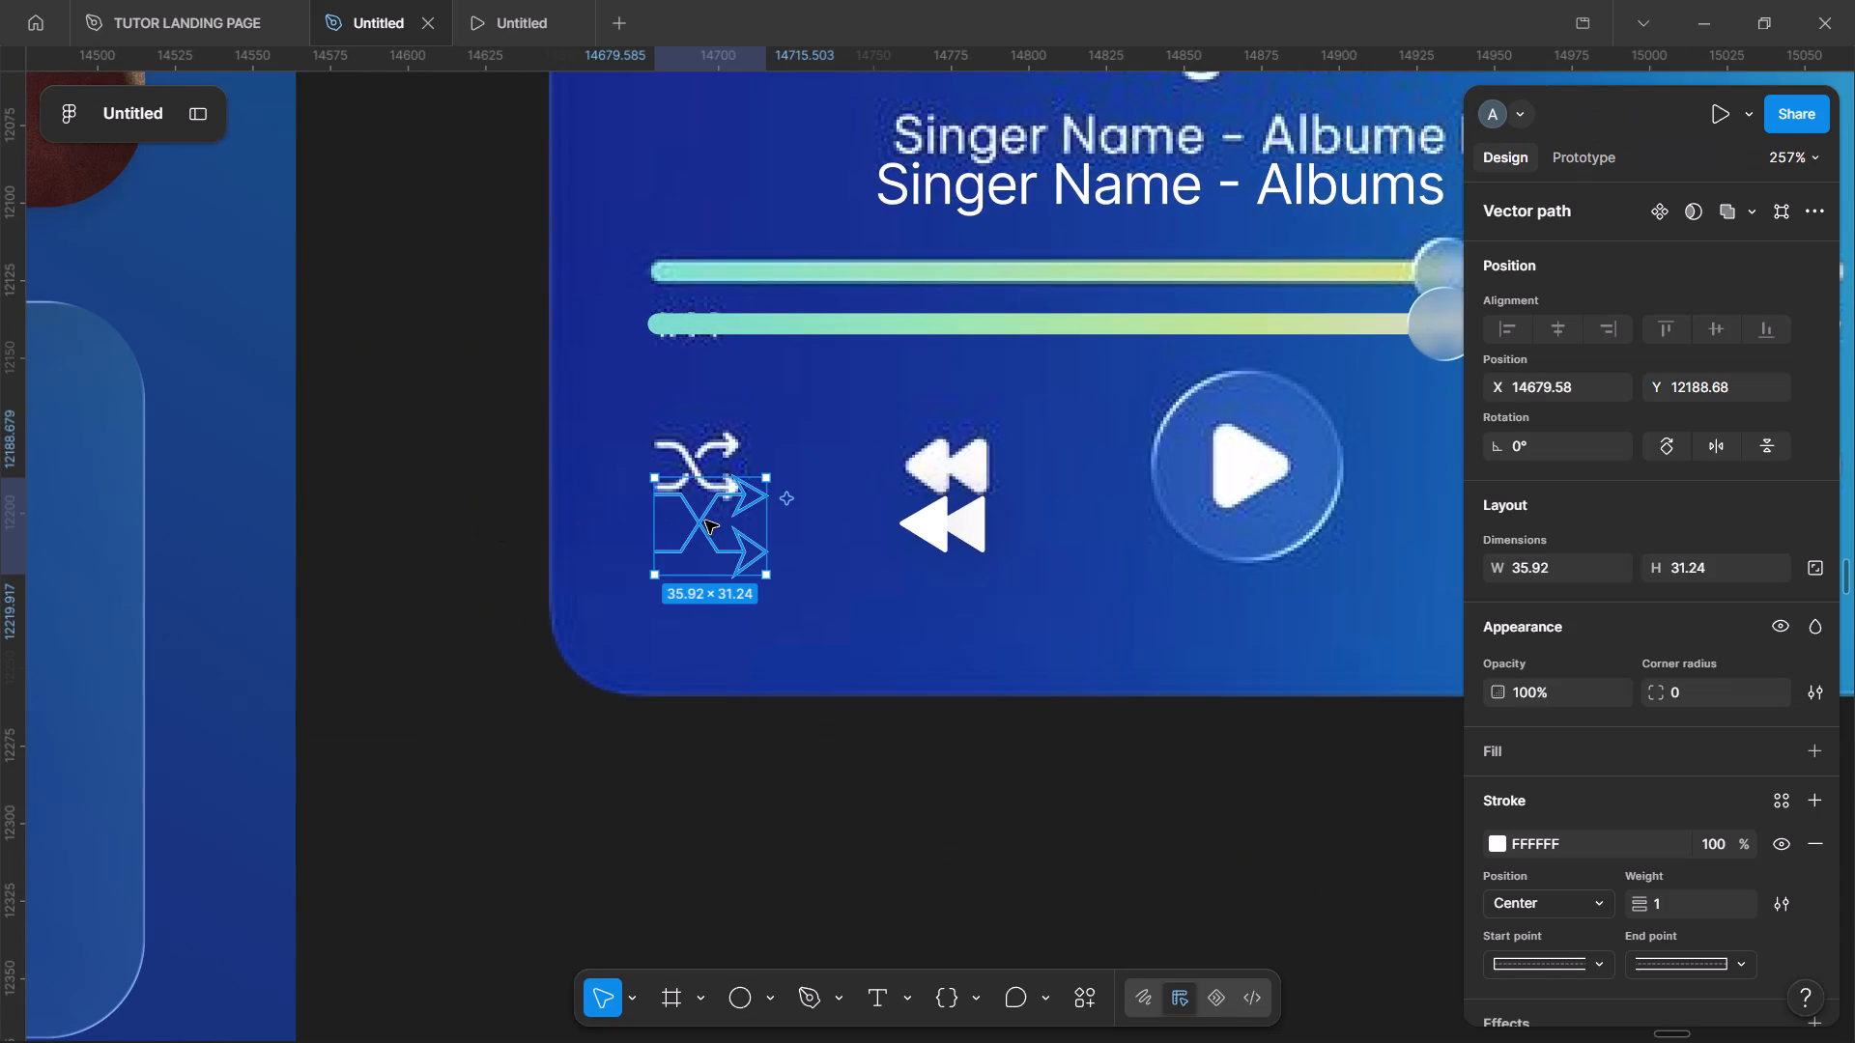
key("Delete")
Duplicate the 24 × 24 glass slider knob and place the copy below the reference play button at about X 14855.94, Y 12219.52.
scroll(705, 521, "left", 3)
scroll(705, 521, "right", 1)
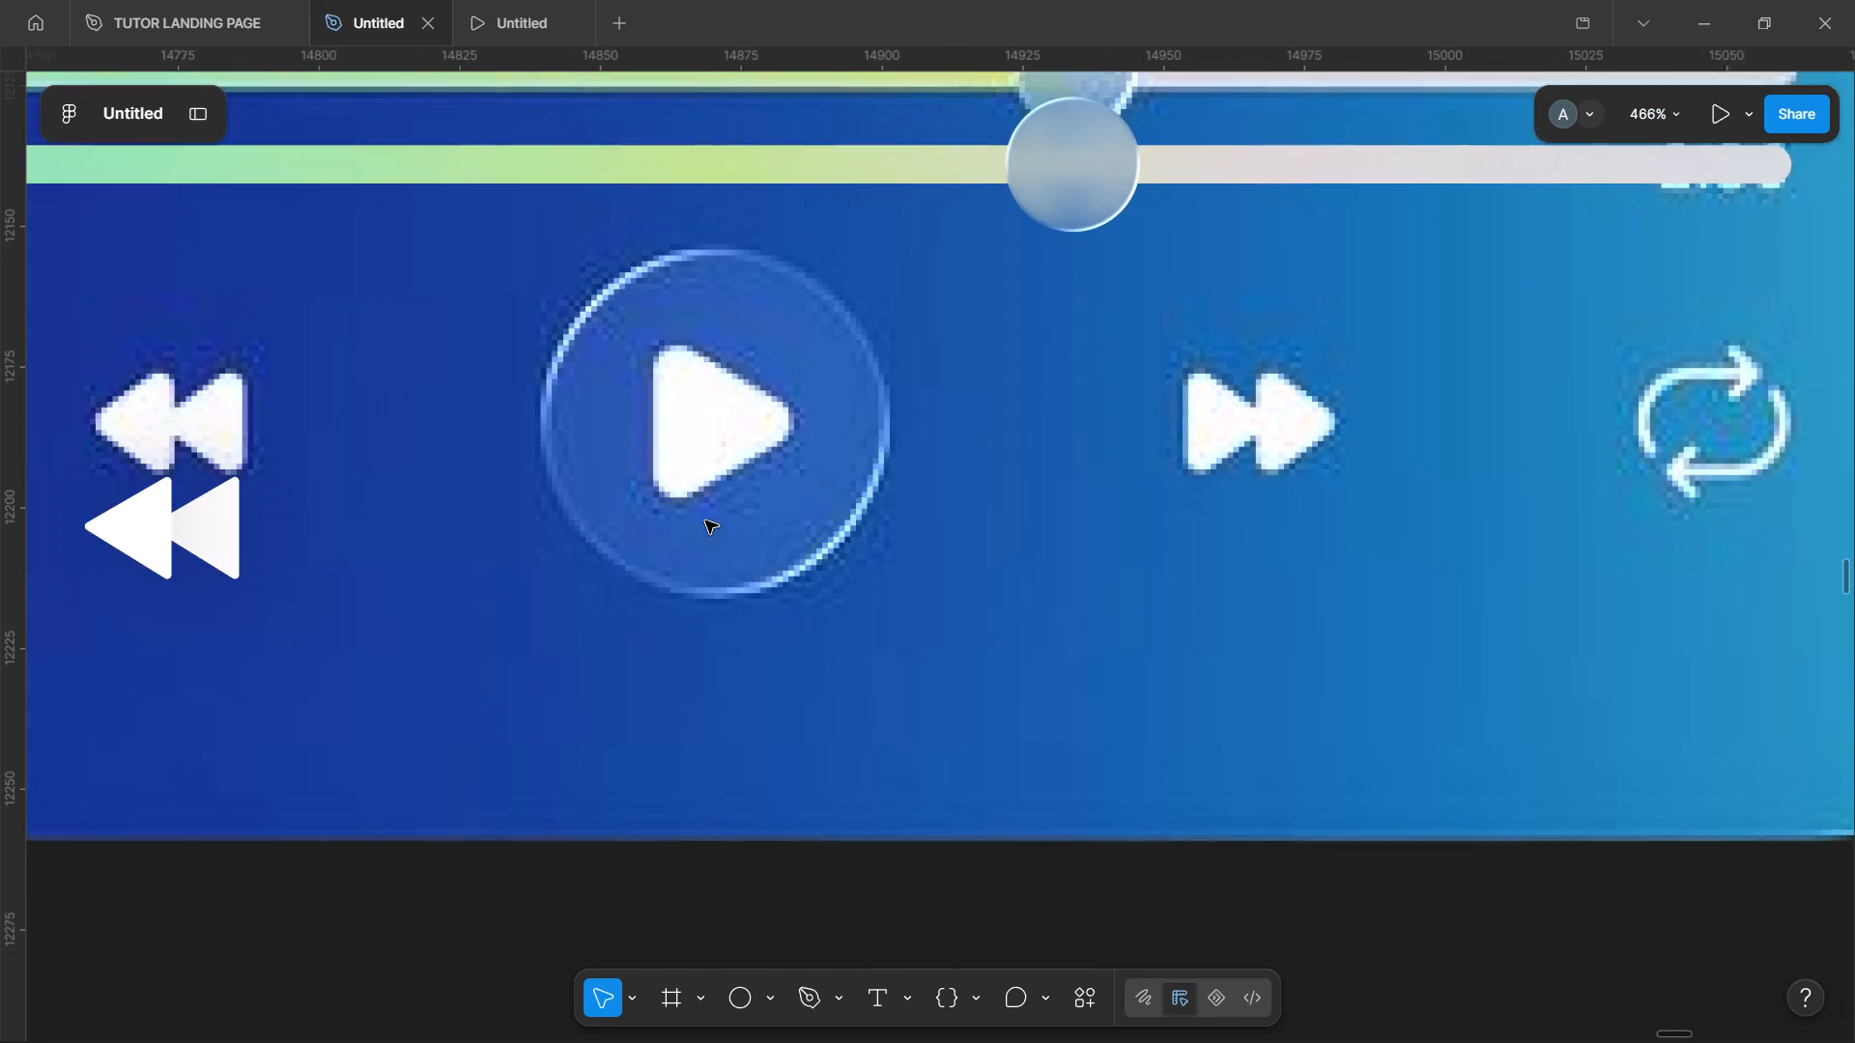
scroll(705, 521, "right", 1)
left_click(981, 883)
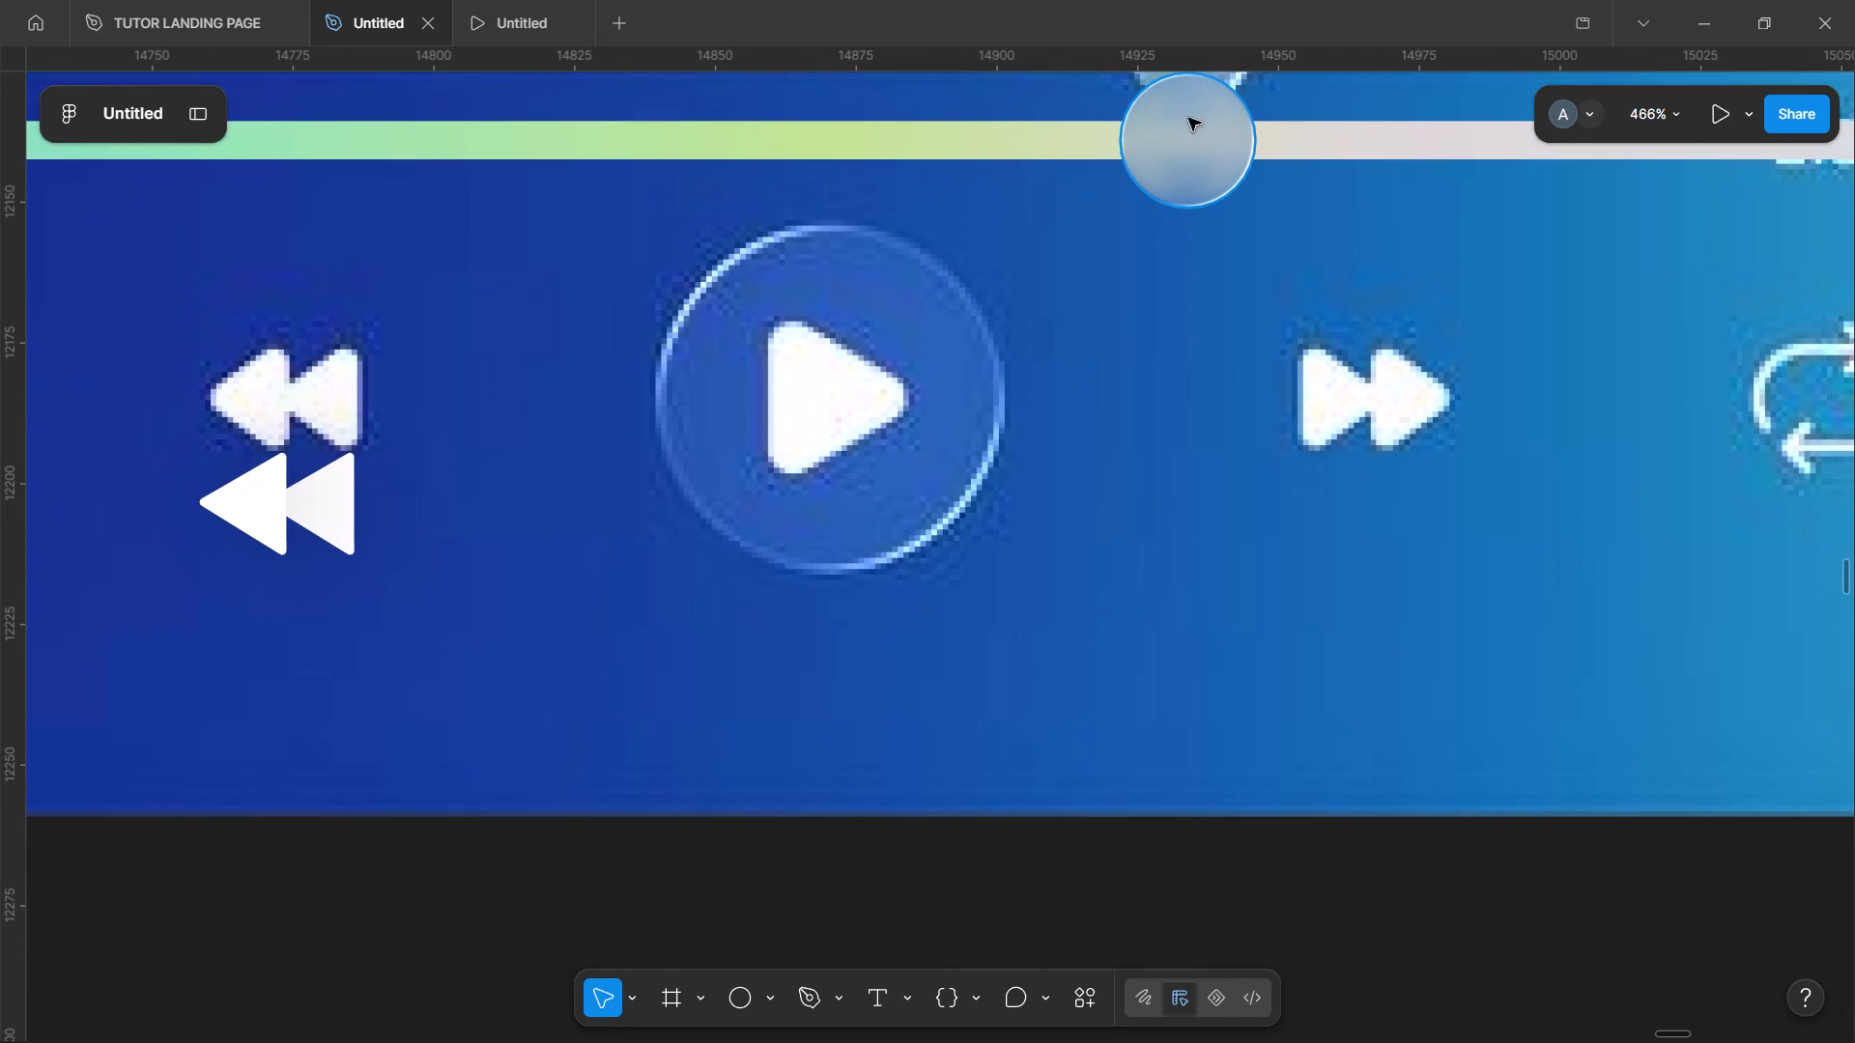
left_click(1177, 141)
left_click_drag(1177, 141, 1150, 177, "alt")
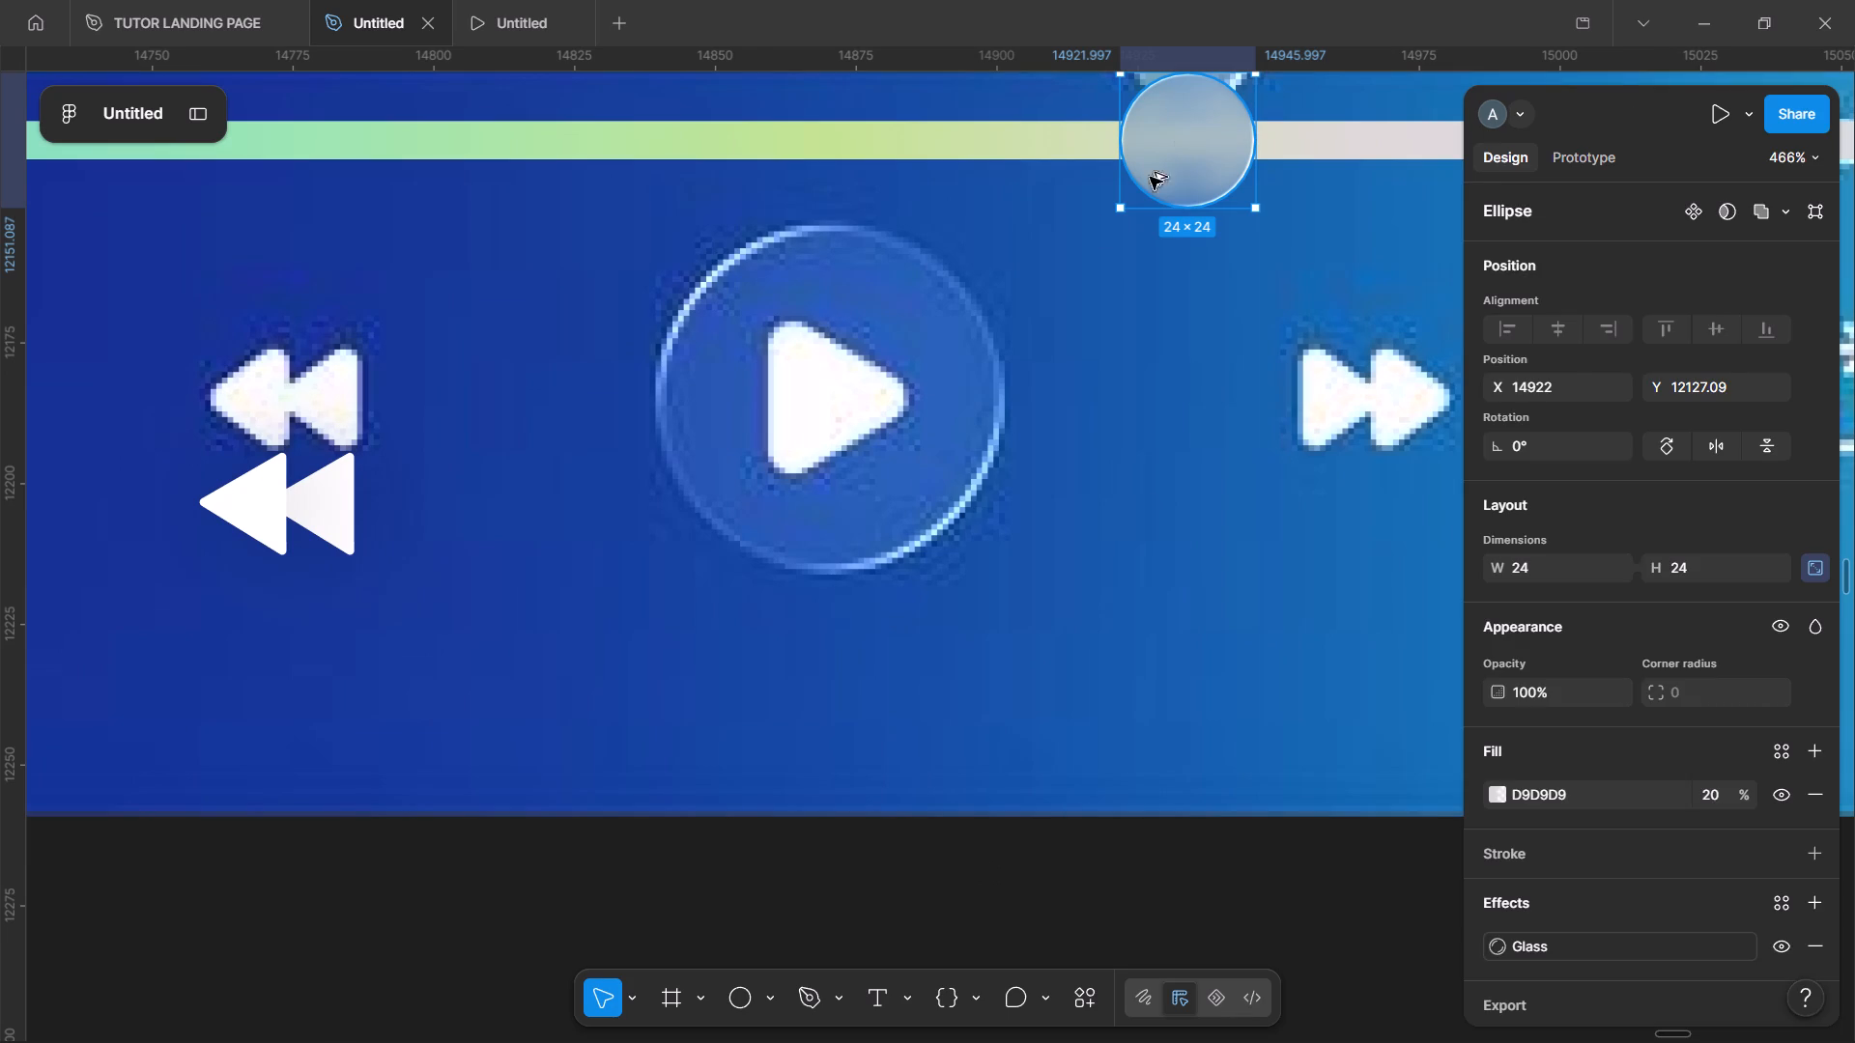
left_click_drag(1150, 177, 804, 662, "alt")
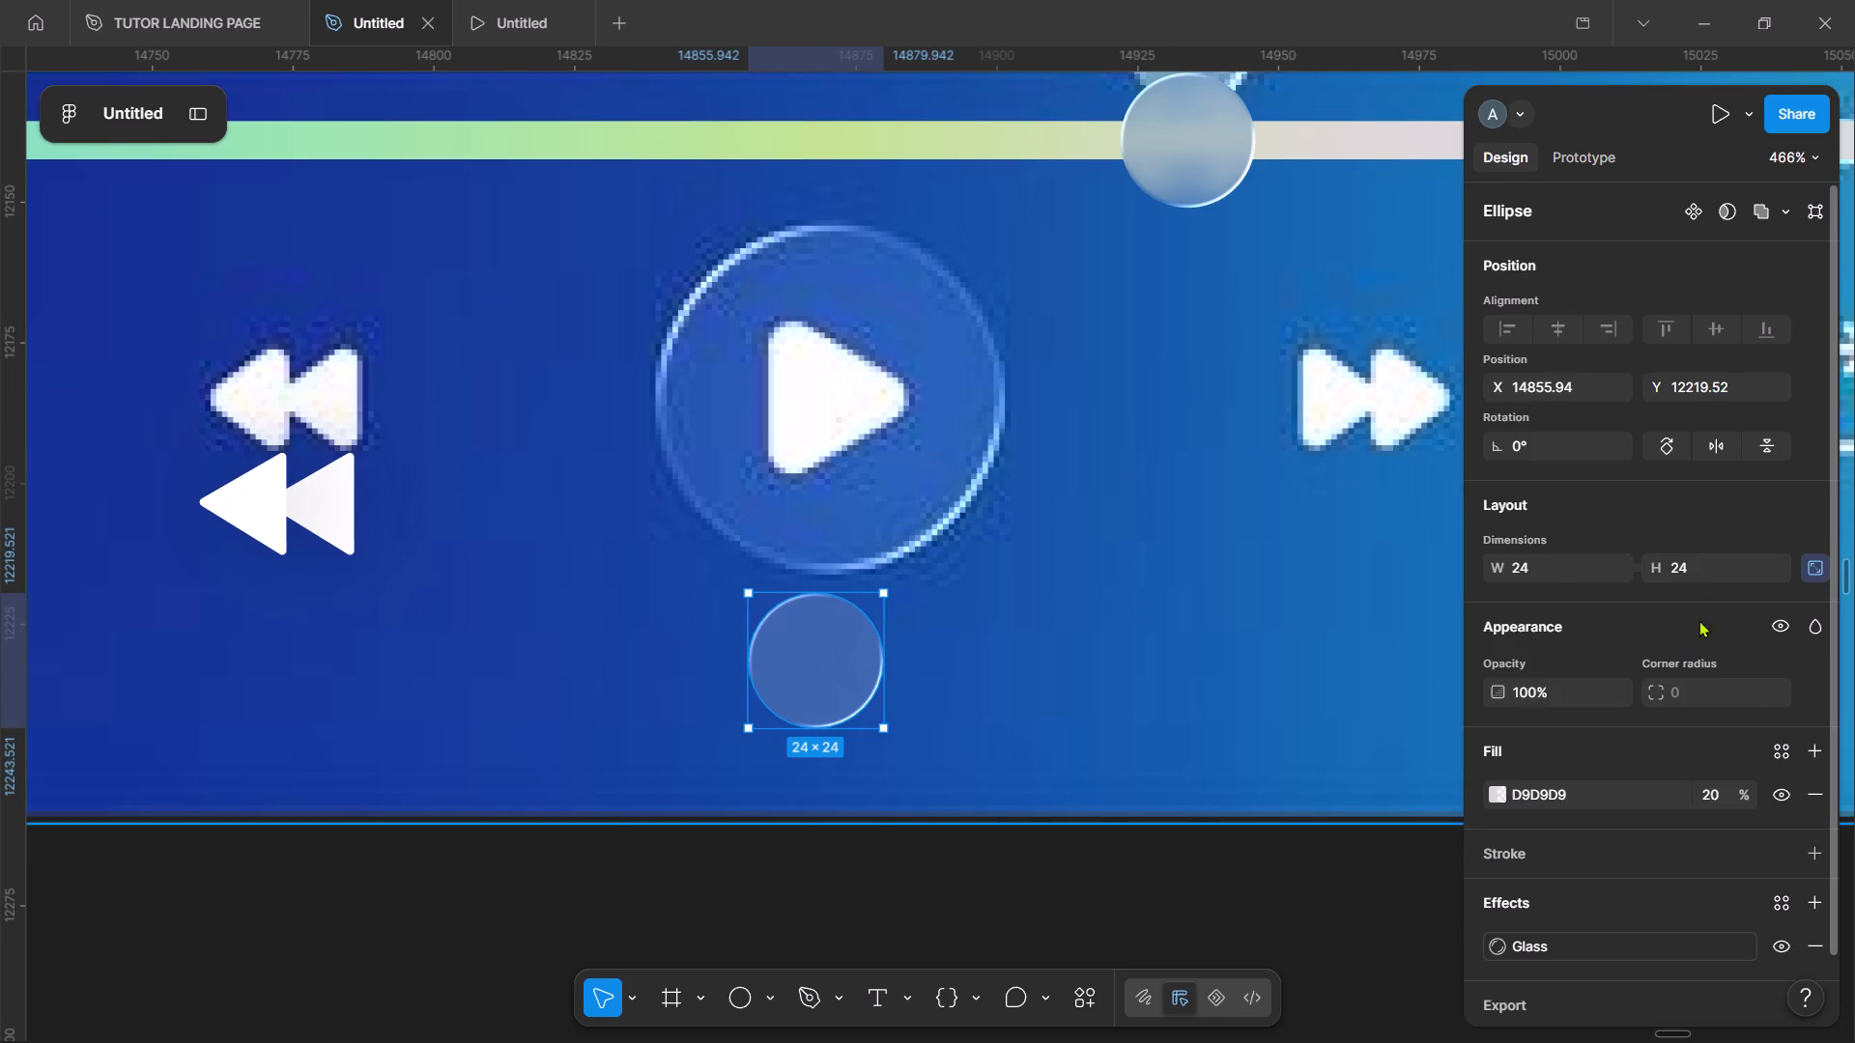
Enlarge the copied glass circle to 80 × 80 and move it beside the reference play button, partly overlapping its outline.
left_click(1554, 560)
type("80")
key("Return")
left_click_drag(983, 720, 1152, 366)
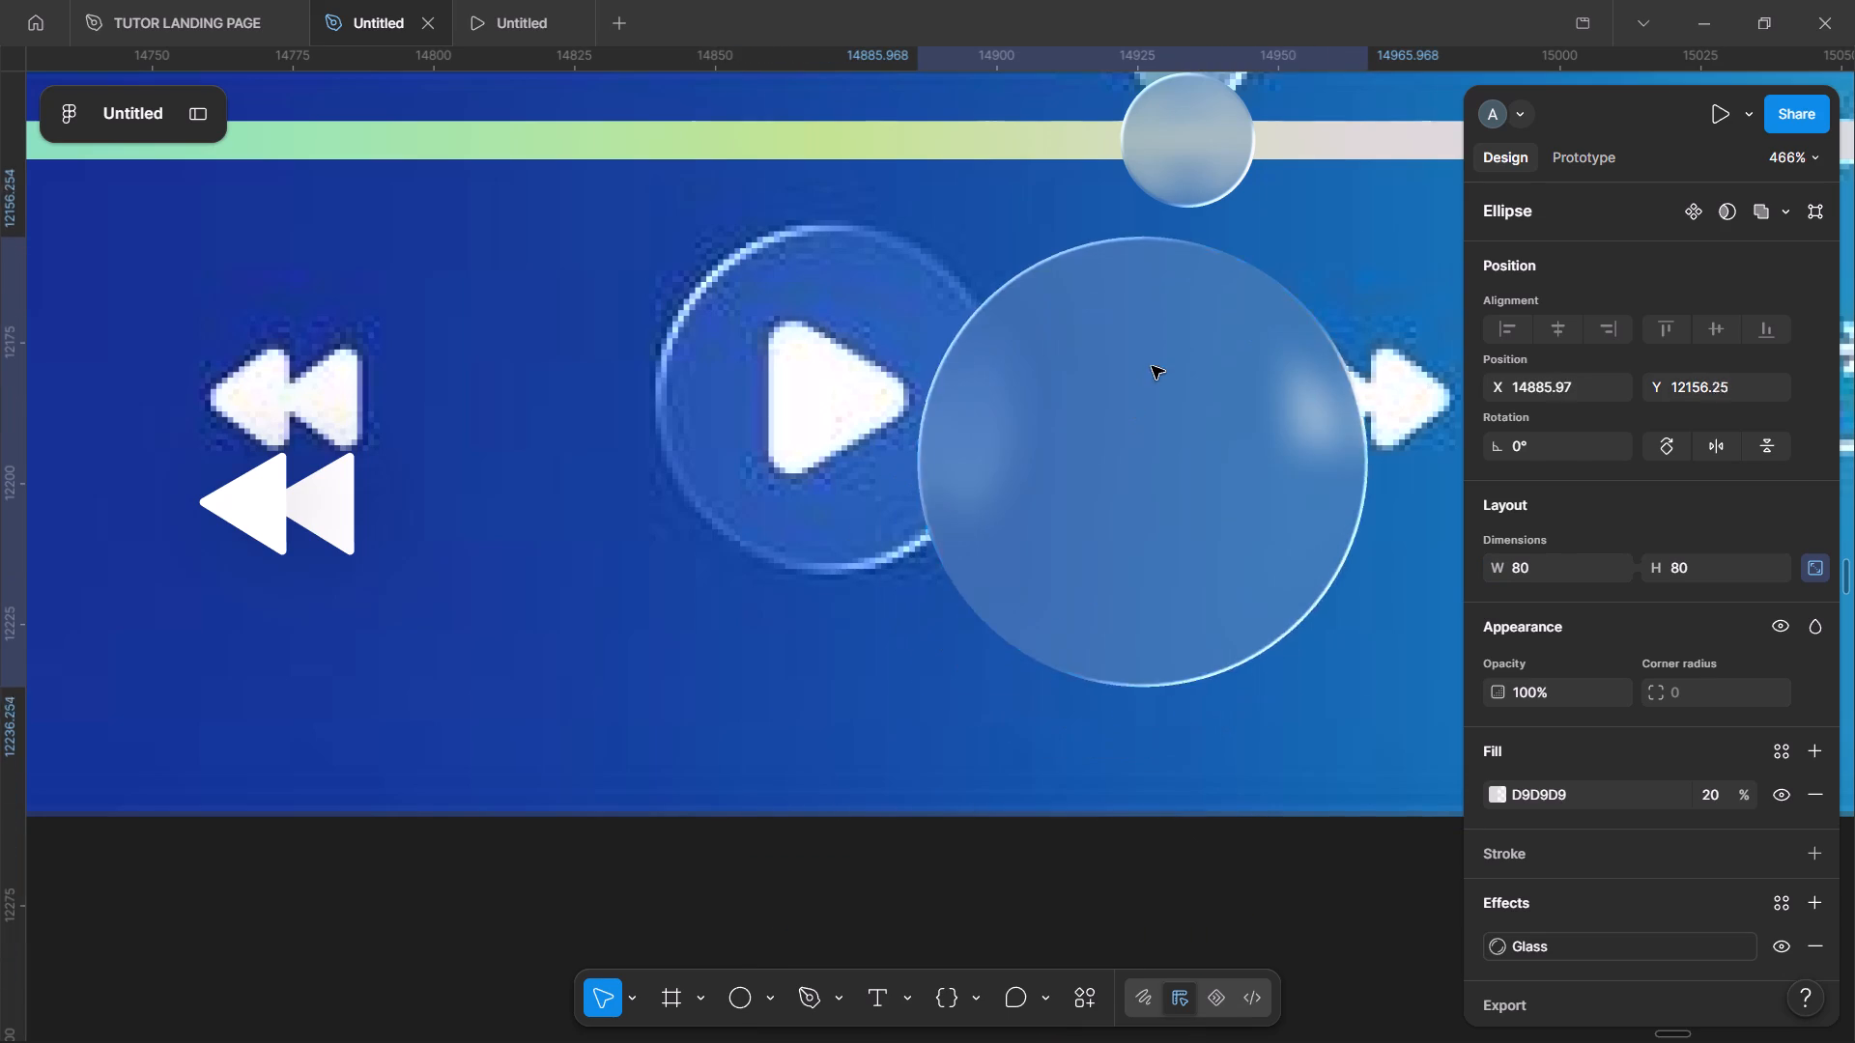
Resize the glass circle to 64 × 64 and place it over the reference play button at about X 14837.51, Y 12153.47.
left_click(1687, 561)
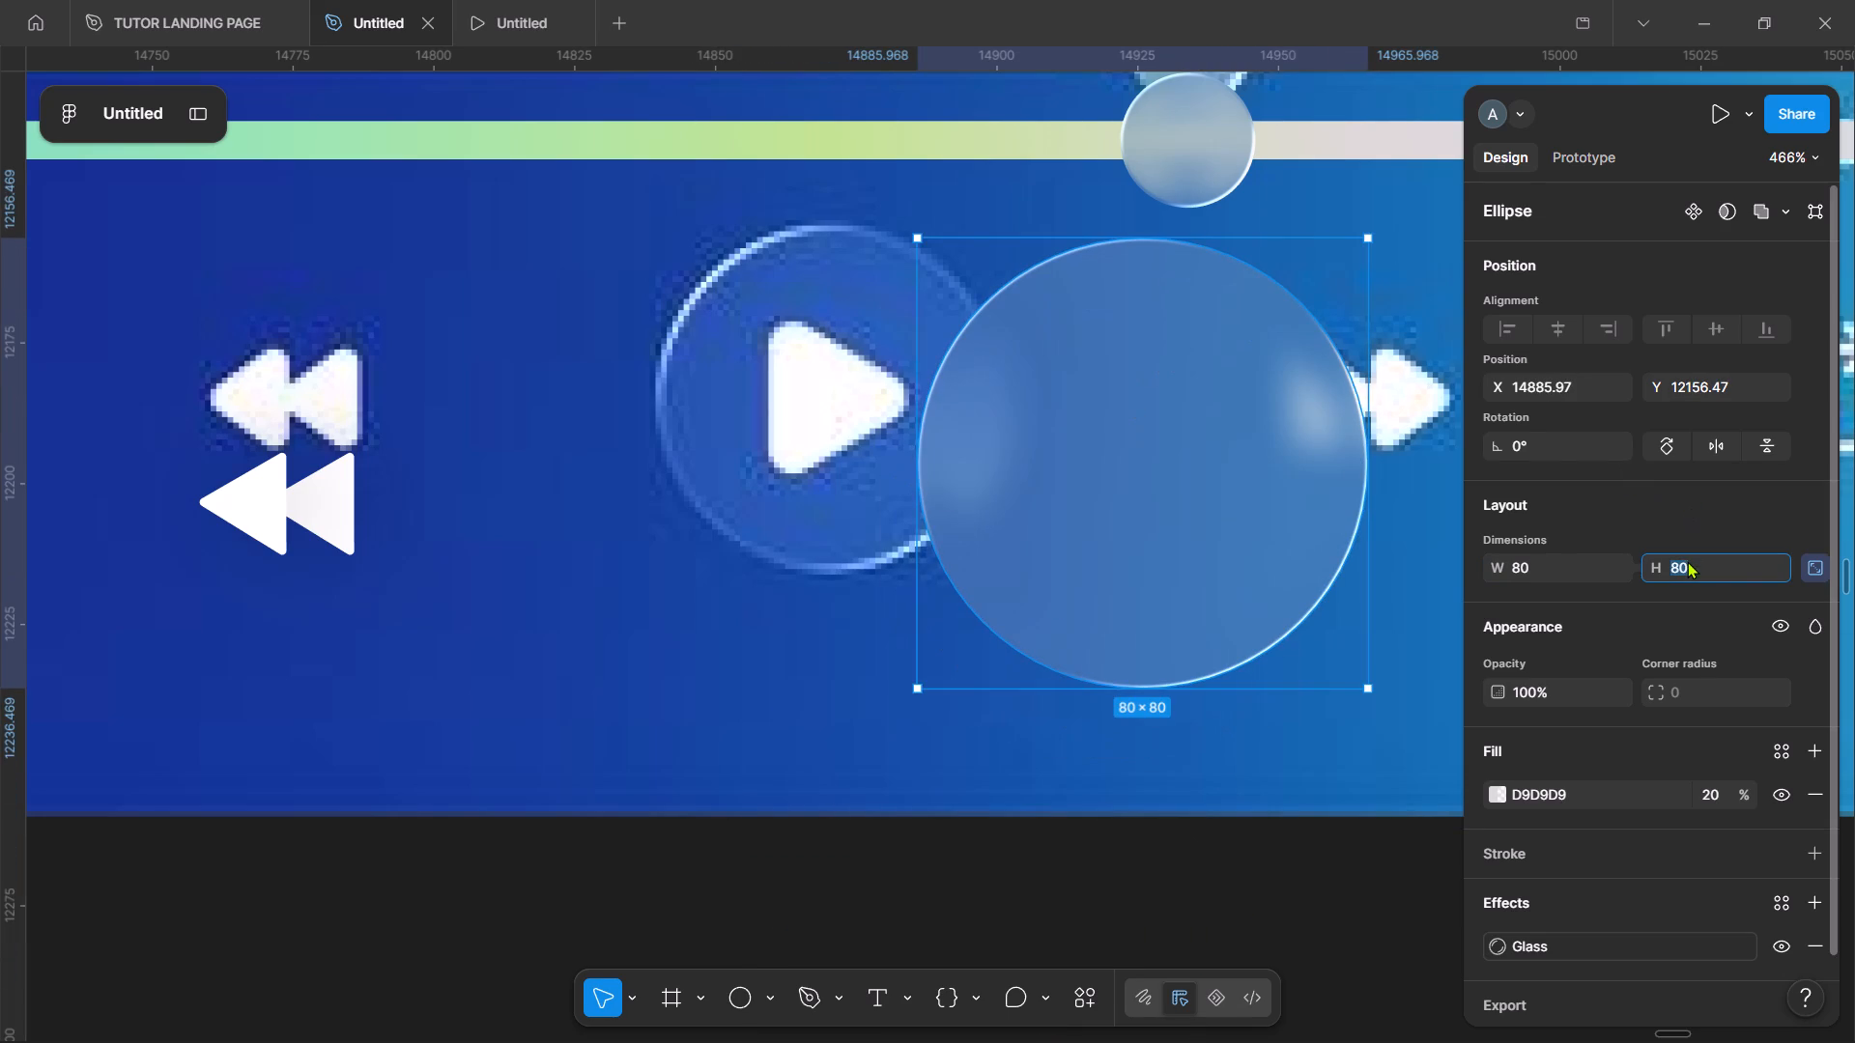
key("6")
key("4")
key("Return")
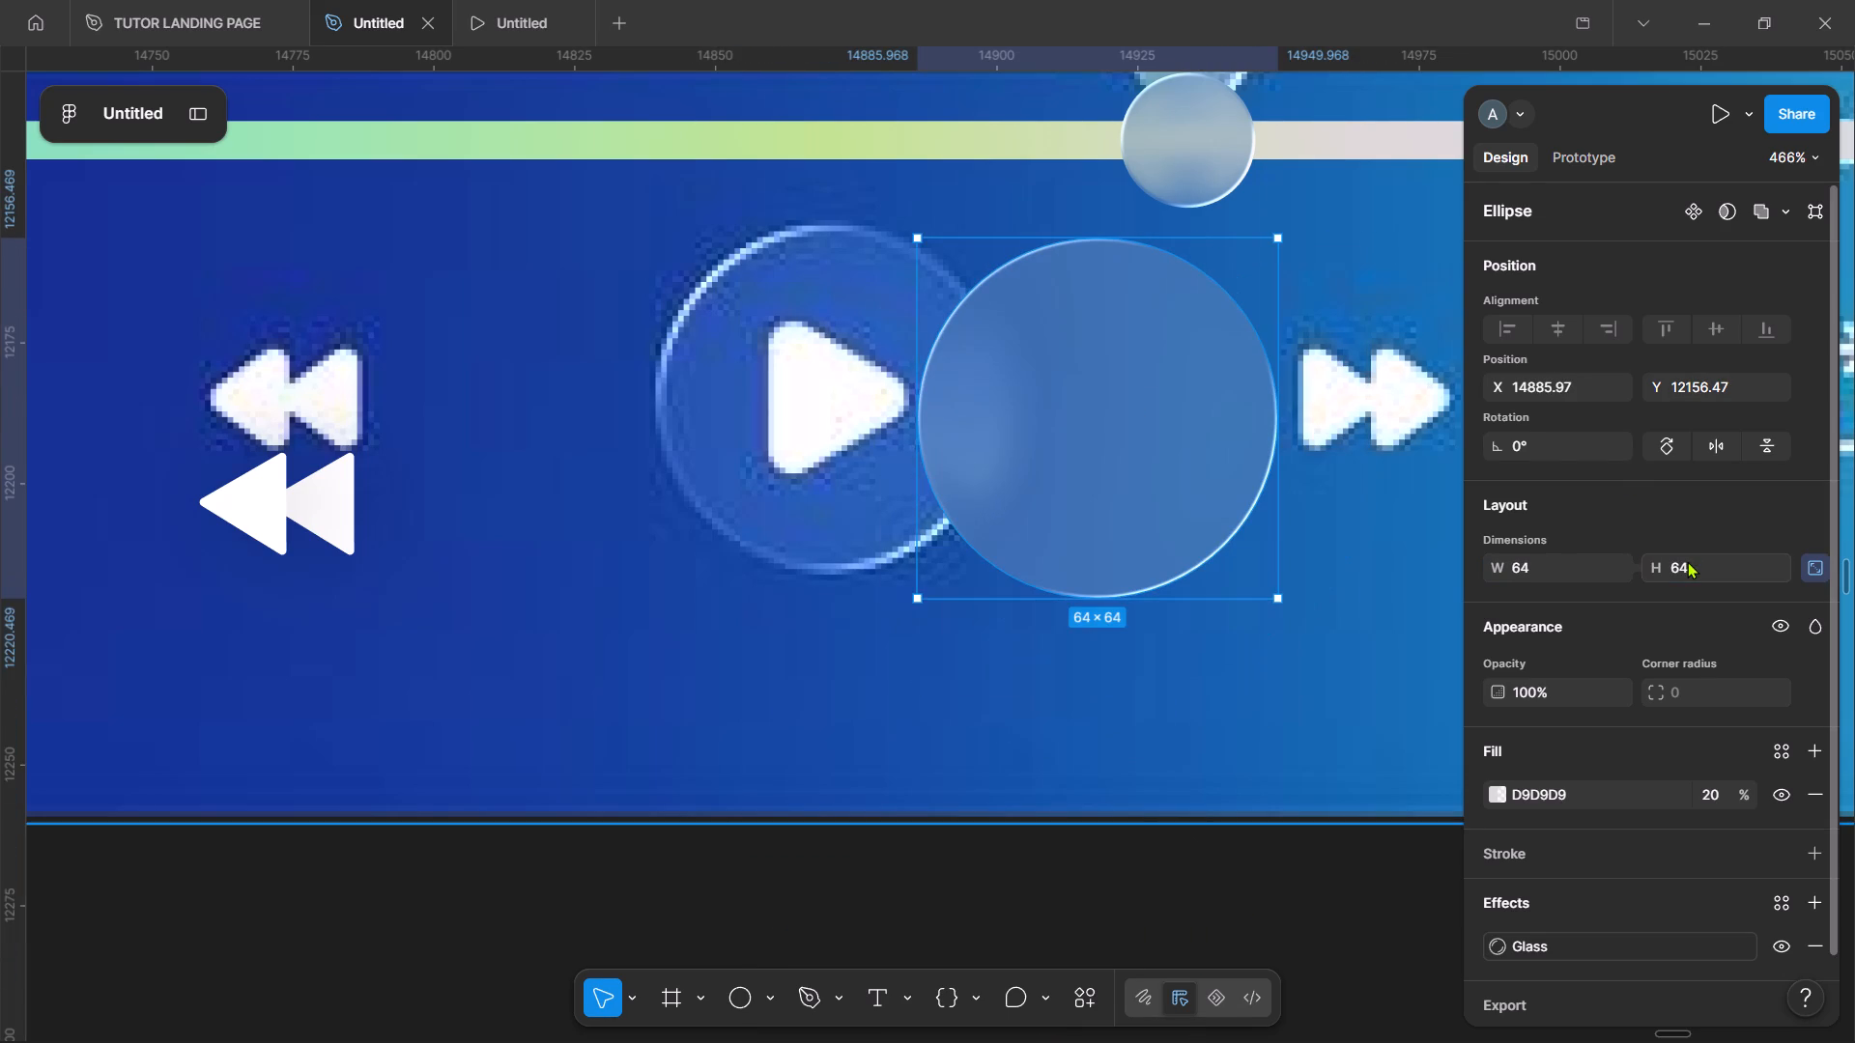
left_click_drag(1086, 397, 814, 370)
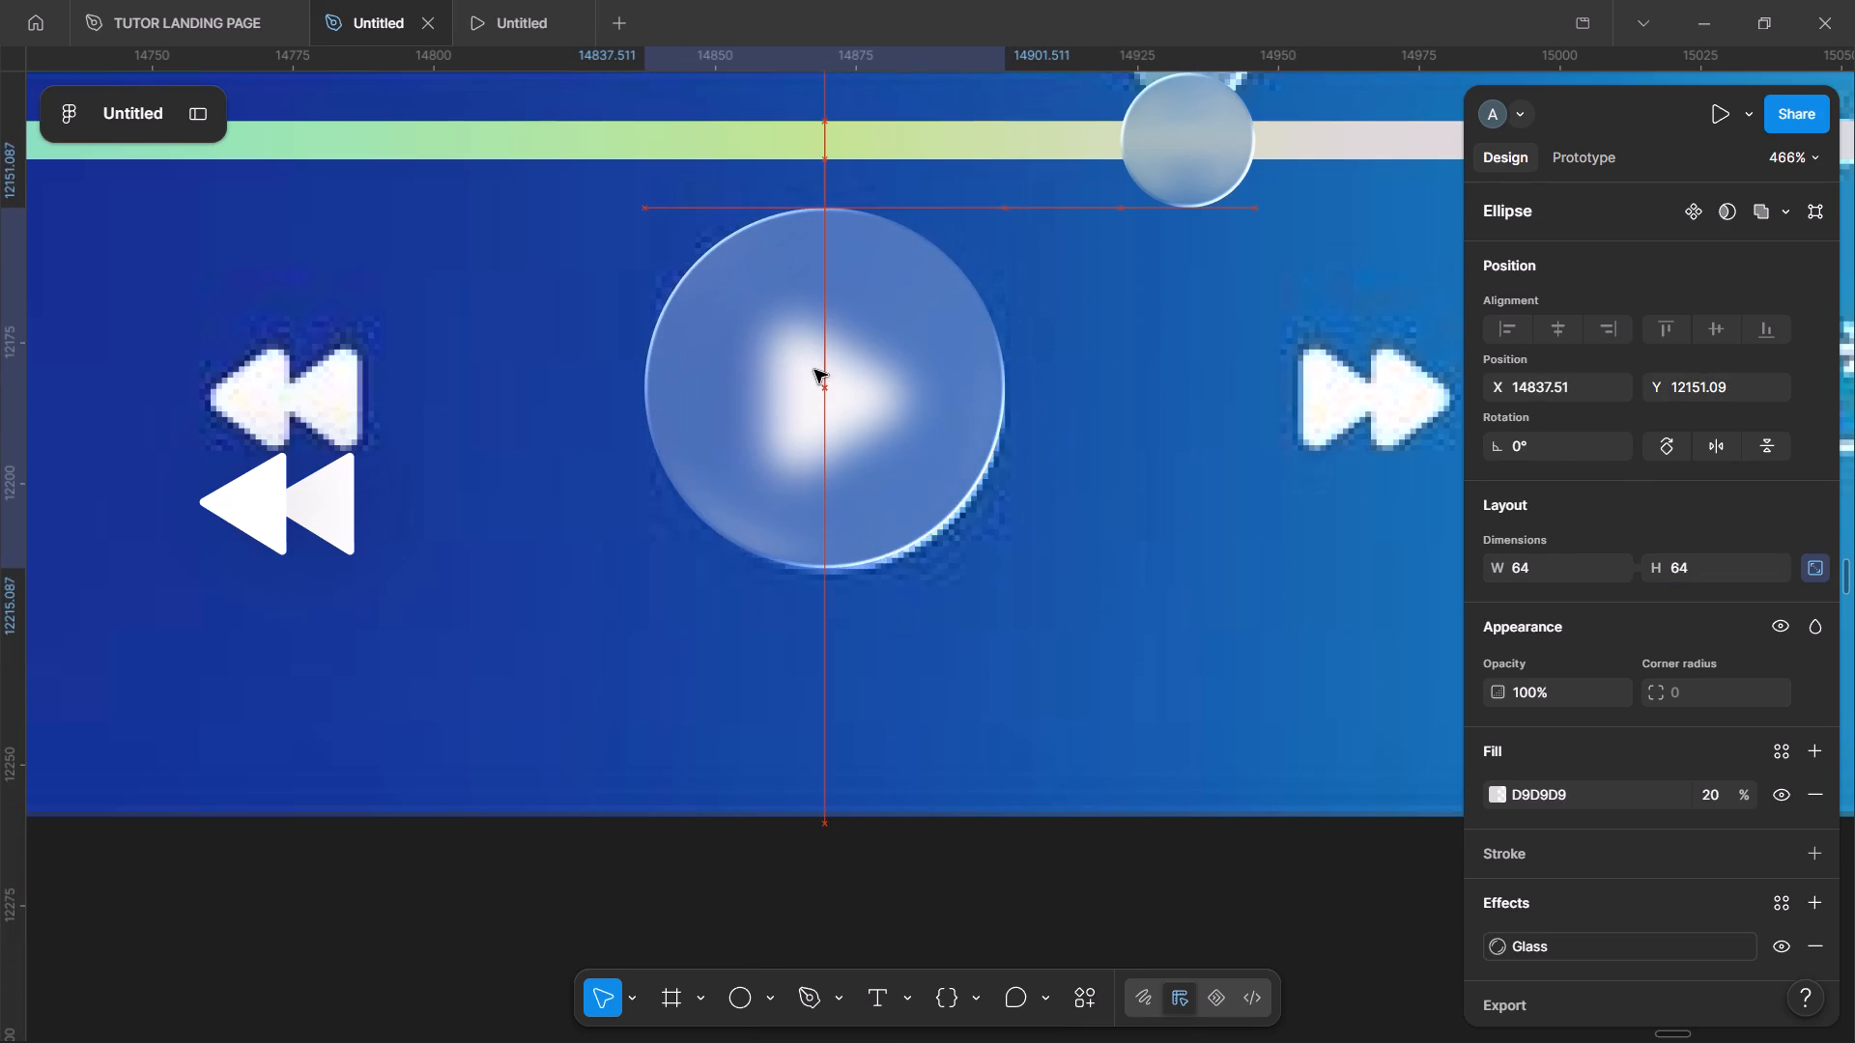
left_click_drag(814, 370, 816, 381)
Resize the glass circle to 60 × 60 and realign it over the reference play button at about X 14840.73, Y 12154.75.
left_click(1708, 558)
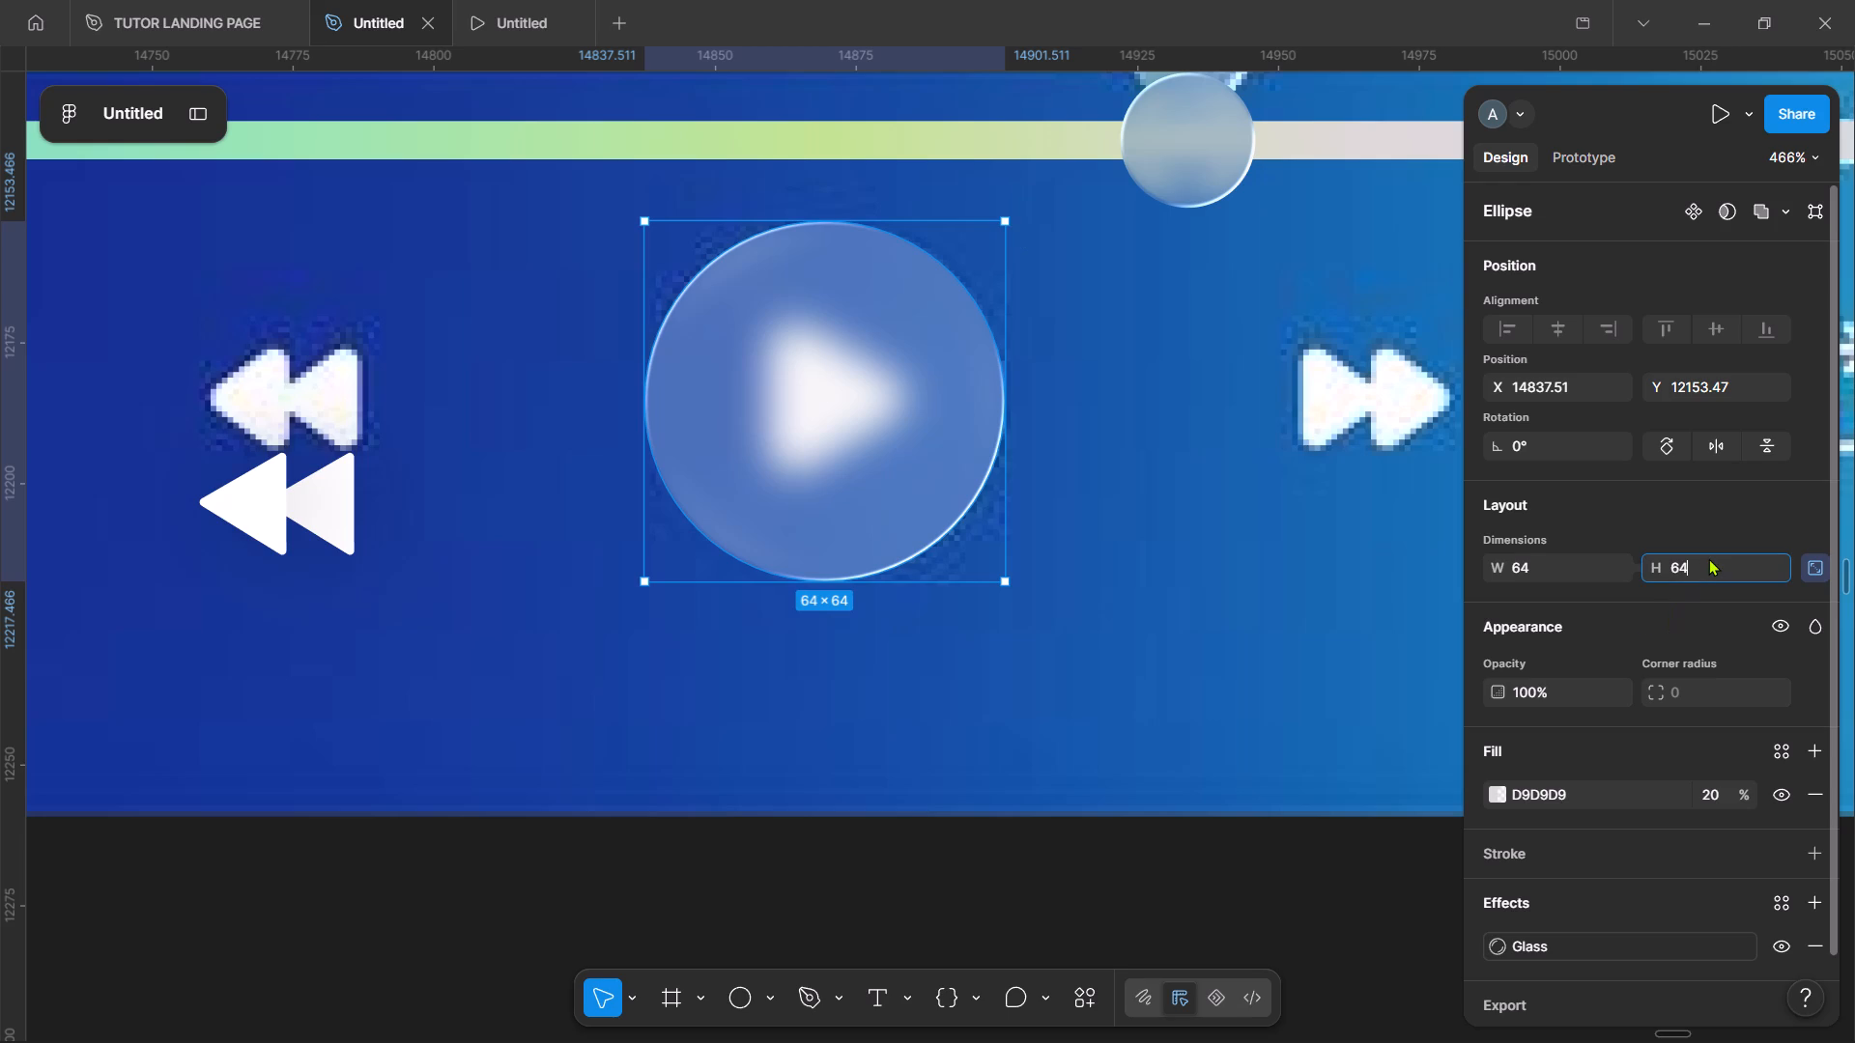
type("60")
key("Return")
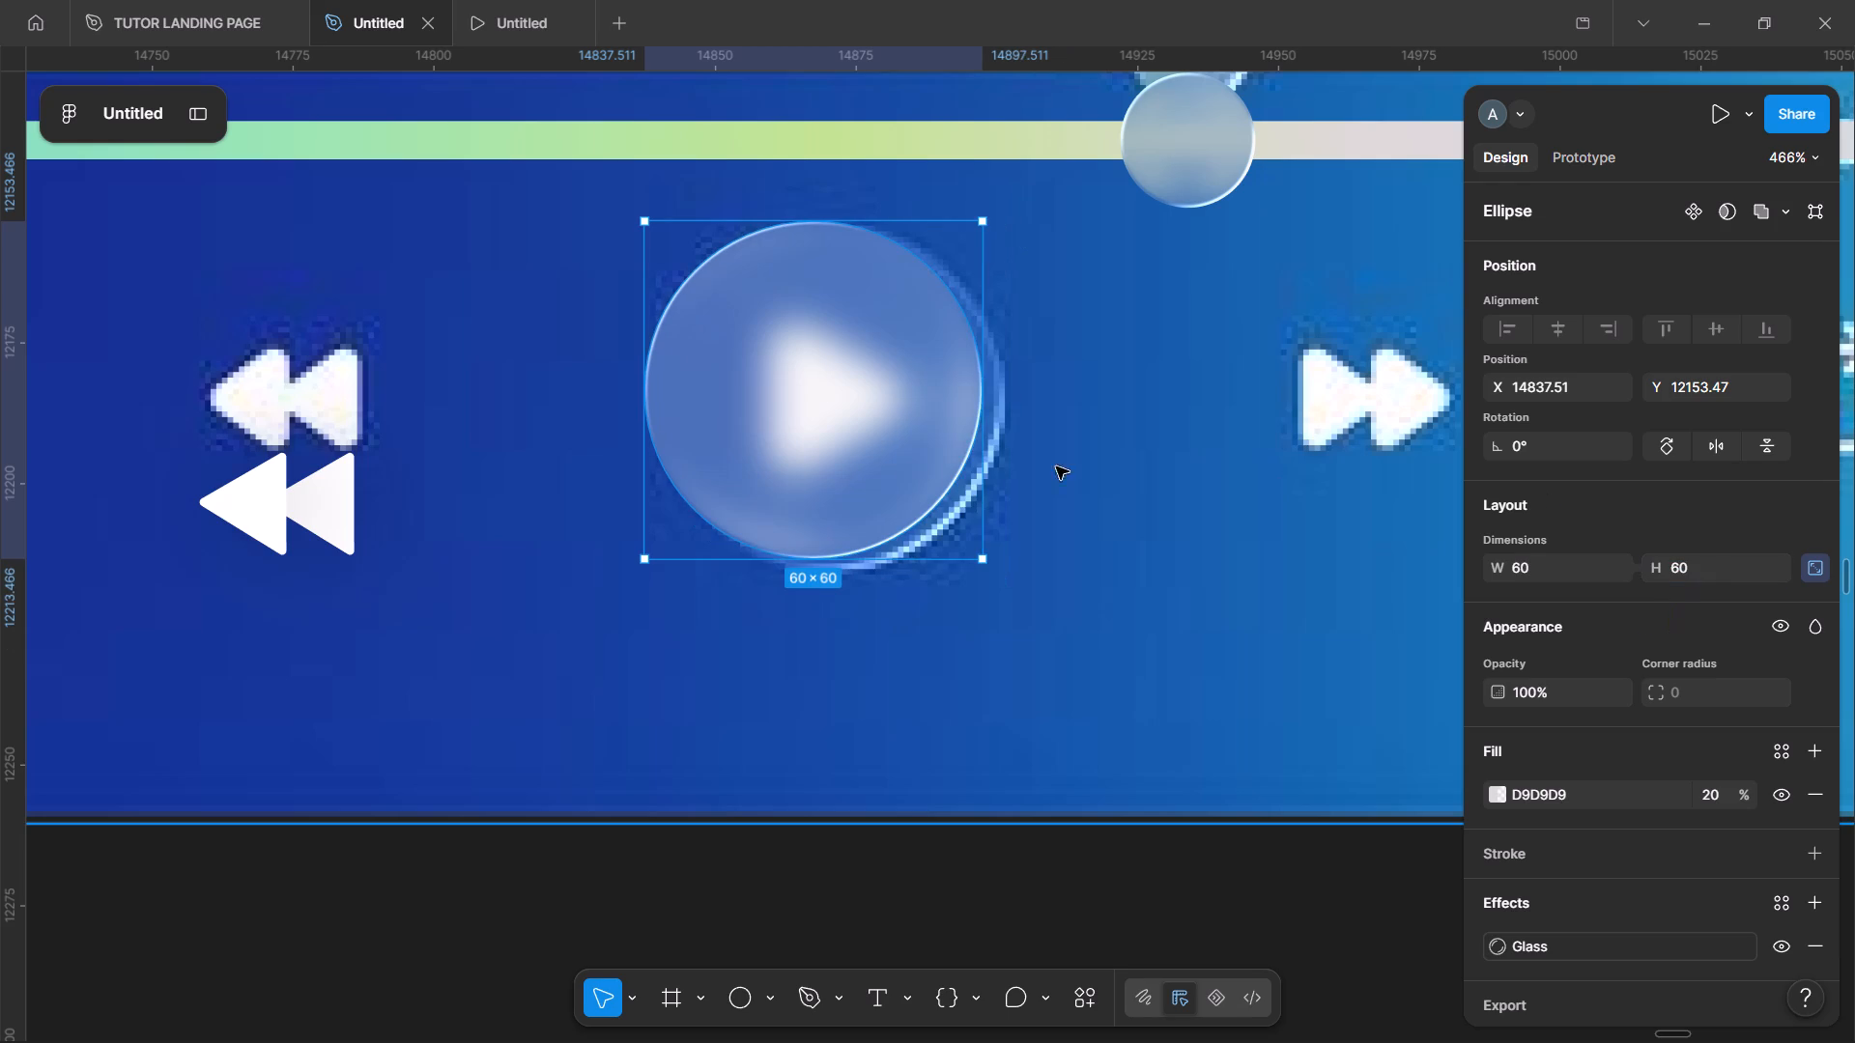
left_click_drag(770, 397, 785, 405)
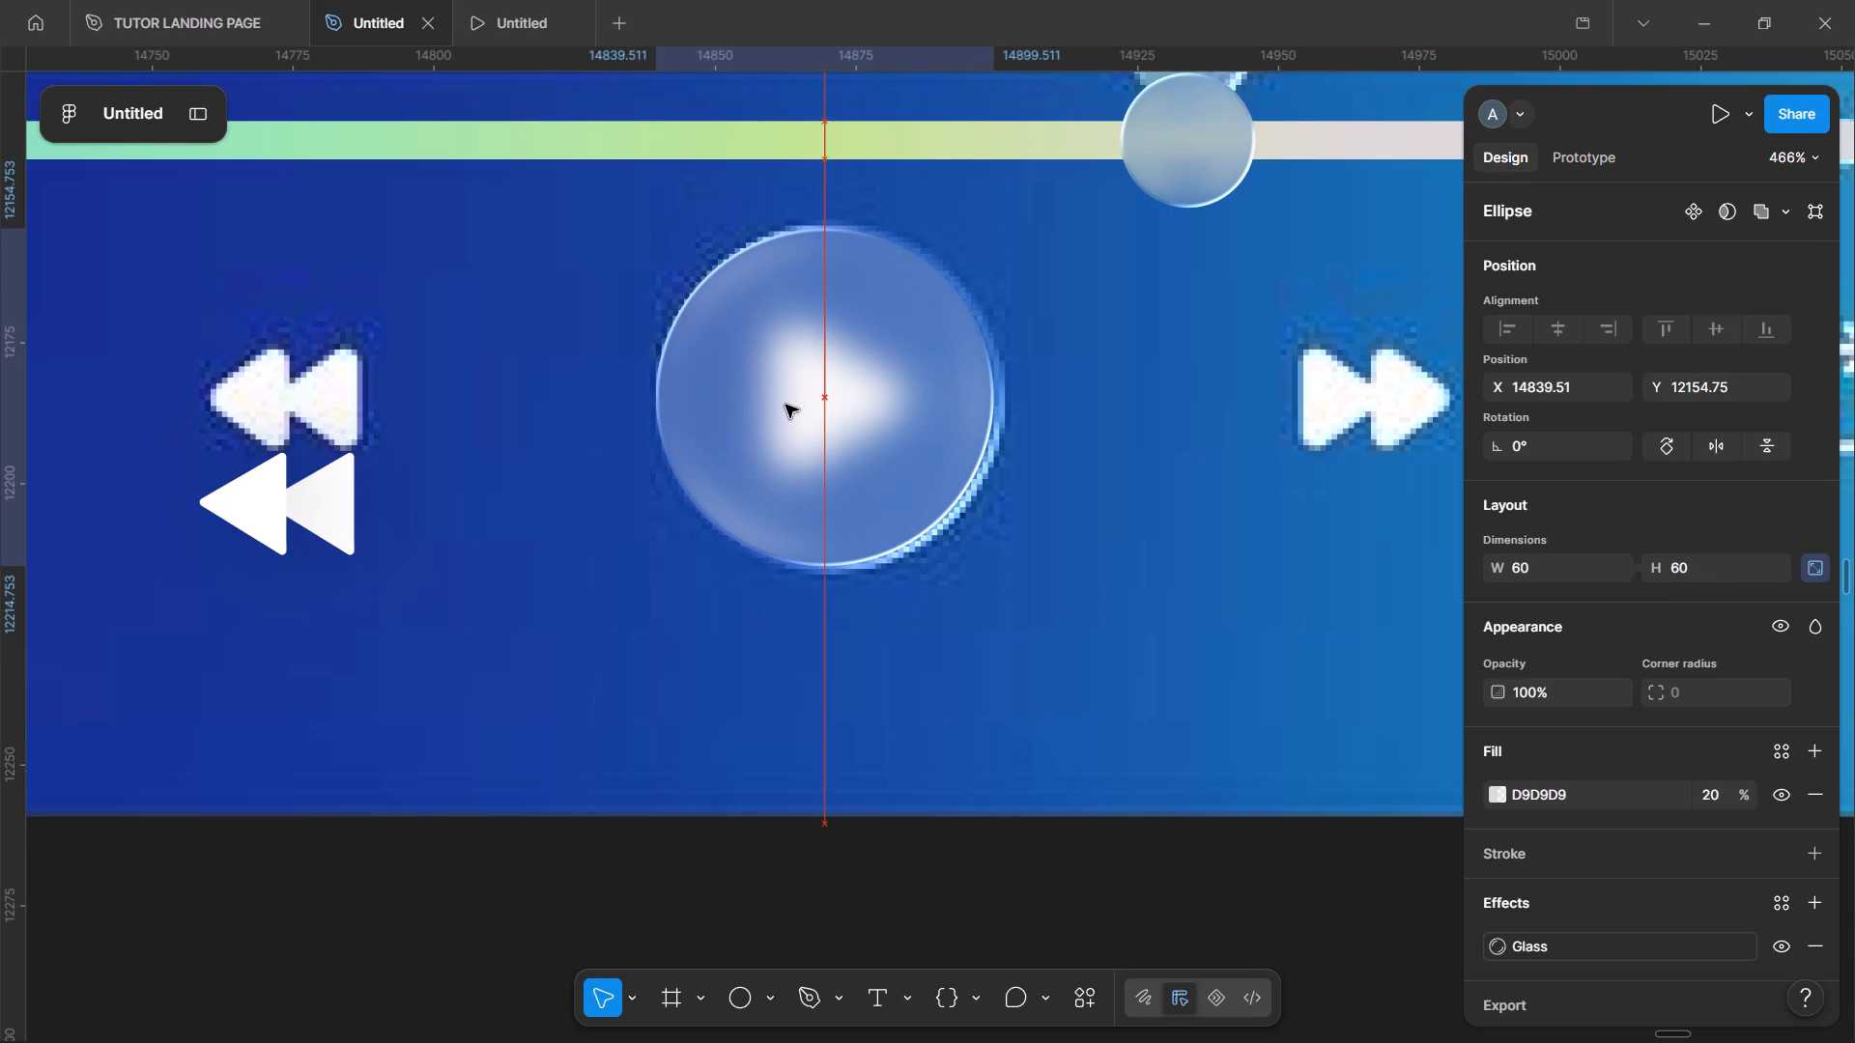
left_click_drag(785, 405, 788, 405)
Set the glass circle to 64 × 64 and move it off the reference play button to about X 14899.71, Y 12188.42.
left_click(1555, 562)
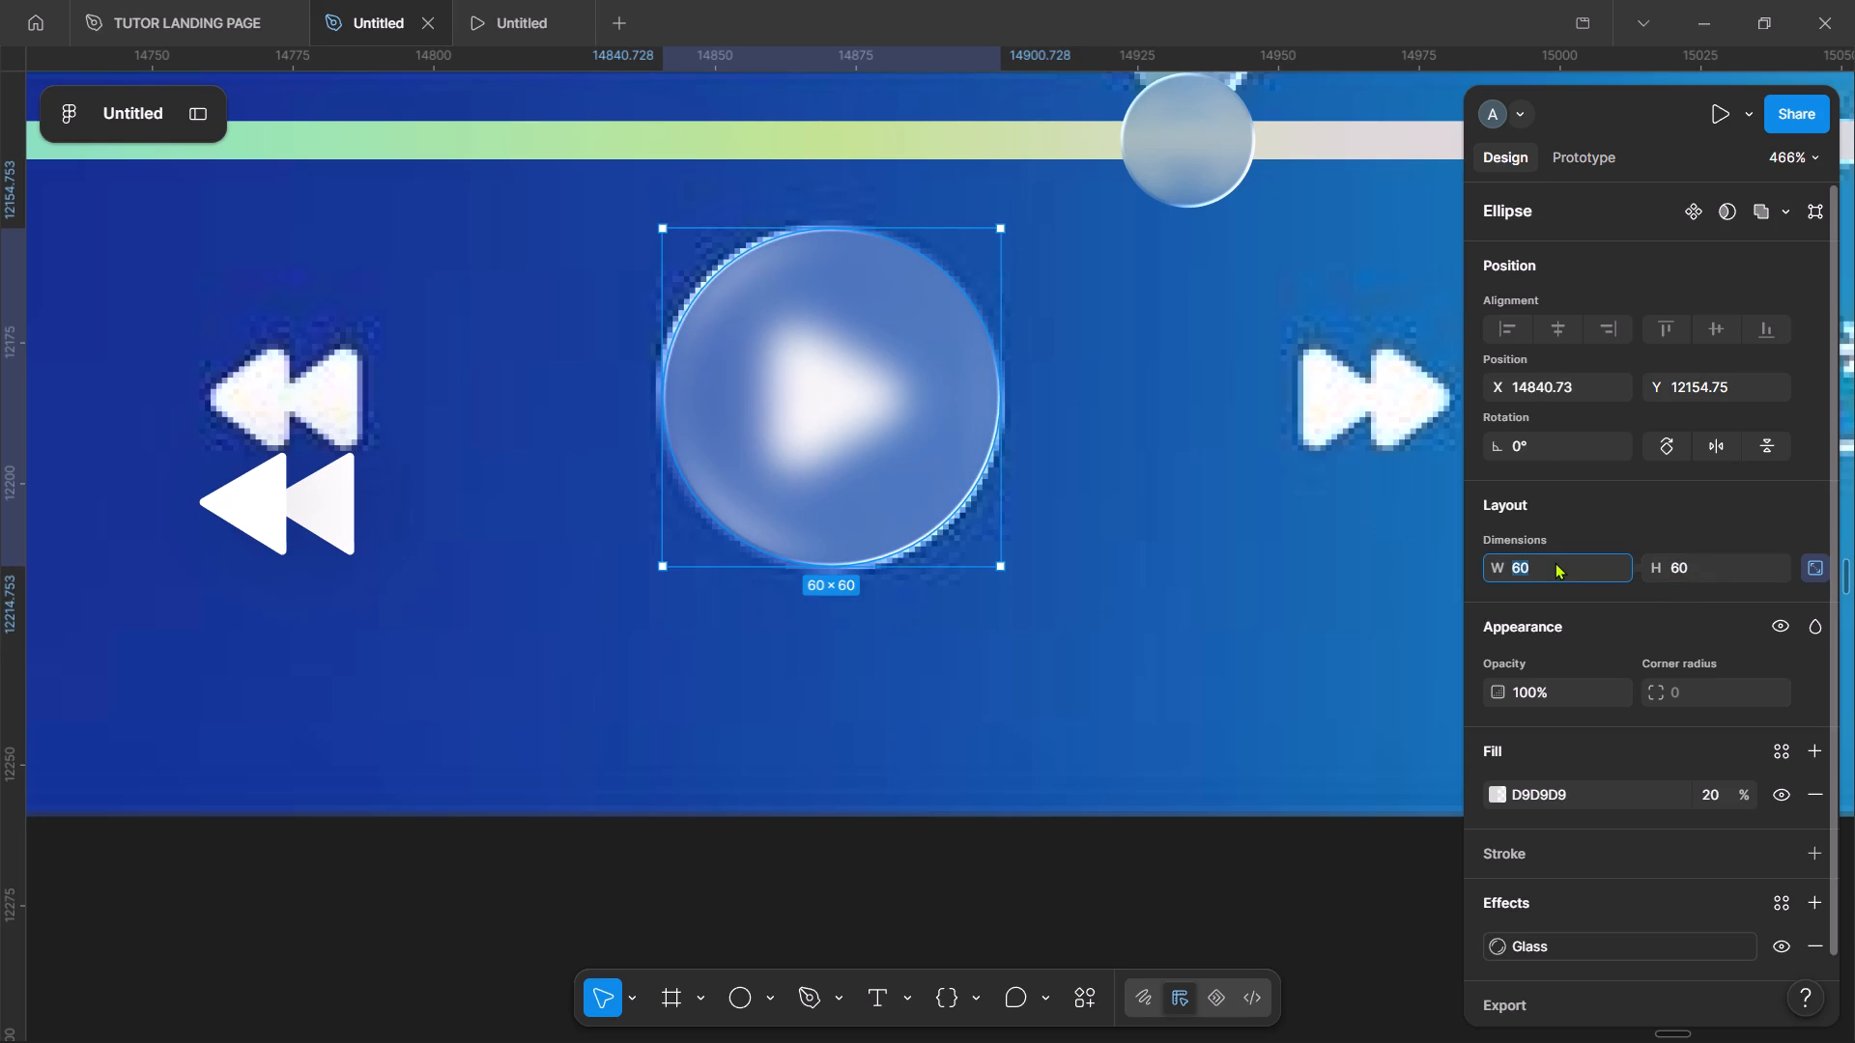
type("64")
key("Return")
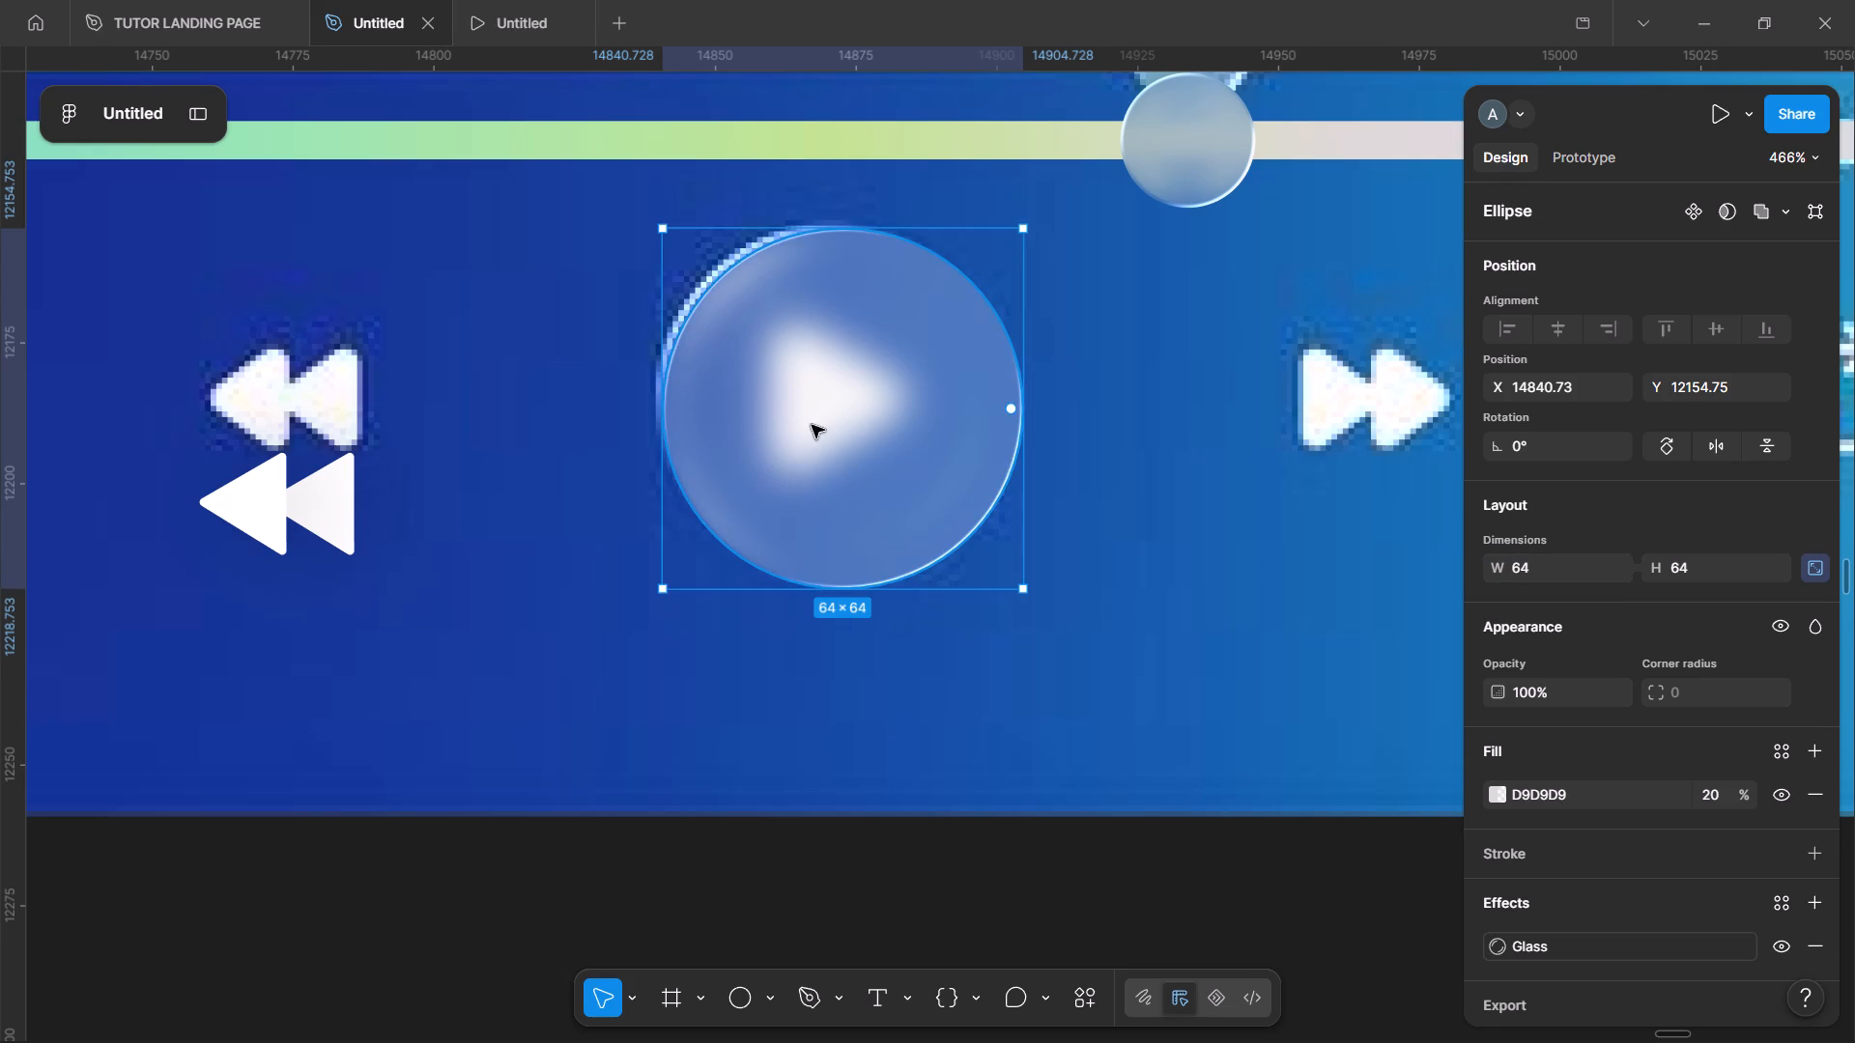
left_click_drag(812, 425, 1158, 618)
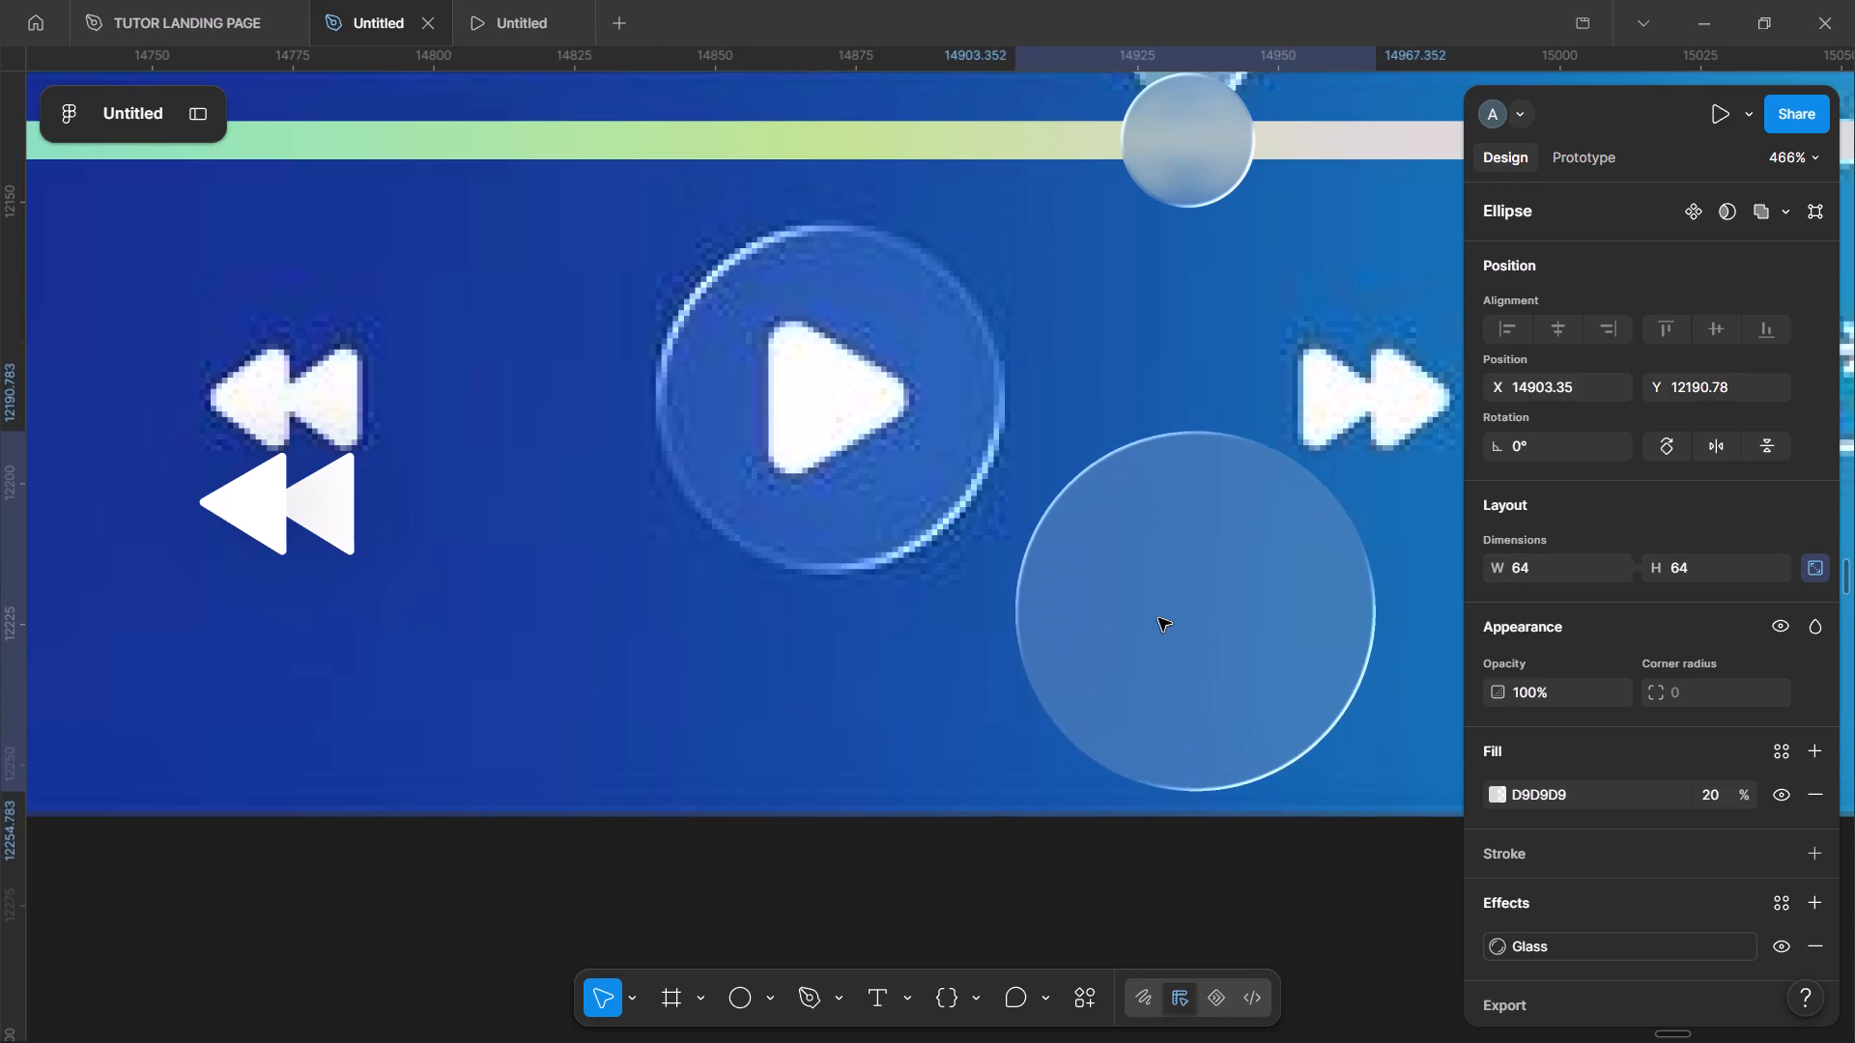
left_click_drag(1158, 618, 1144, 614)
Adjust the large circle's Glass effect to depth 1 and frost 4, trying a depth of 37 along the way.
scroll(1651, 858, "down", 1)
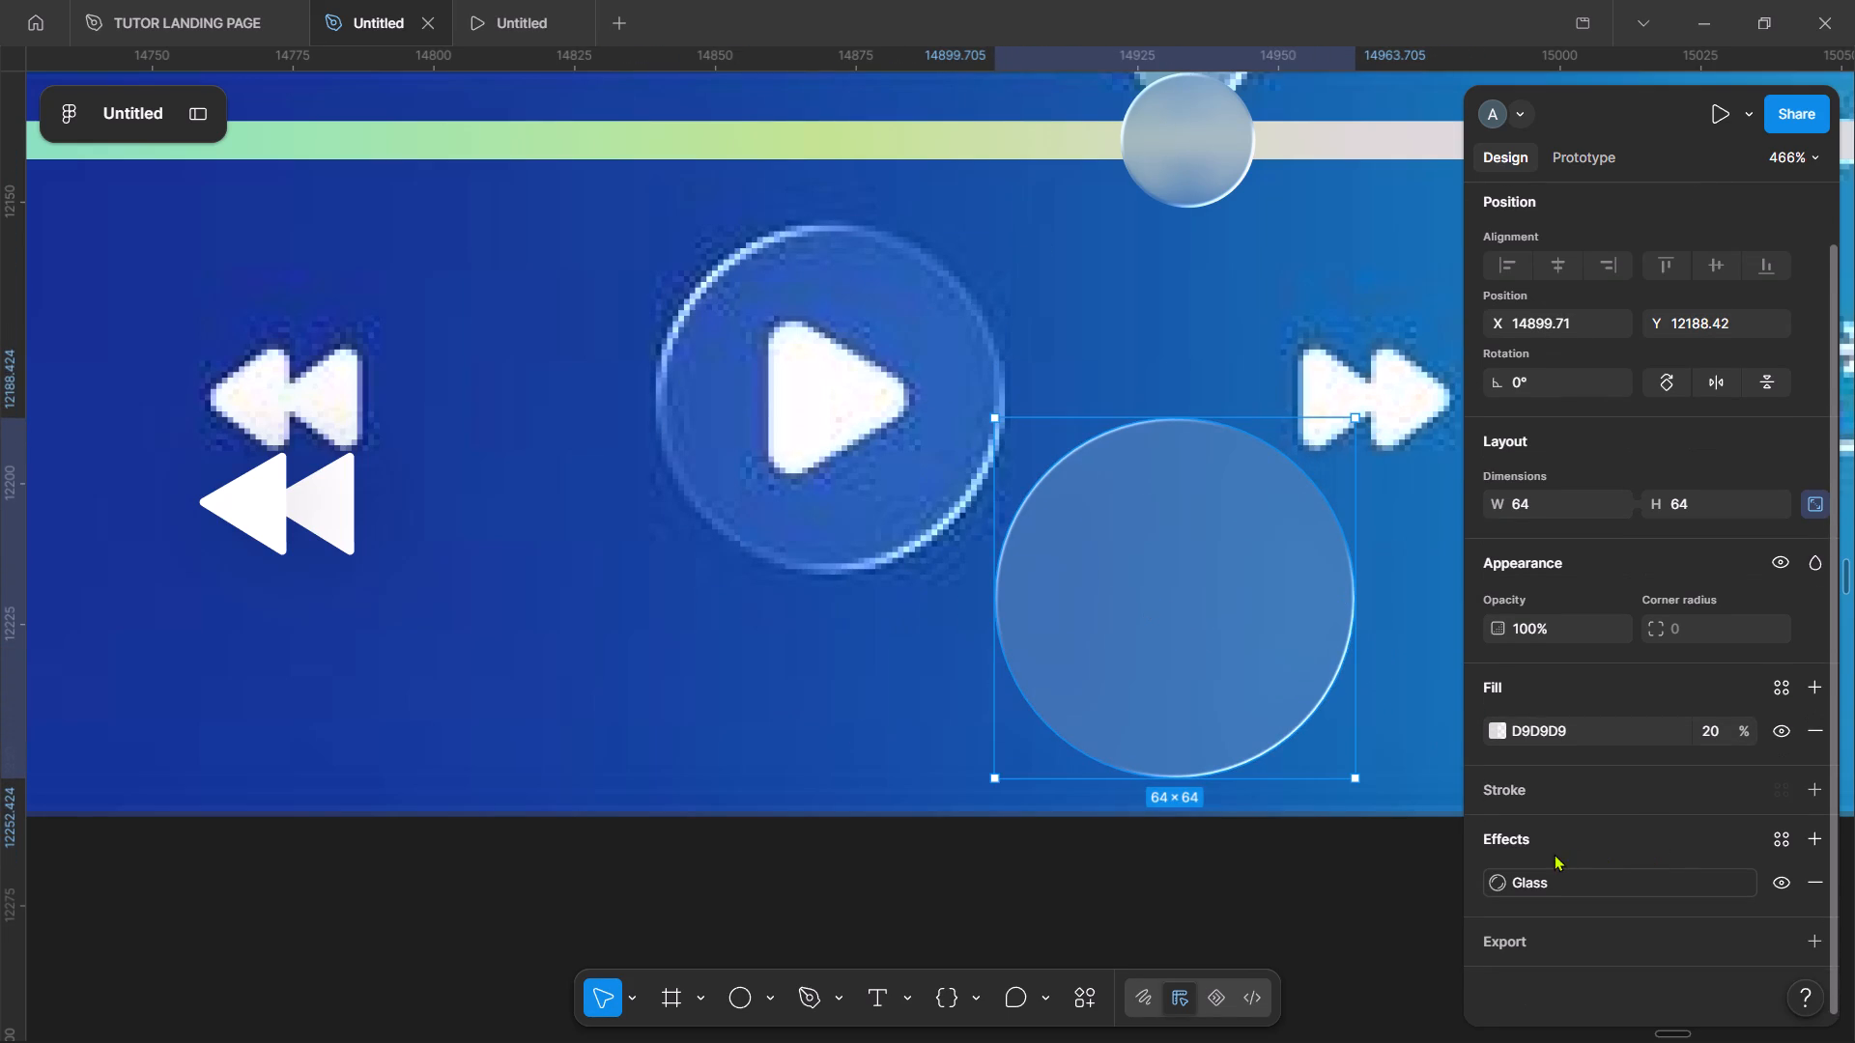
left_click(1538, 871)
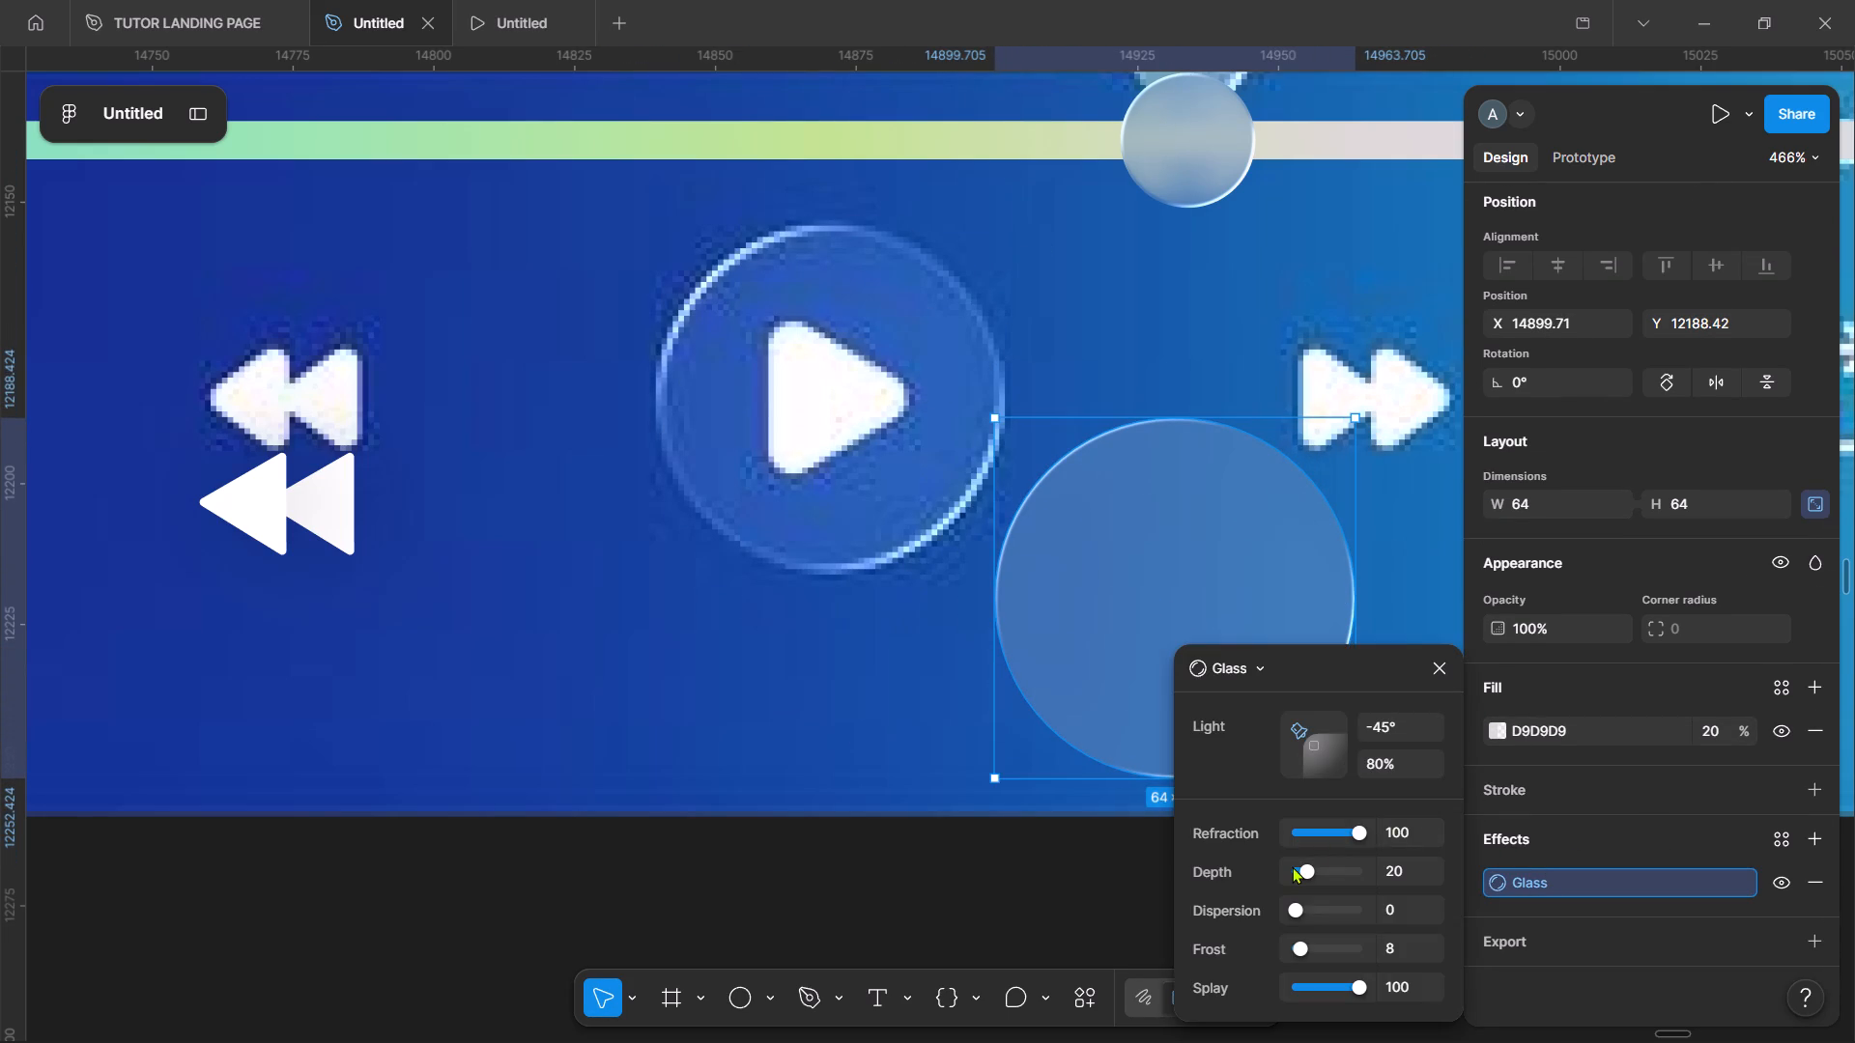
left_click_drag(1301, 868, 1280, 868)
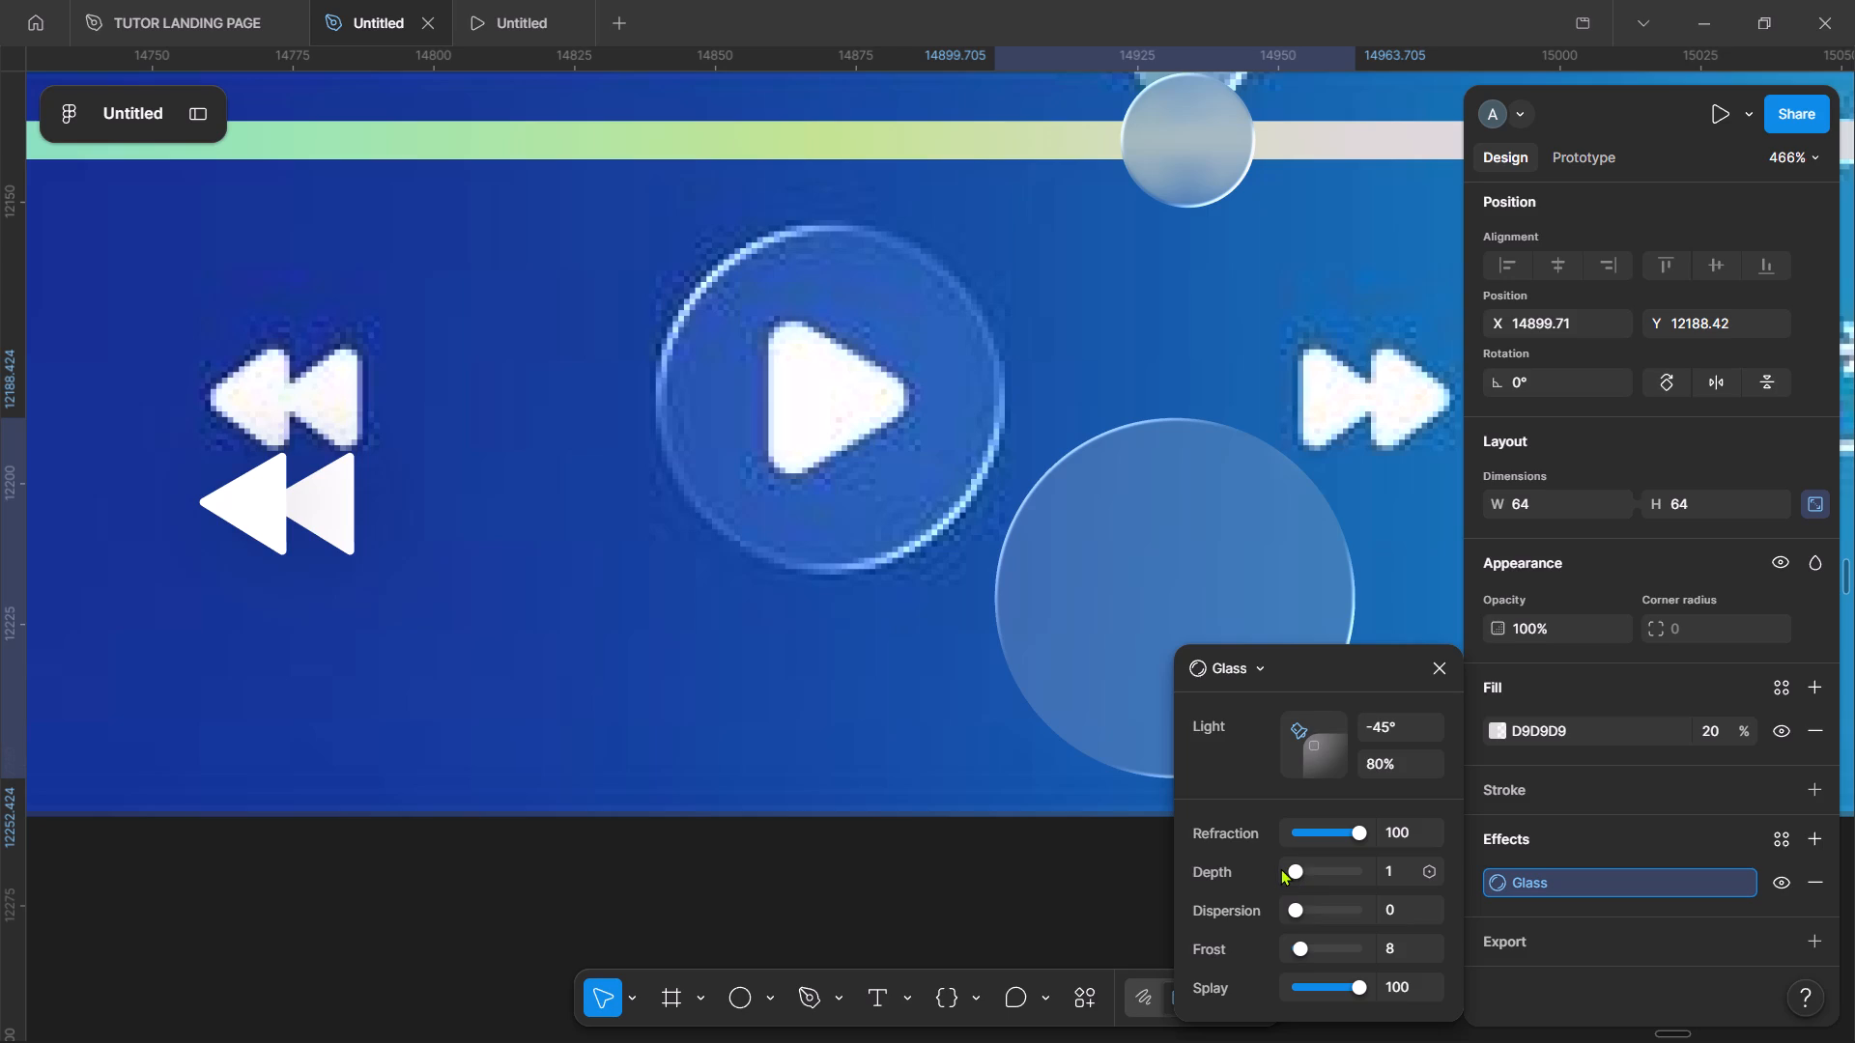
left_click_drag(1280, 868, 1275, 868)
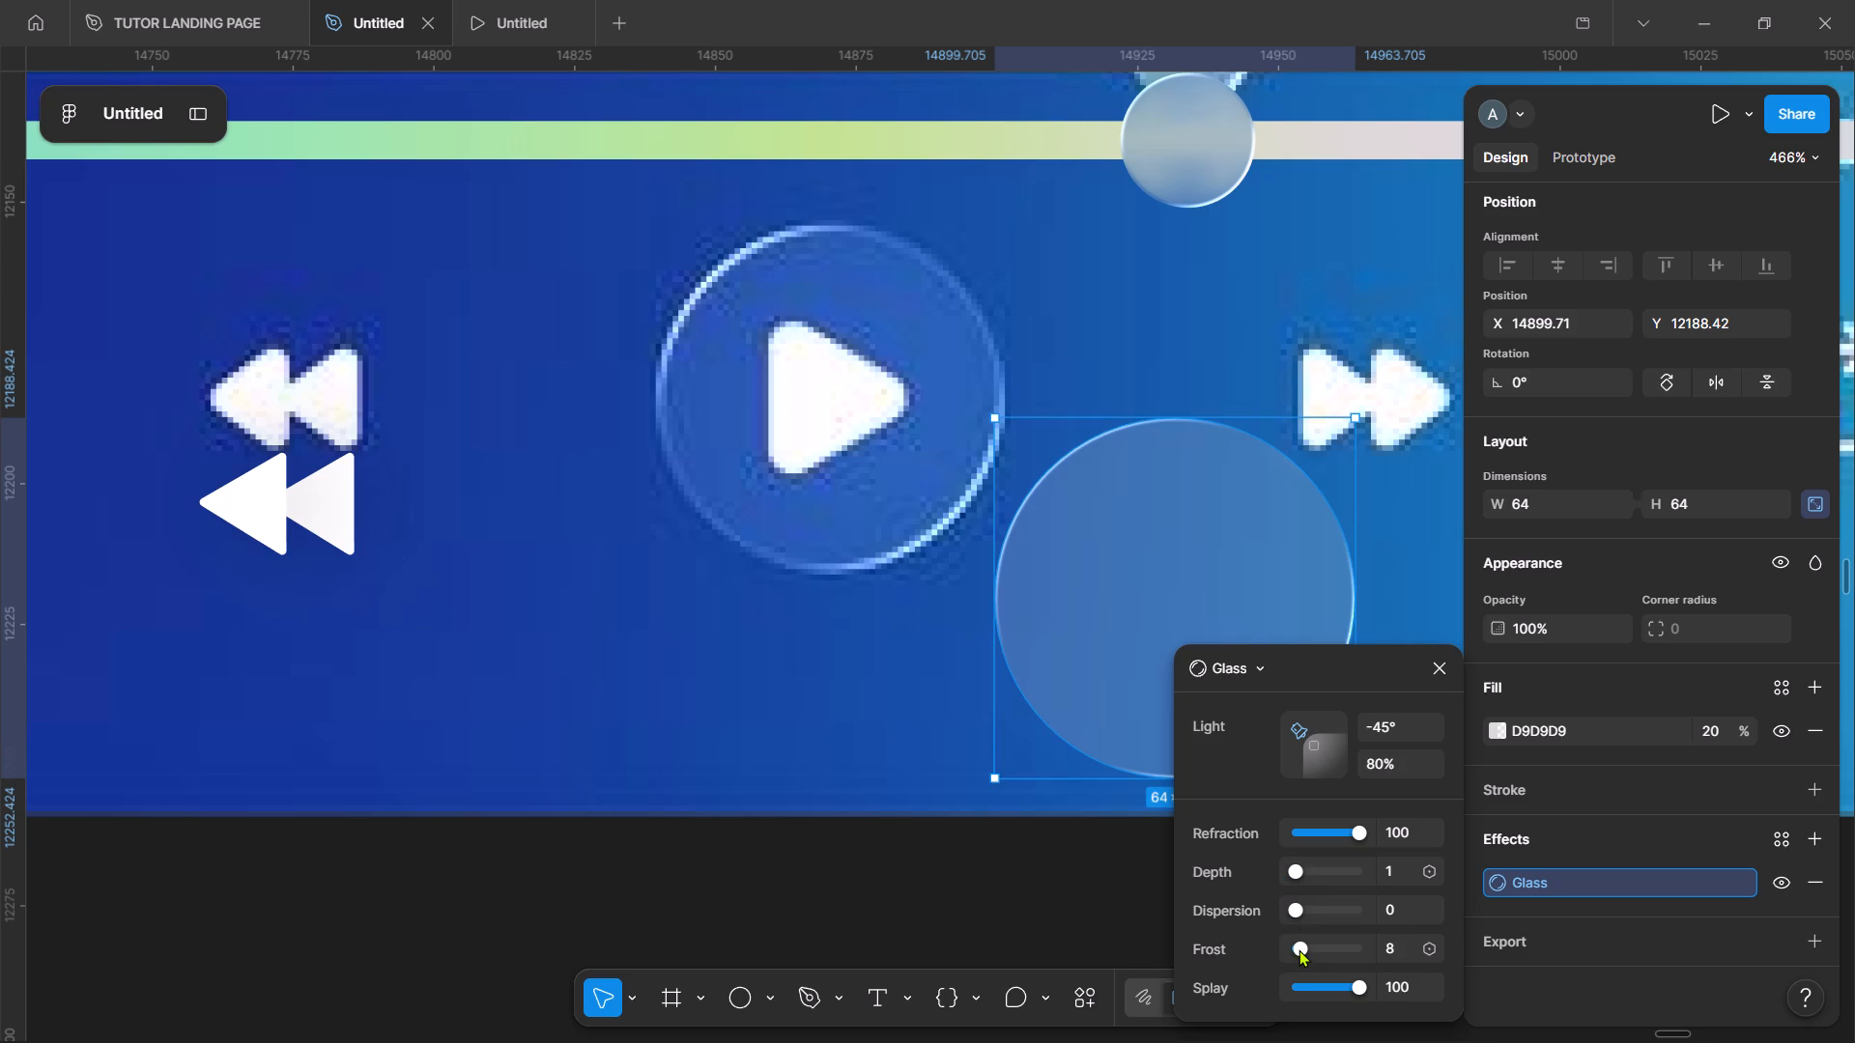
left_click(1298, 949)
left_click_drag(1293, 864, 1320, 867)
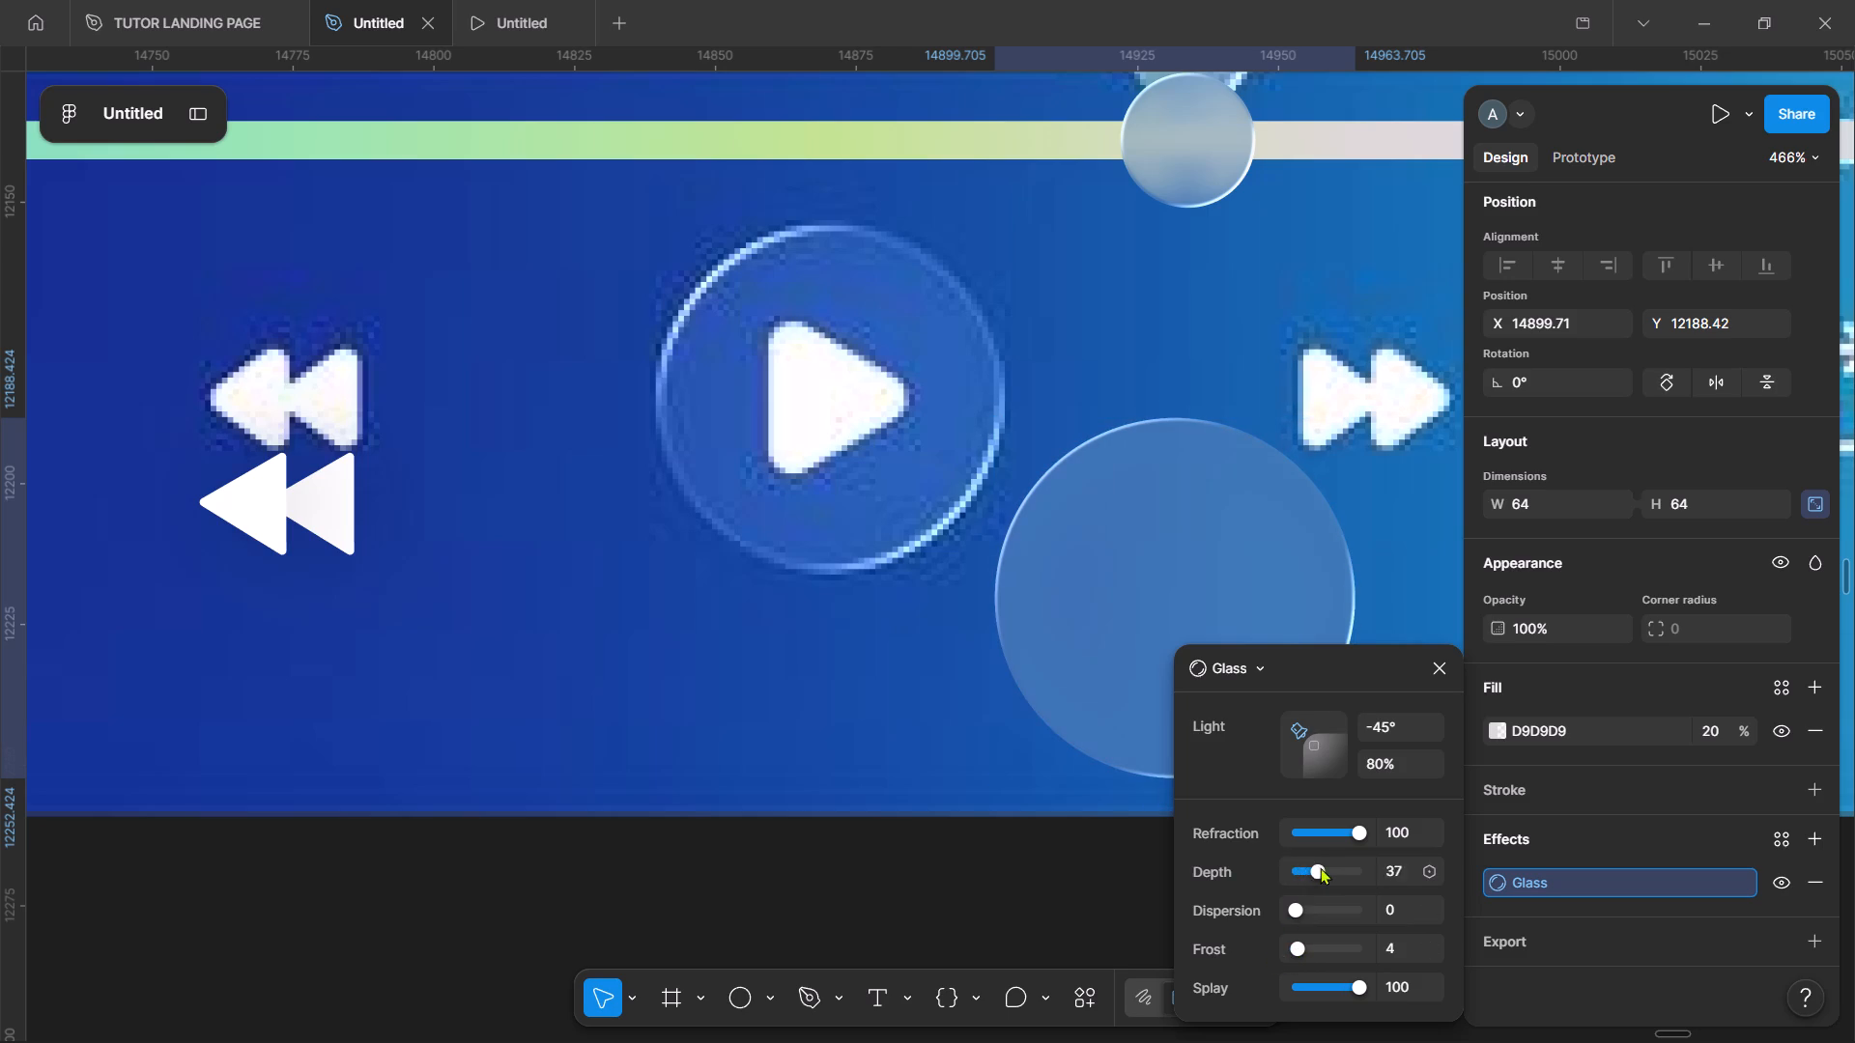
left_click_drag(1320, 867, 1254, 859)
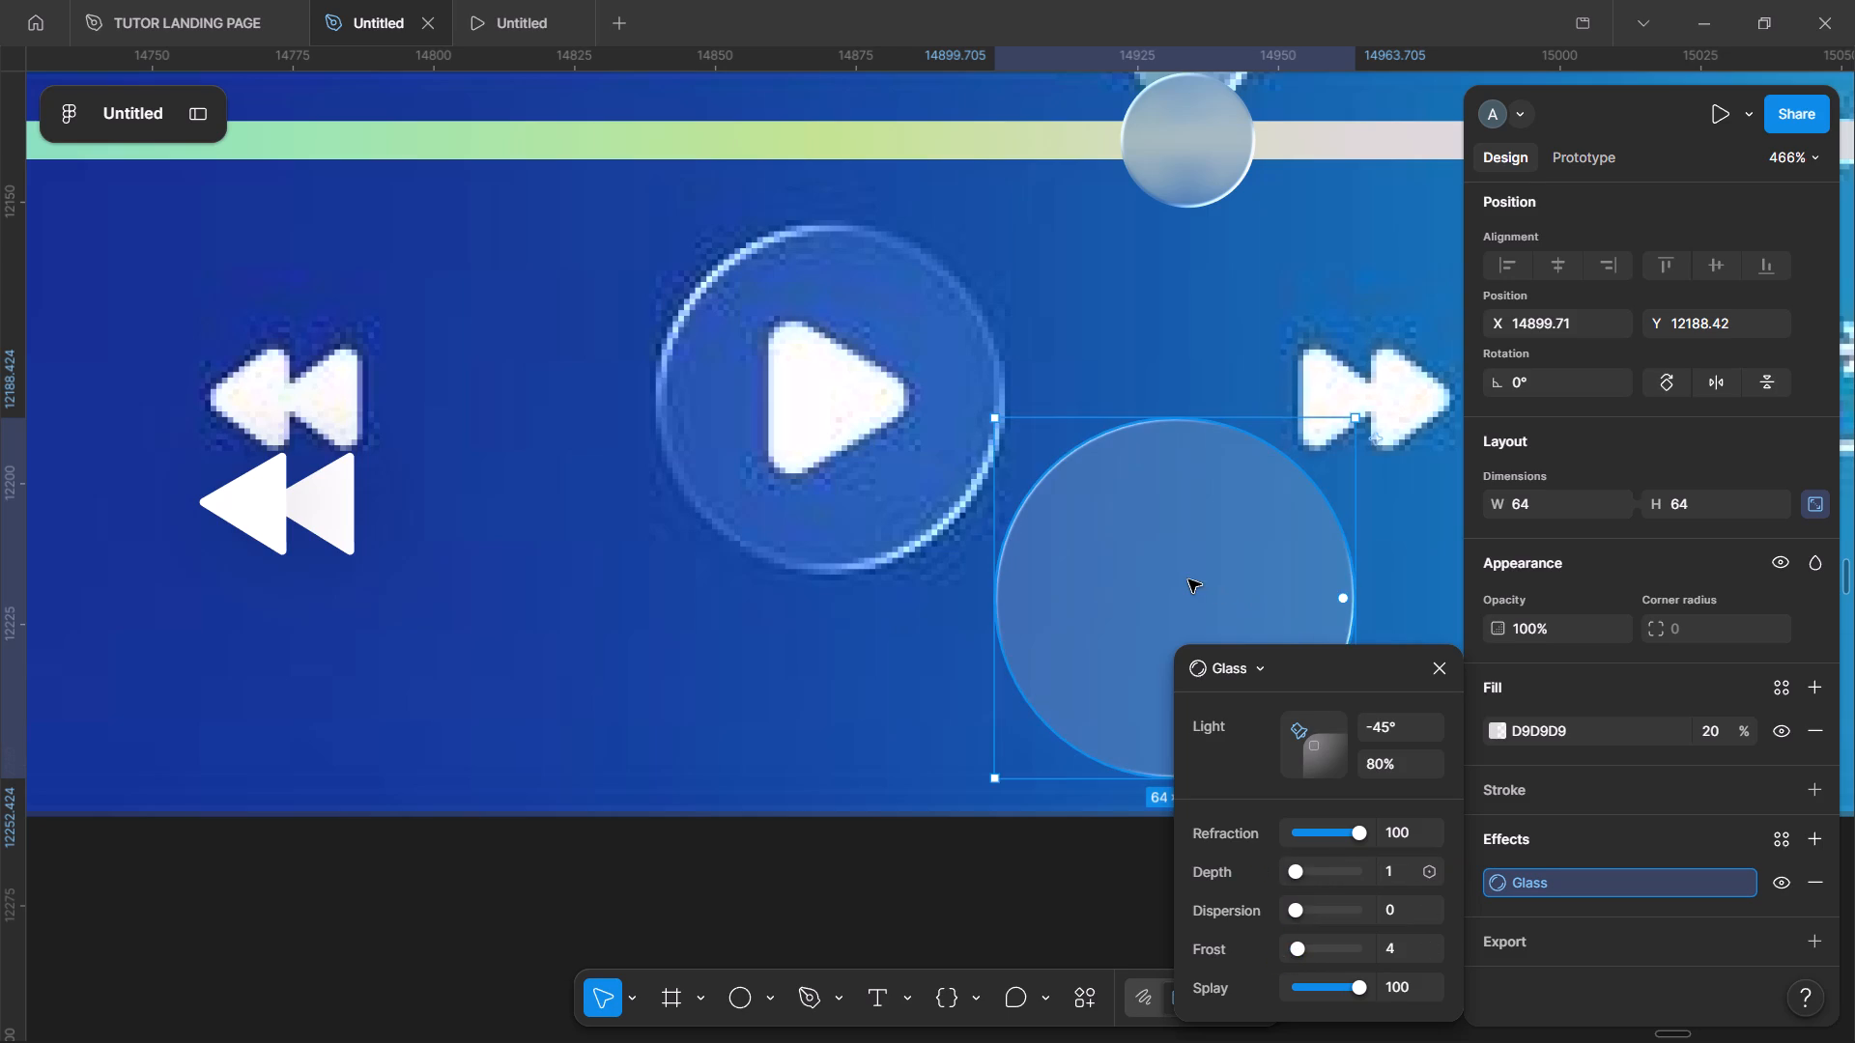
Reduce the circle's Glass splay to 0 and reposition the circle at about X 14896.49, Y 12181.99.
left_click_drag(1188, 579, 1177, 506)
left_click_drag(1362, 990, 1294, 985)
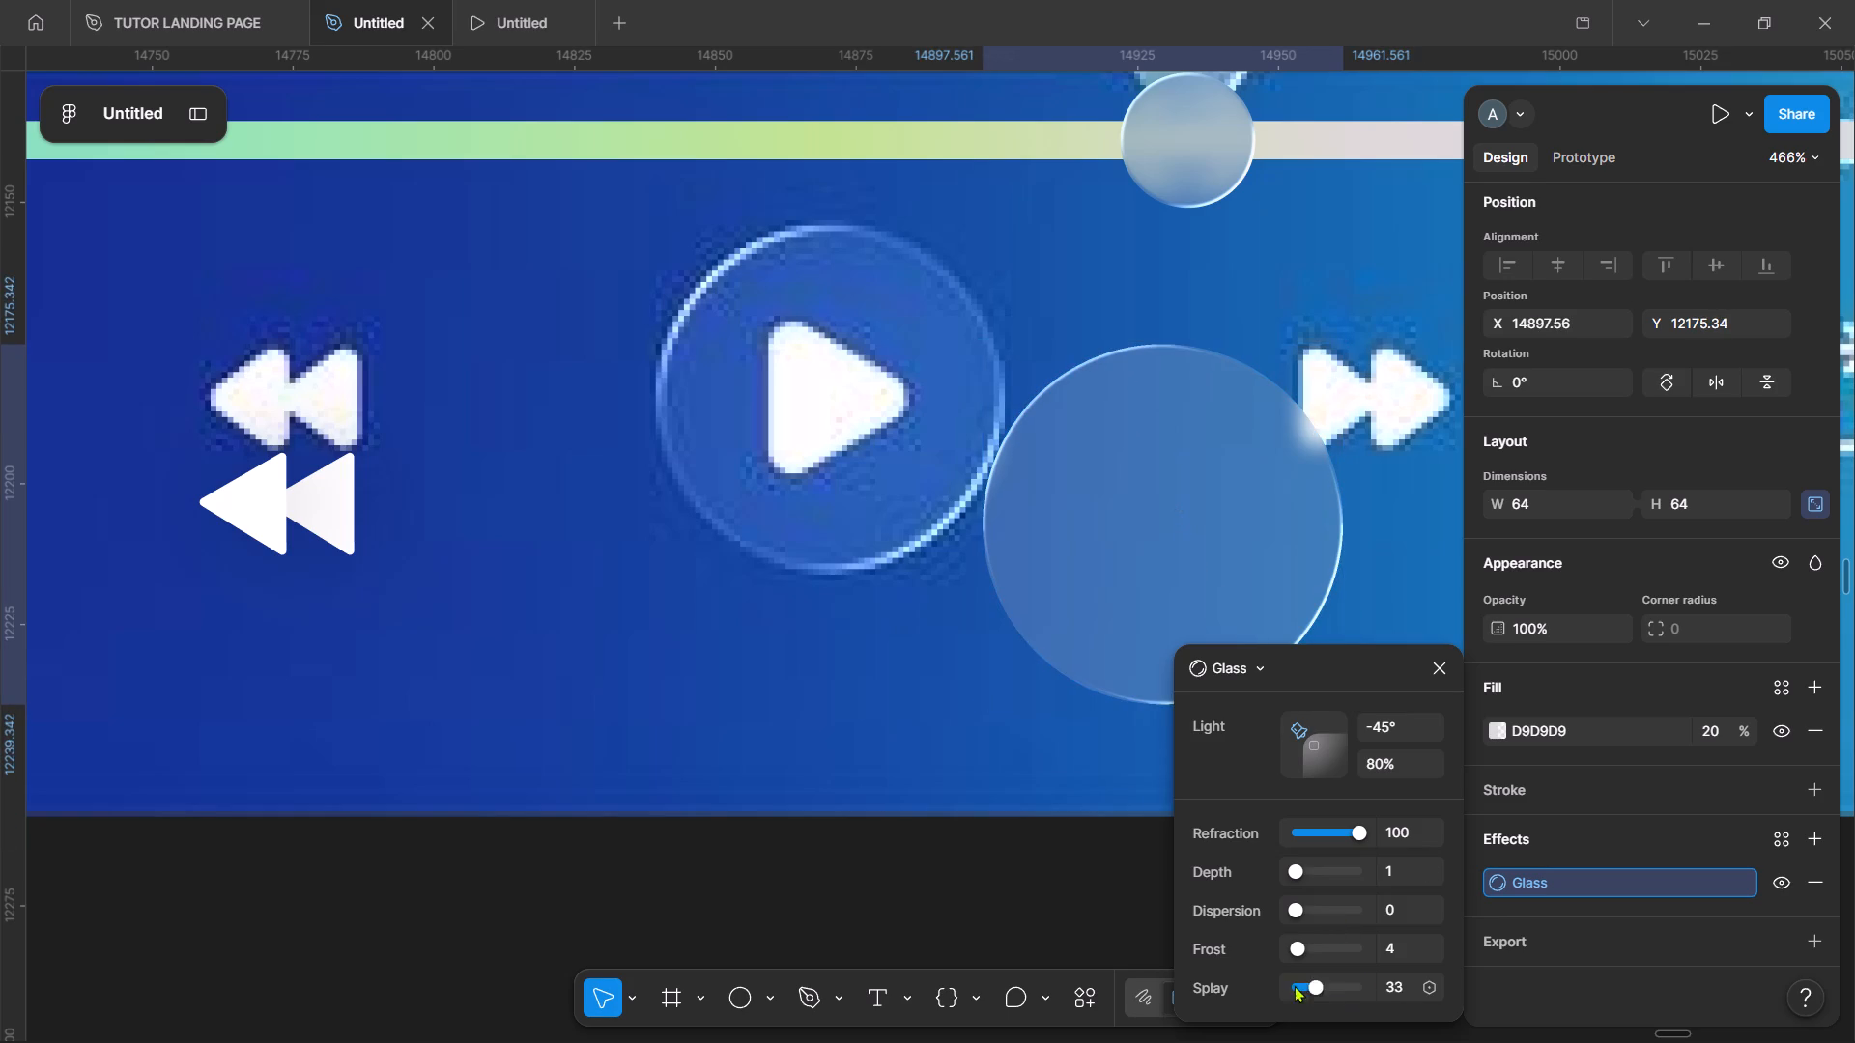
left_click_drag(1294, 985, 1244, 985)
left_click_drag(1173, 505, 1167, 542)
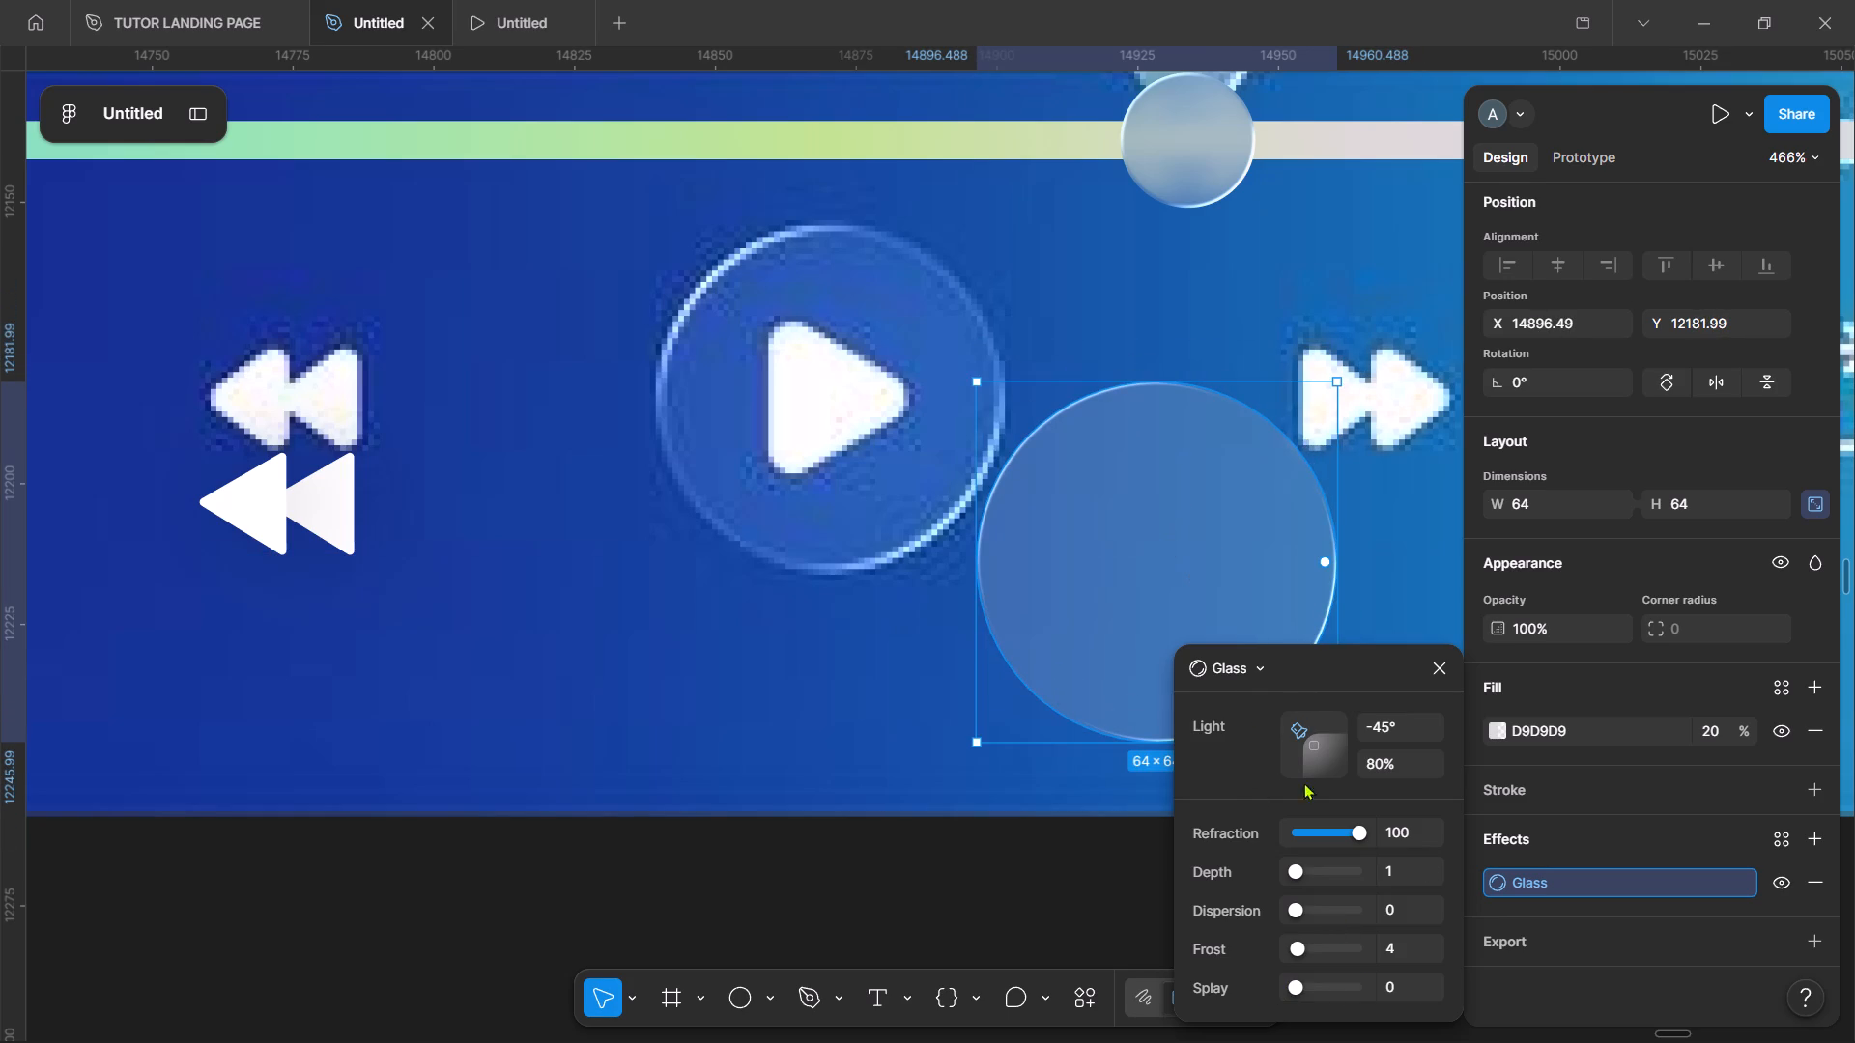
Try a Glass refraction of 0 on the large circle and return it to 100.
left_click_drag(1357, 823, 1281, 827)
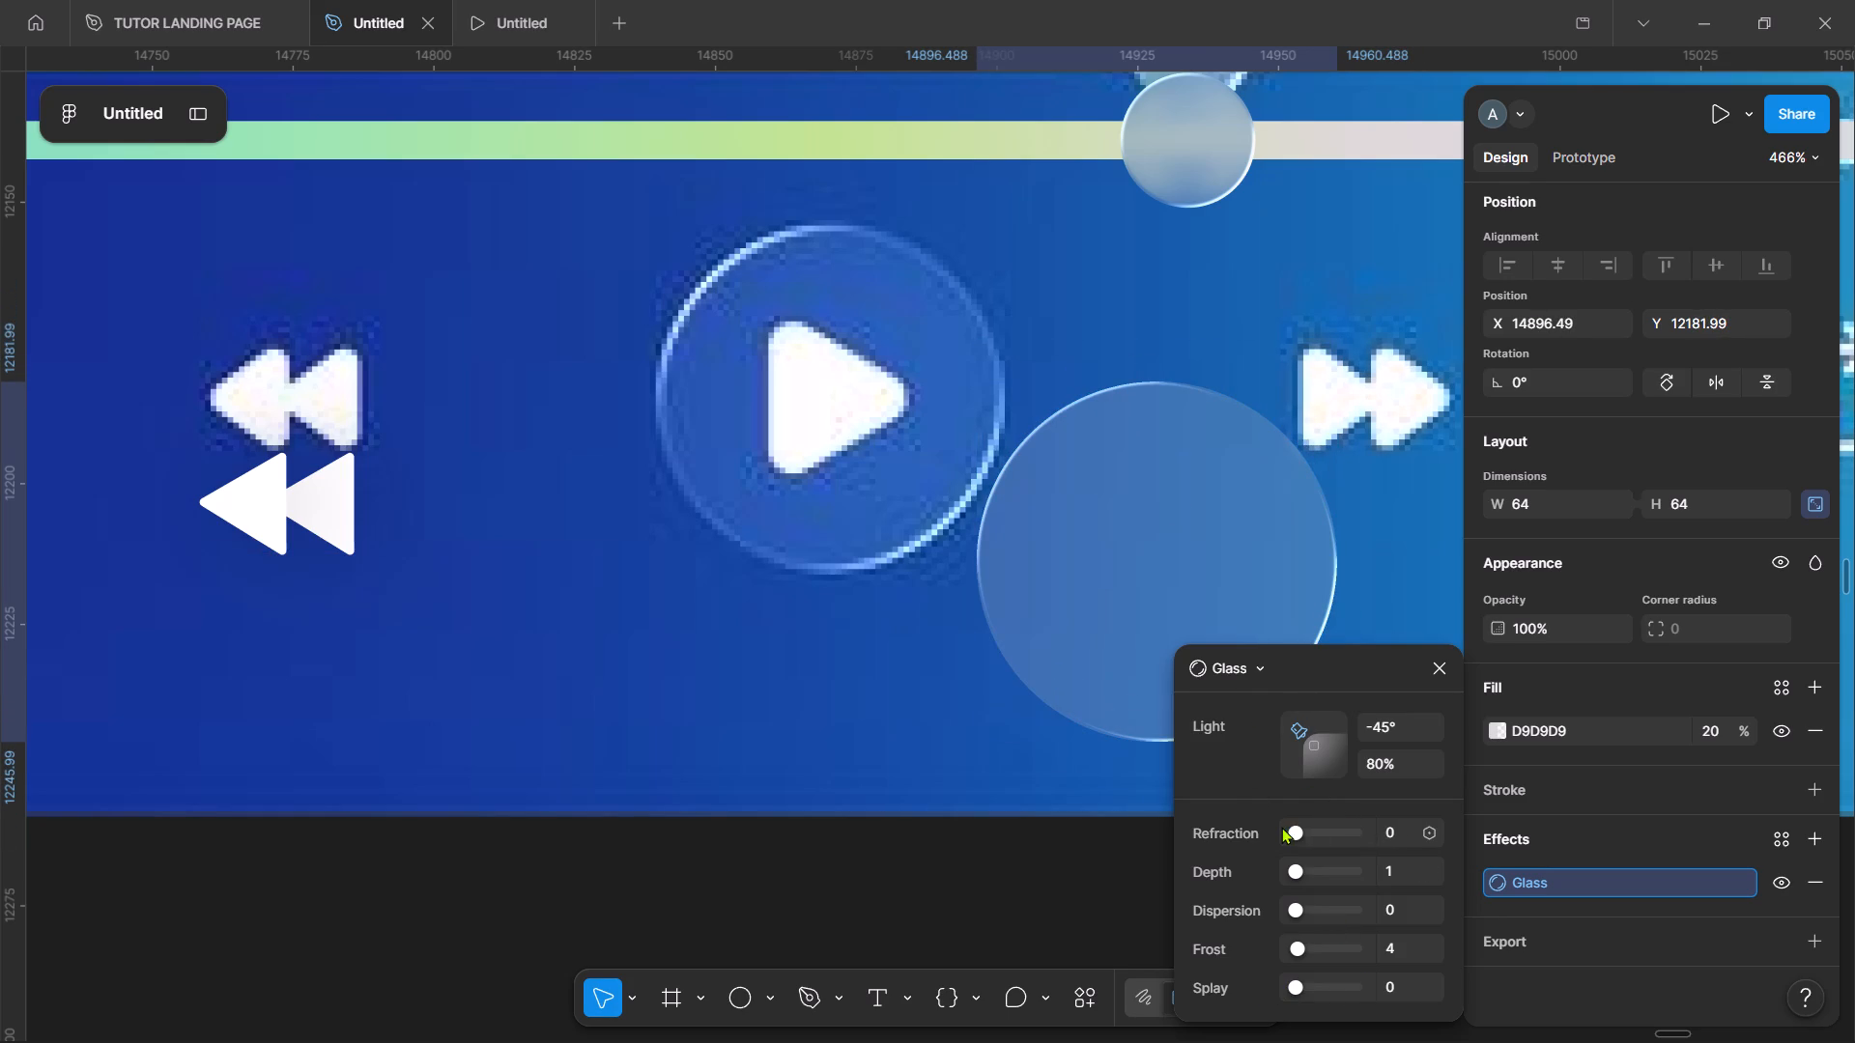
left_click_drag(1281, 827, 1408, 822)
Move the large glass circle over the reference fast-forward icon at about X 14932.73, Y 12154.97.
left_click_drag(1199, 628, 1371, 477)
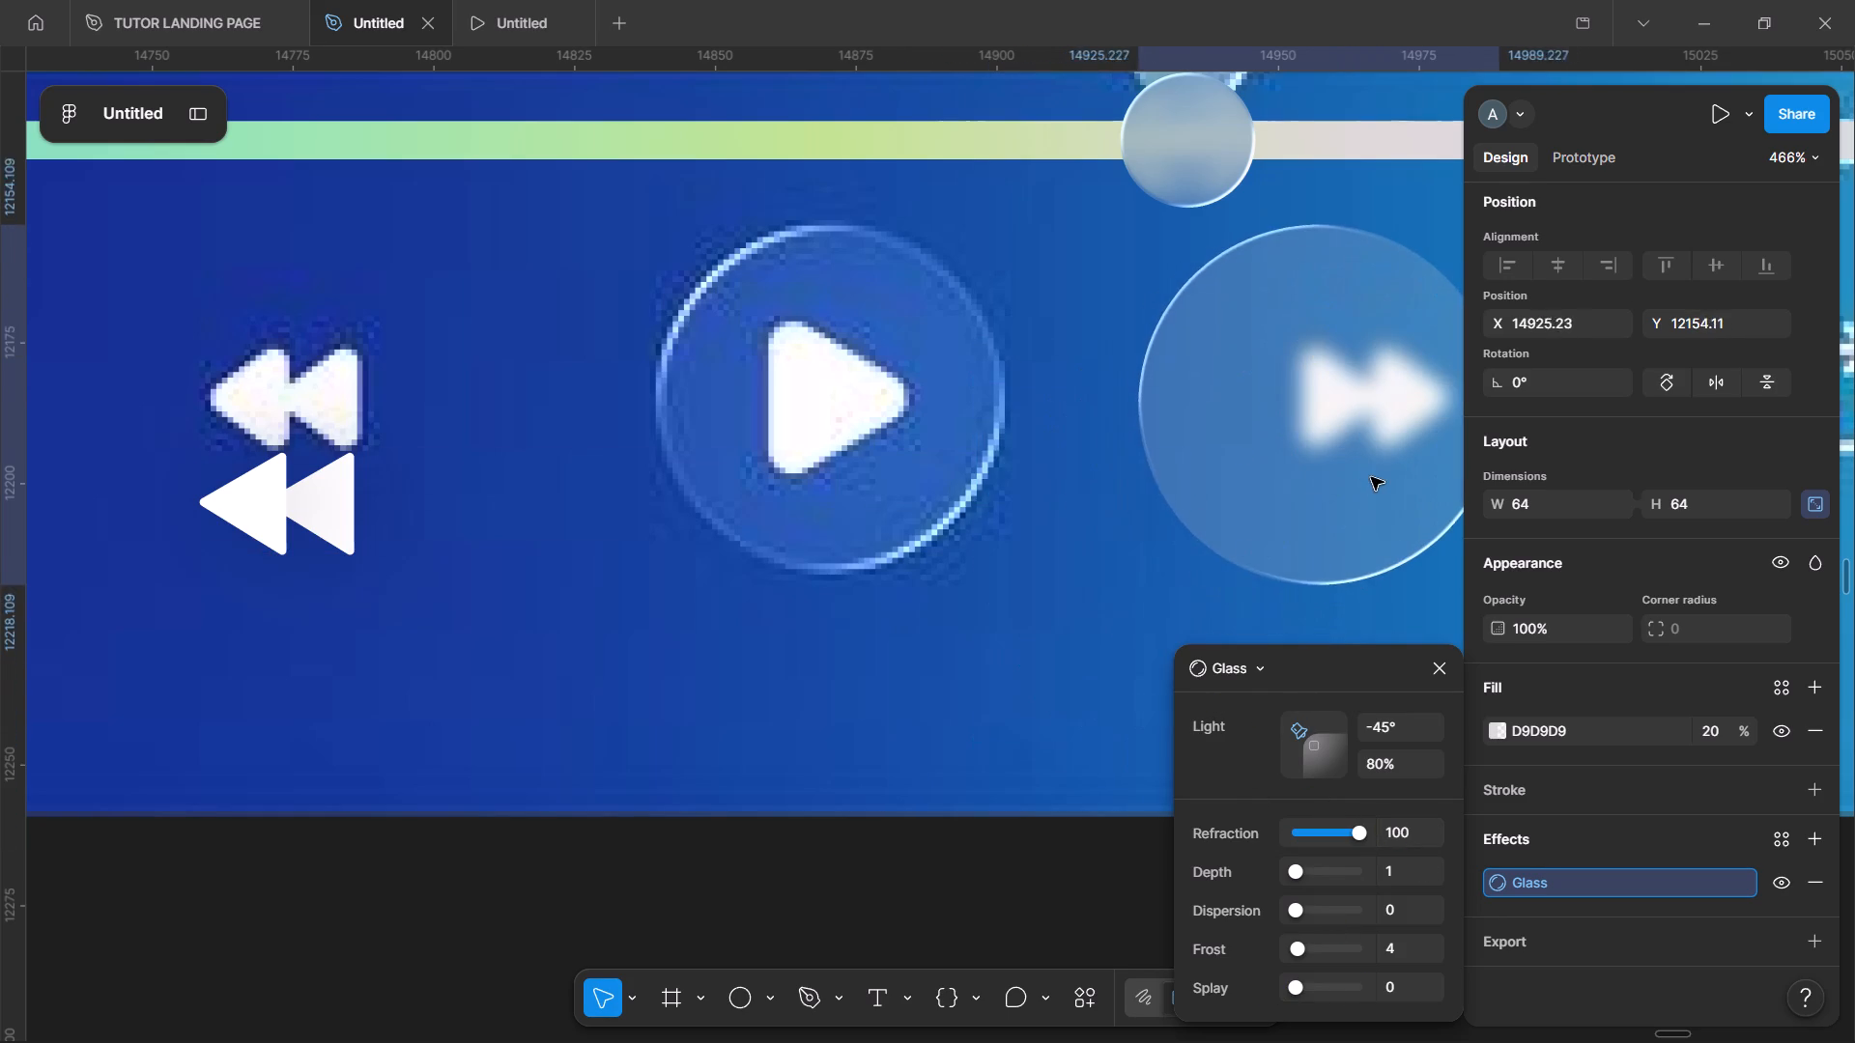
left_click_drag(1371, 477, 1403, 475)
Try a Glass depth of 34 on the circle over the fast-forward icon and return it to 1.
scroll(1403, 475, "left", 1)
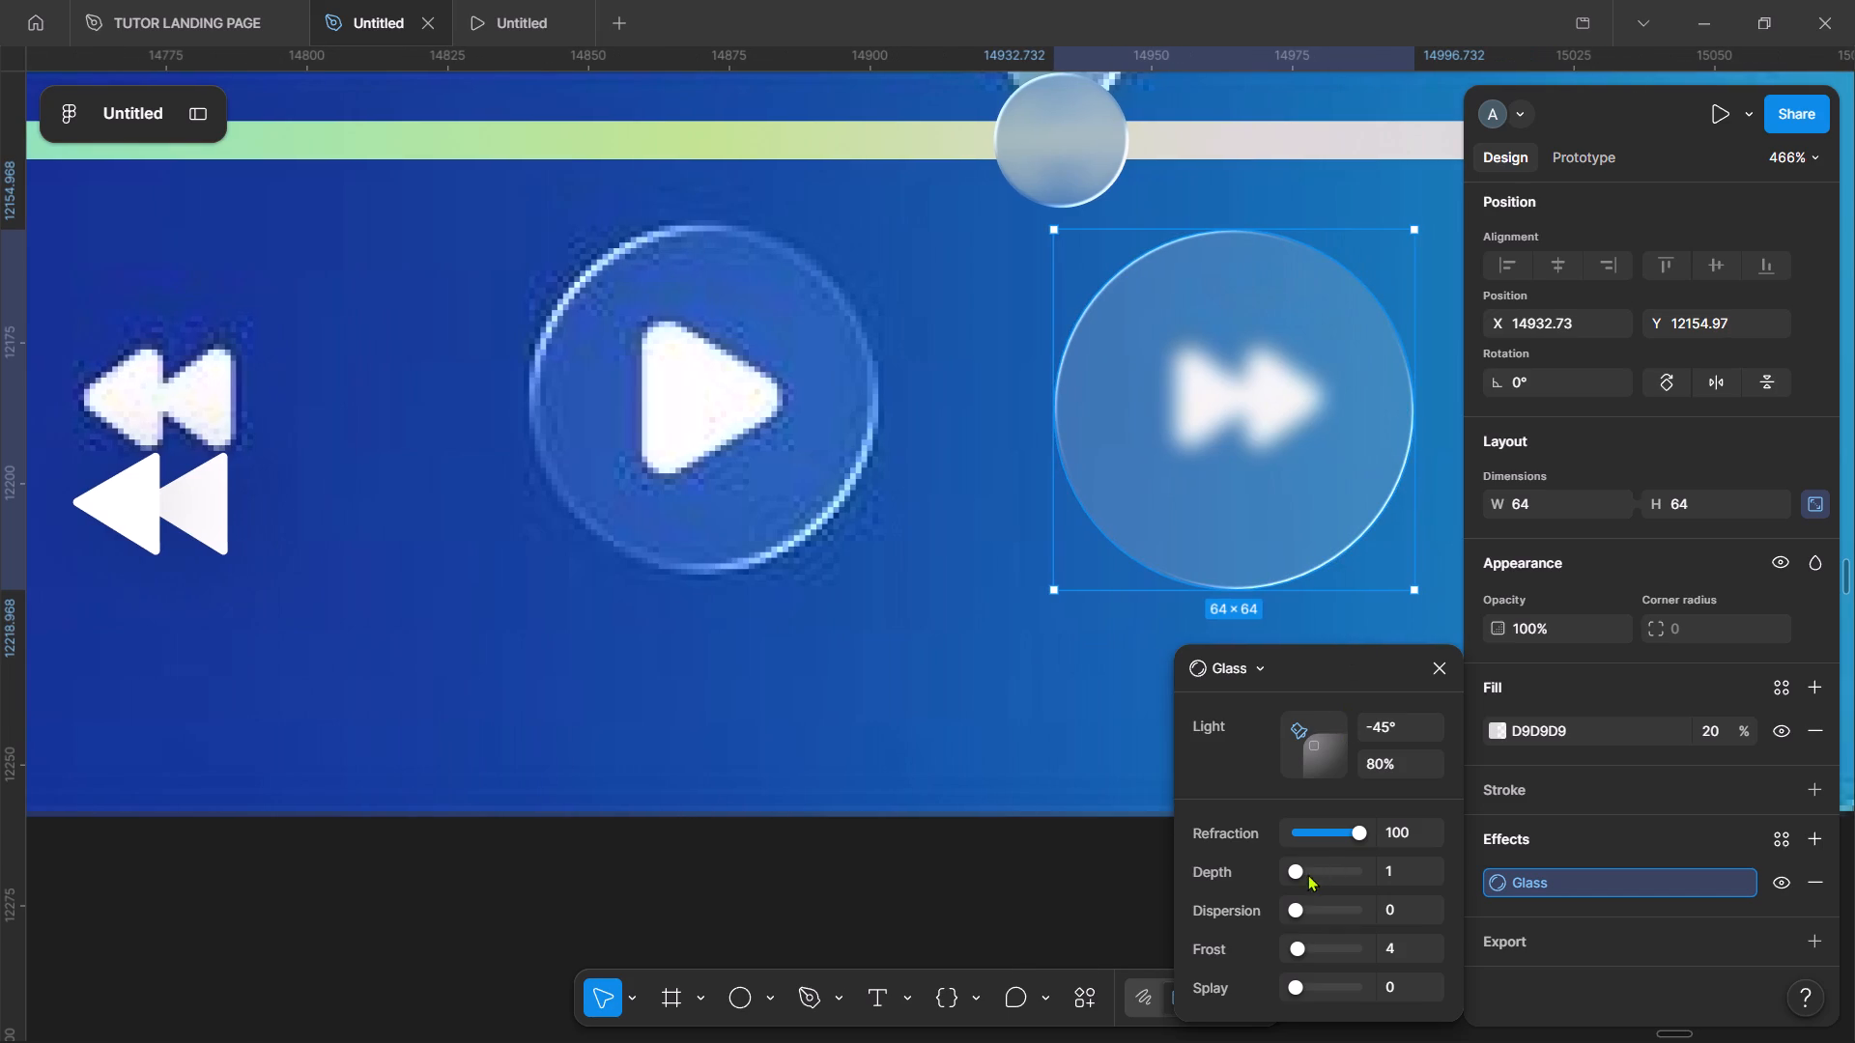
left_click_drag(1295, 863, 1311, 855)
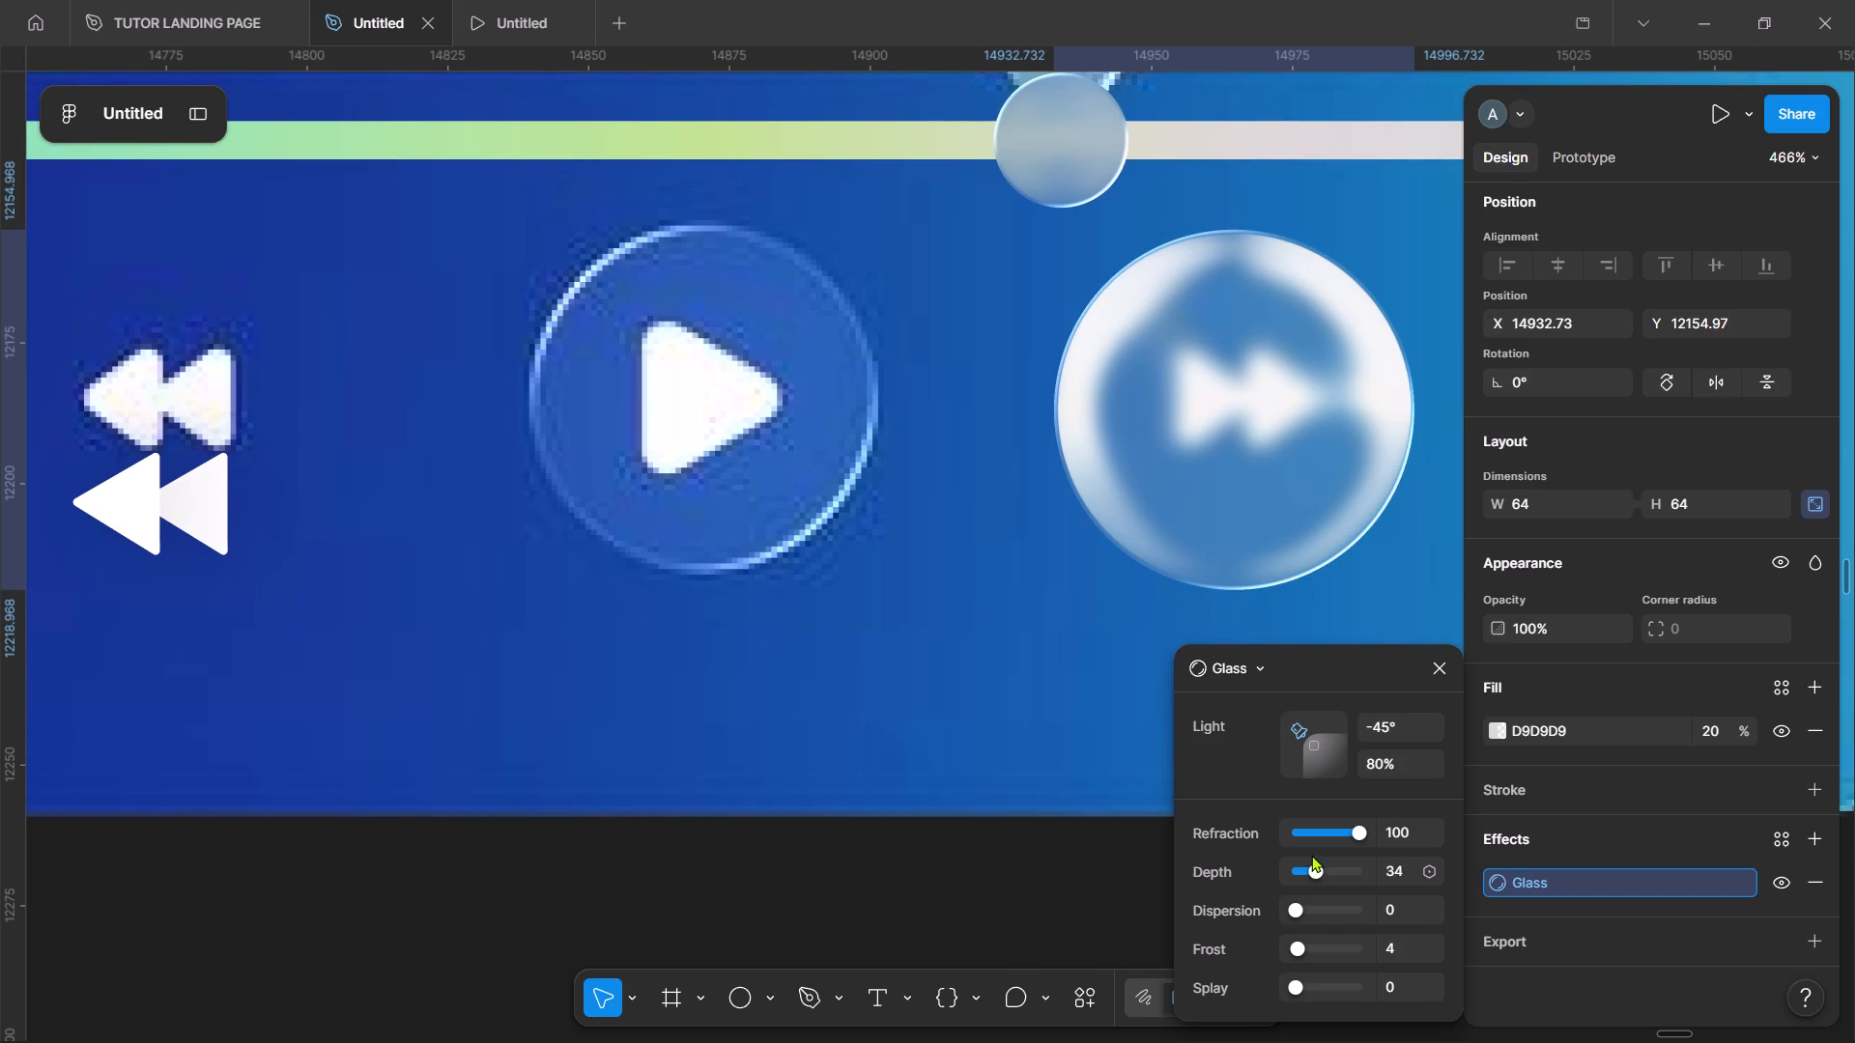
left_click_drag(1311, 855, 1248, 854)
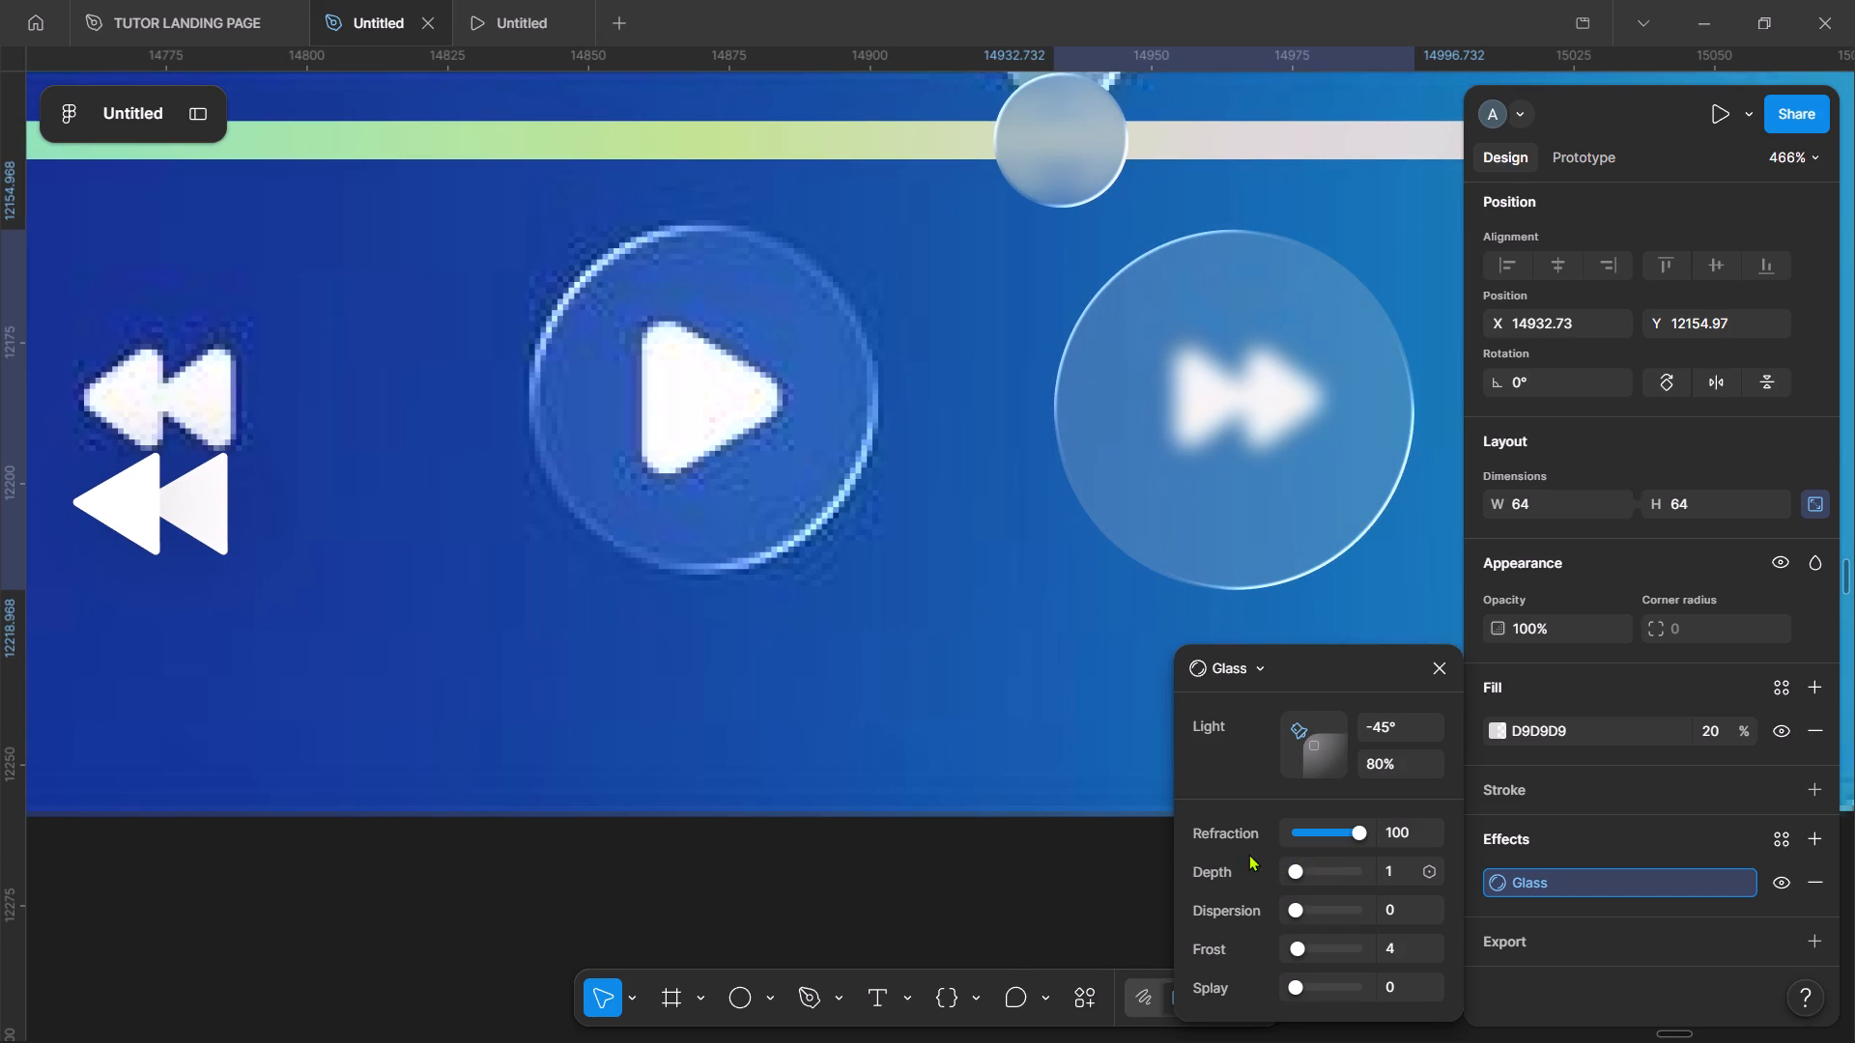
Set the circle's Glass frost and refraction to 0, keeping dispersion and splay at 0.
left_click_drag(1293, 907, 1252, 906)
left_click_drag(1297, 944, 1298, 947)
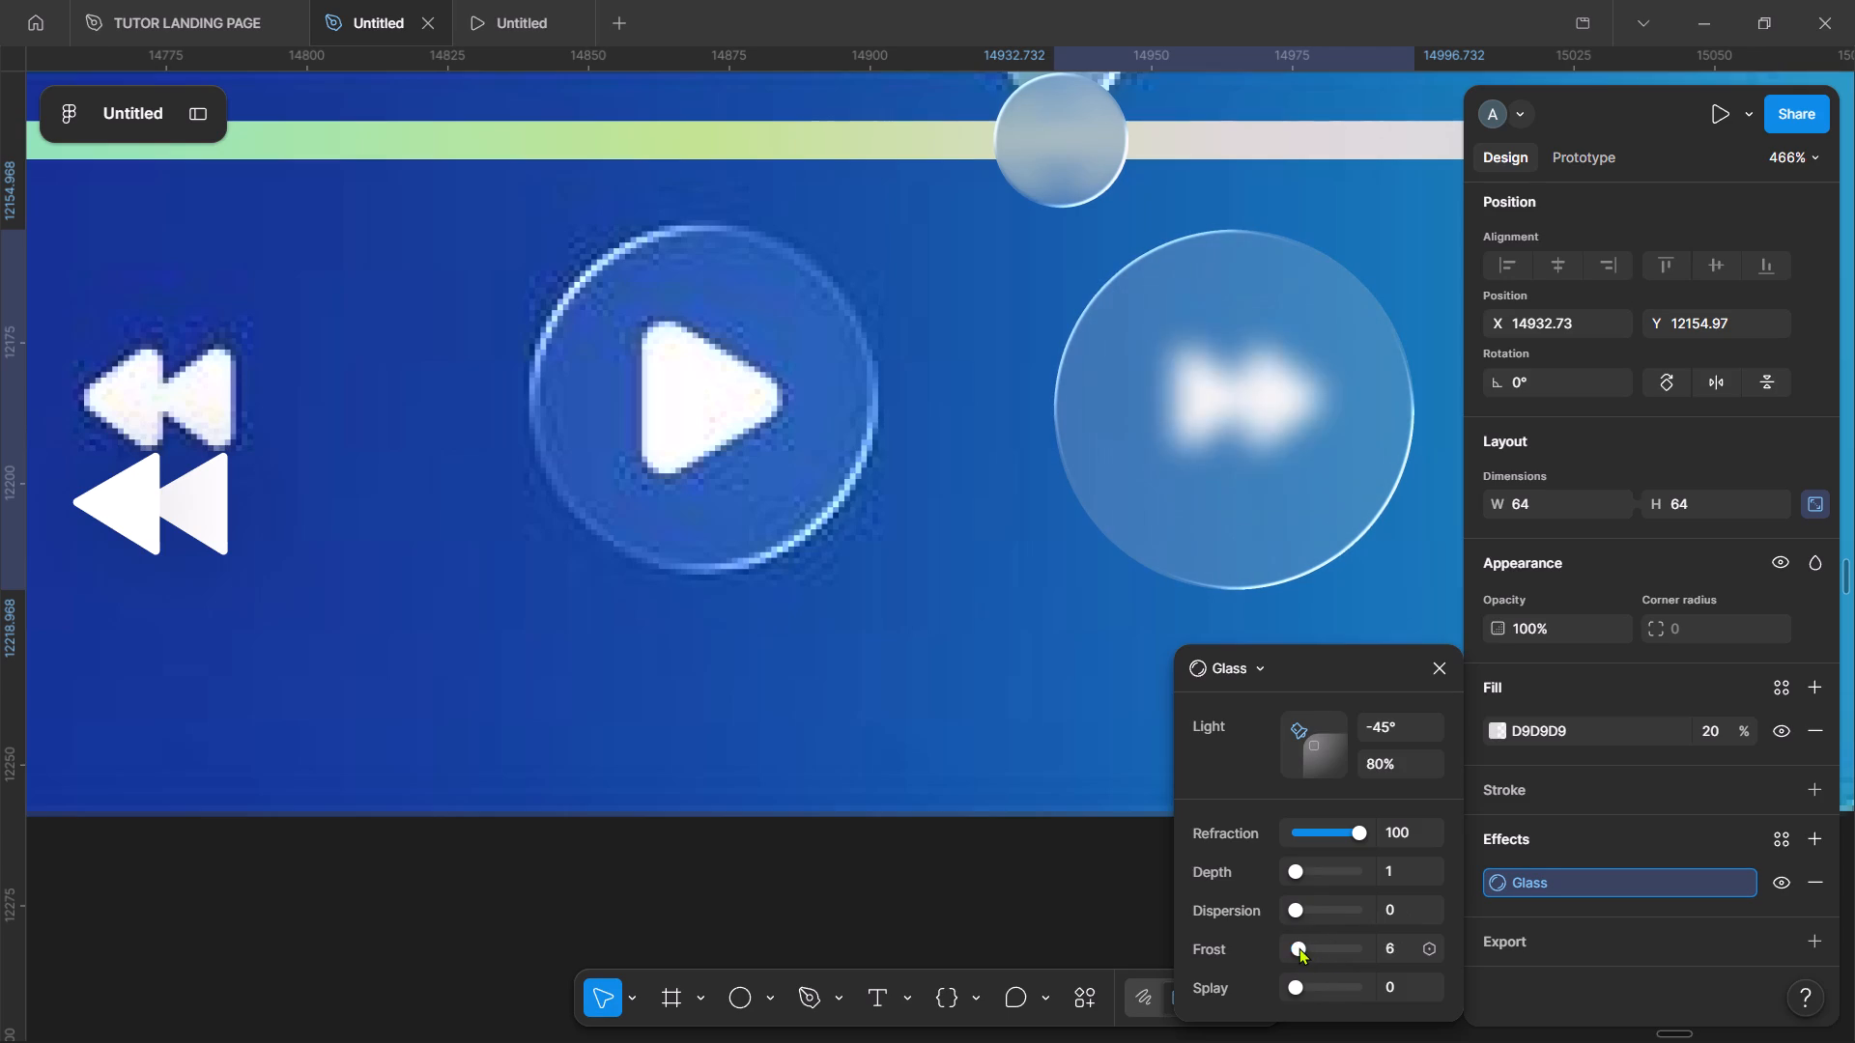
left_click_drag(1298, 947, 1220, 961)
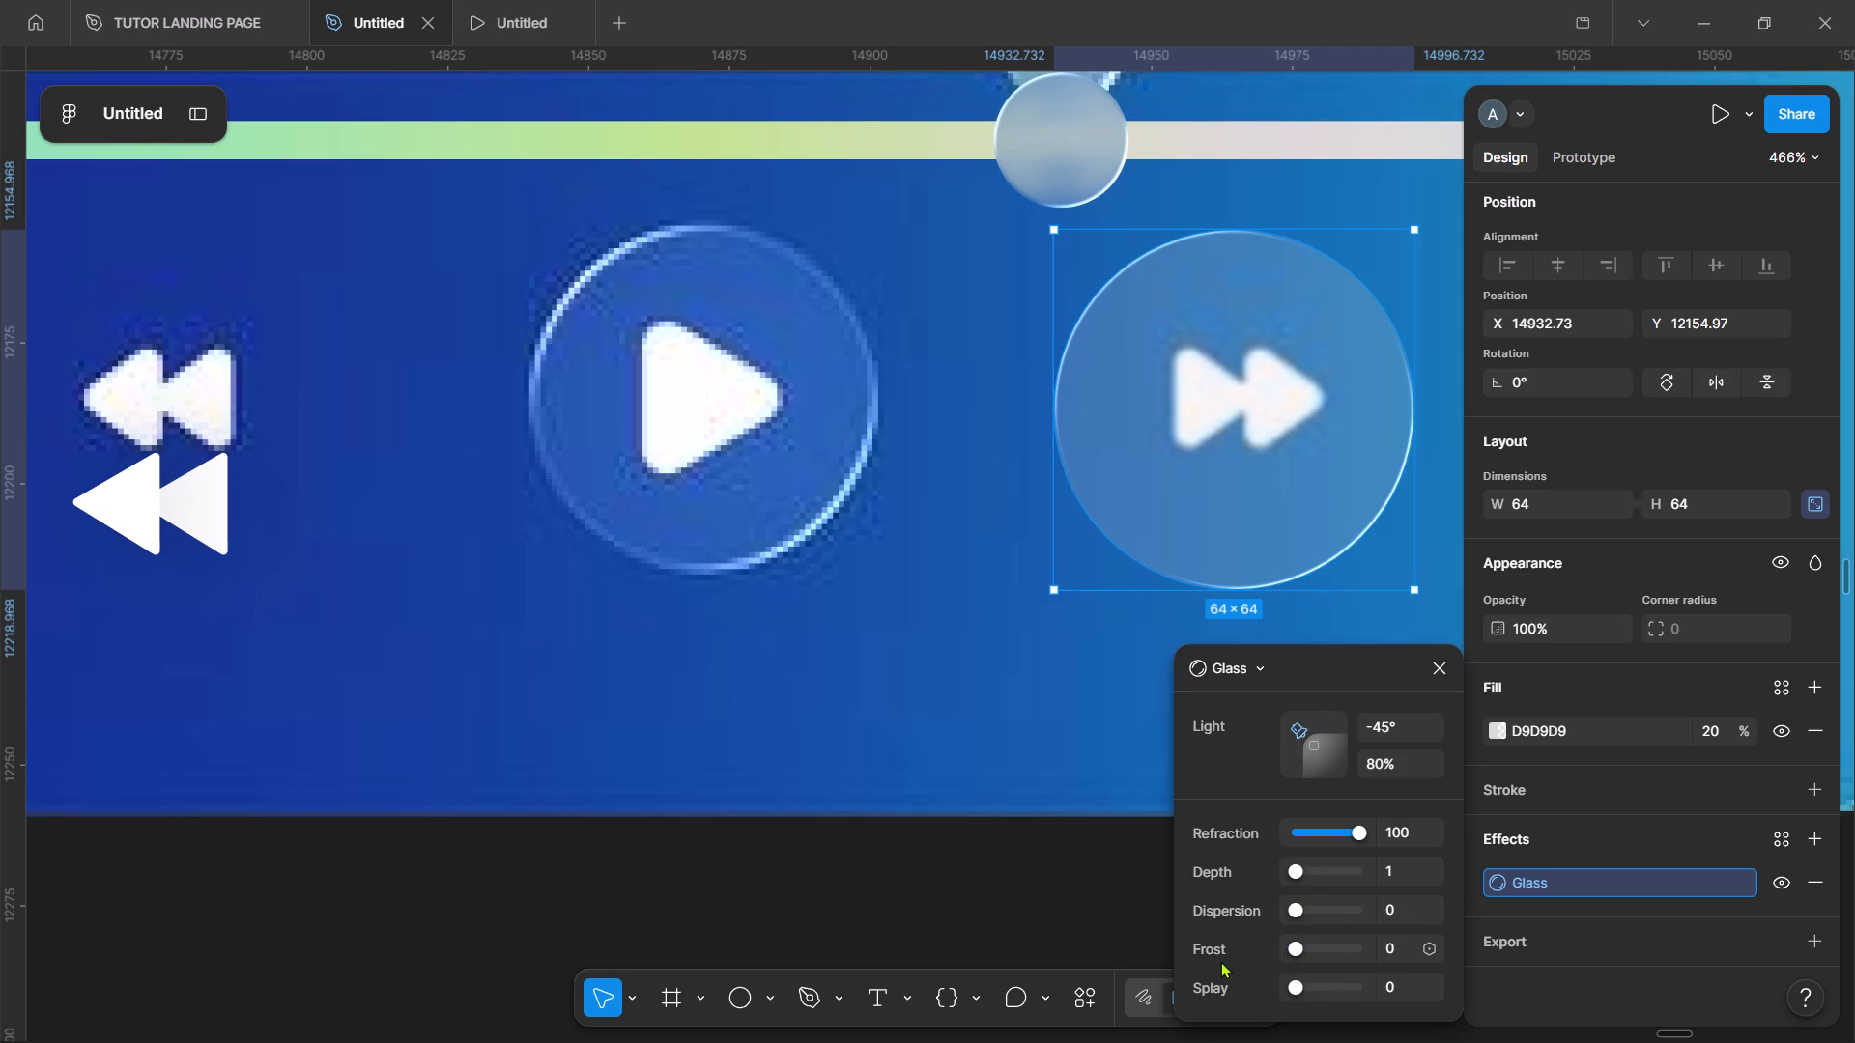
left_click(1287, 988)
left_click_drag(1293, 983, 1214, 980)
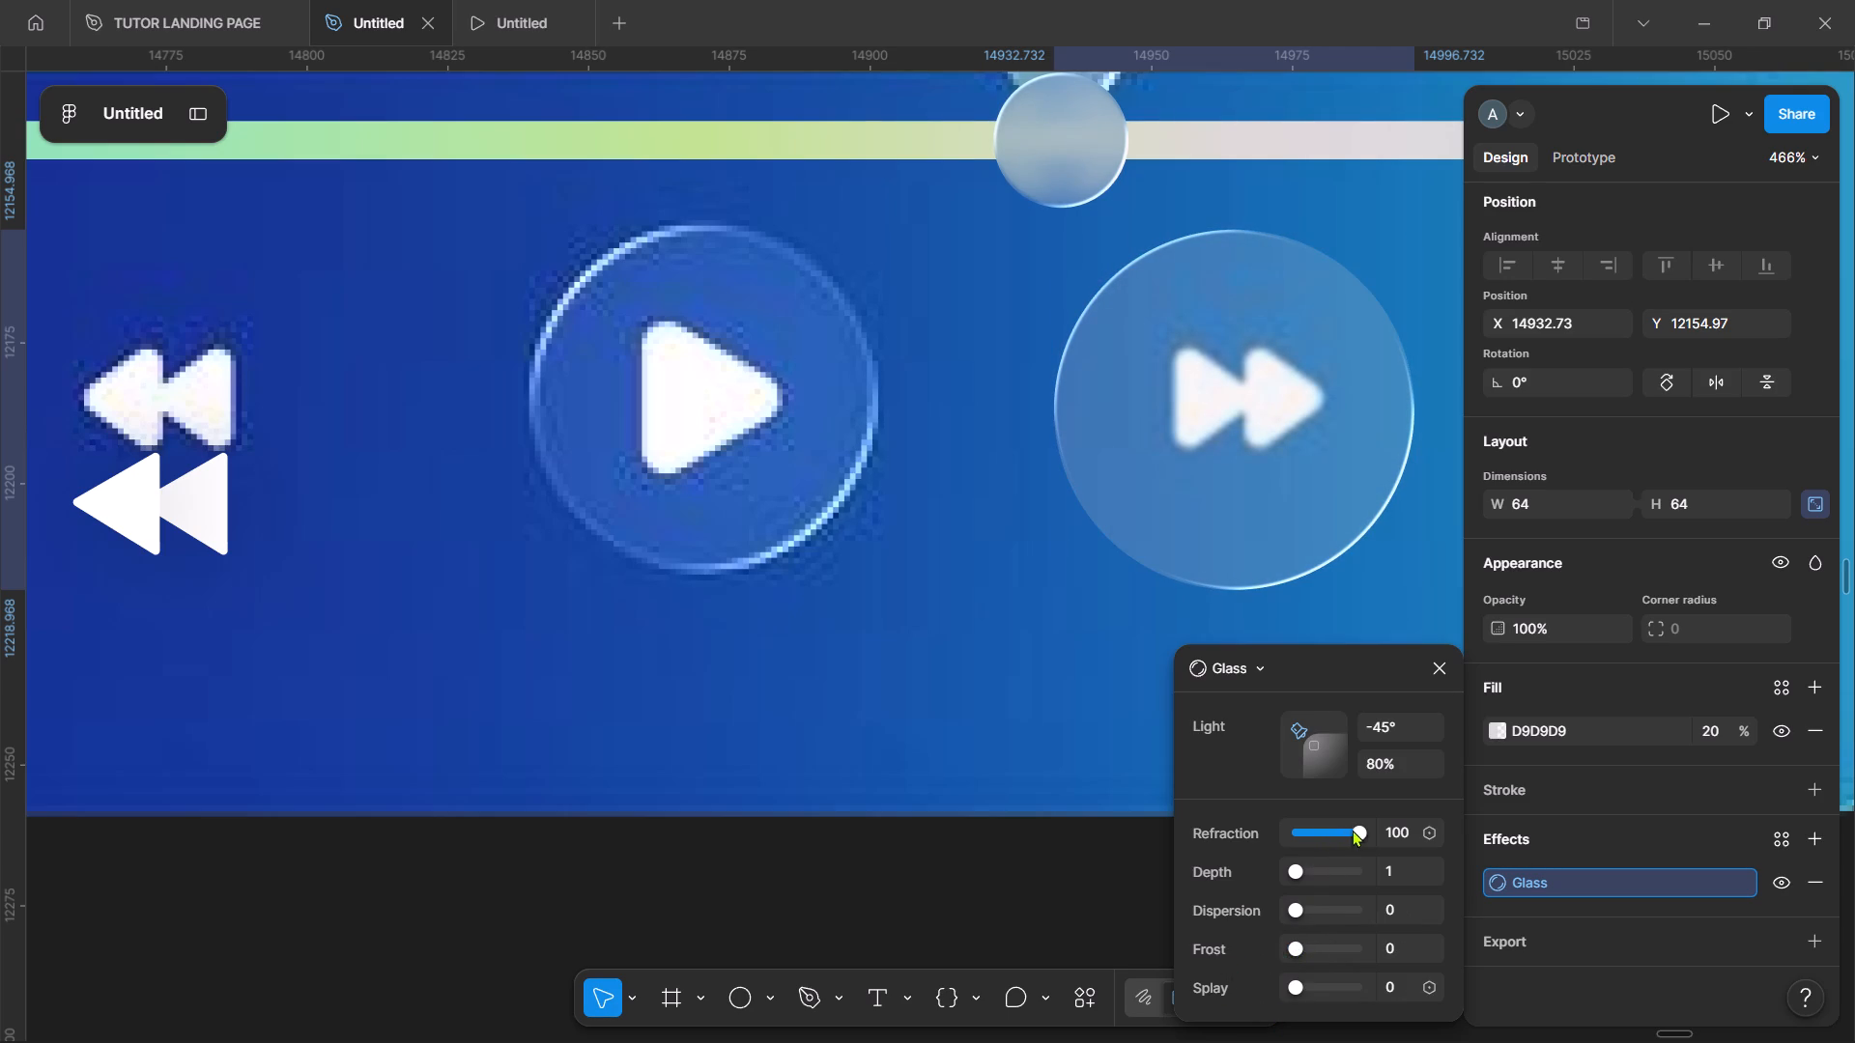
left_click_drag(1355, 828, 1227, 842)
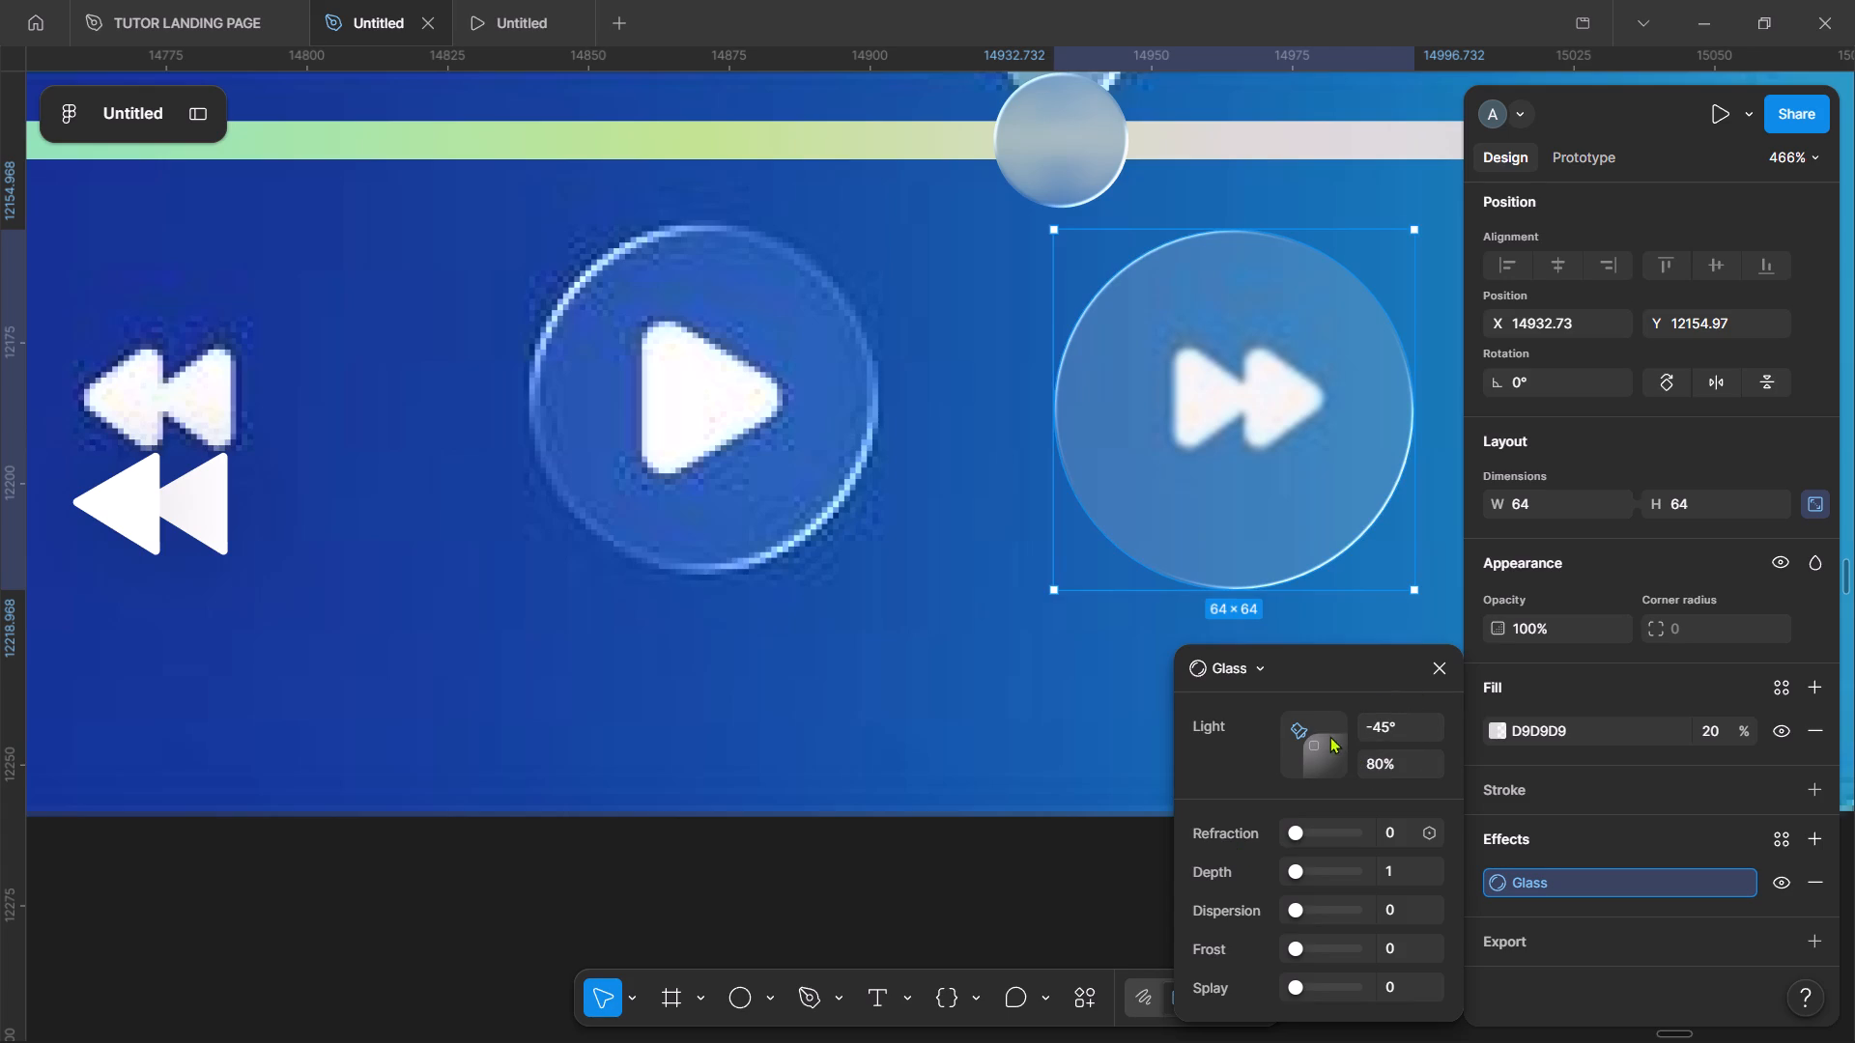
Set the large circle's Glass light to 100% intensity and aim it at 140°.
left_click(1375, 763)
type("100")
key("Return")
left_click_drag(1300, 728, 1333, 813)
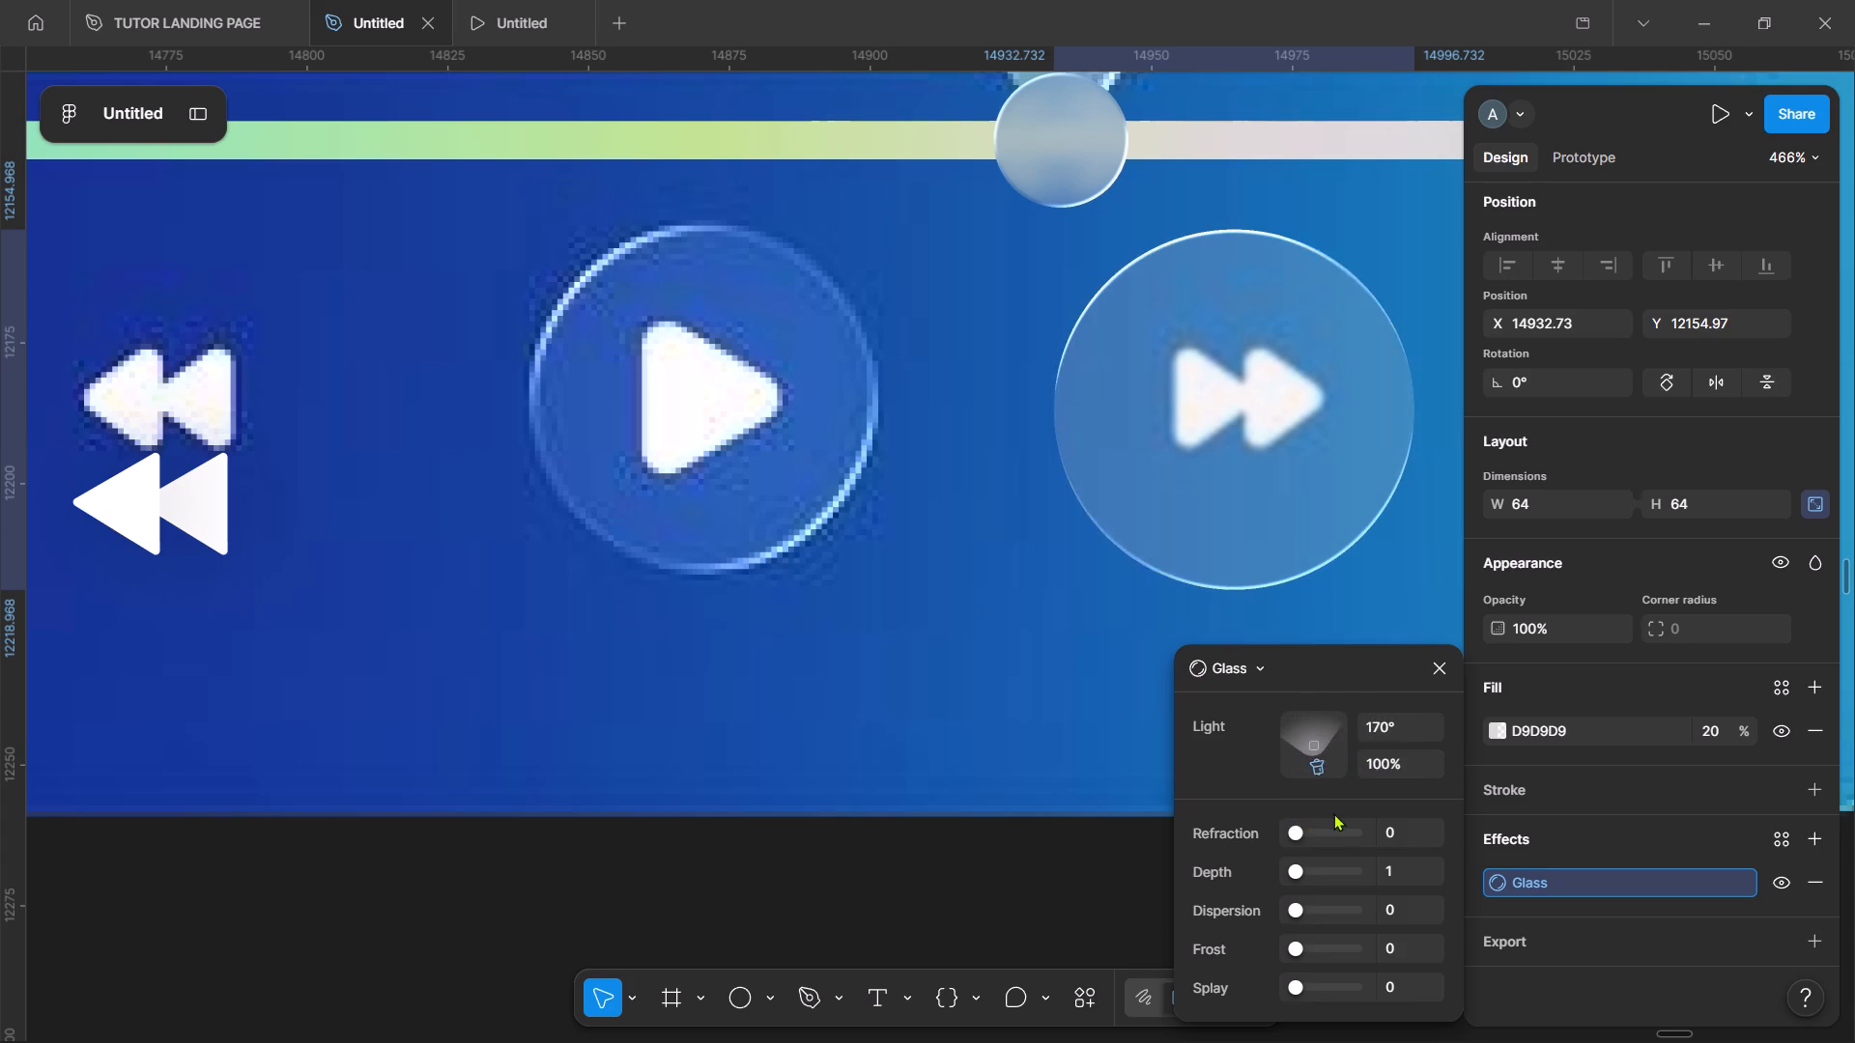
left_click_drag(1333, 813, 1364, 806)
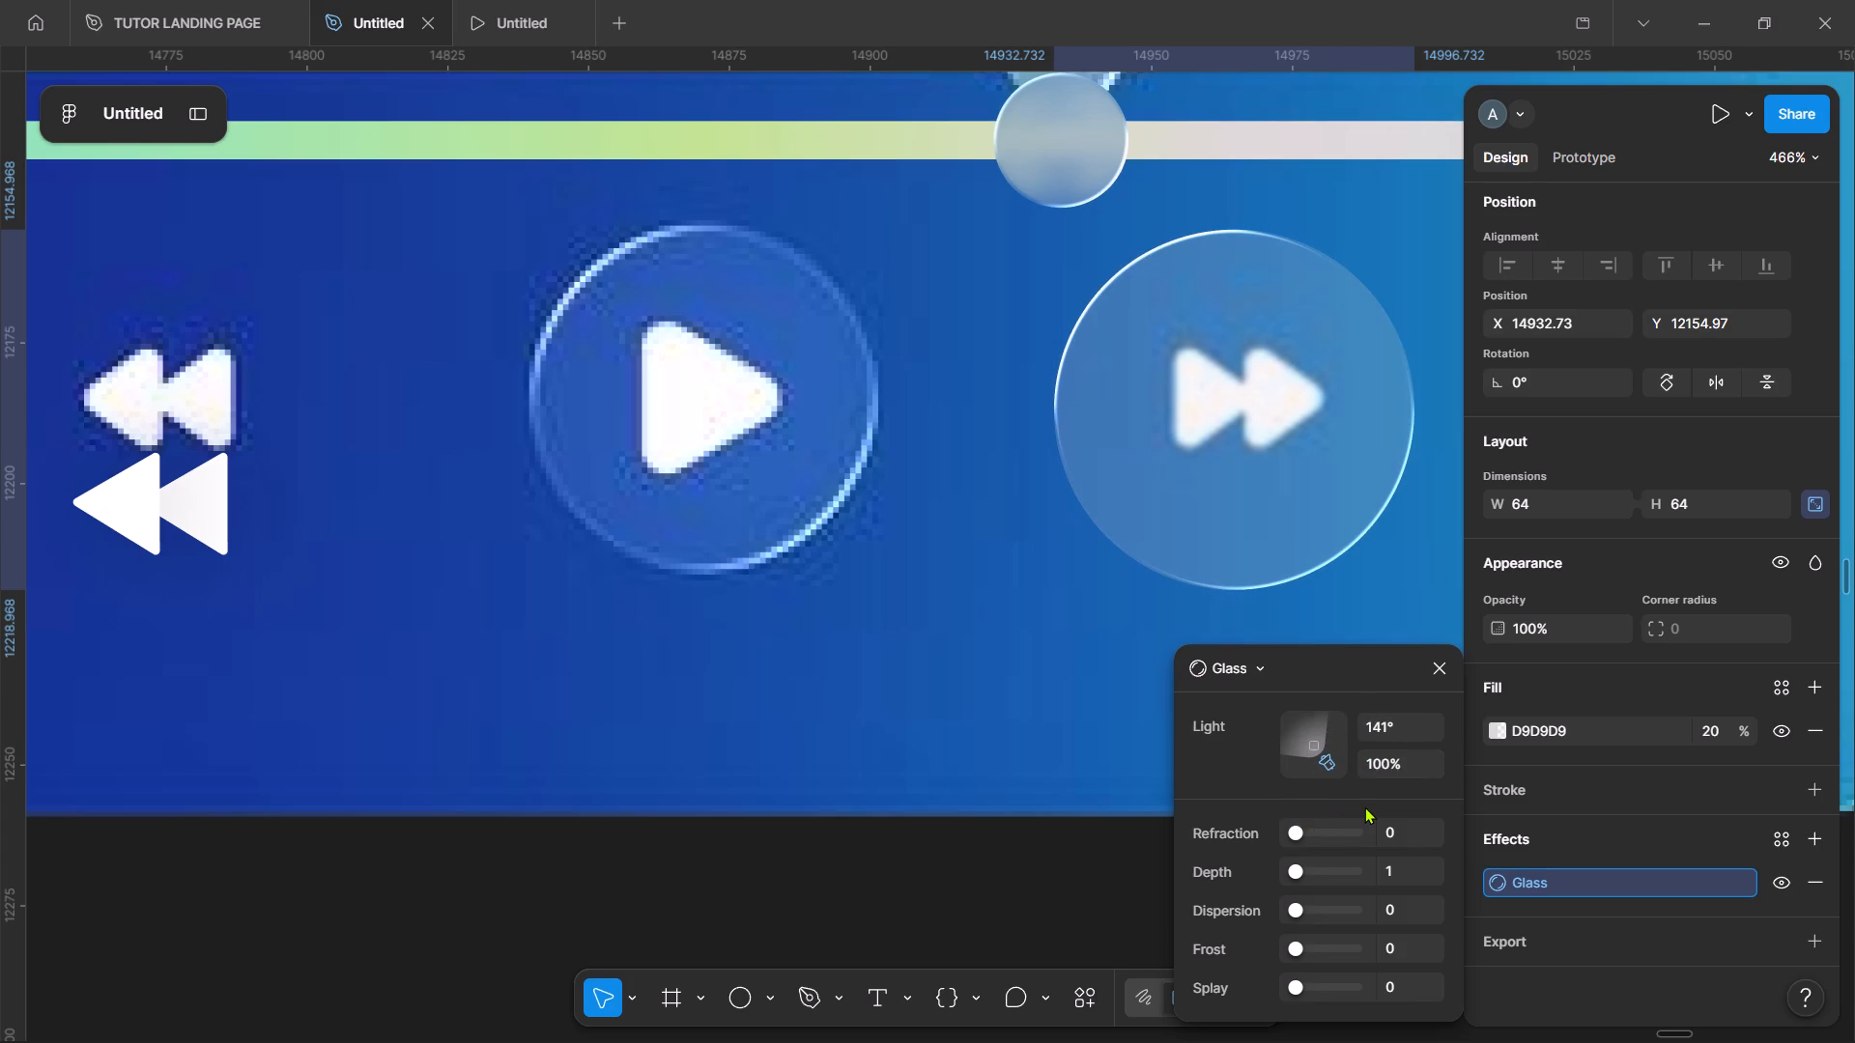
left_click_drag(1364, 806, 1365, 804)
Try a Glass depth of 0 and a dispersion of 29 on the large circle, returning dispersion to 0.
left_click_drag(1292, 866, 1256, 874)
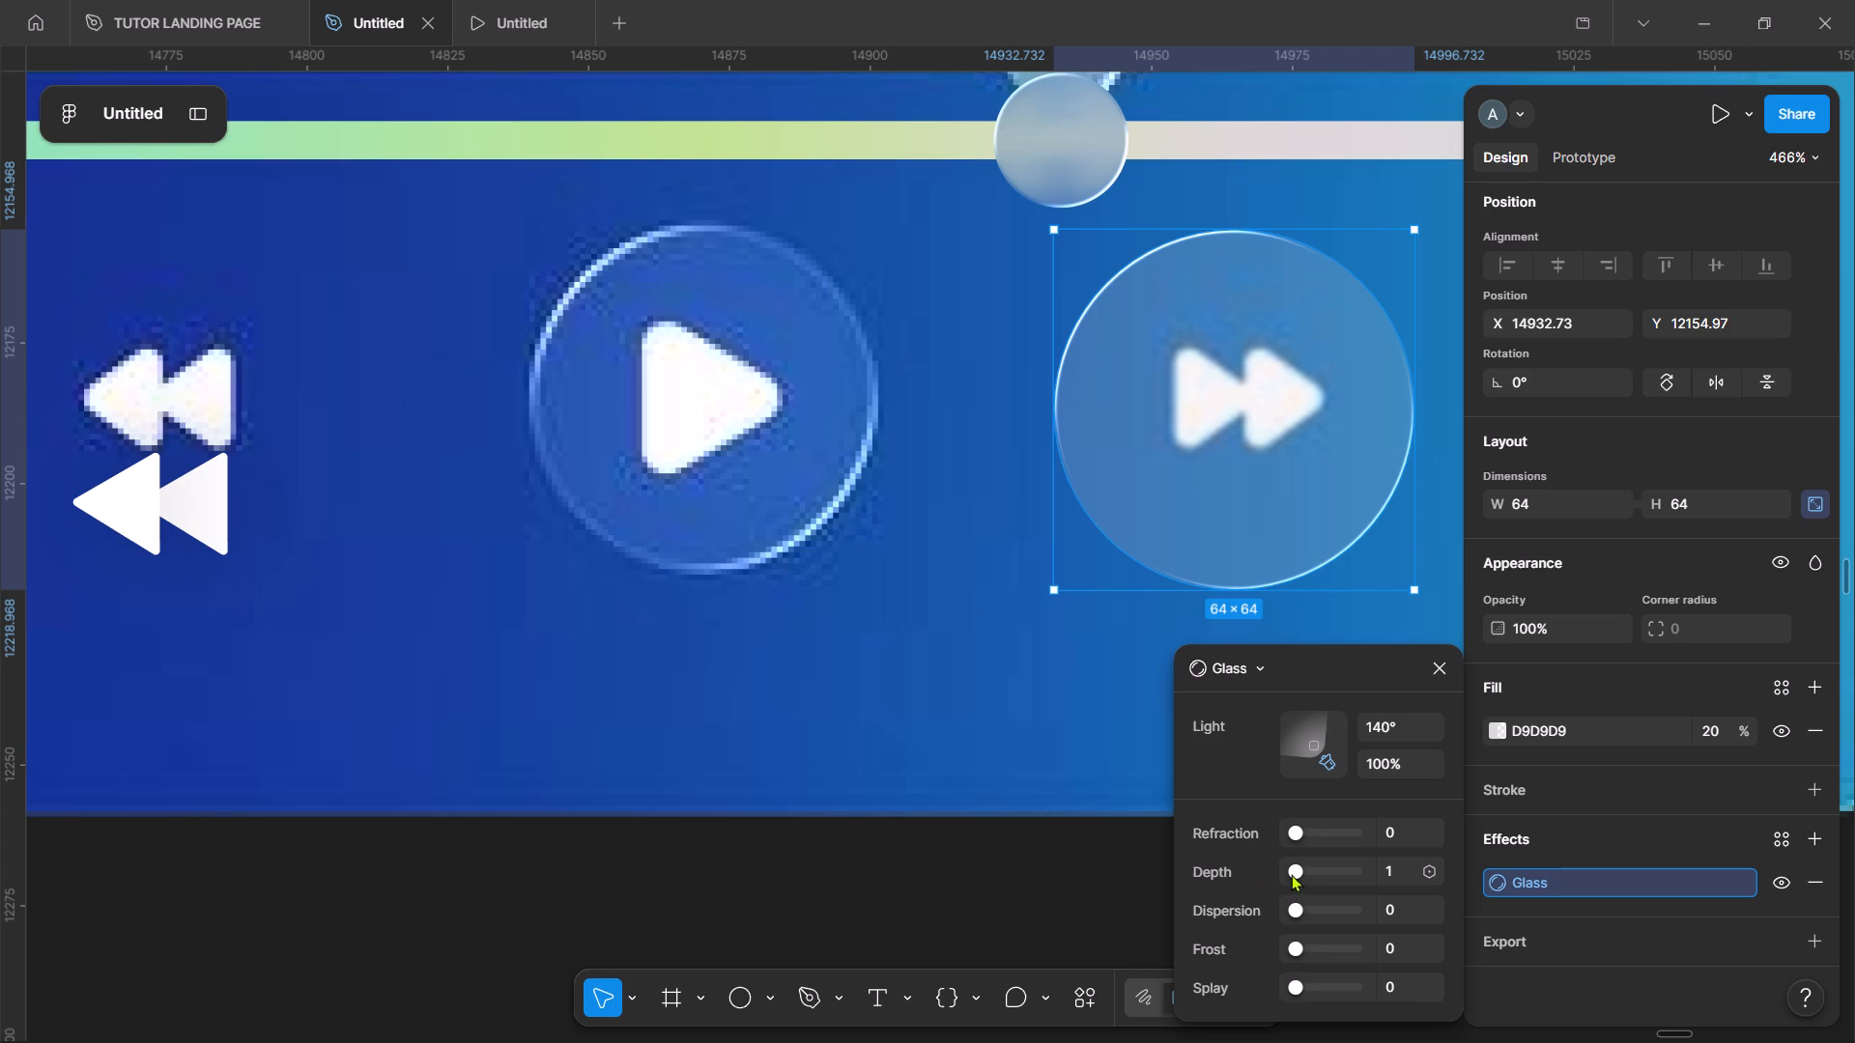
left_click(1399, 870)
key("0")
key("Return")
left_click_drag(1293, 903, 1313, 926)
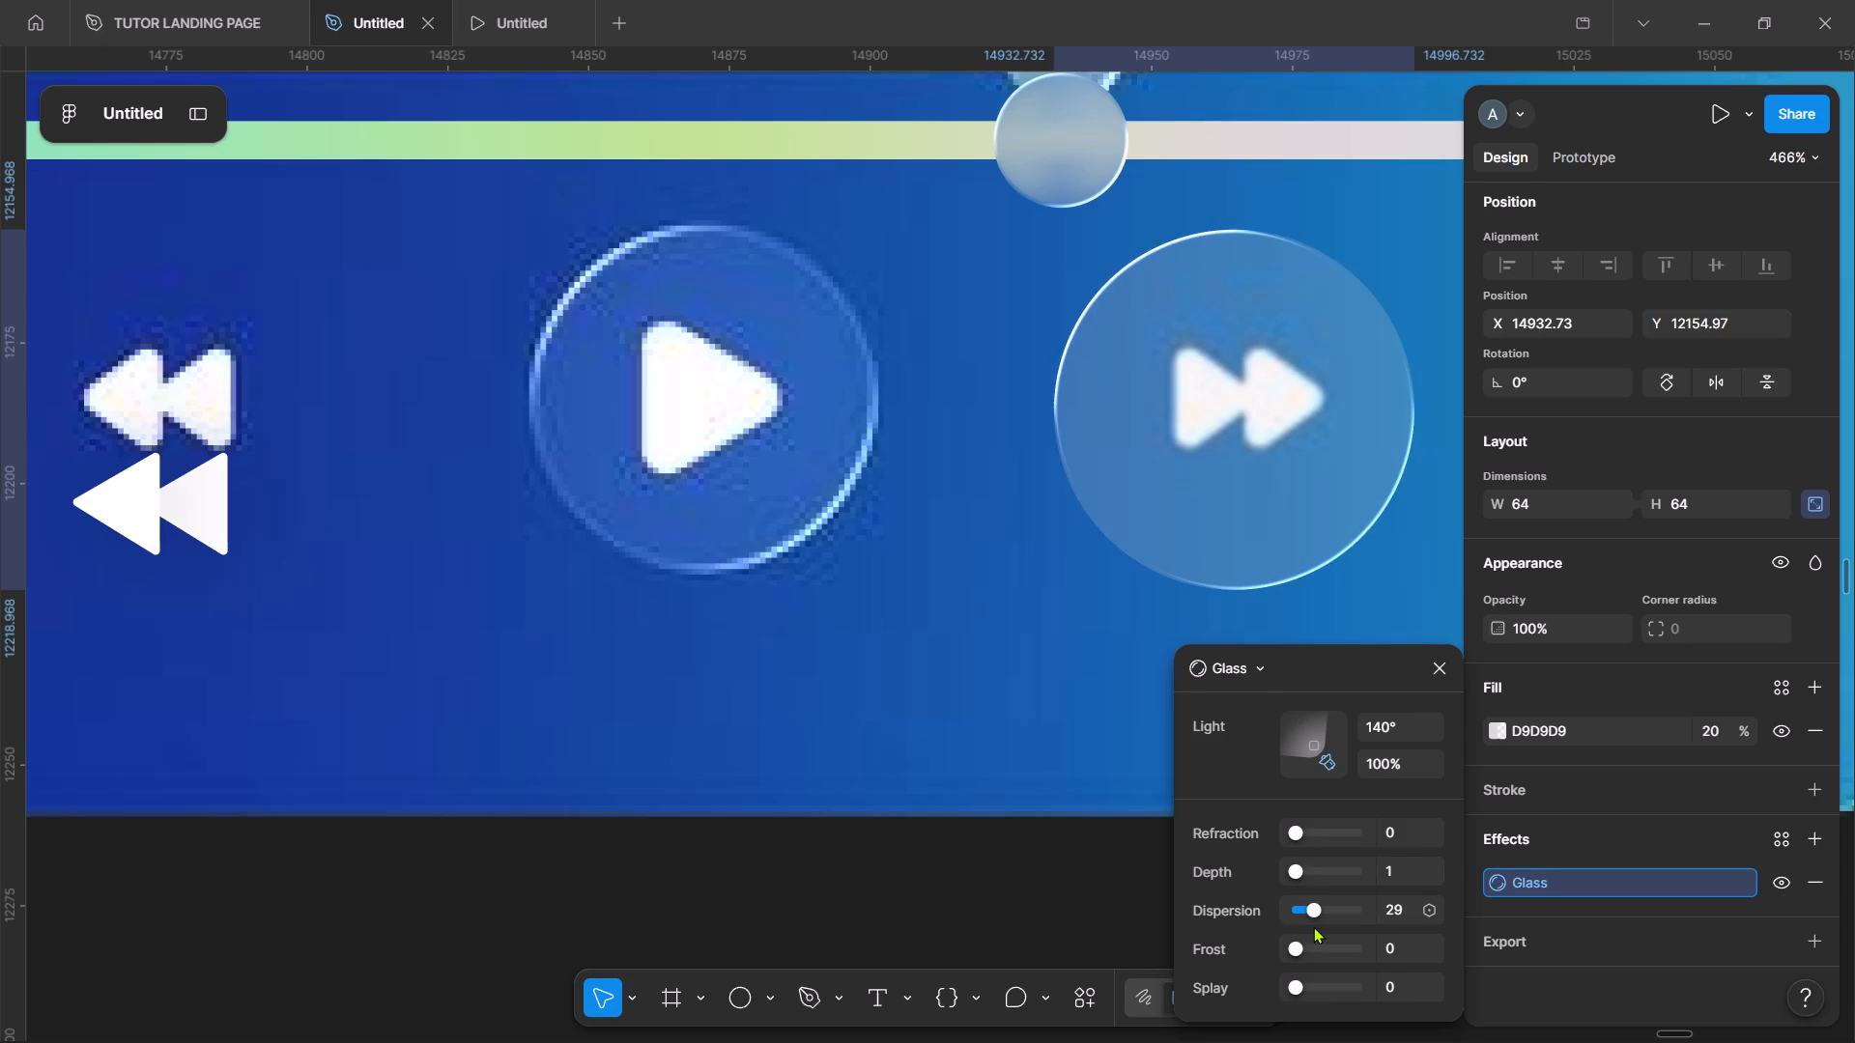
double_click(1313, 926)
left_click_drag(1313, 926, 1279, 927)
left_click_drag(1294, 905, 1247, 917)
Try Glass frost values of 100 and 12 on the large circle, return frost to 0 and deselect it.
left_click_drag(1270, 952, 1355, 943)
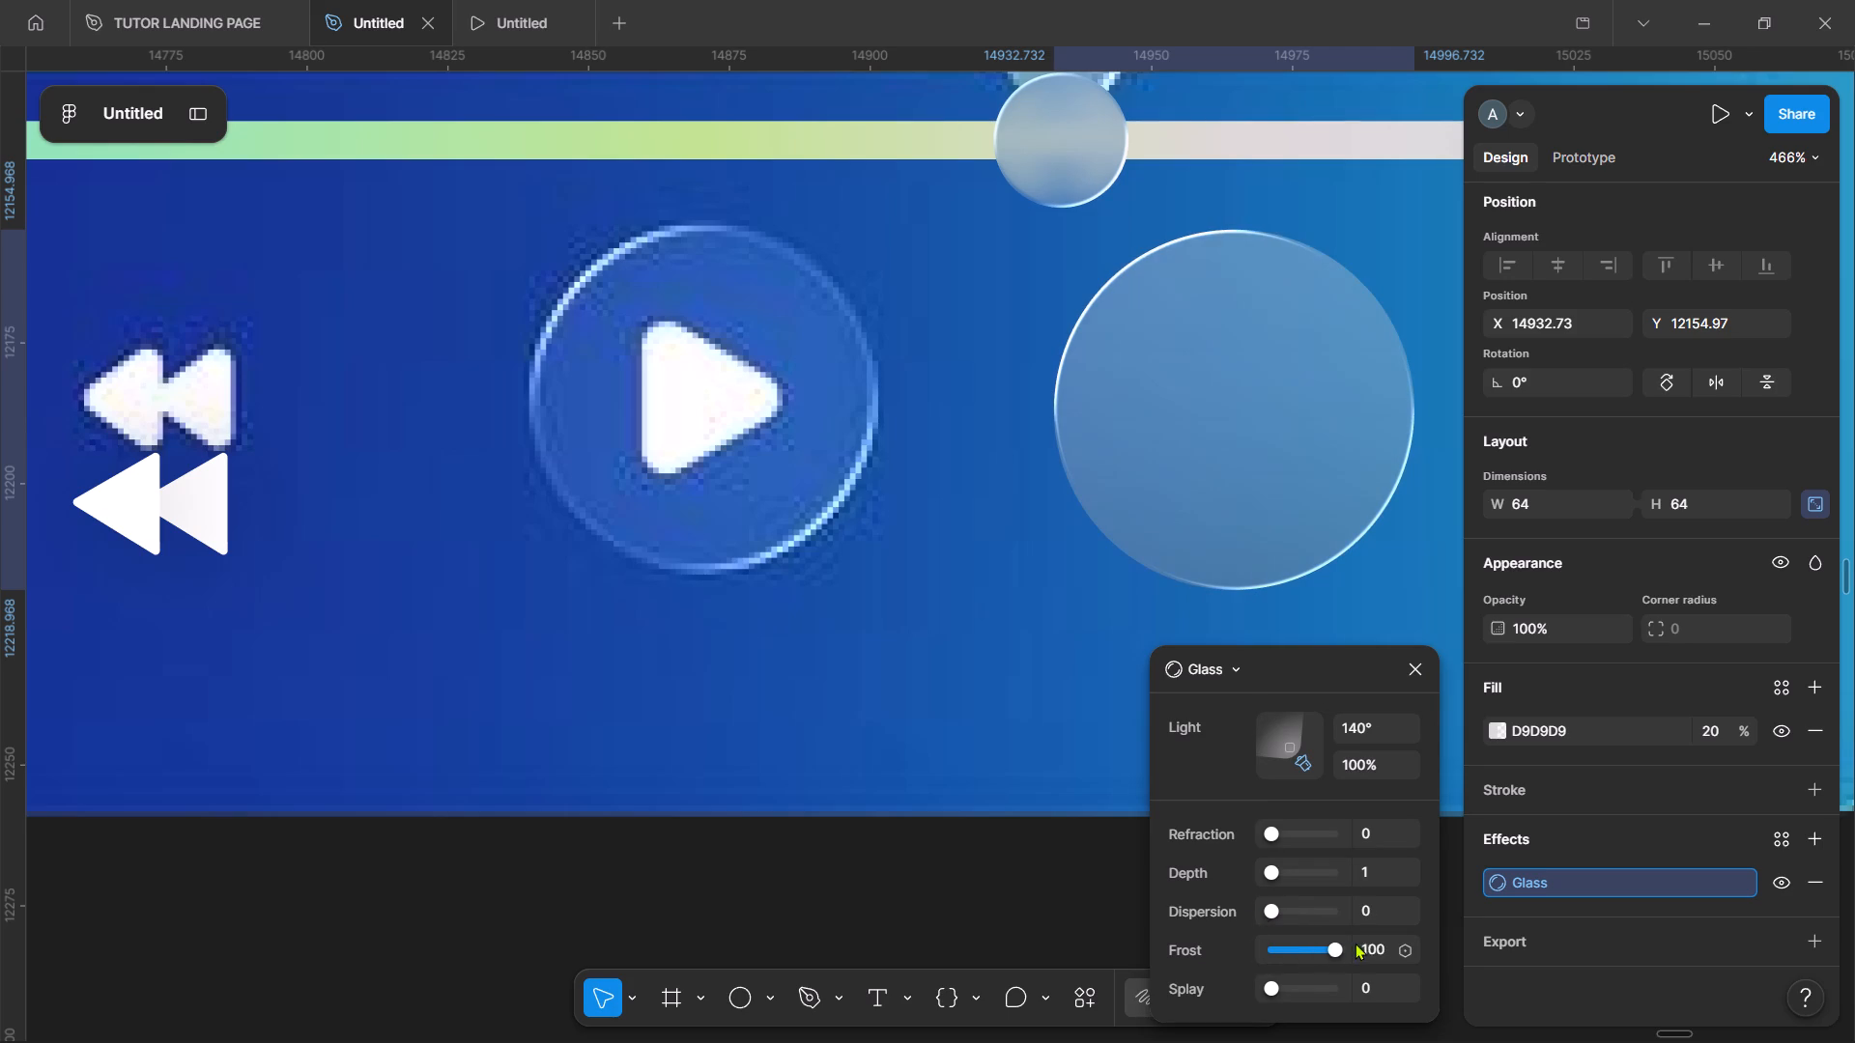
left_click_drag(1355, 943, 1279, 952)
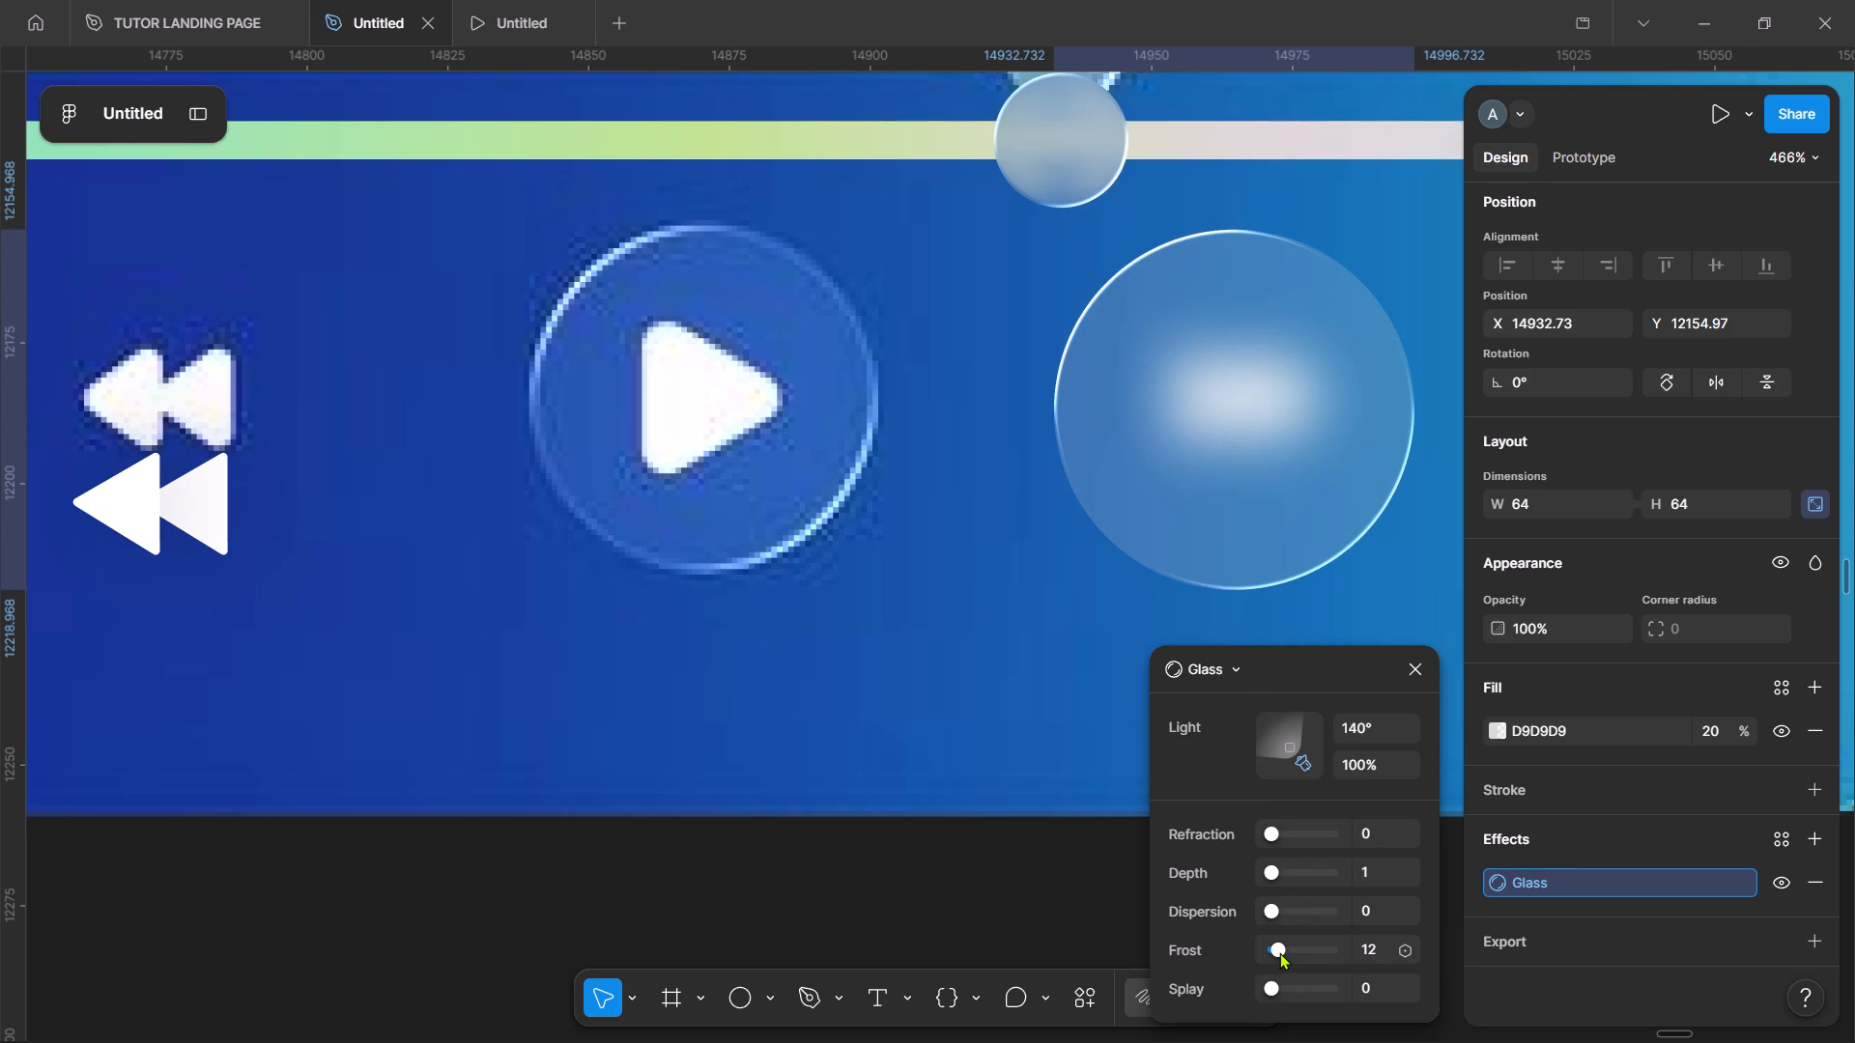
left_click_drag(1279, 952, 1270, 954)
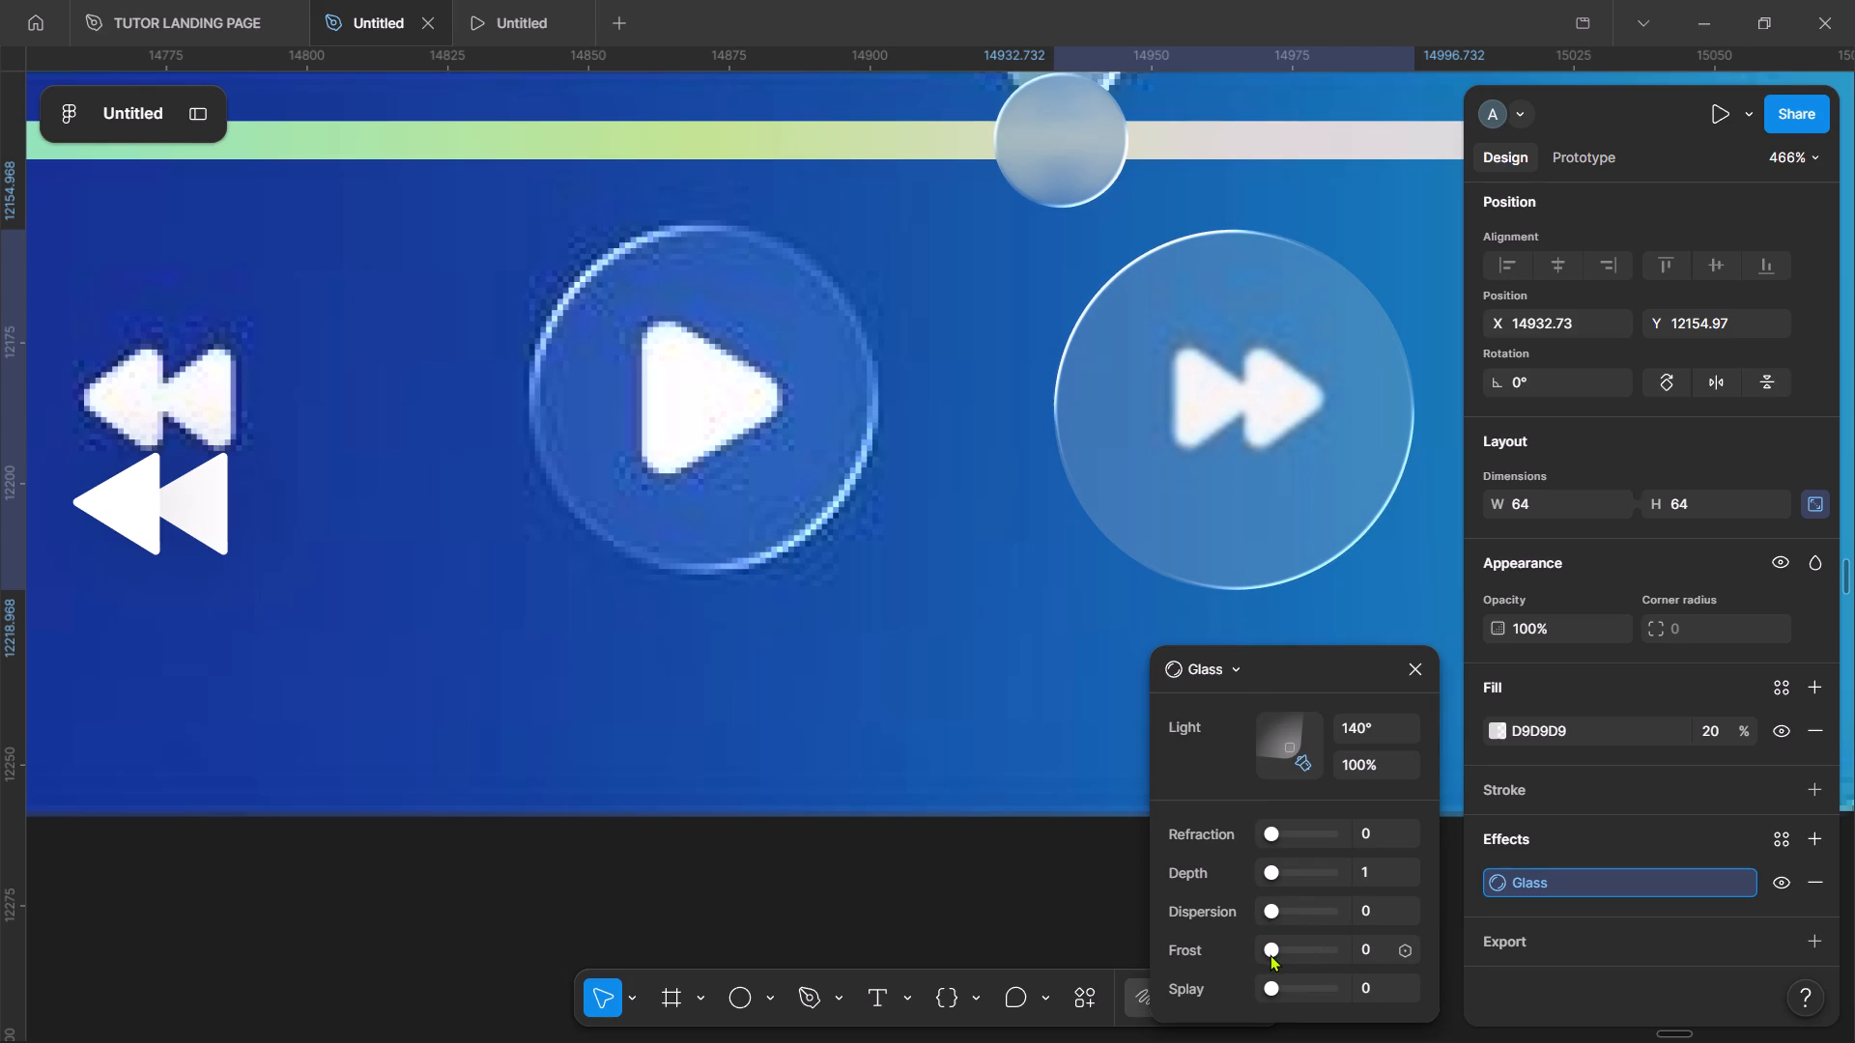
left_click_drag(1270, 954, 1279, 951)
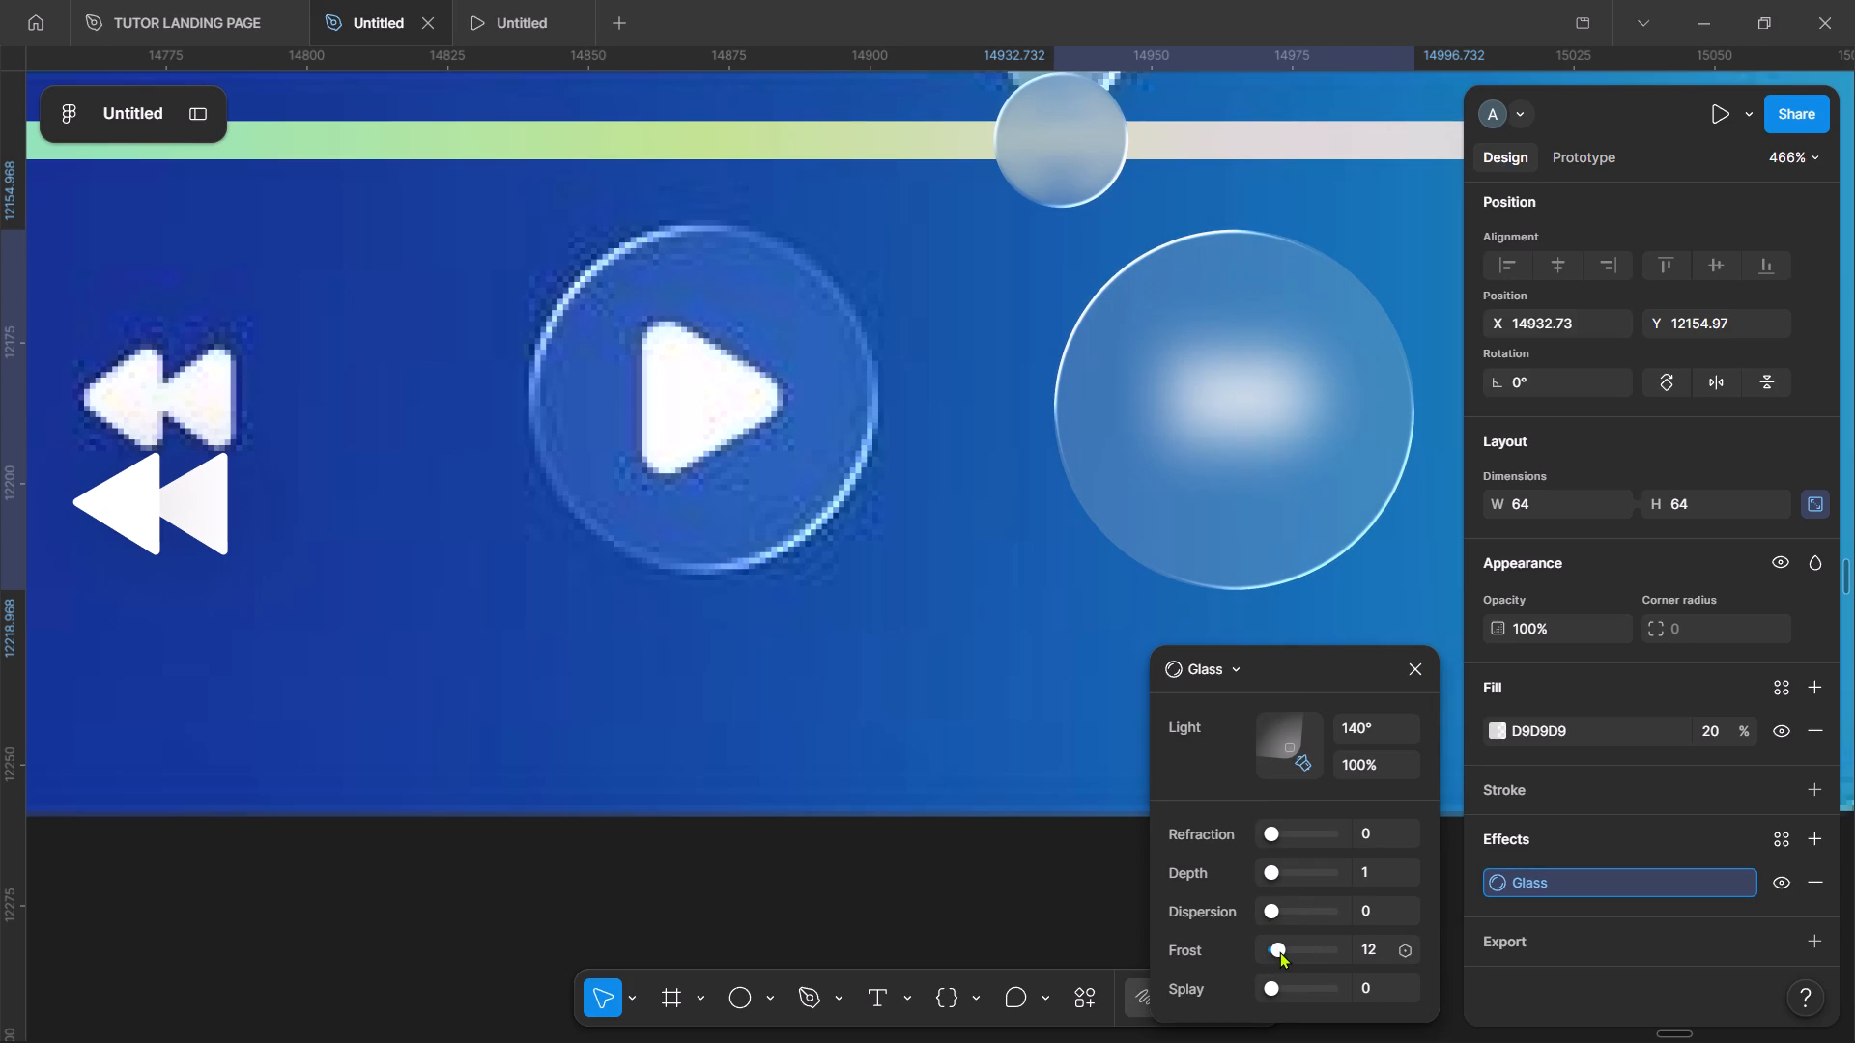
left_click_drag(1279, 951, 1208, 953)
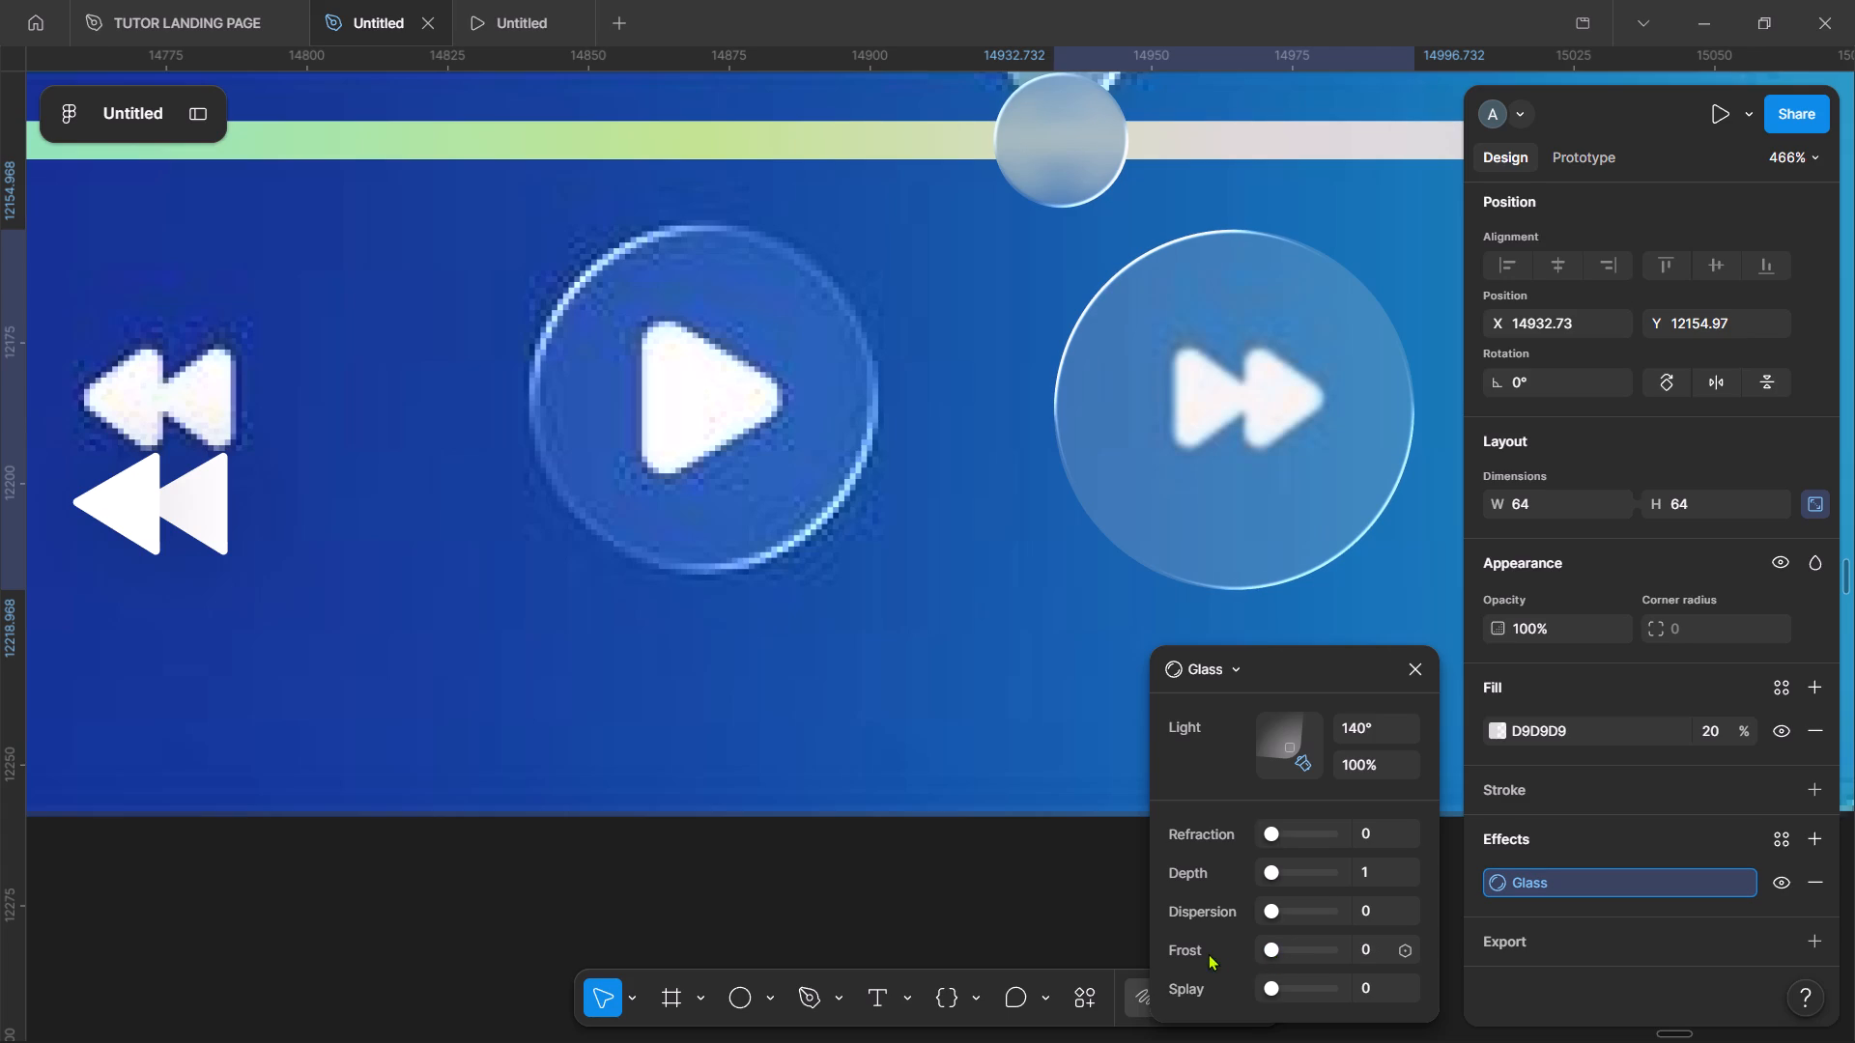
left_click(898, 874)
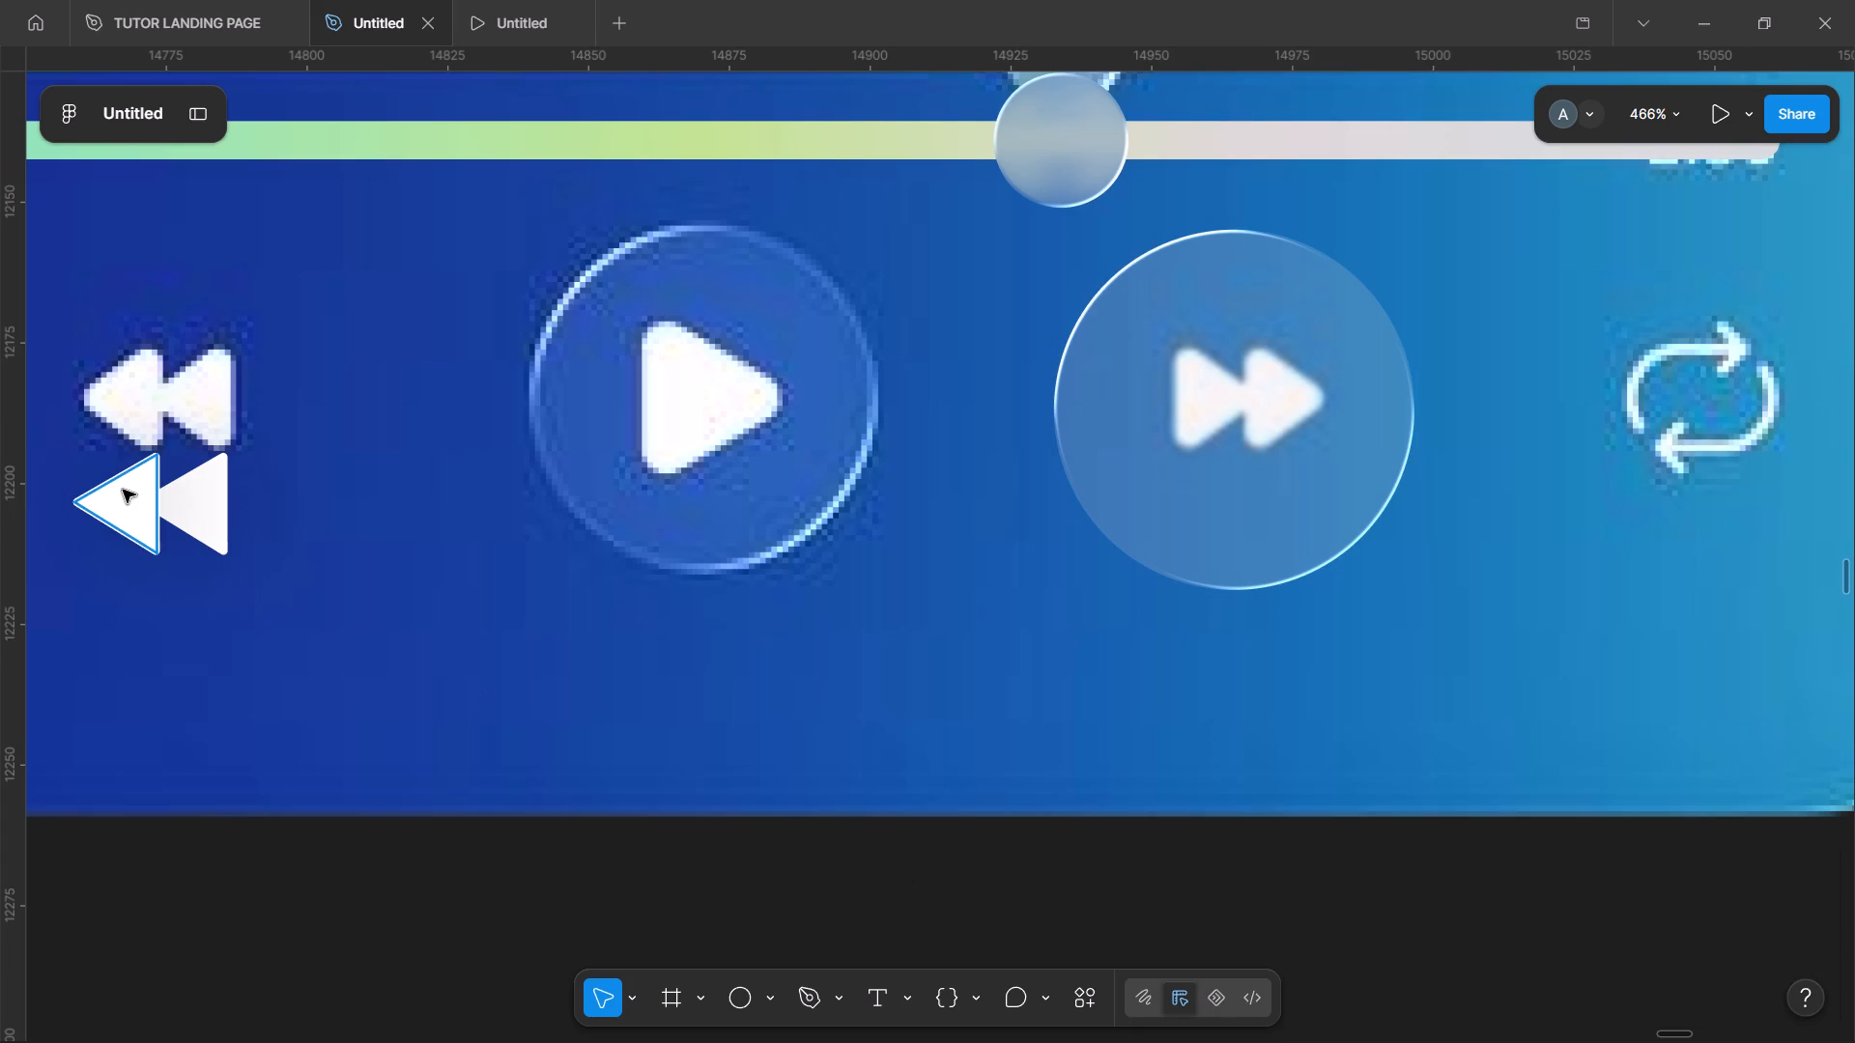
Duplicate the drawn rewind icon's front triangle, flip it horizontally and place the copy over the reference play icon.
left_click(123, 490)
left_click_drag(123, 490, 986, 414, "alt")
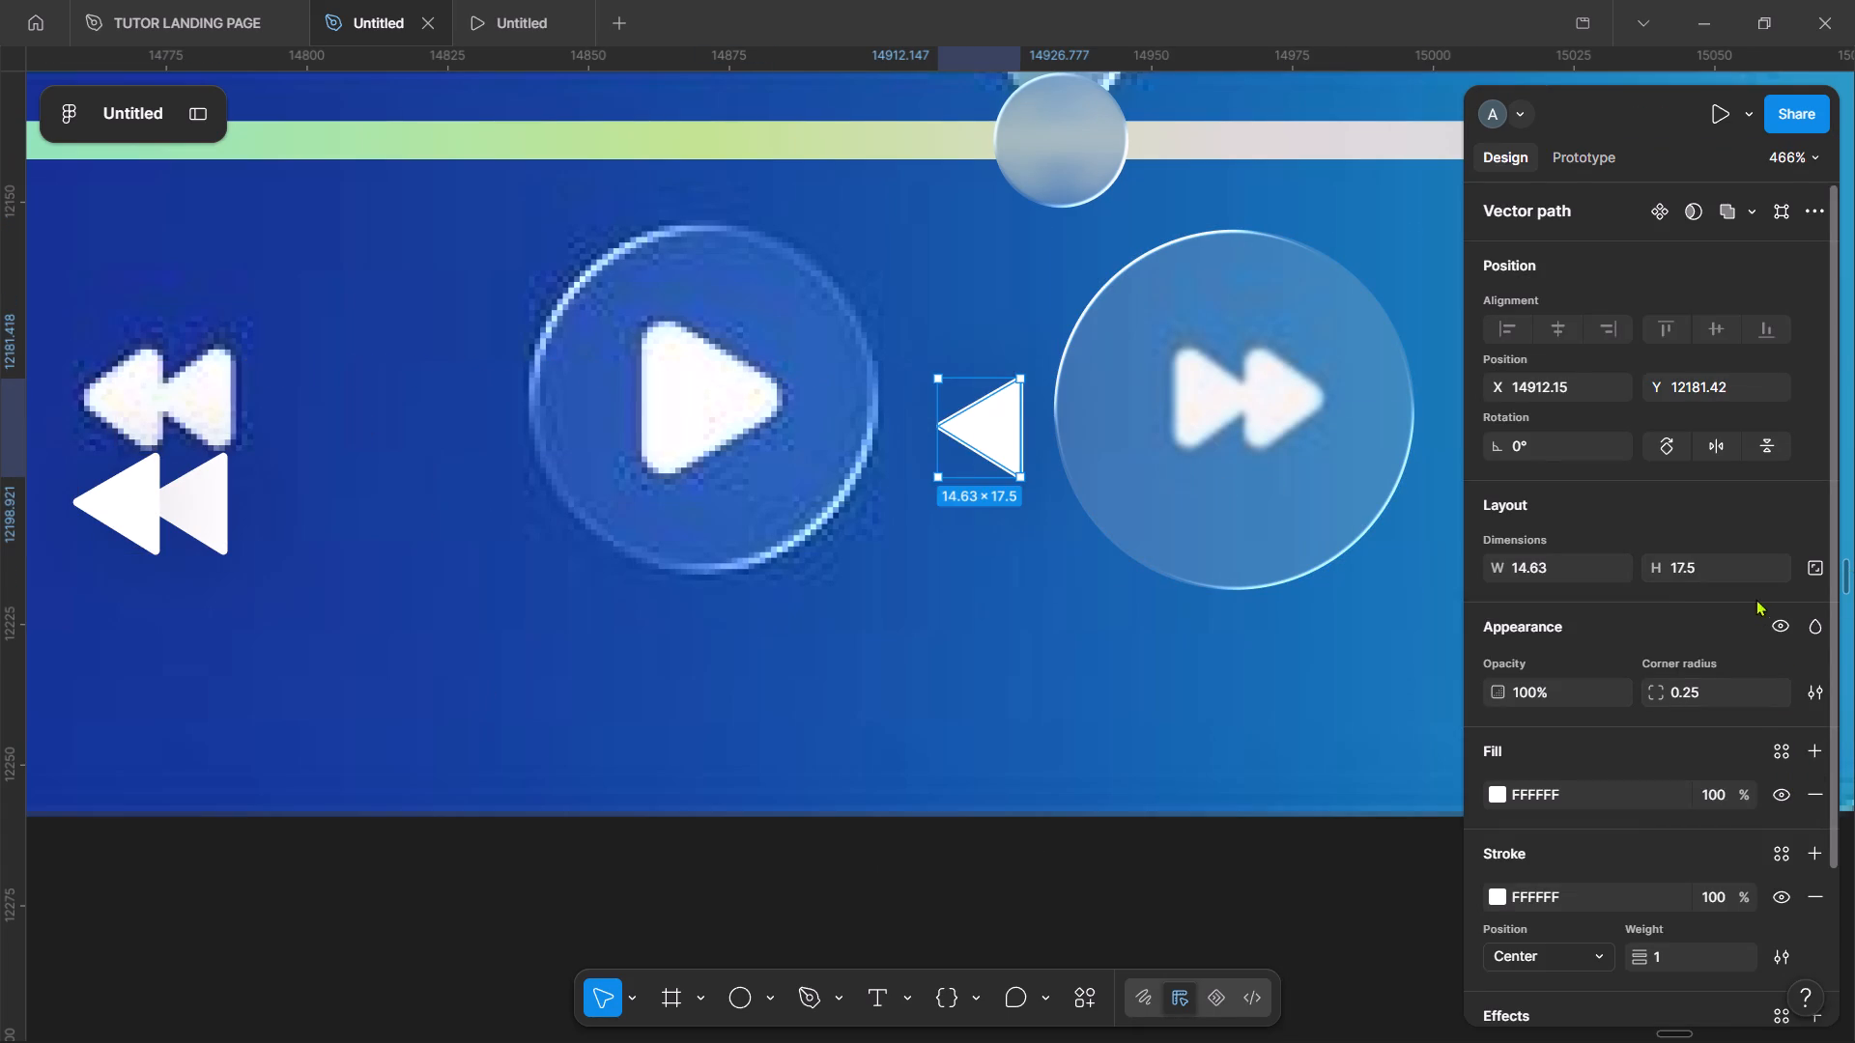
scroll(1725, 731, "down", 2)
scroll(1713, 583, "up", 1)
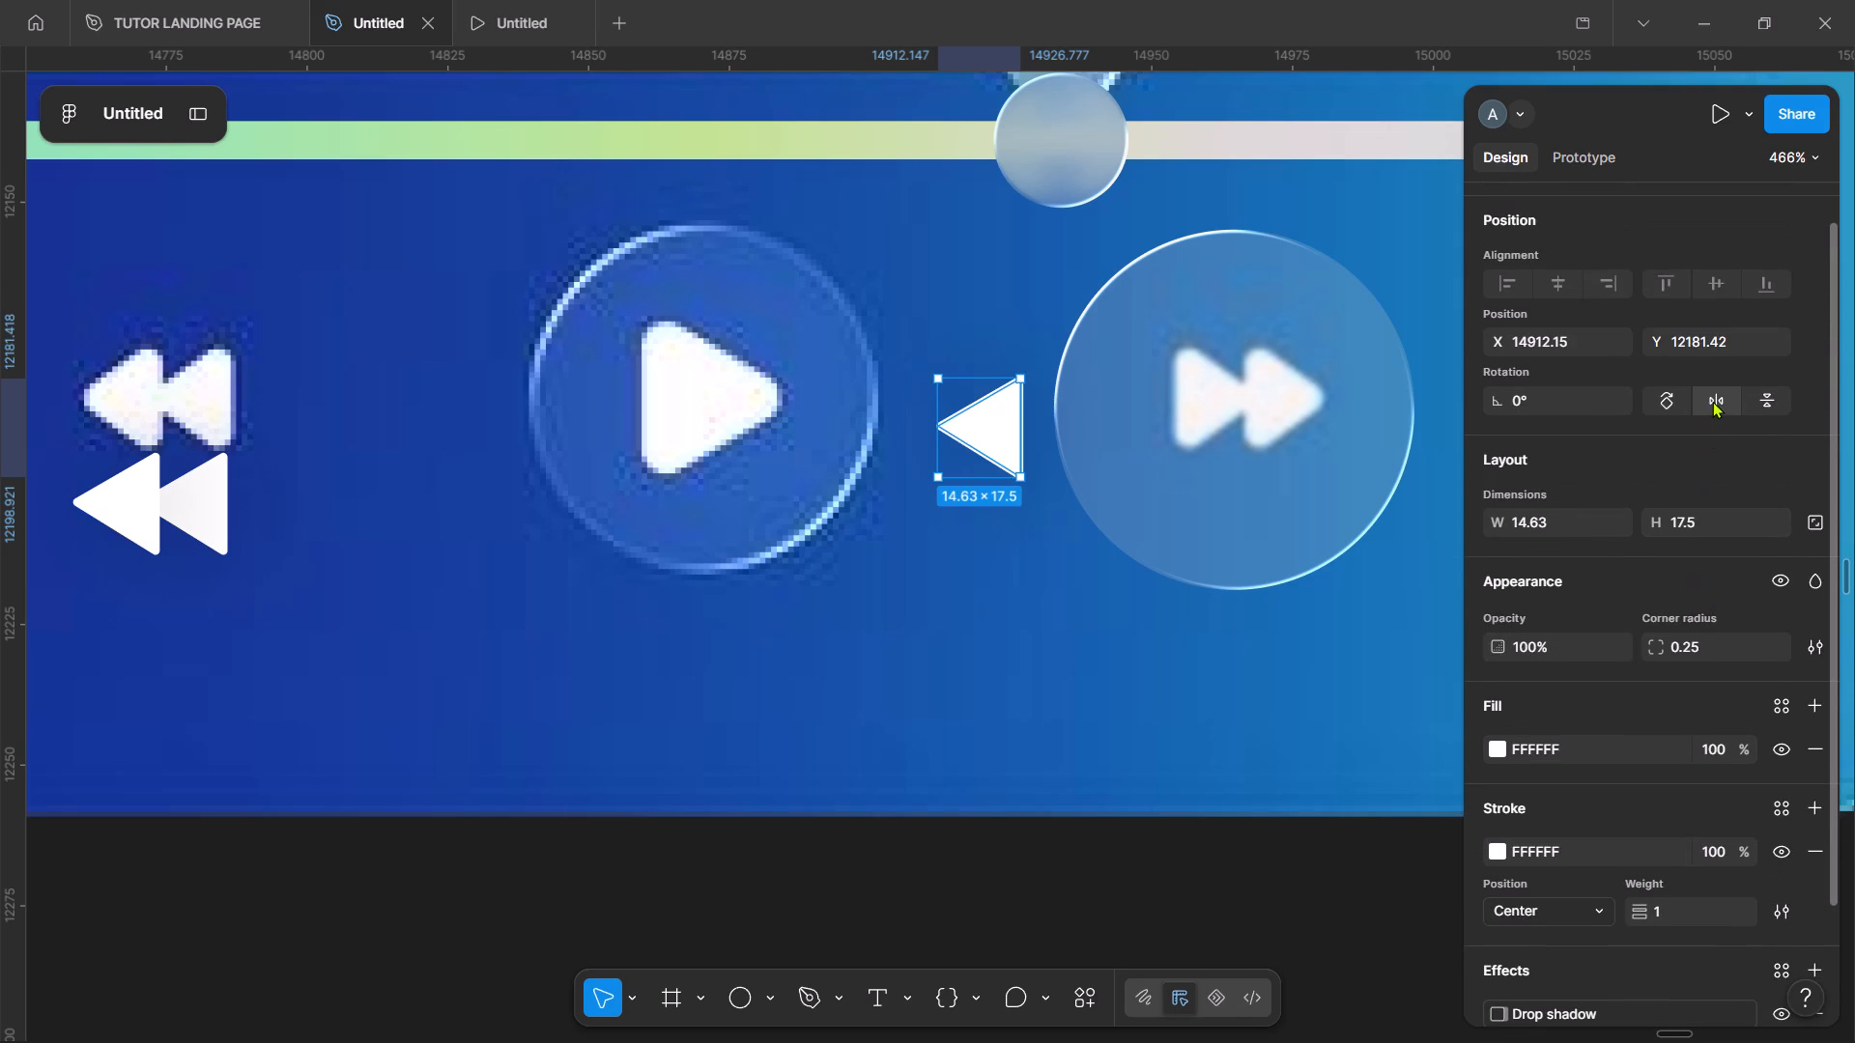
left_click(1714, 402)
left_click_drag(976, 420, 923, 401)
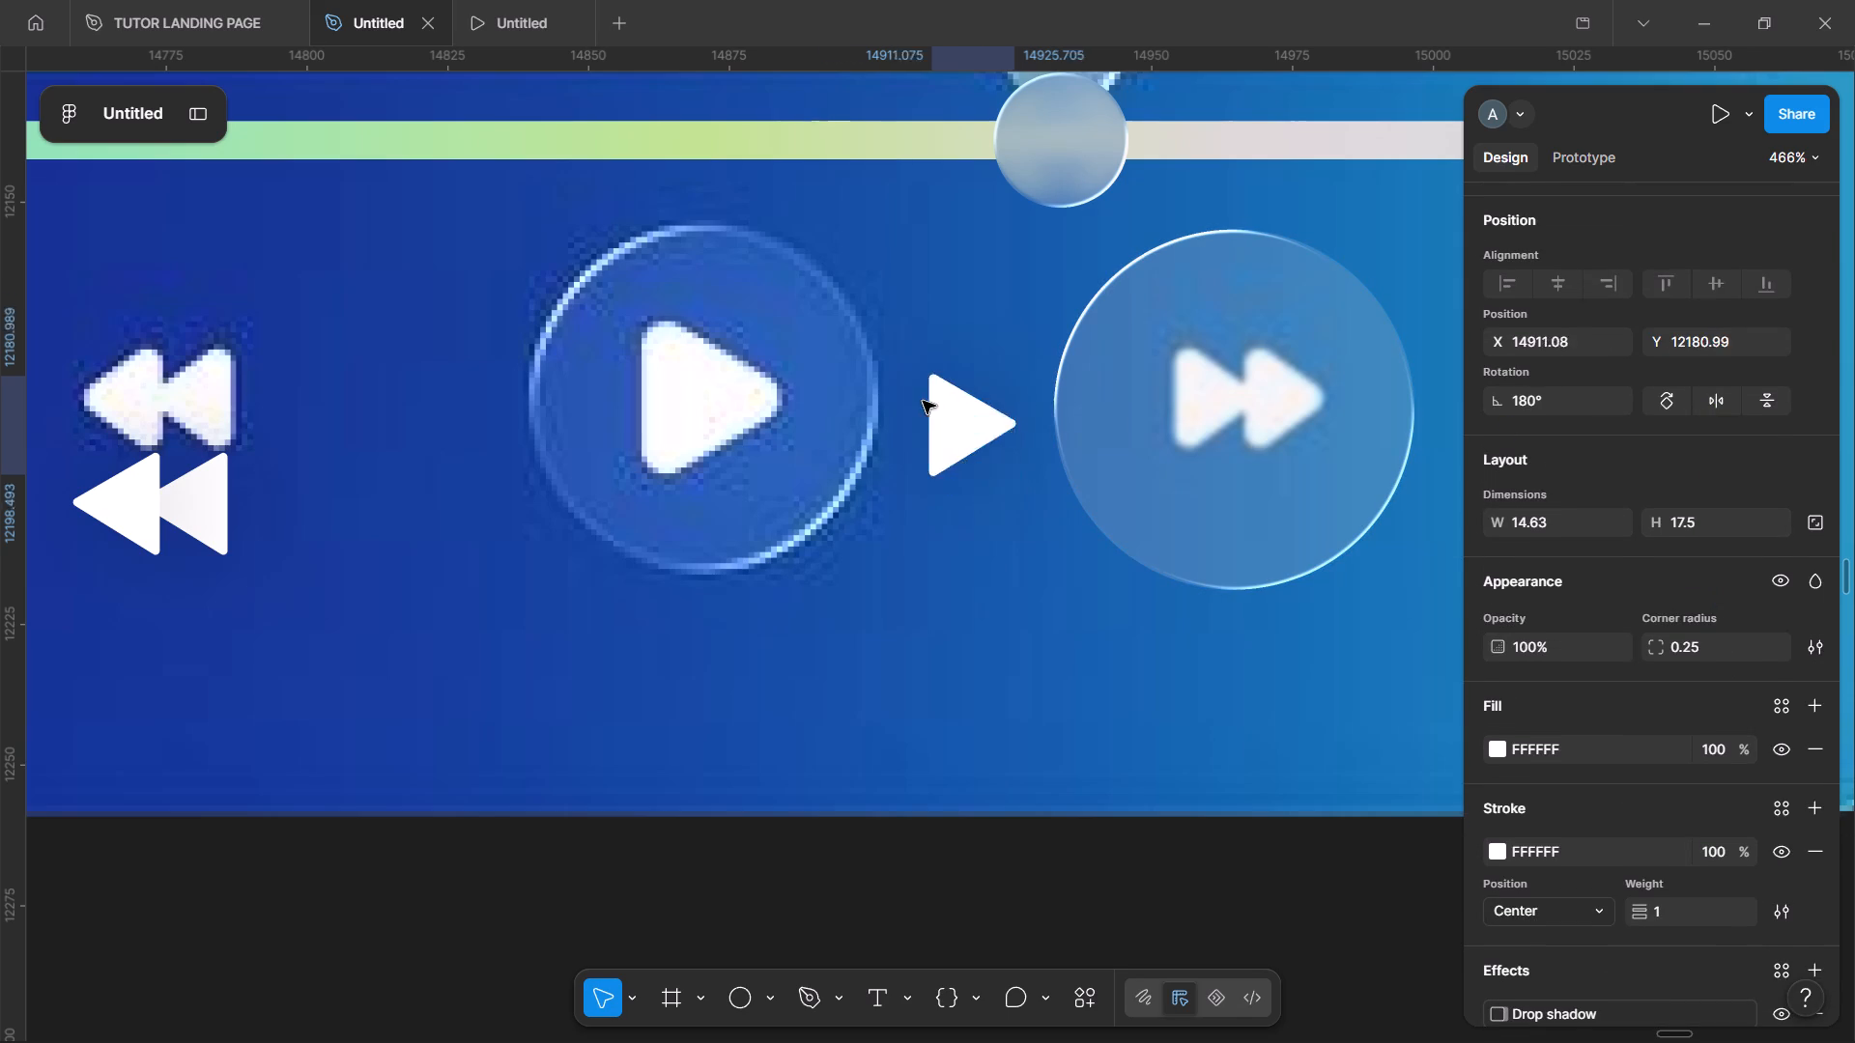
left_click_drag(923, 401, 703, 433)
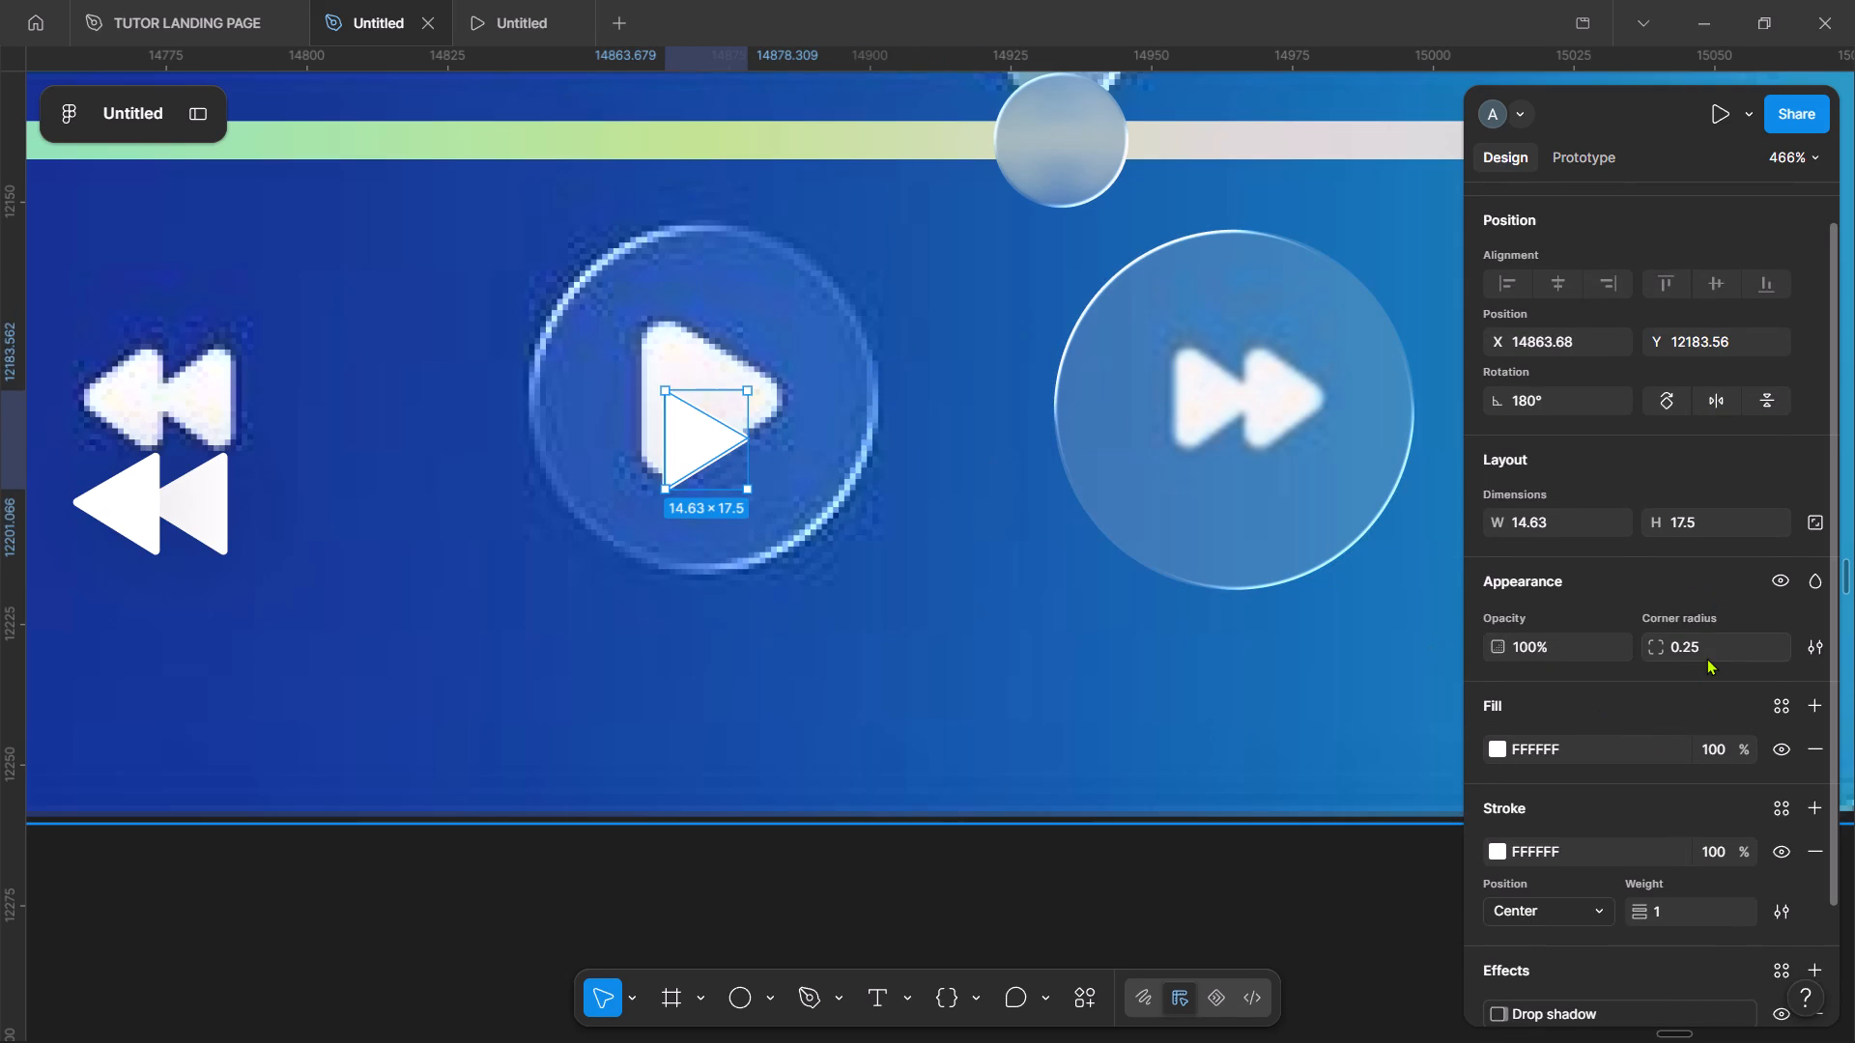
Set the copied triangle's corner radius to 1 and align it with the reference play icon's top-left corner.
left_click(1706, 658)
key("1")
key("Return")
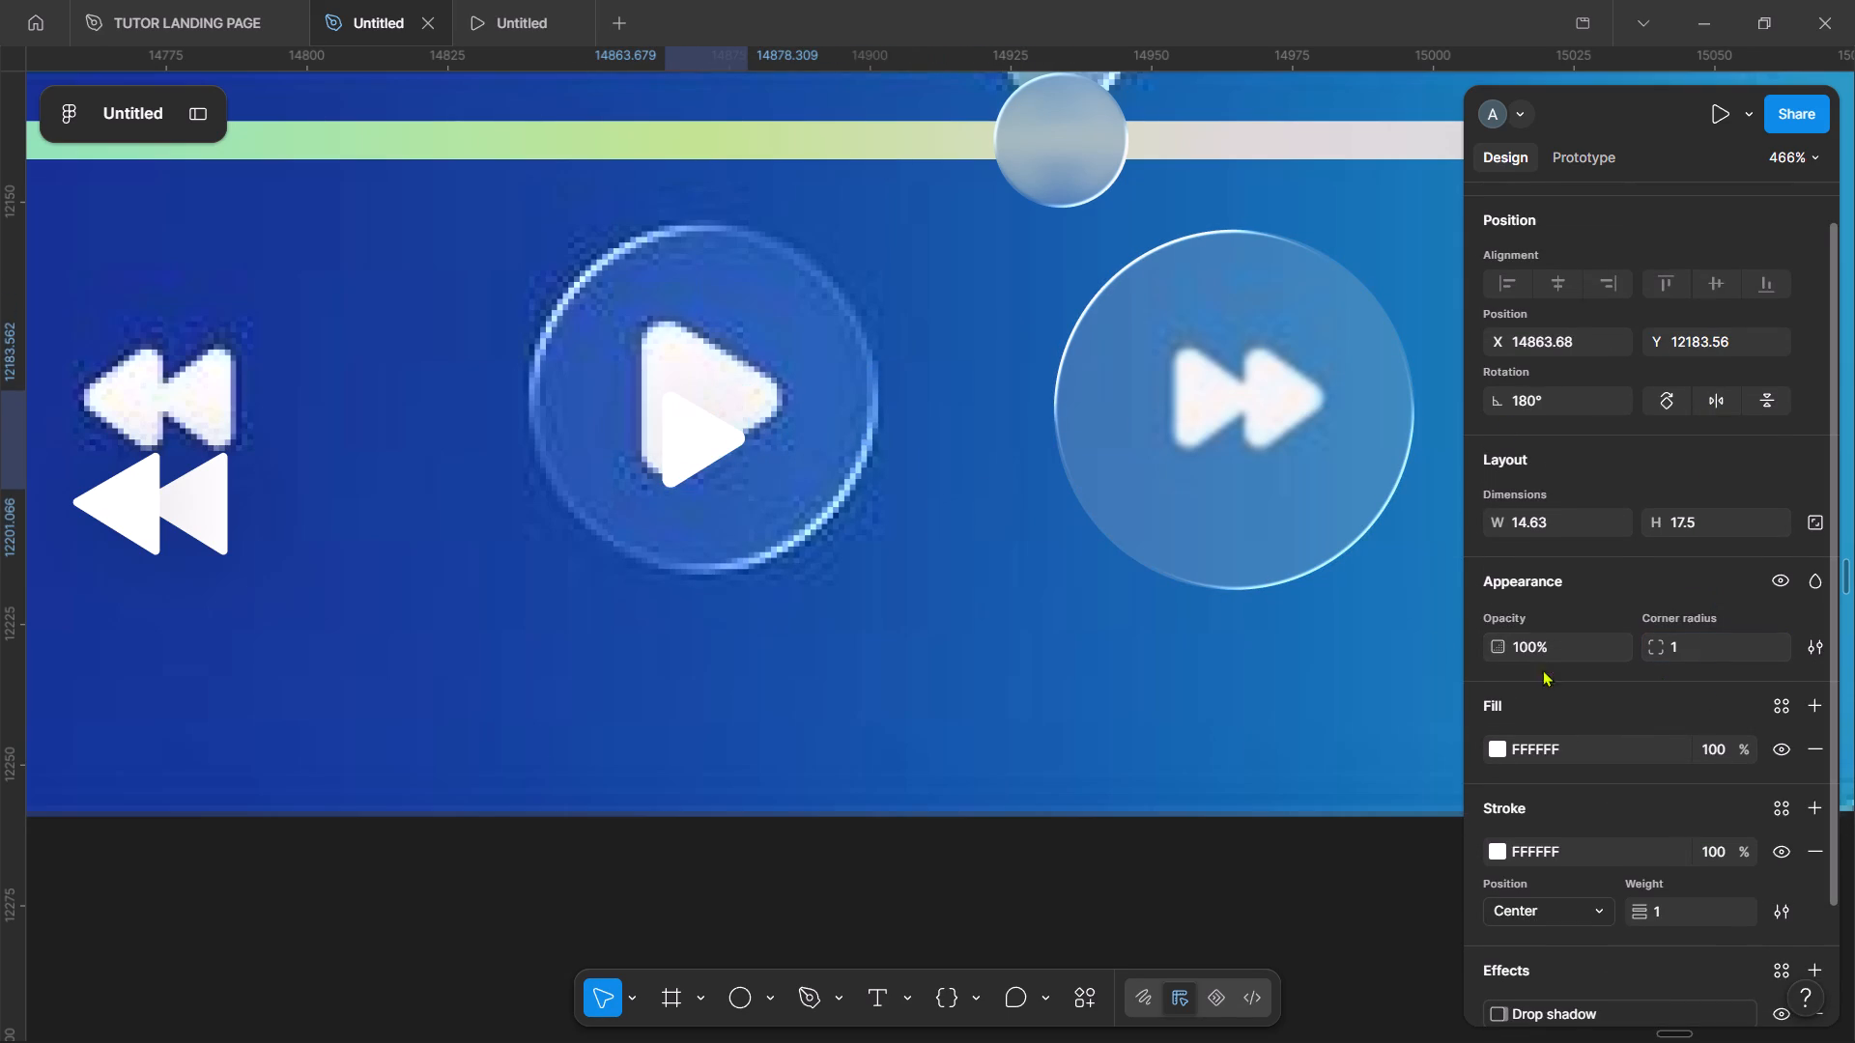
left_click_drag(692, 432, 679, 351)
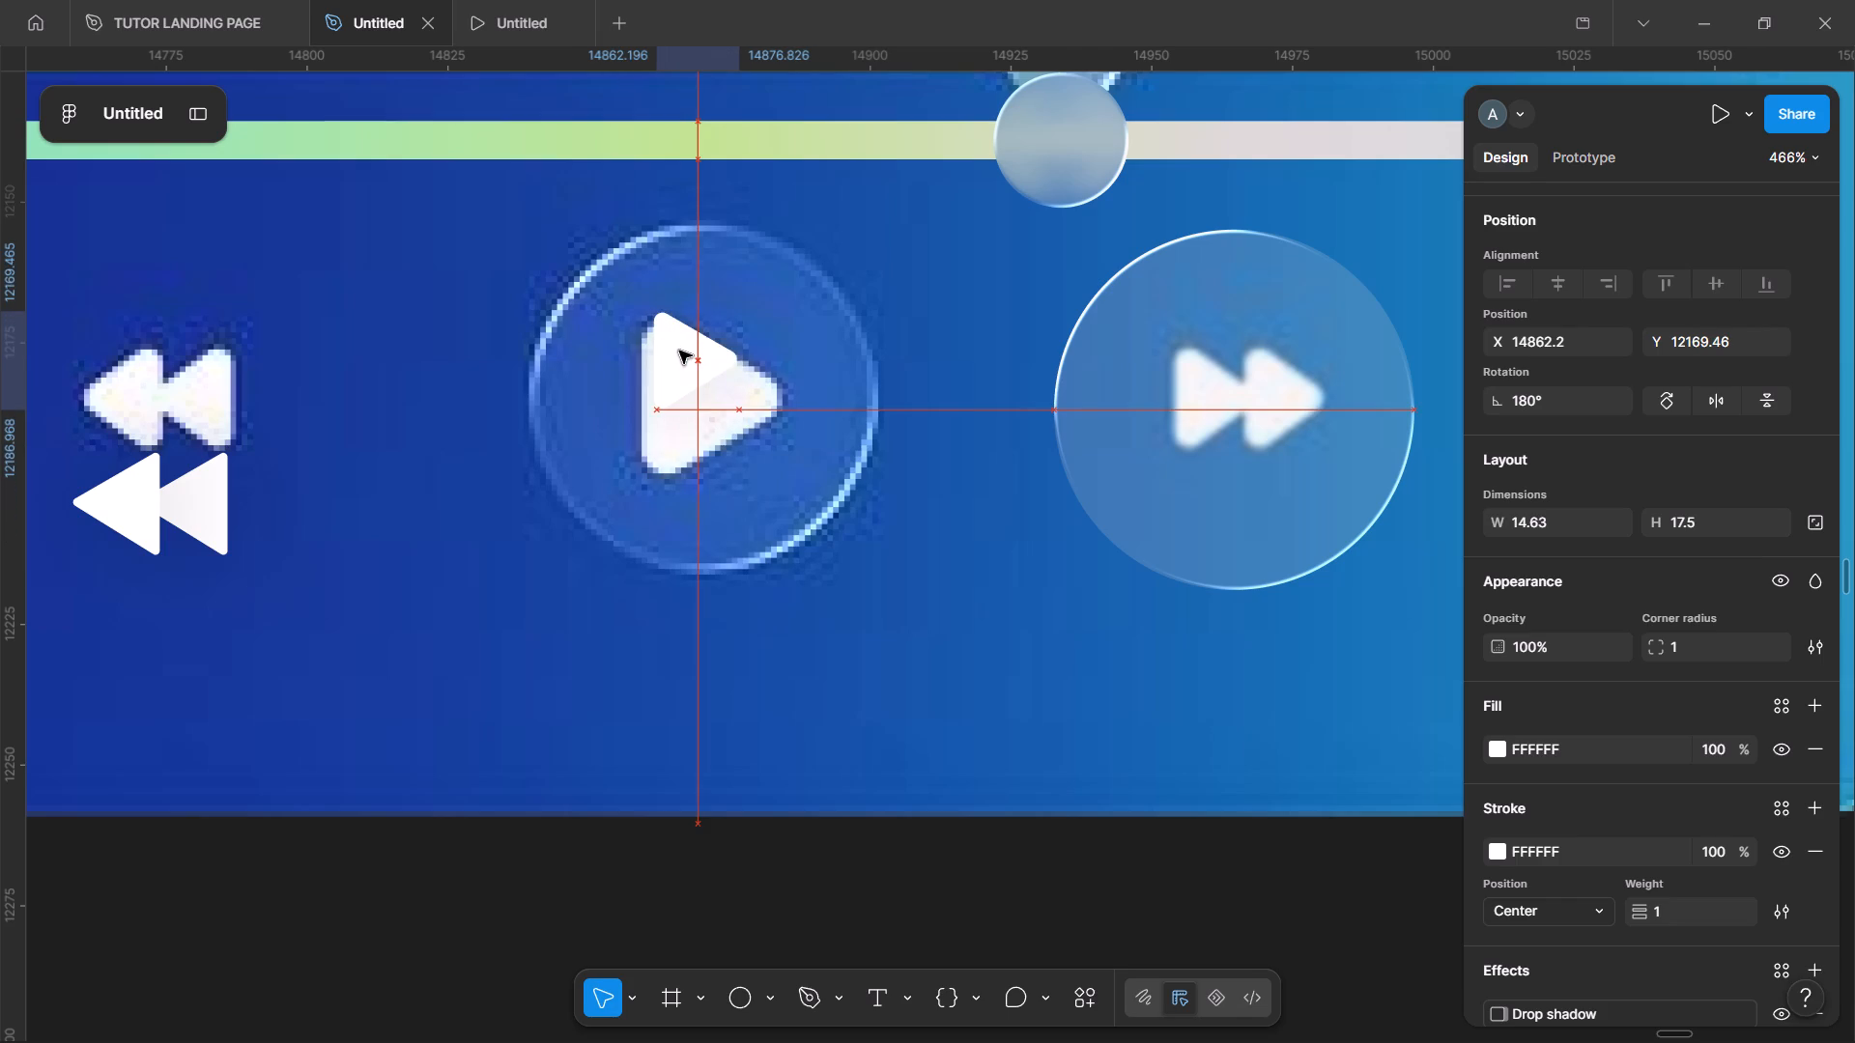
left_click_drag(679, 351, 664, 352)
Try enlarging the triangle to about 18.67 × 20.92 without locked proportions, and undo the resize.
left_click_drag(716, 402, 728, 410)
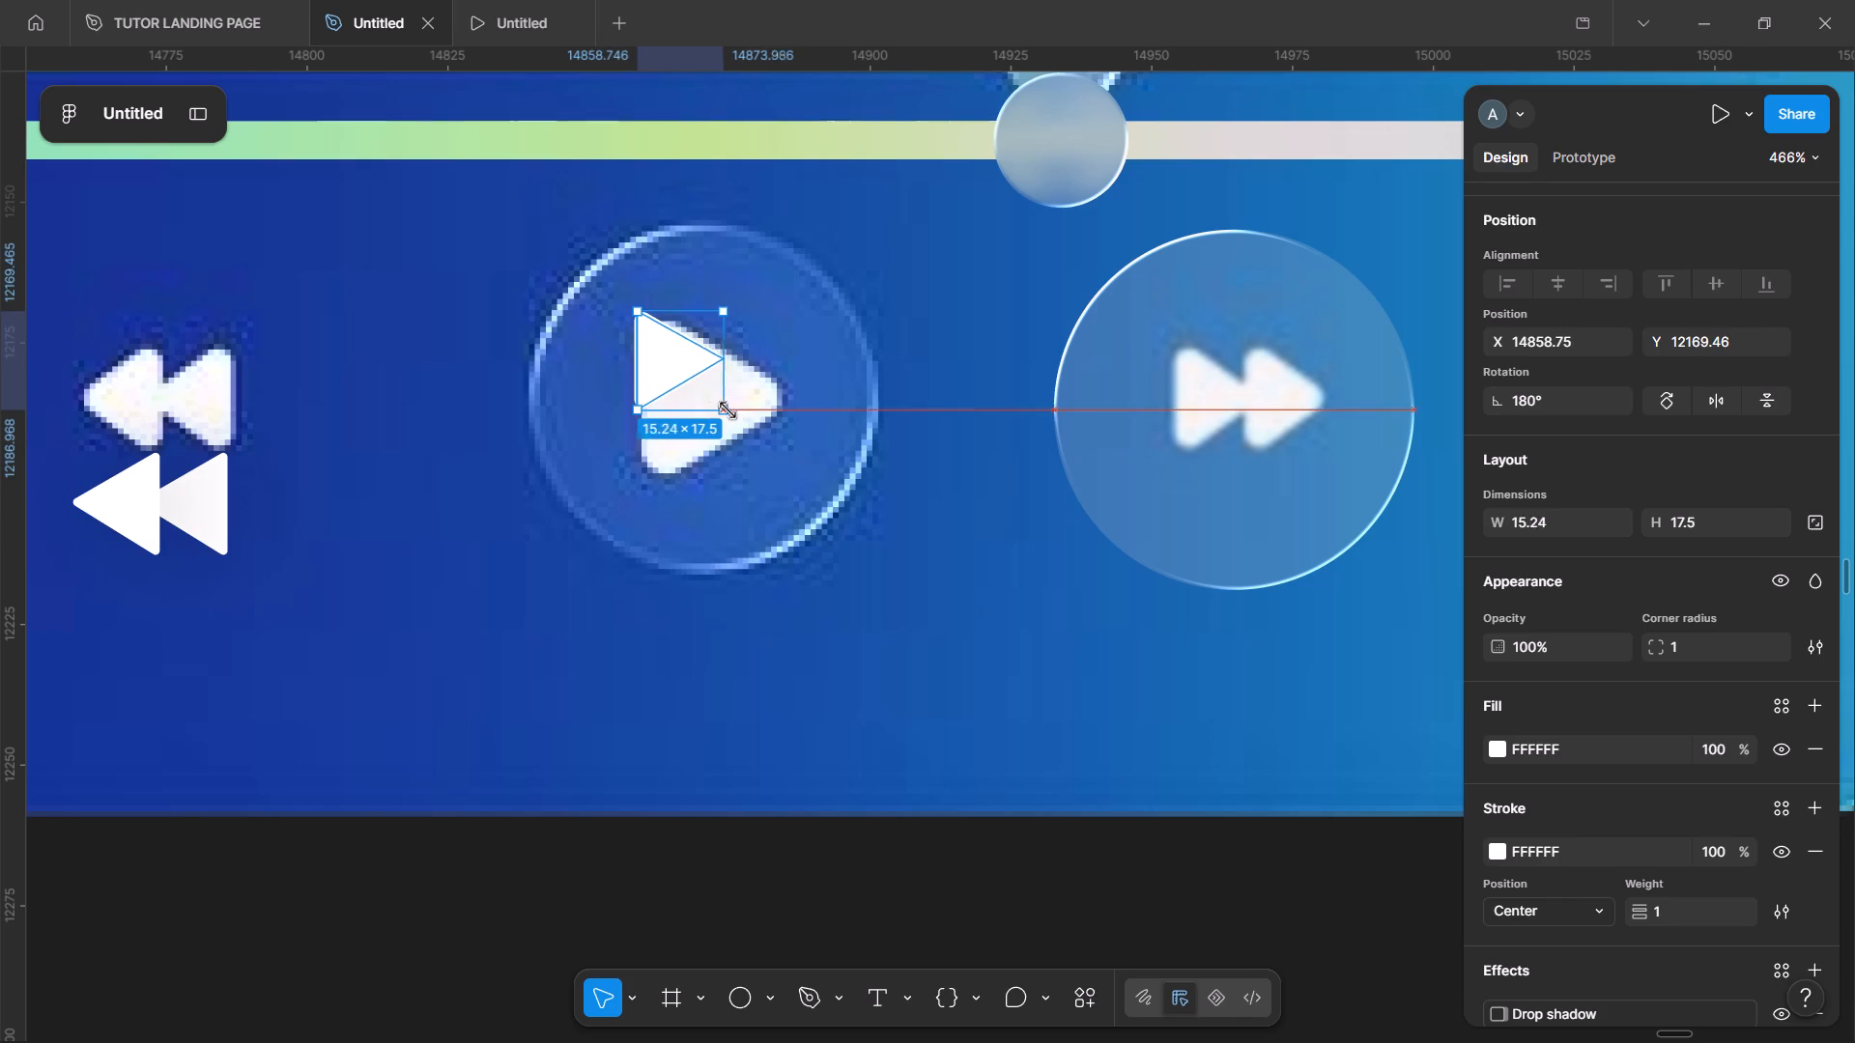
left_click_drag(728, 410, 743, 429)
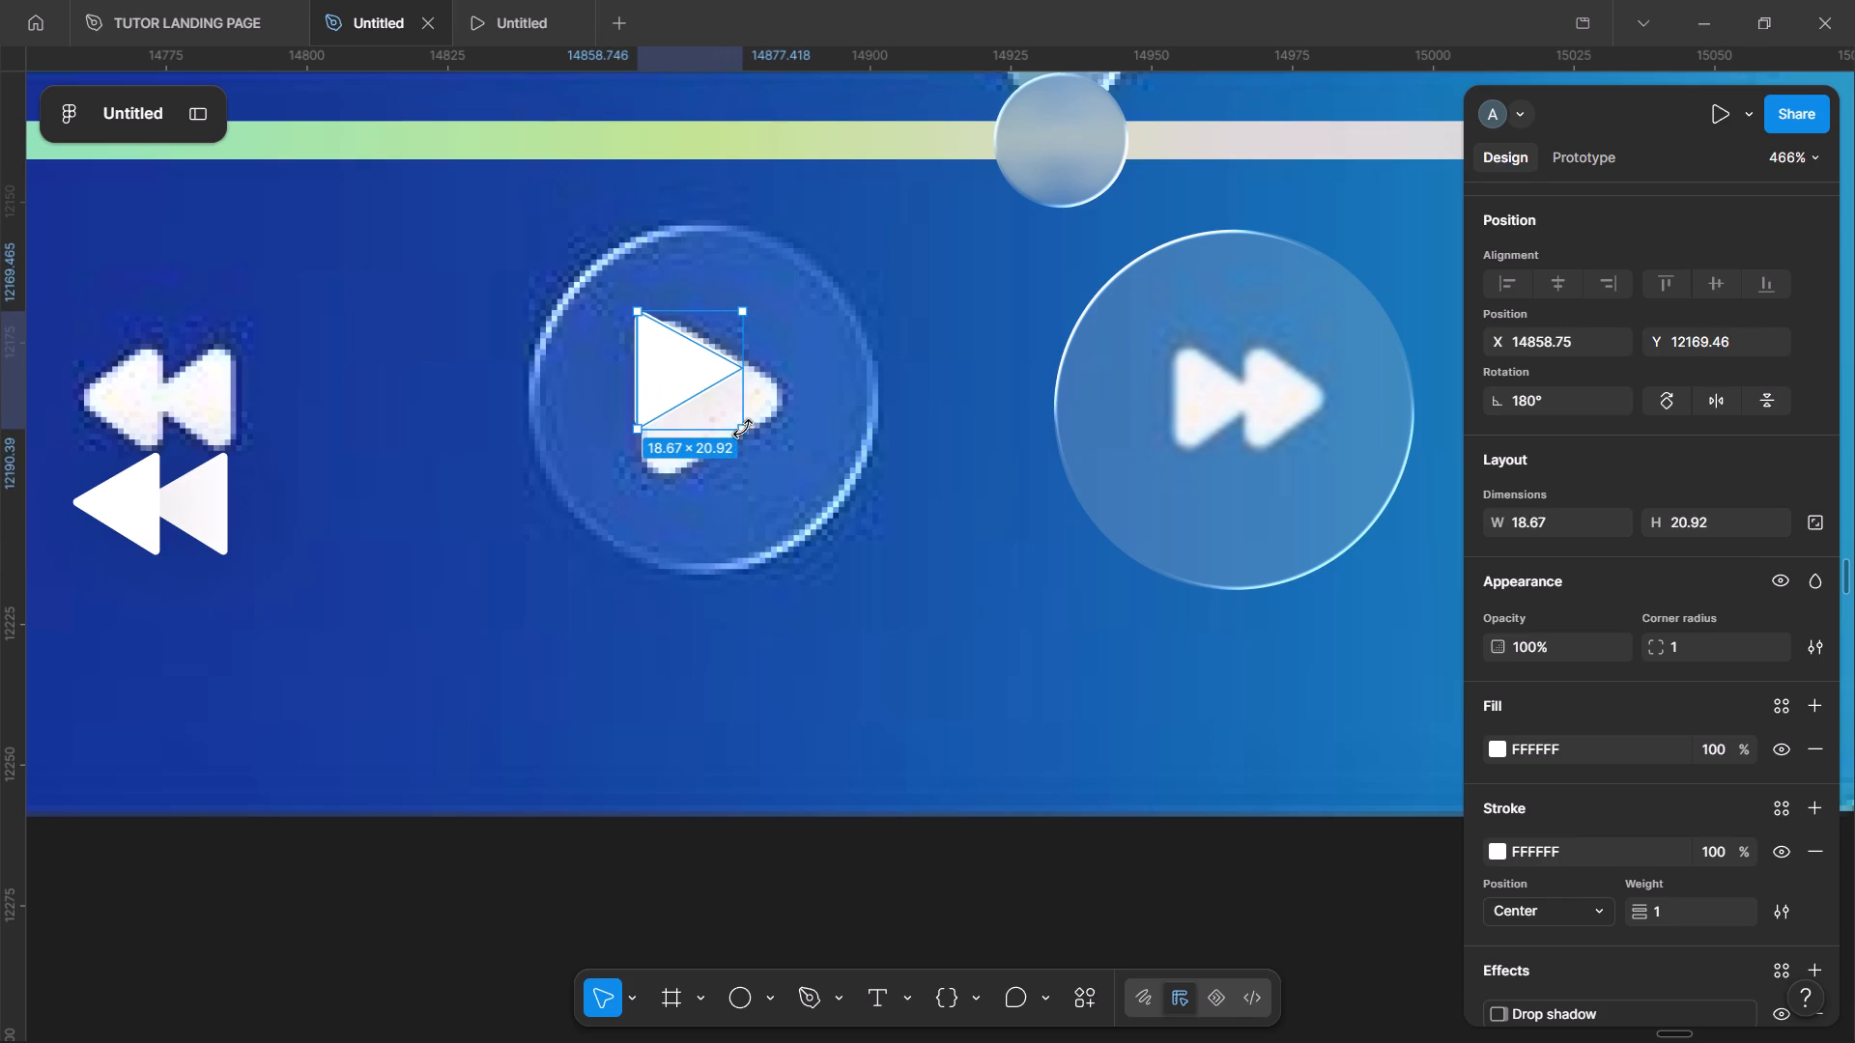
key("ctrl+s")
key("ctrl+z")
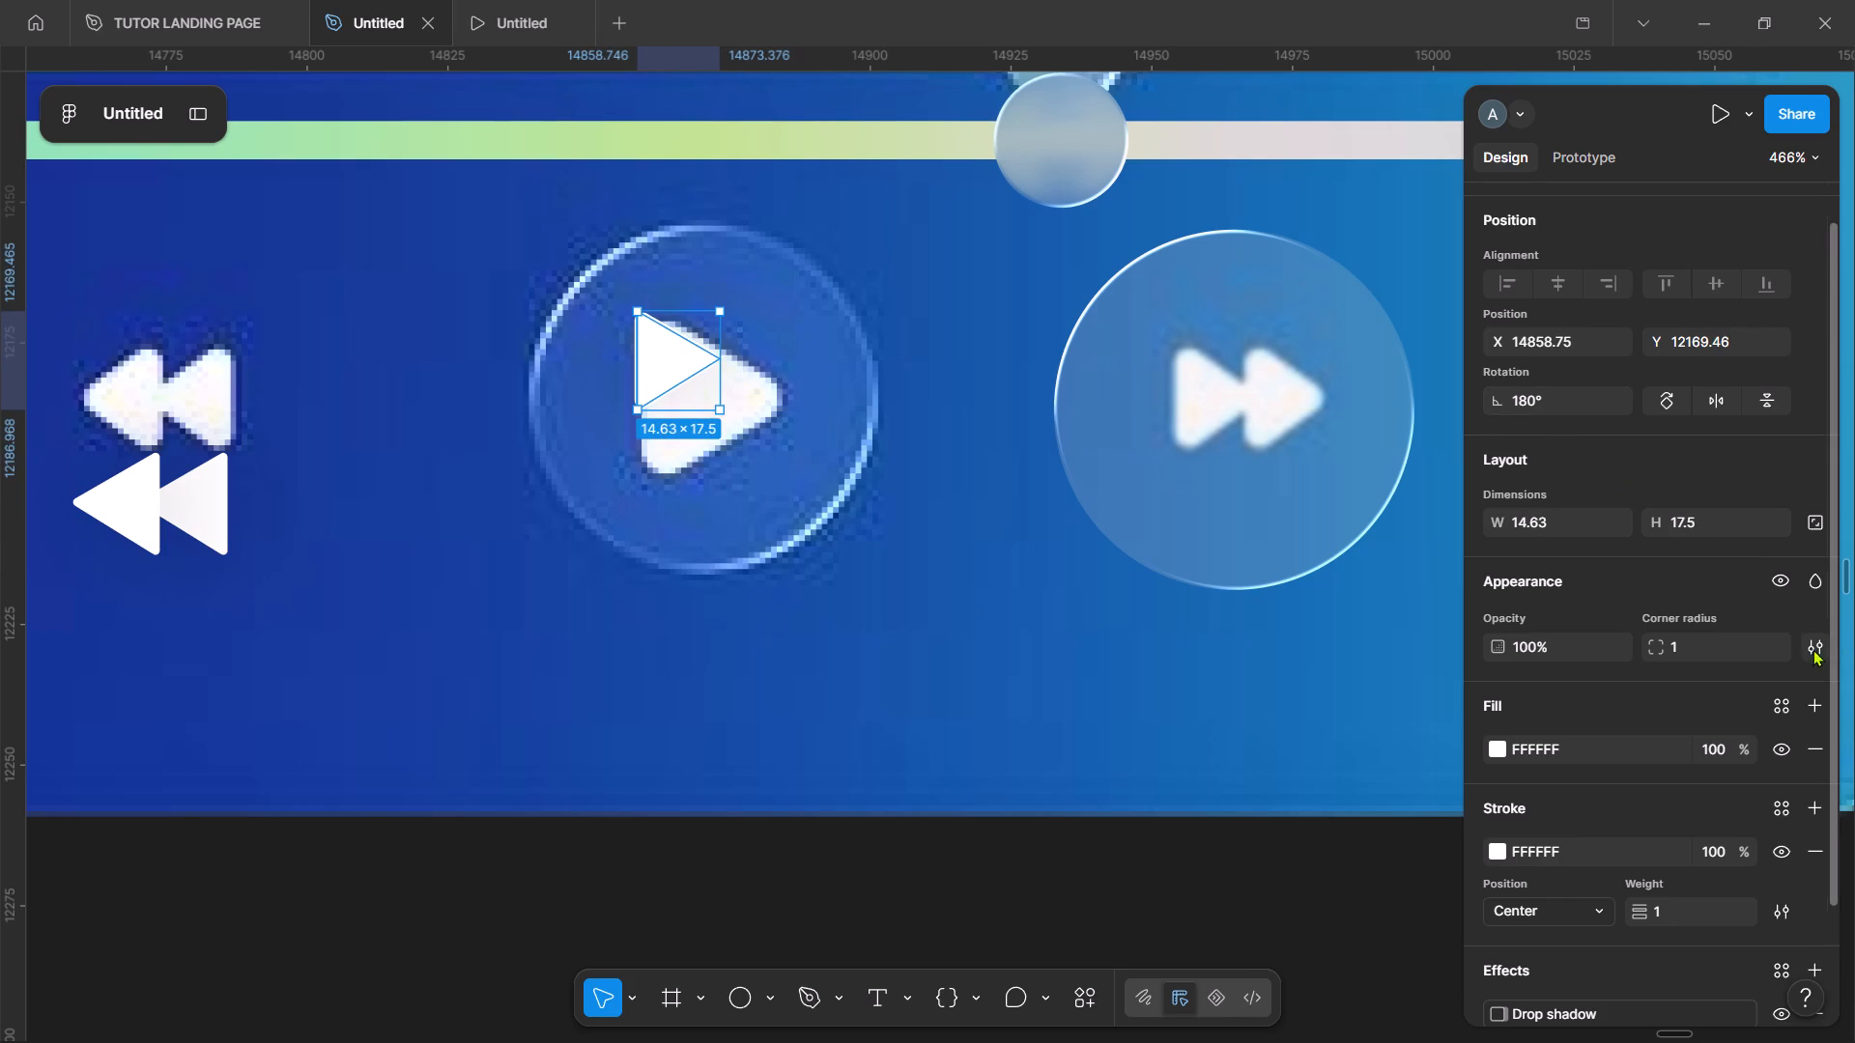
Lock the triangle's aspect ratio, enlarge it to about 27.89 × 33.37 and shift it over the reference play icon.
left_click(1823, 511)
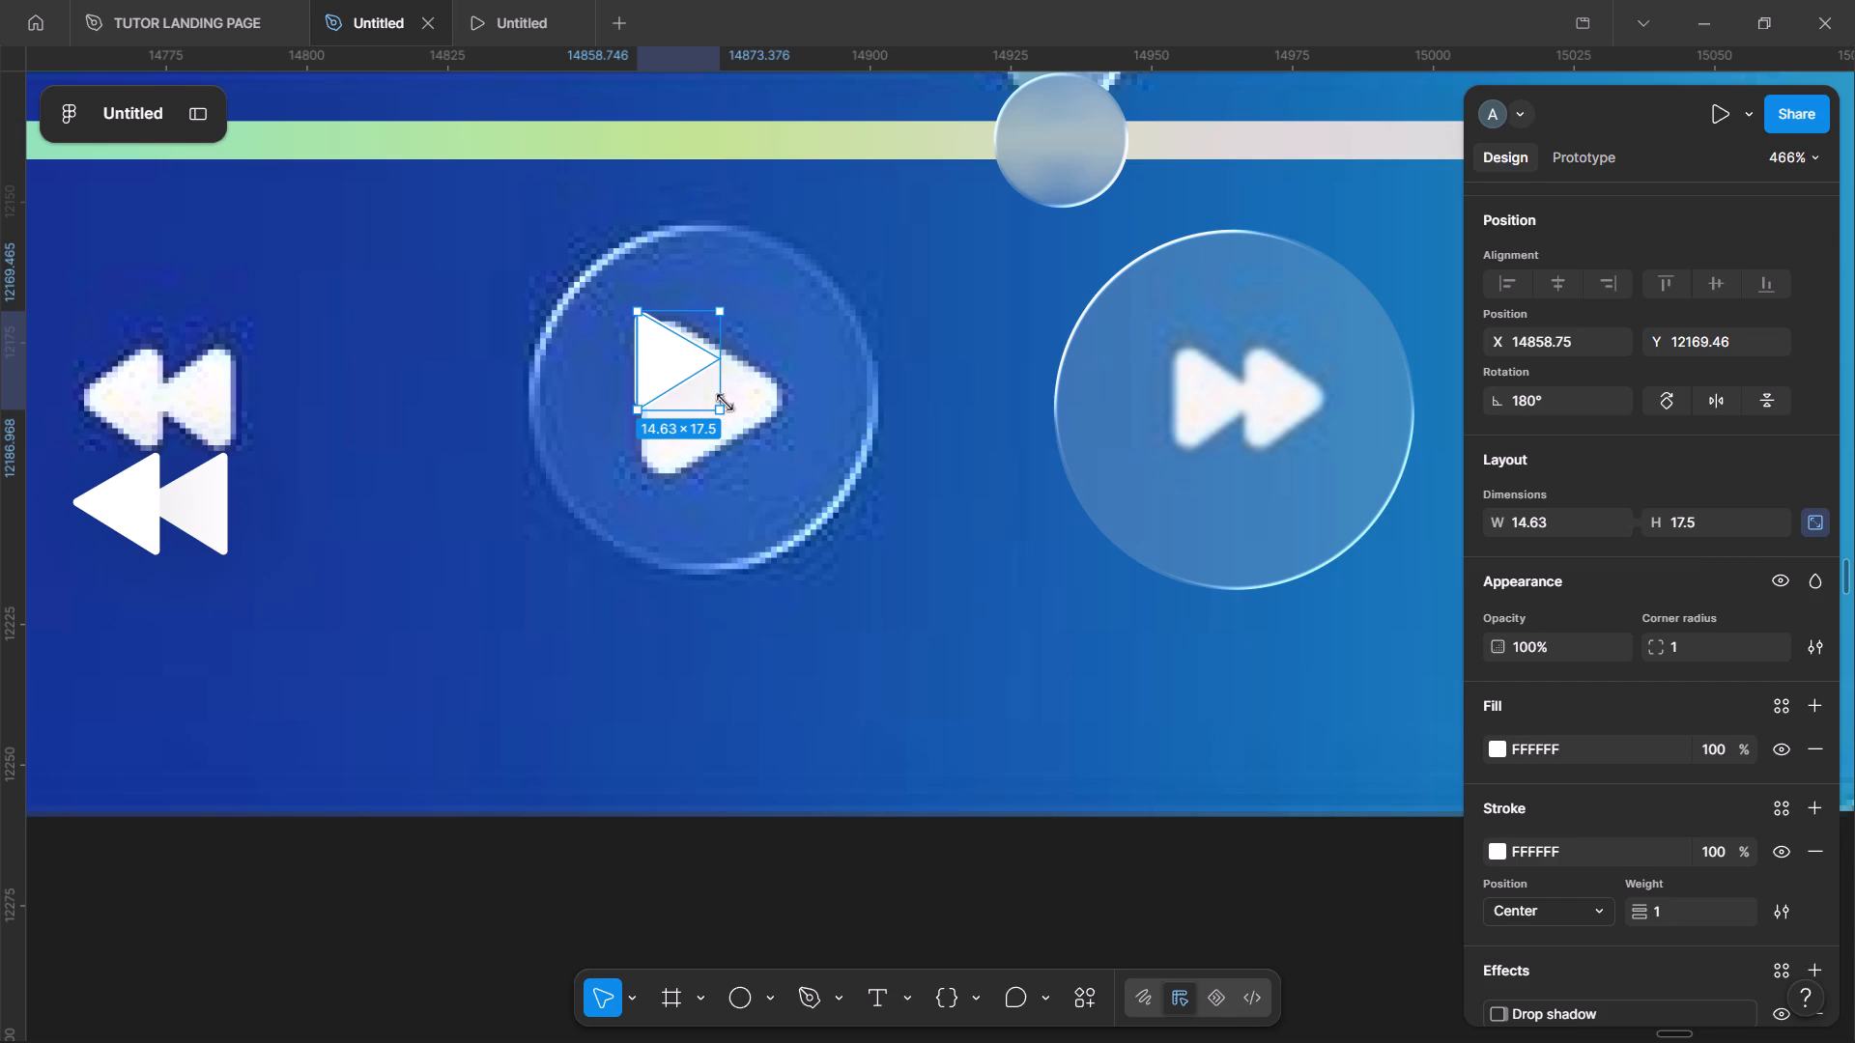
left_click_drag(715, 409, 794, 437)
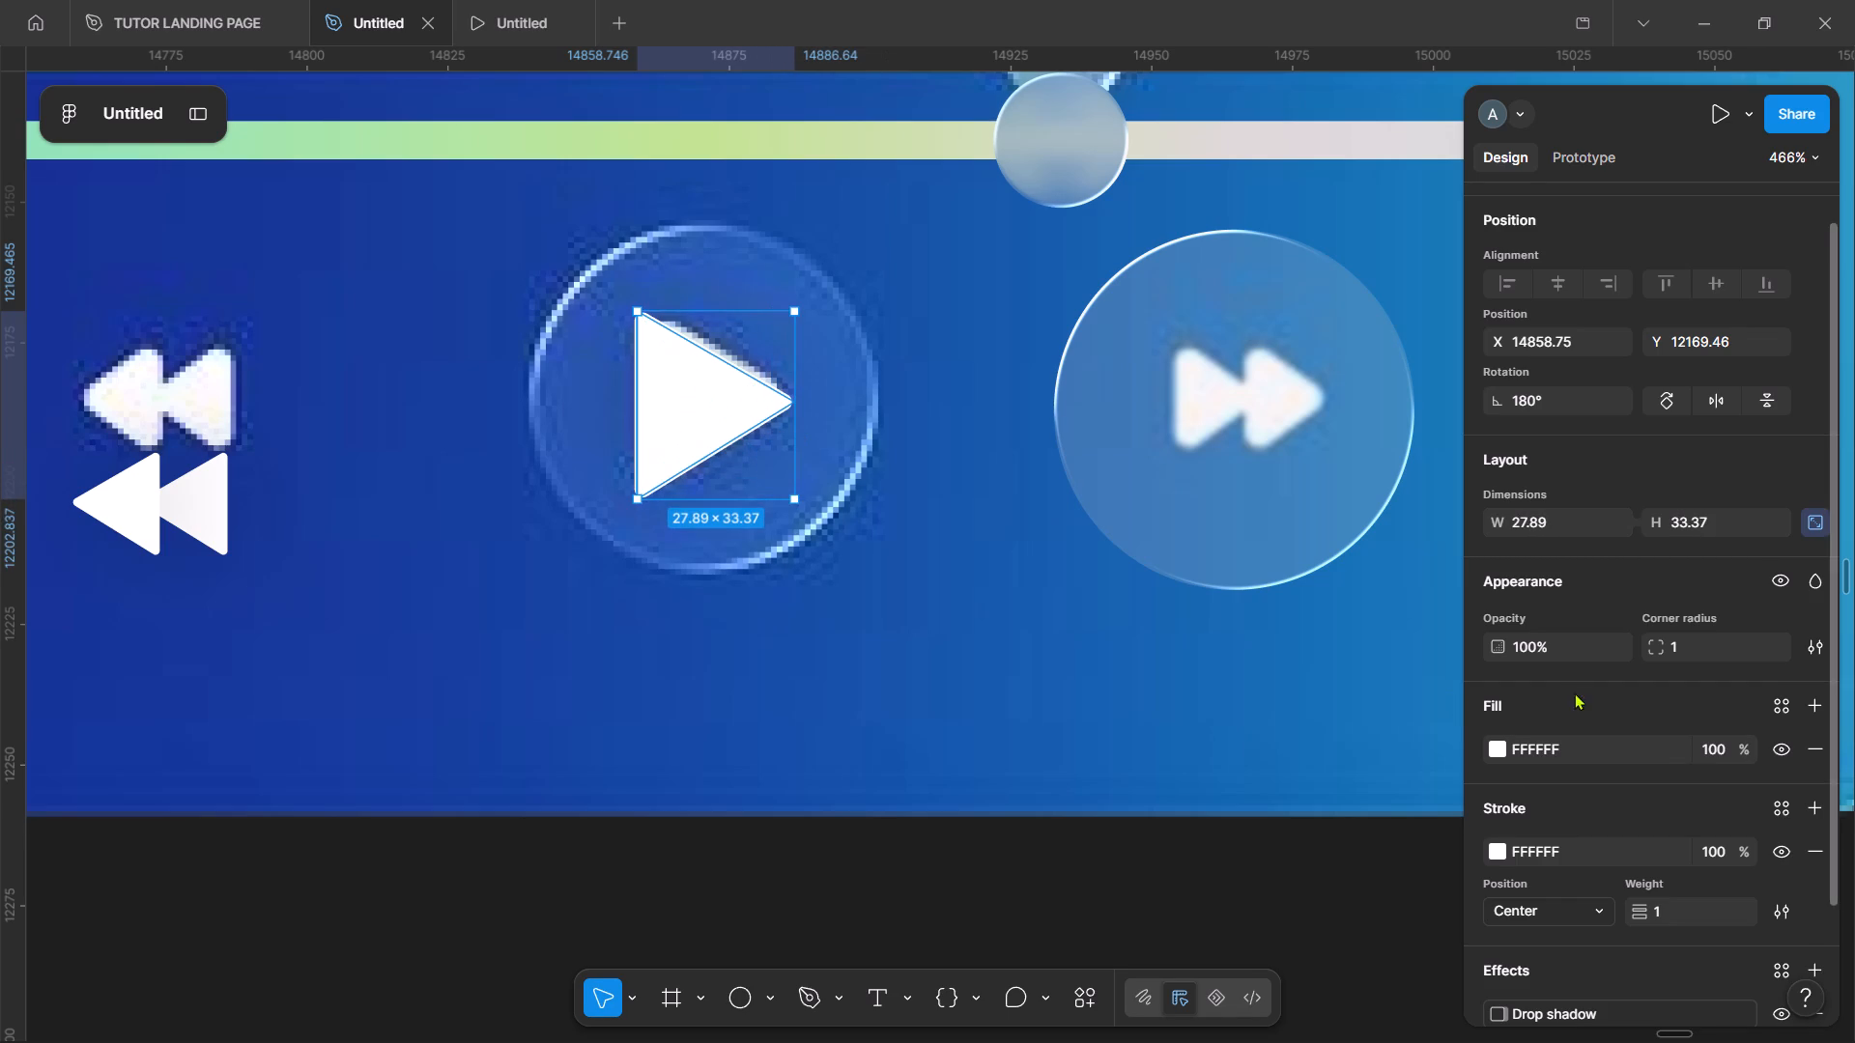
left_click(670, 394)
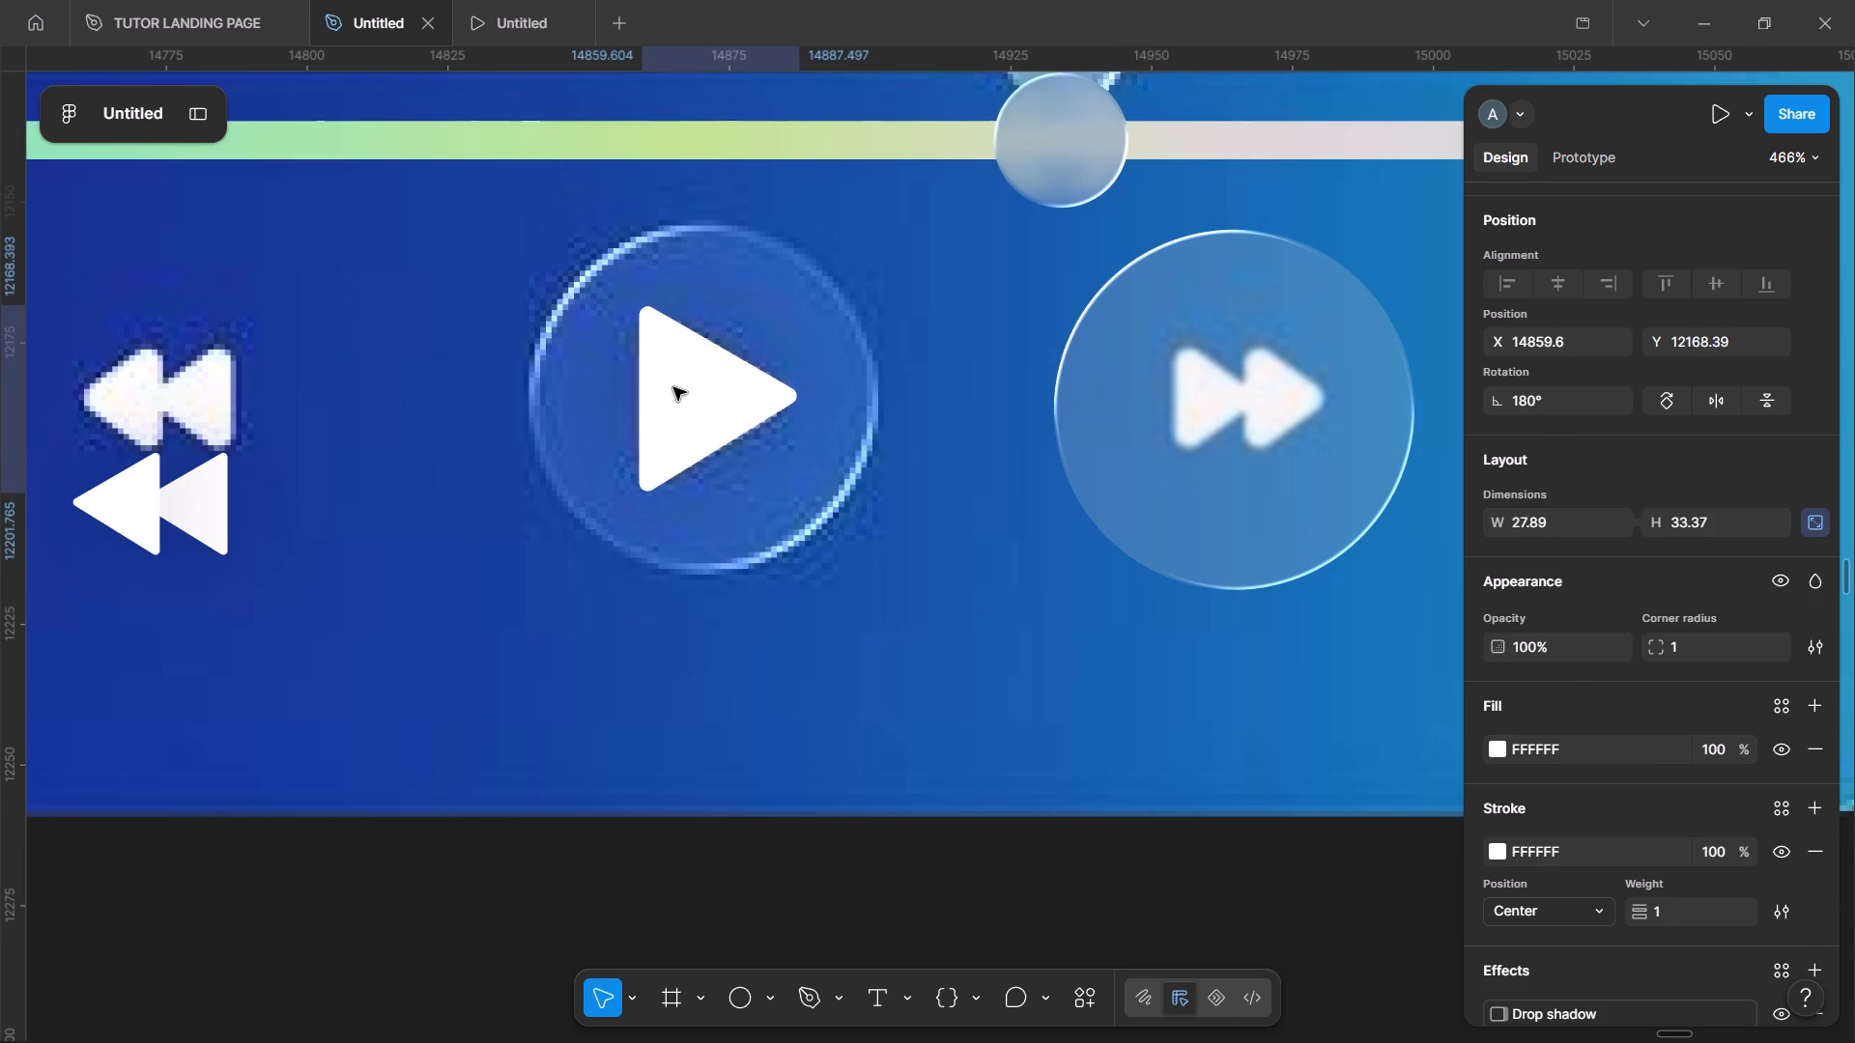
Set the triangle's opacity to 40% and shrink it to about 23.94 × 28.65 over the reference play icon.
key("4")
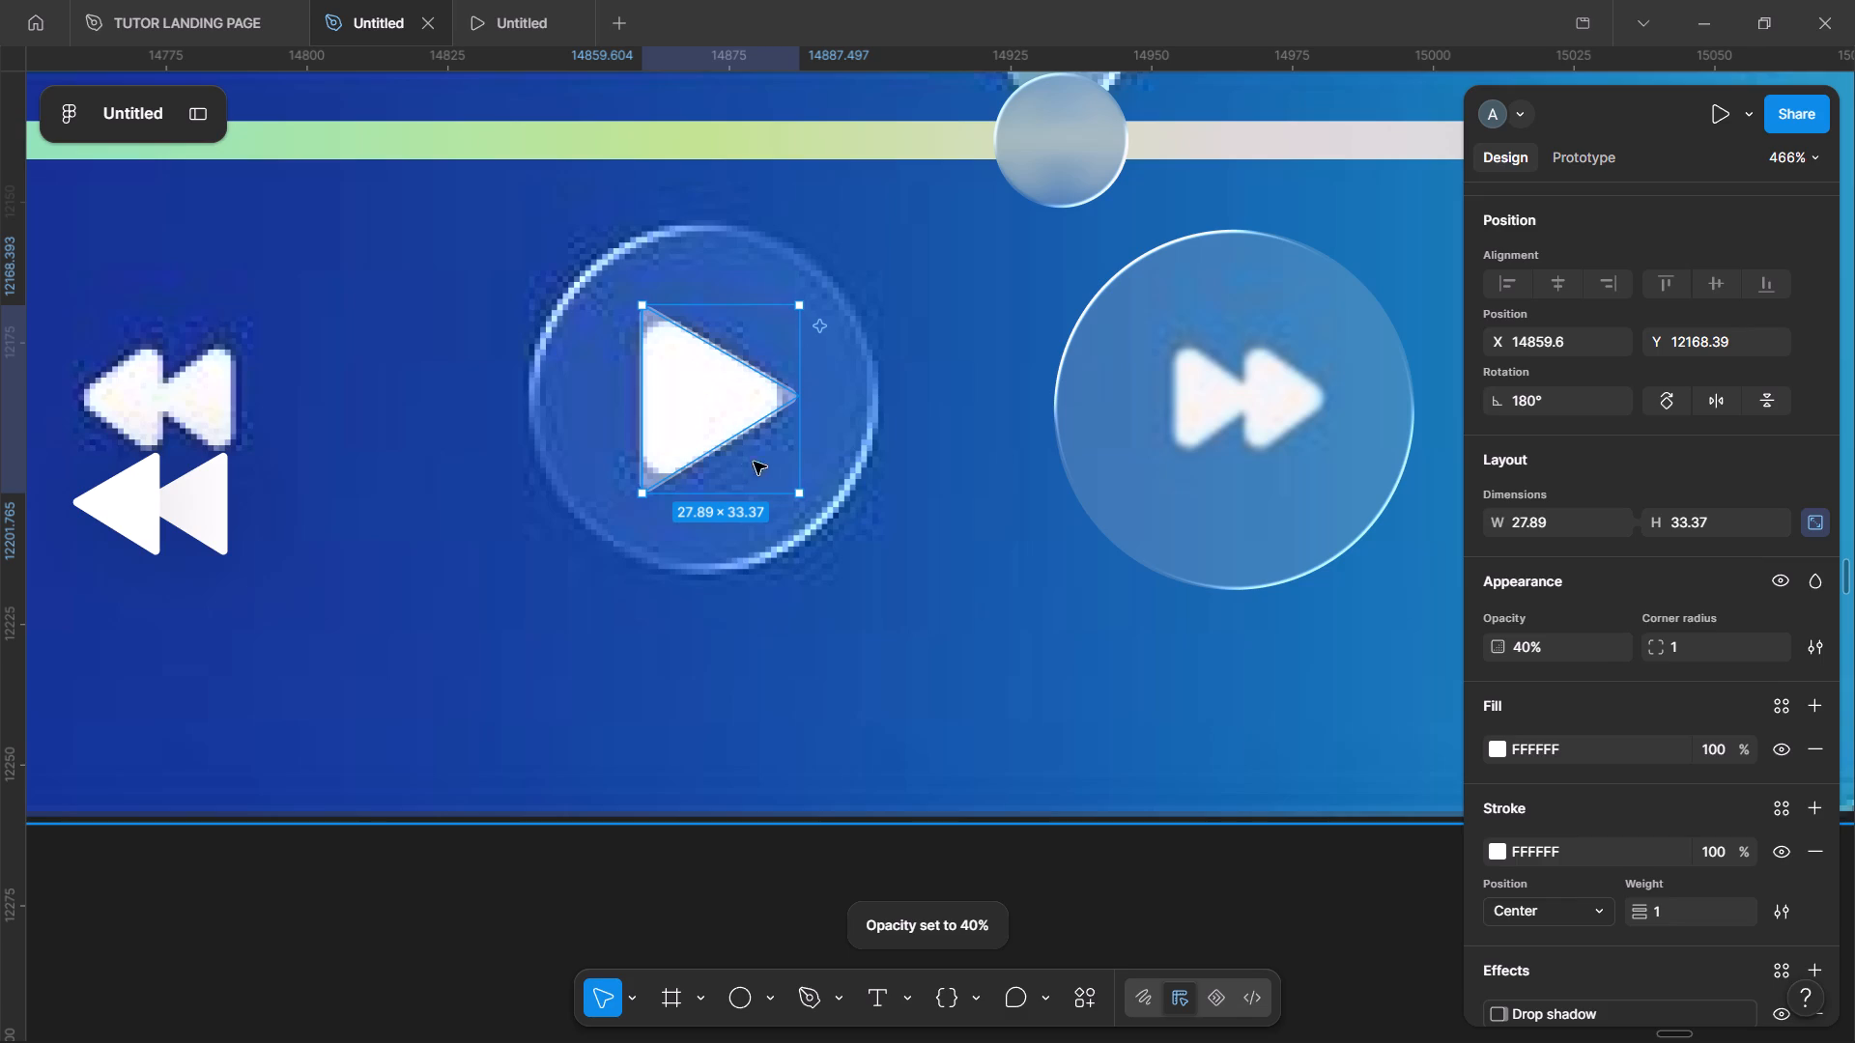
left_click_drag(797, 489, 780, 480)
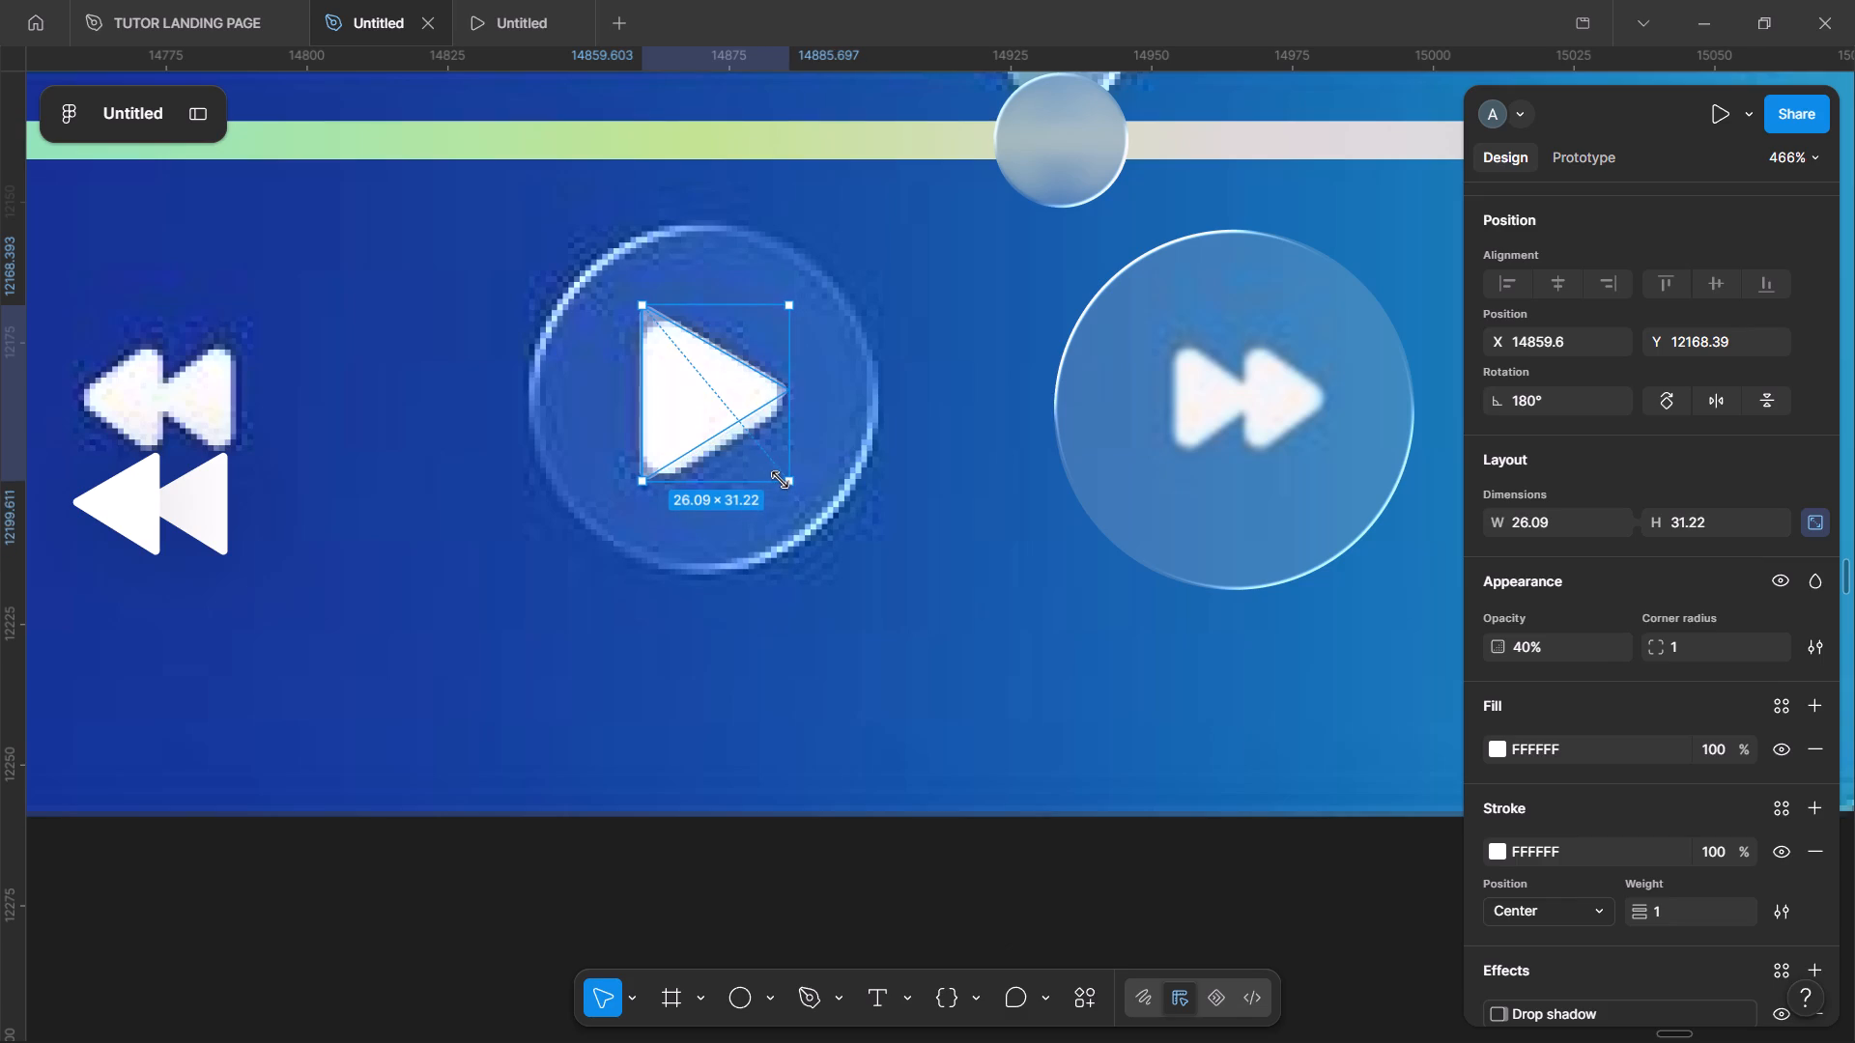
left_click_drag(780, 480, 772, 466)
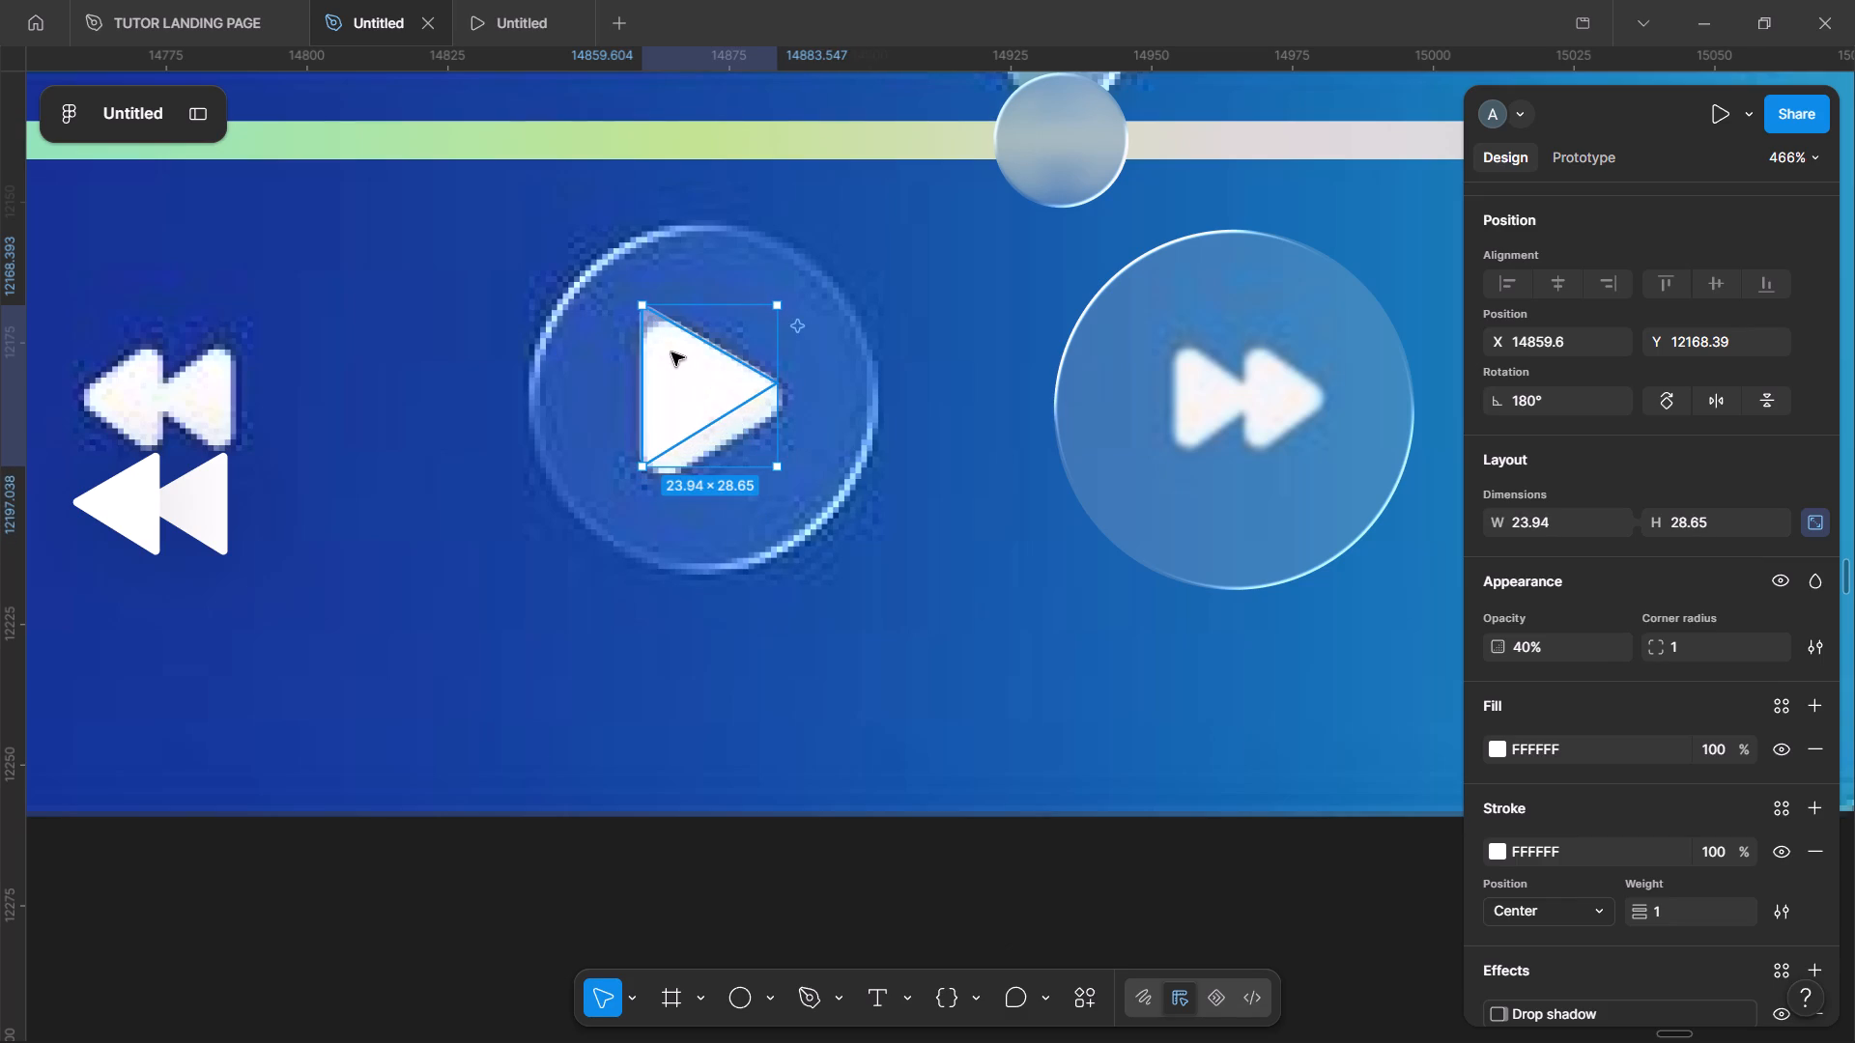
left_click_drag(671, 352, 681, 357)
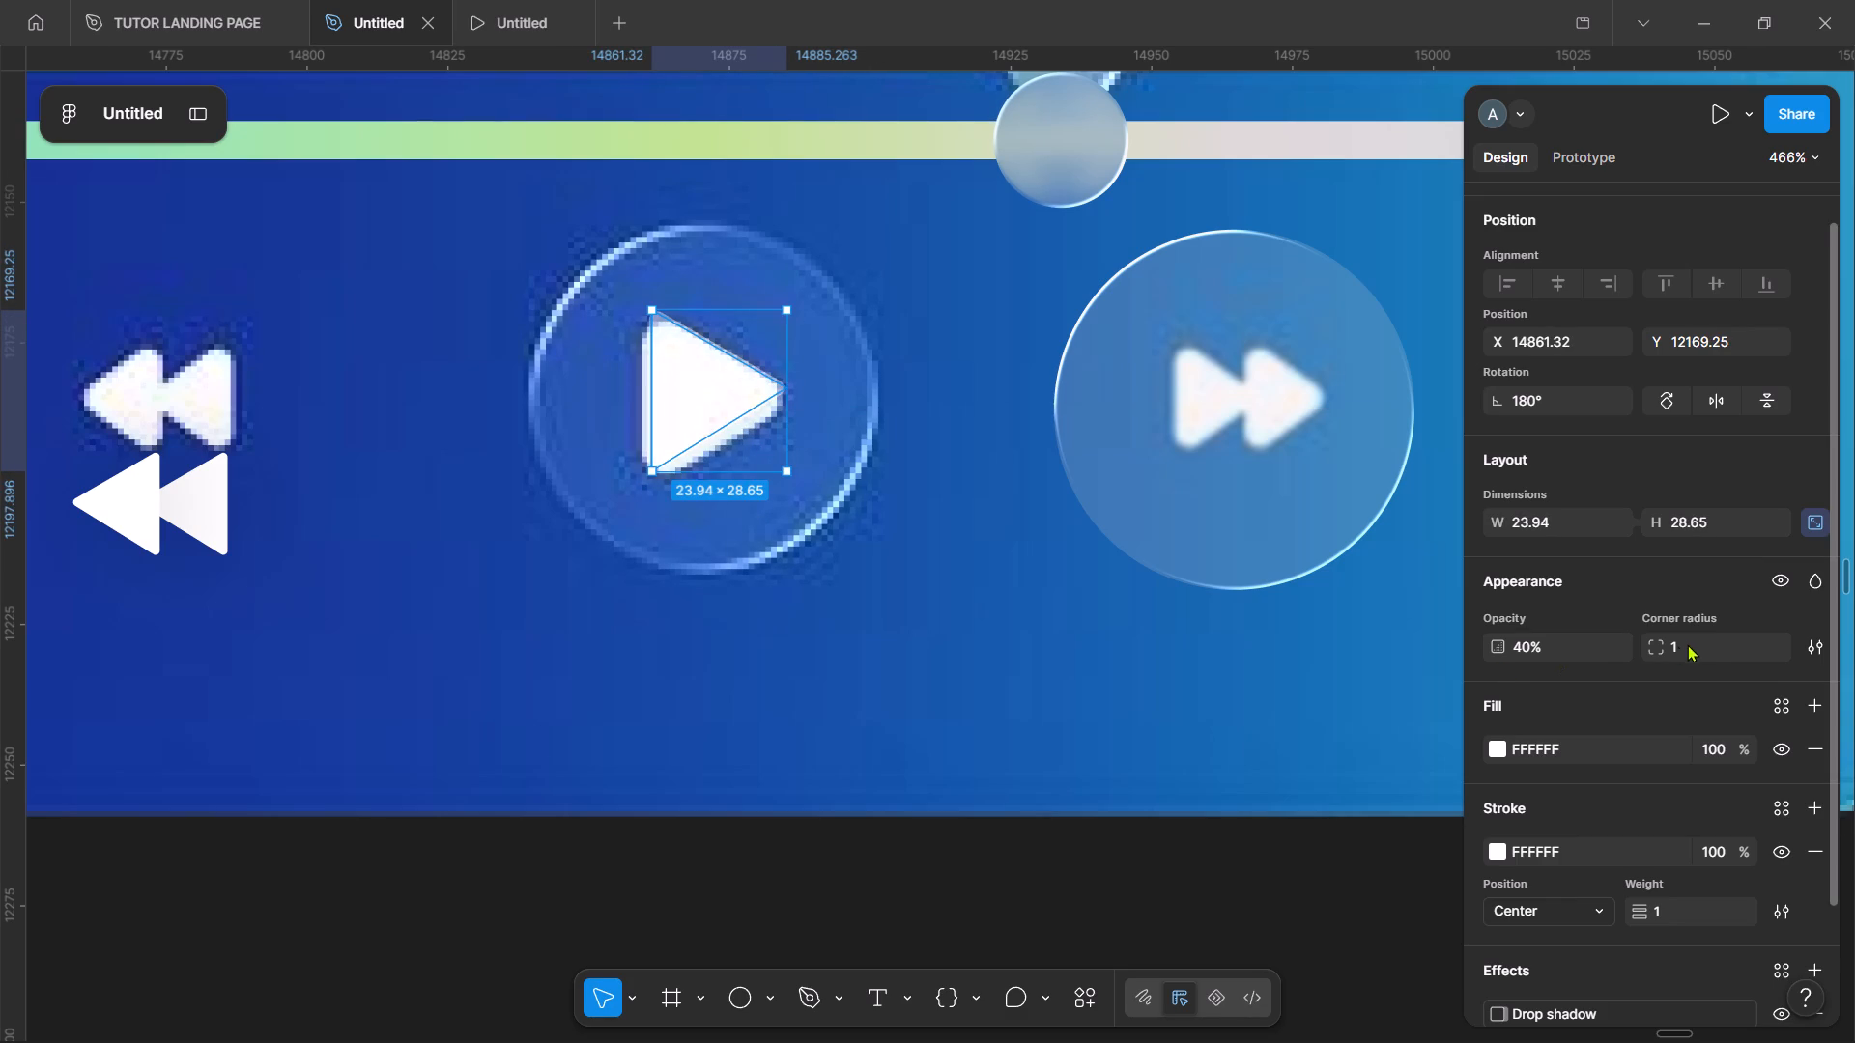
Set the triangle's corner radius to 2 and reposition it at about X 14859.39, Y 12168.82 over the reference icon.
left_click(1705, 641)
key("2")
key("Return")
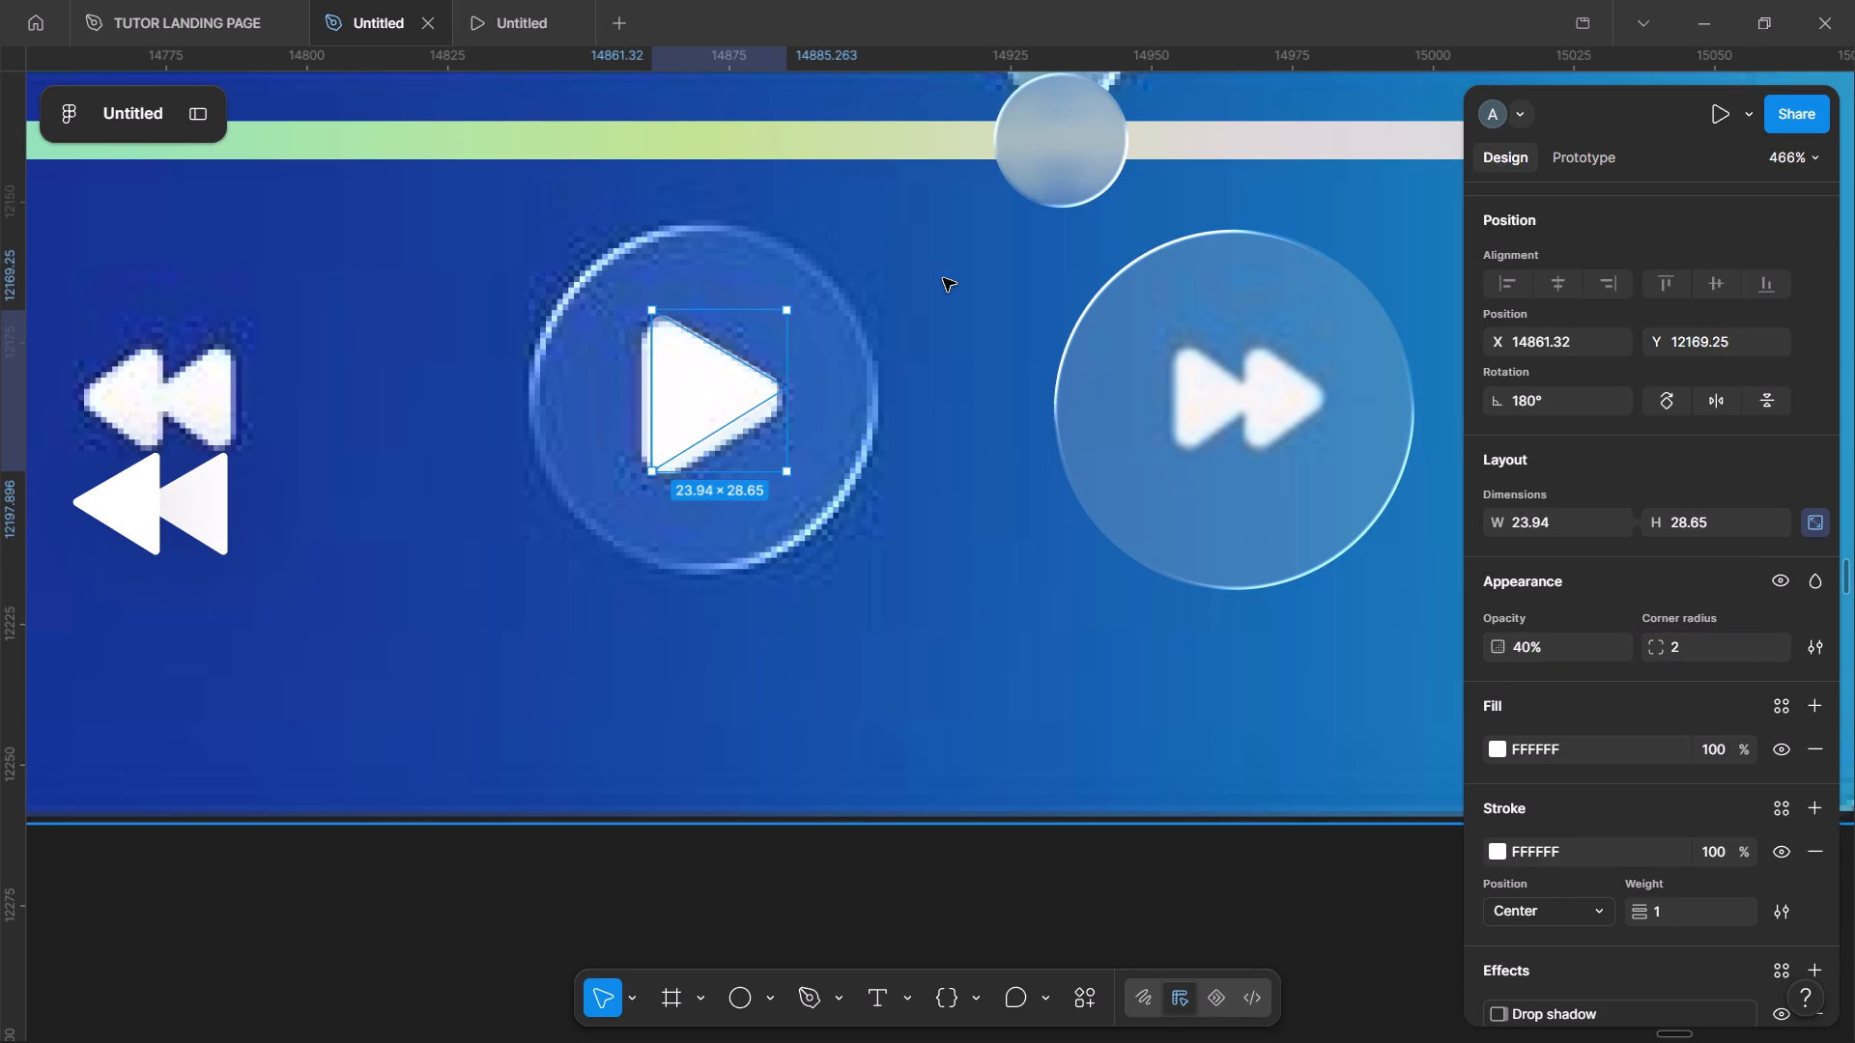
left_click(737, 378)
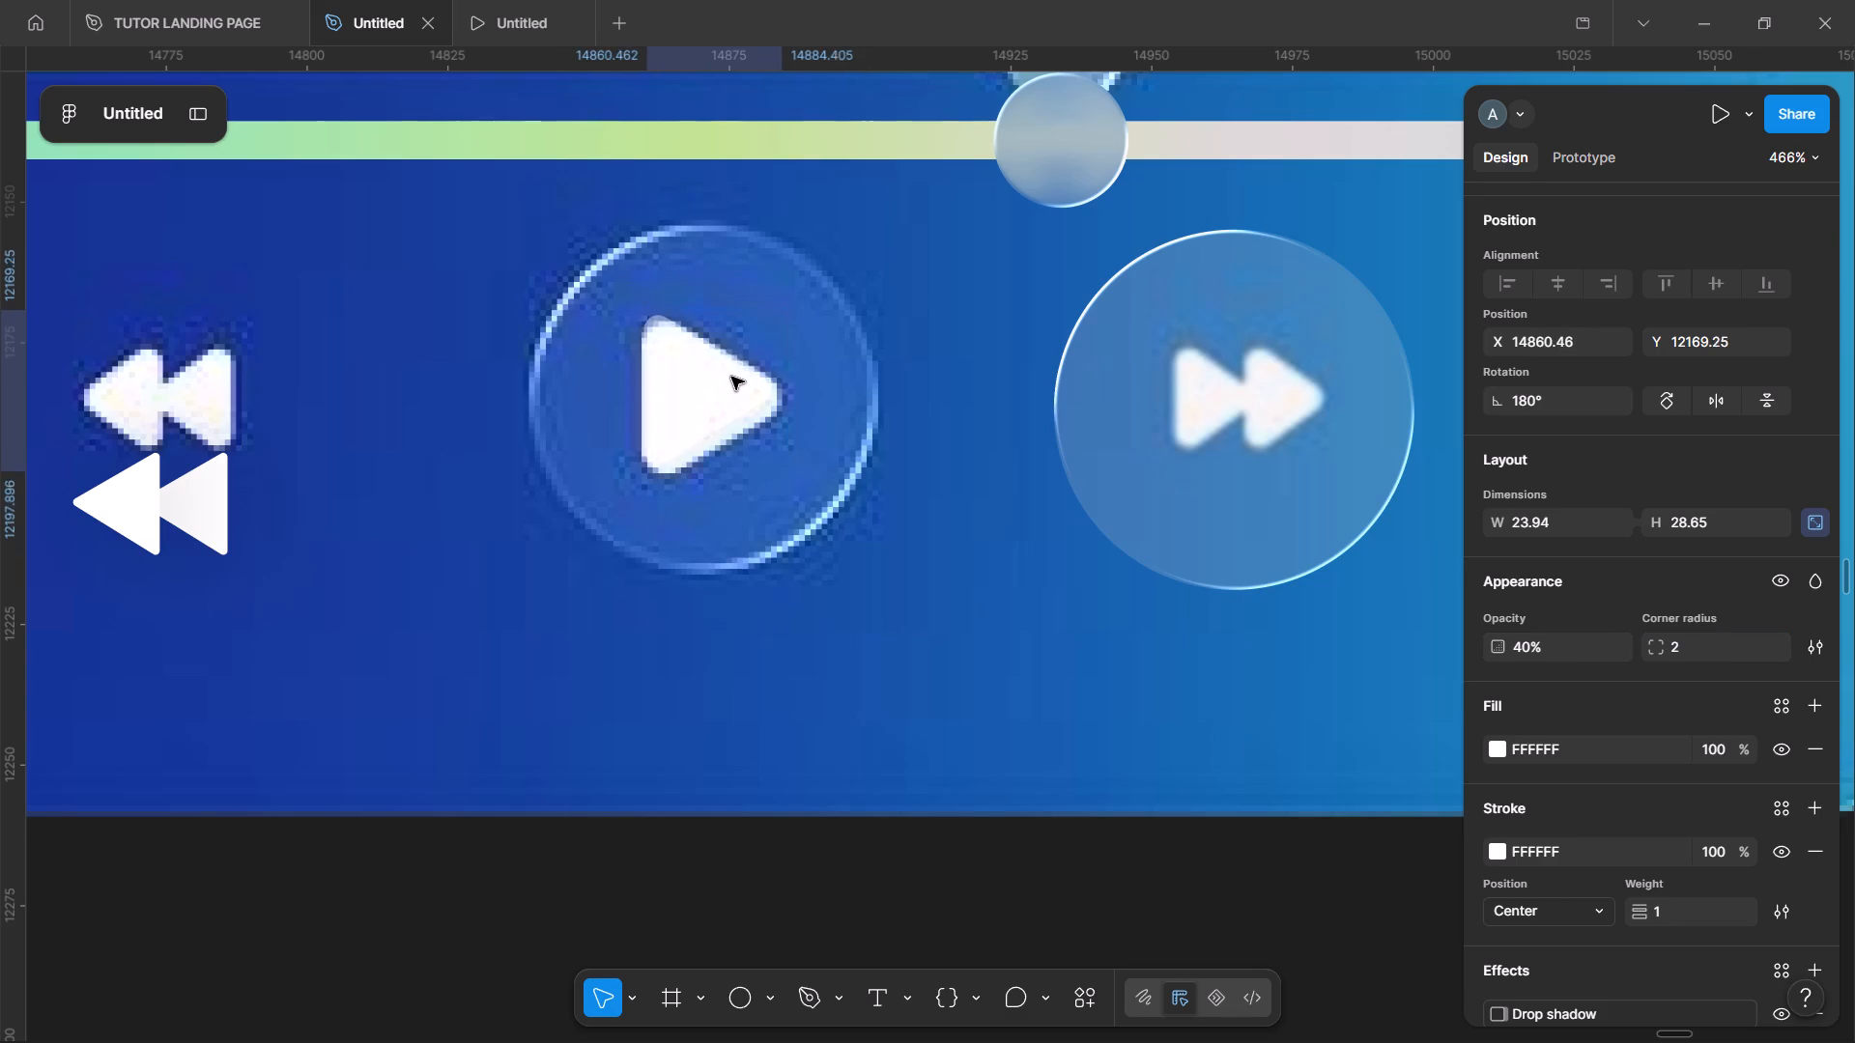
left_click_drag(724, 378, 720, 378)
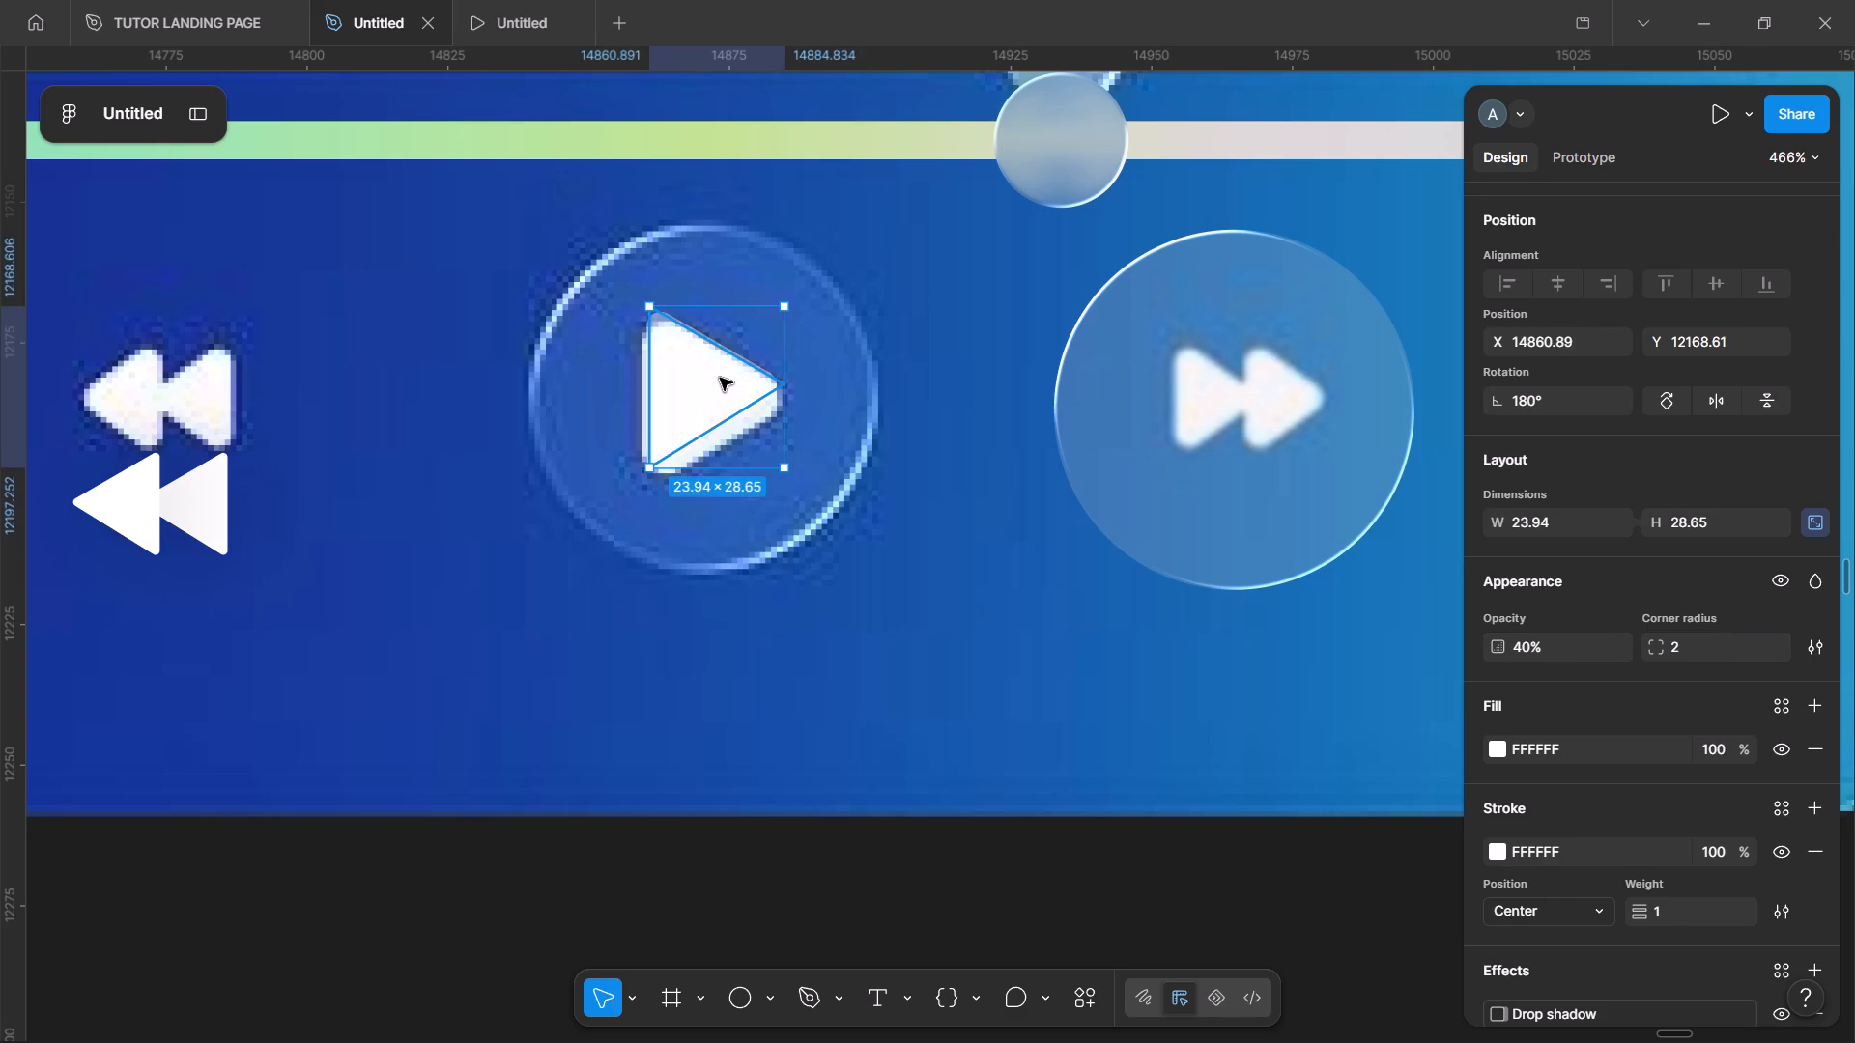
left_click_drag(720, 378, 715, 379)
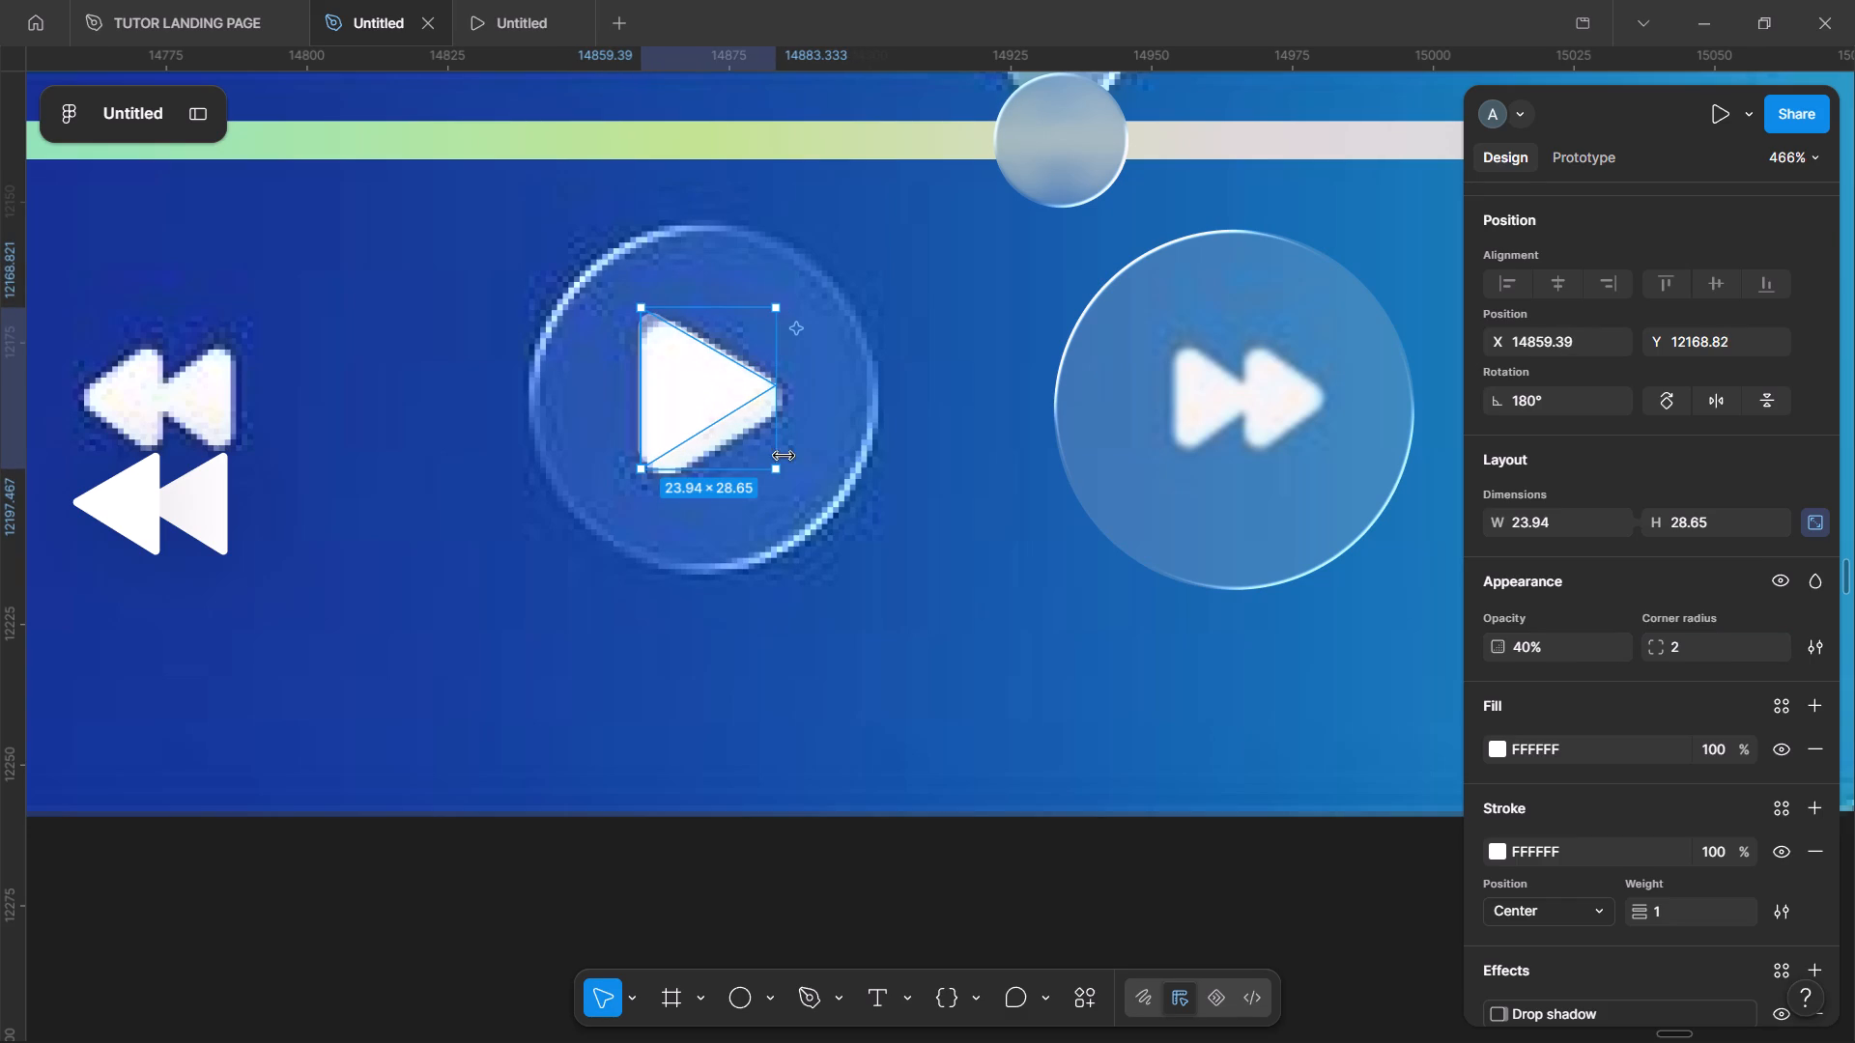
Enlarge the triangle to about 27.25 × 32.6 and move it onto the large glass circle at about X 14955.68, Y 12168.39.
left_click_drag(777, 472, 795, 470)
left_click_drag(684, 363, 1226, 361)
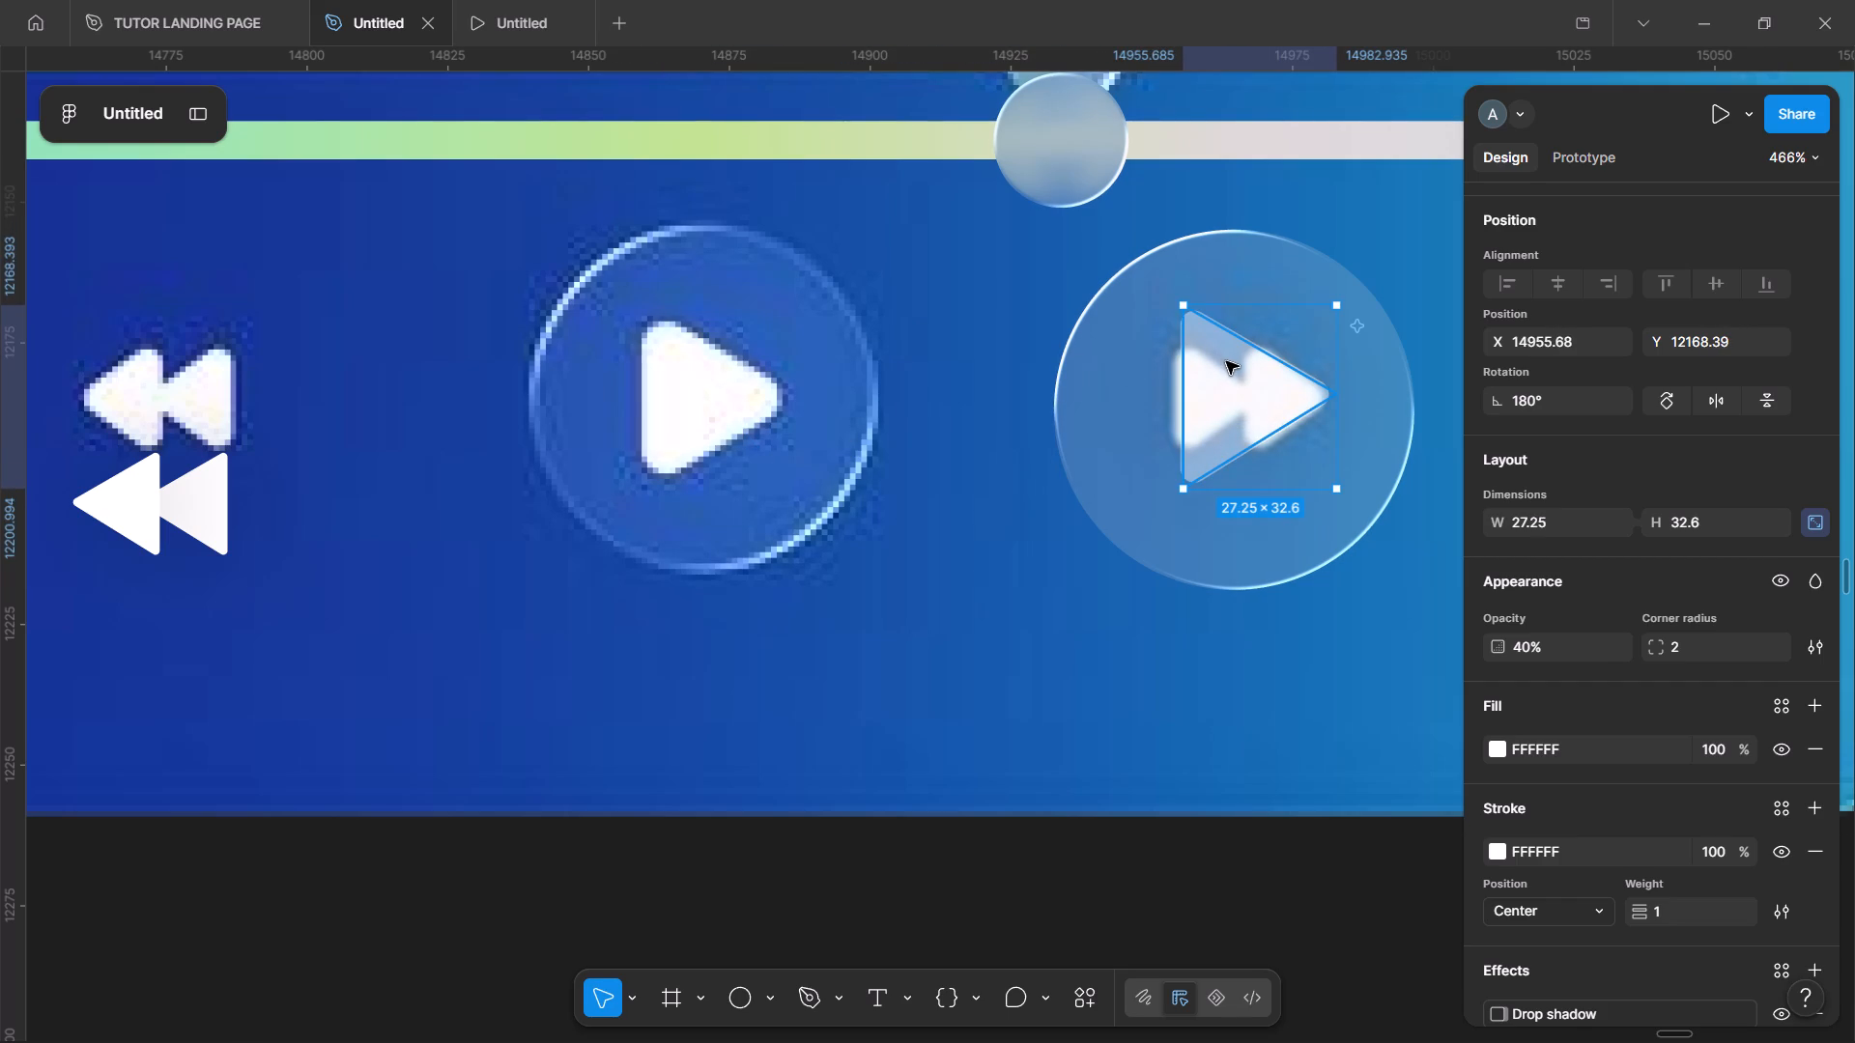
Set the play triangle's opacity to 100% and position it vertically centred in the large glass circle at about X 14954.97, Y 12170.67.
key("0")
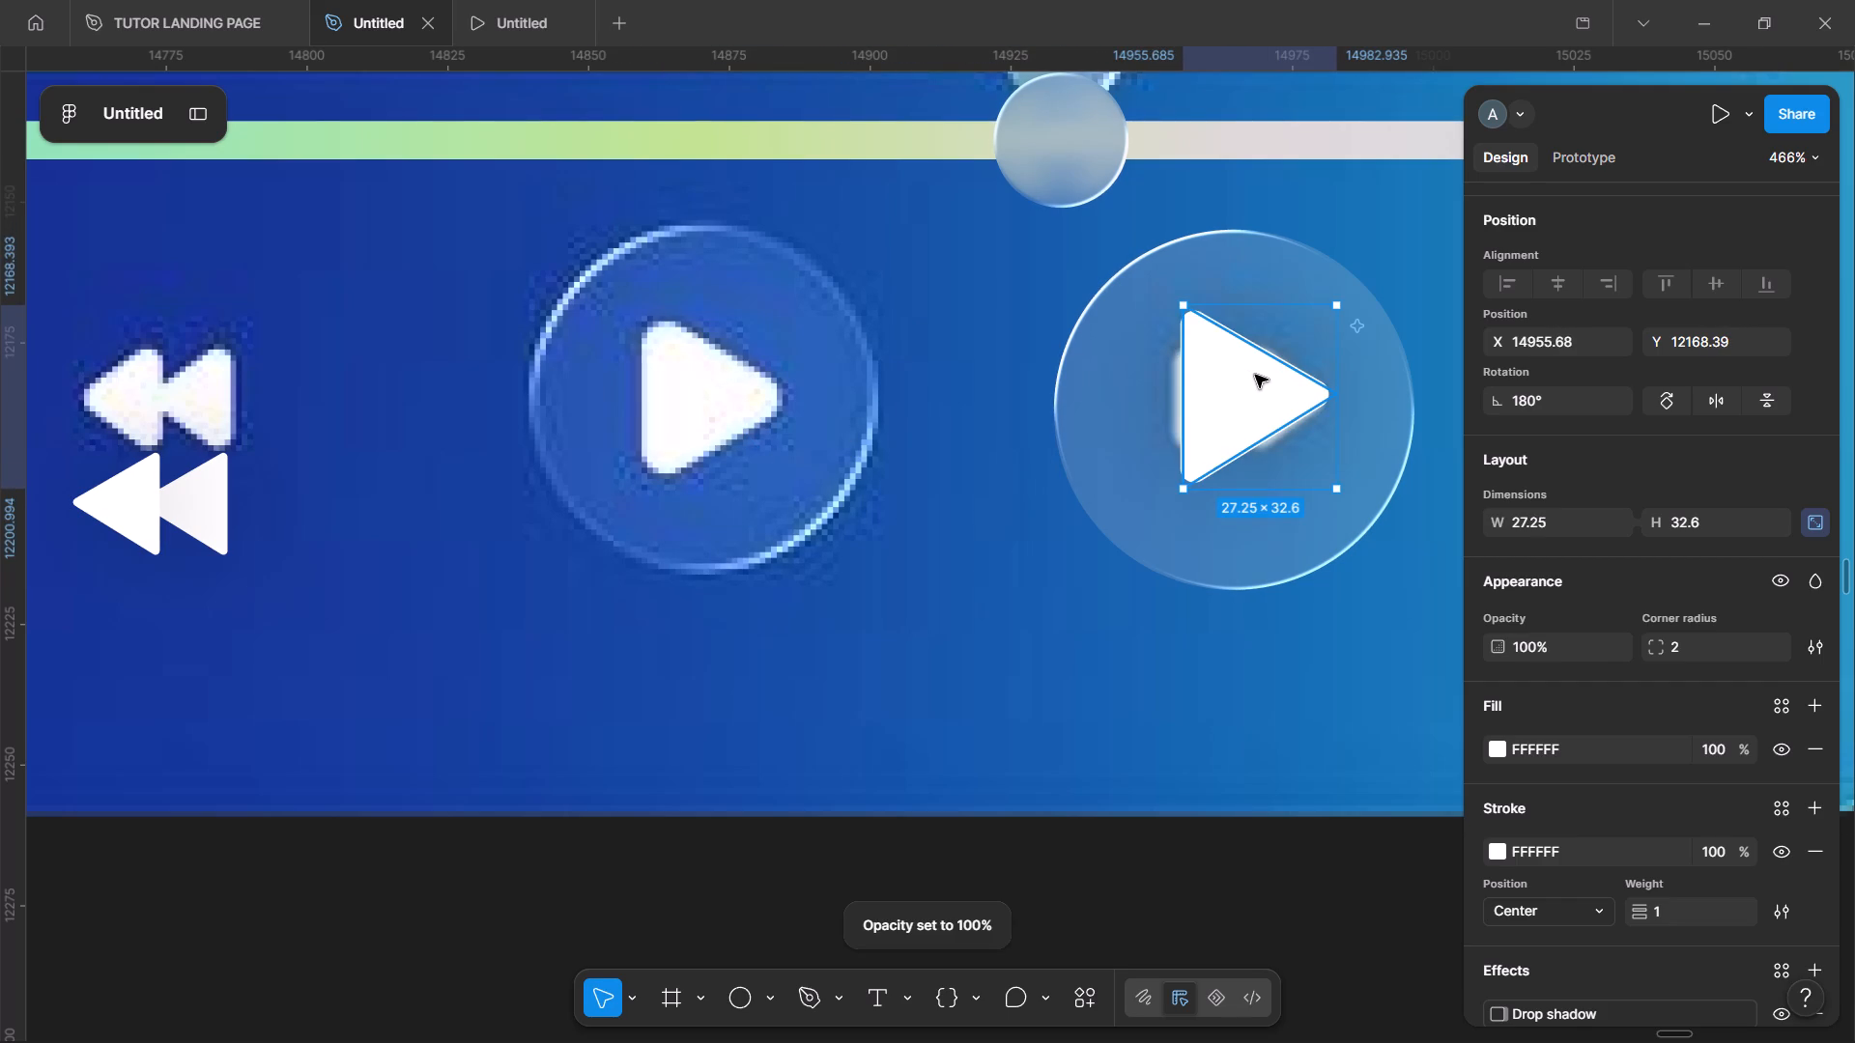
left_click_drag(1265, 383, 1260, 397)
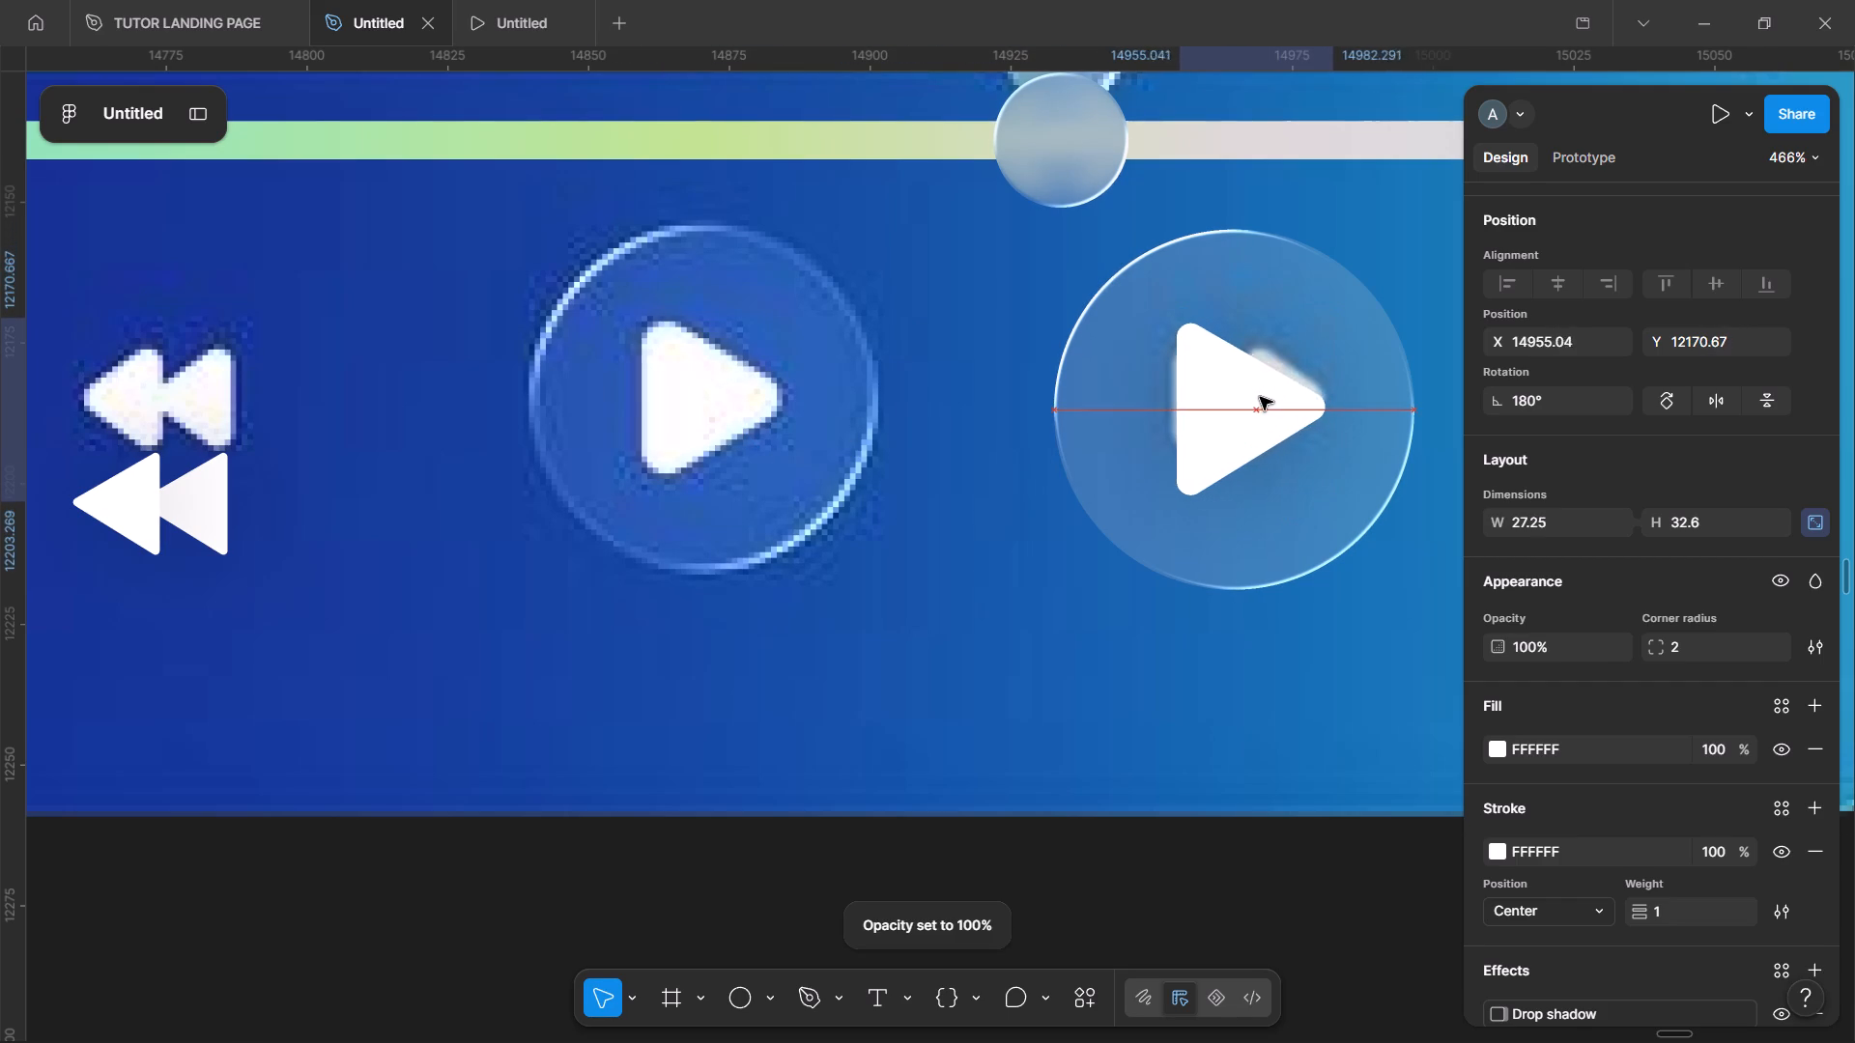
left_click_drag(1260, 397, 1260, 391)
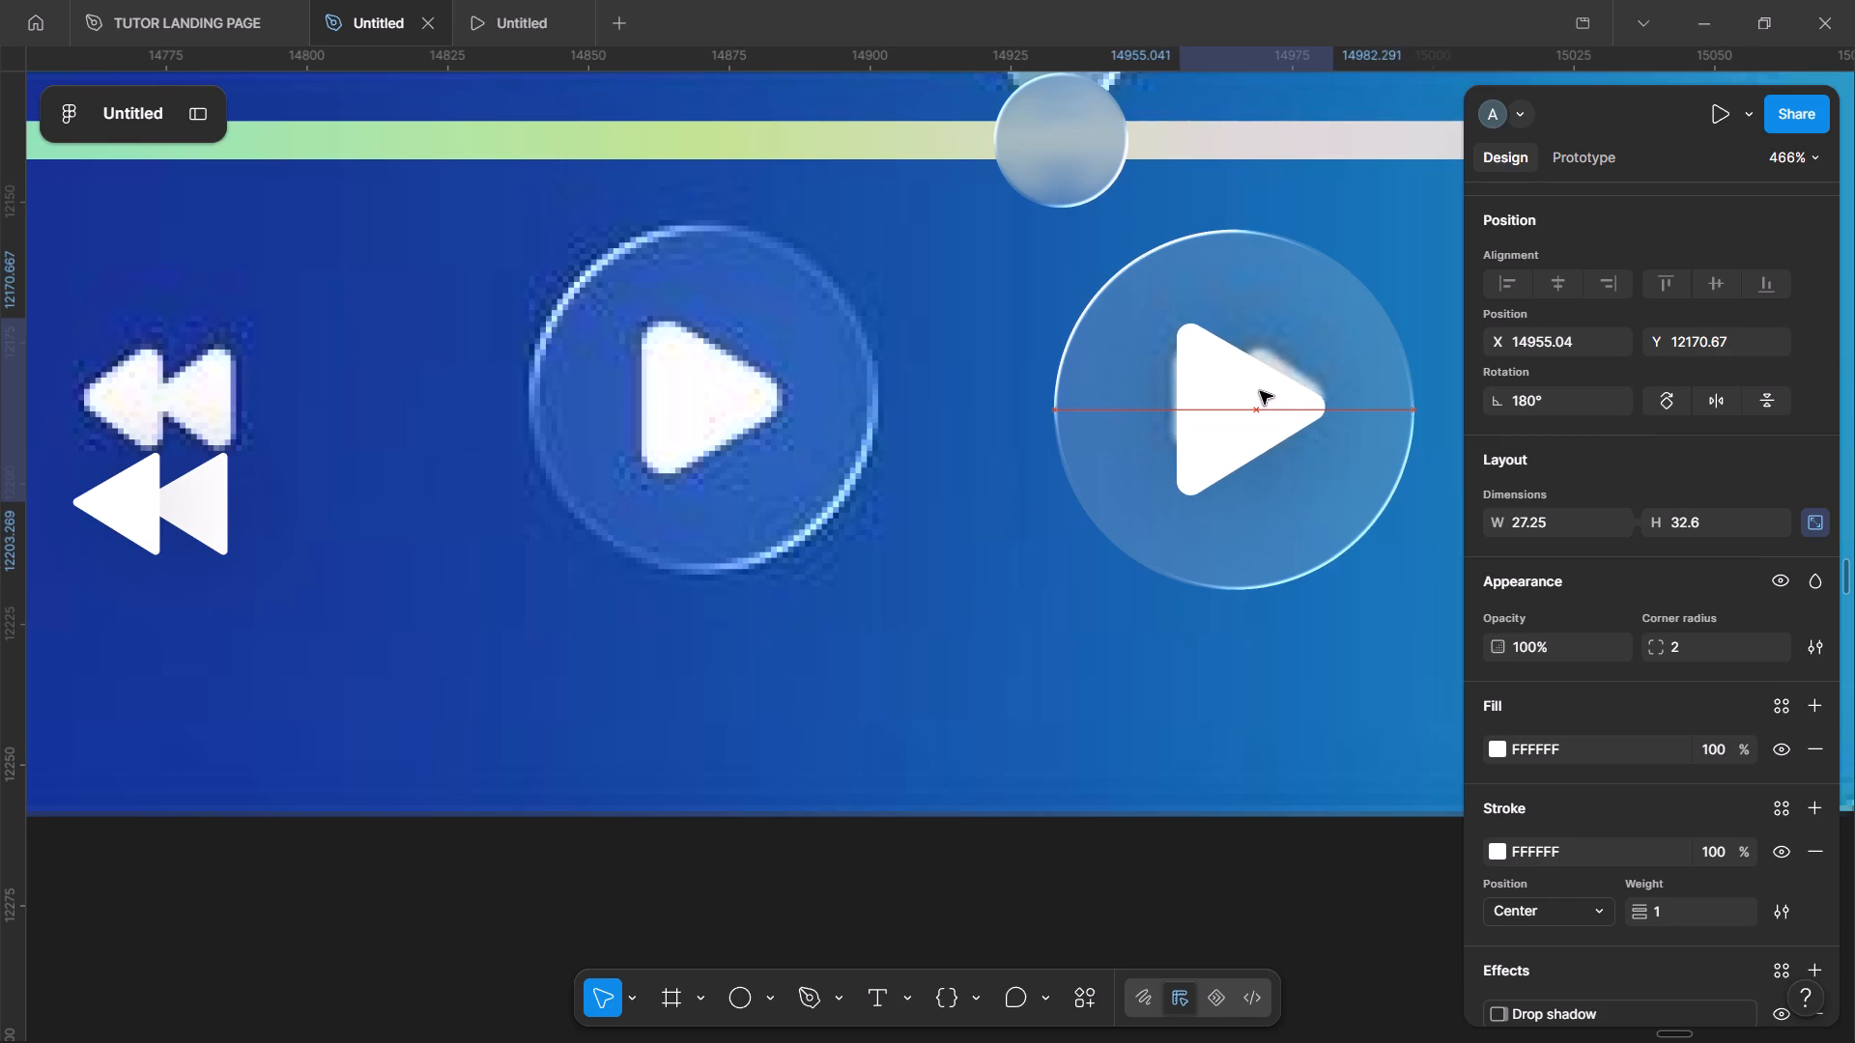
left_click_drag(1260, 391, 1239, 398)
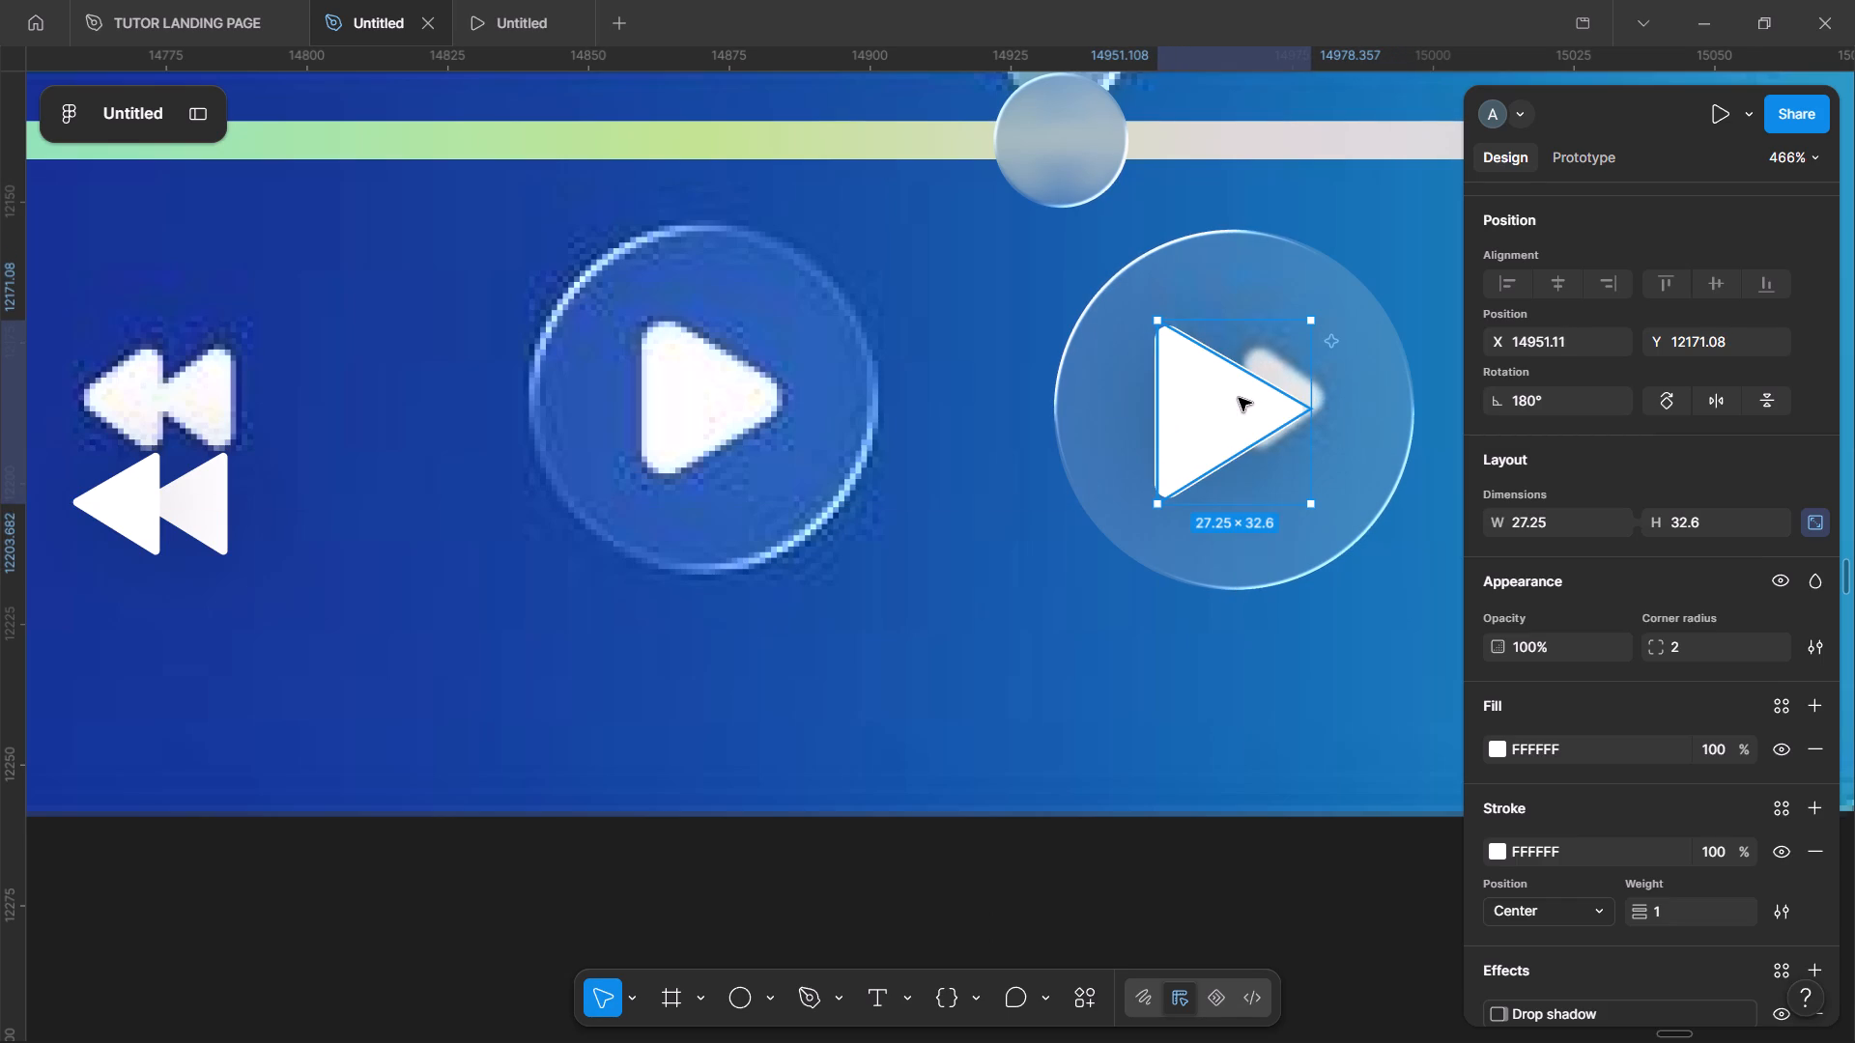
left_click_drag(1239, 398, 1238, 388)
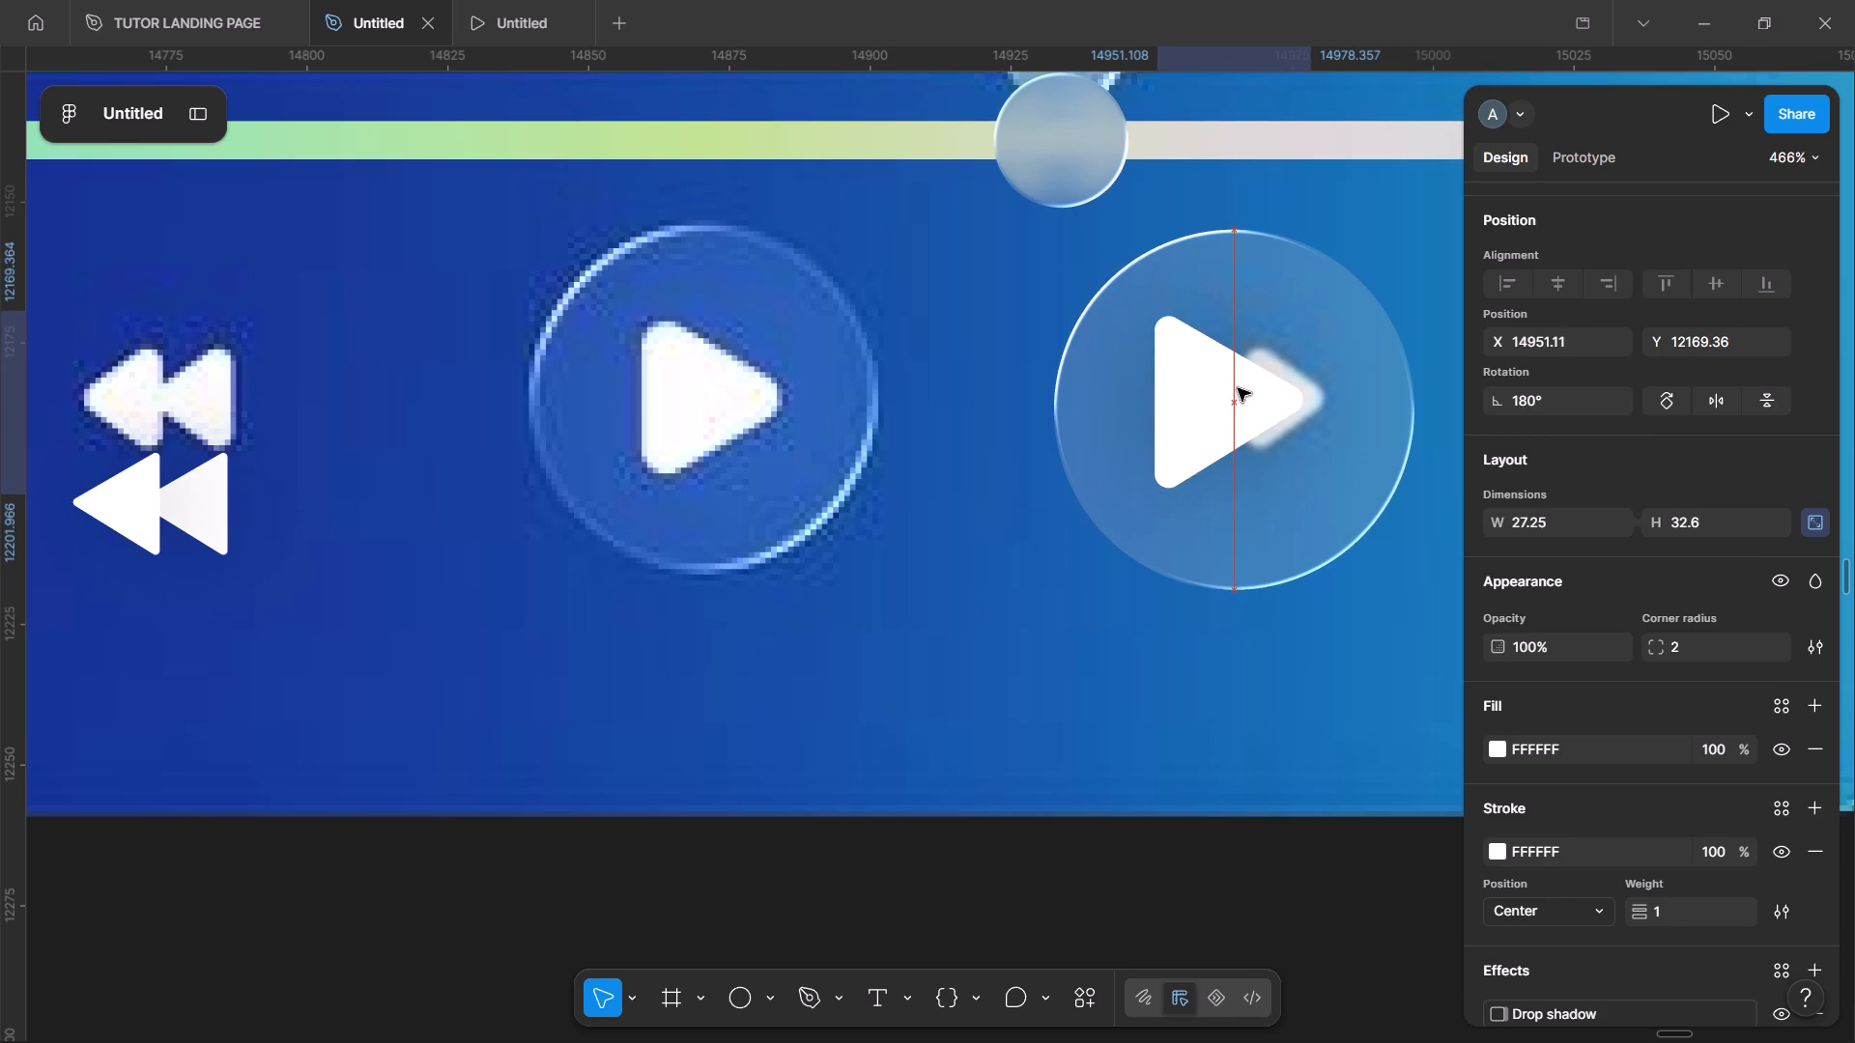
left_click_drag(1238, 388, 1260, 388)
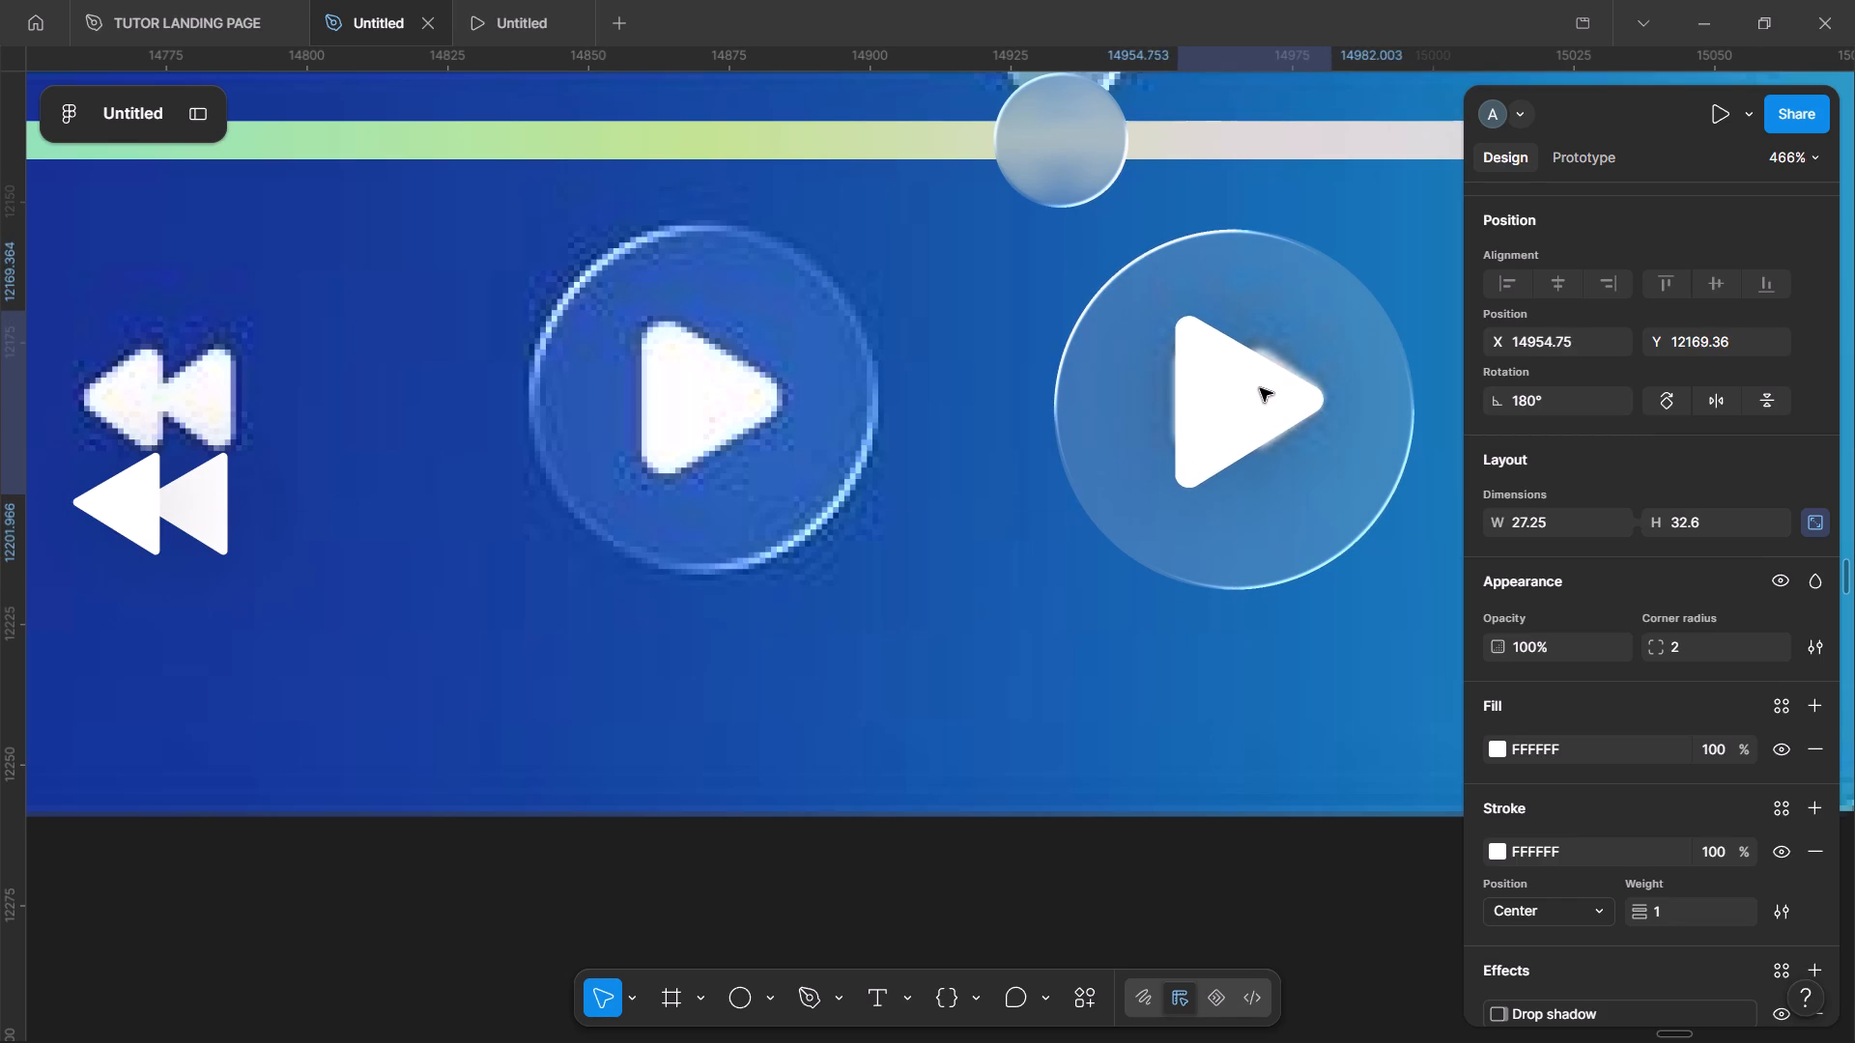
left_click_drag(1260, 388, 1272, 381)
left_click_drag(1272, 381, 1264, 384)
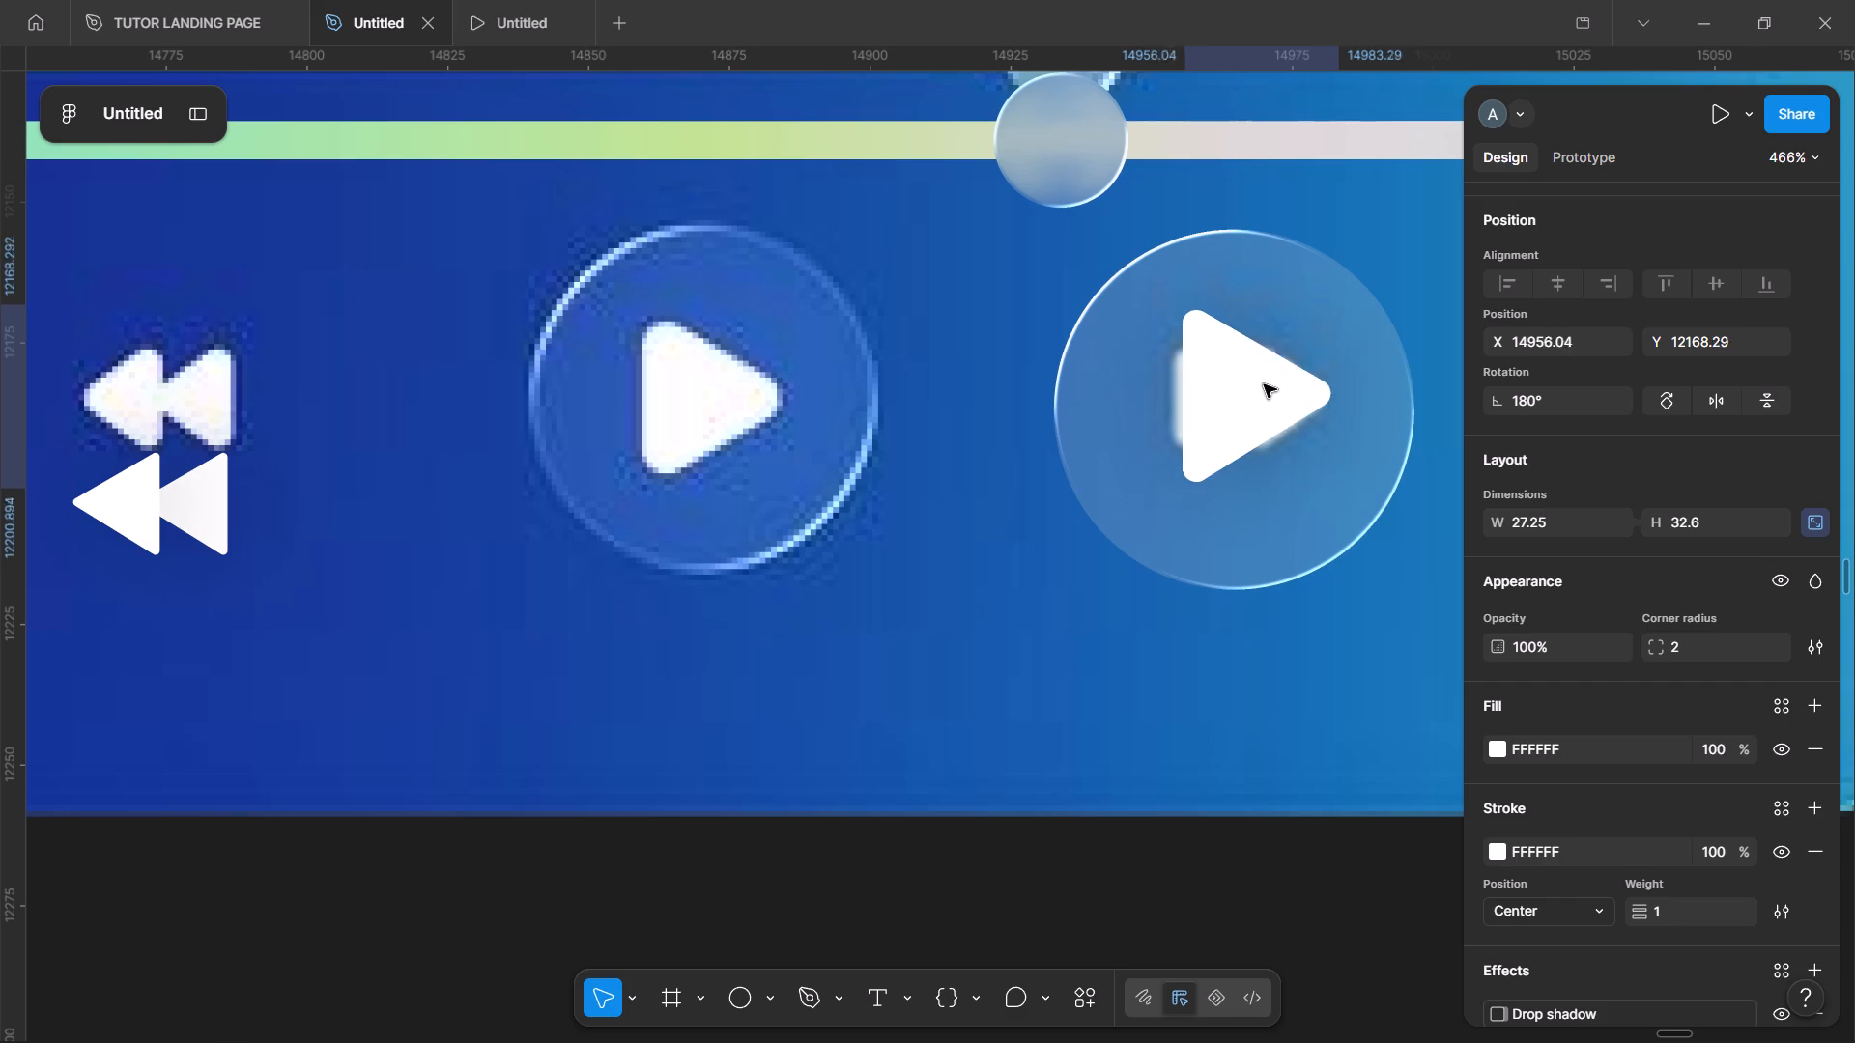
left_click_drag(1264, 384, 1250, 393)
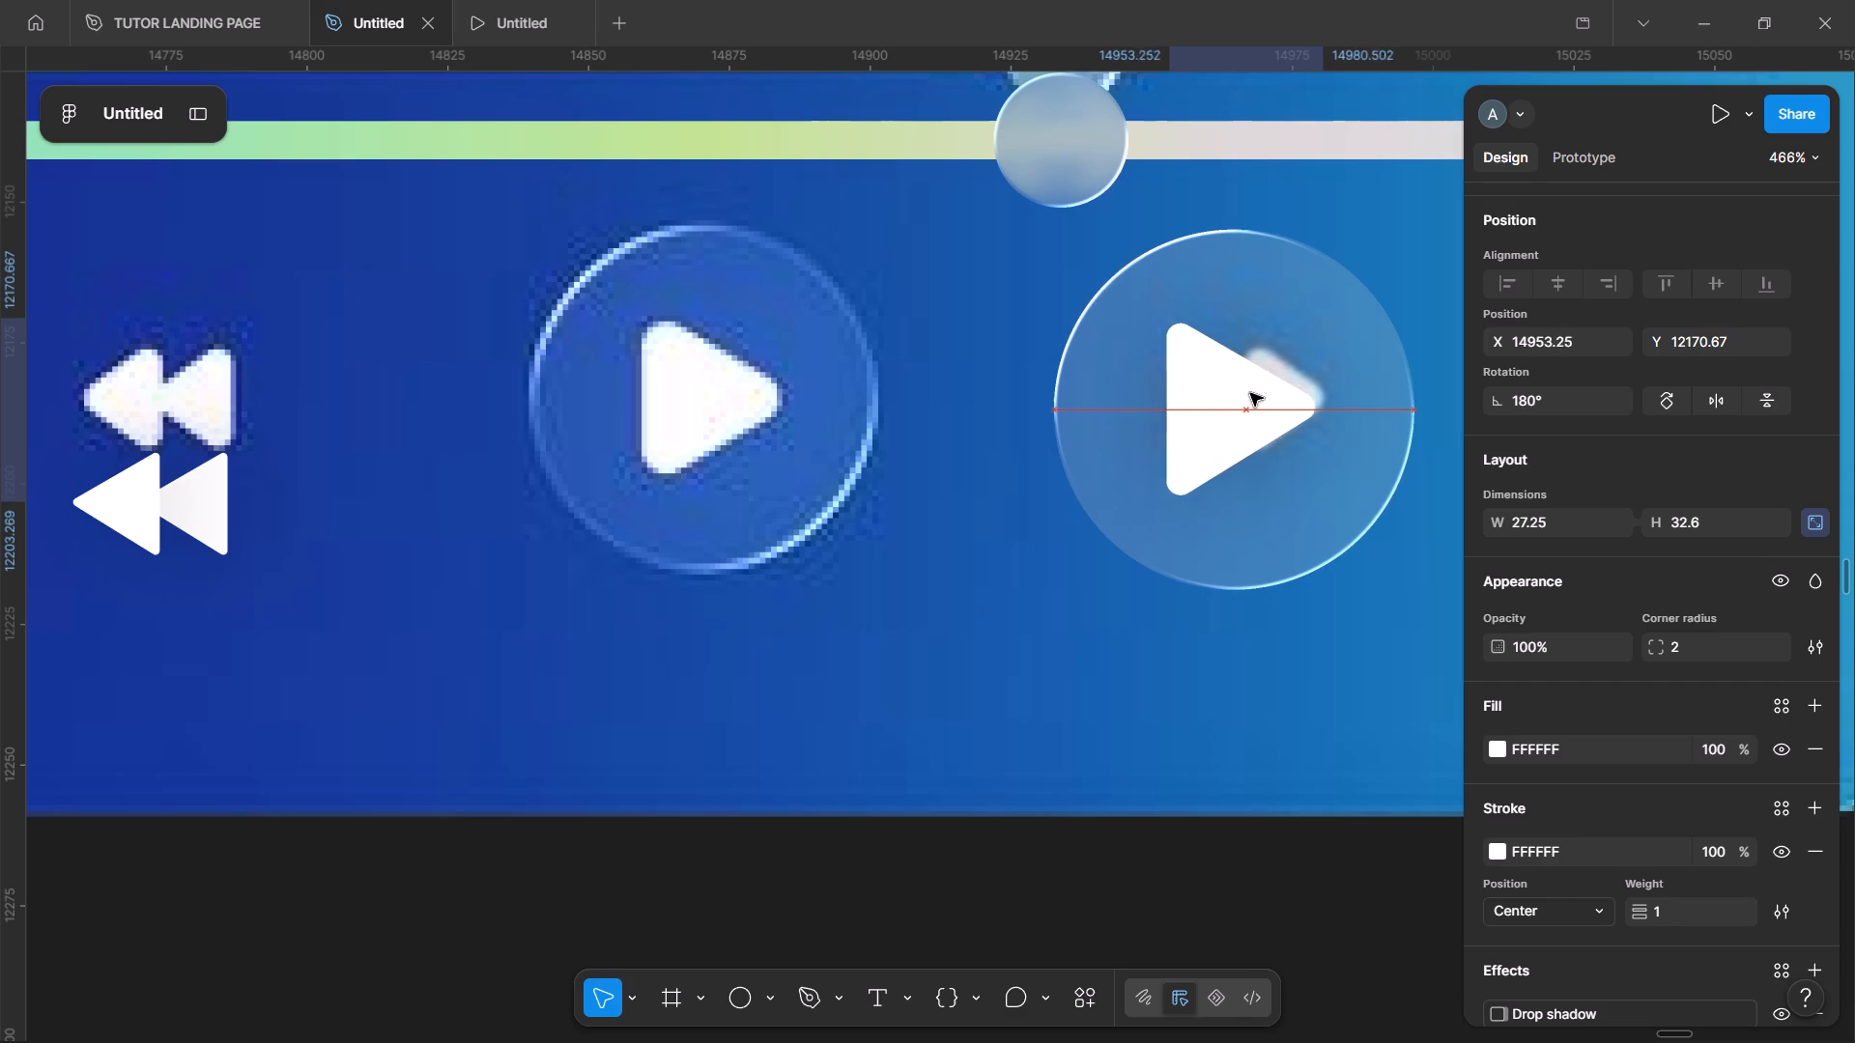
left_click_drag(1250, 393, 1249, 392)
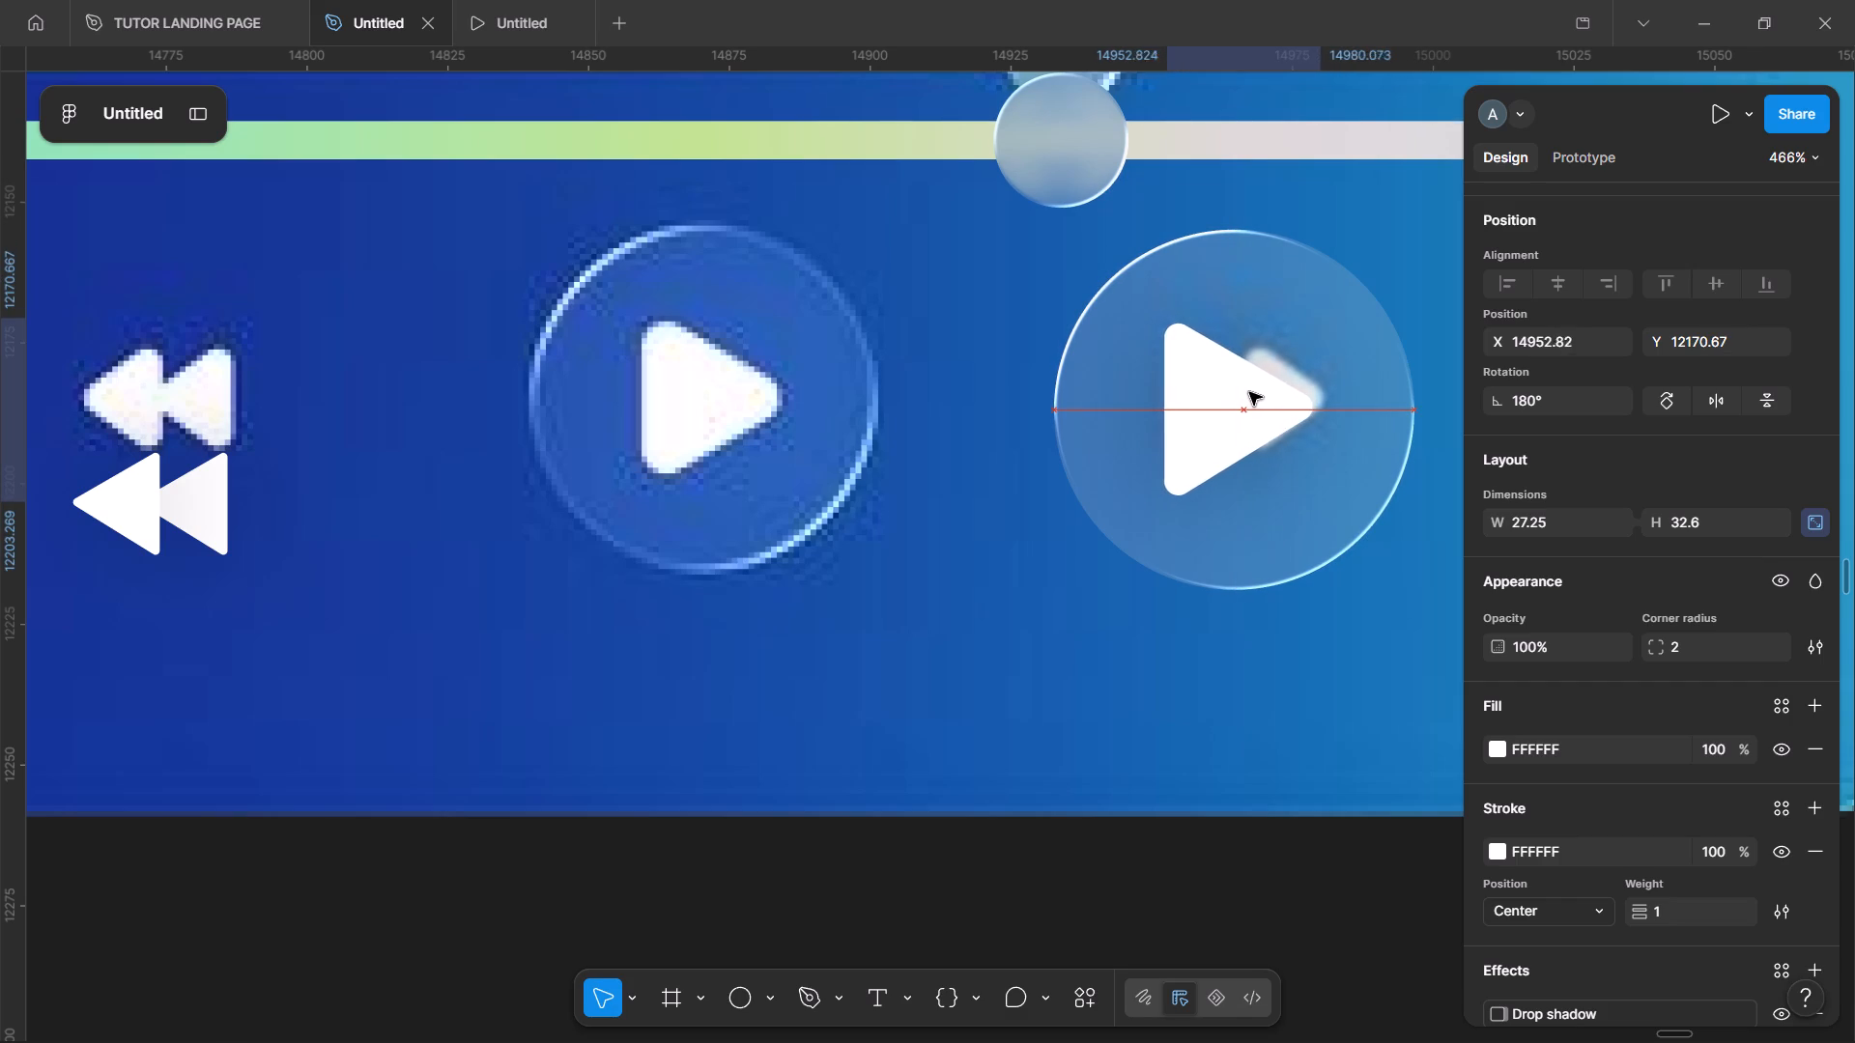
left_click_drag(1249, 392, 1257, 391)
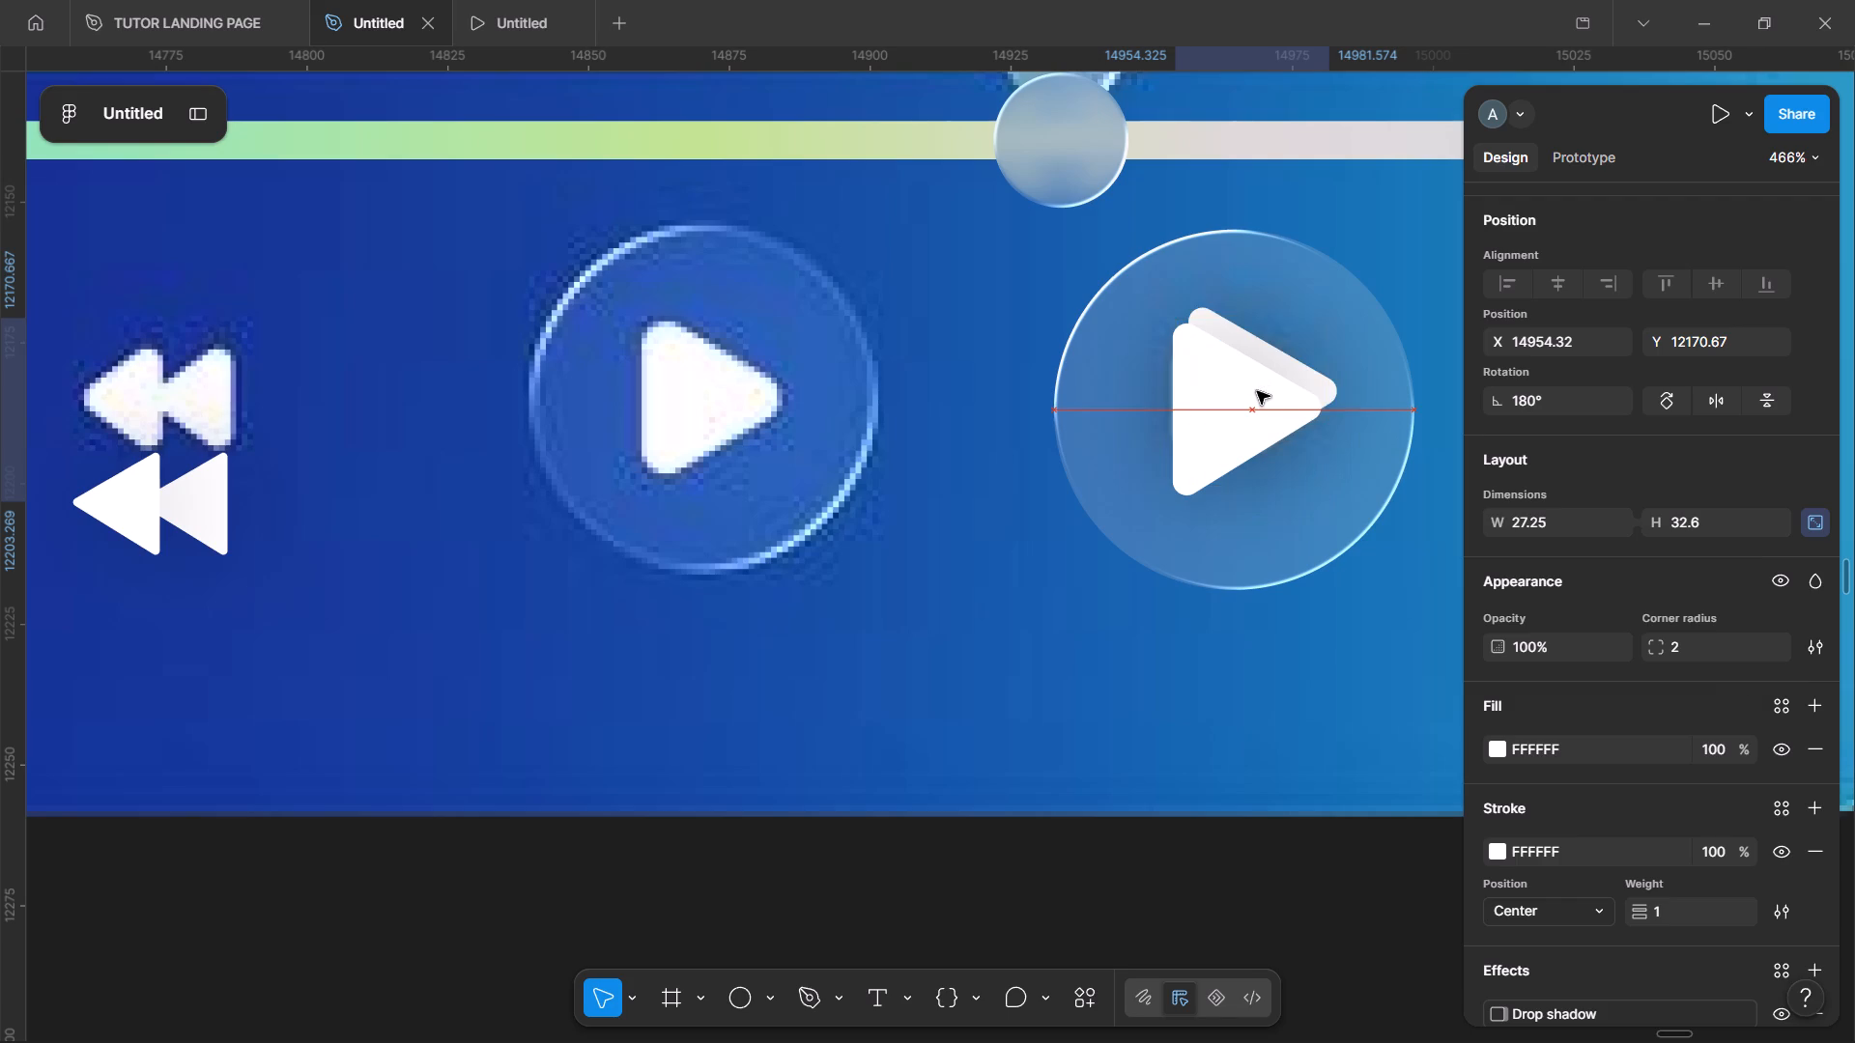
left_click_drag(1257, 391, 1257, 390)
key("ctrl+z")
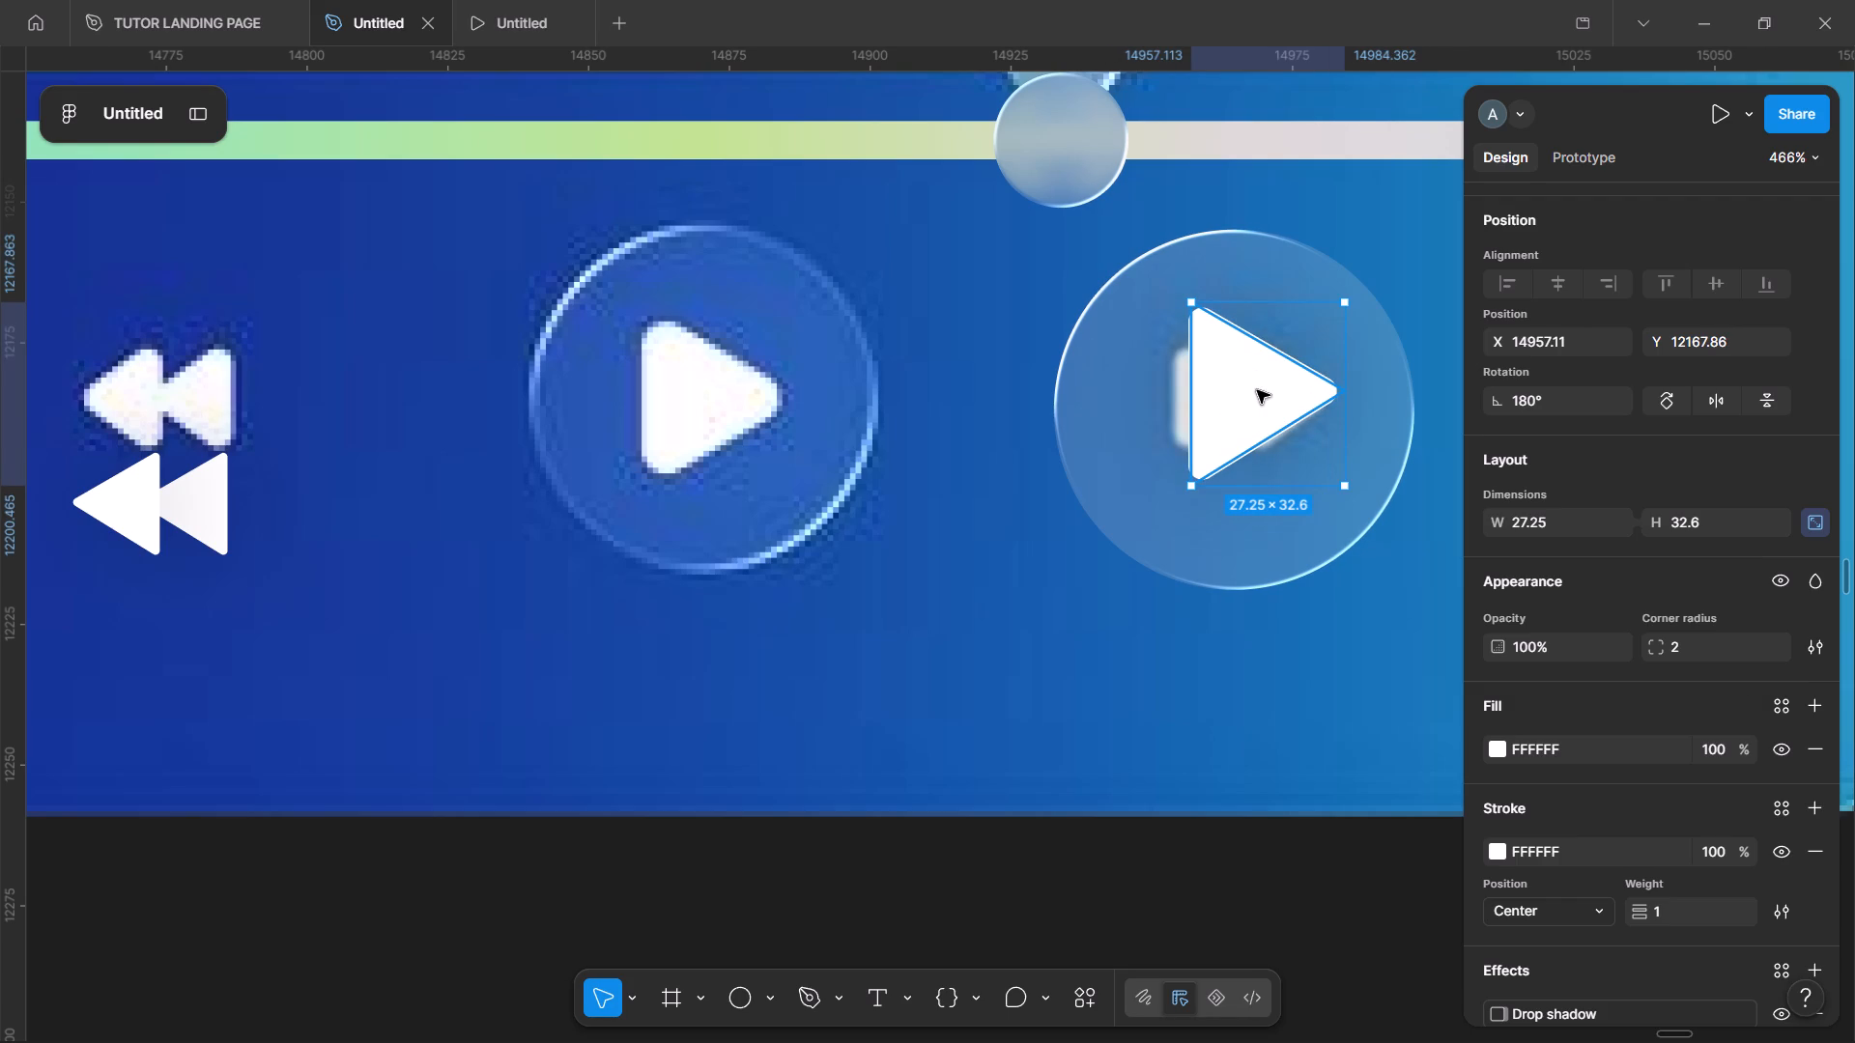
left_click_drag(1257, 388, 1250, 409)
left_click(1250, 409)
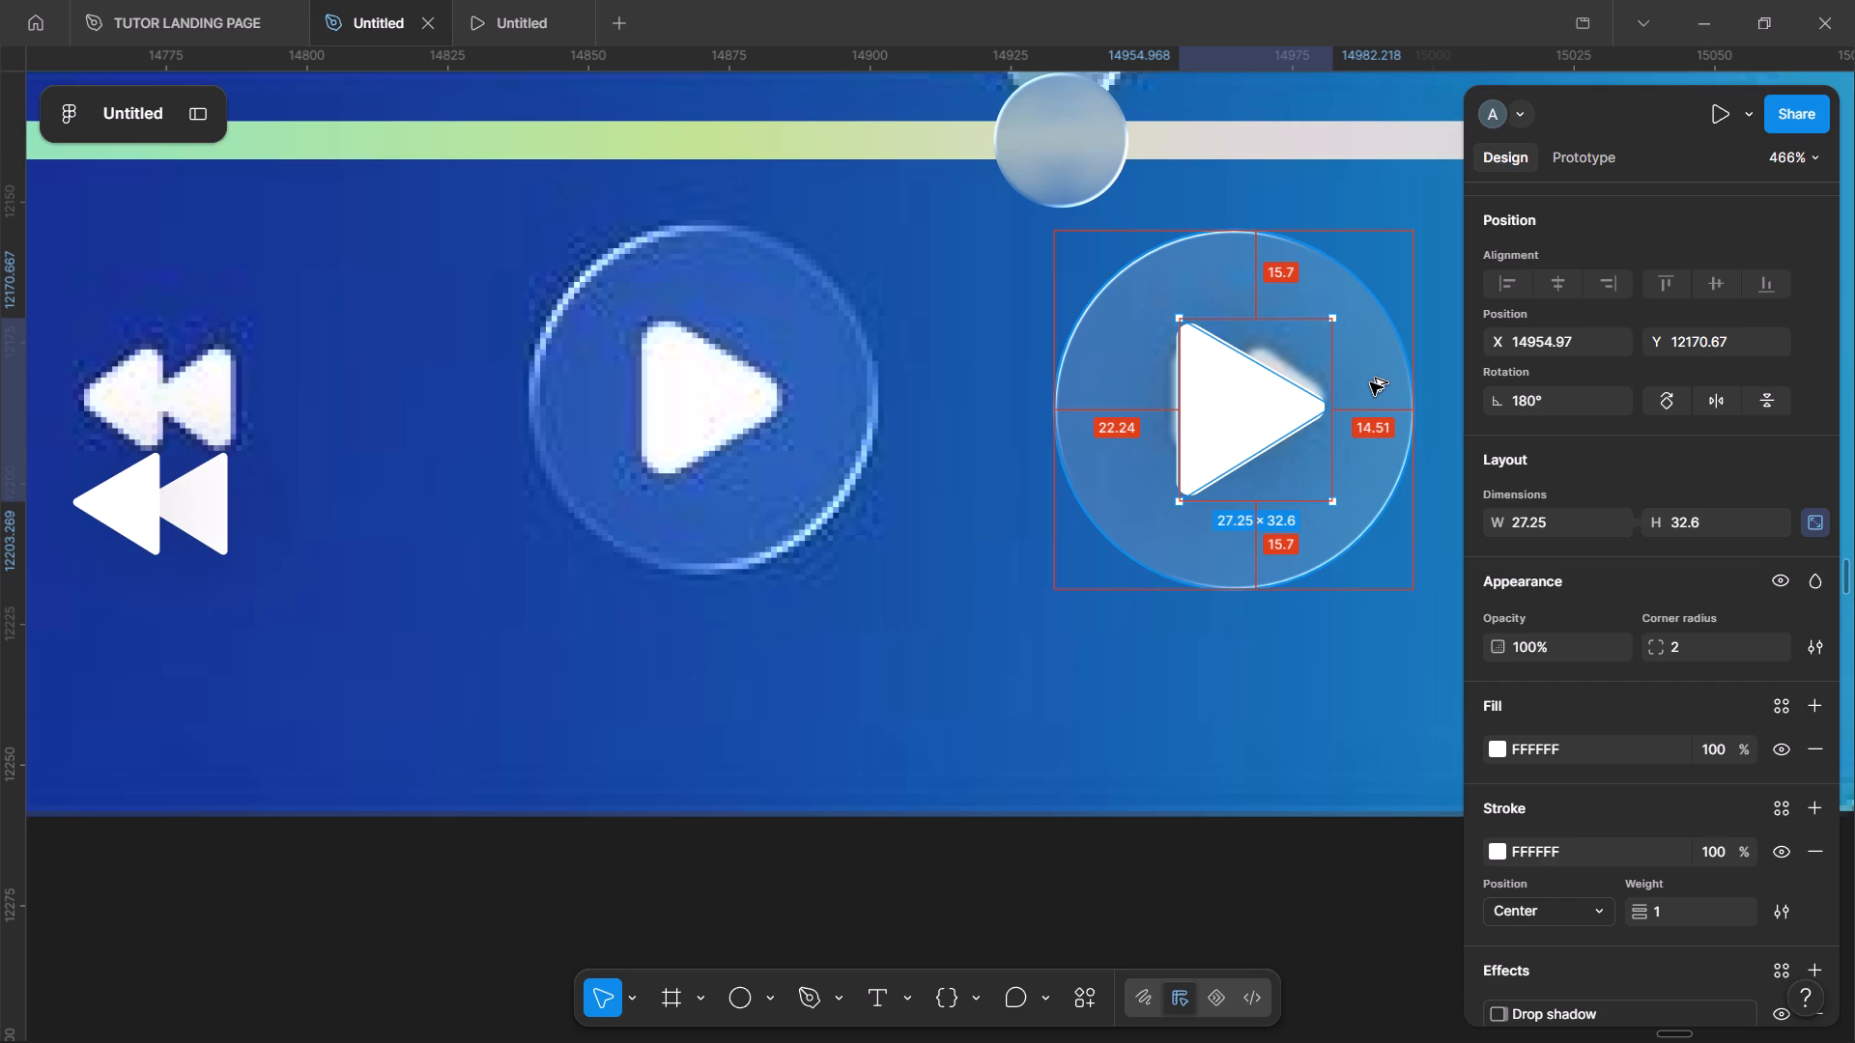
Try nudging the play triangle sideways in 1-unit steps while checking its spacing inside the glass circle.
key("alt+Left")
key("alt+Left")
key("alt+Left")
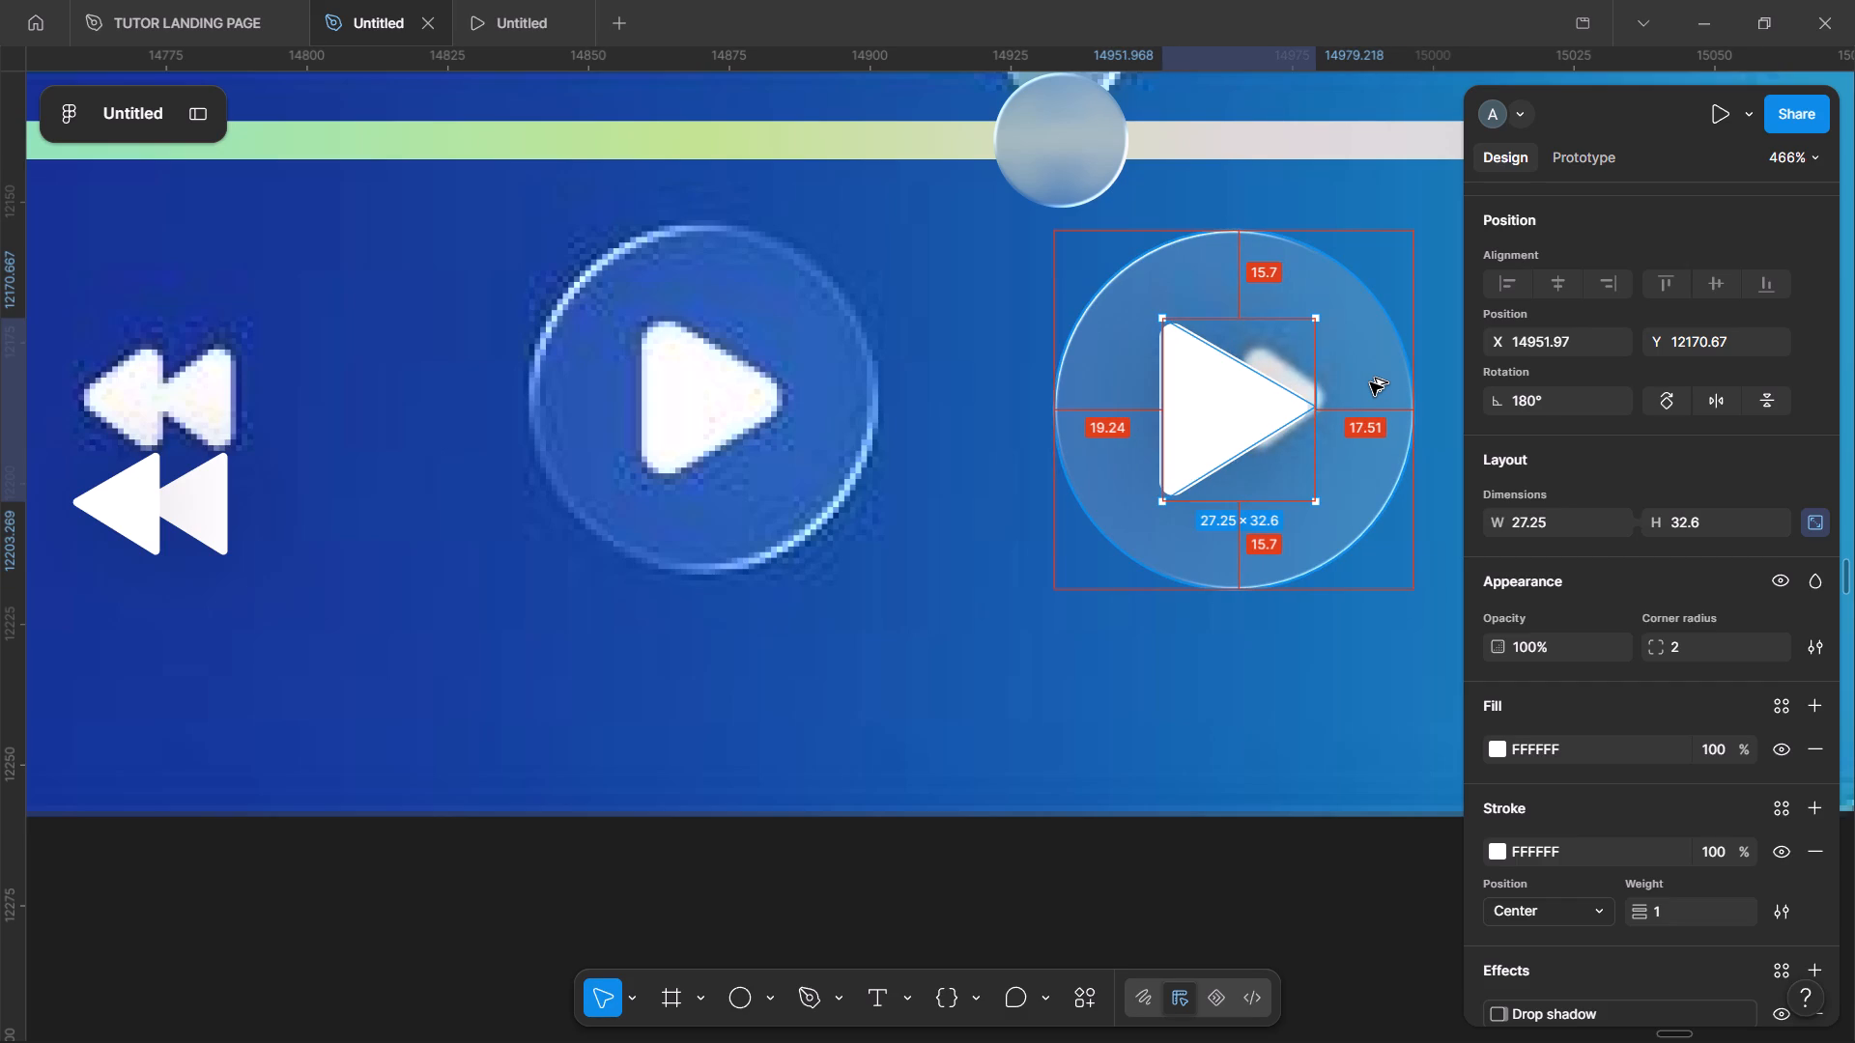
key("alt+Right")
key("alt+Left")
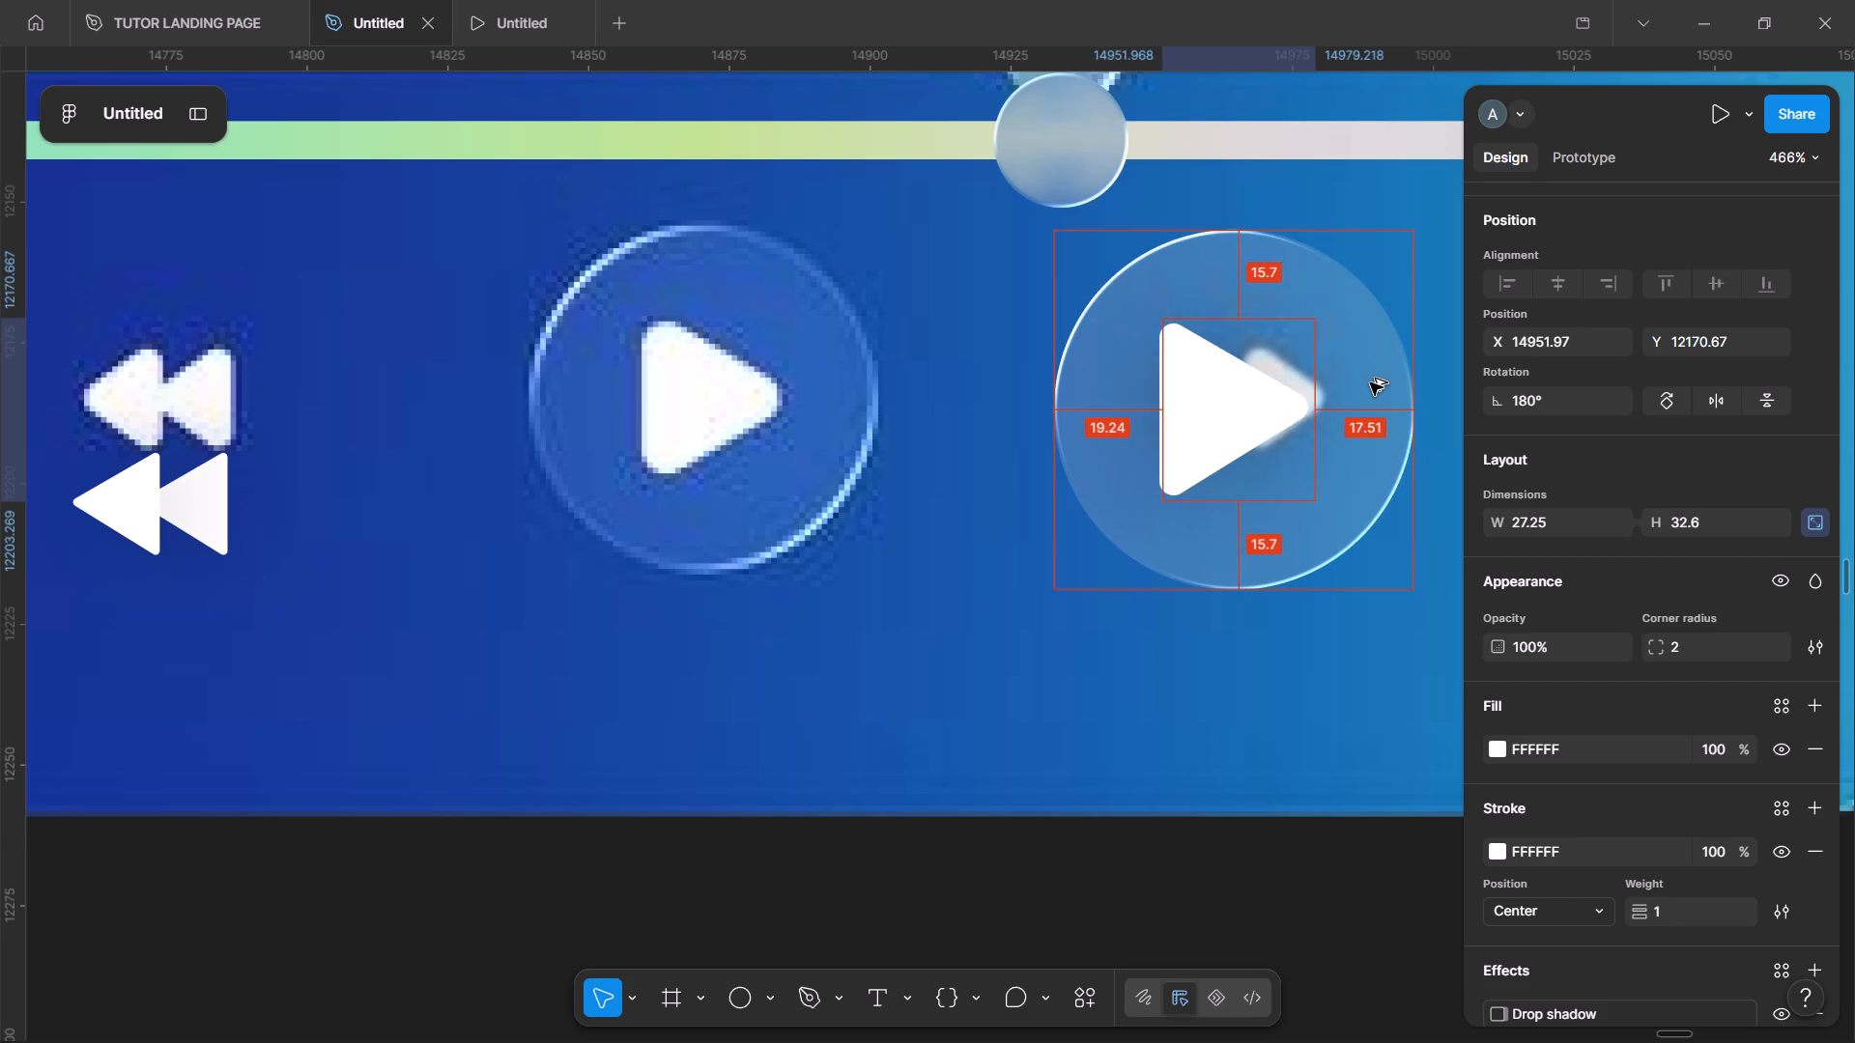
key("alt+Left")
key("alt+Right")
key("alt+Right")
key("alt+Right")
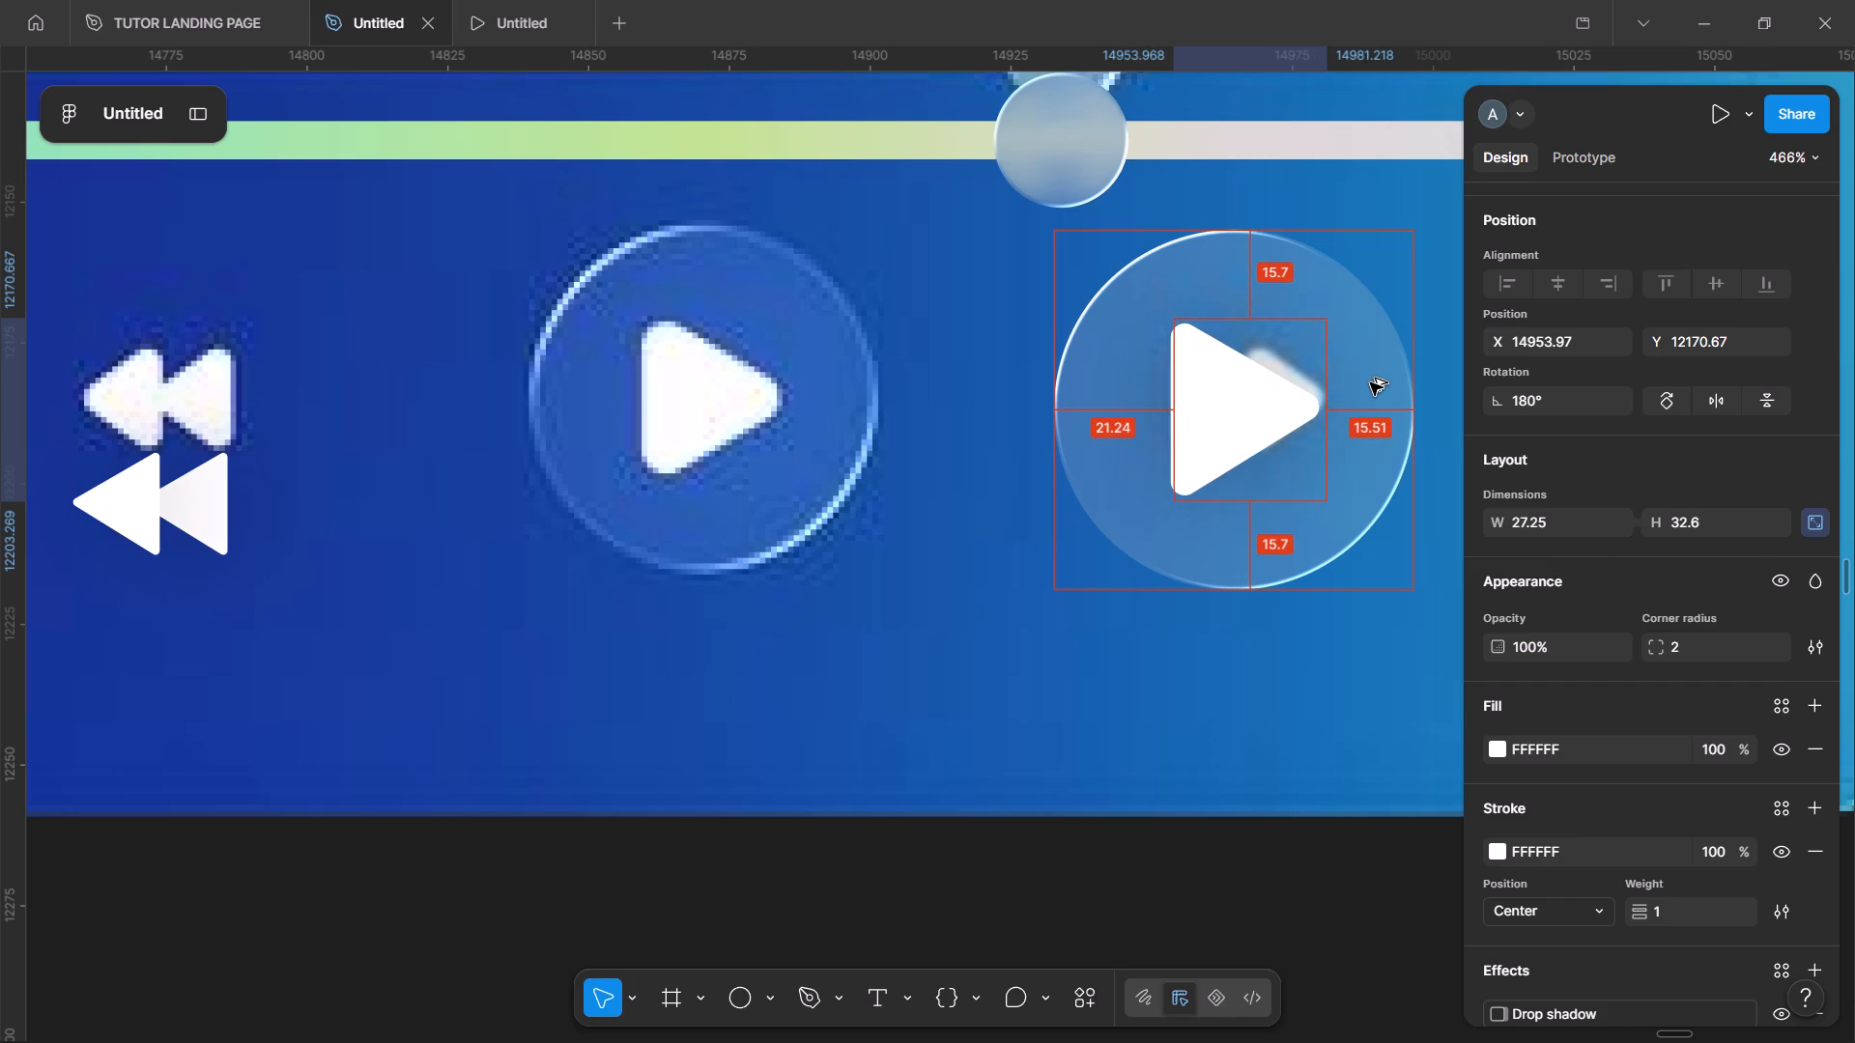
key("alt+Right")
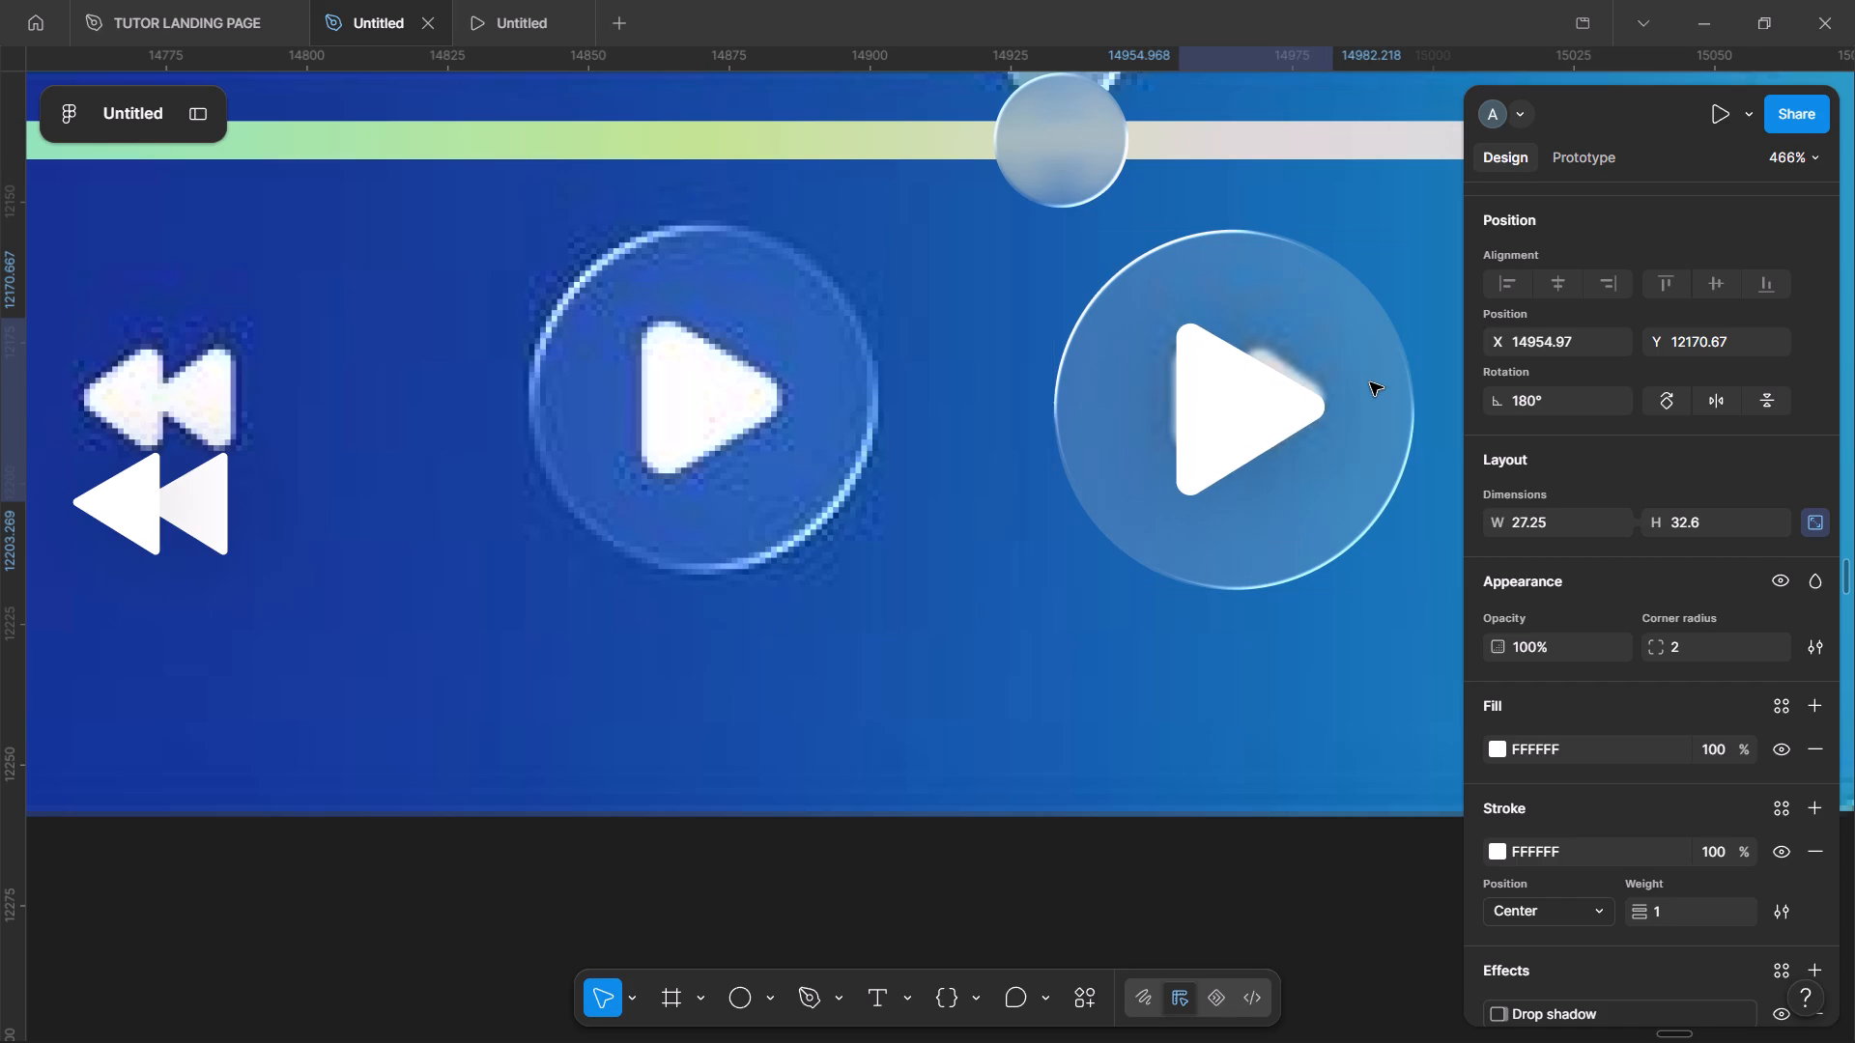
Group the large glass circle and its white play triangle.
left_click(1279, 653)
scroll(1279, 653, "up", 1)
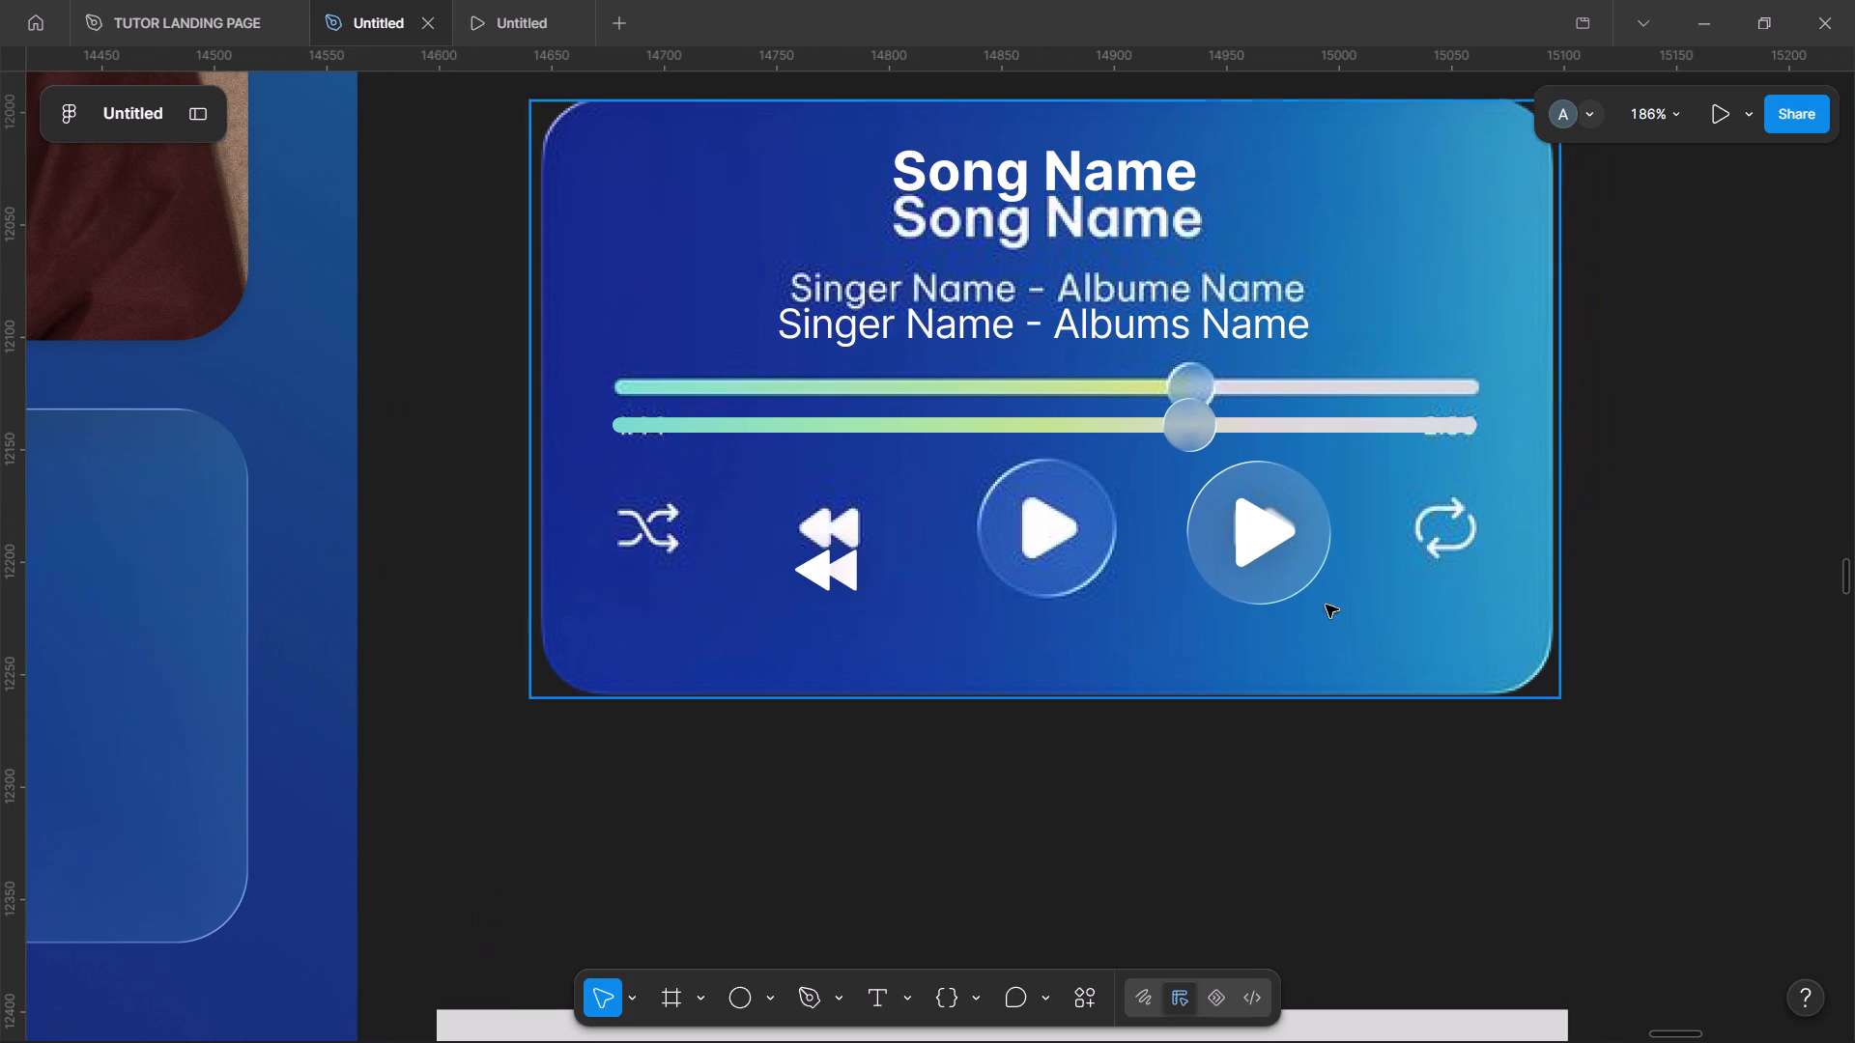
left_click(1294, 569)
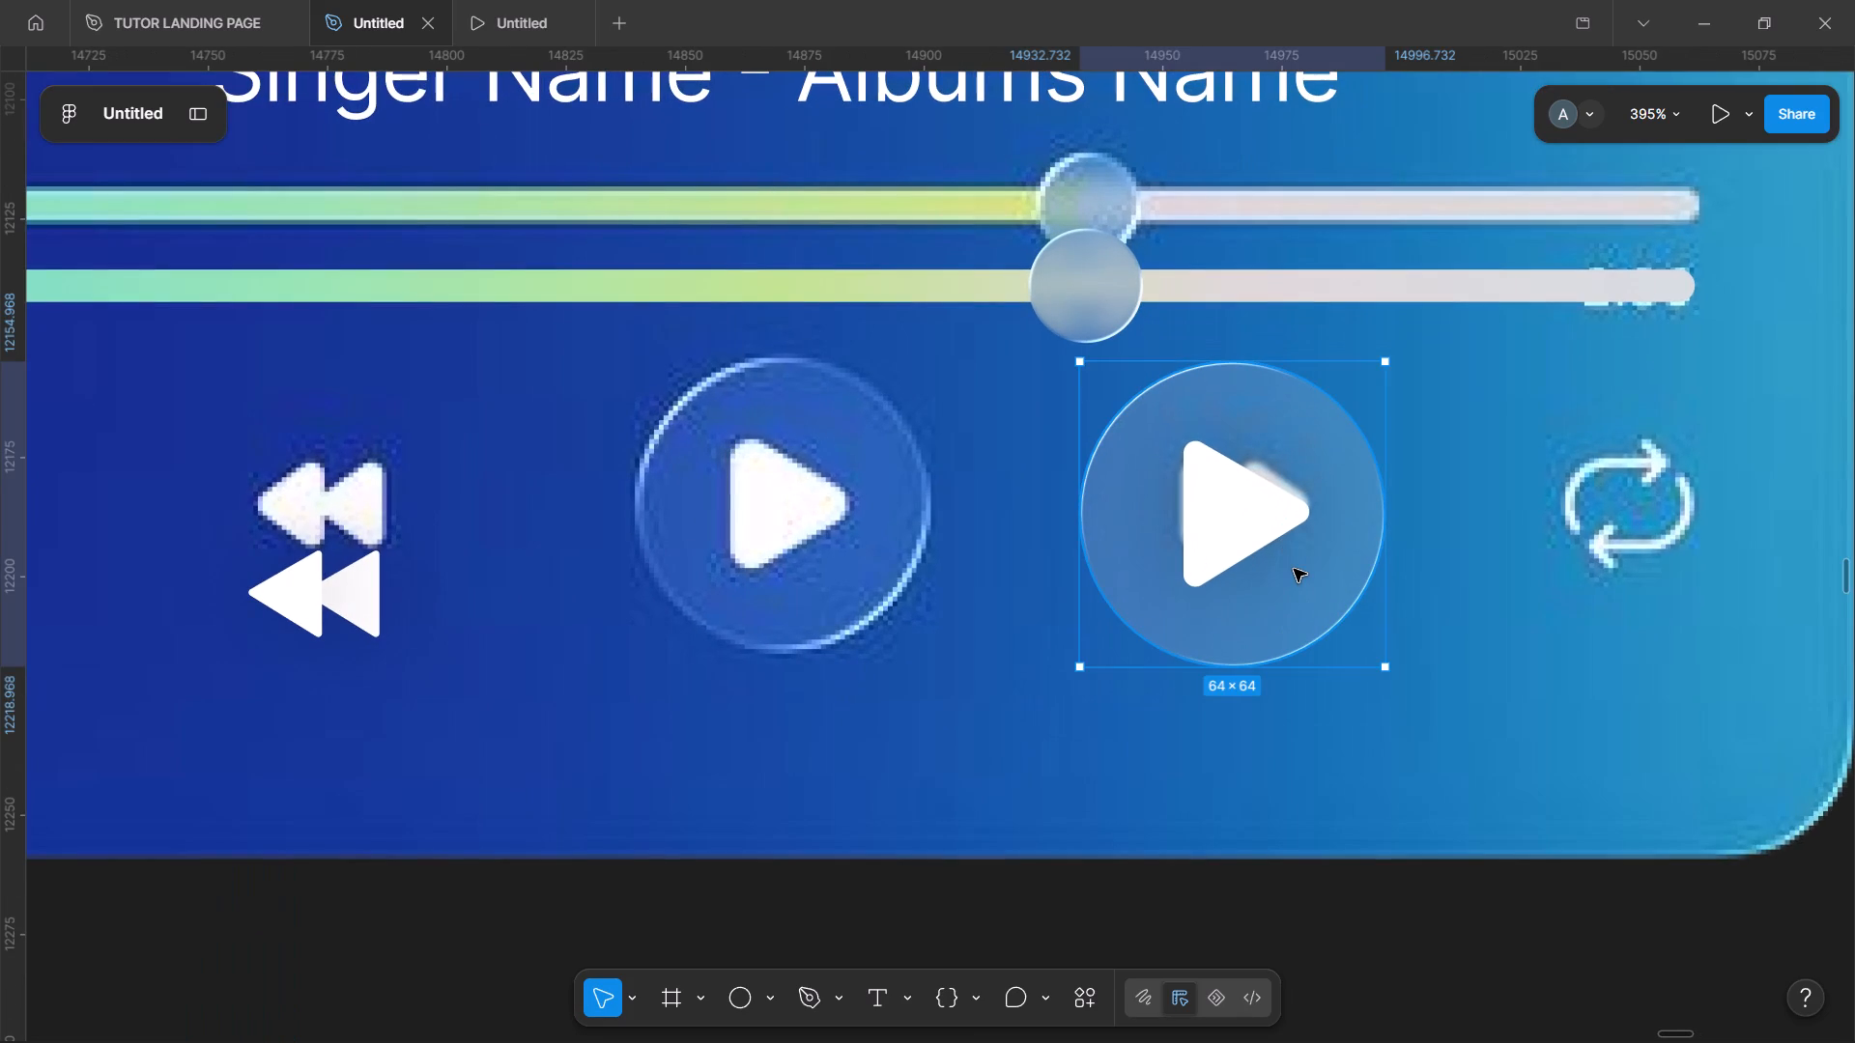
left_click(1223, 536, "shift")
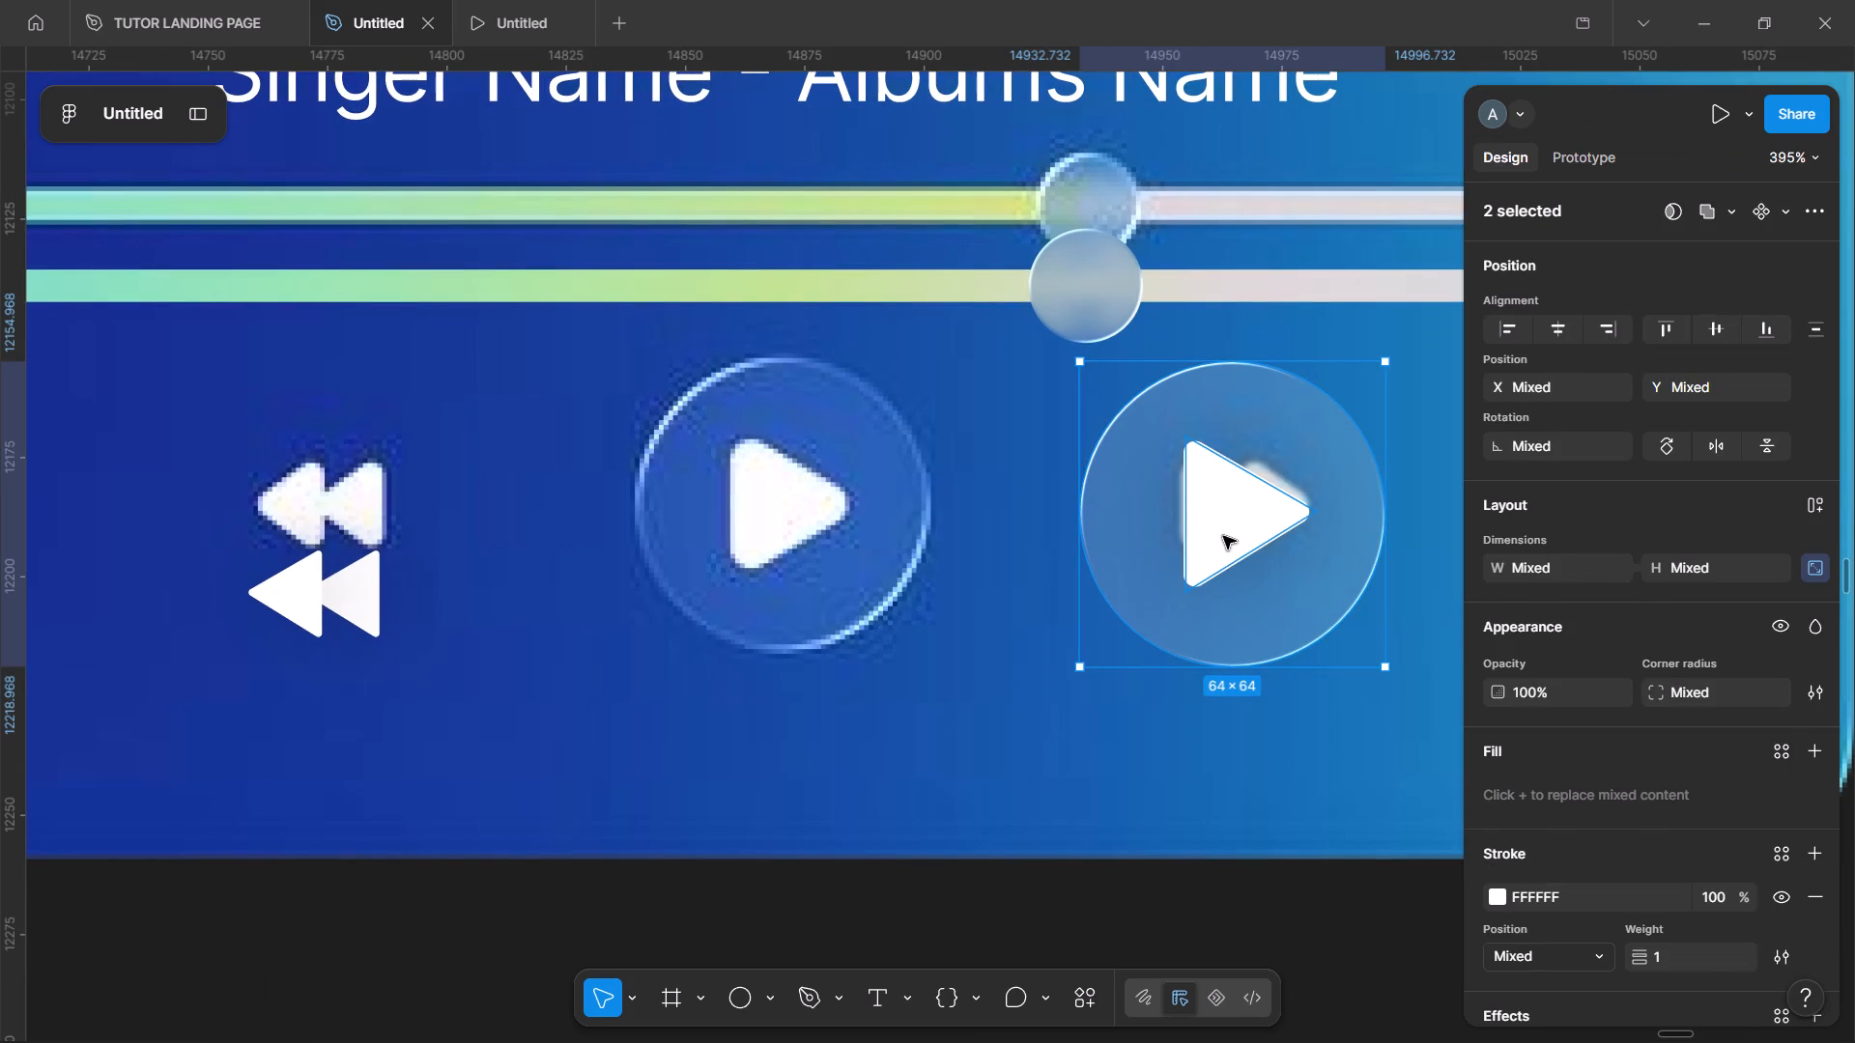
key("ctrl+g")
Group the round glass knob with the recreated progress bar.
left_click(1099, 287)
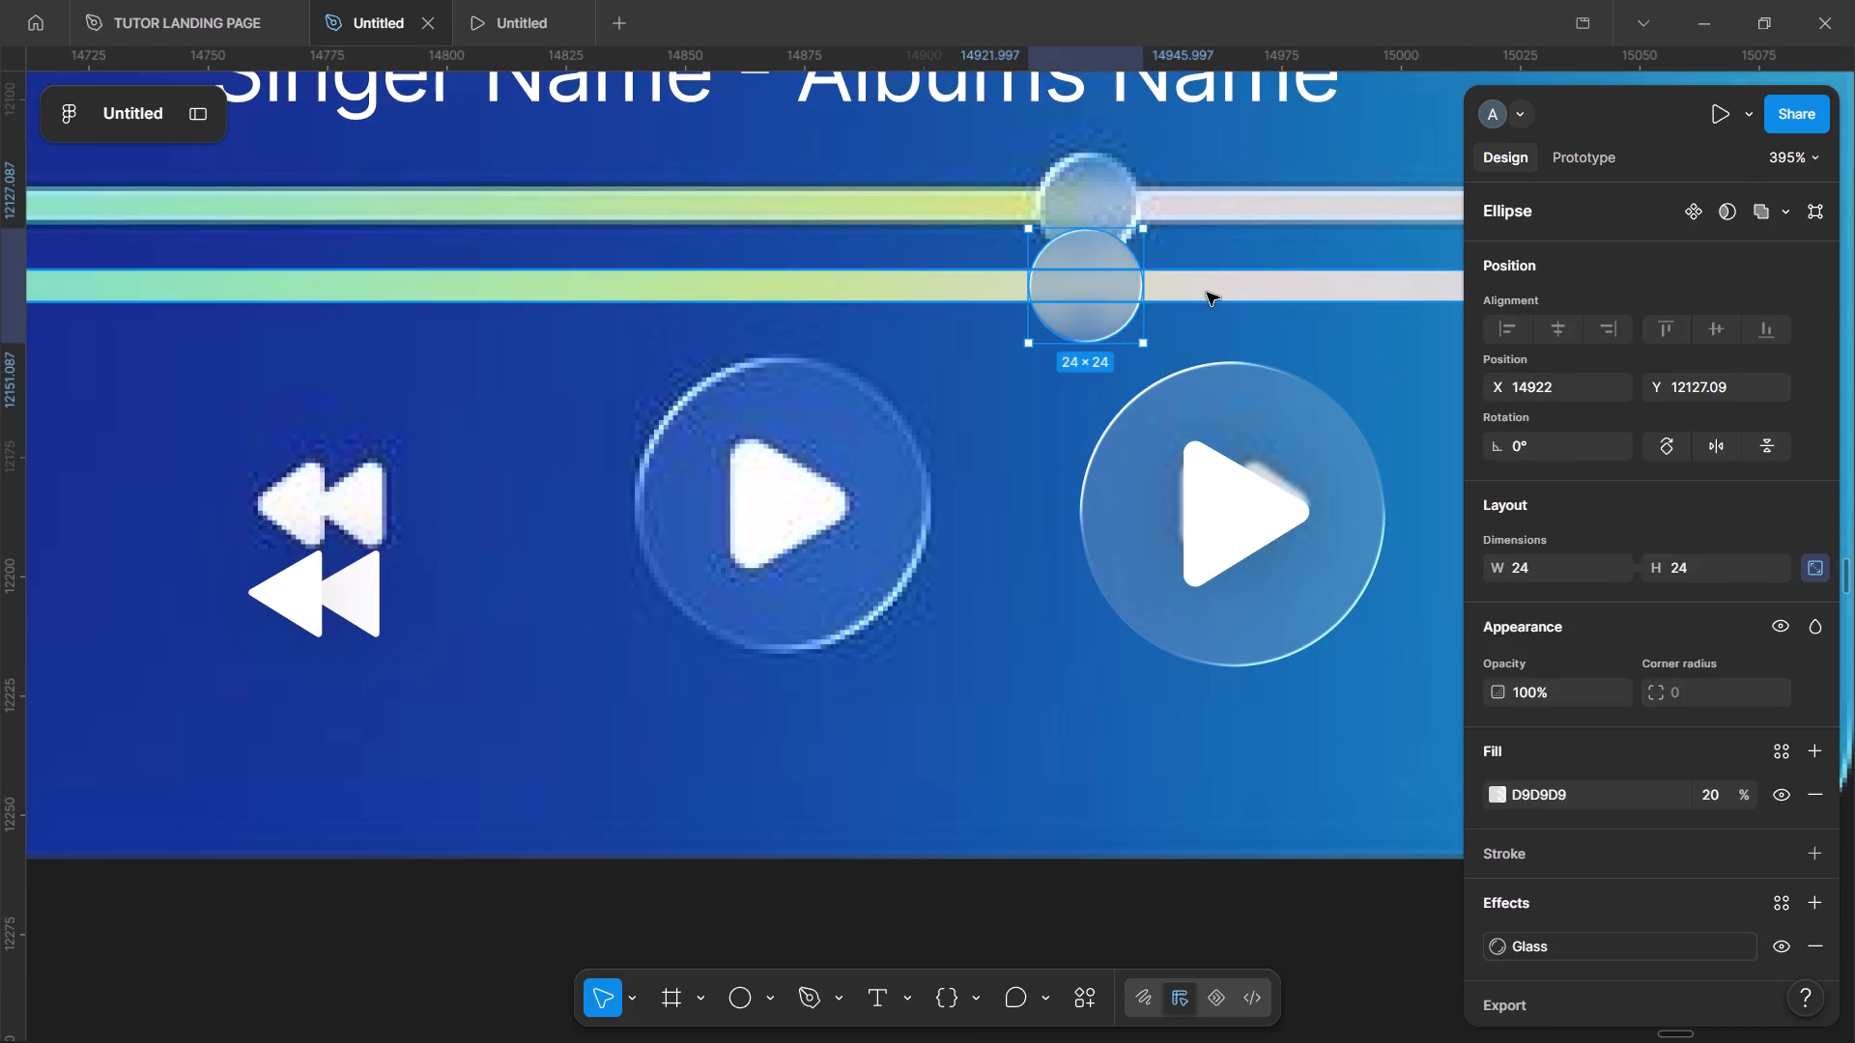
left_click(1207, 293, "shift")
key("ctrl+g")
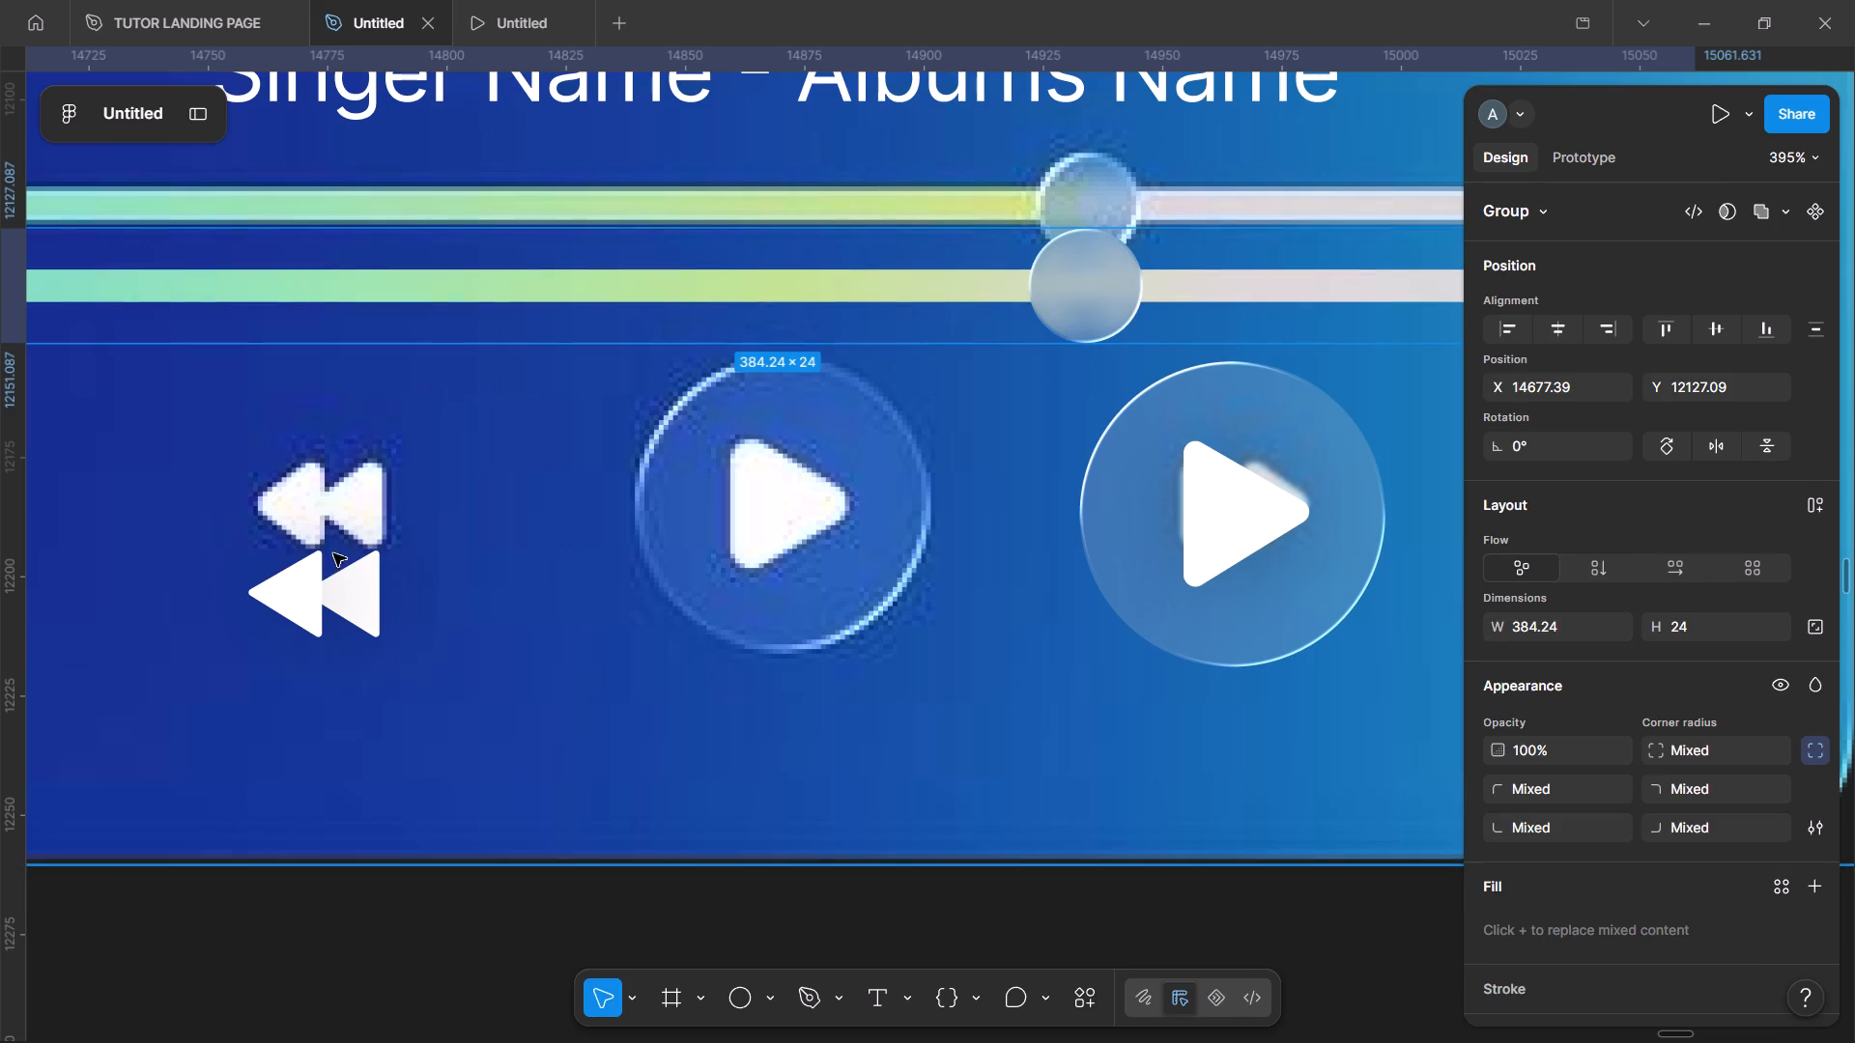
Group the two small white triangles that form the rewind icon.
left_click(329, 599)
left_click(281, 595, "shift")
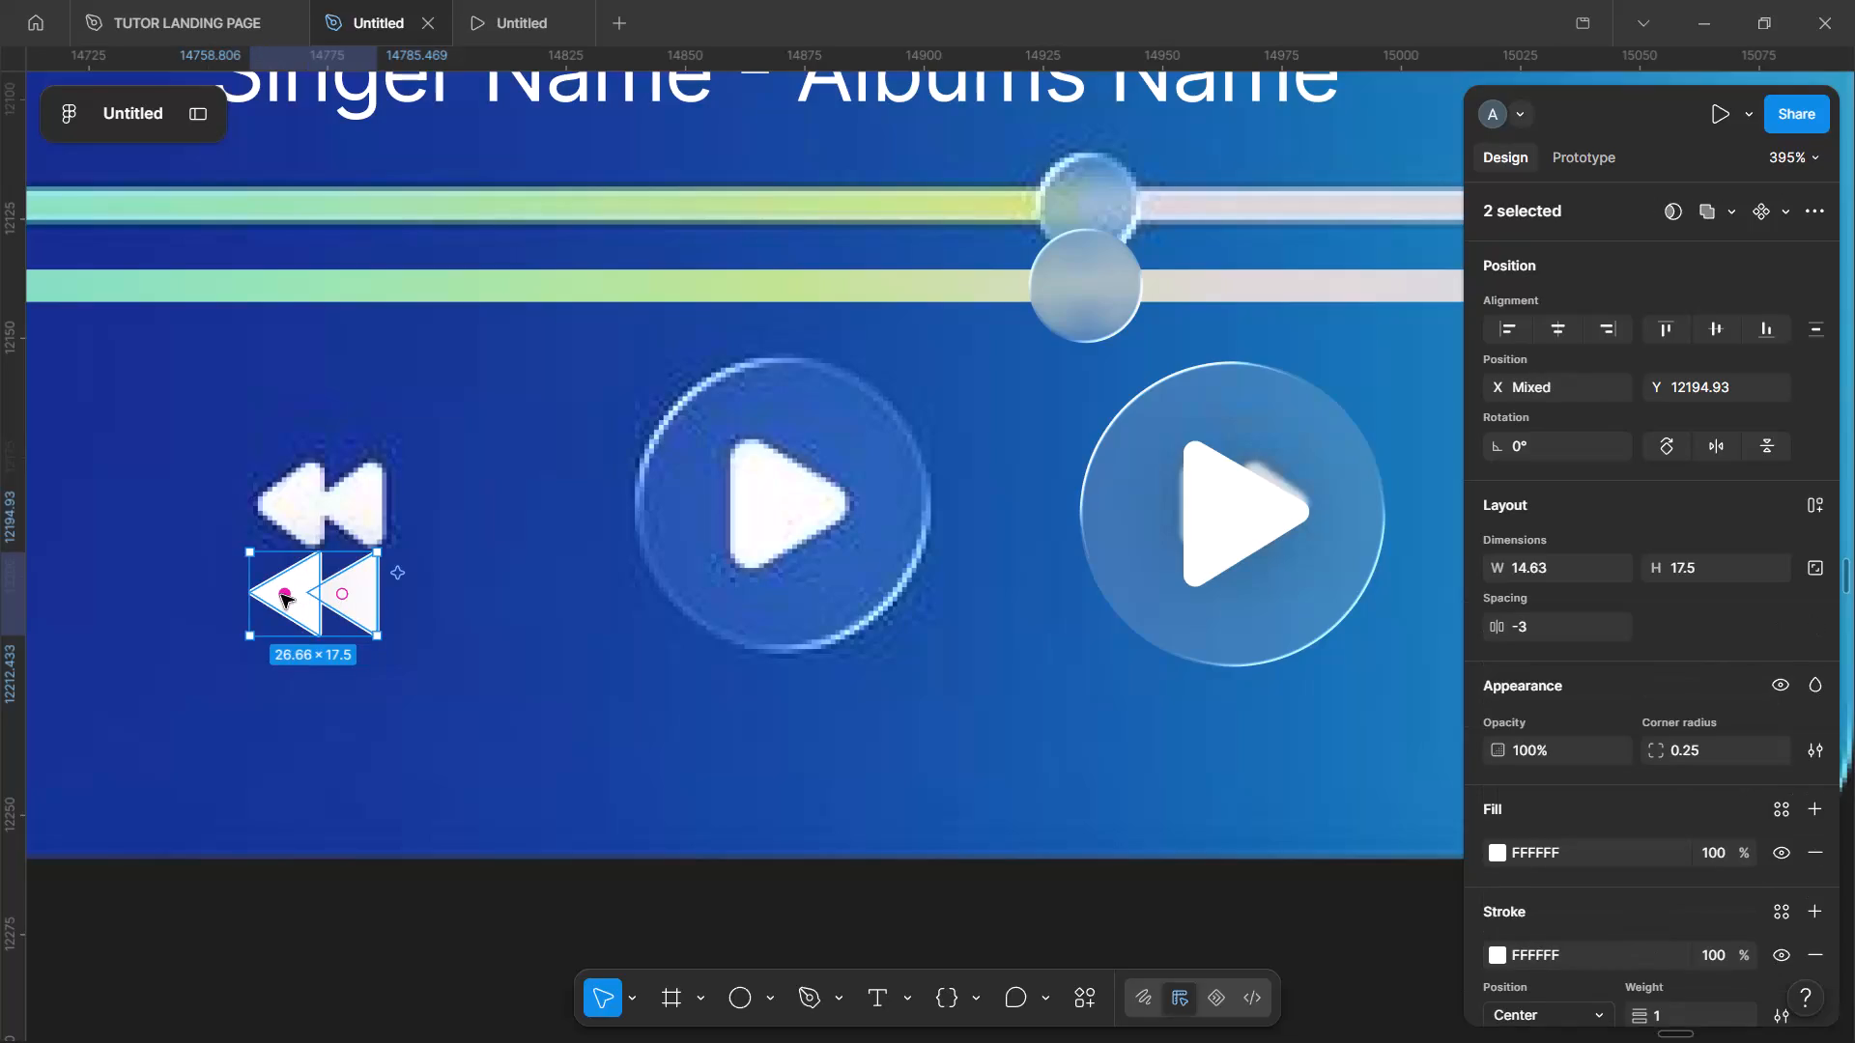
key("ctrl+g")
Move the recreated bold Song Name text into the portrait card's empty glass panel, horizontally centred at about X 232, Y 619.1.
scroll(806, 677, "left", 1)
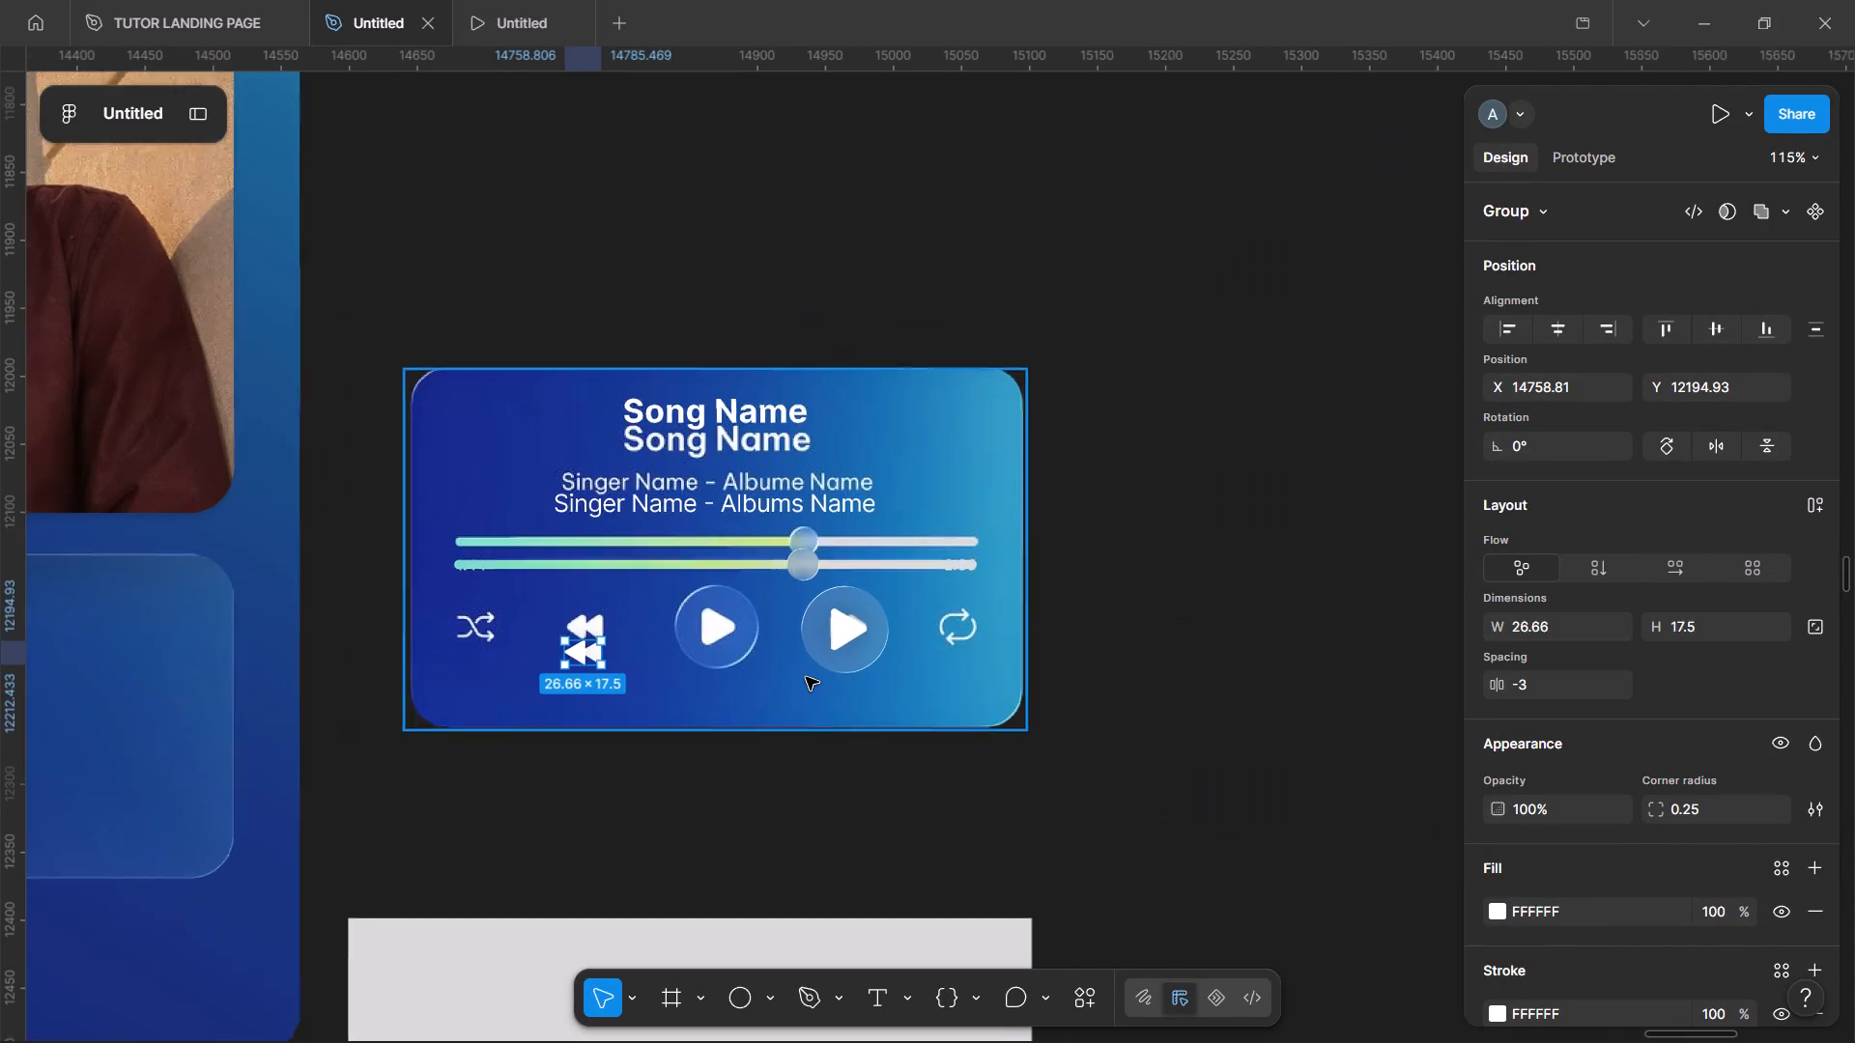
scroll(806, 677, "right", 4)
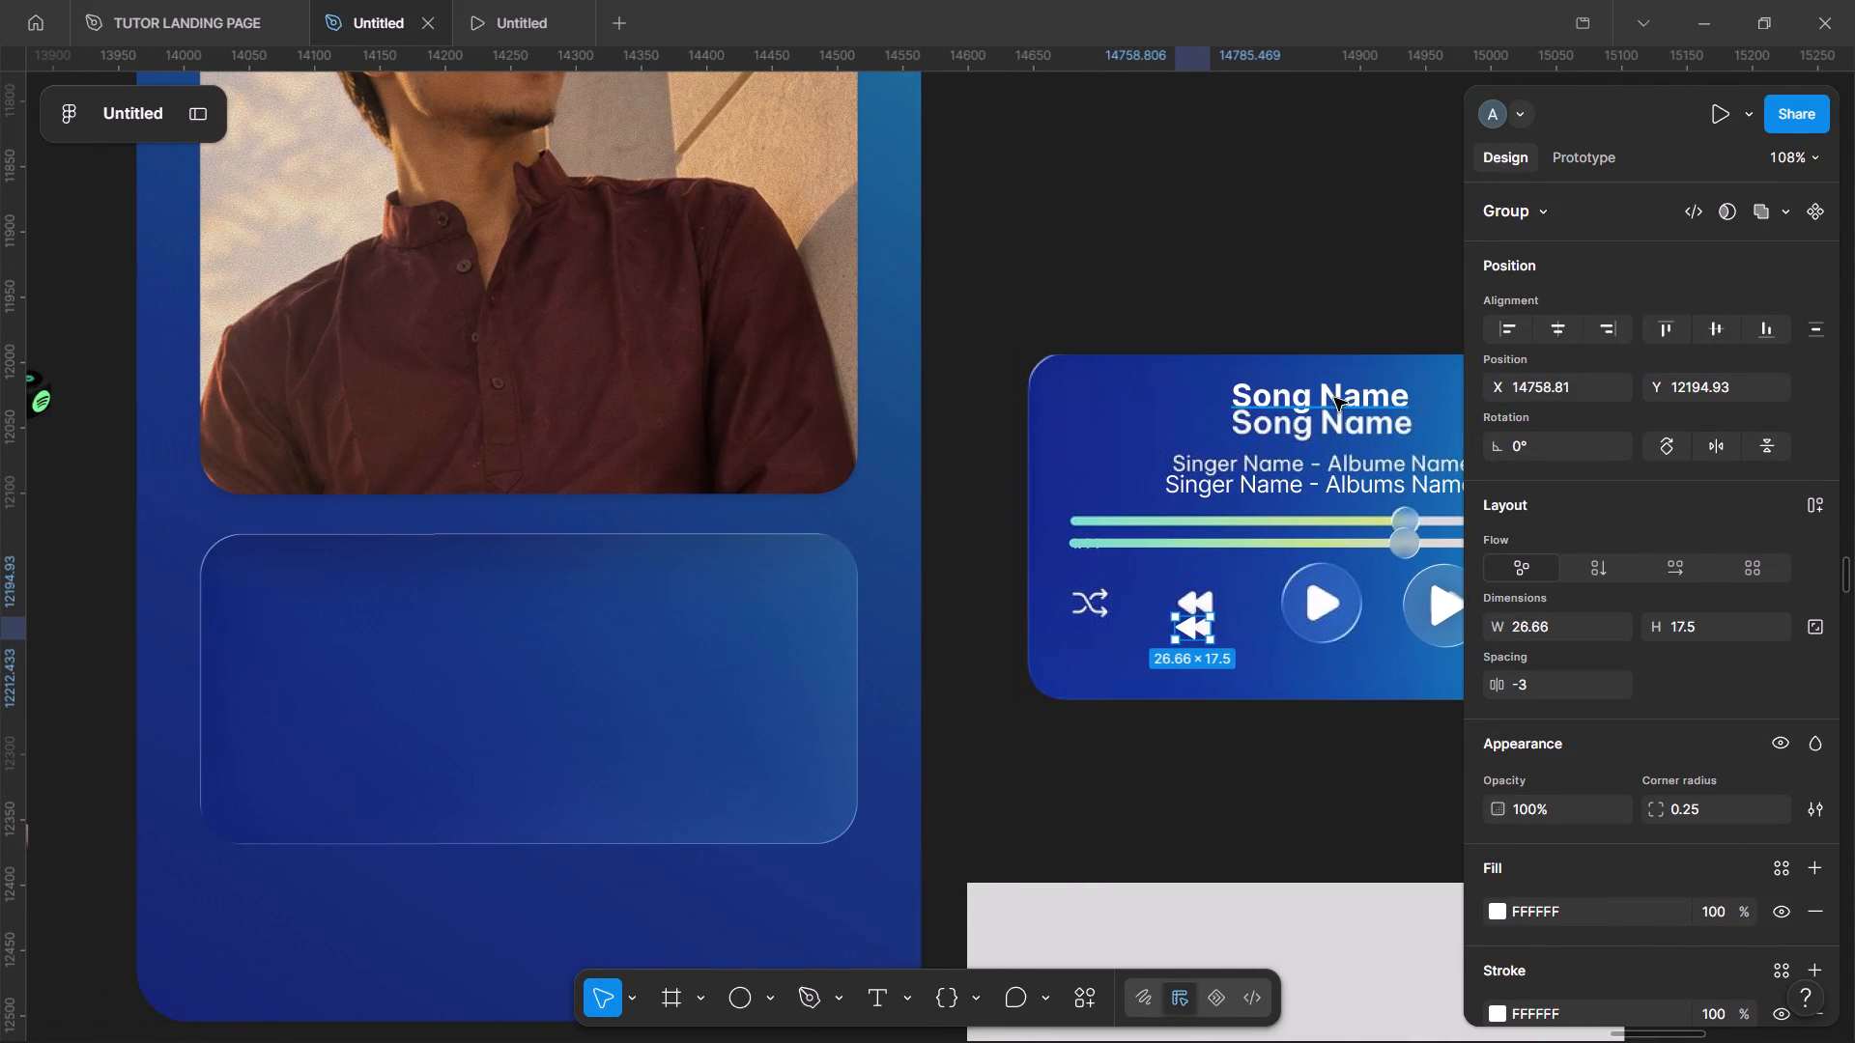
left_click_drag(1334, 398, 533, 582)
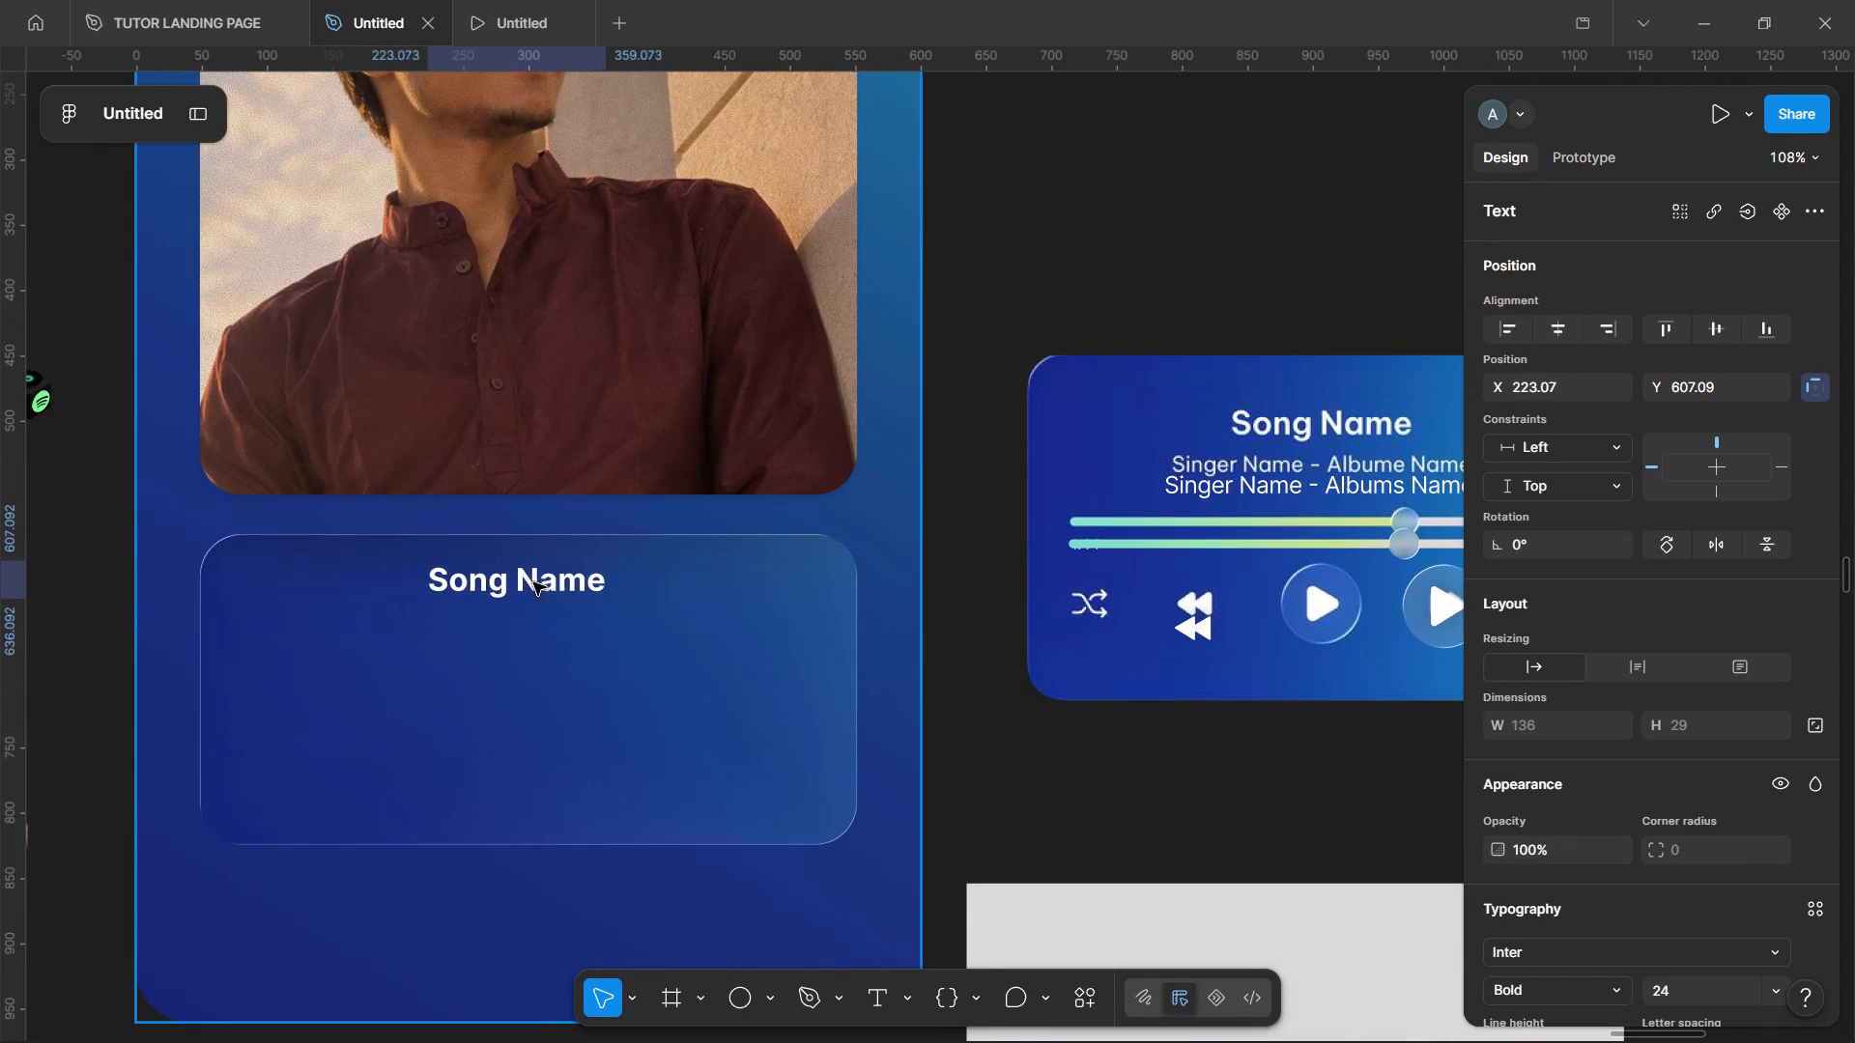
left_click_drag(533, 582, 548, 583)
left_click_drag(528, 591, 528, 599)
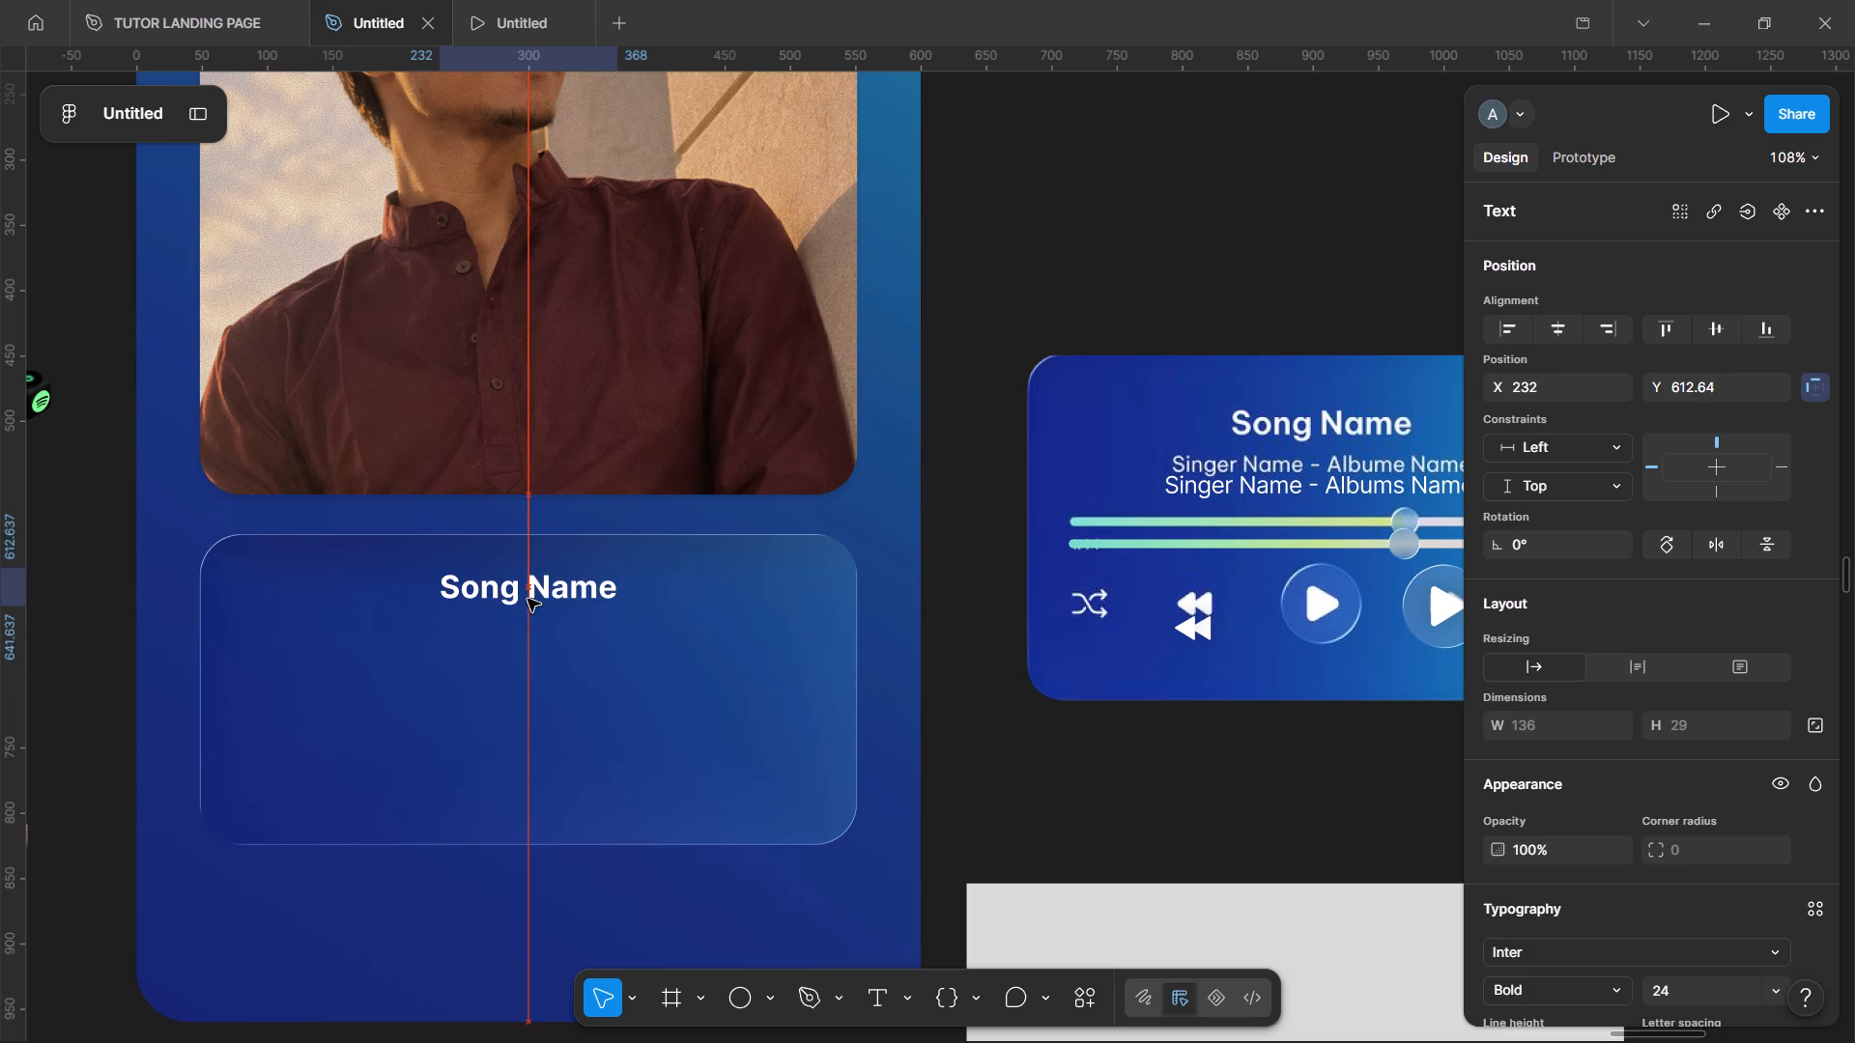
left_click_drag(528, 599, 528, 606)
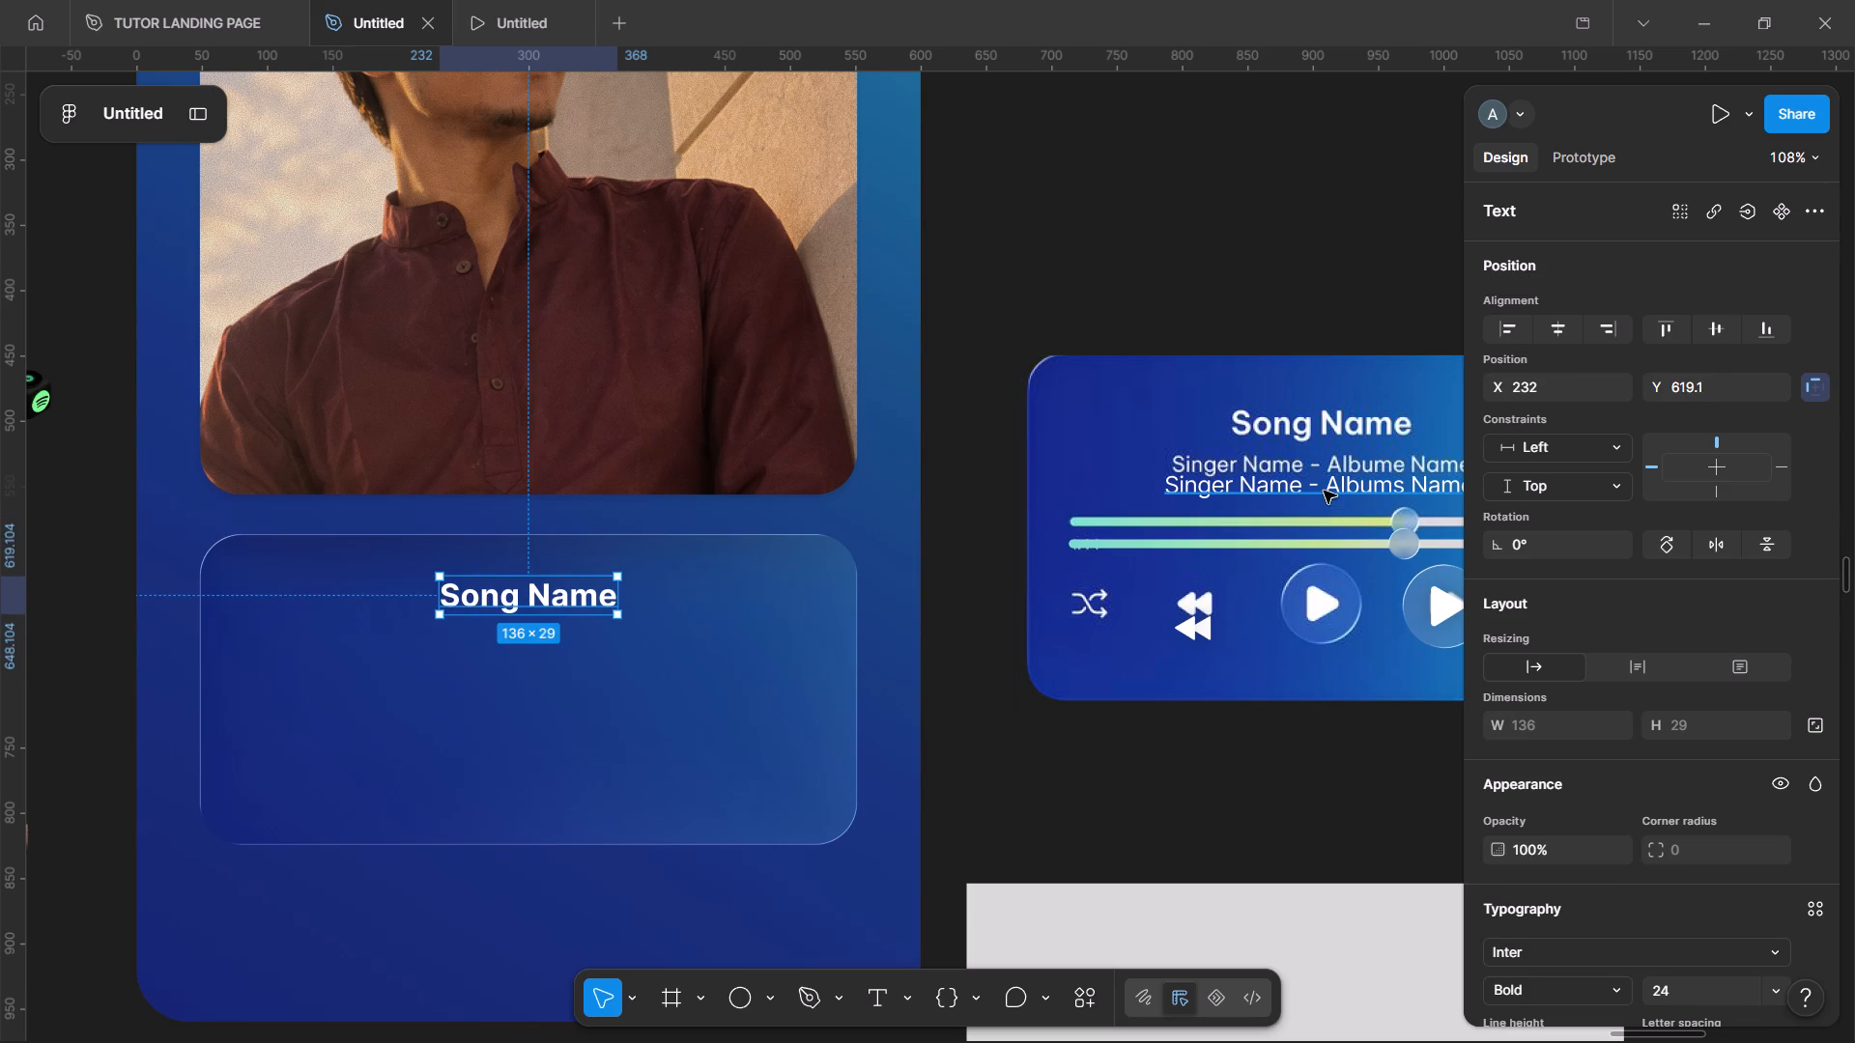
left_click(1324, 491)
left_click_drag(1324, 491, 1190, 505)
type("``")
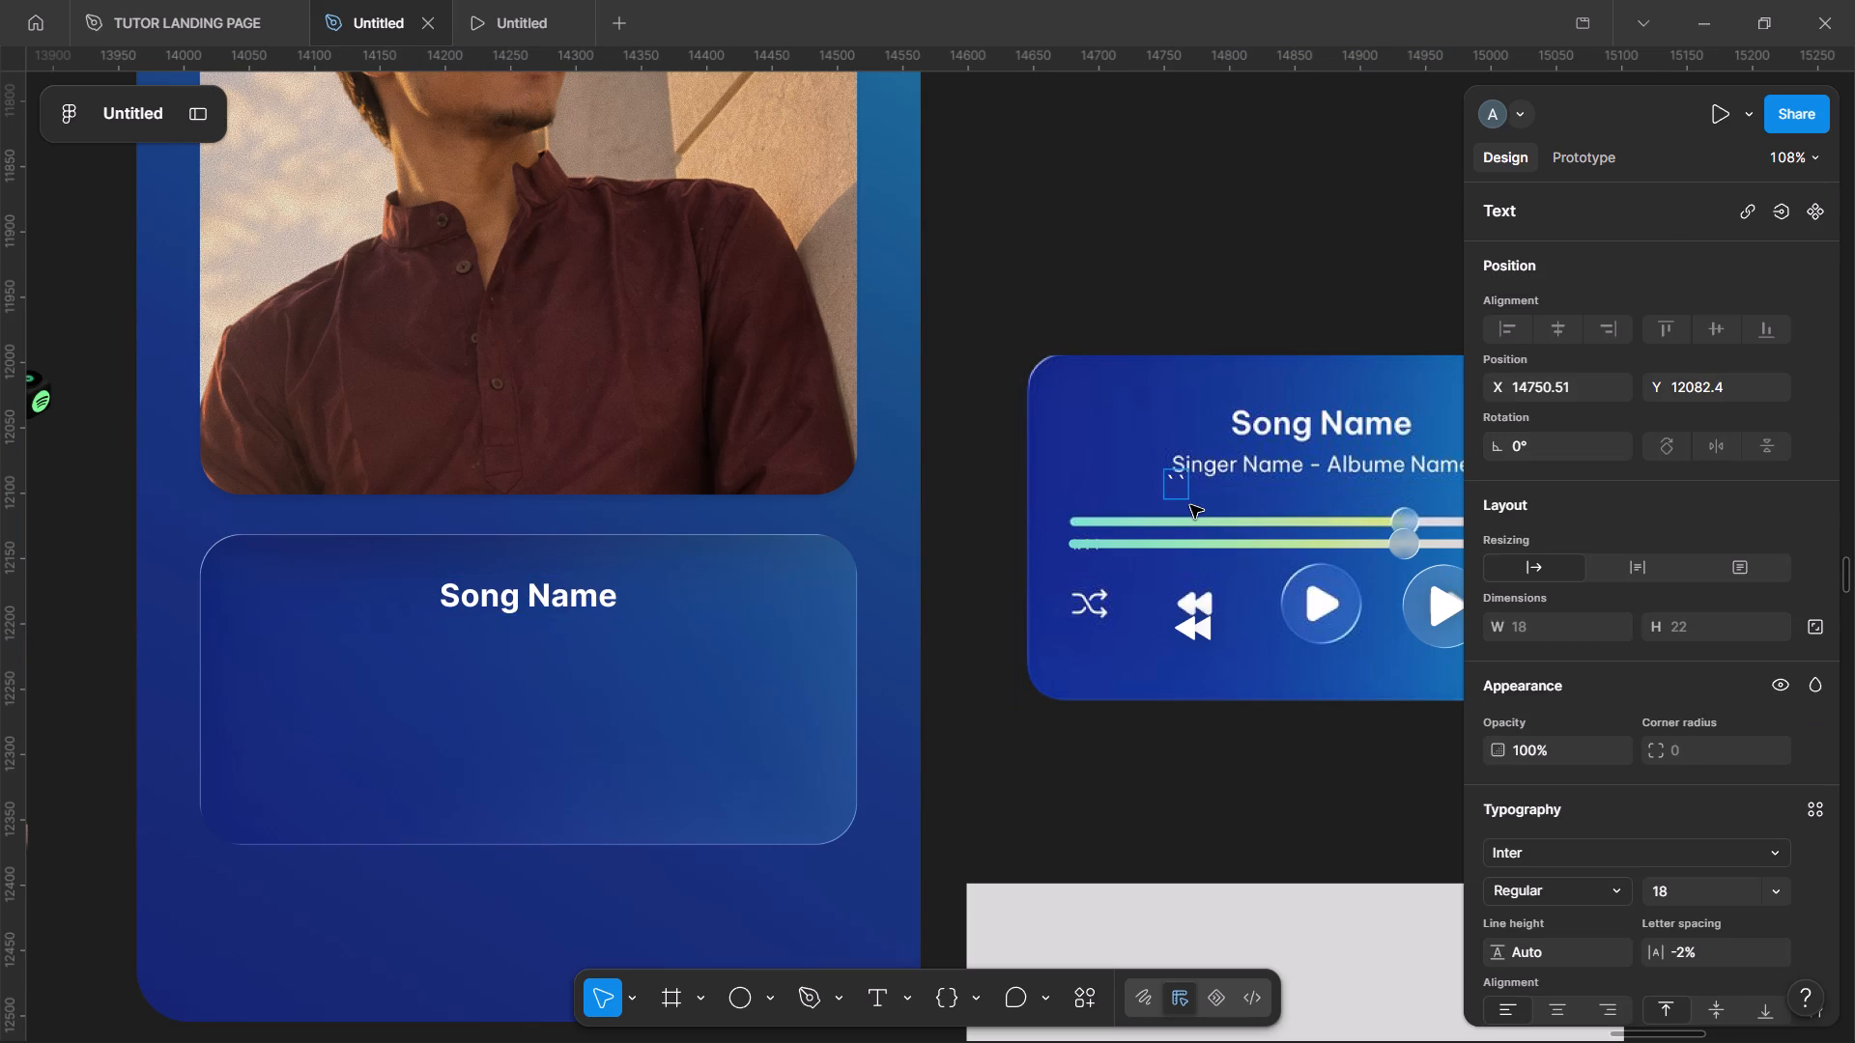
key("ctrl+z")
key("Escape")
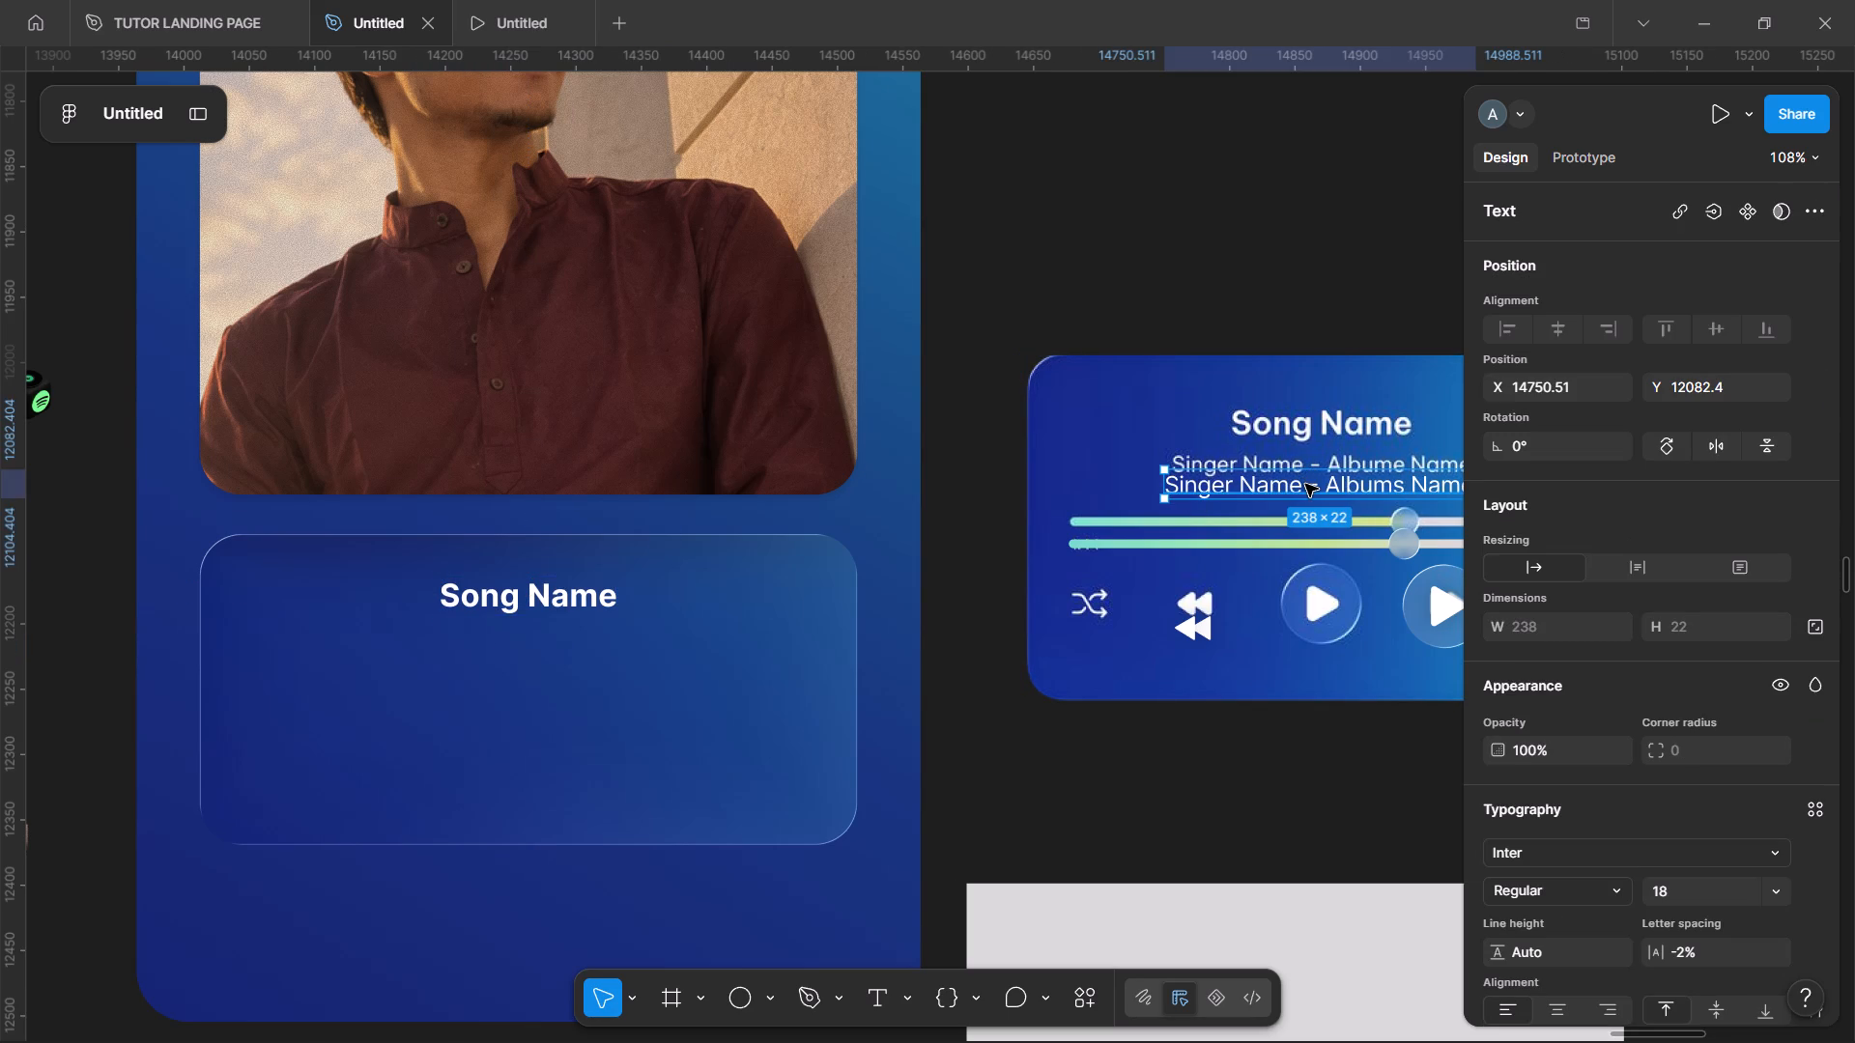
Move the Singer Name - Albums Name text into the glass panel, centred below the song name at about X 181, Y 660.29.
left_click_drag(1350, 474, 535, 634)
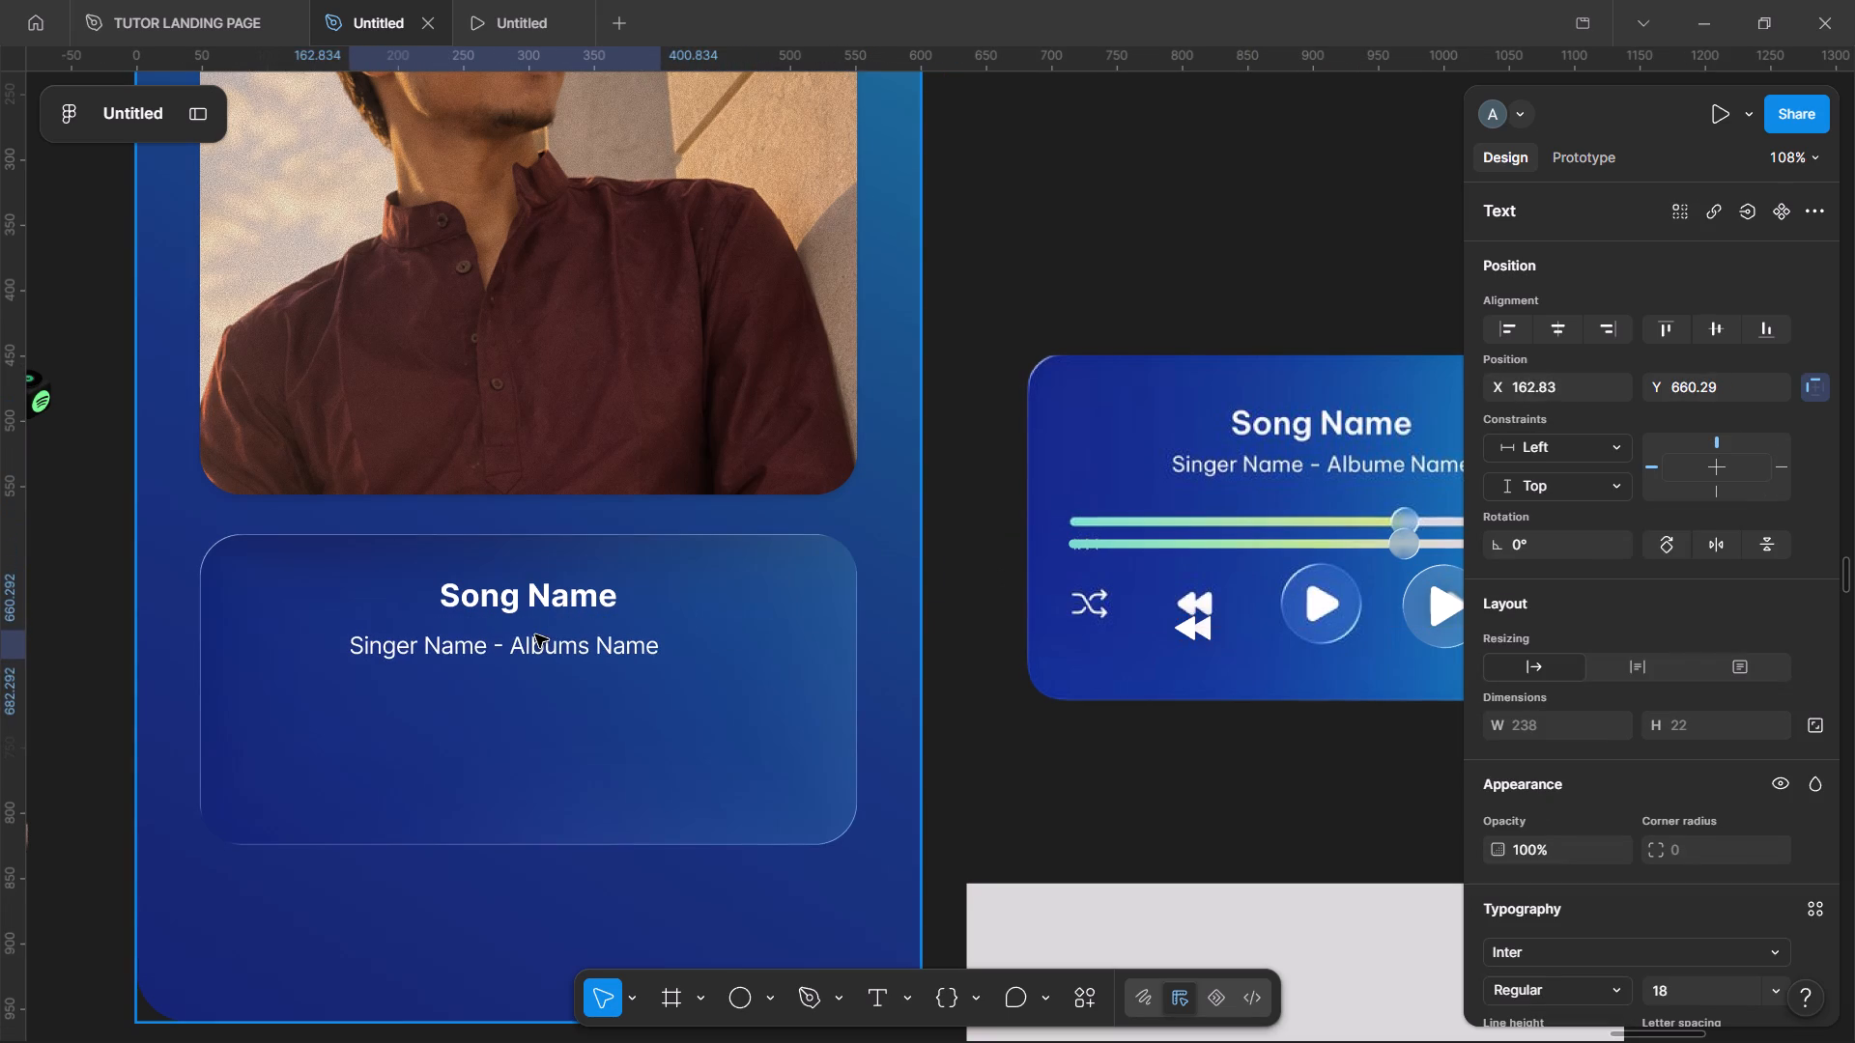
left_click_drag(535, 634, 563, 641)
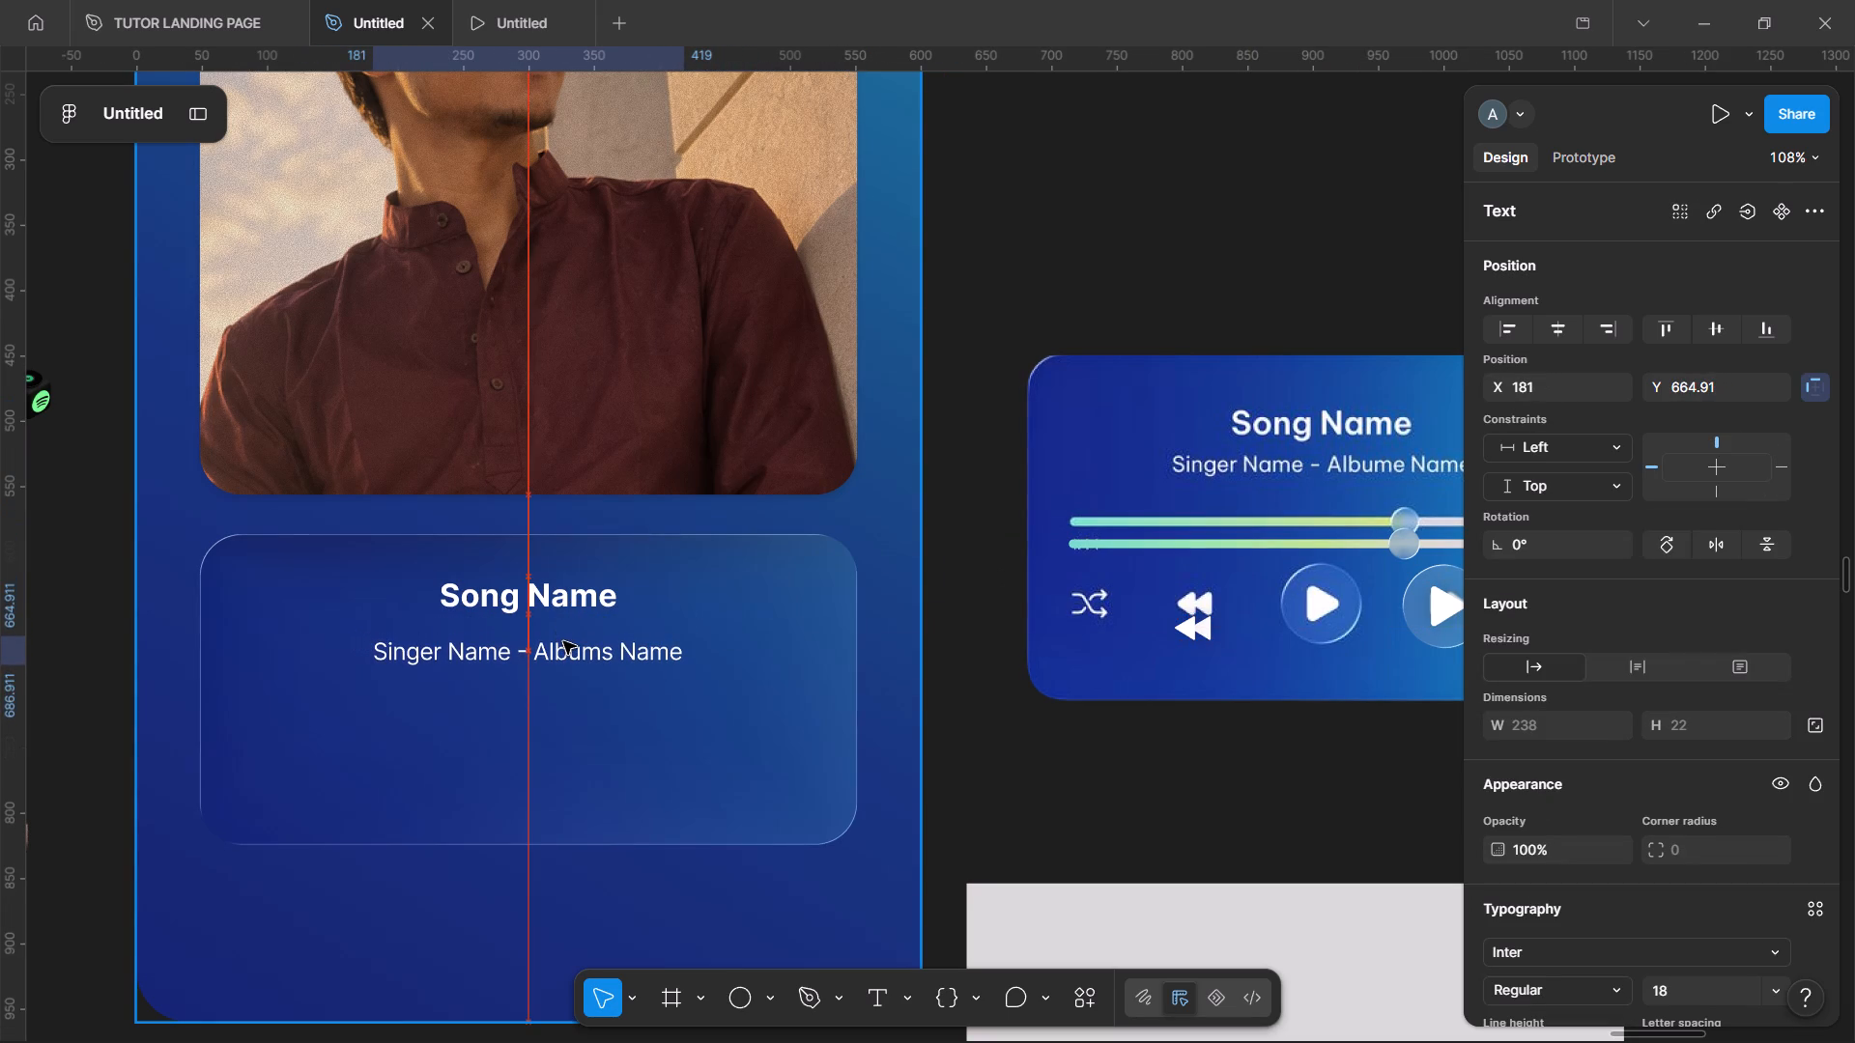
left_click_drag(563, 641, 563, 634)
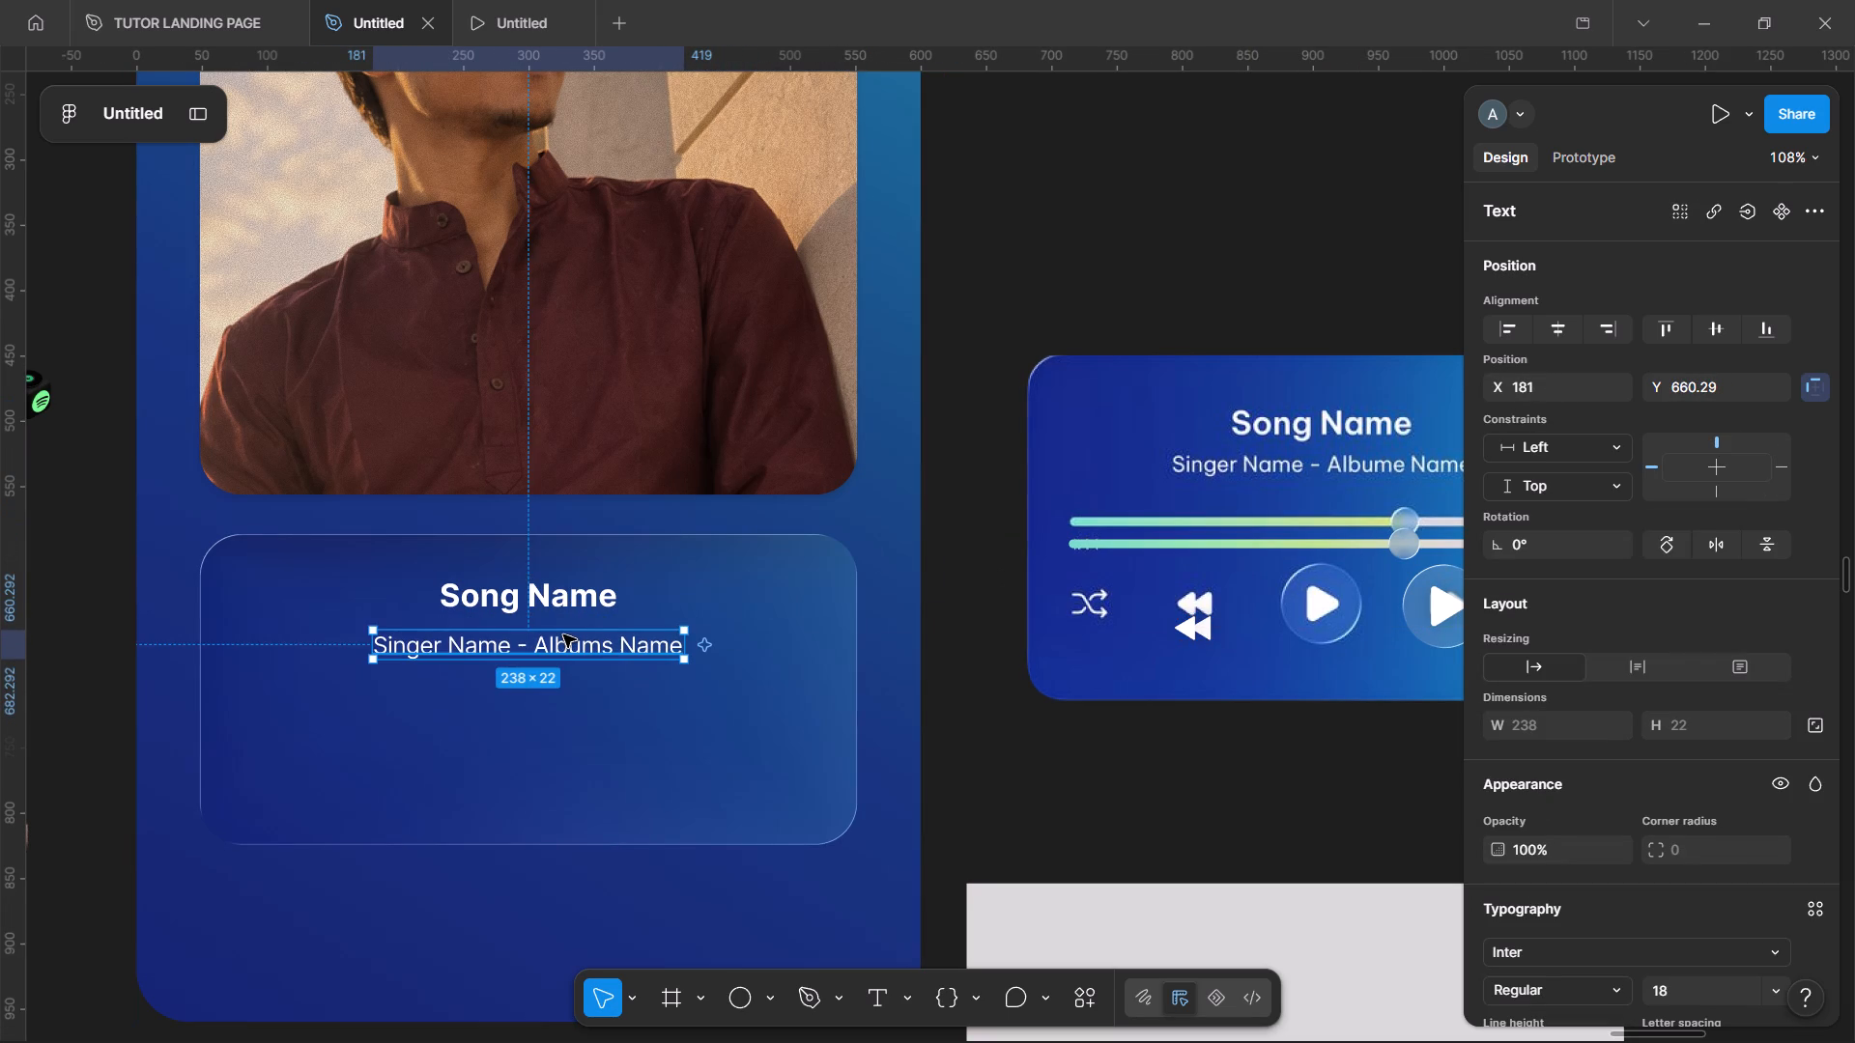
Move the grouped progress bar and knob into the glass panel, centred below the singer text at about X 107.88, Y 705.59.
left_click_drag(1291, 541, 773, 651)
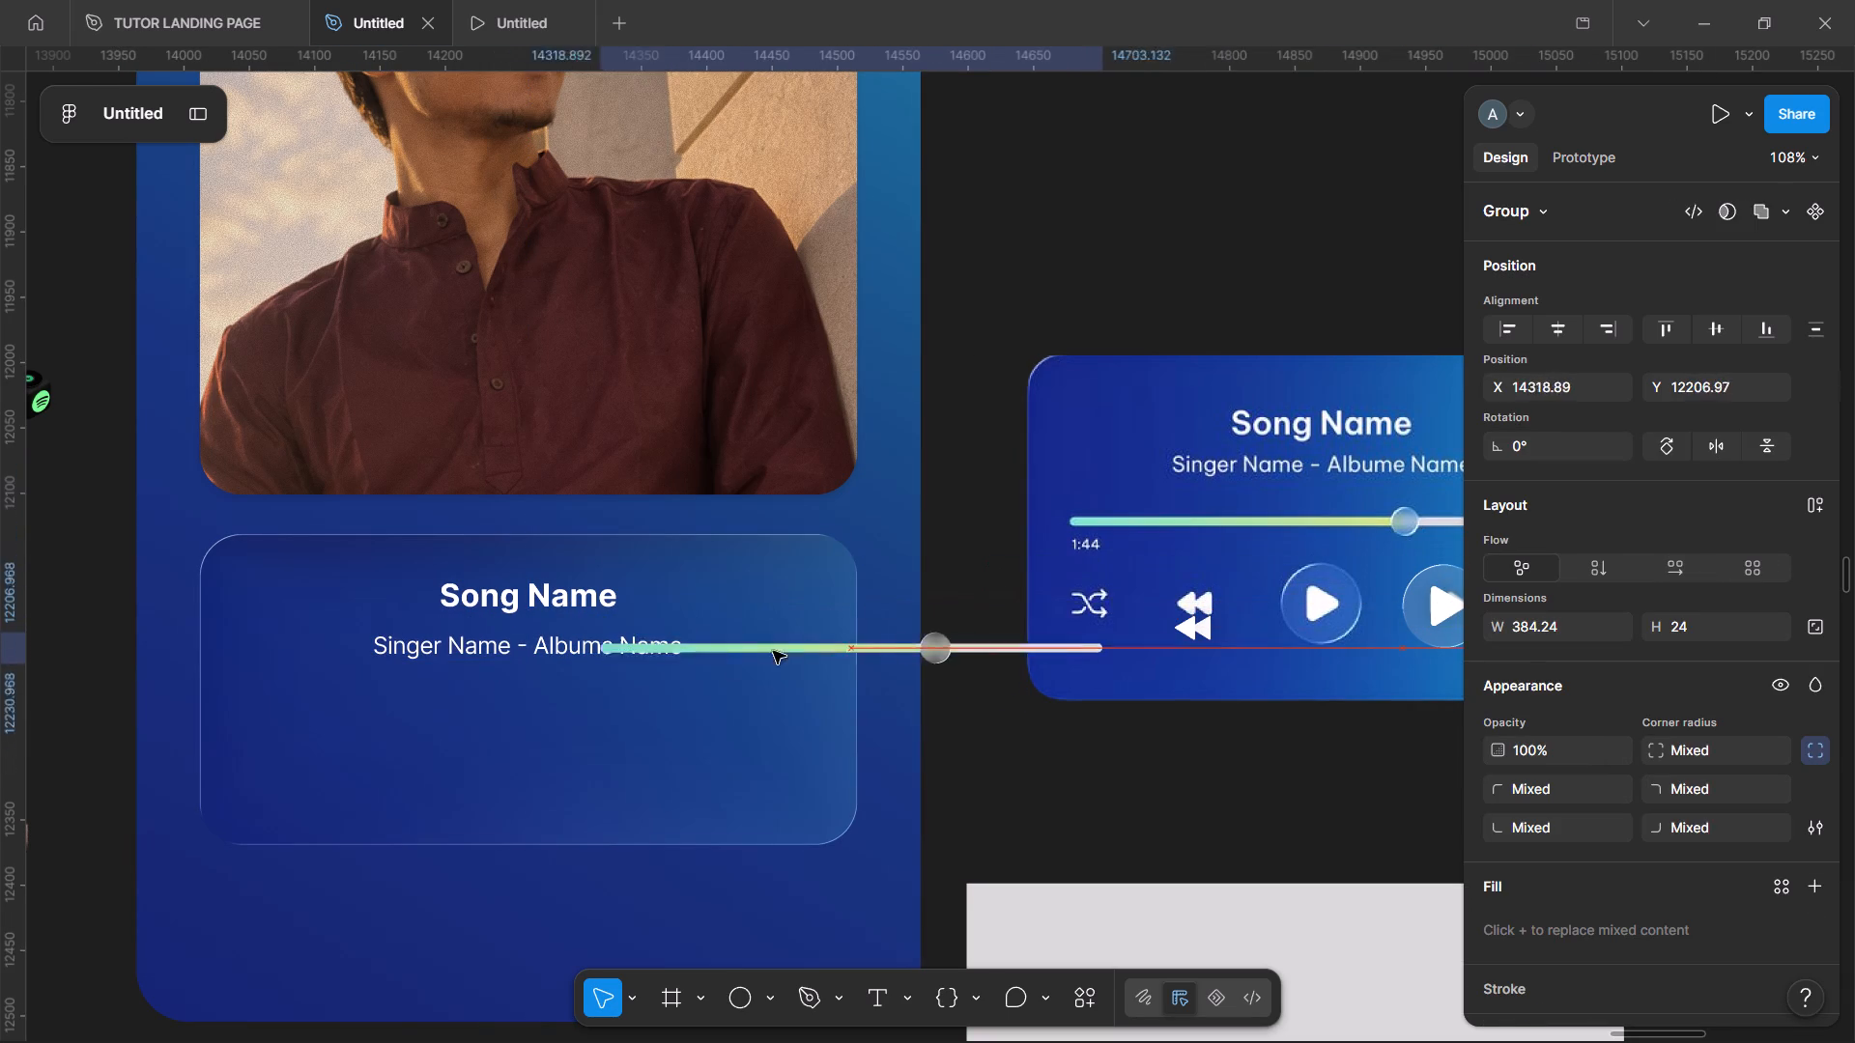
left_click_drag(773, 651, 595, 677)
left_click_drag(629, 678, 523, 719)
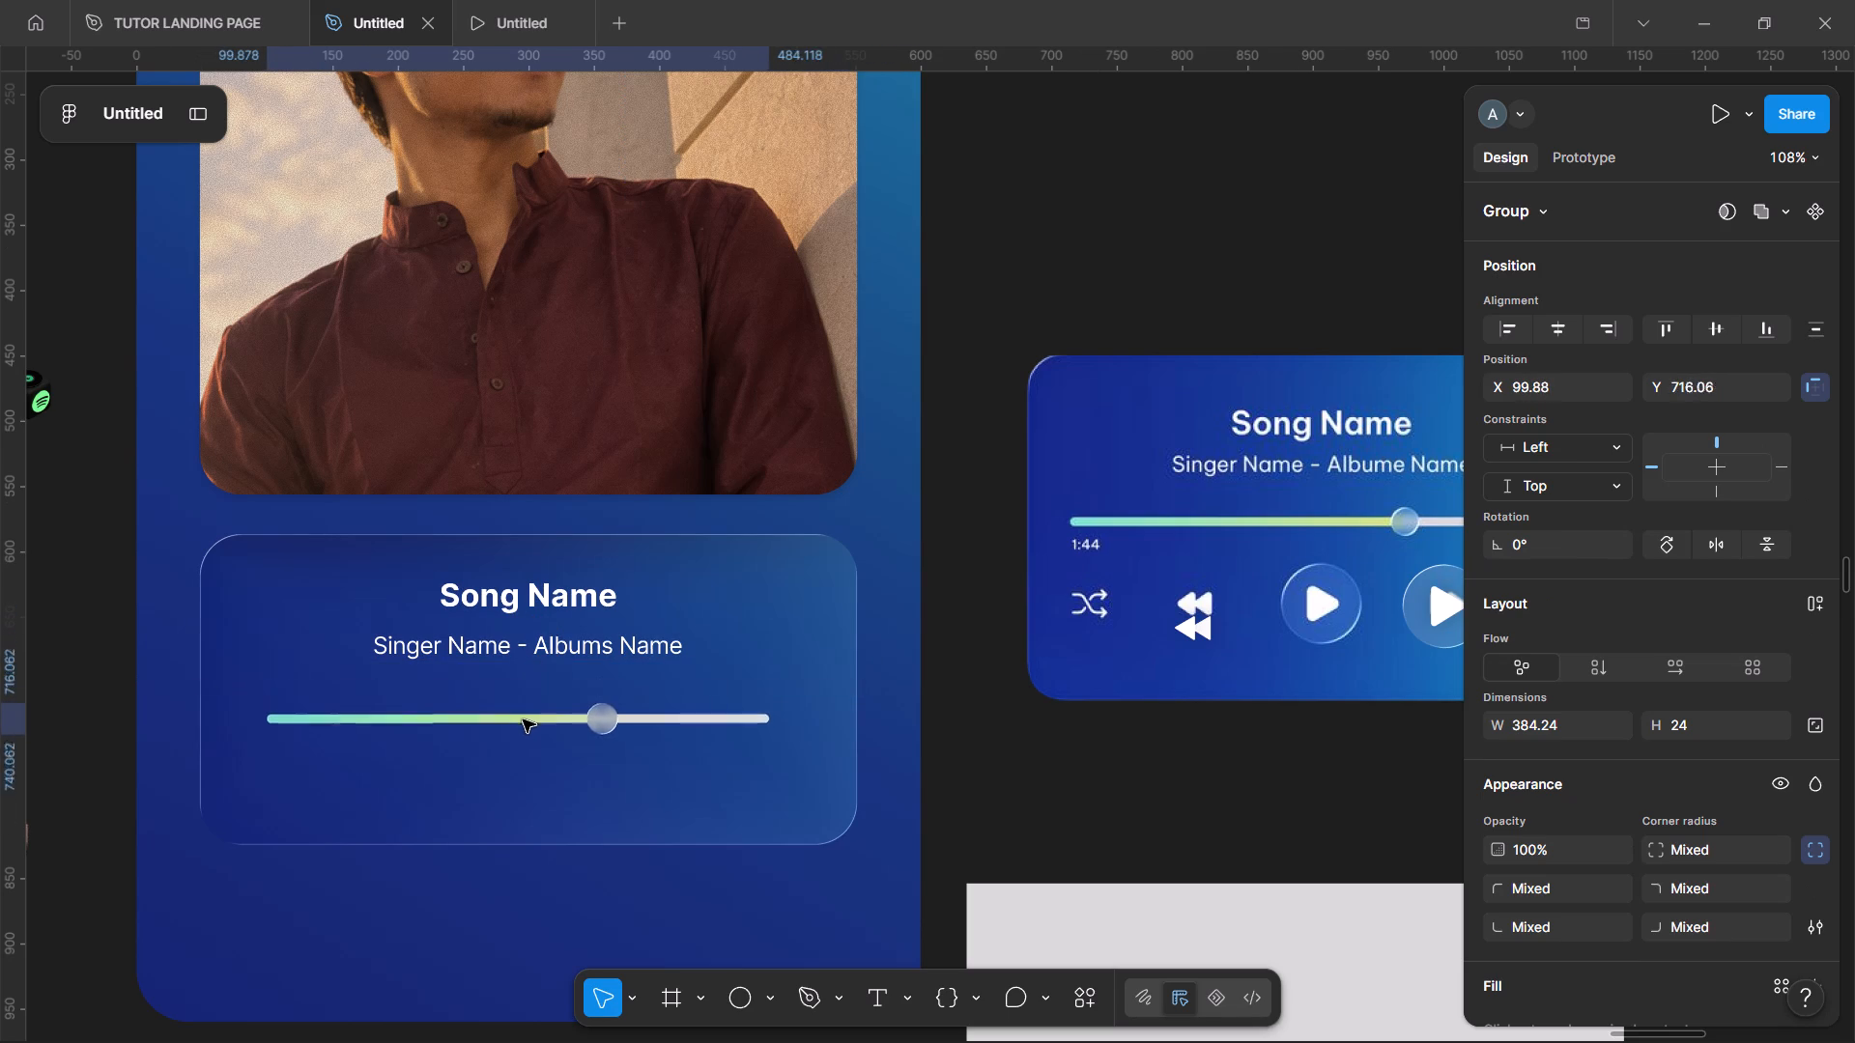
left_click_drag(523, 719, 531, 690)
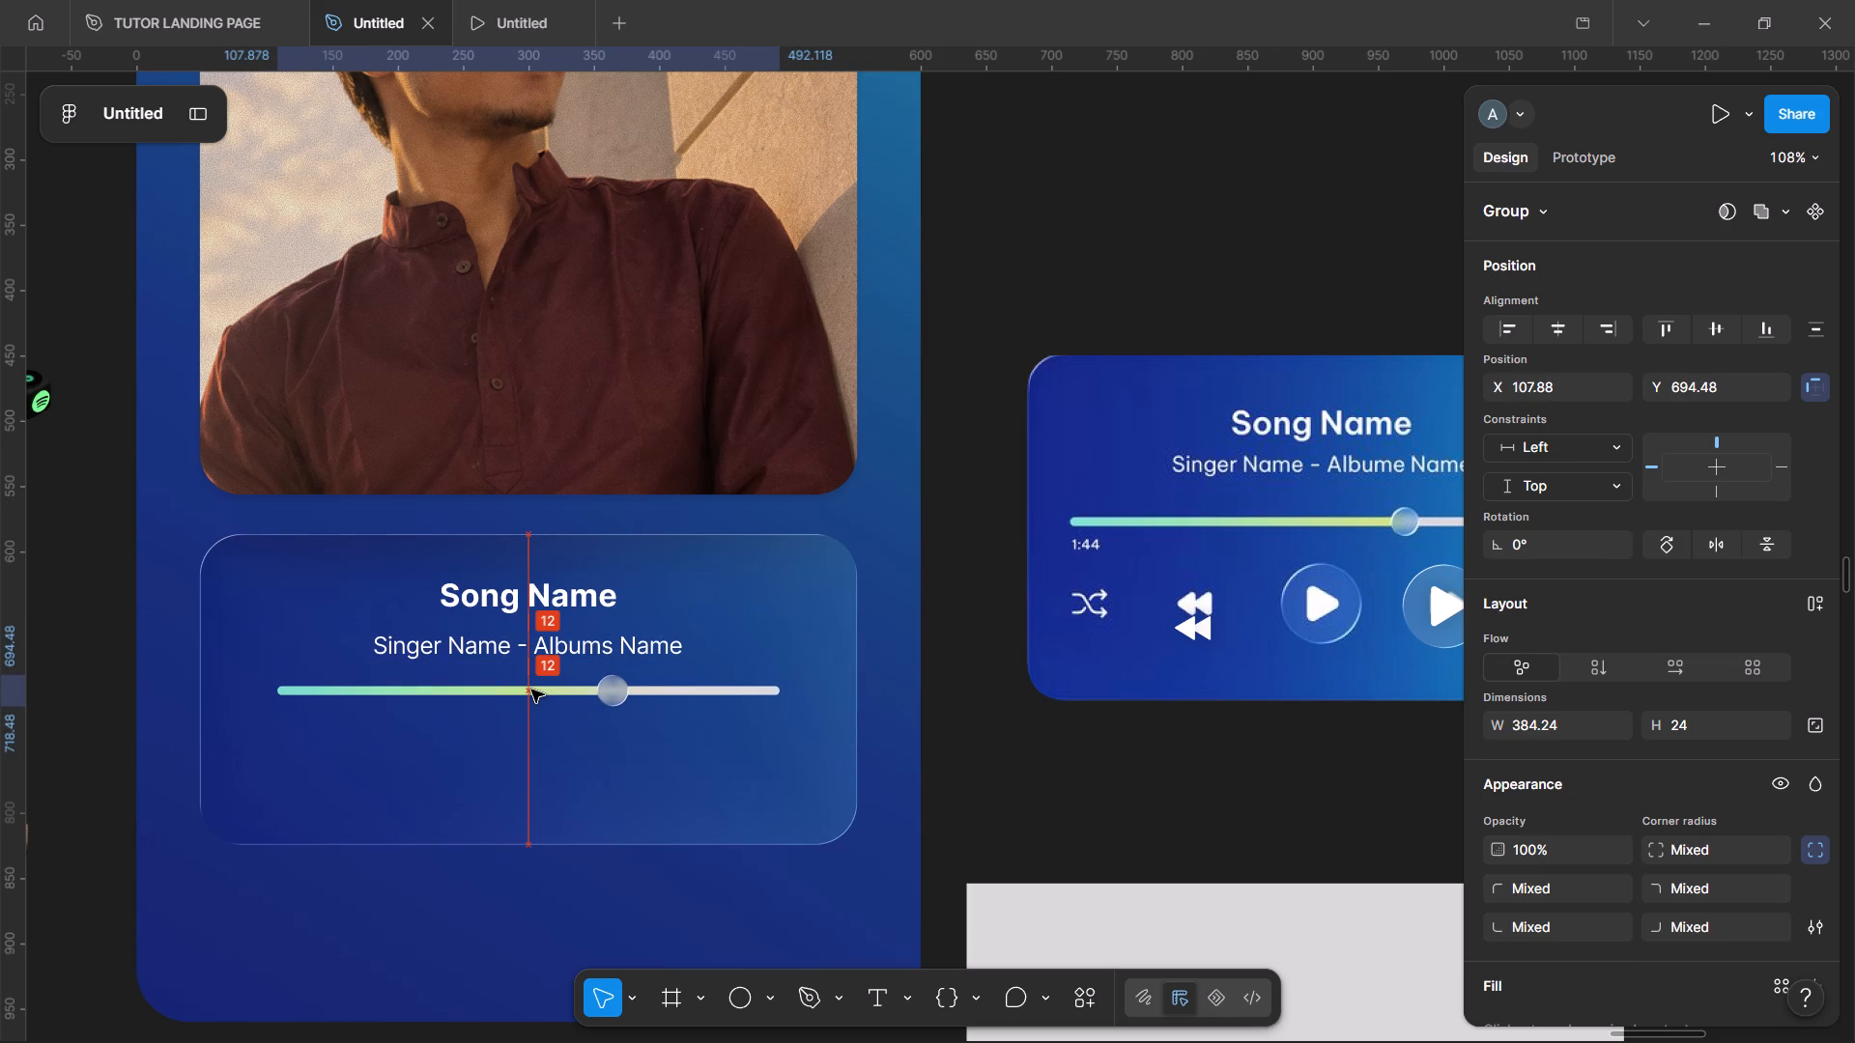
left_click_drag(531, 690, 531, 689)
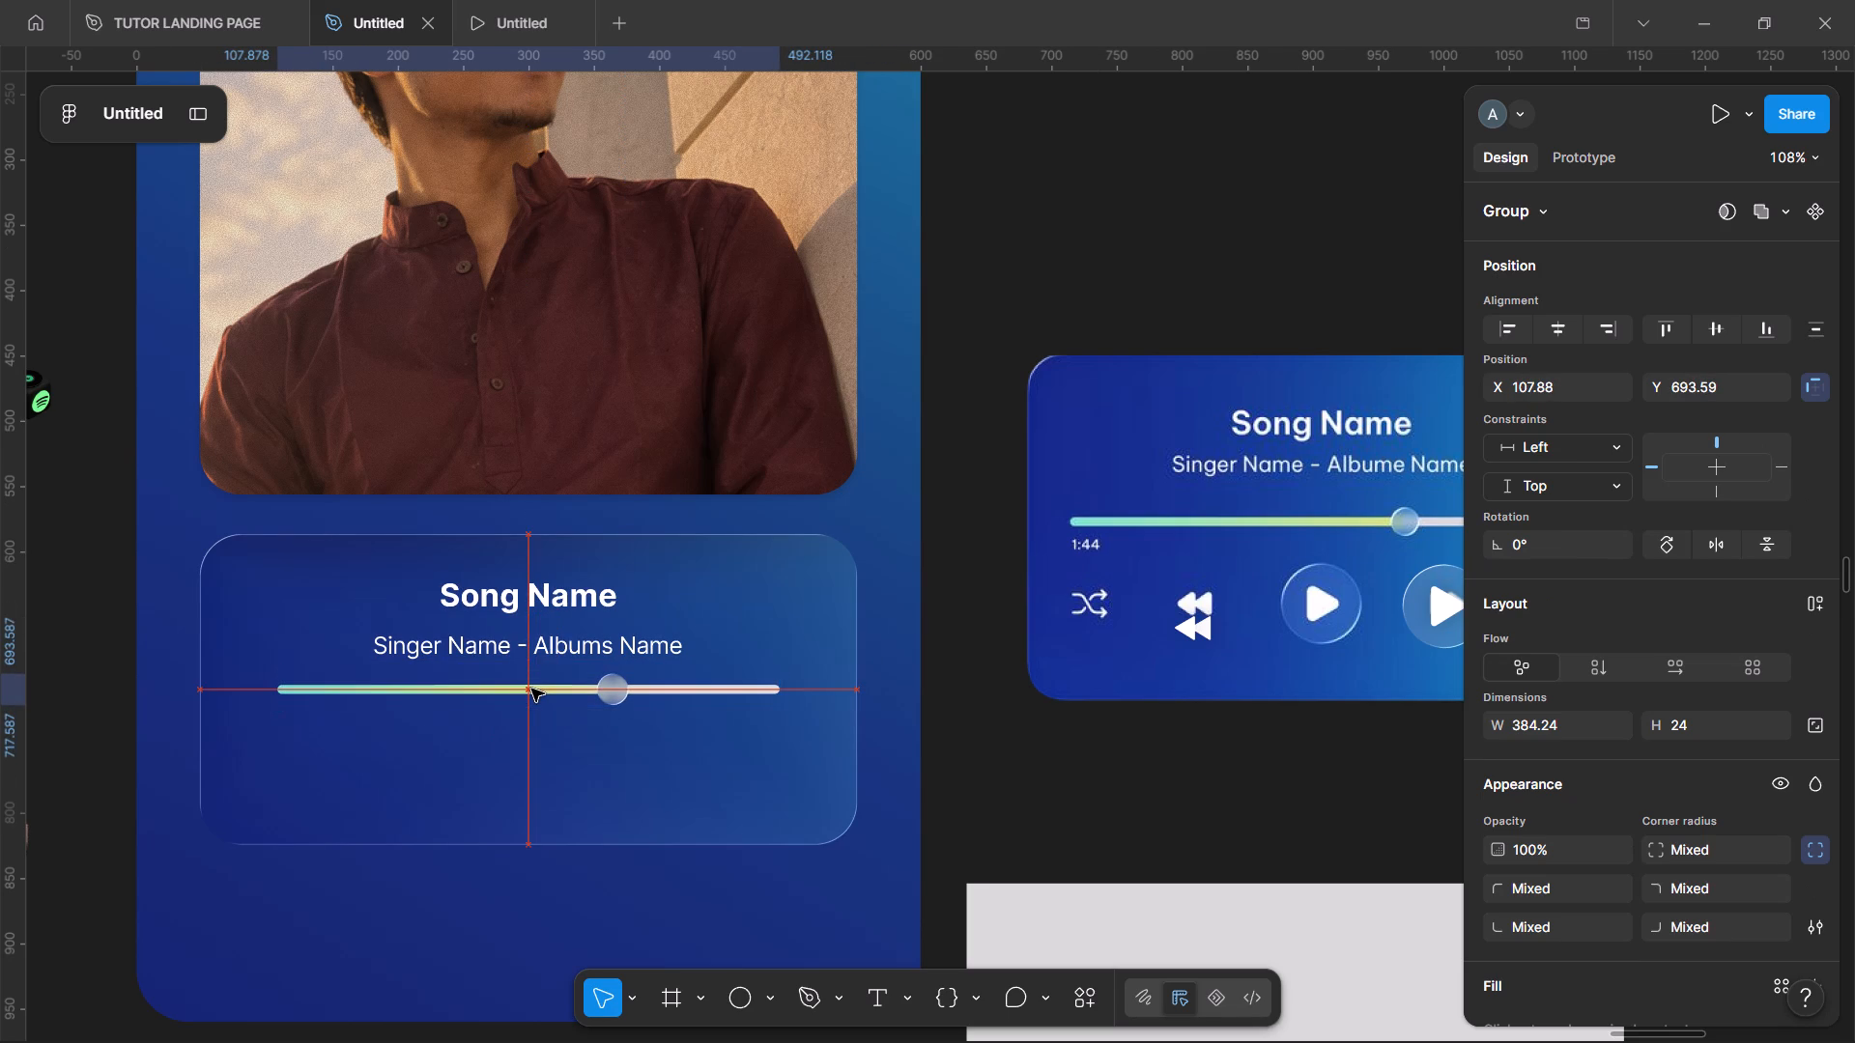
left_click_drag(531, 689, 530, 689)
scroll(530, 689, "left", 1)
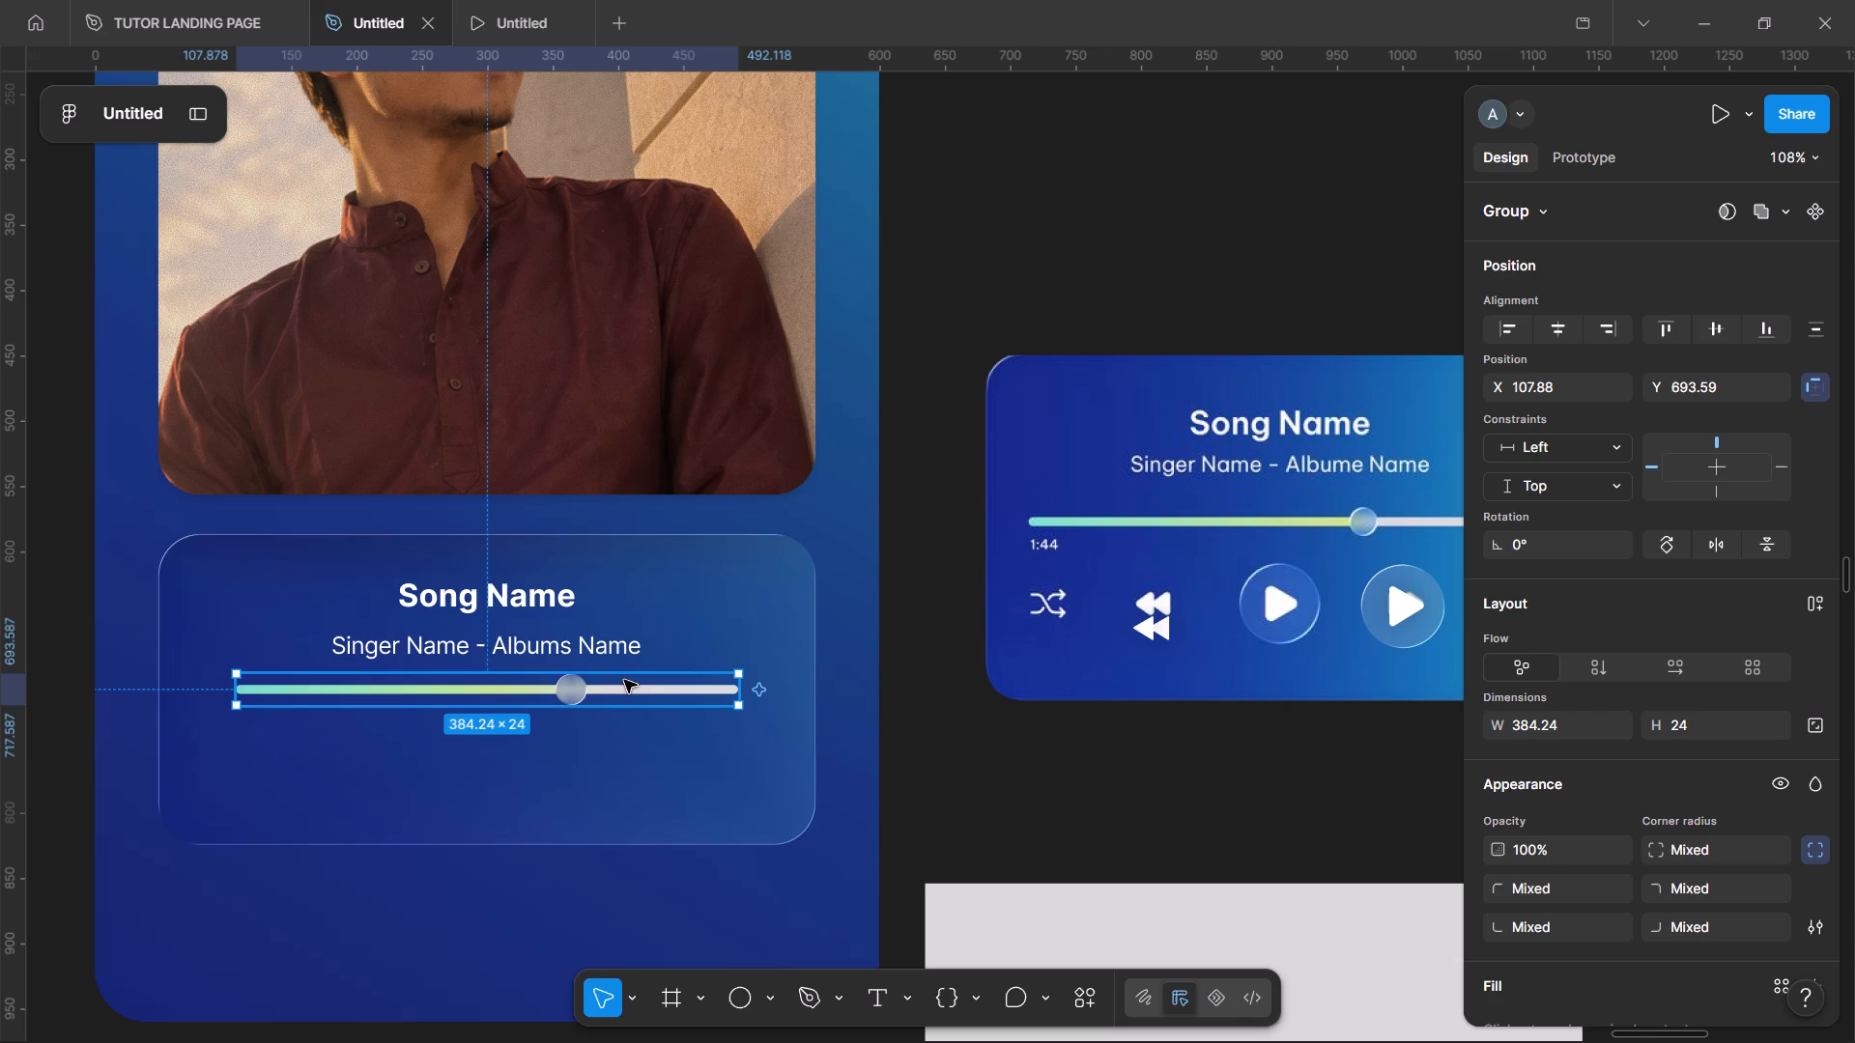
left_click_drag(640, 685, 640, 695)
Move the grouped rewind icon into the glass panel, below the progress bar at about X 175.93, Y 752.88.
scroll(640, 695, "left", 1)
scroll(640, 695, "right", 1)
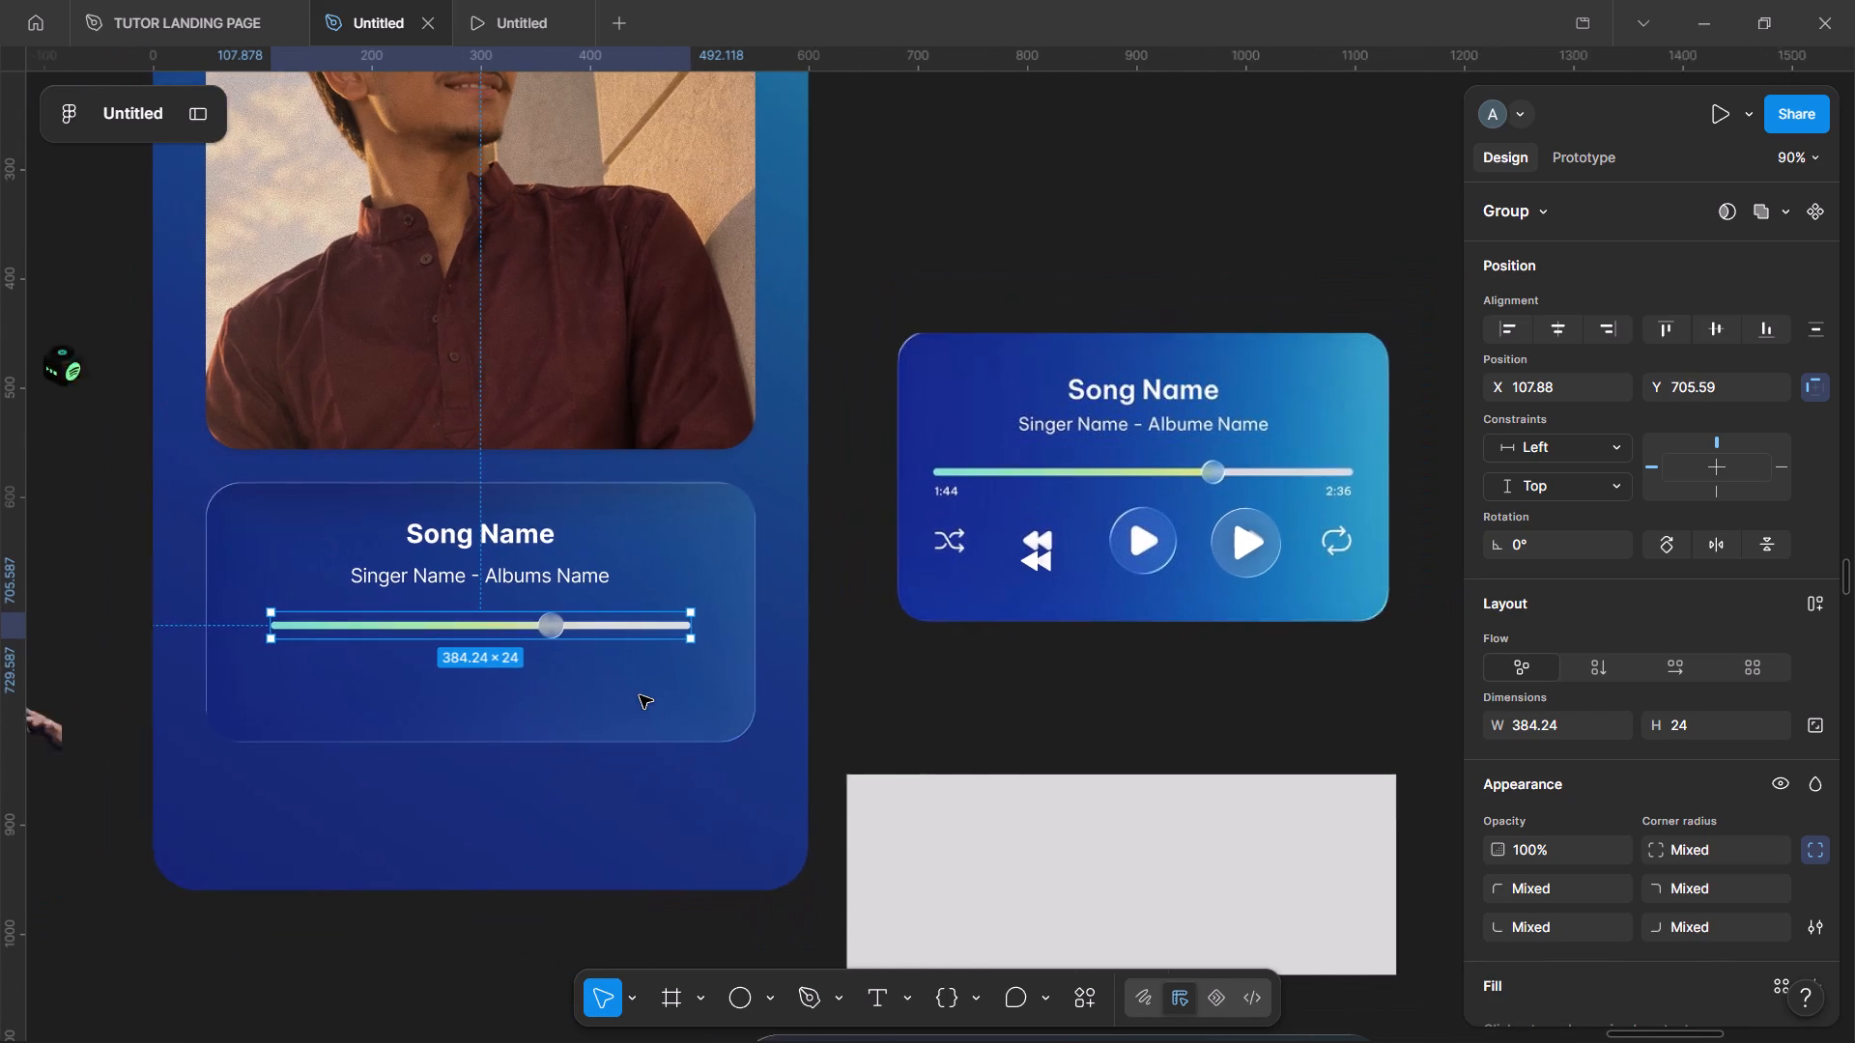
scroll(640, 695, "right", 1)
scroll(640, 695, "up", 1)
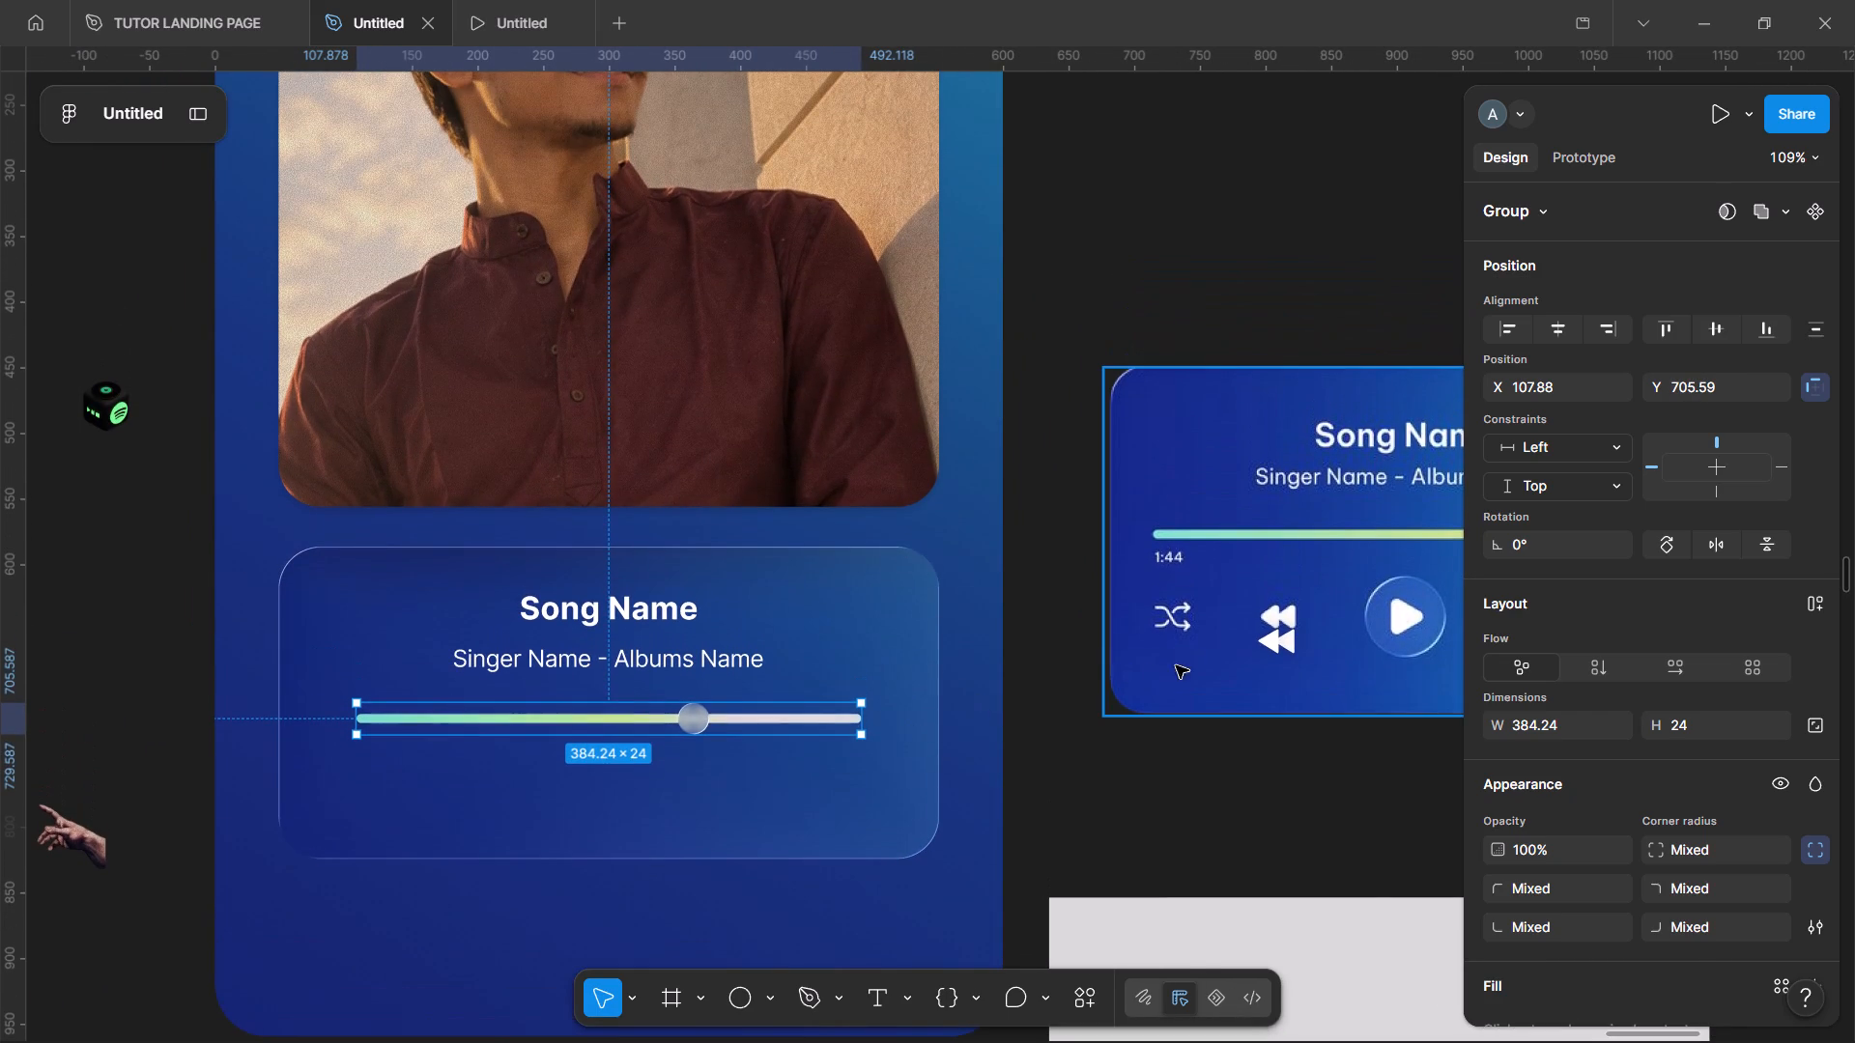
left_click_drag(1289, 637, 541, 747)
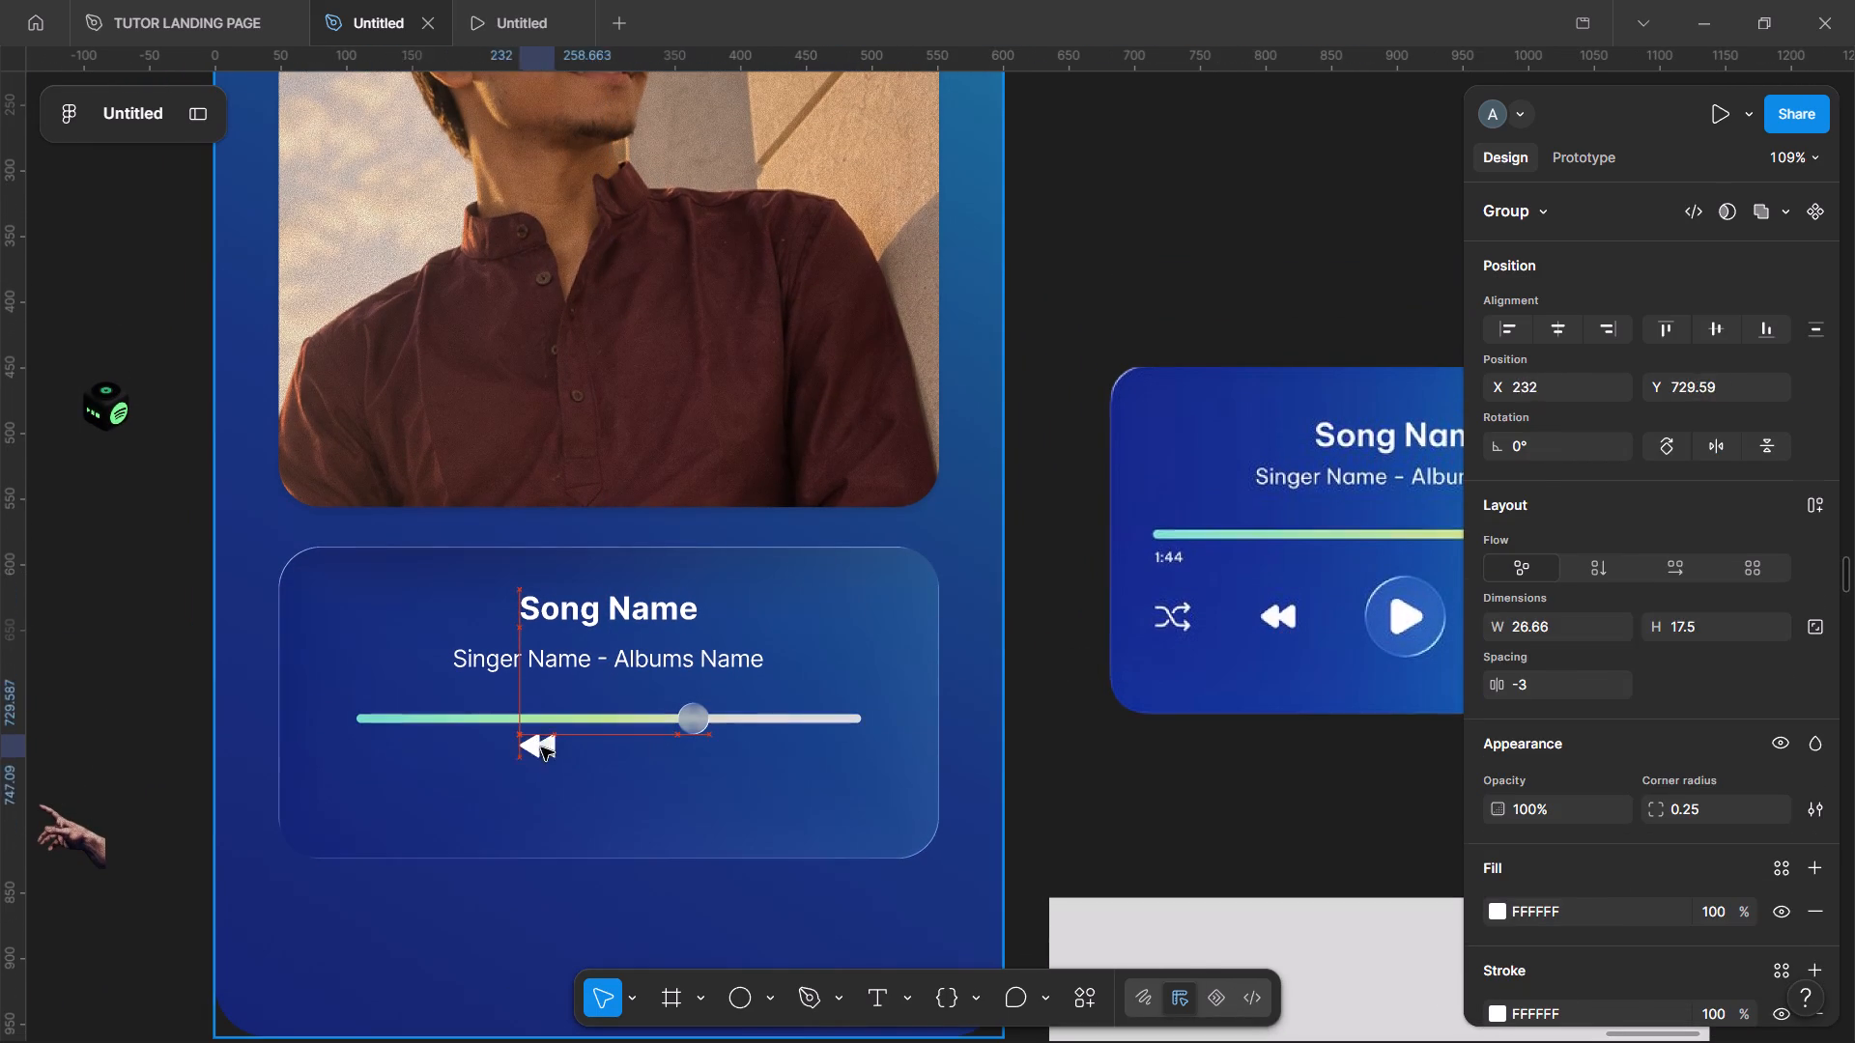
left_click_drag(541, 747, 475, 761)
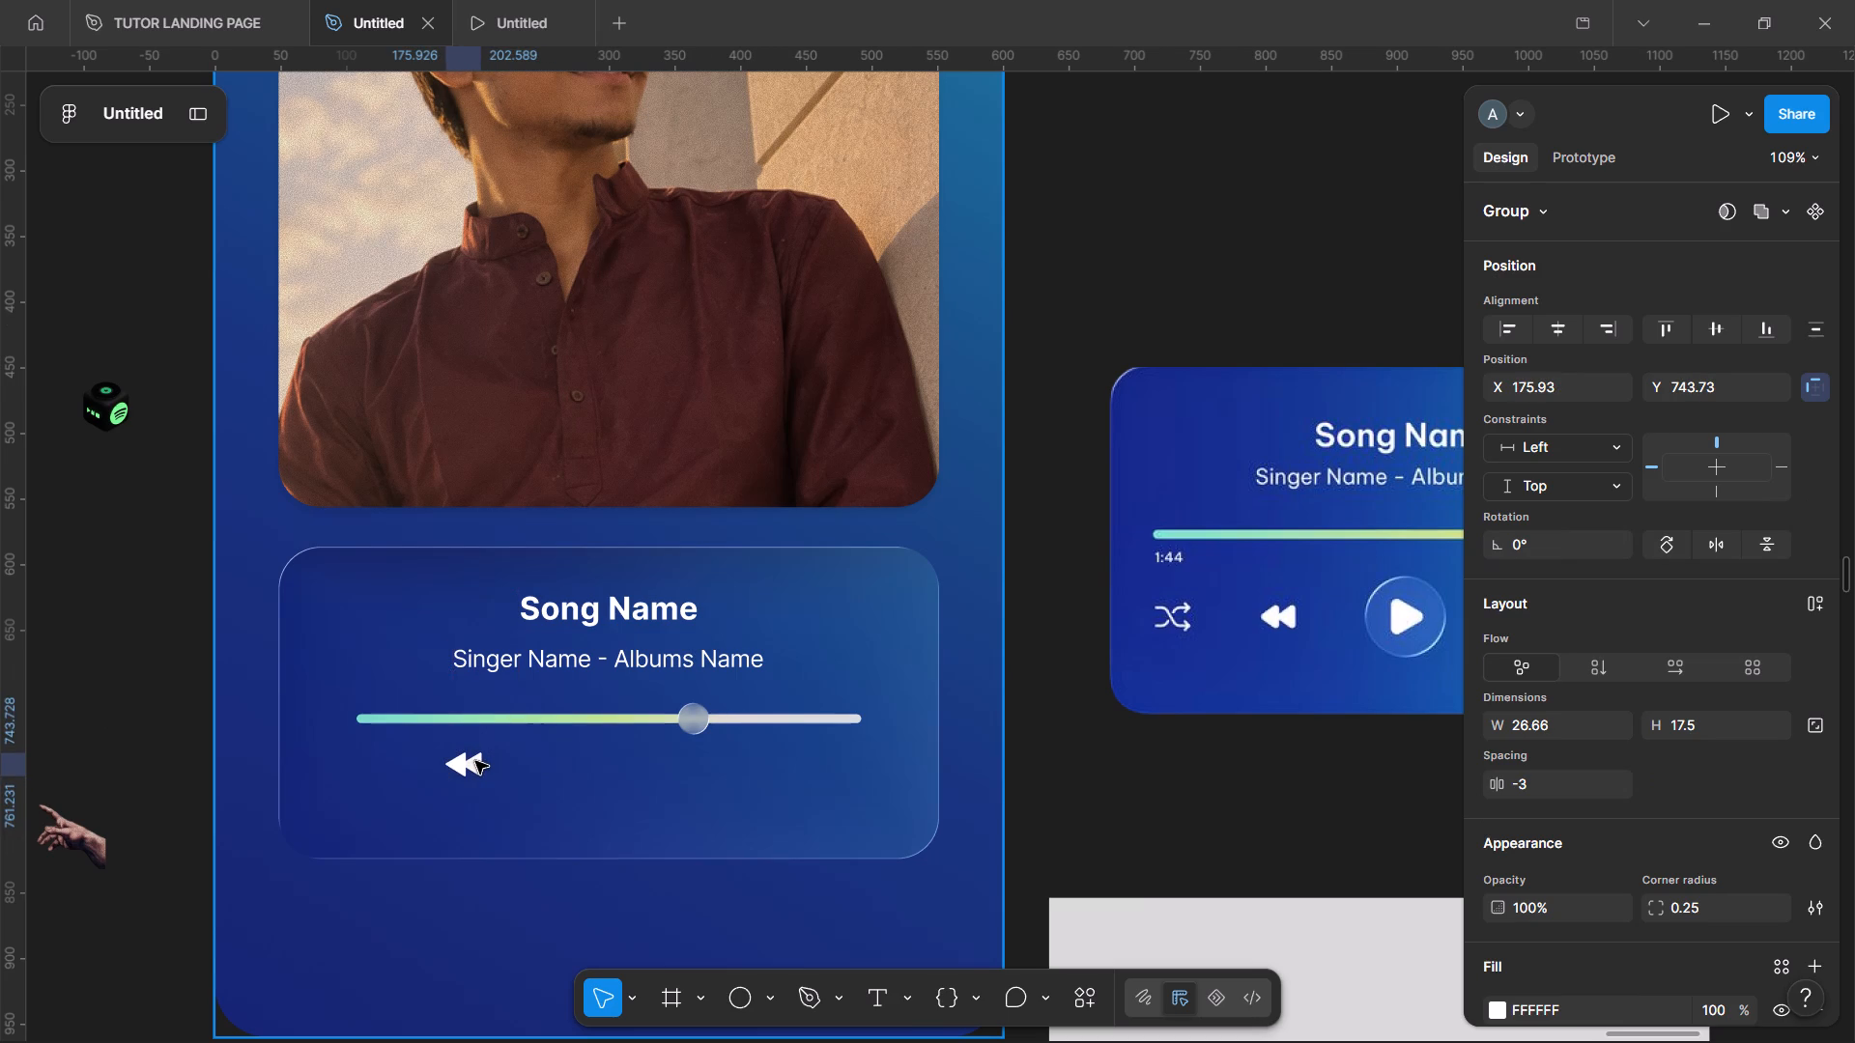
left_click_drag(475, 761, 476, 773)
Move the recreated round play button into the glass panel, horizontally centred and level with the rewind icon at about X 268, Y 729.59.
scroll(476, 773, "left", 2)
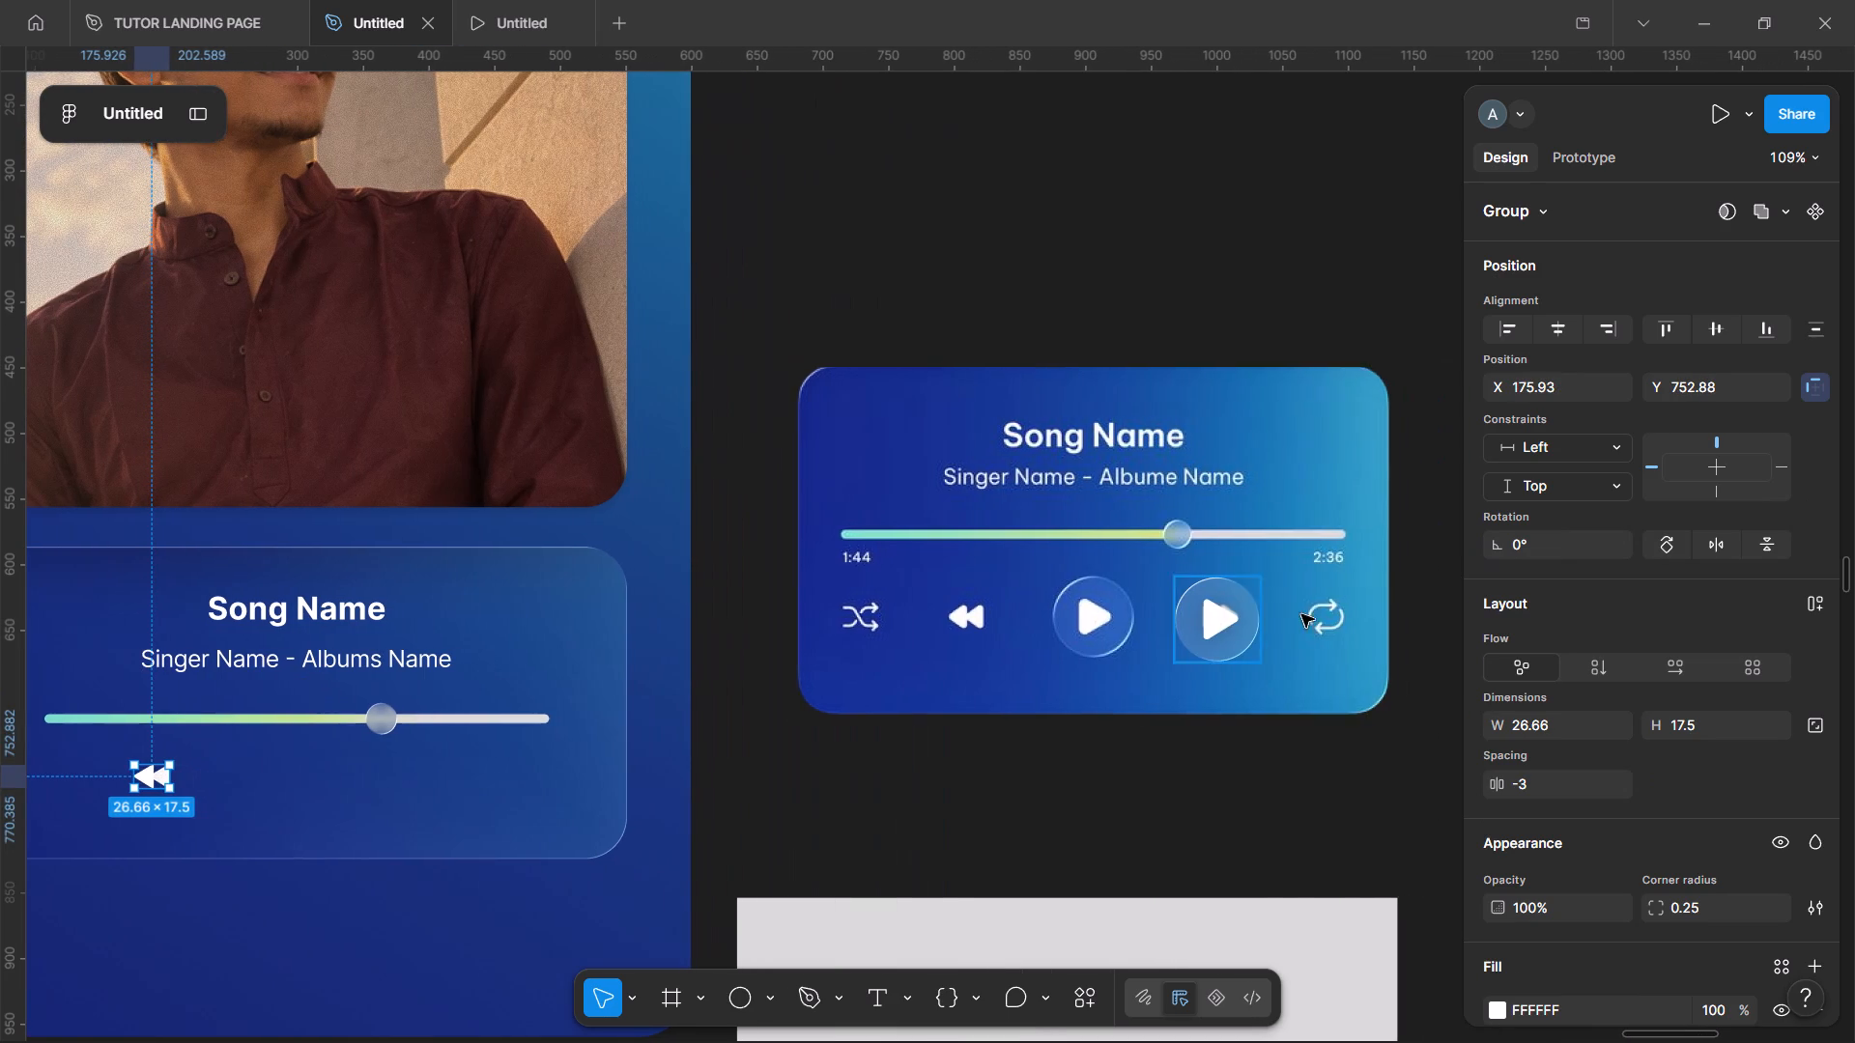
left_click_drag(1210, 613, 501, 755)
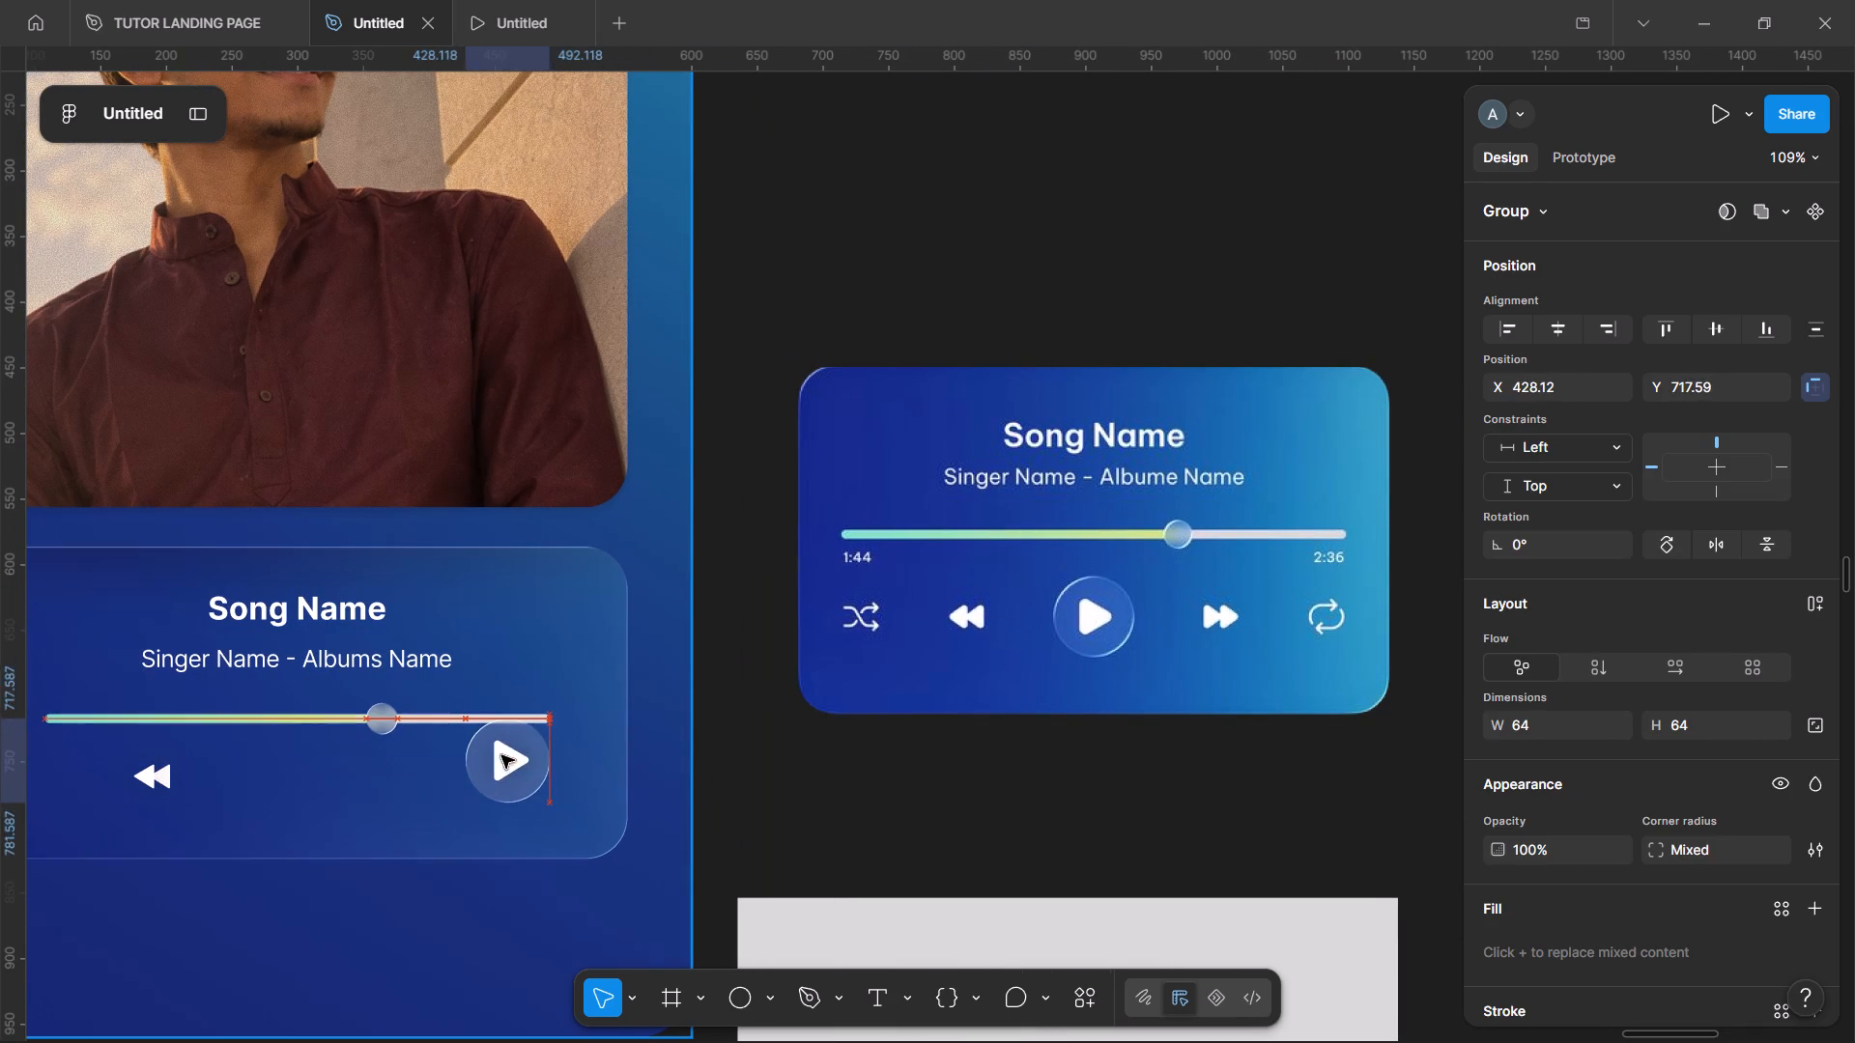
left_click_drag(501, 755, 264, 782)
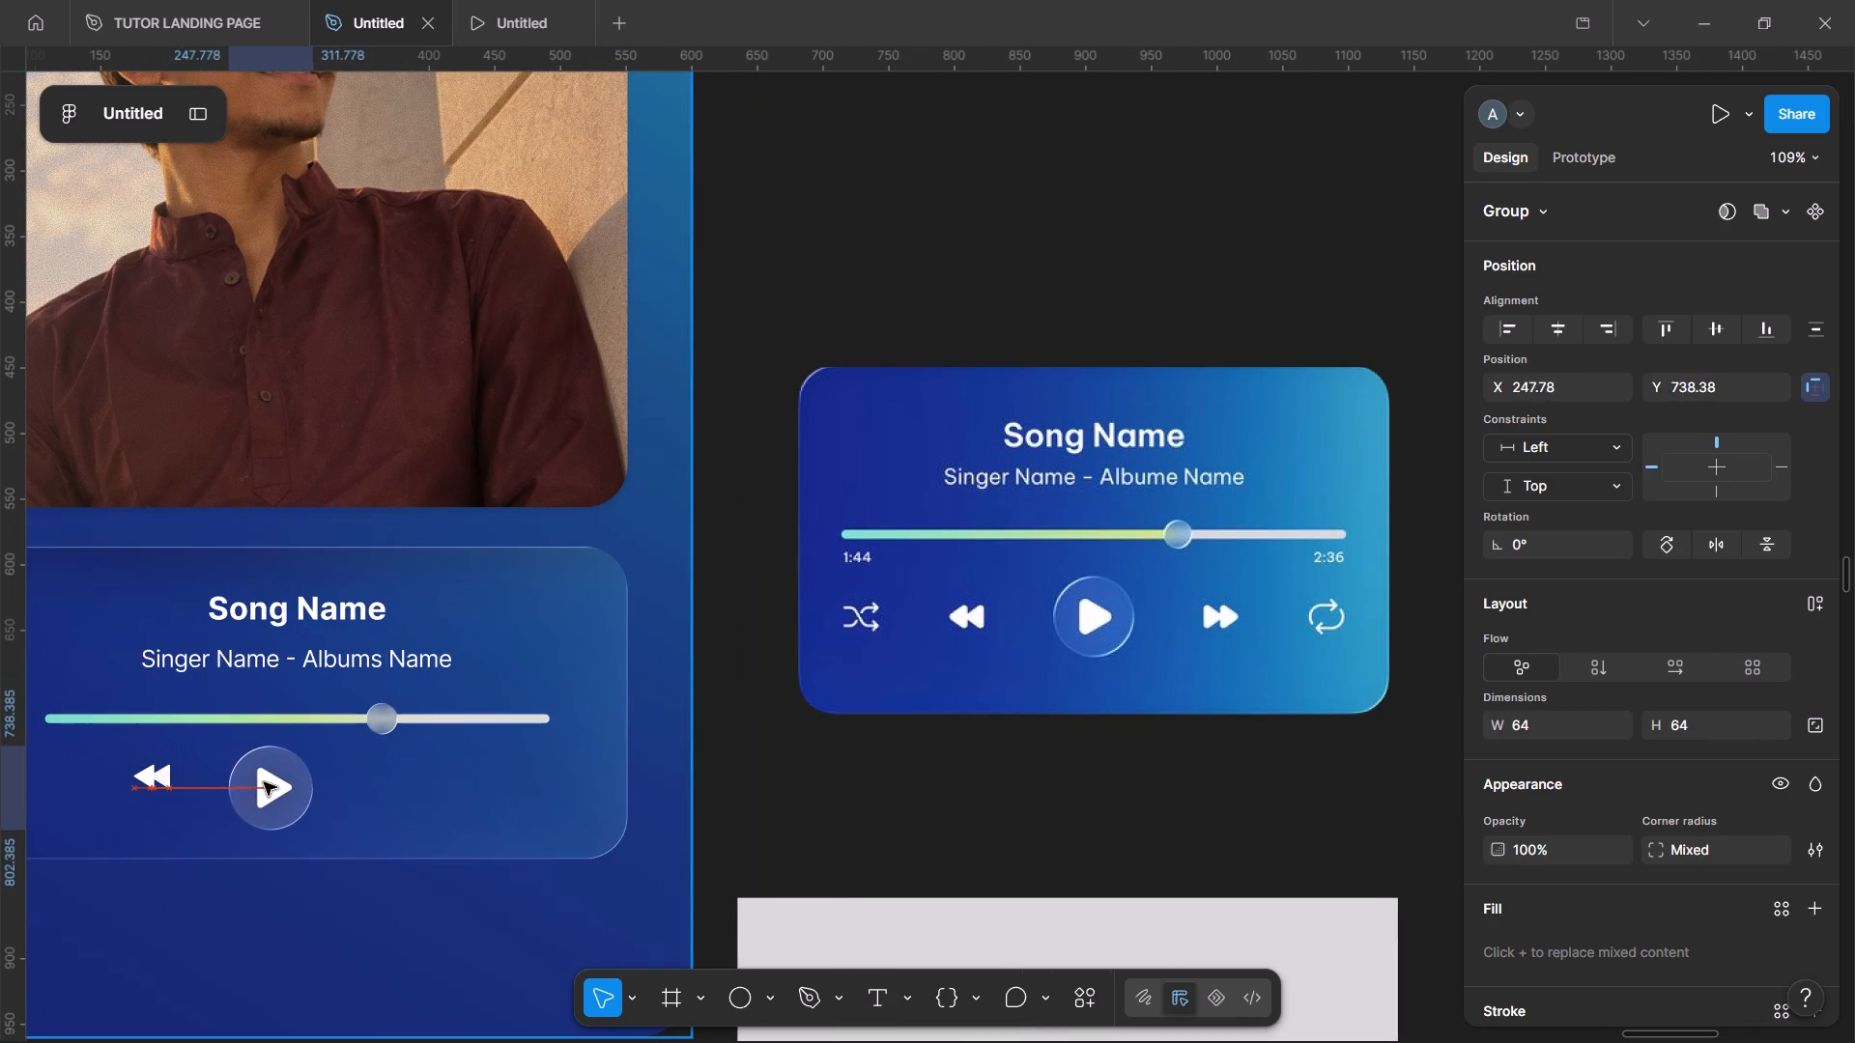
left_click_drag(264, 782, 285, 776)
scroll(285, 776, "right", 3)
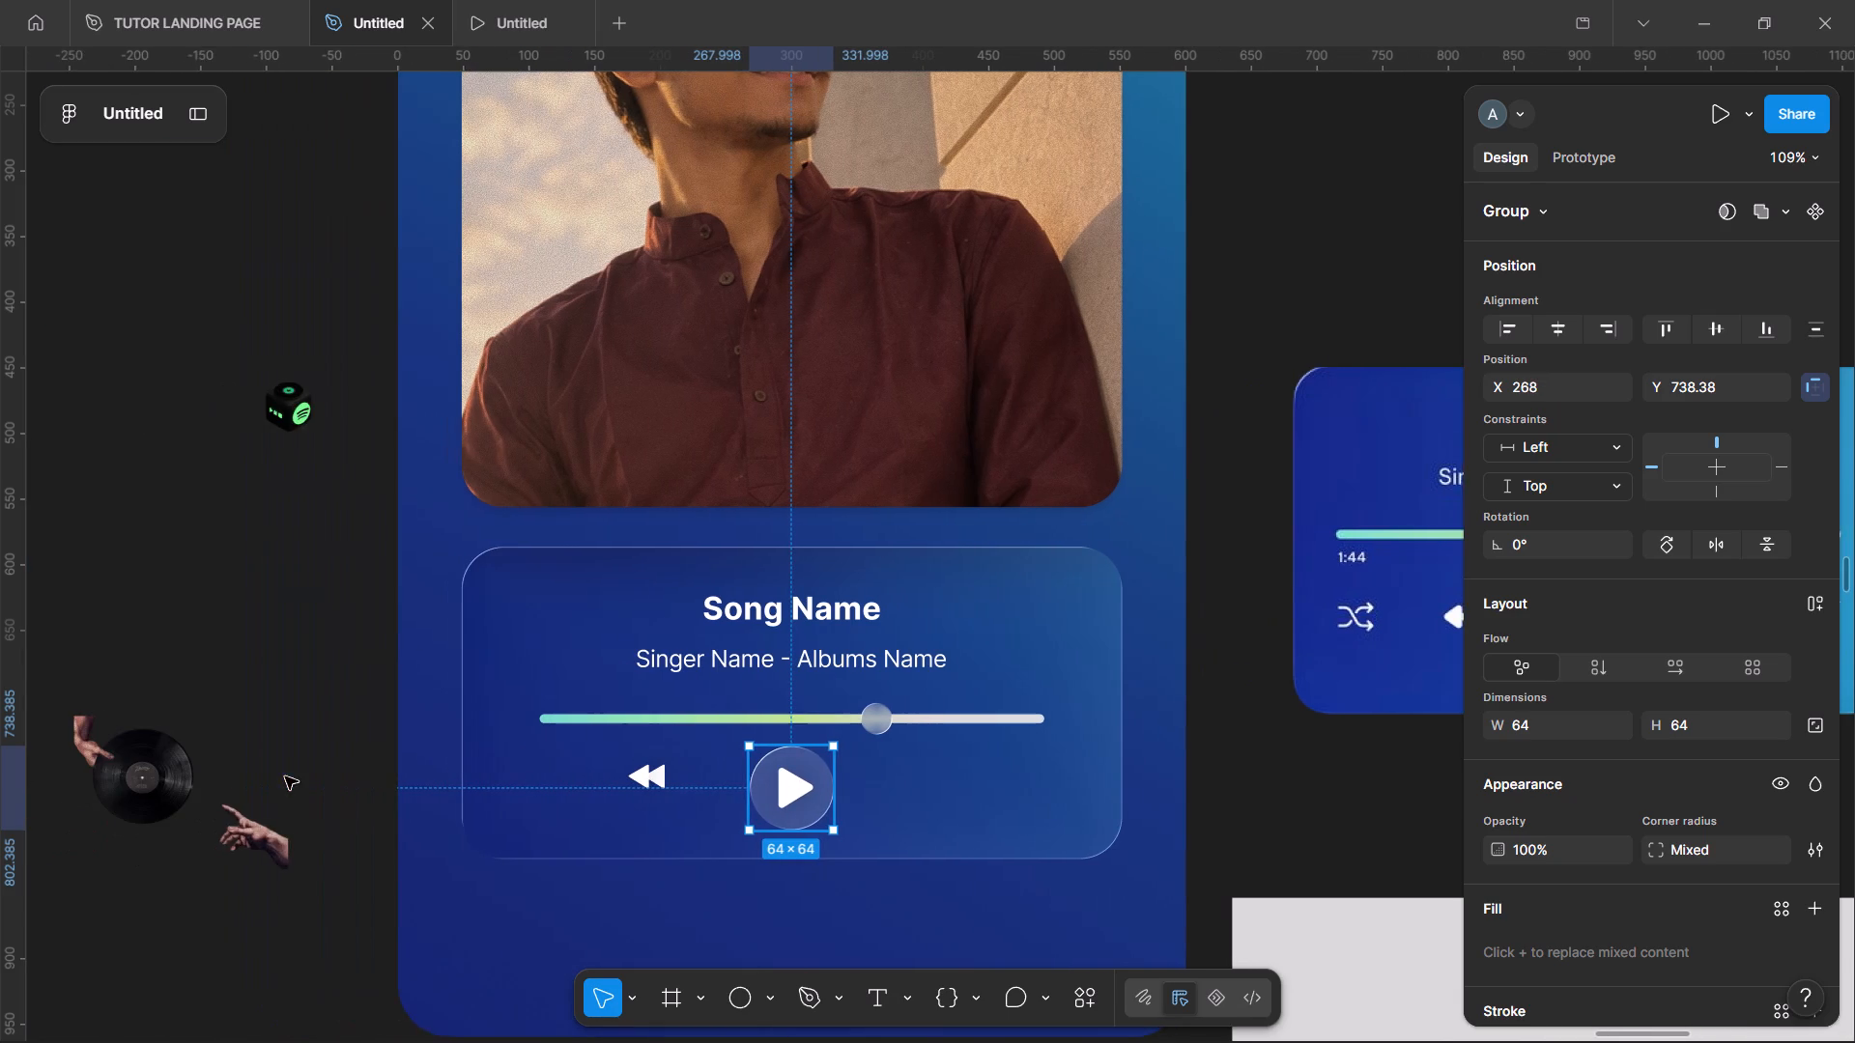
left_click_drag(813, 775, 795, 770)
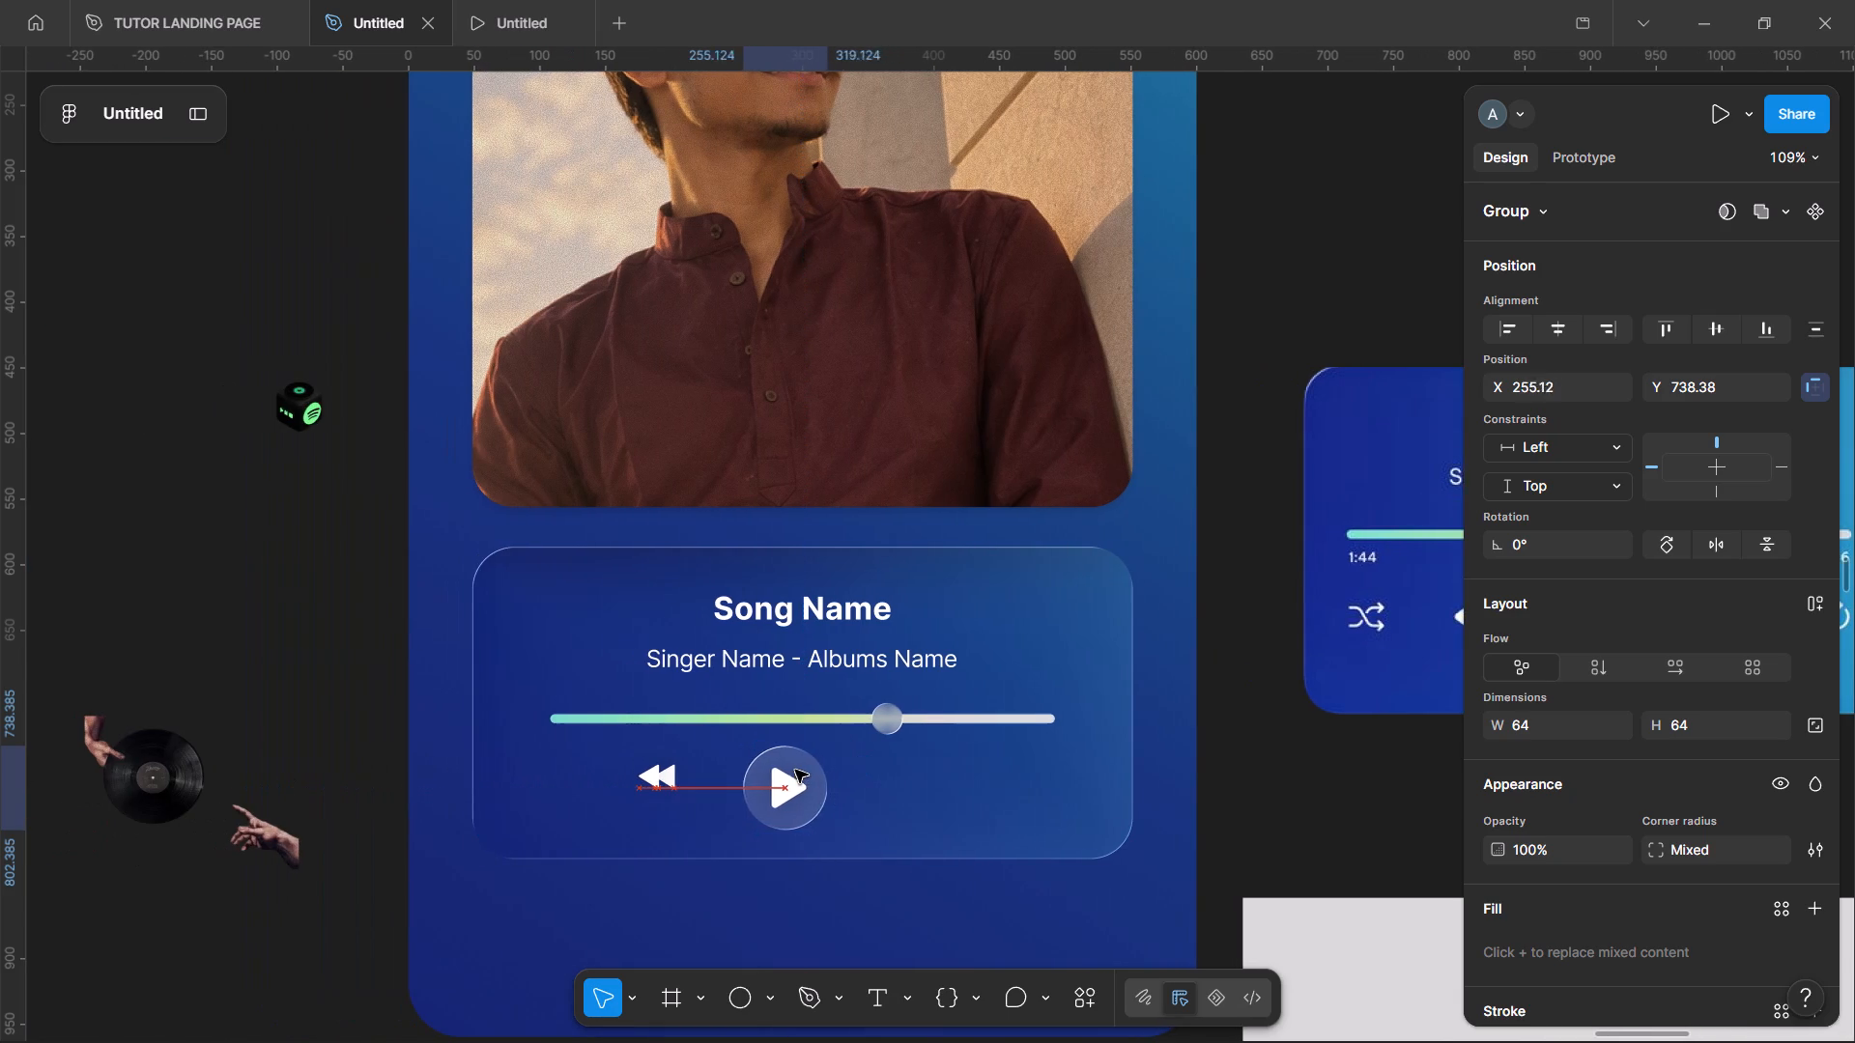
left_click_drag(795, 770, 783, 768)
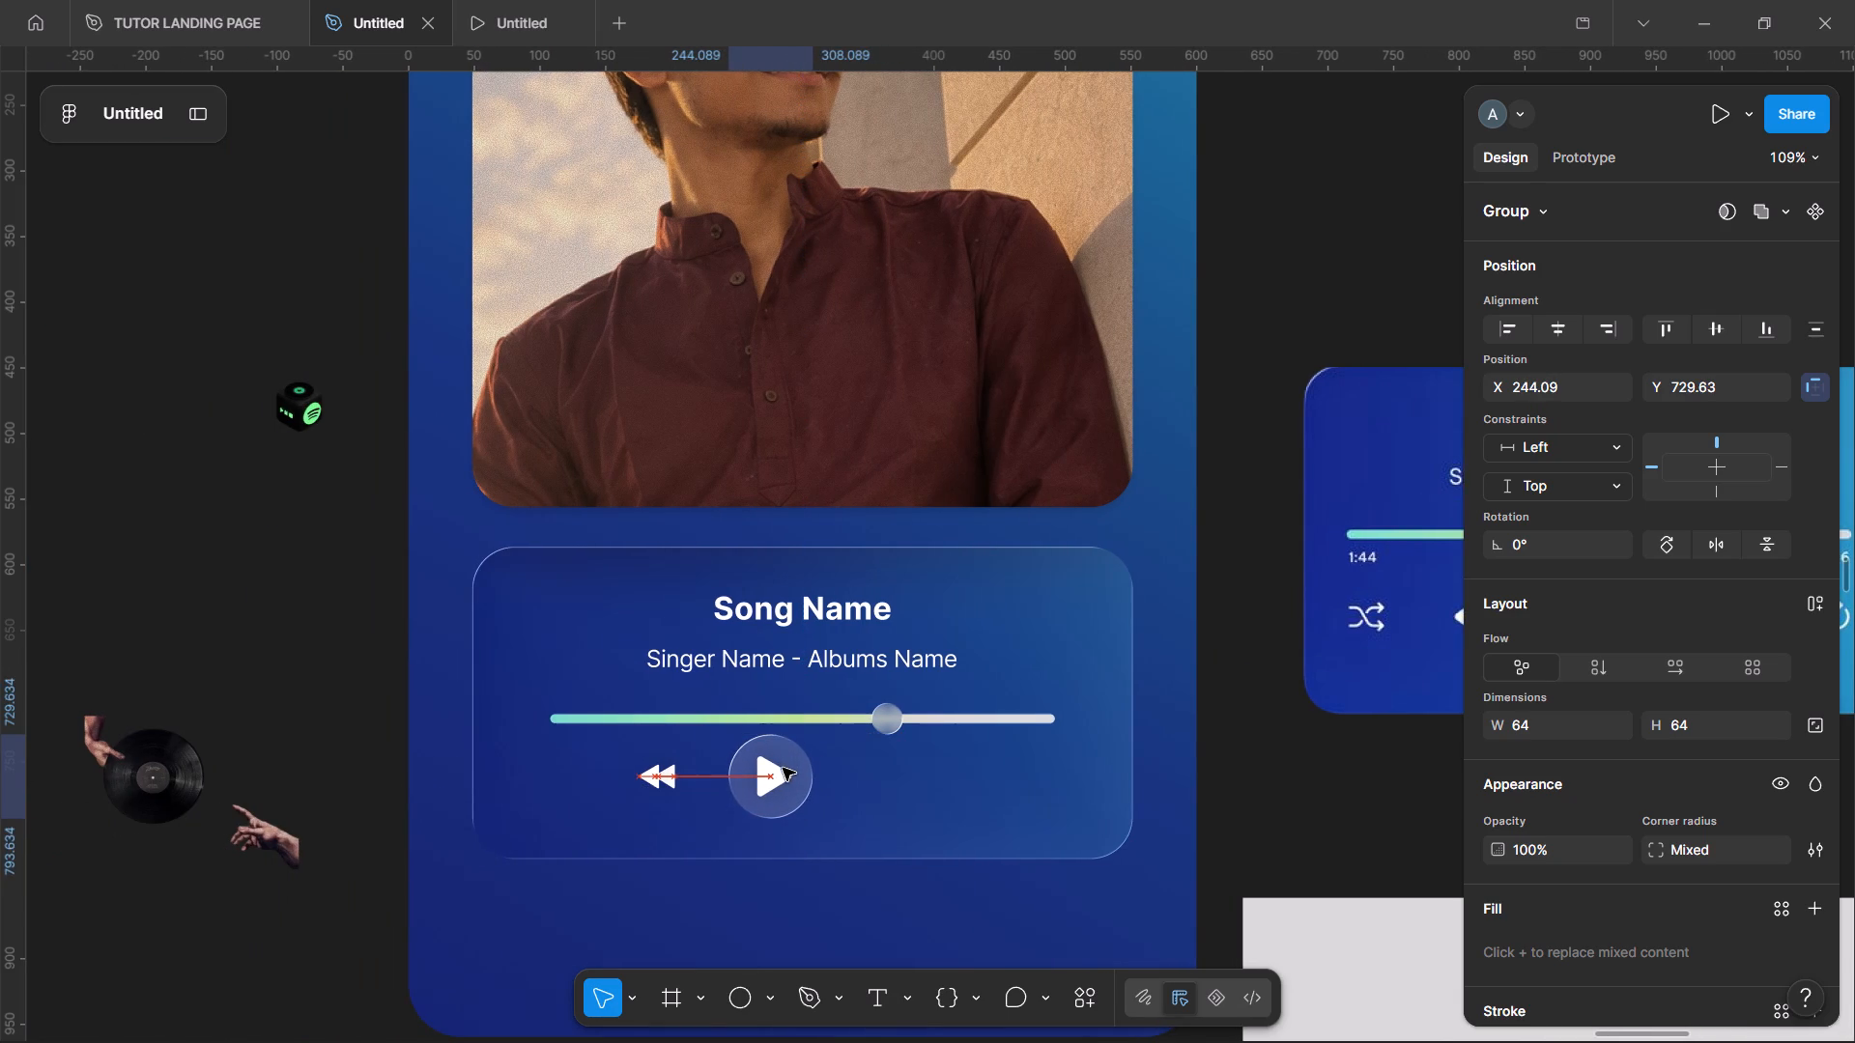
left_click_drag(783, 768, 819, 759)
Nudge the glass panel's progress bar up to Y 697.59, away from the play button.
scroll(819, 759, "left", 2)
scroll(819, 759, "right", 2)
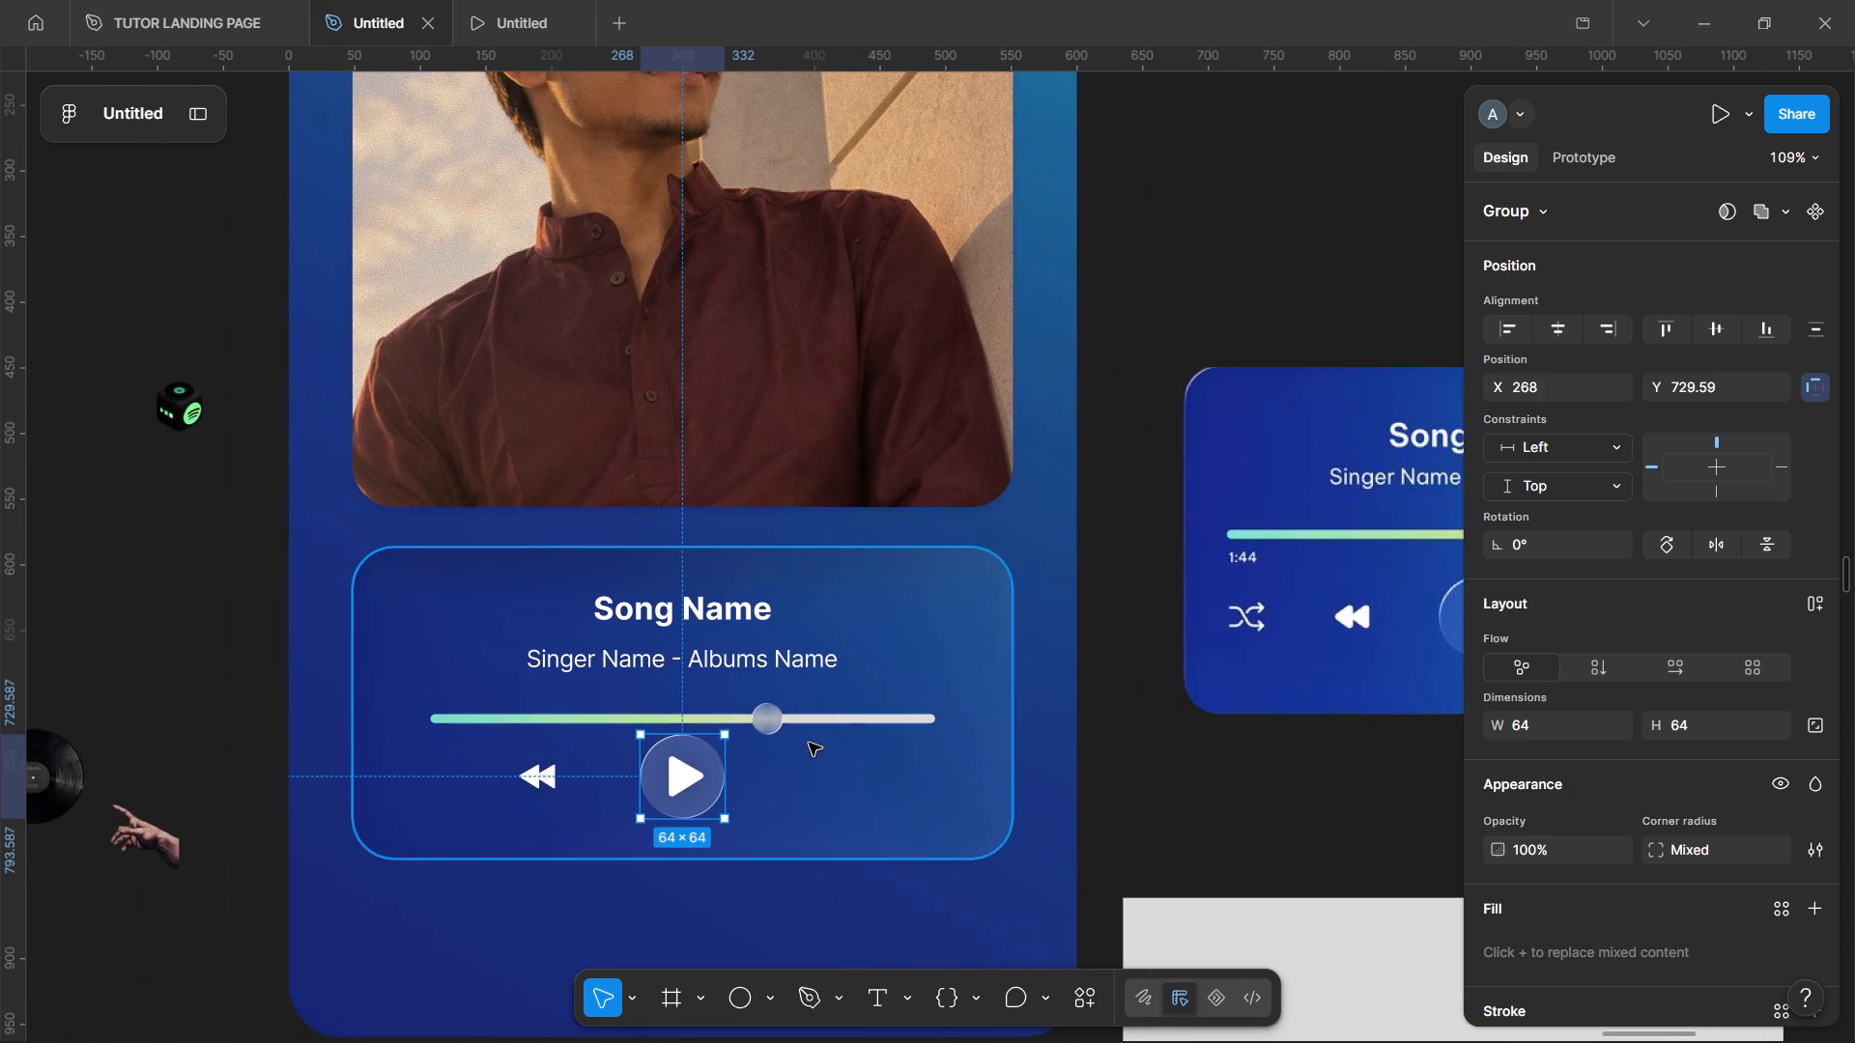
left_click(823, 716)
key("shift+Up")
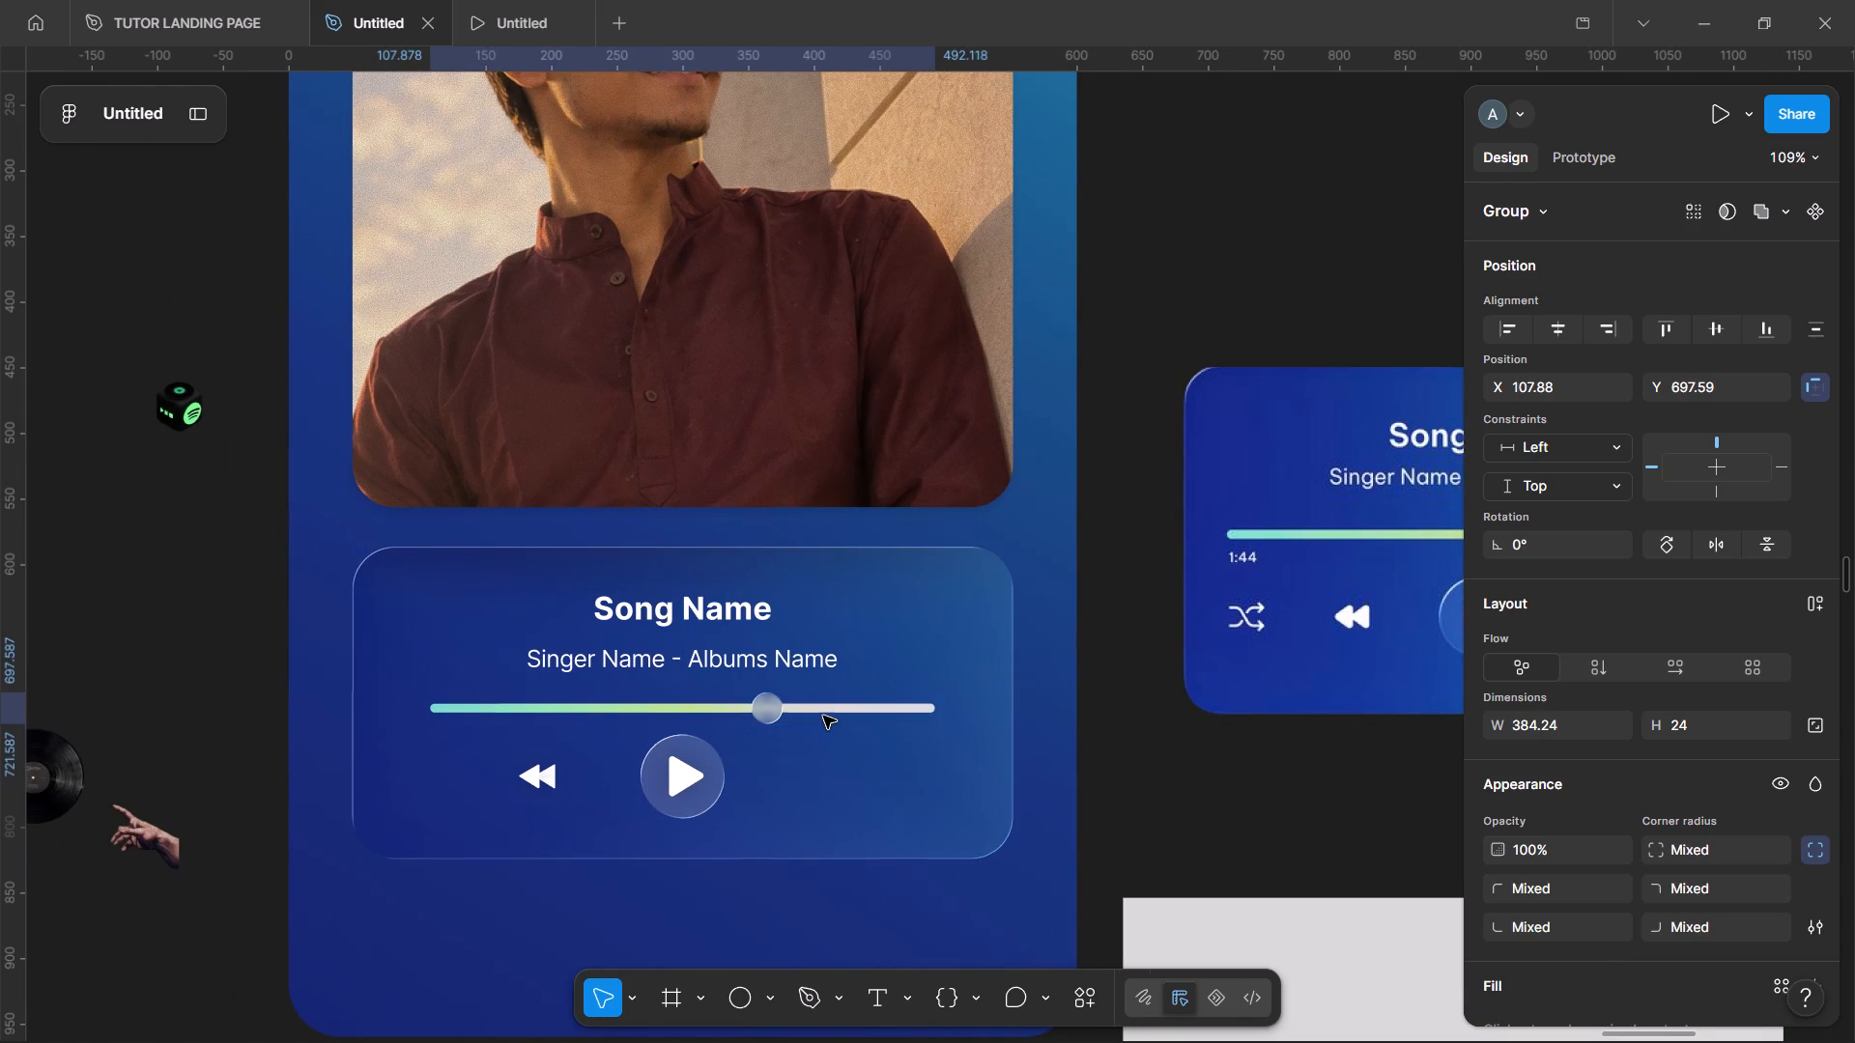
Duplicate the rewind icon to the other side of the play button at about X 381.91, Y 752.83, and flip it horizontally.
scroll(823, 716, "left", 2)
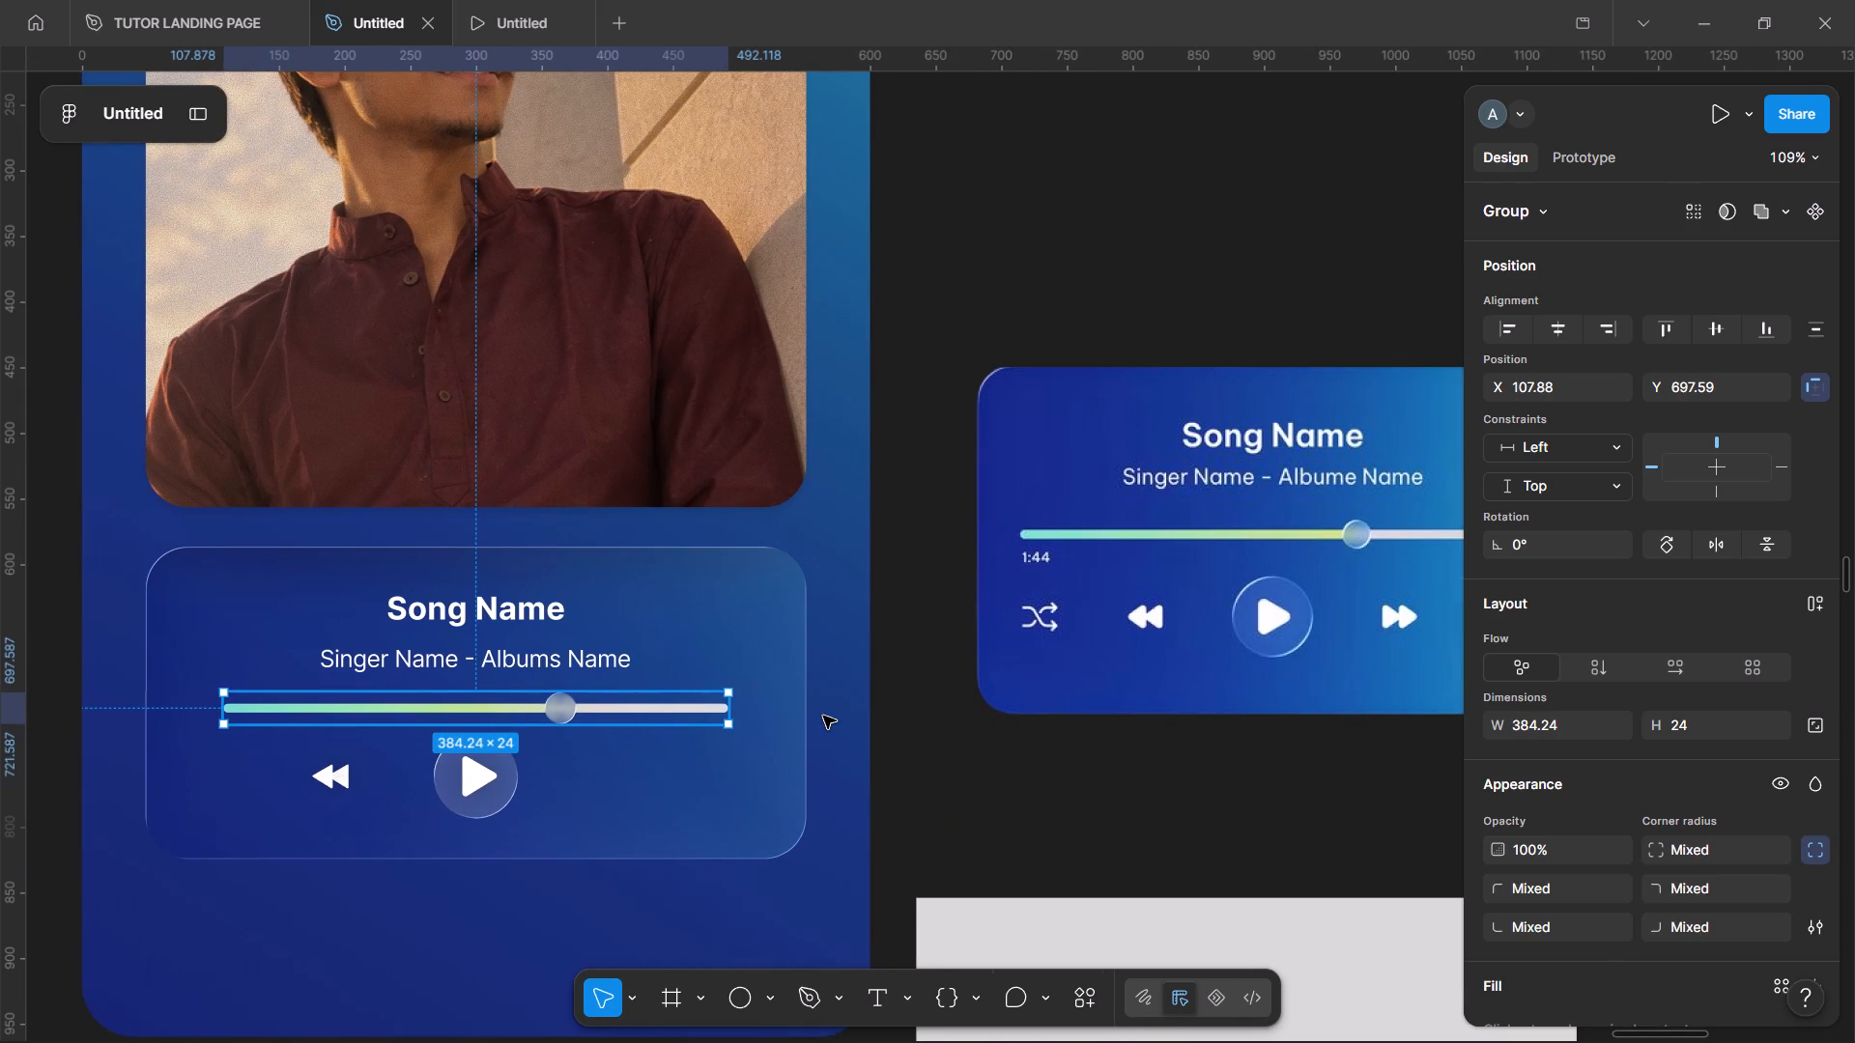
scroll(823, 716, "left", 1)
left_click(236, 768)
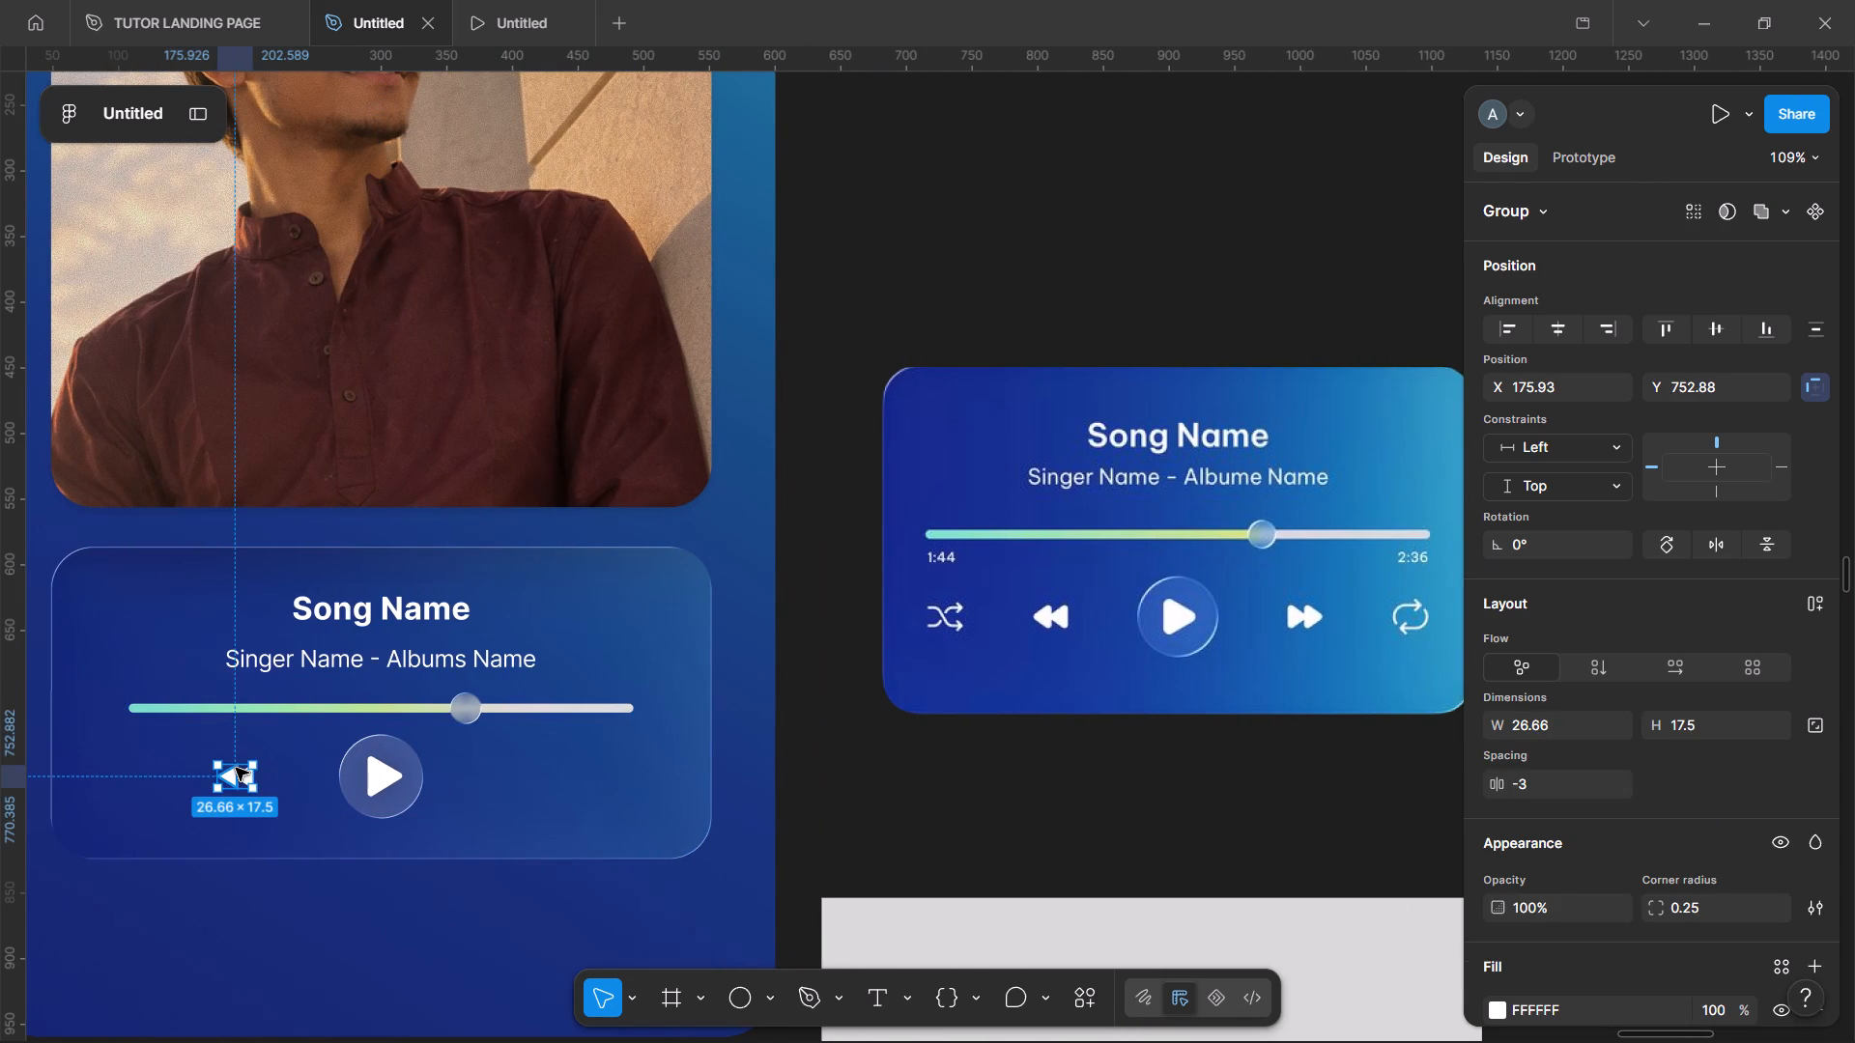
key("ctrl+d")
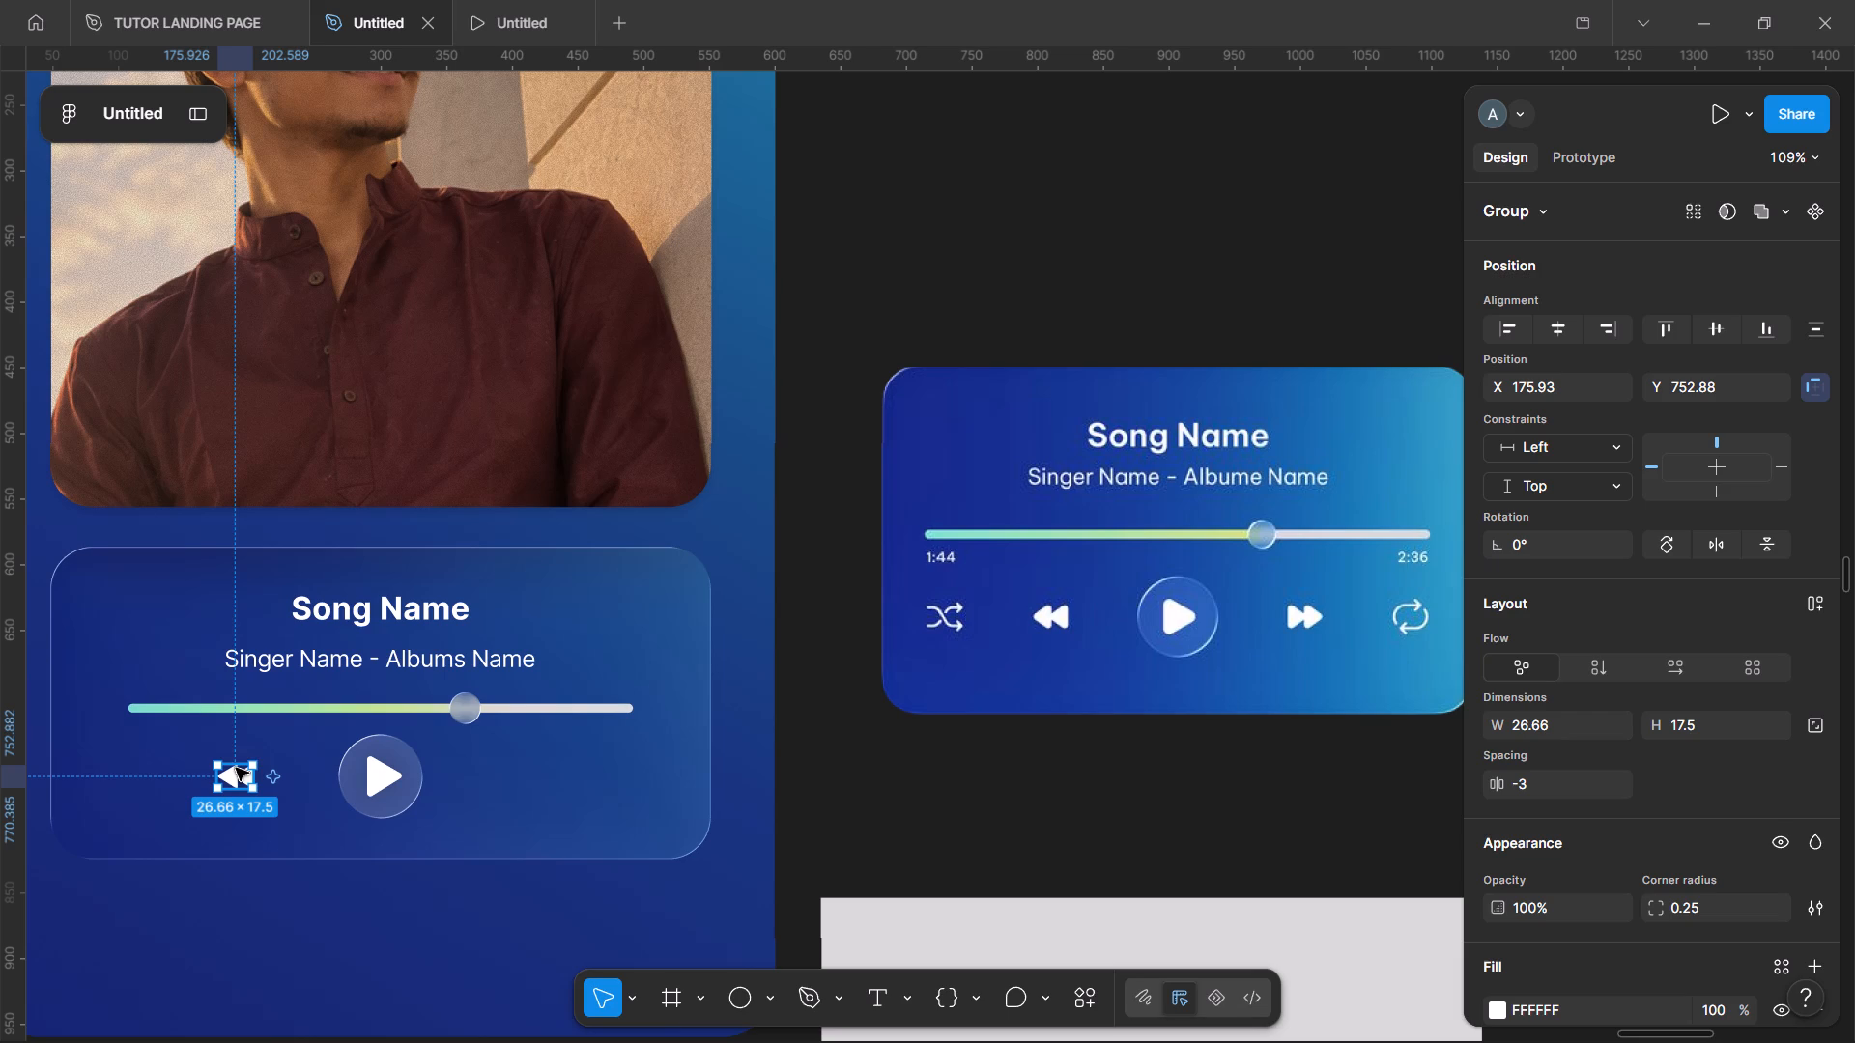
left_click_drag(235, 776, 348, 774)
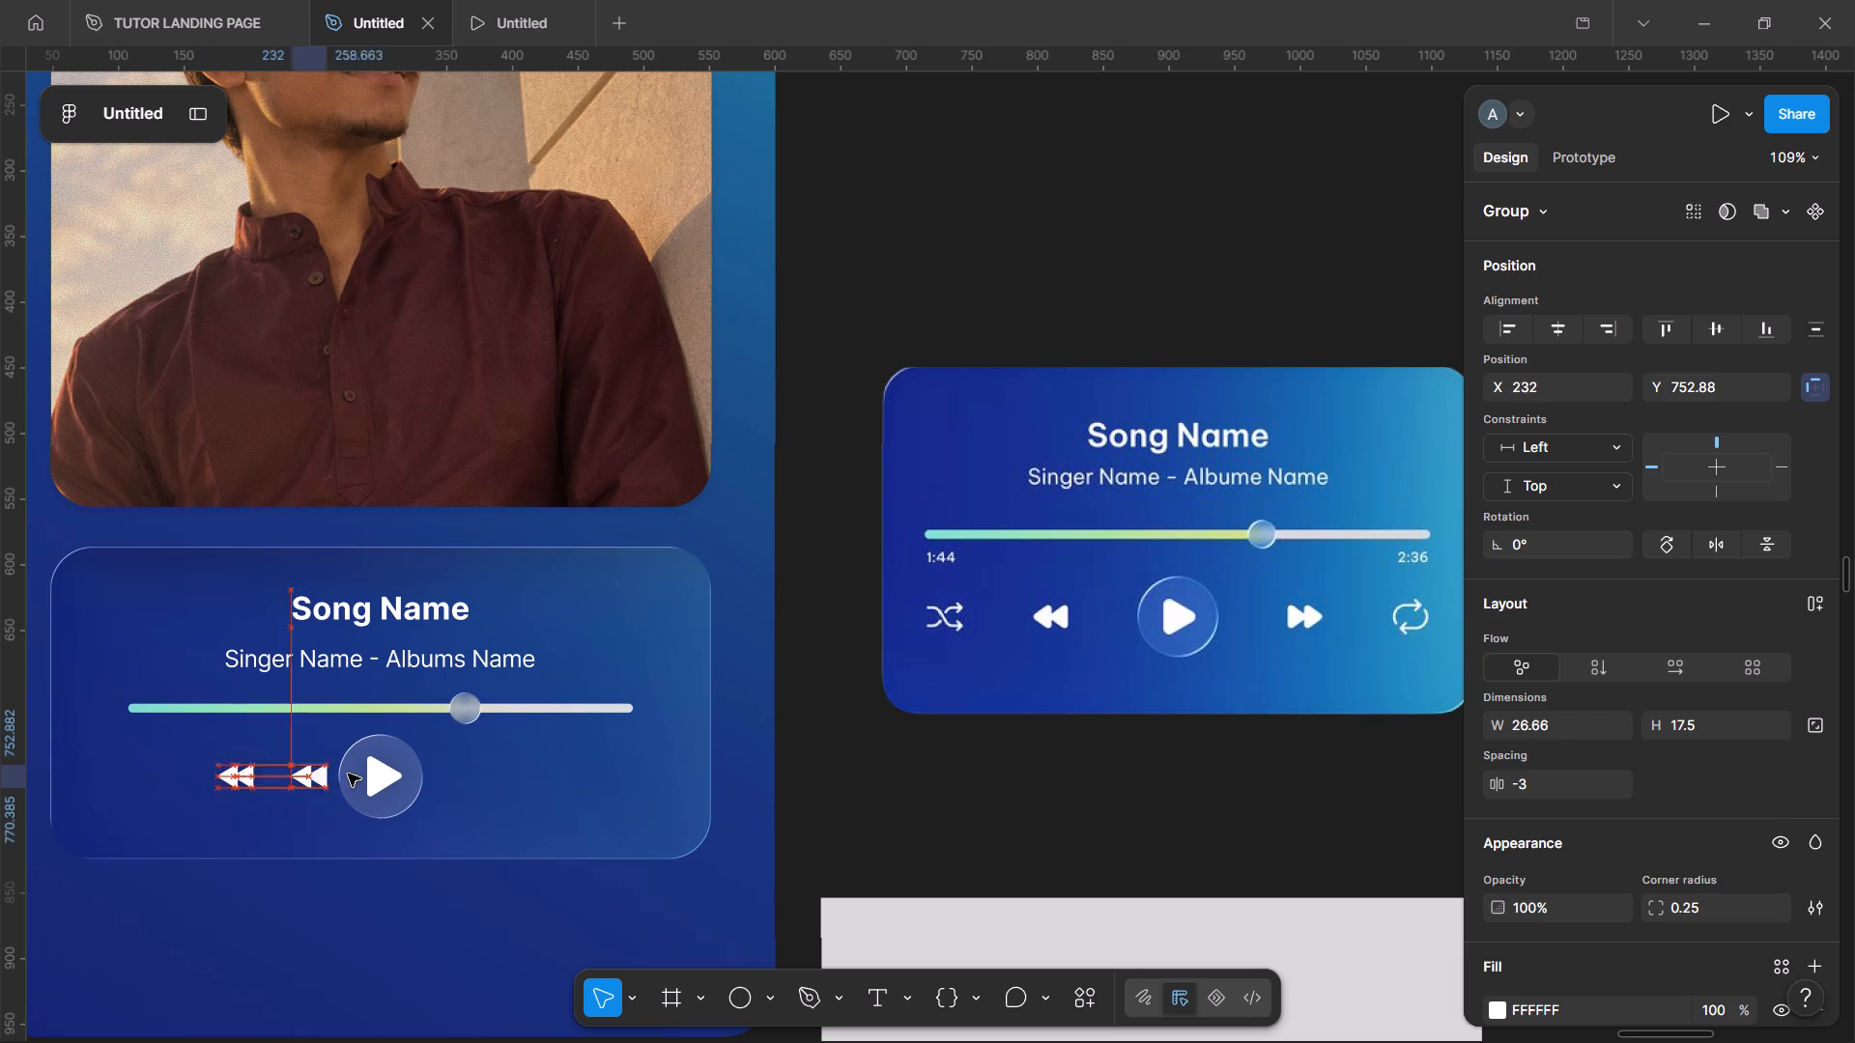
left_click_drag(348, 774, 504, 775)
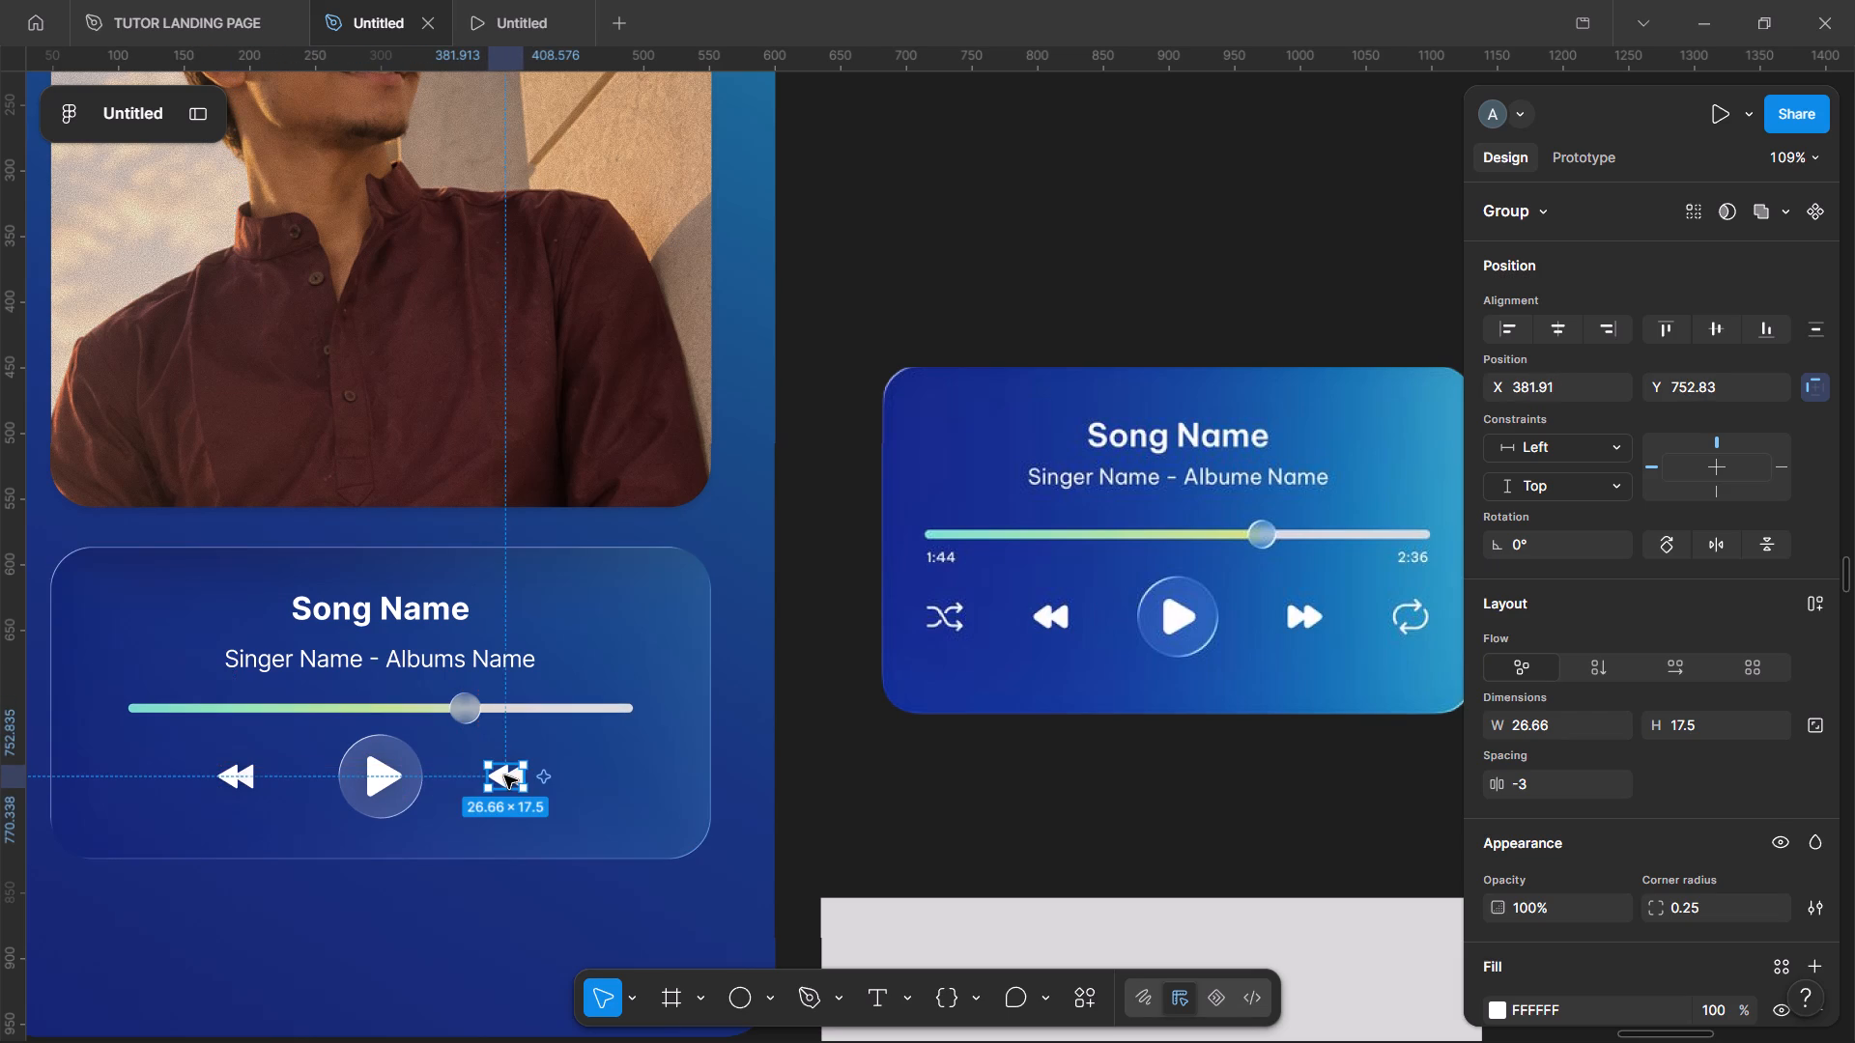
left_click(1735, 537)
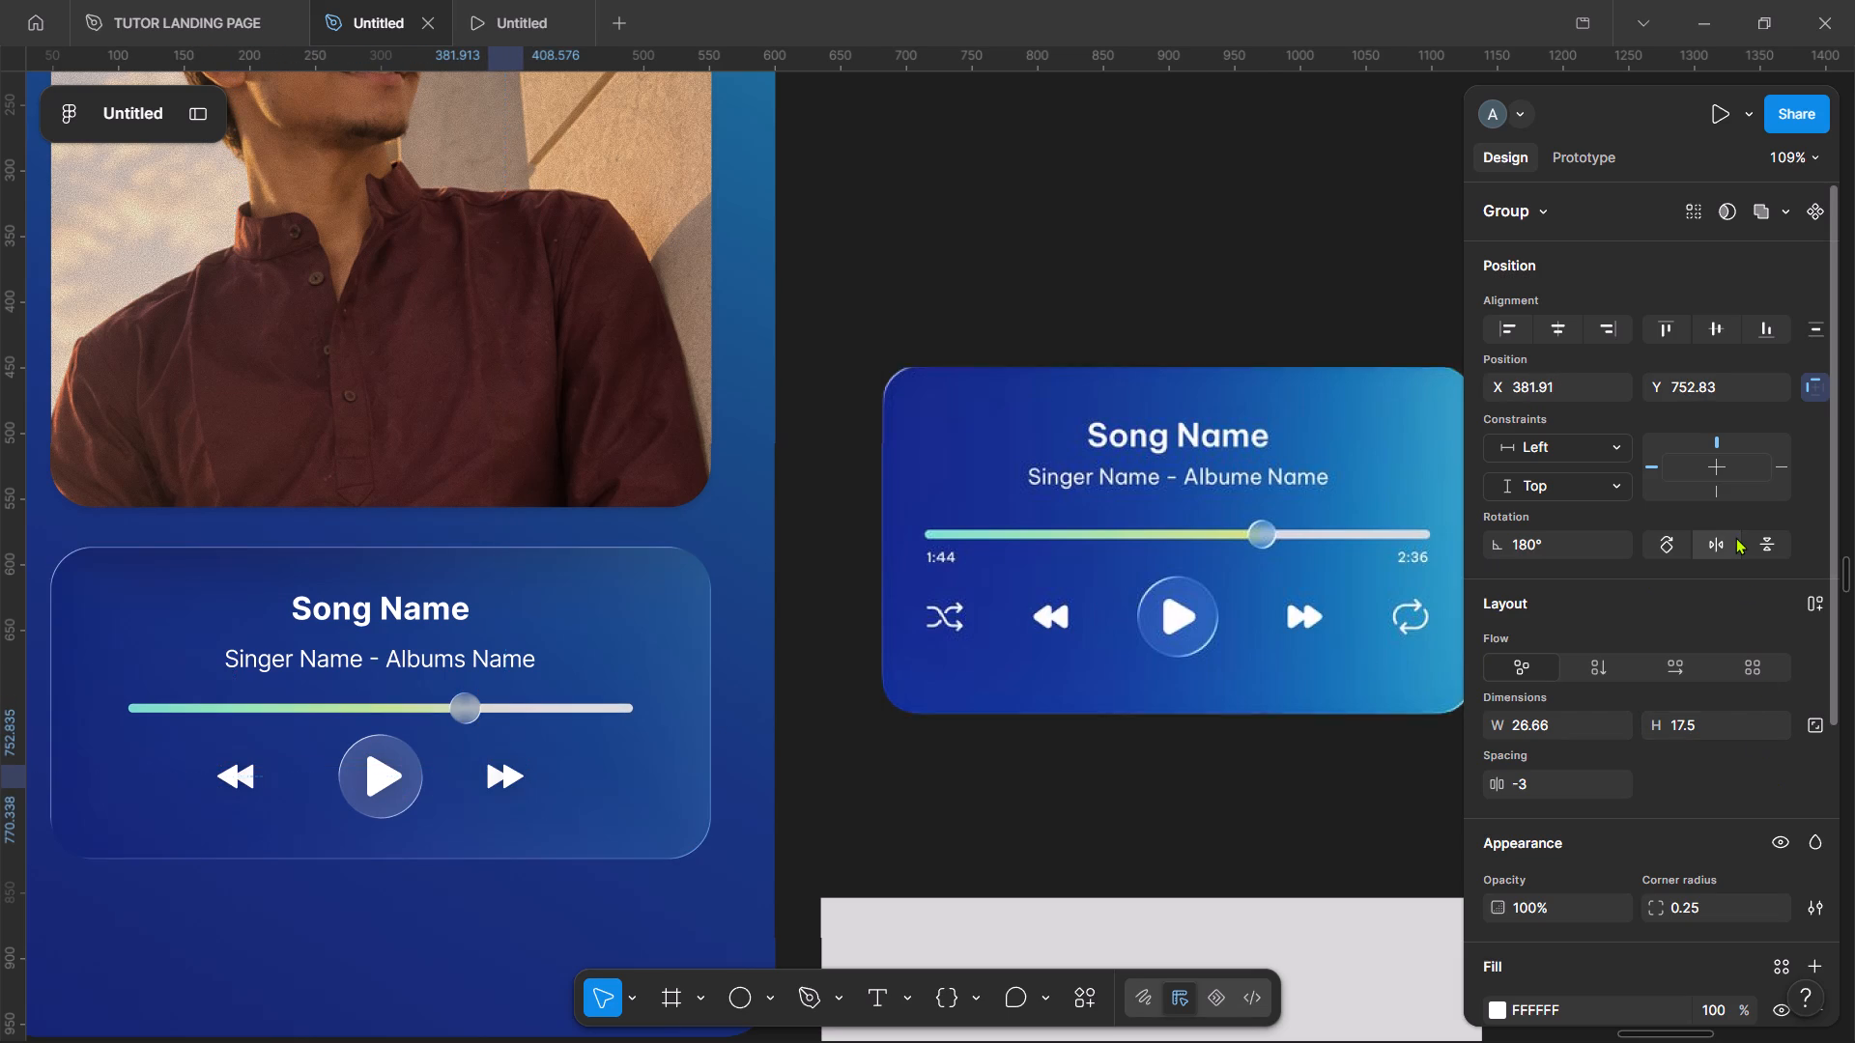
Move the forward icon farther from the play button to about X 397.41, balancing it against the rewind icon.
scroll(575, 820, "right", 3)
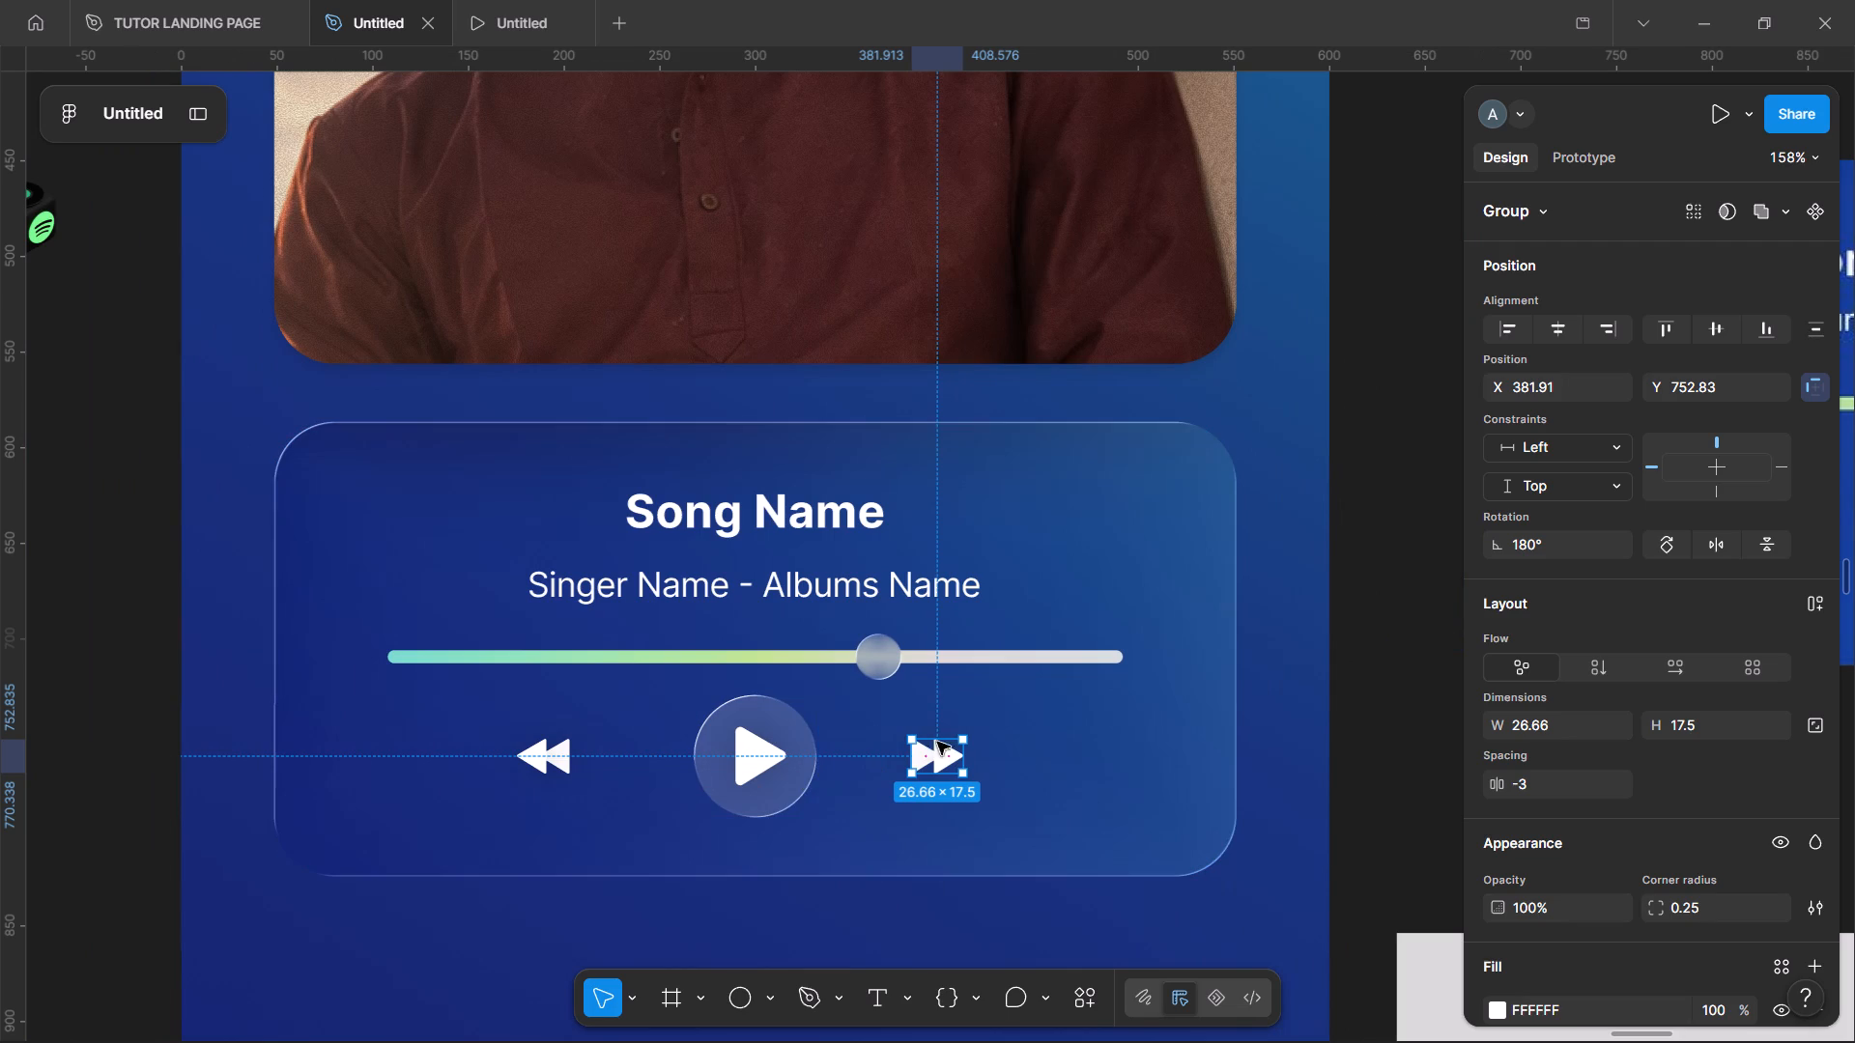
left_click_drag(944, 748, 976, 746)
left_click(976, 746)
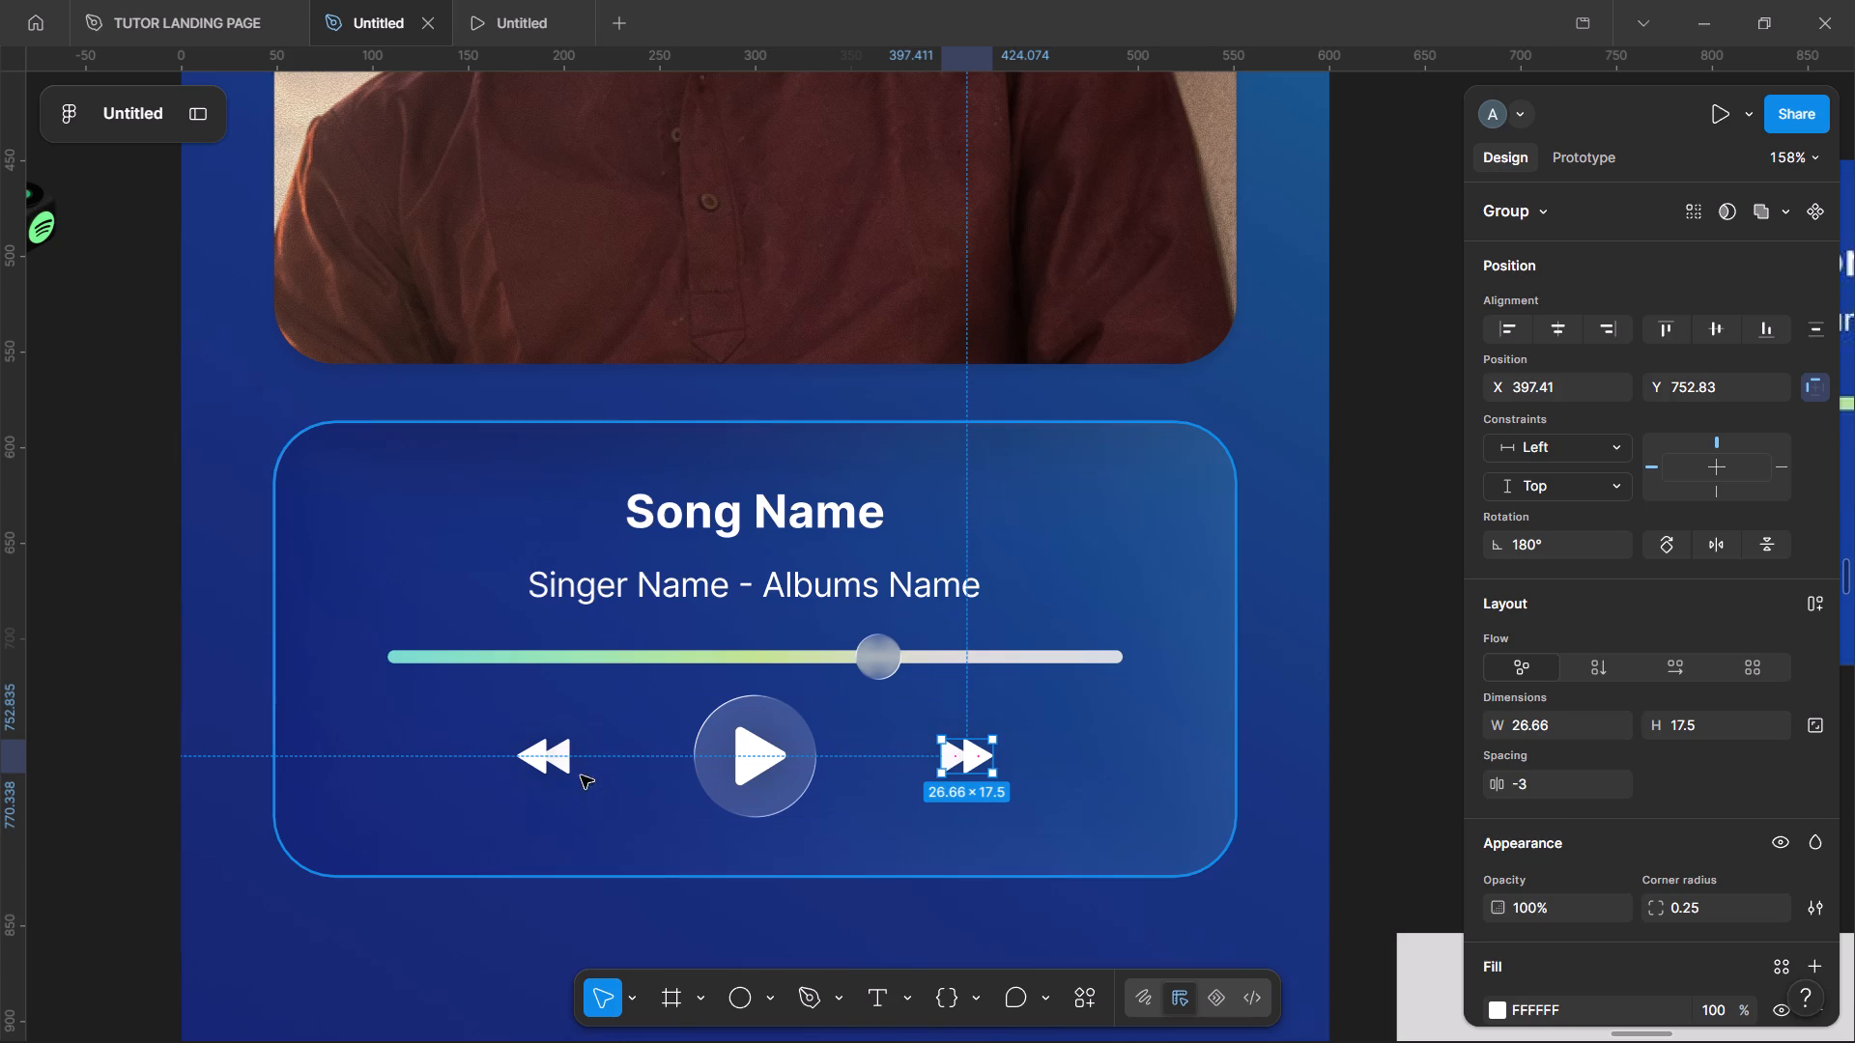
left_click(556, 774)
left_click(556, 768)
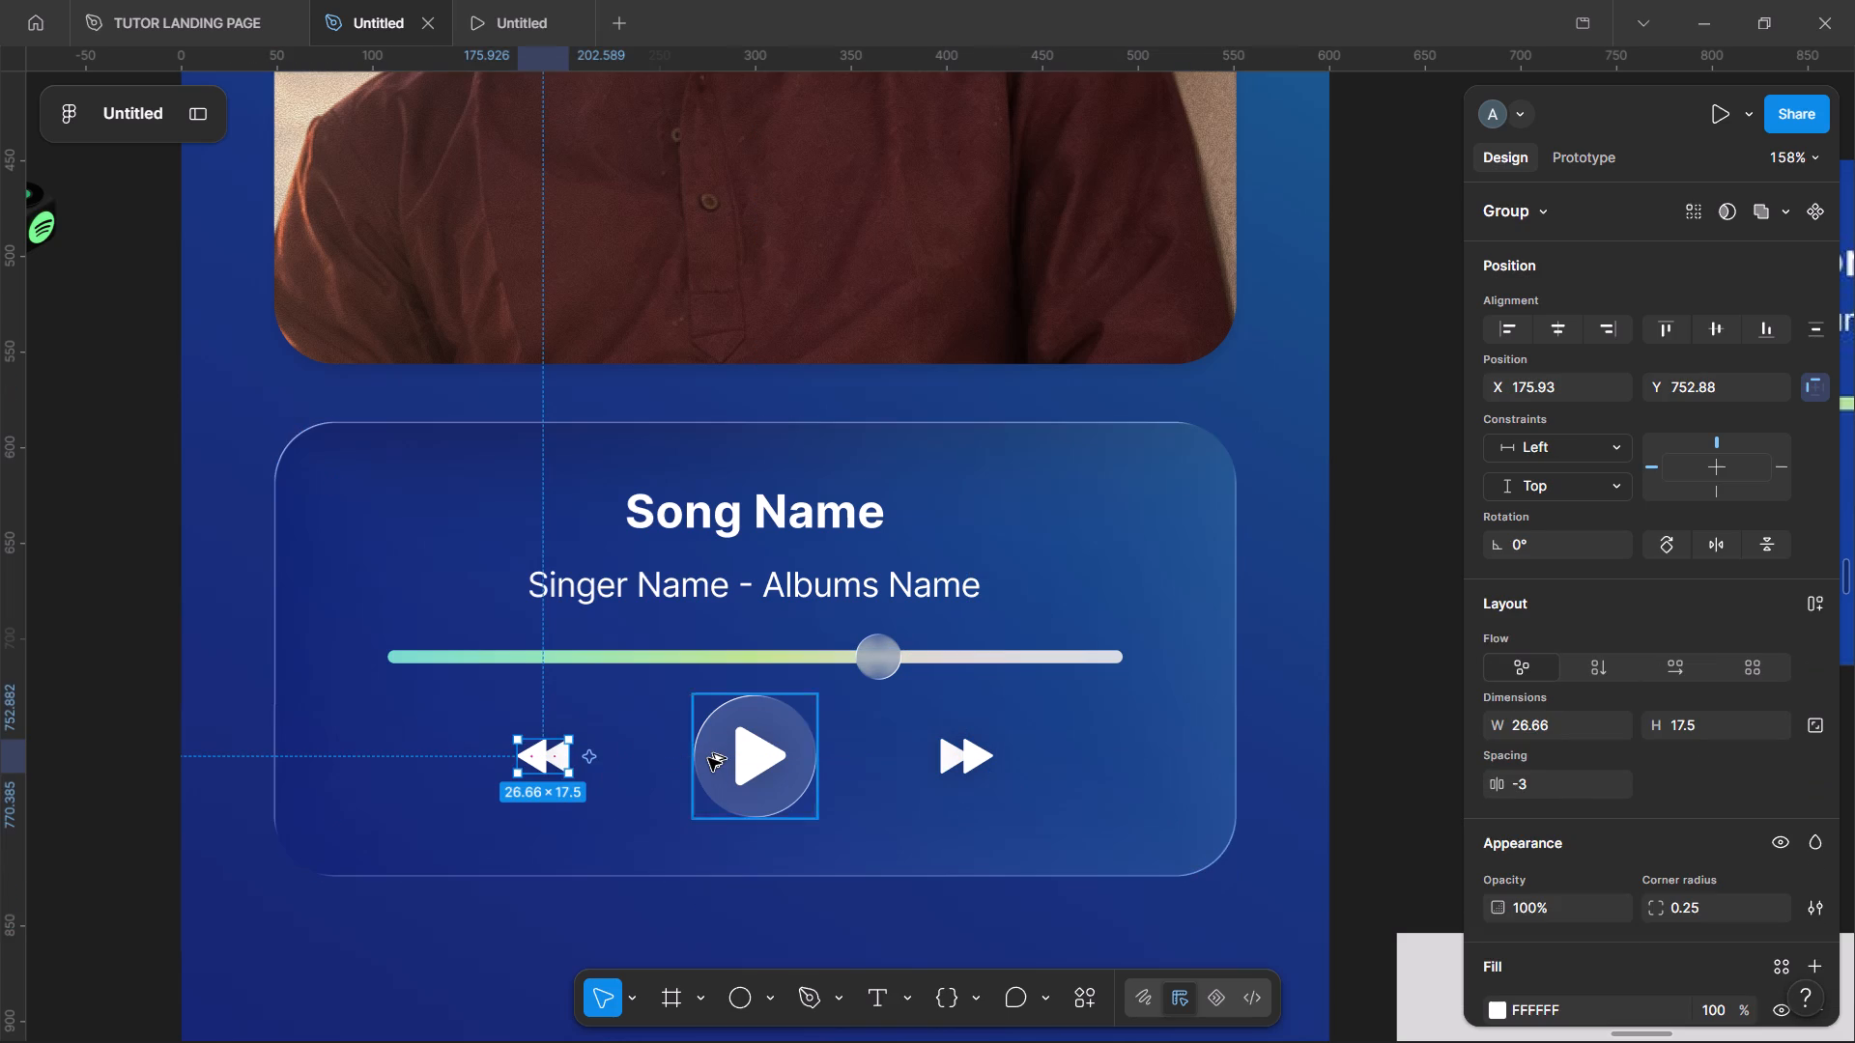
Duplicate the singer text below the progress bar's start at about X 94.93, Y 723.29, and change the copy to 1:44.
scroll(710, 758, "left", 1)
left_click(1211, 747)
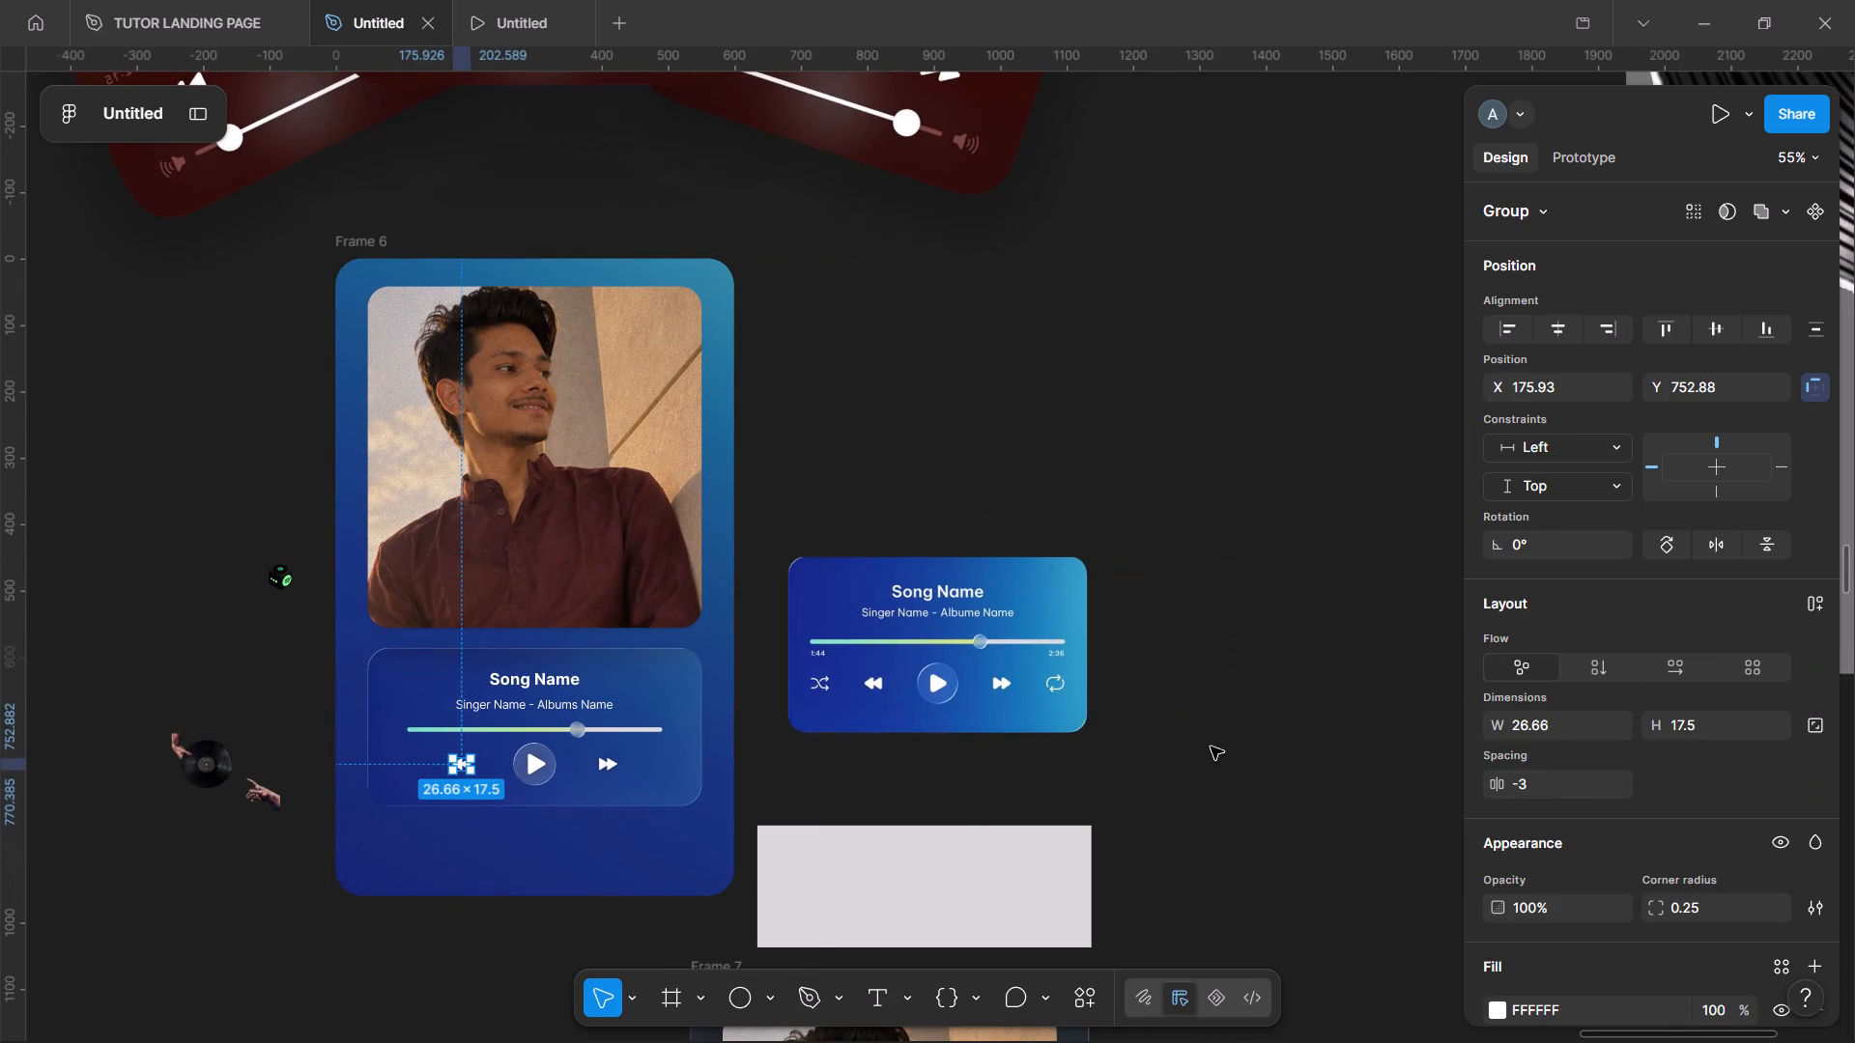
scroll(1211, 747, "right", 5)
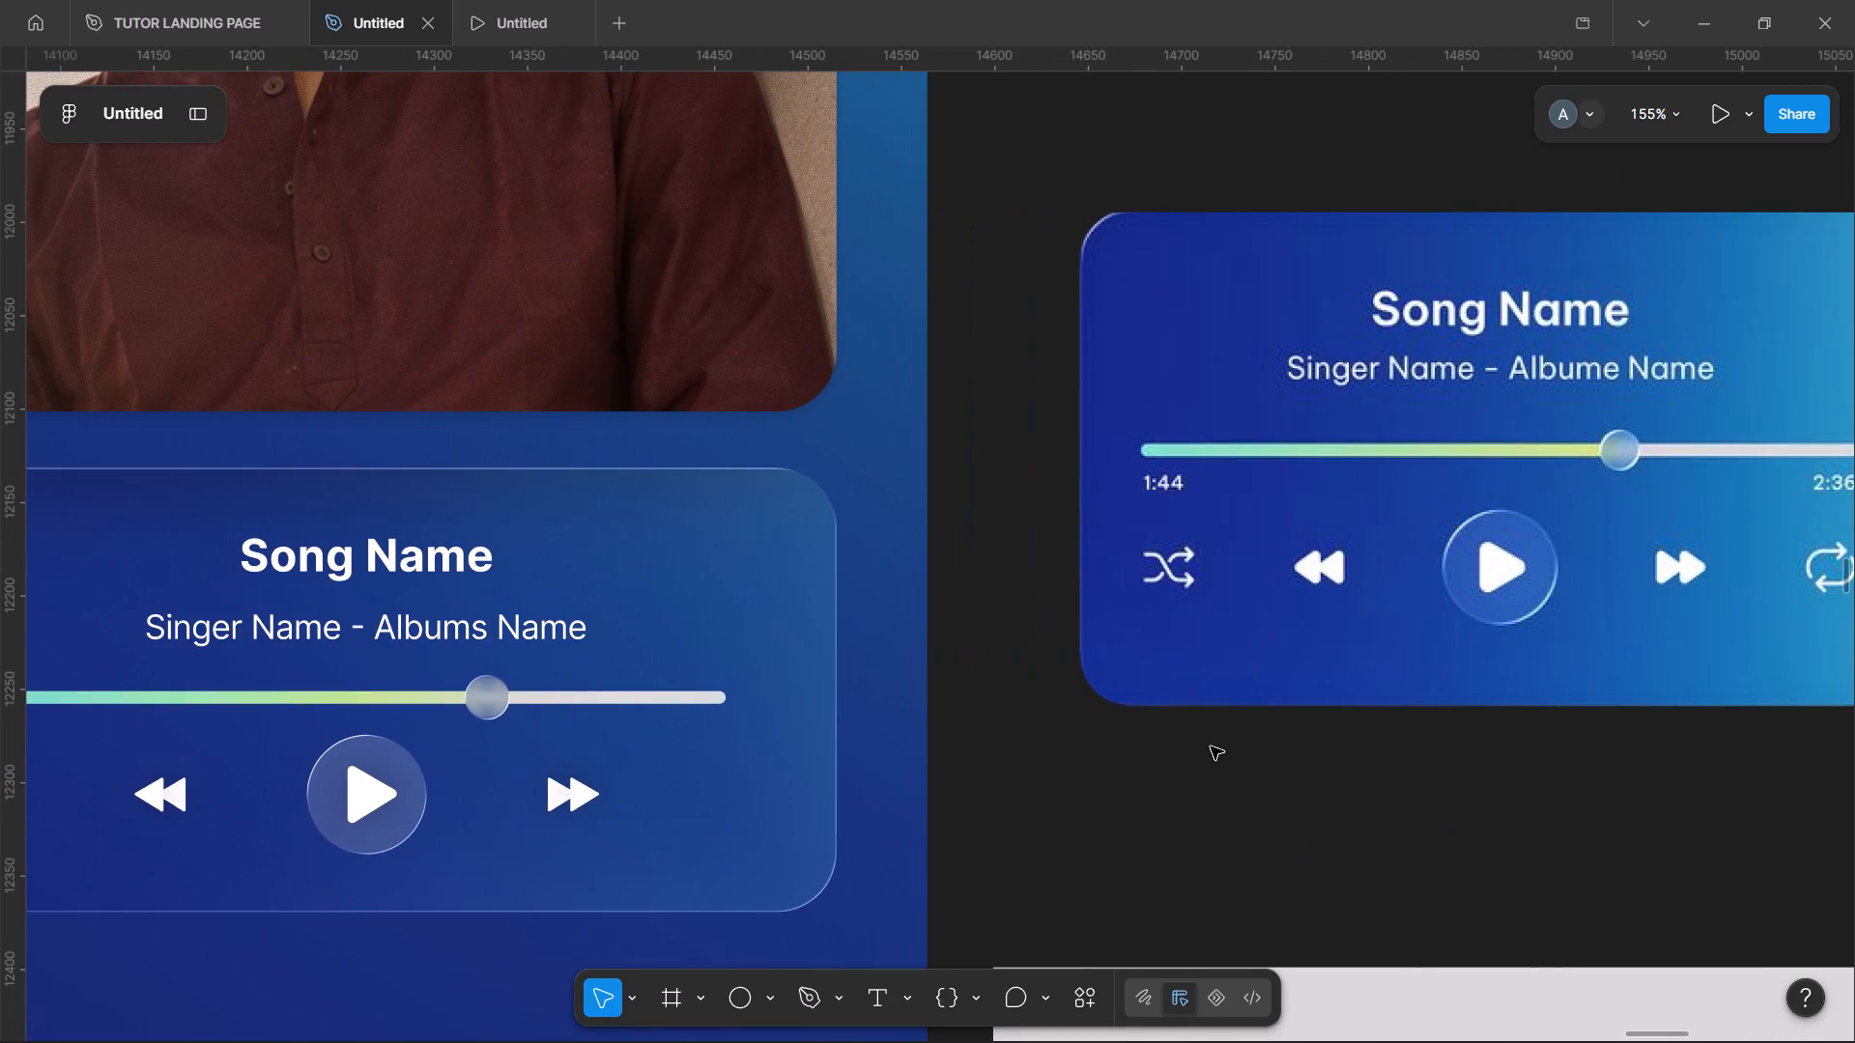
scroll(1211, 747, "right", 6)
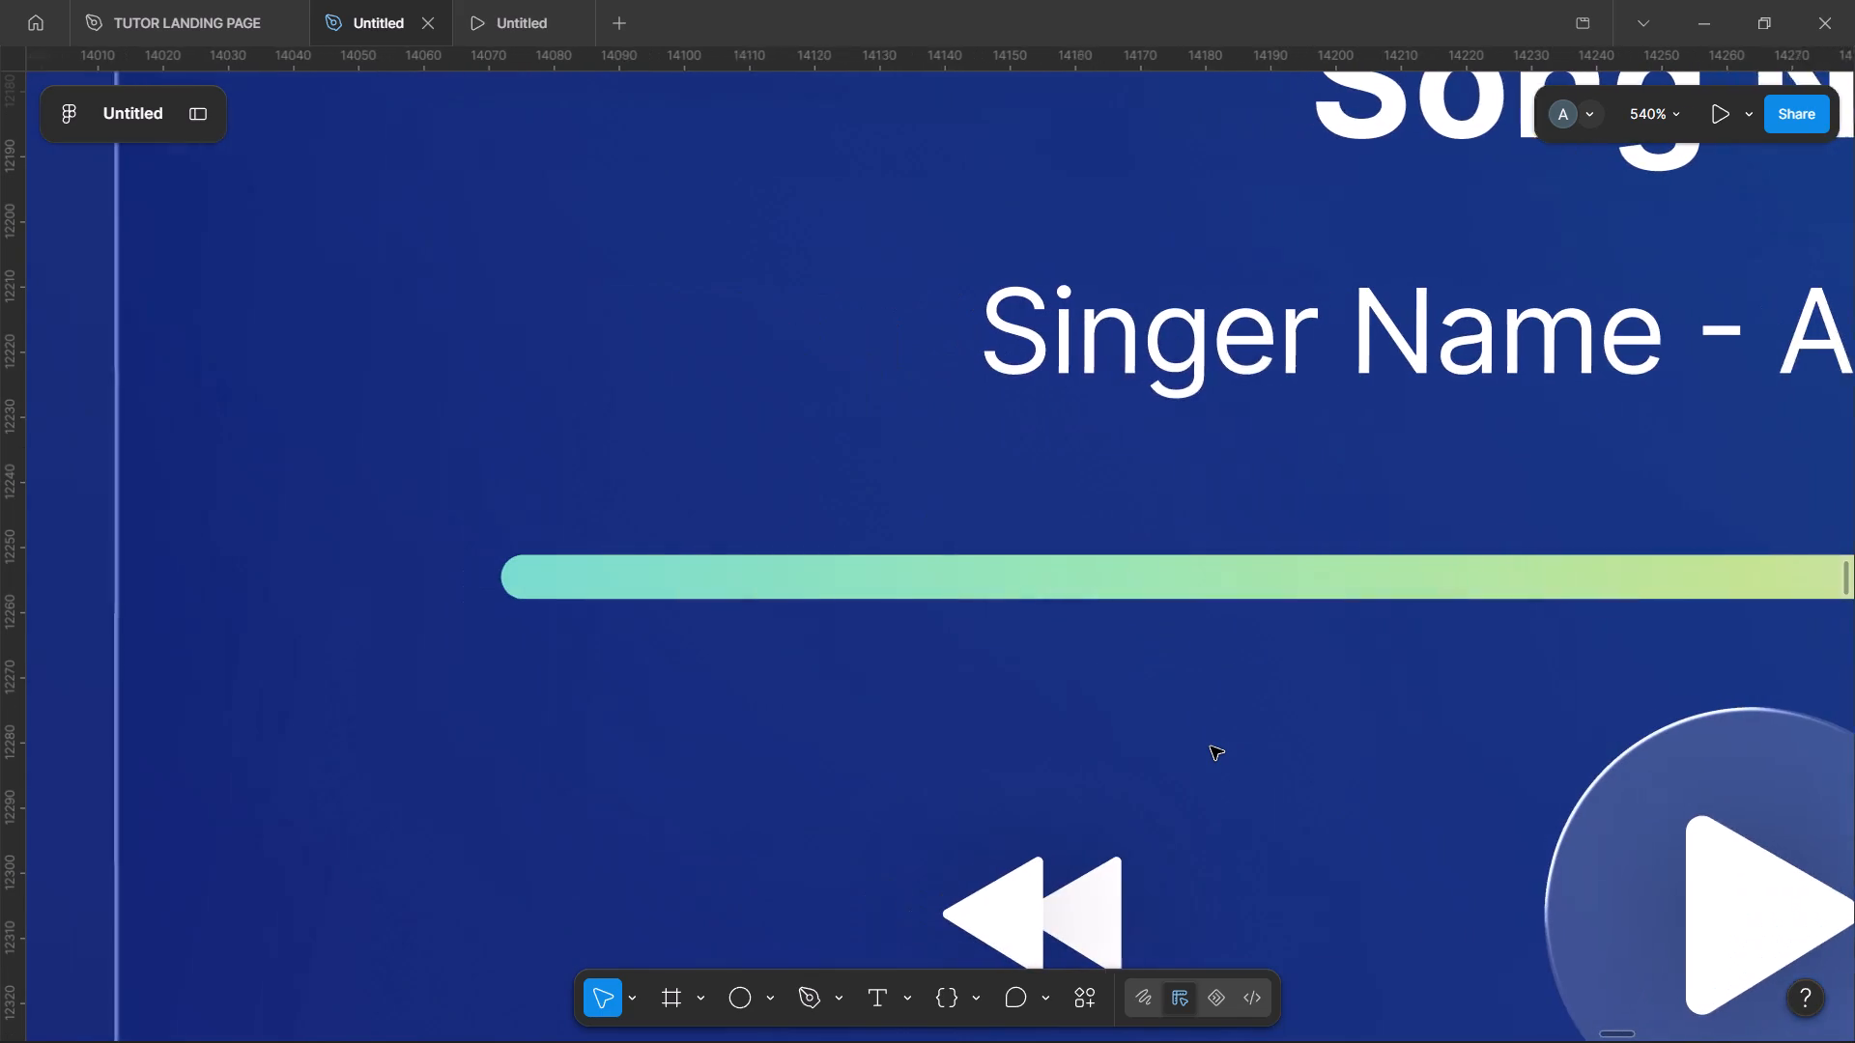
scroll(1211, 747, "right", 1)
left_click(1363, 372)
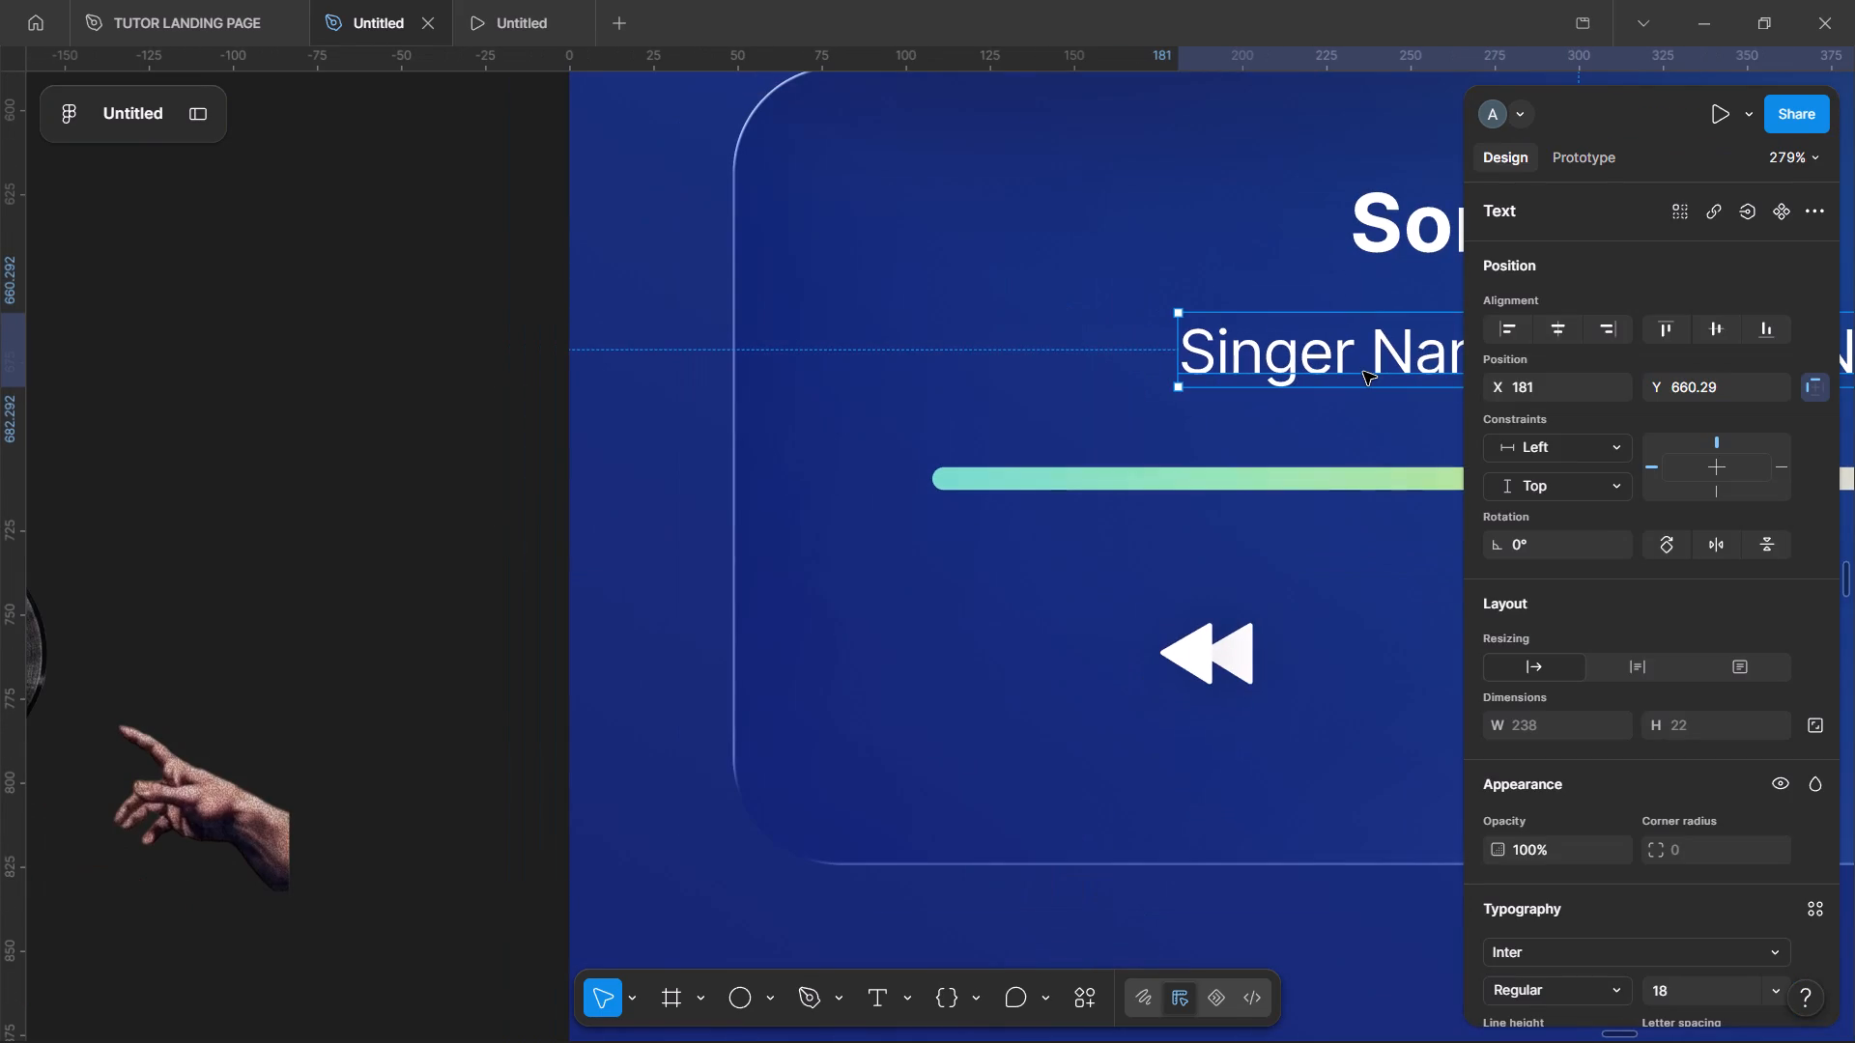
left_click_drag(1364, 370, 1081, 581, "alt")
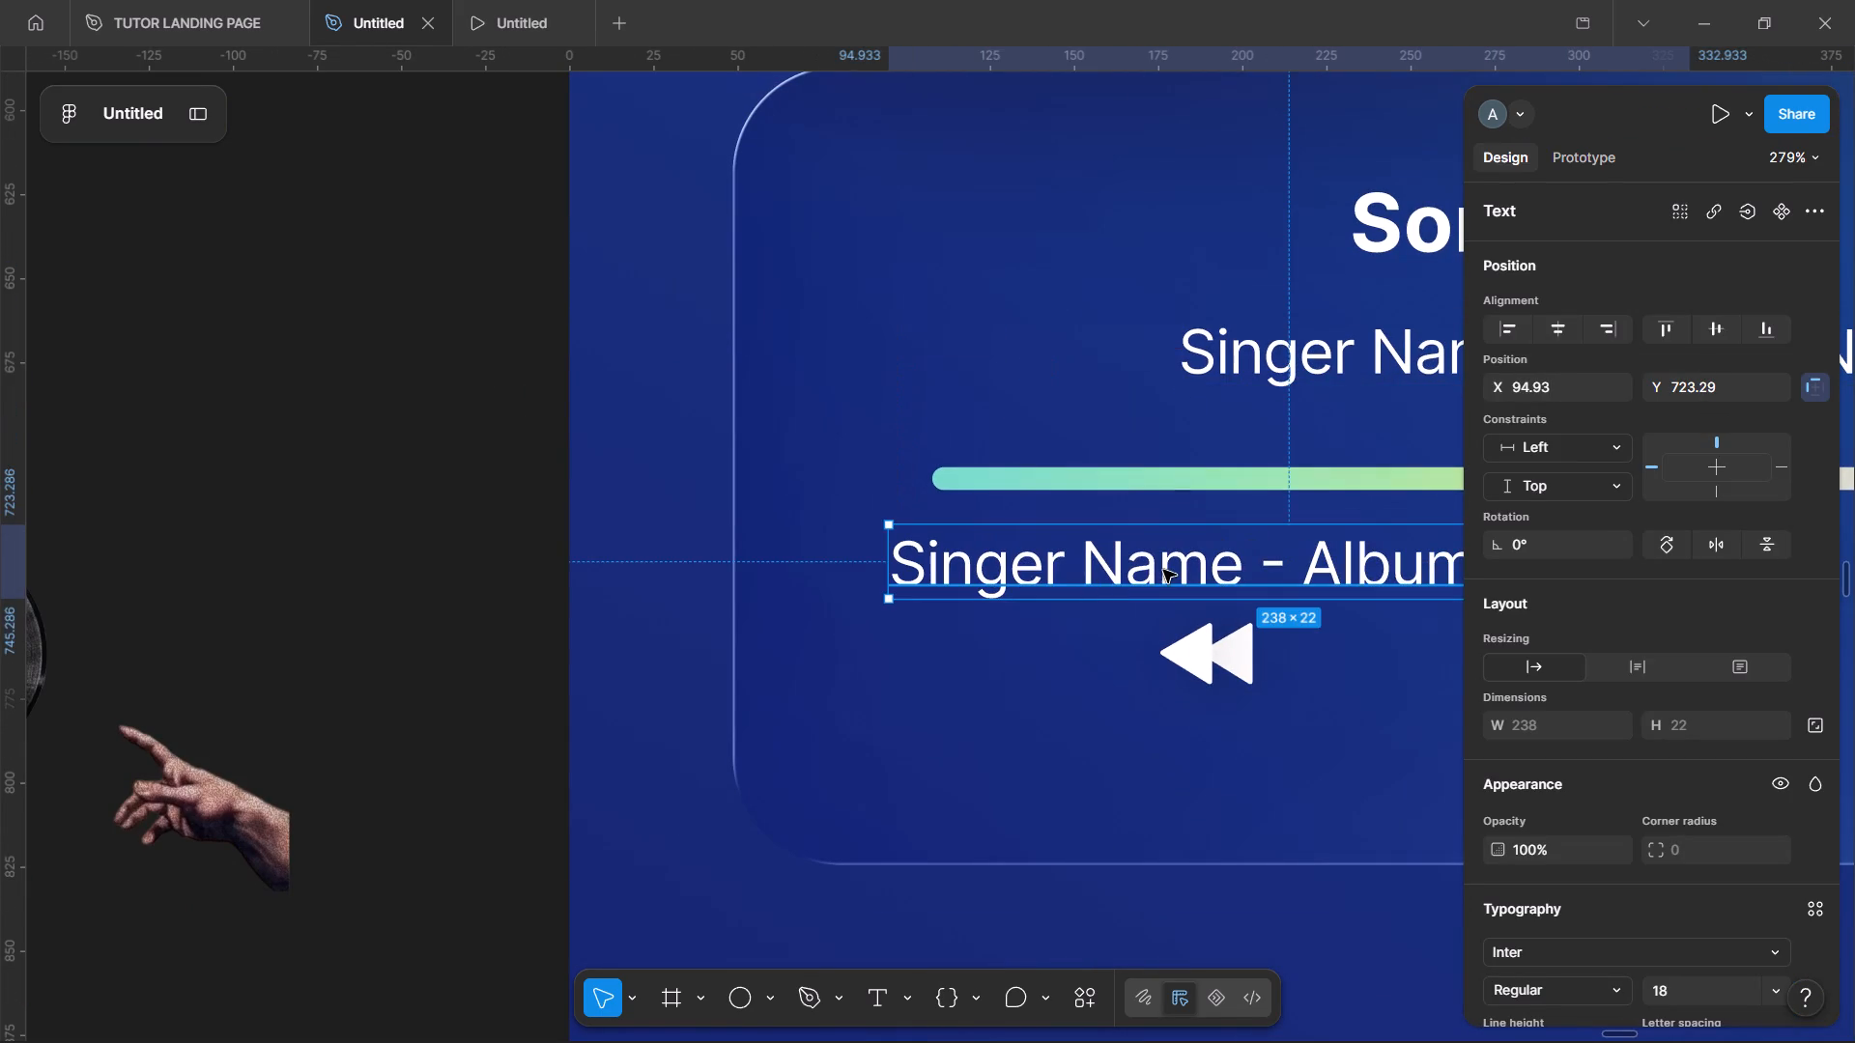
double_click(1163, 570)
key("1")
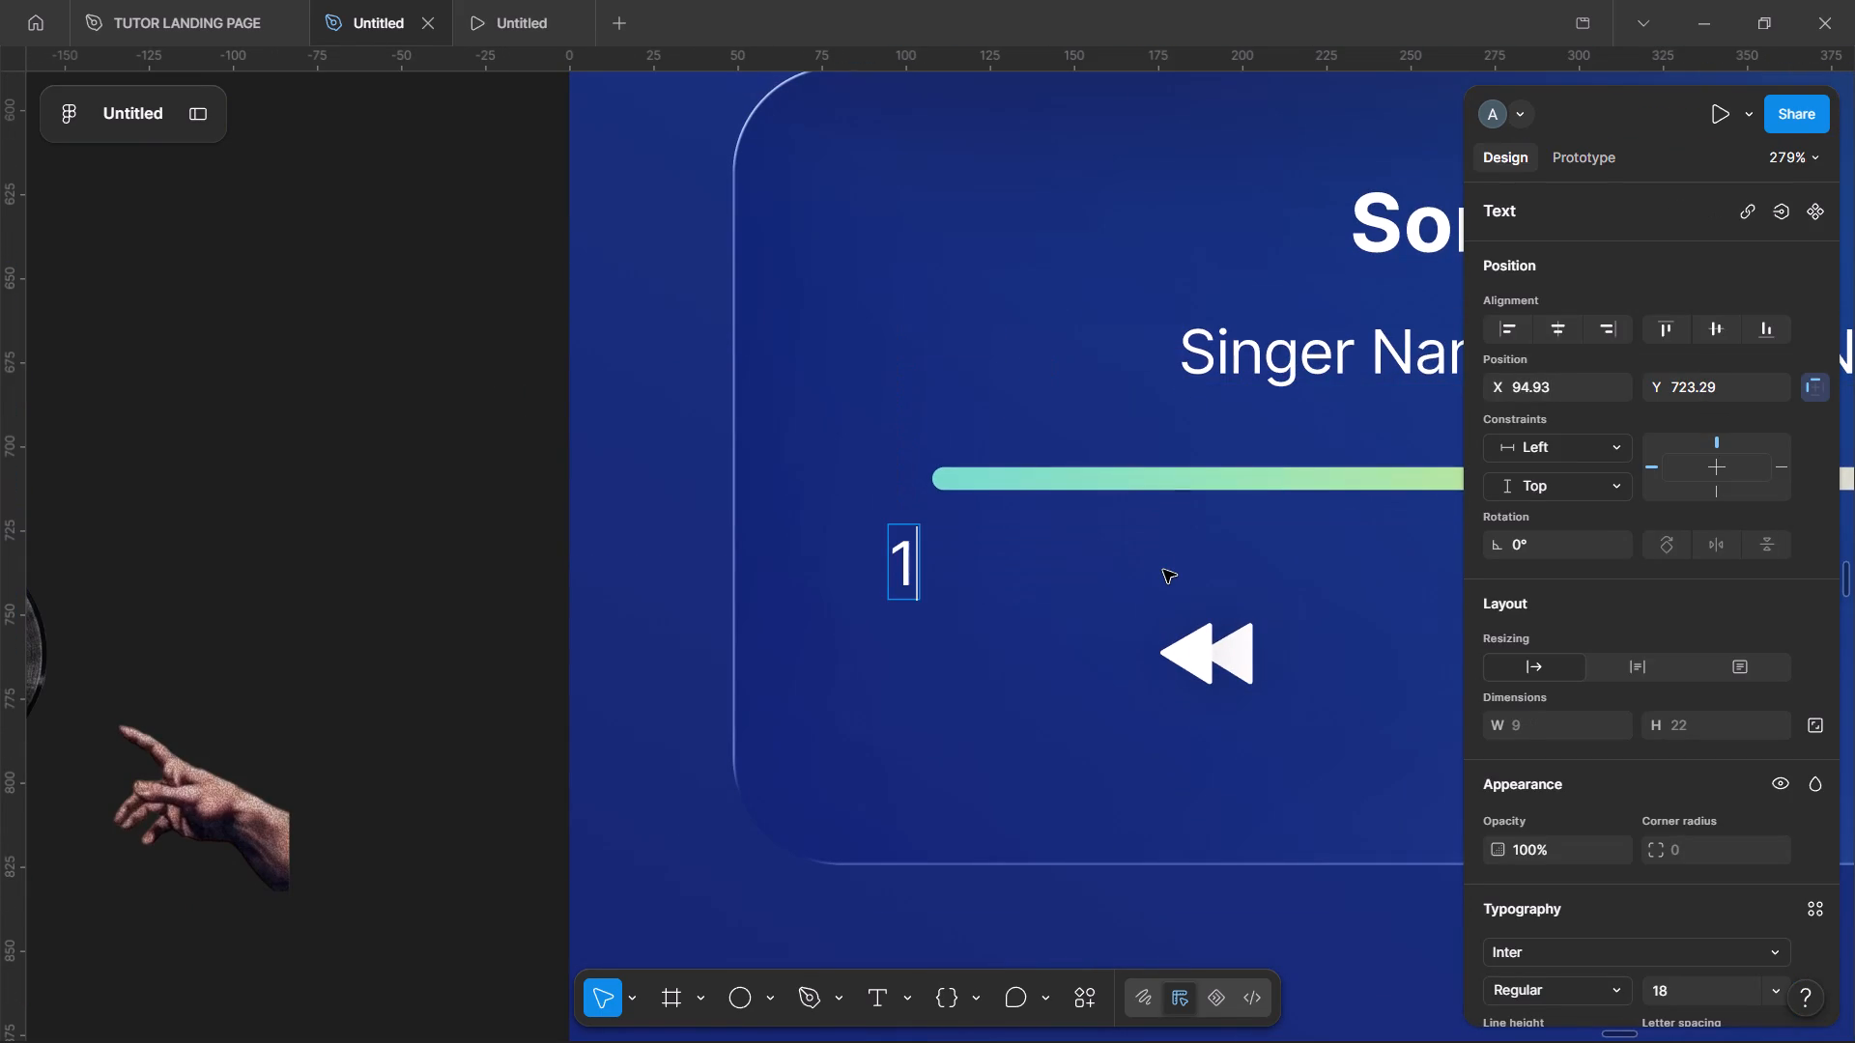
type(":44")
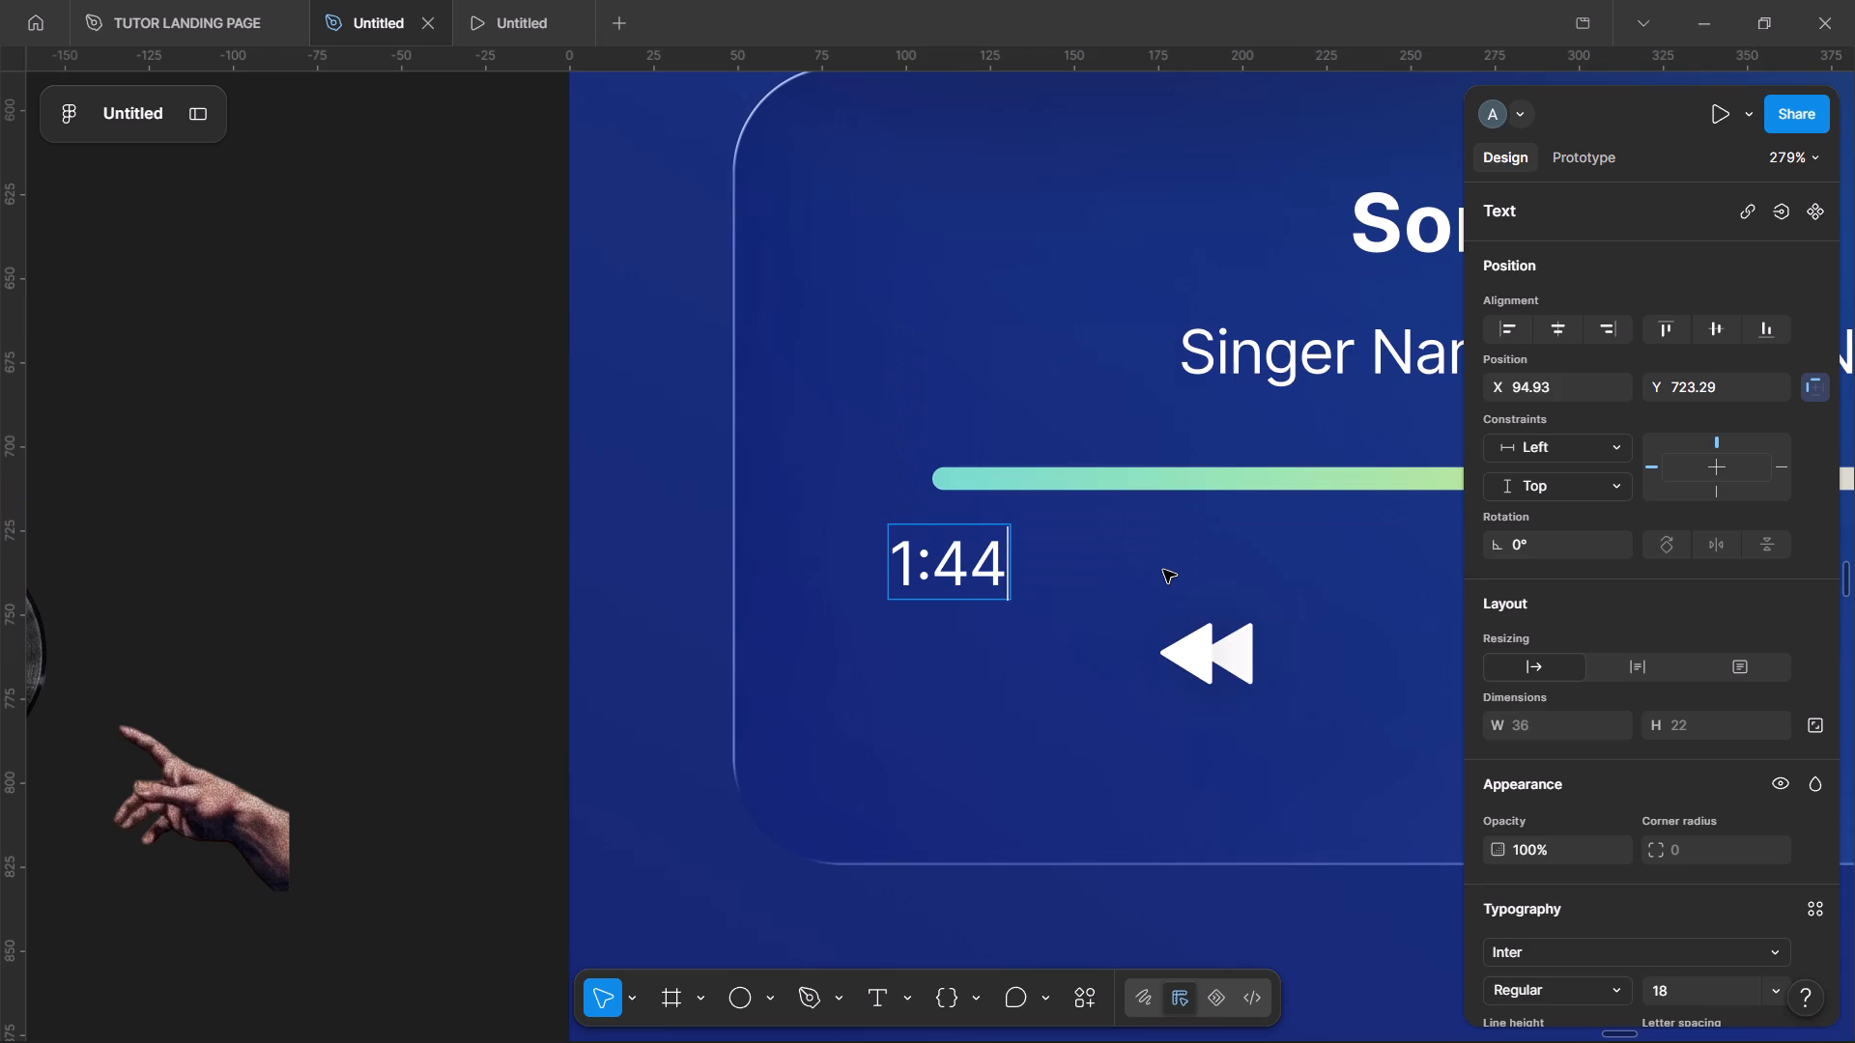
scroll(1163, 570, "left", 1)
left_click(1171, 491)
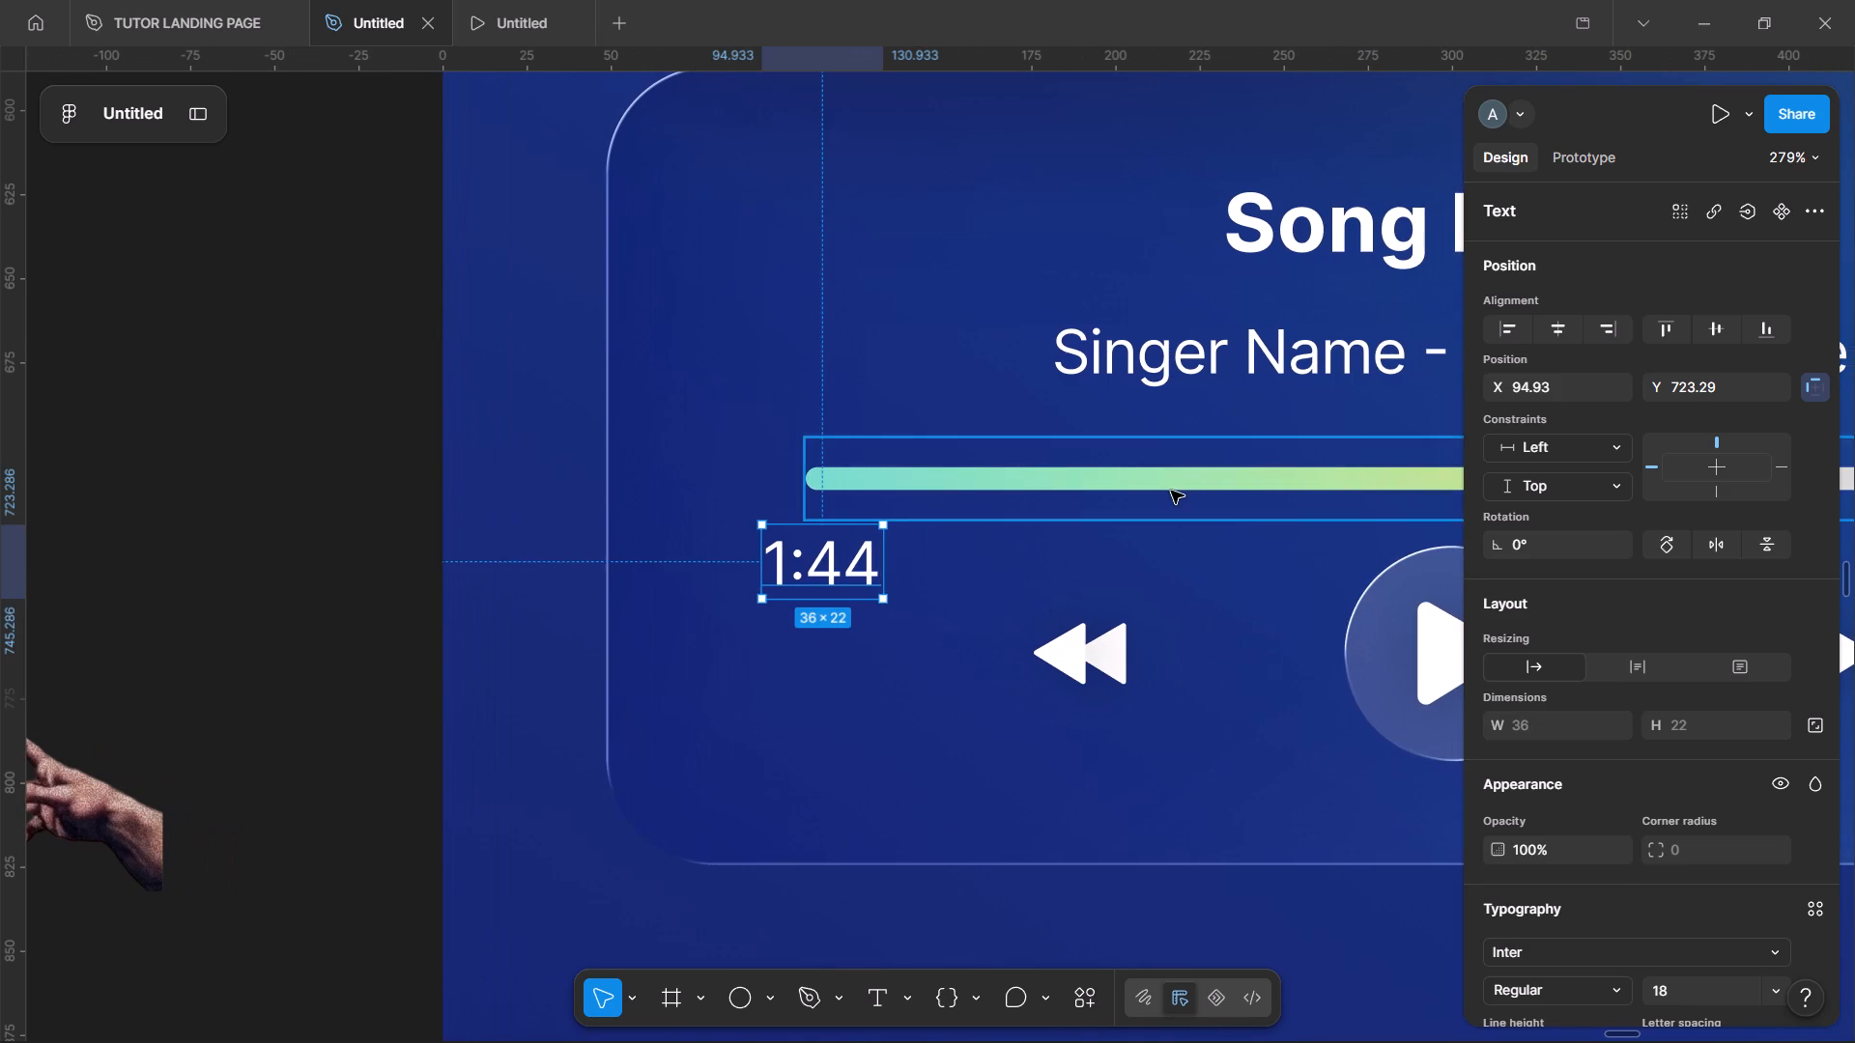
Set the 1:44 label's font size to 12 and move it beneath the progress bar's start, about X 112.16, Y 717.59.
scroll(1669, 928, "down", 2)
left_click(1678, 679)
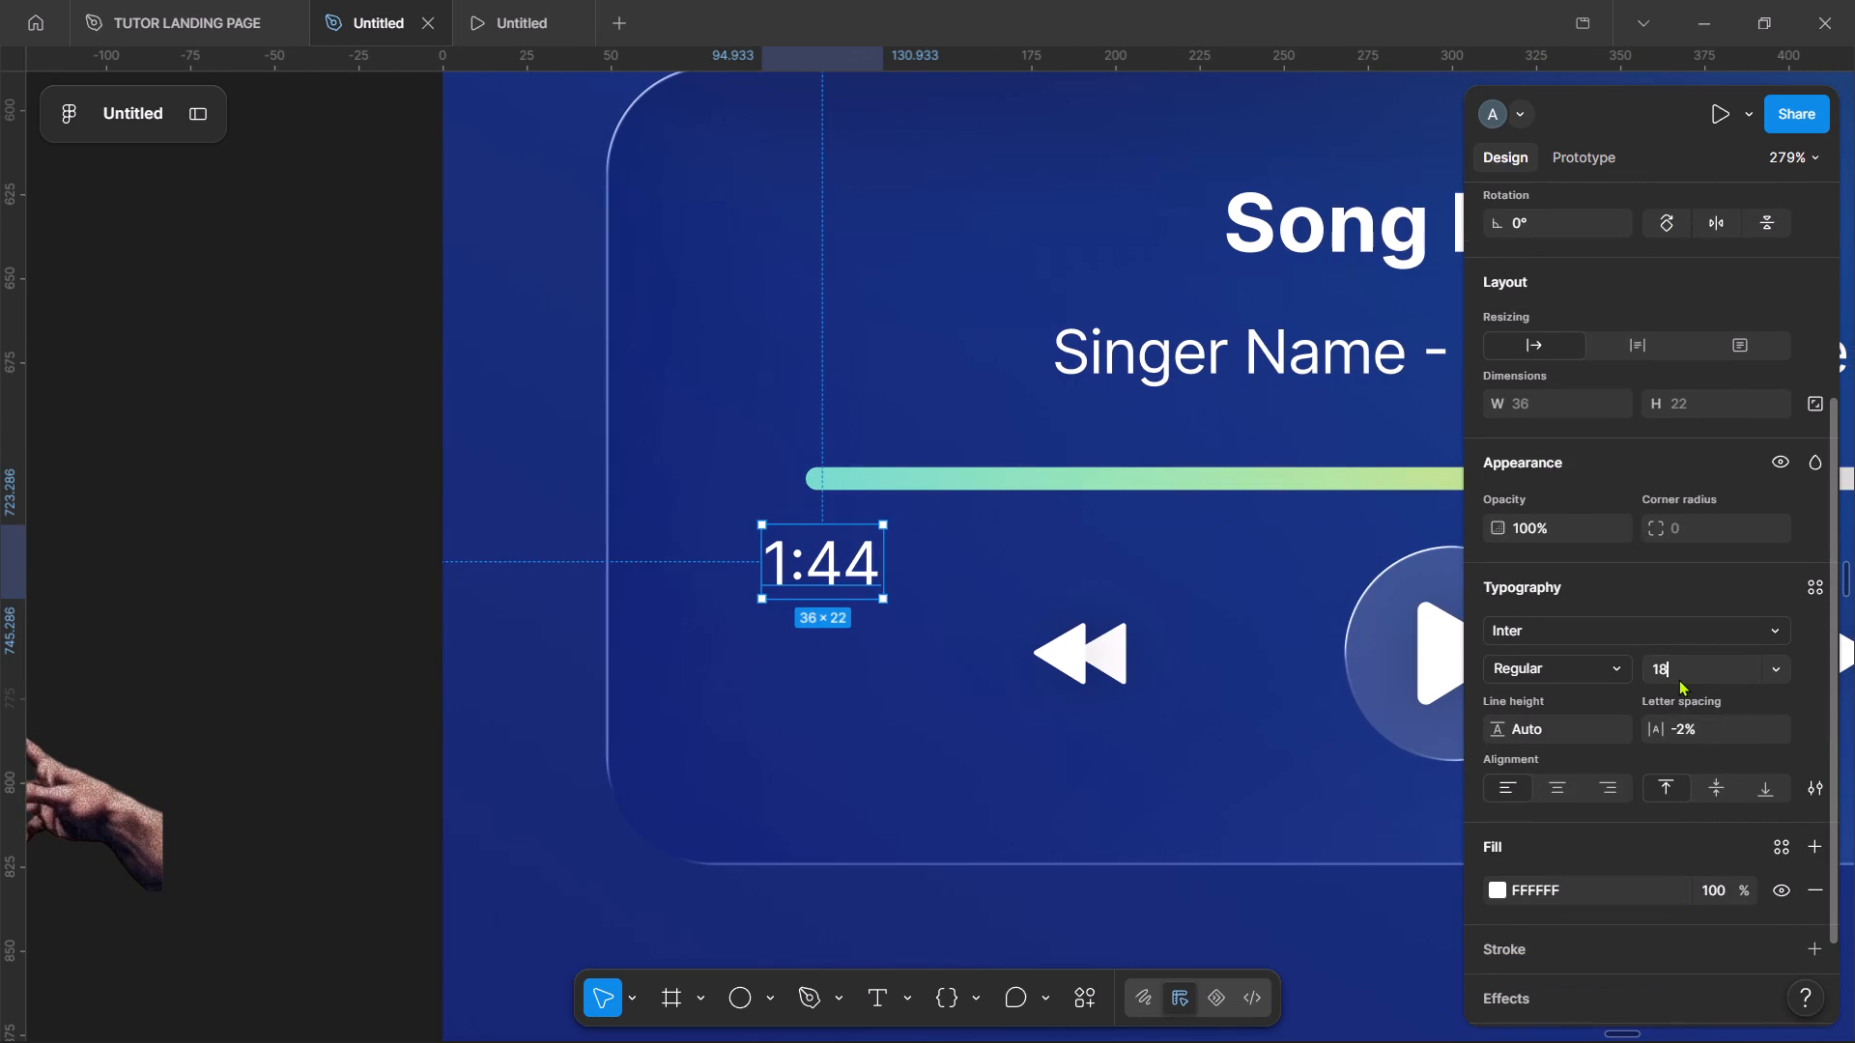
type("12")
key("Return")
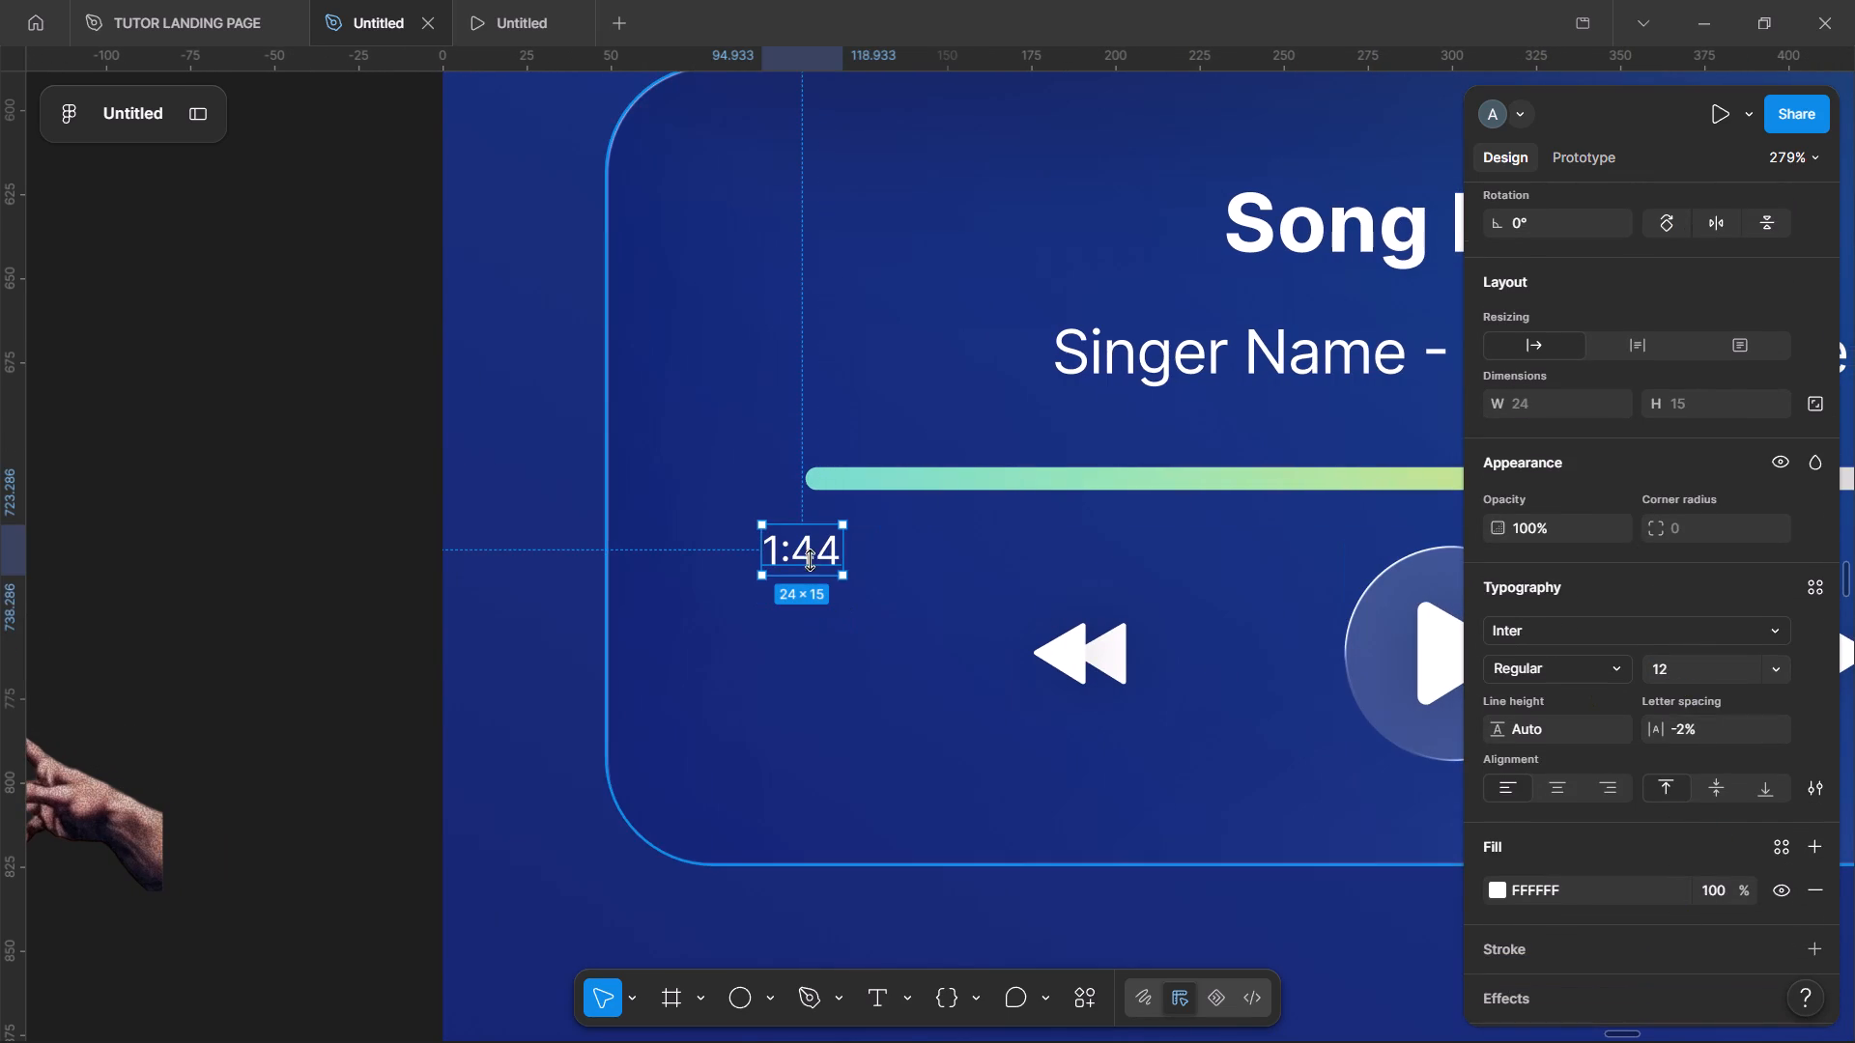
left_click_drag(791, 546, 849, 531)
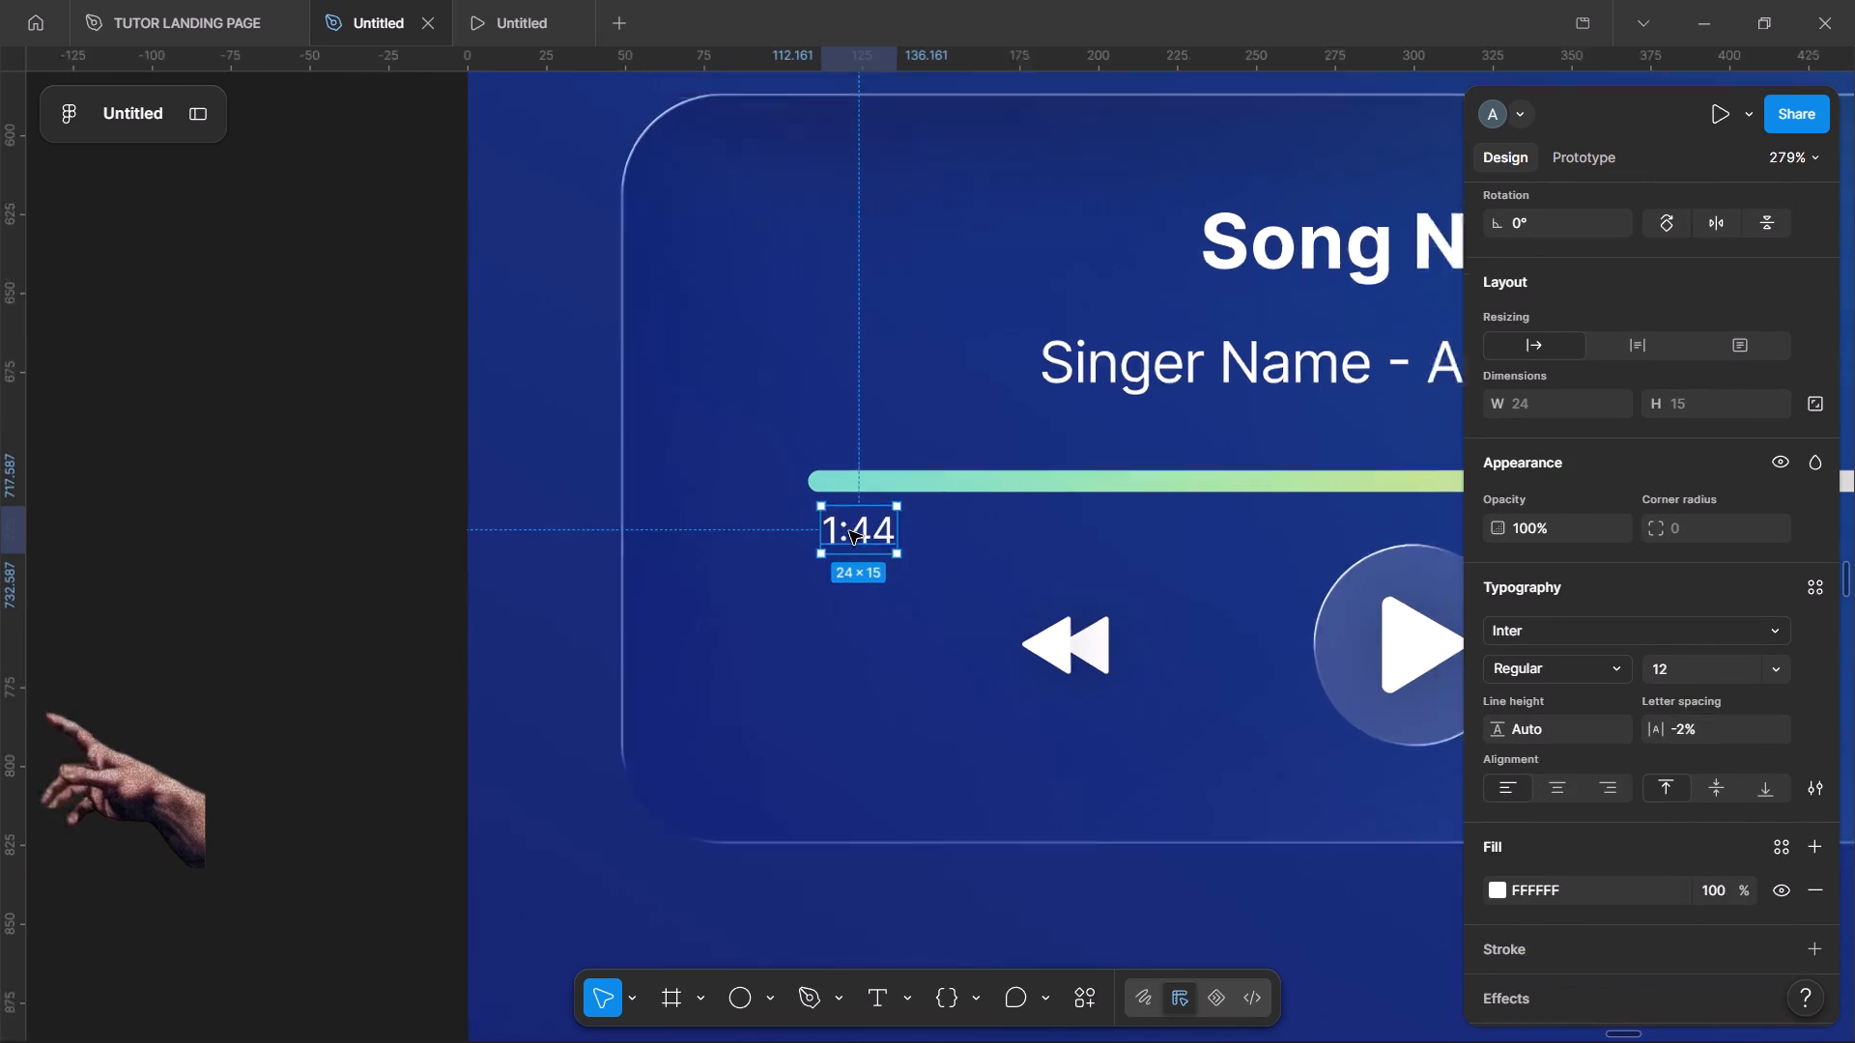
Reduce the 1:44 label's font size to 8 and align it with the progress bar's starting edge at about X 107.88, Y 716.71.
scroll(849, 531, "left", 4)
scroll(849, 531, "right", 2)
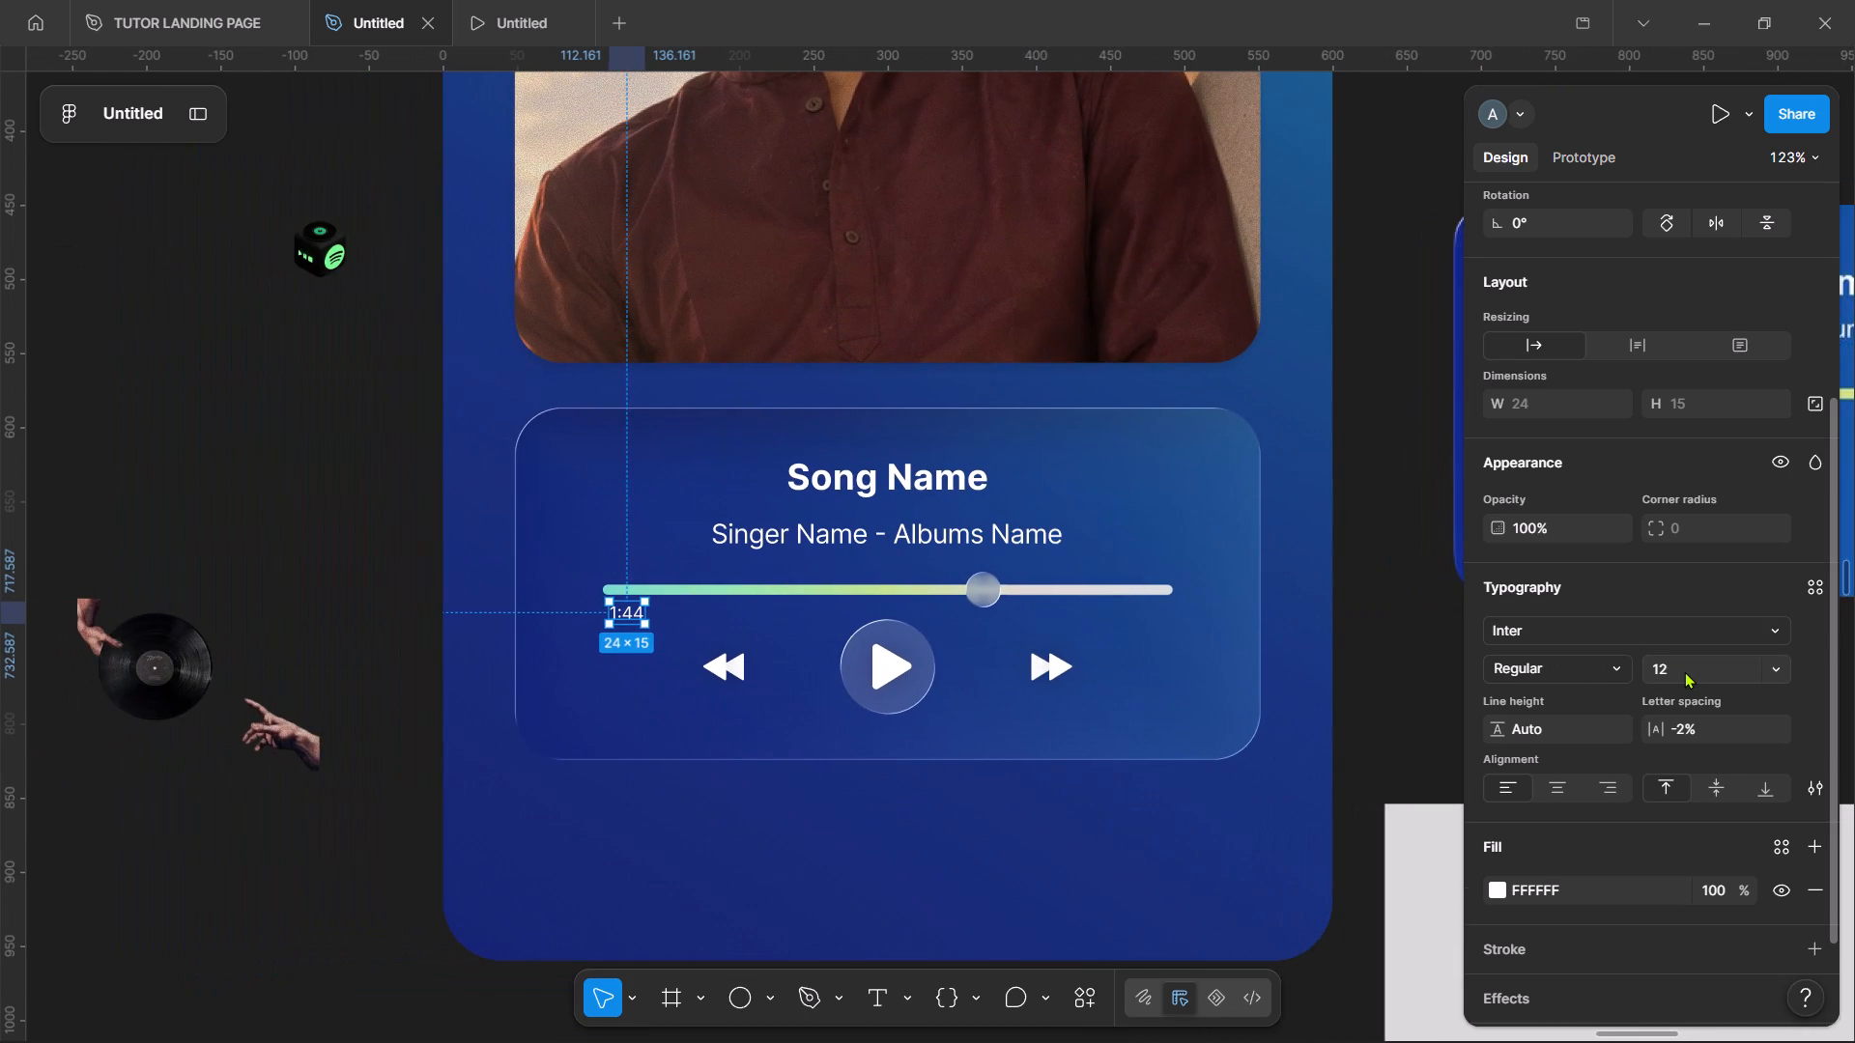
left_click(1684, 671)
key("8")
key("Return")
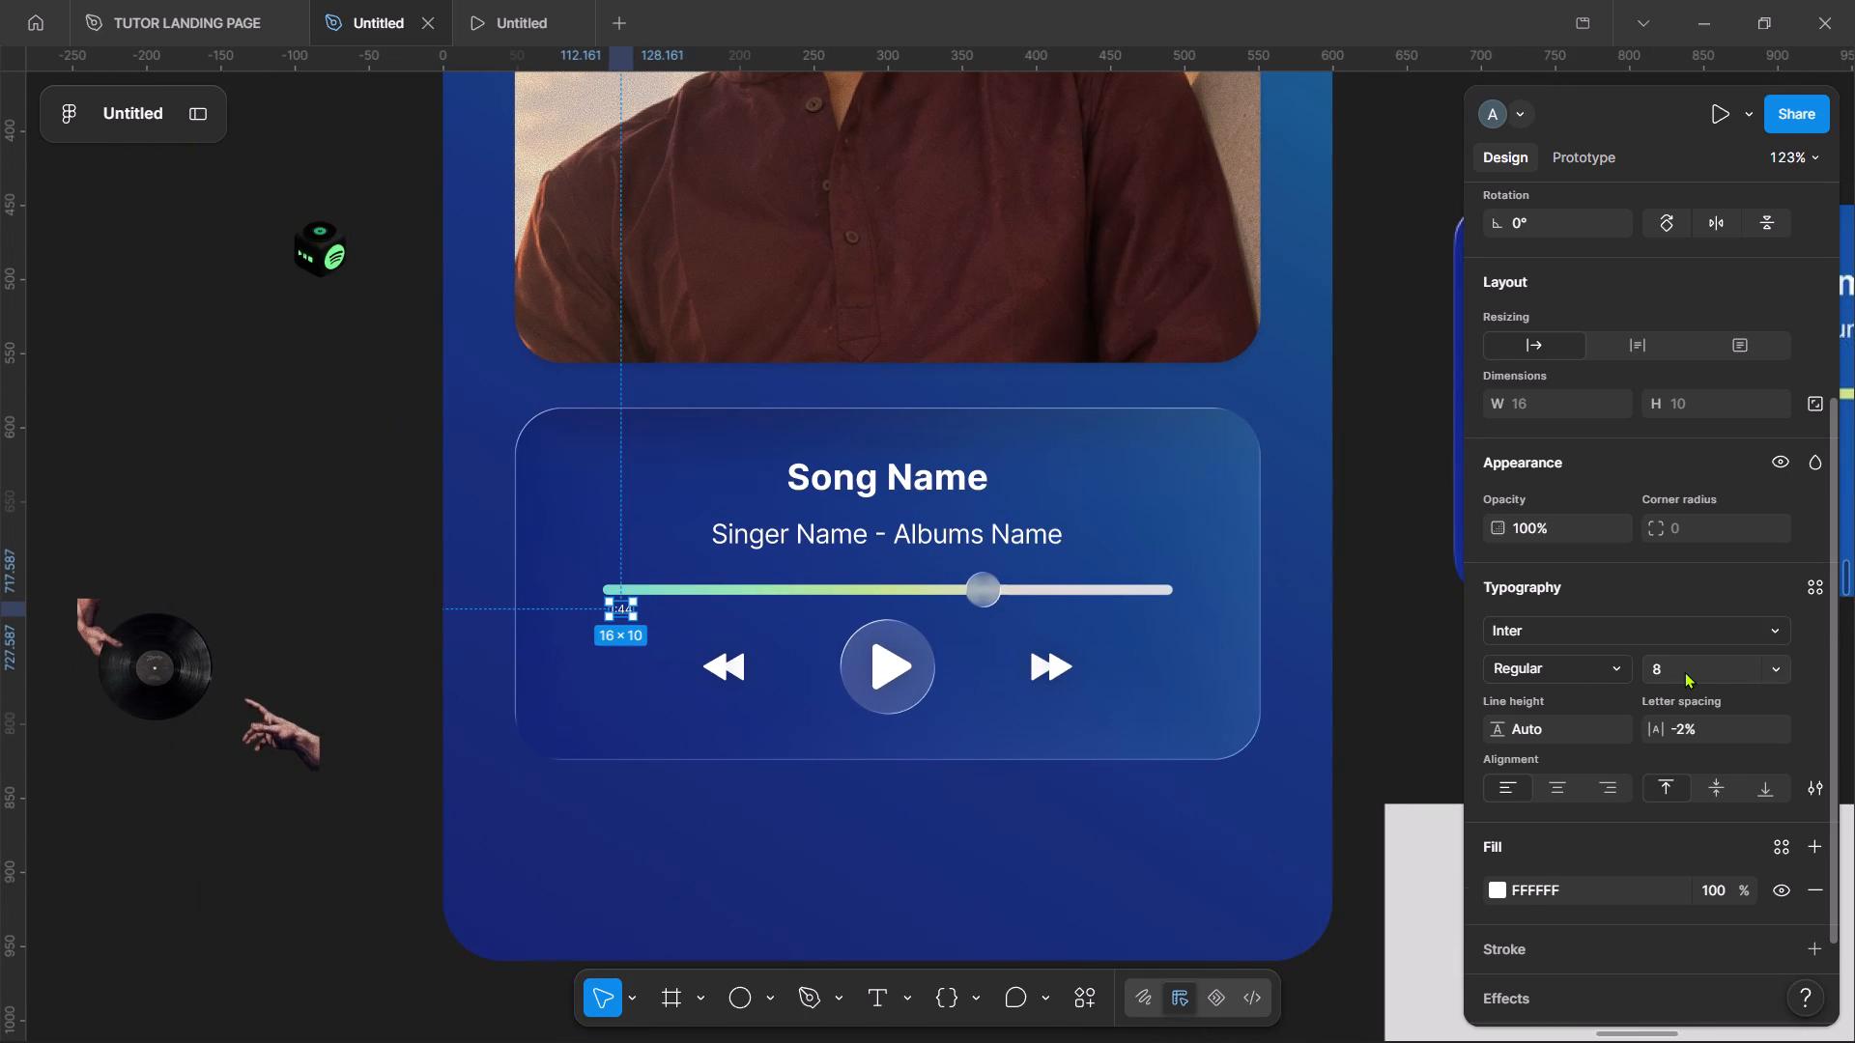
scroll(1203, 651, "left", 2)
scroll(1203, 651, "right", 2)
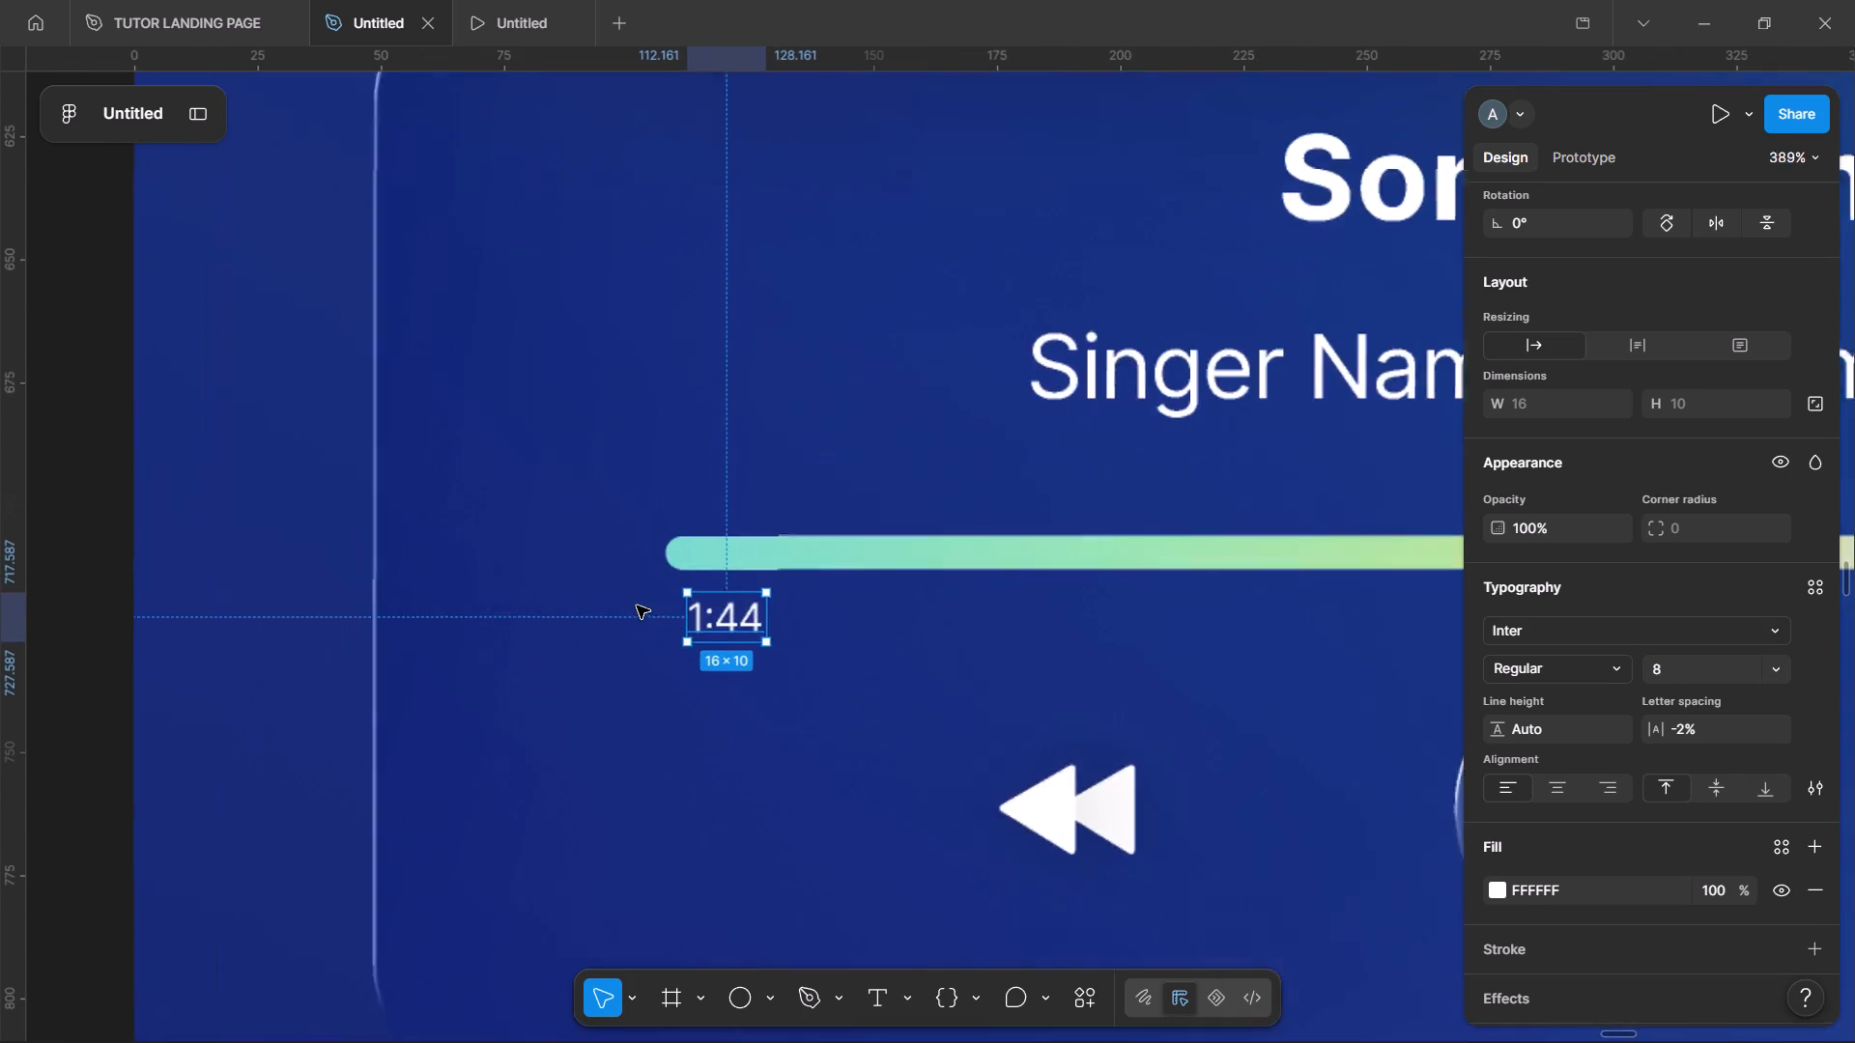
scroll(637, 606, "left", 1)
left_click_drag(672, 634, 653, 622)
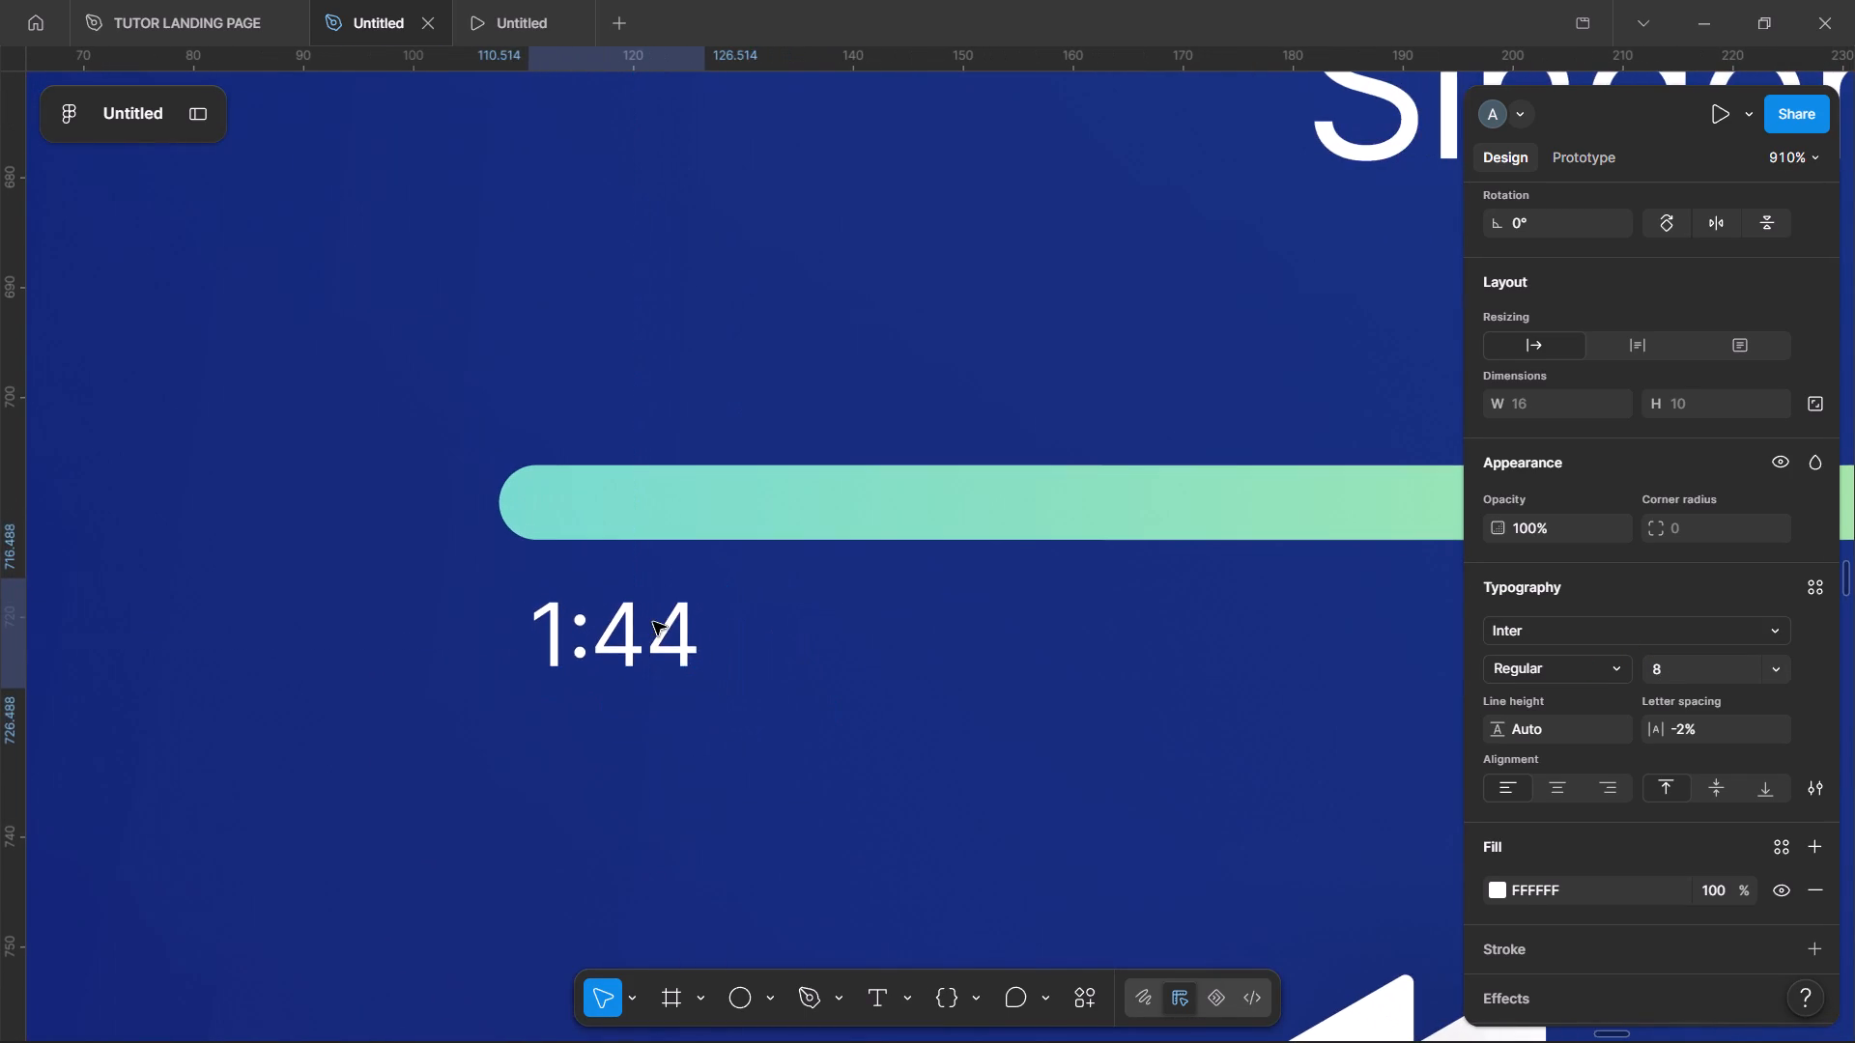
left_click_drag(653, 622, 624, 624)
Compare the 1:44 label's size and spacing below the progress bar with those in the reference player image.
scroll(624, 624, "left", 10)
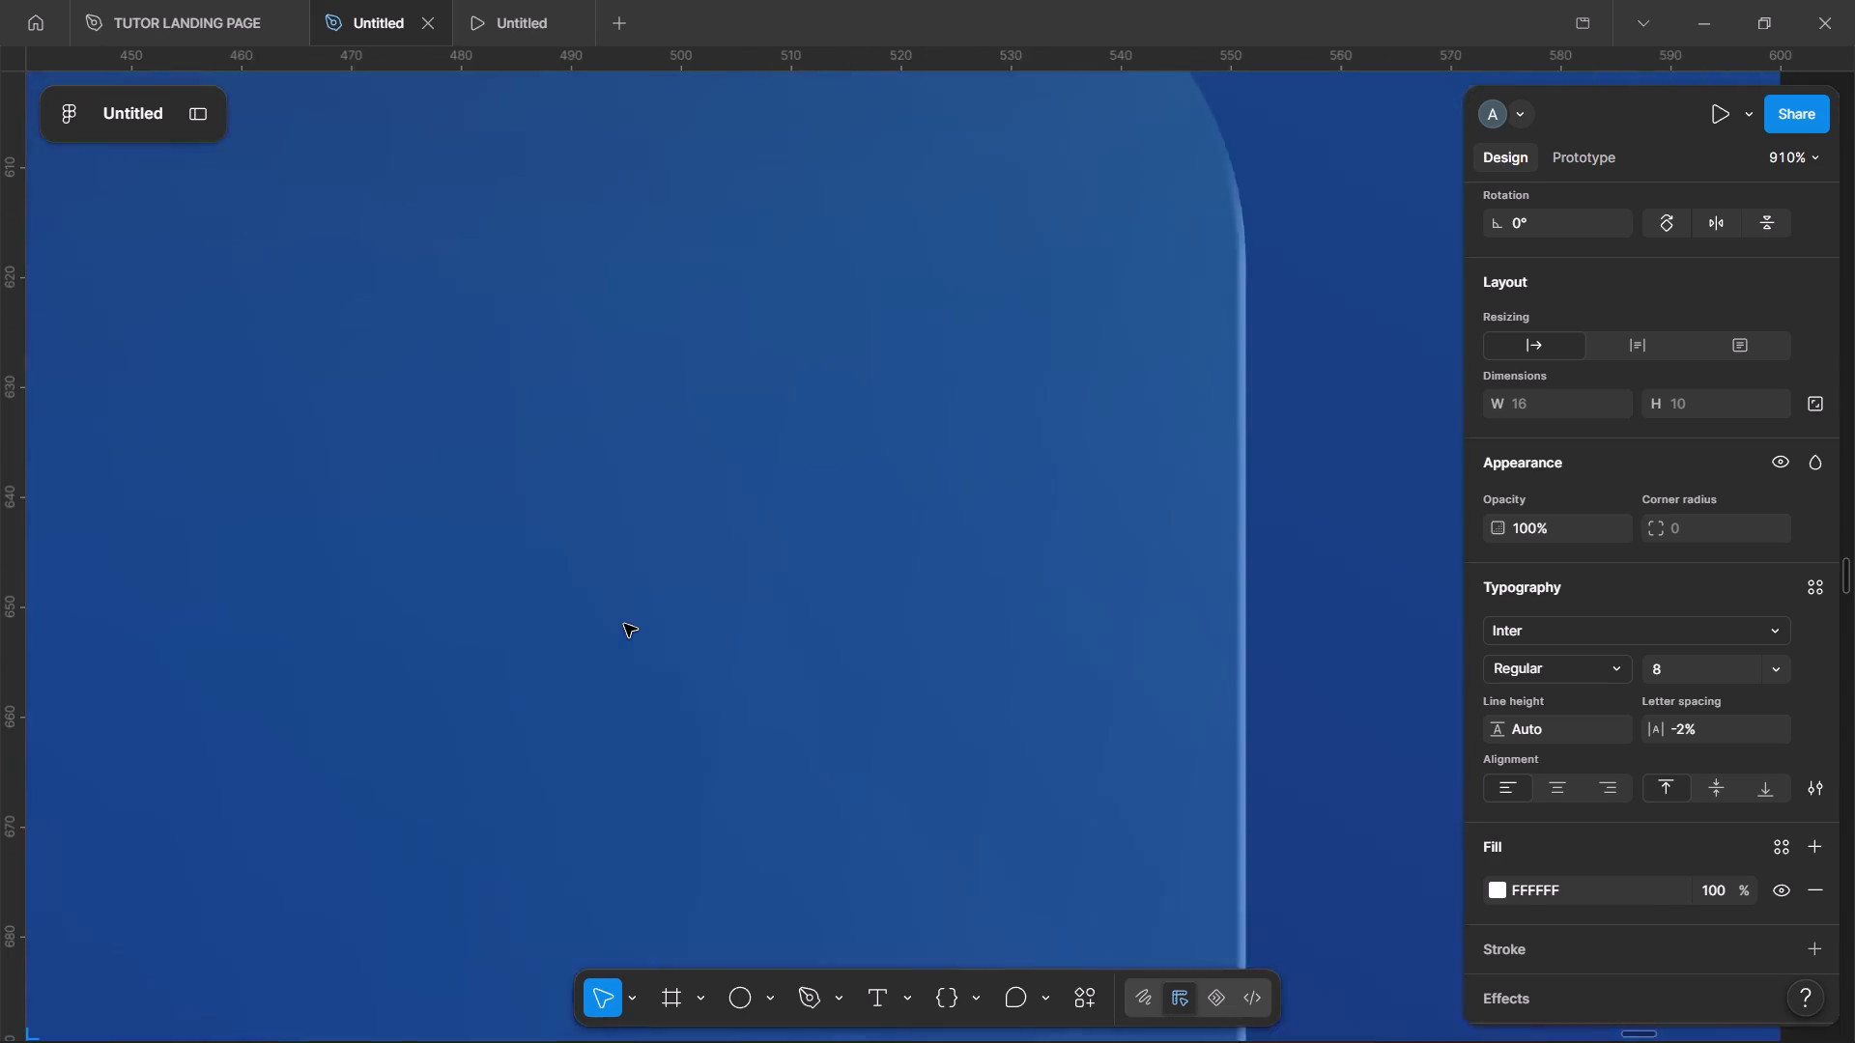
scroll(624, 624, "left", 10)
scroll(624, 624, "up", 1)
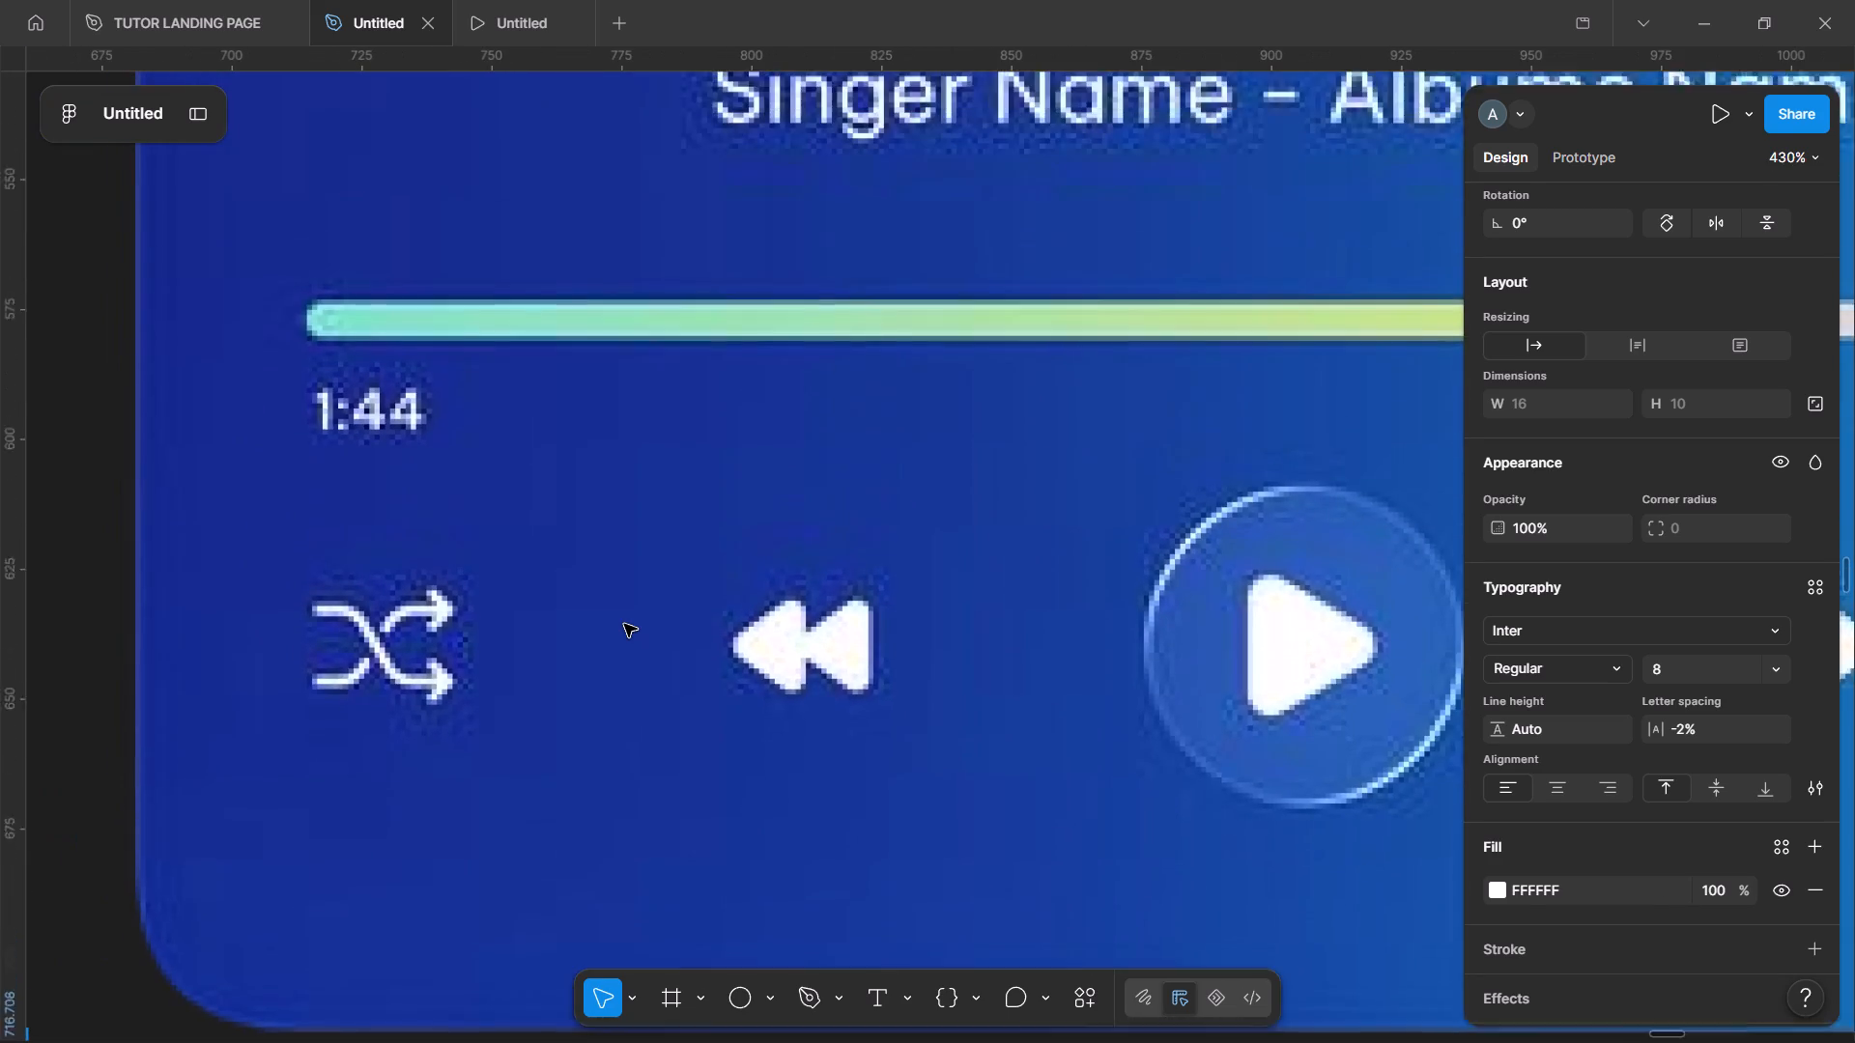
scroll(624, 624, "up", 1)
scroll(624, 624, "right", 11)
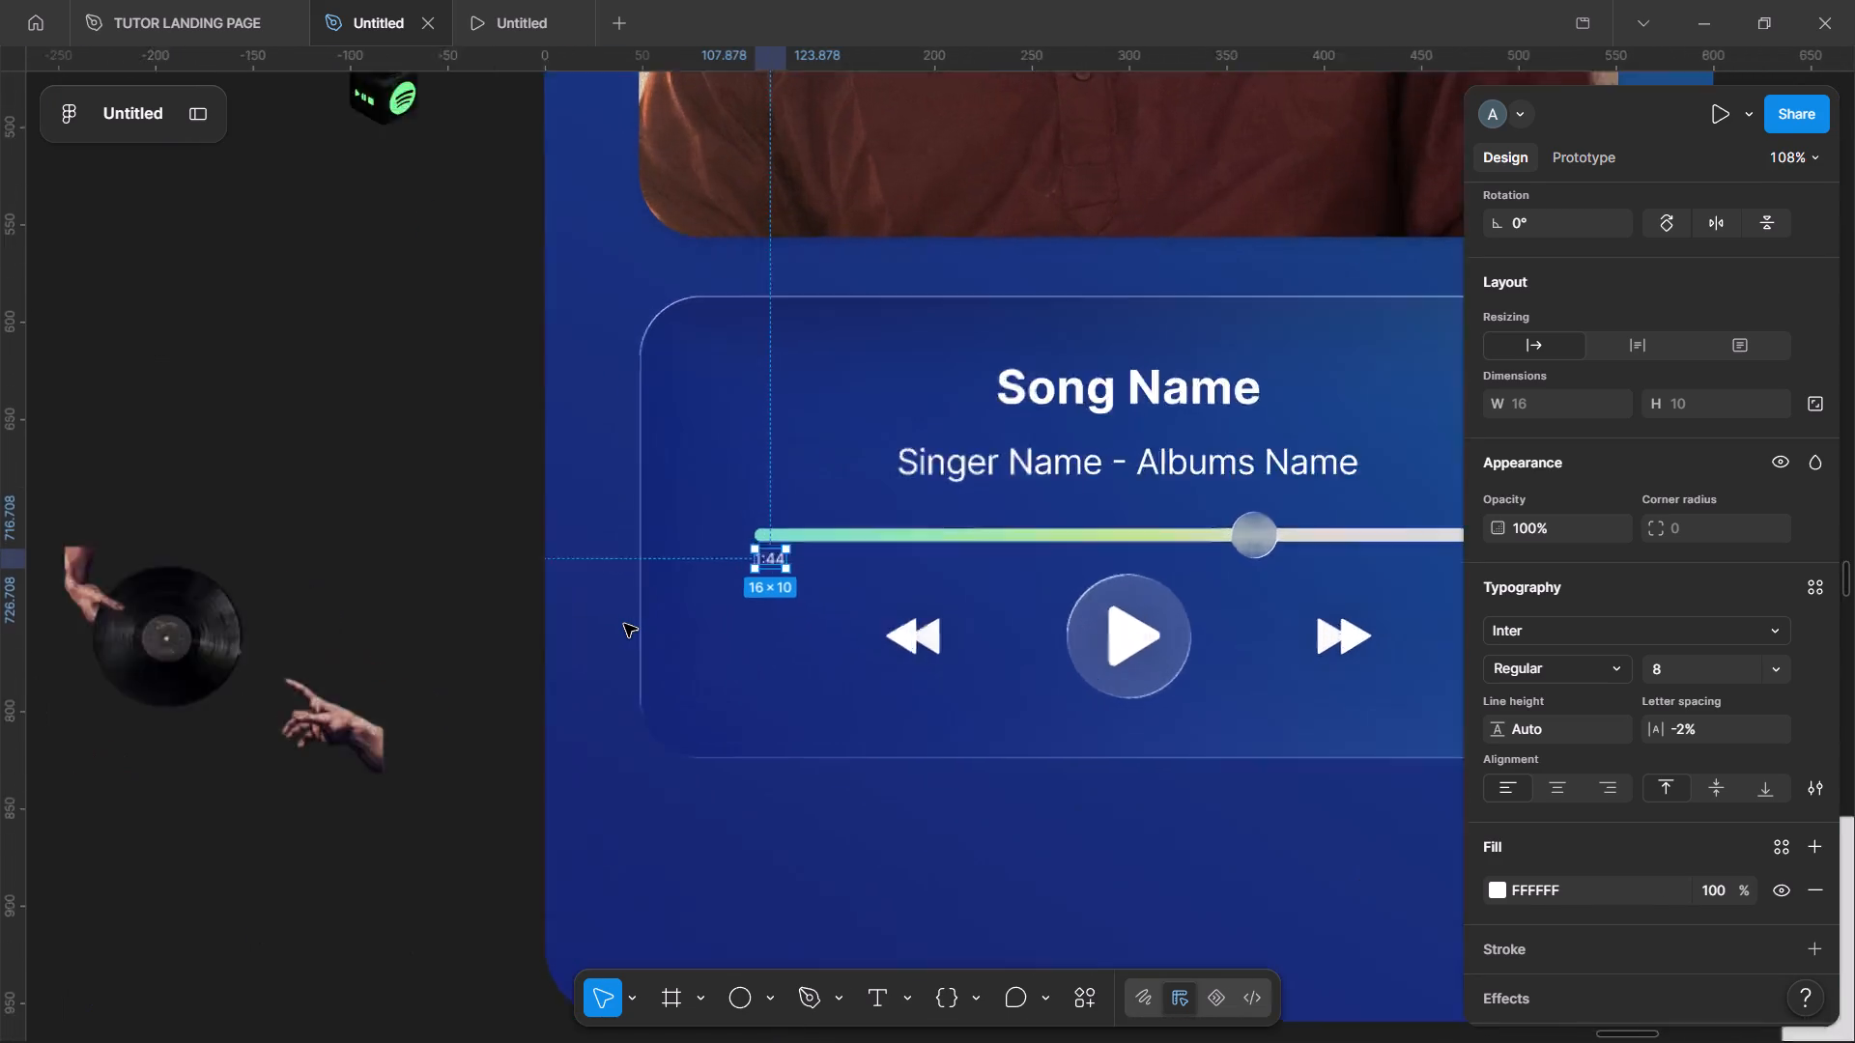
scroll(624, 624, "left", 2)
scroll(624, 624, "right", 1)
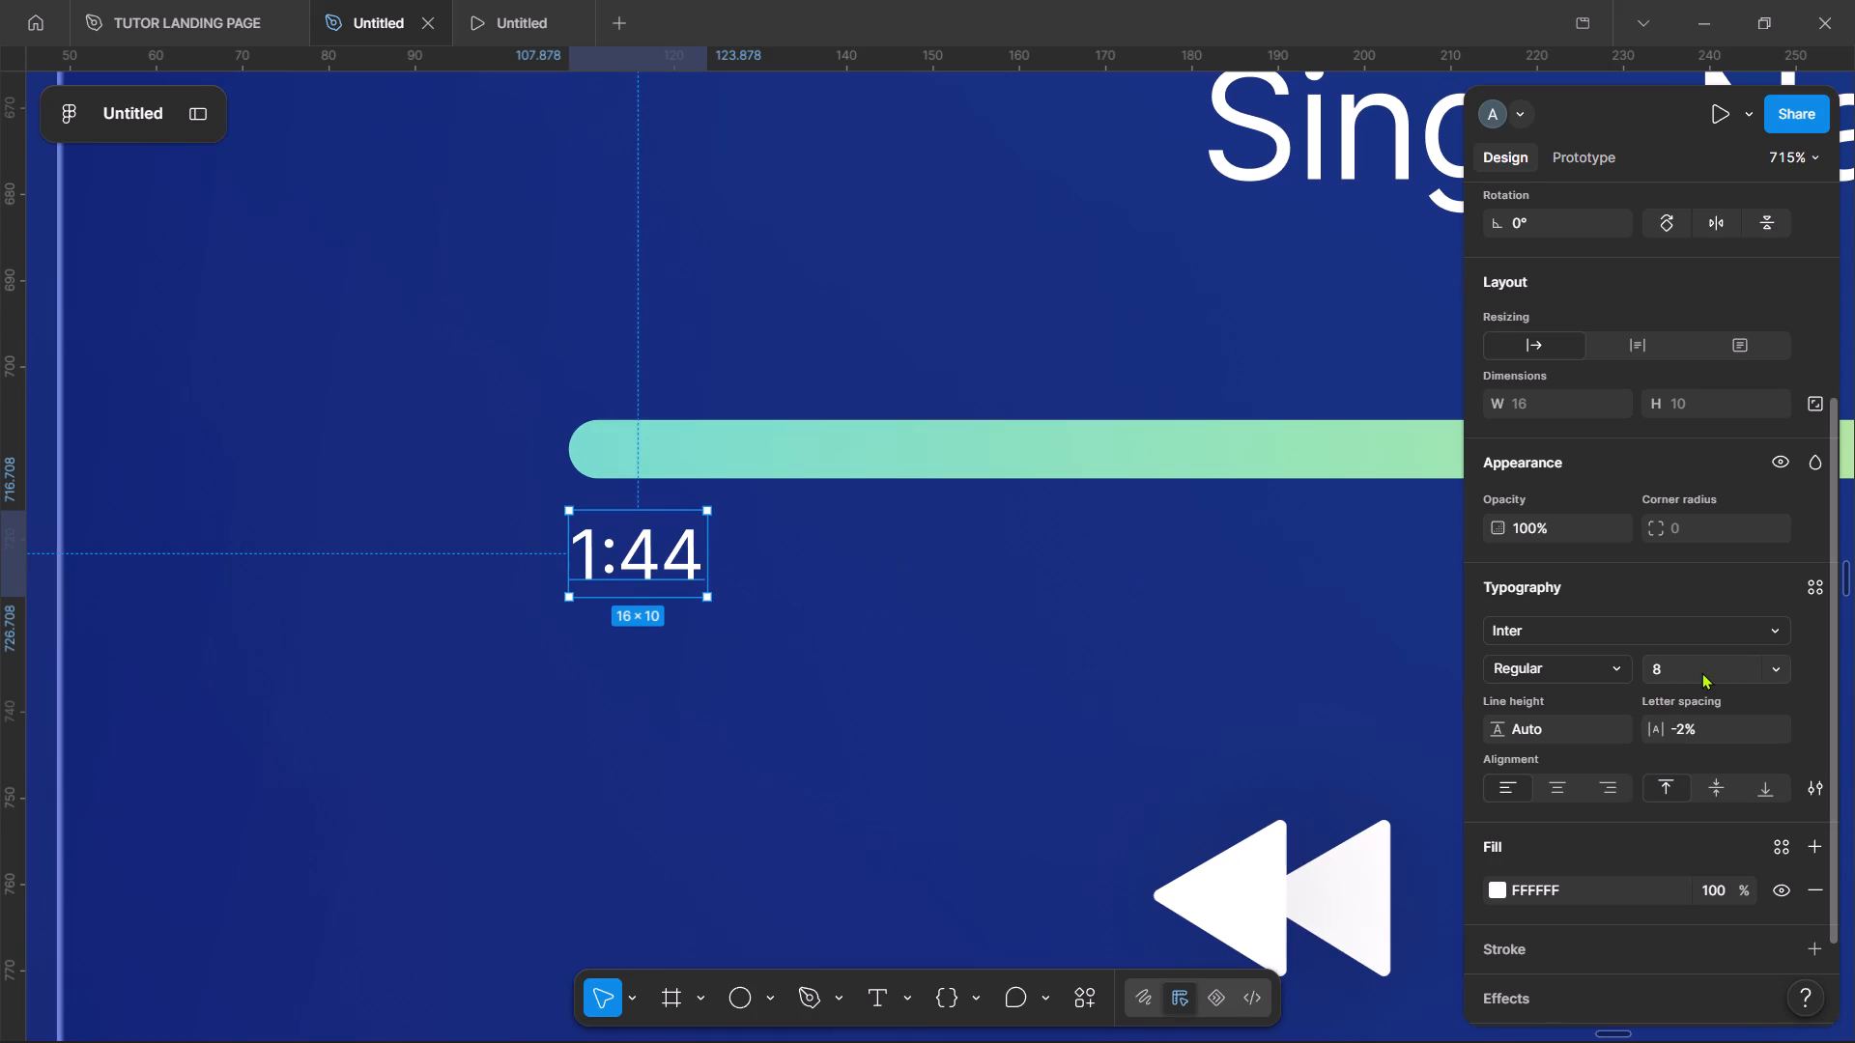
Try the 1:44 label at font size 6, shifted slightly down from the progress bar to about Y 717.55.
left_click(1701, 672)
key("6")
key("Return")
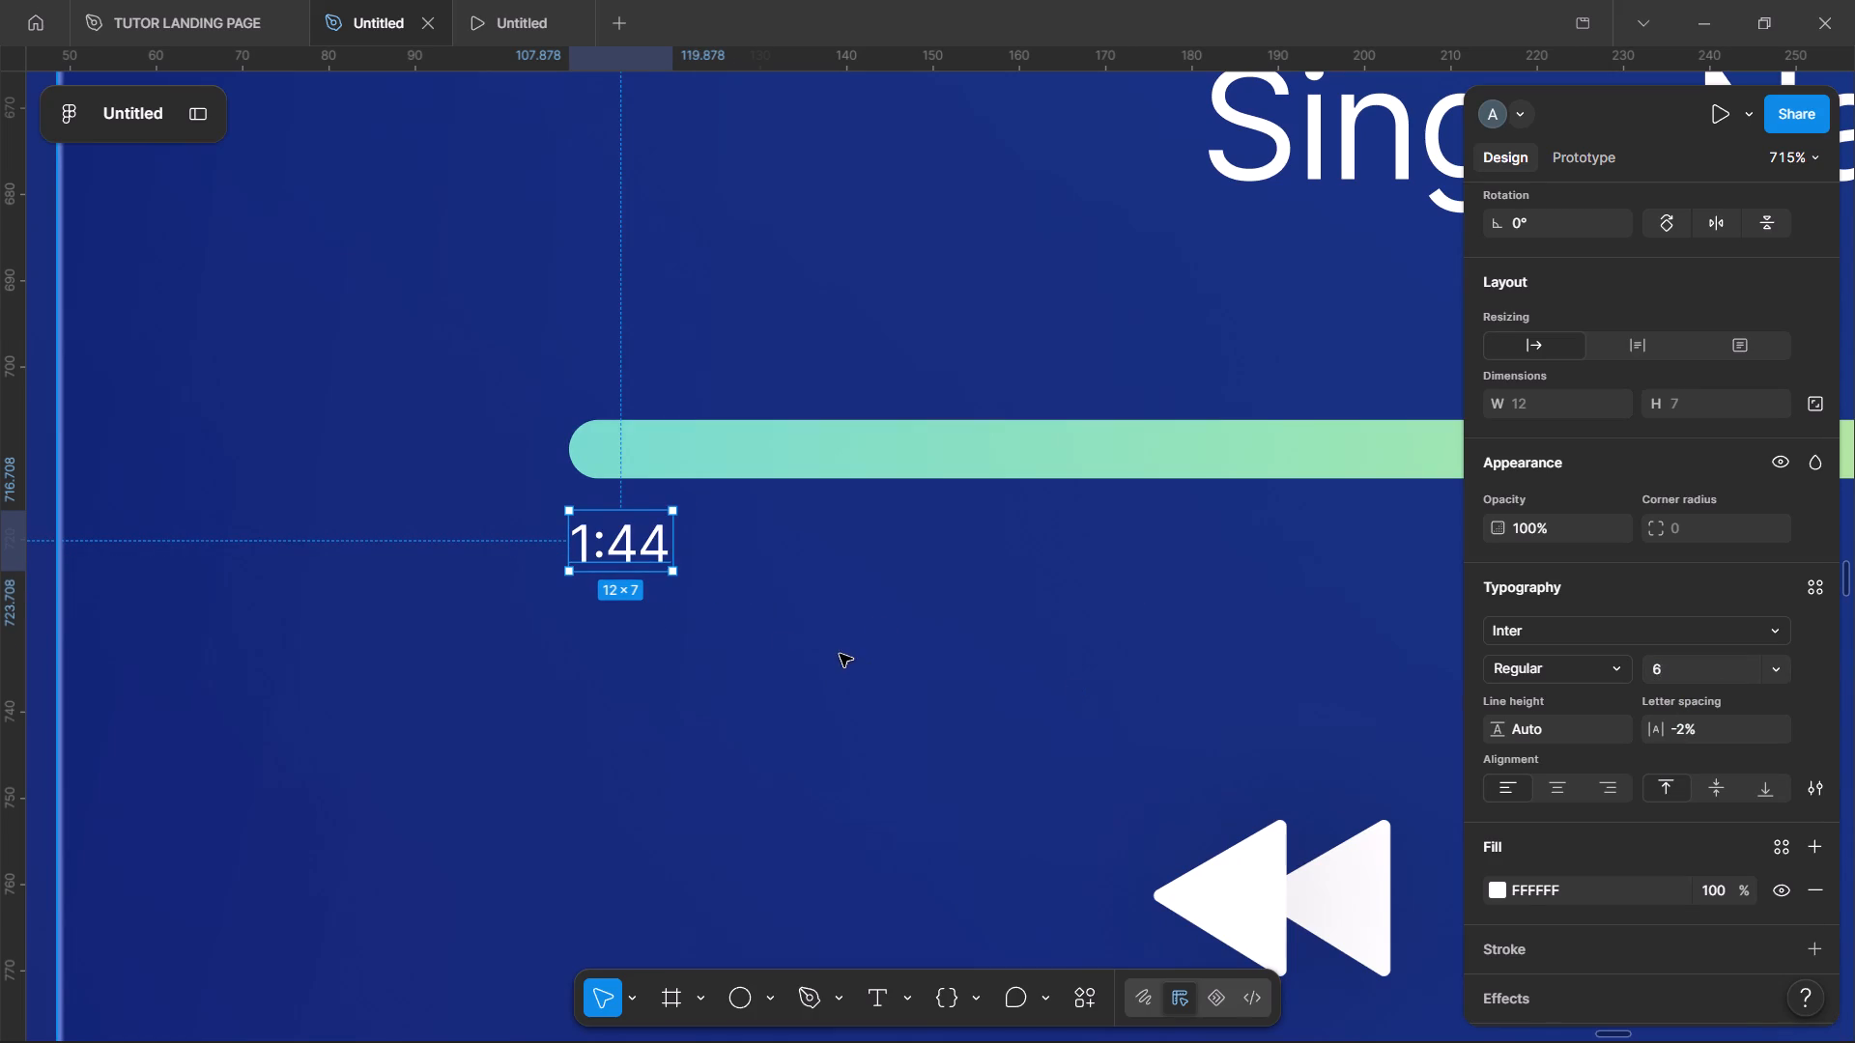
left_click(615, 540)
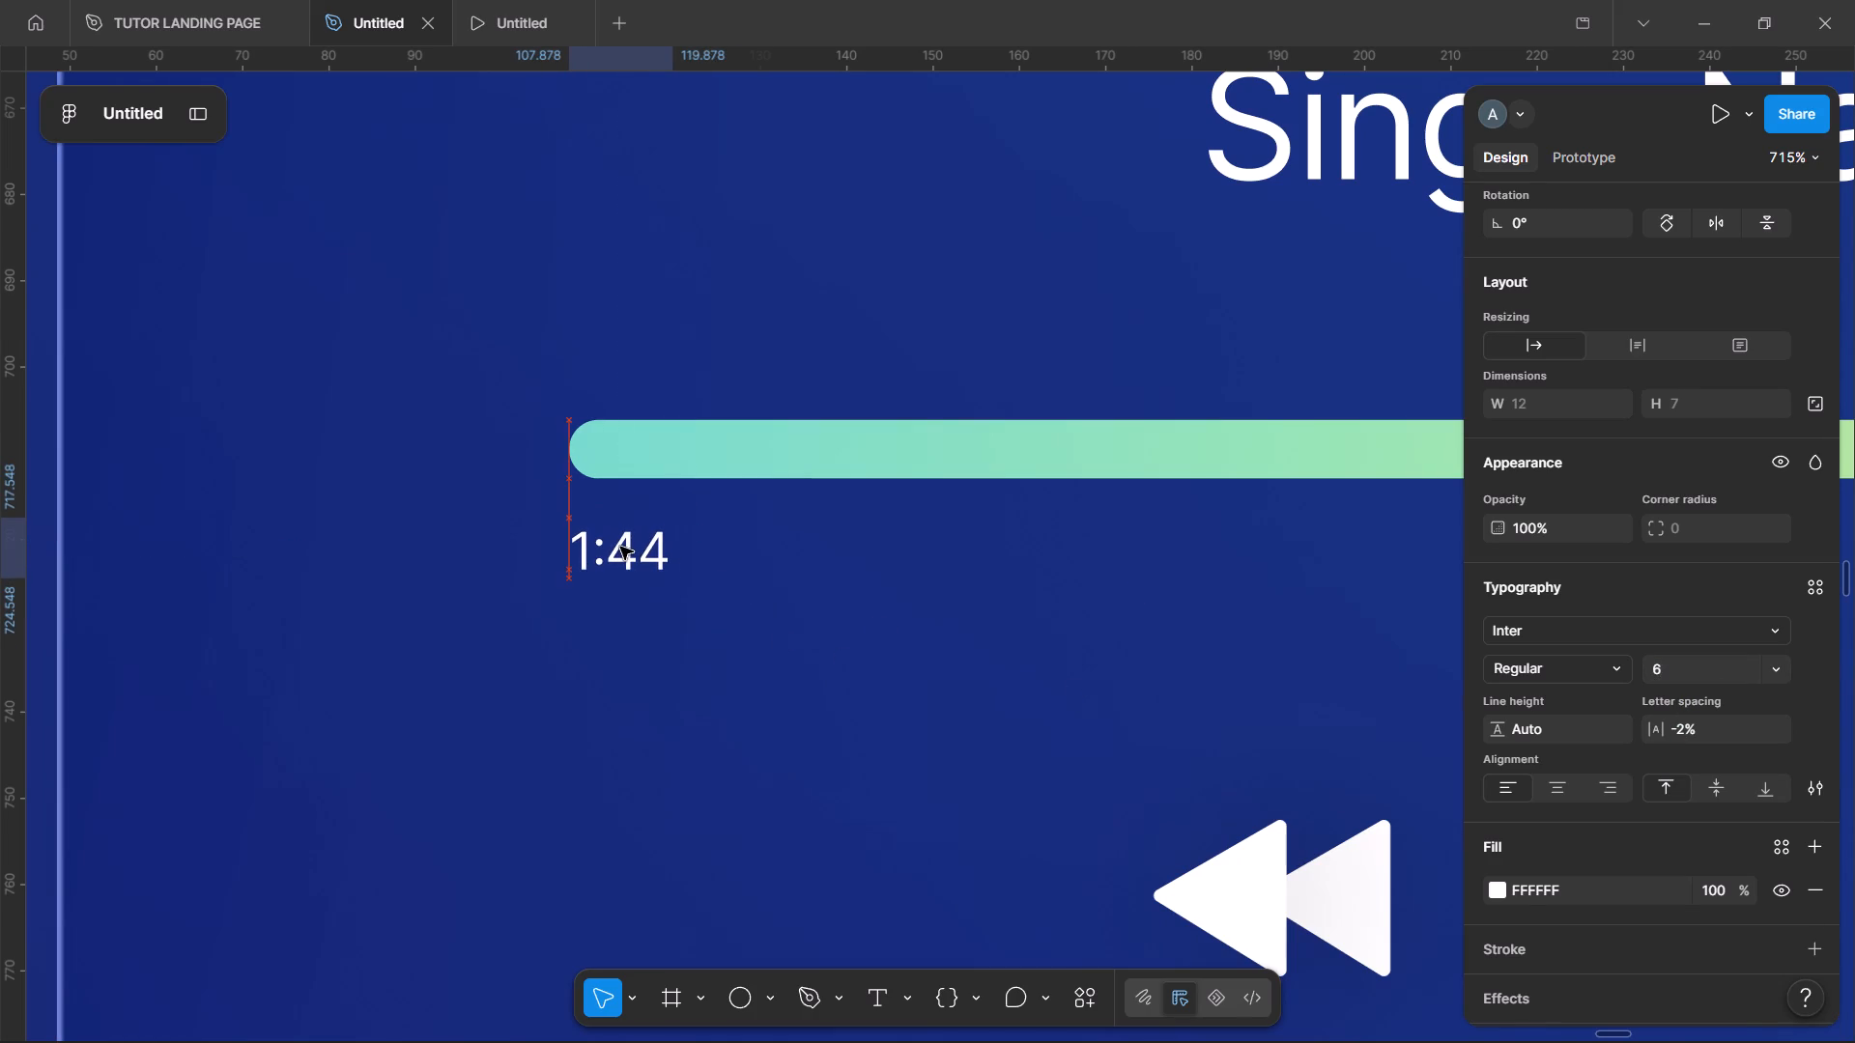
Check the 1:44 label against the reference player image and set its font size back to 8.
scroll(620, 547, "left", 6)
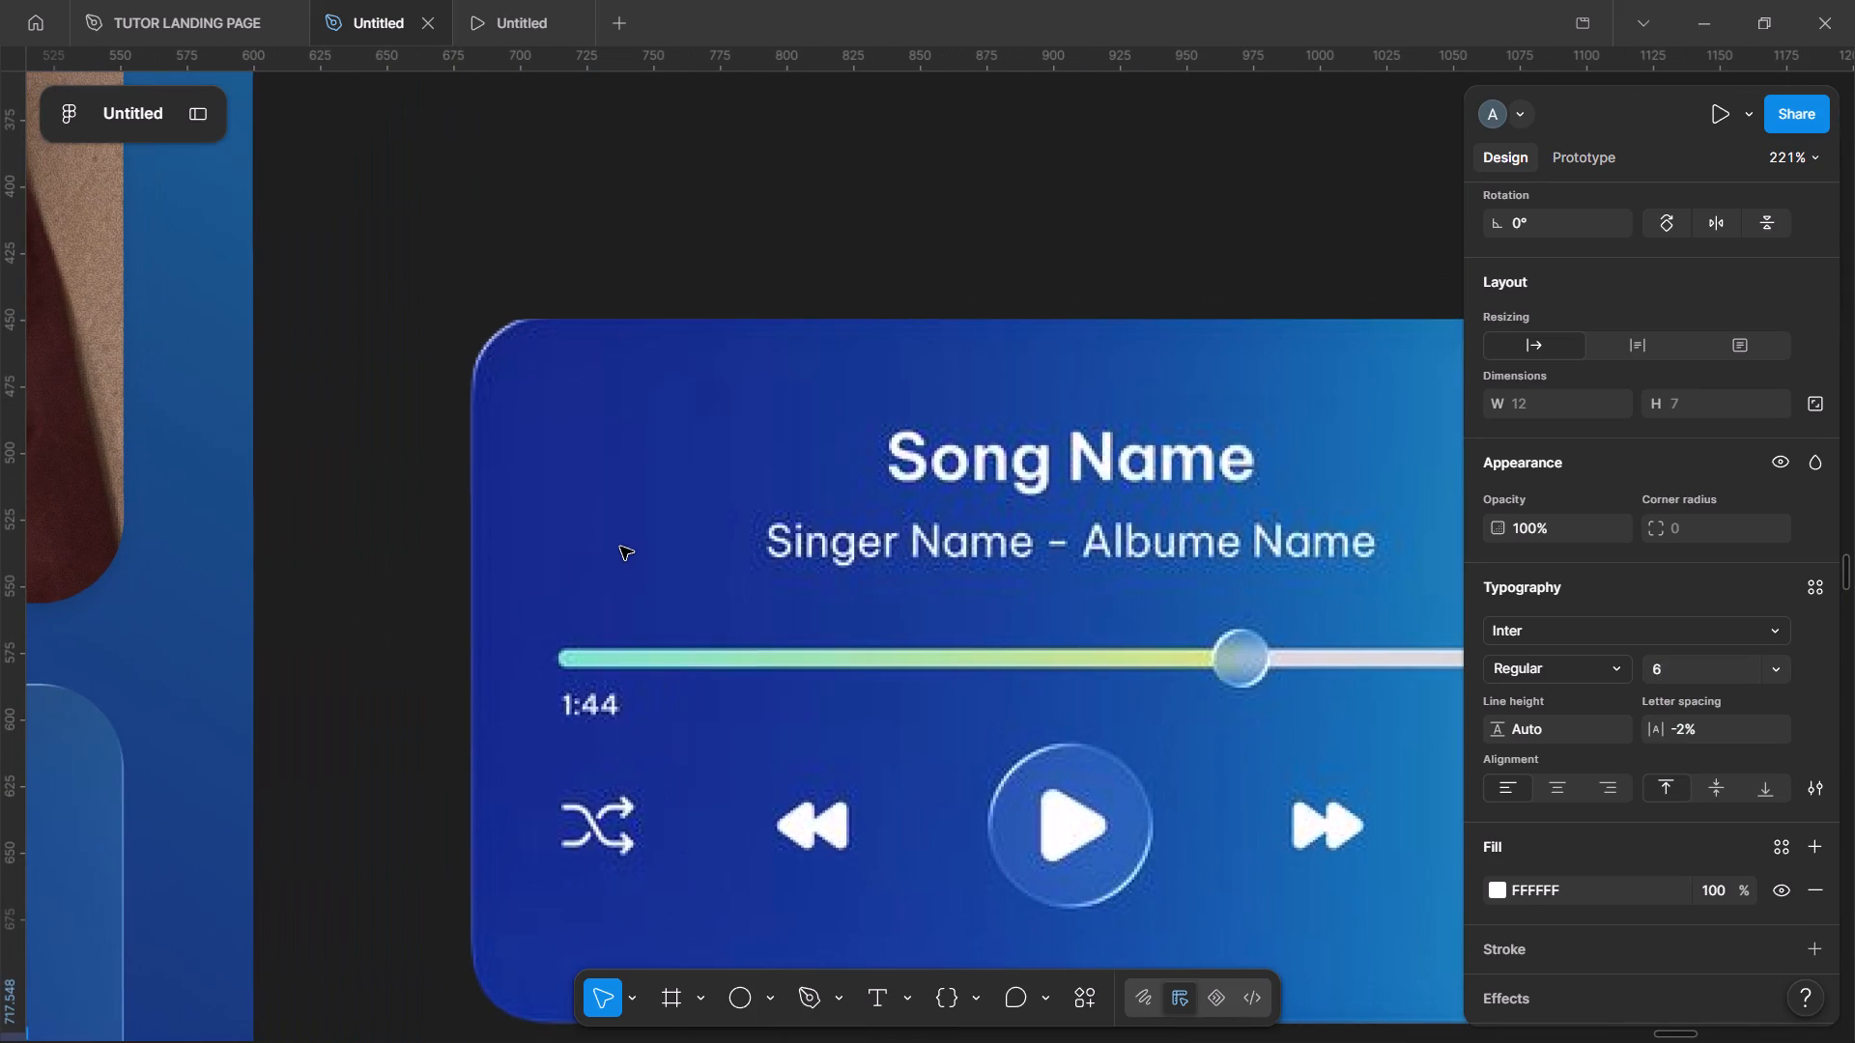
scroll(620, 547, "left", 1)
scroll(620, 547, "right", 7)
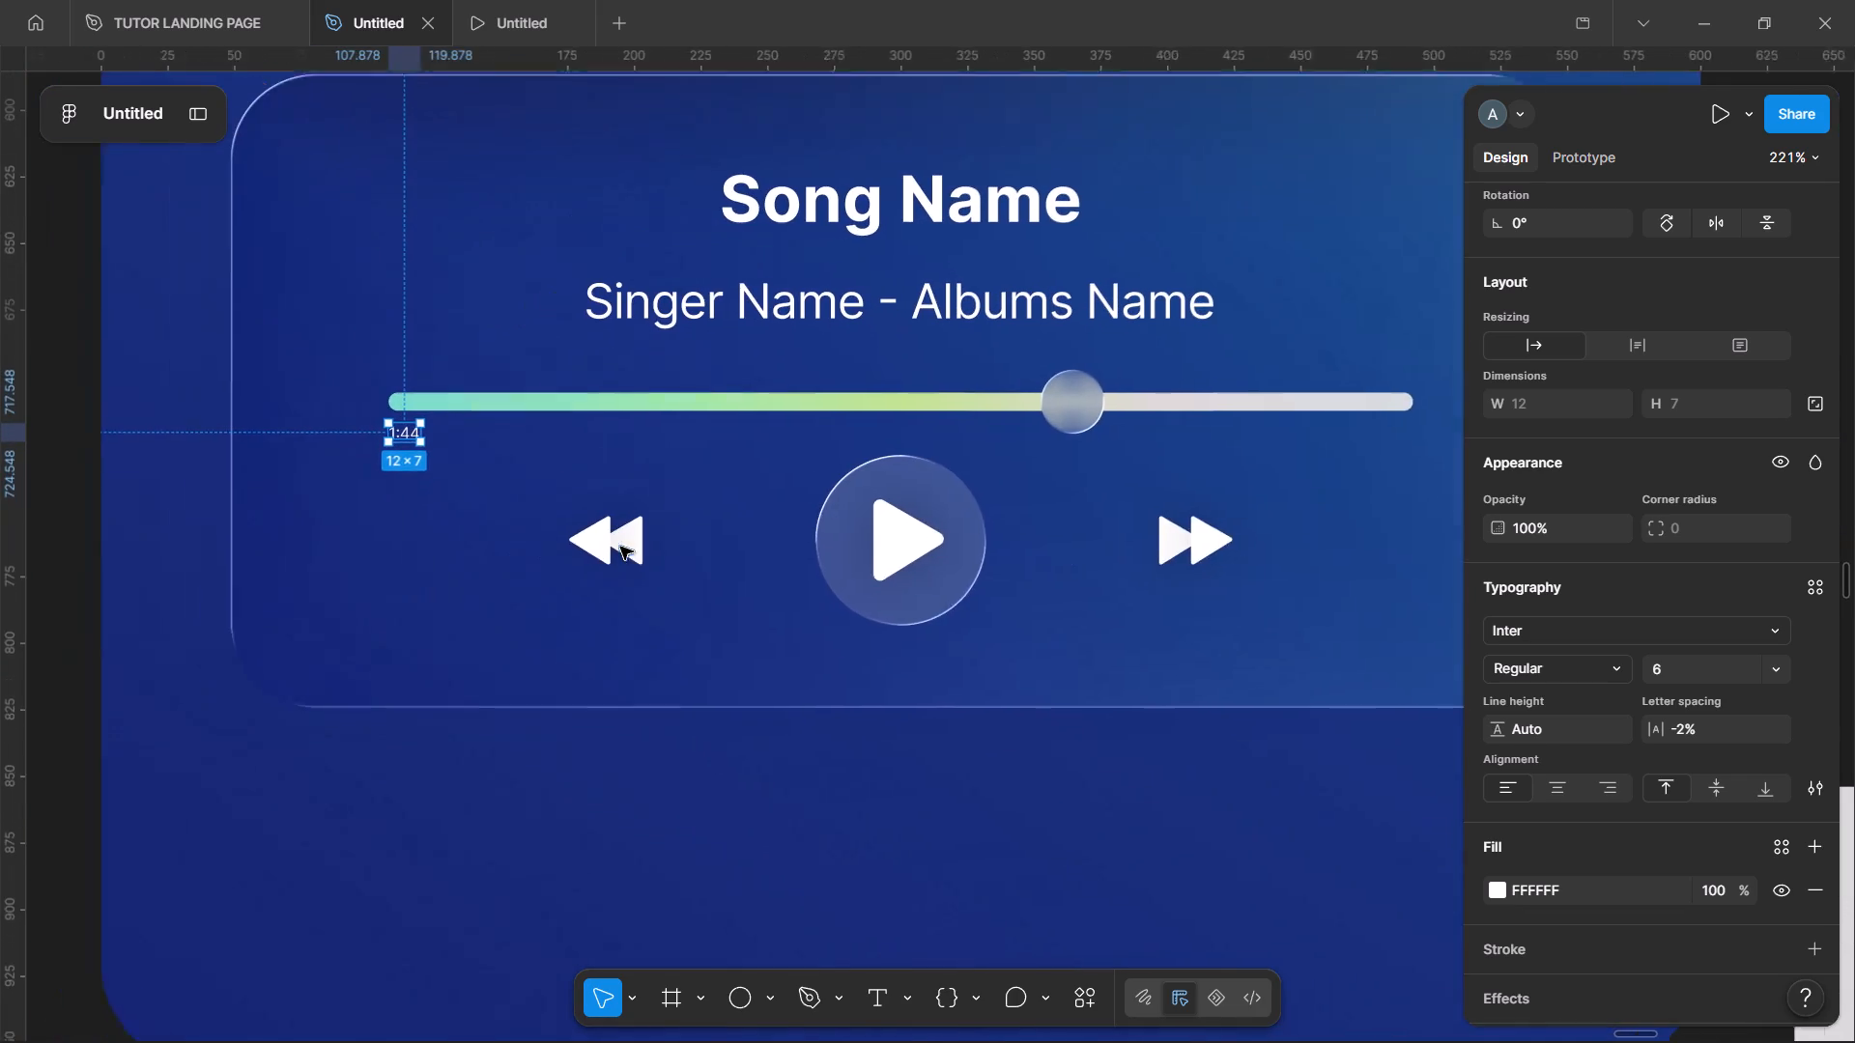
scroll(620, 547, "right", 1)
scroll(620, 547, "up", 1)
scroll(620, 547, "right", 1)
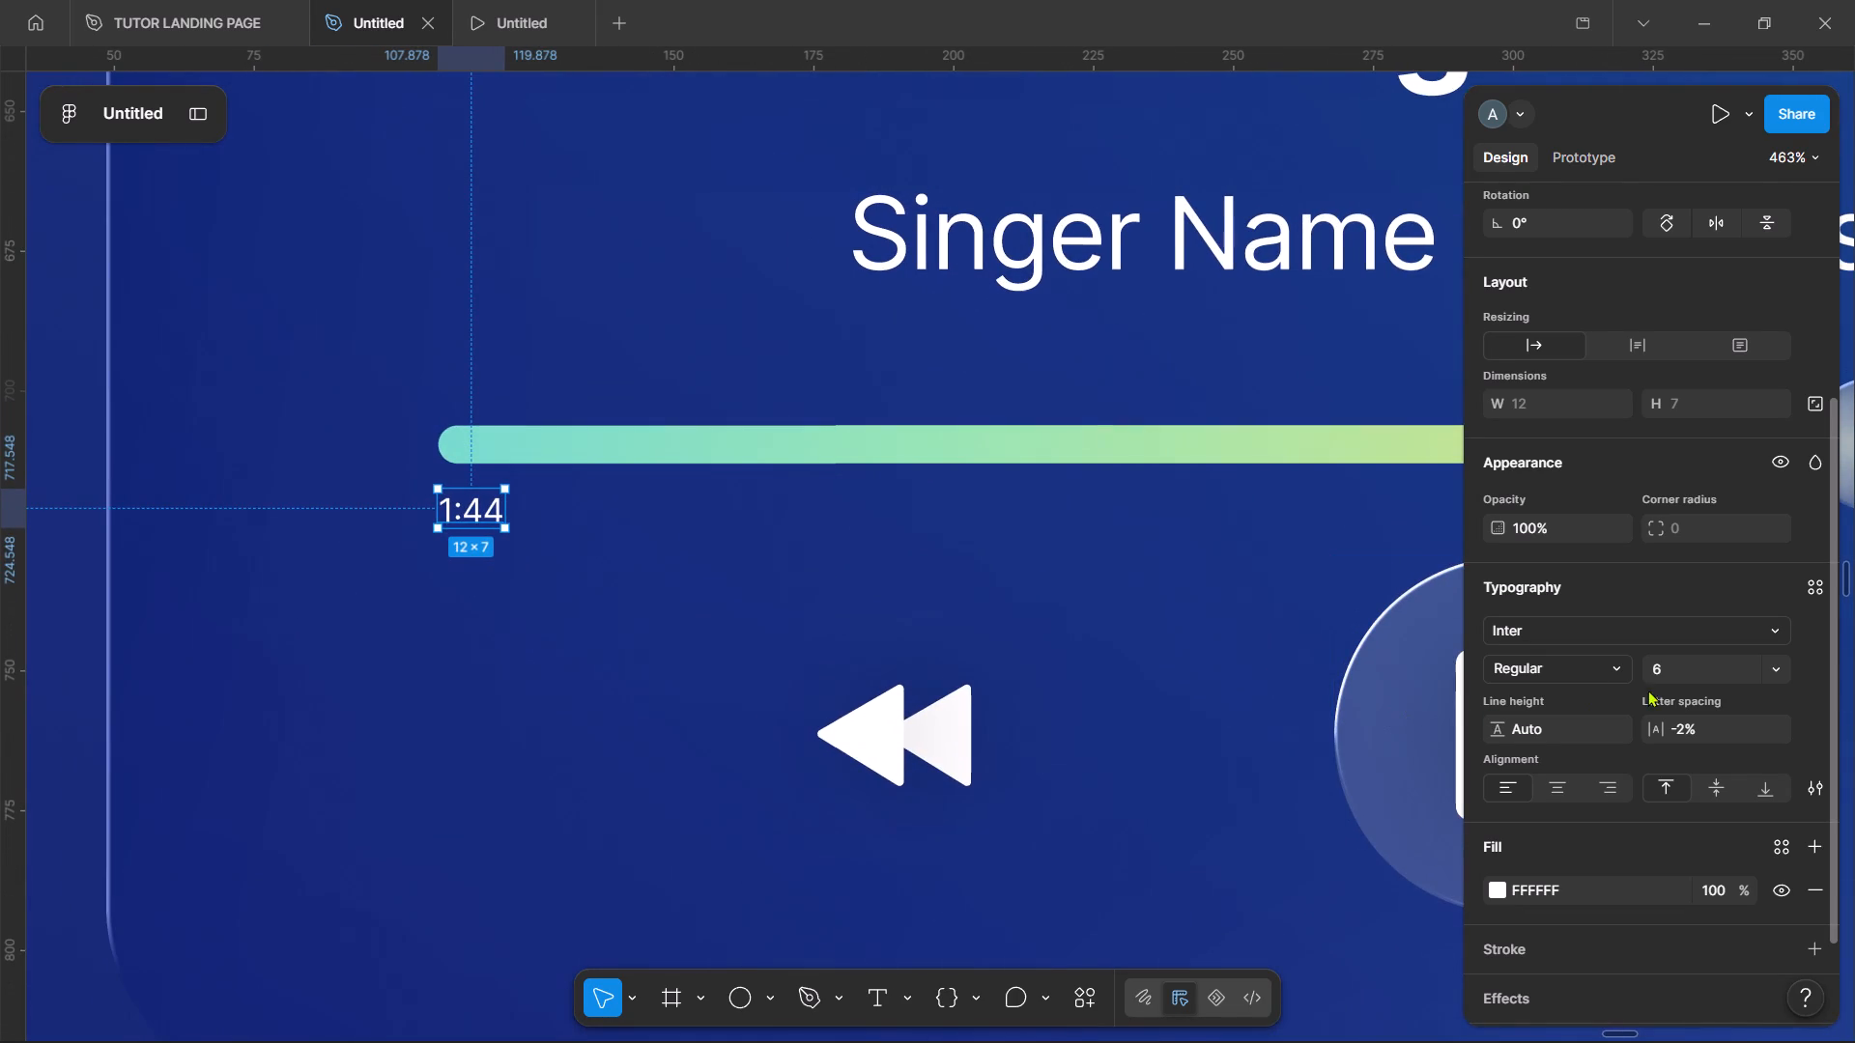
left_click(1692, 665)
key("8")
key("Return")
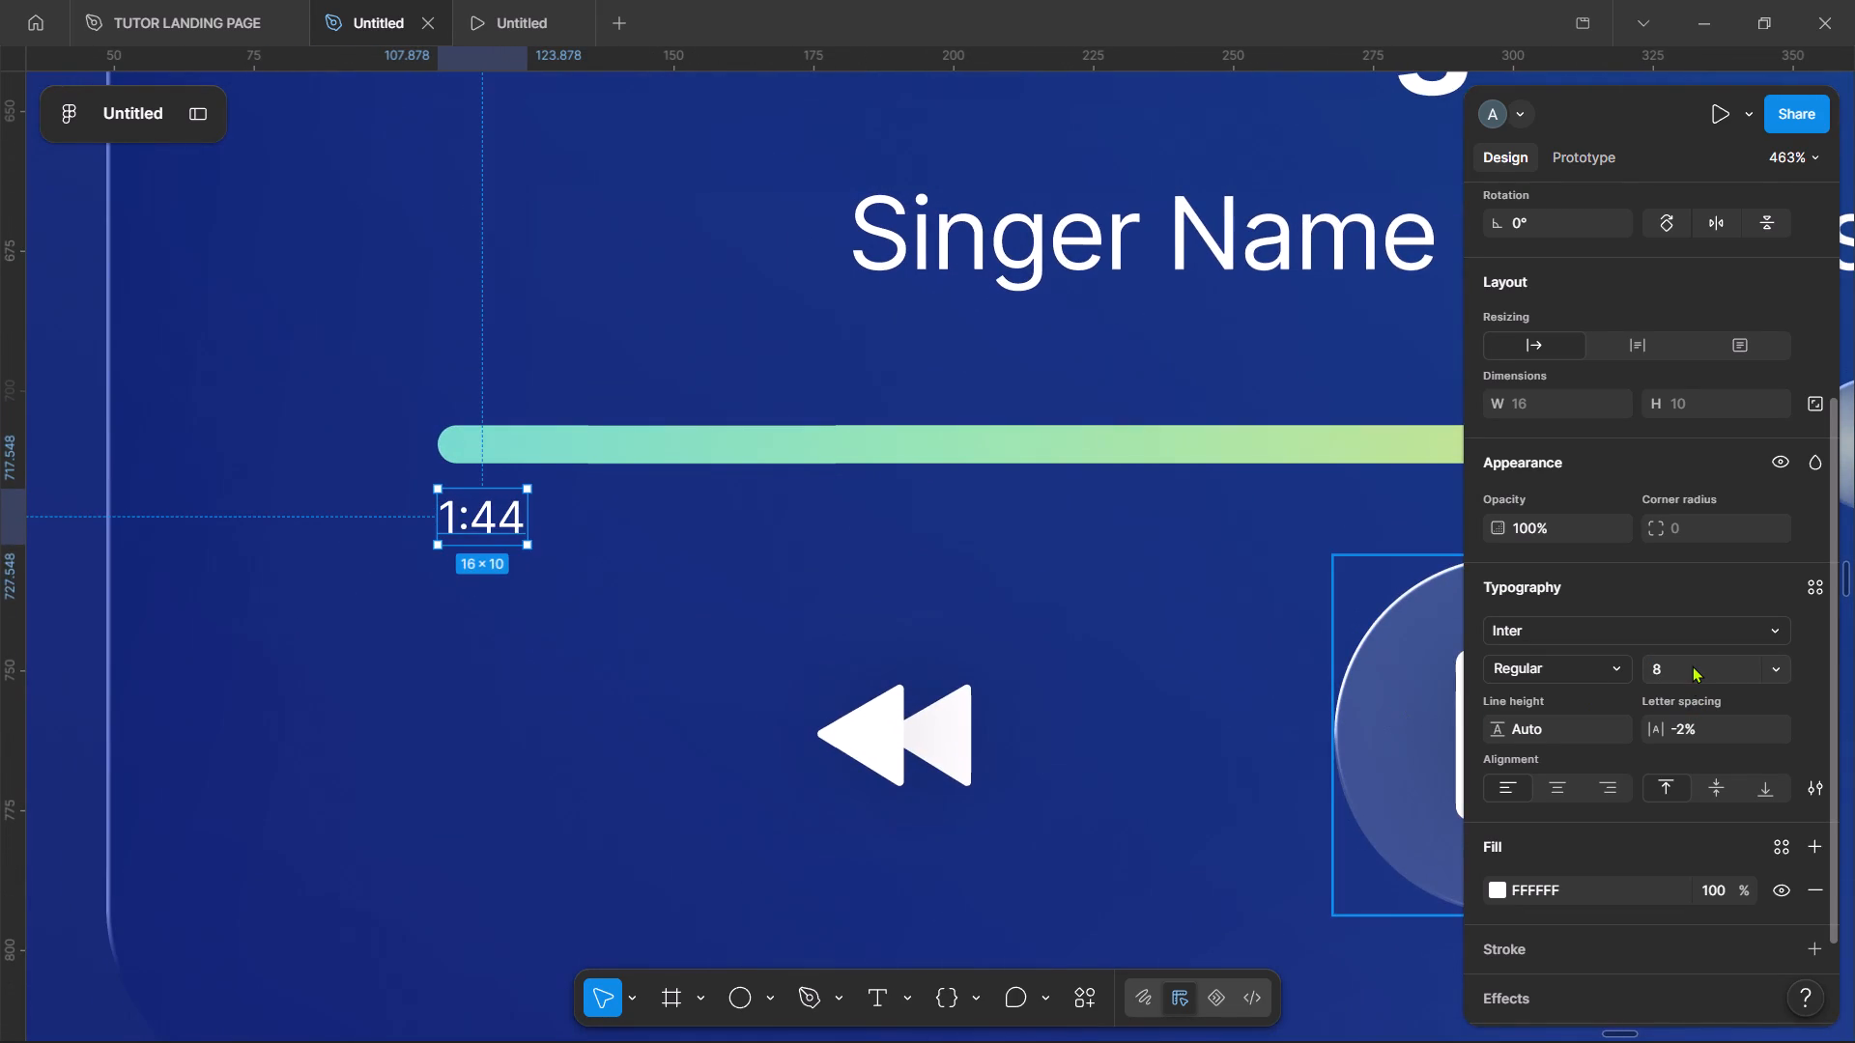
Move the 1:44 label slightly farther below the progress bar, to about Y 719.59.
right_click(497, 513)
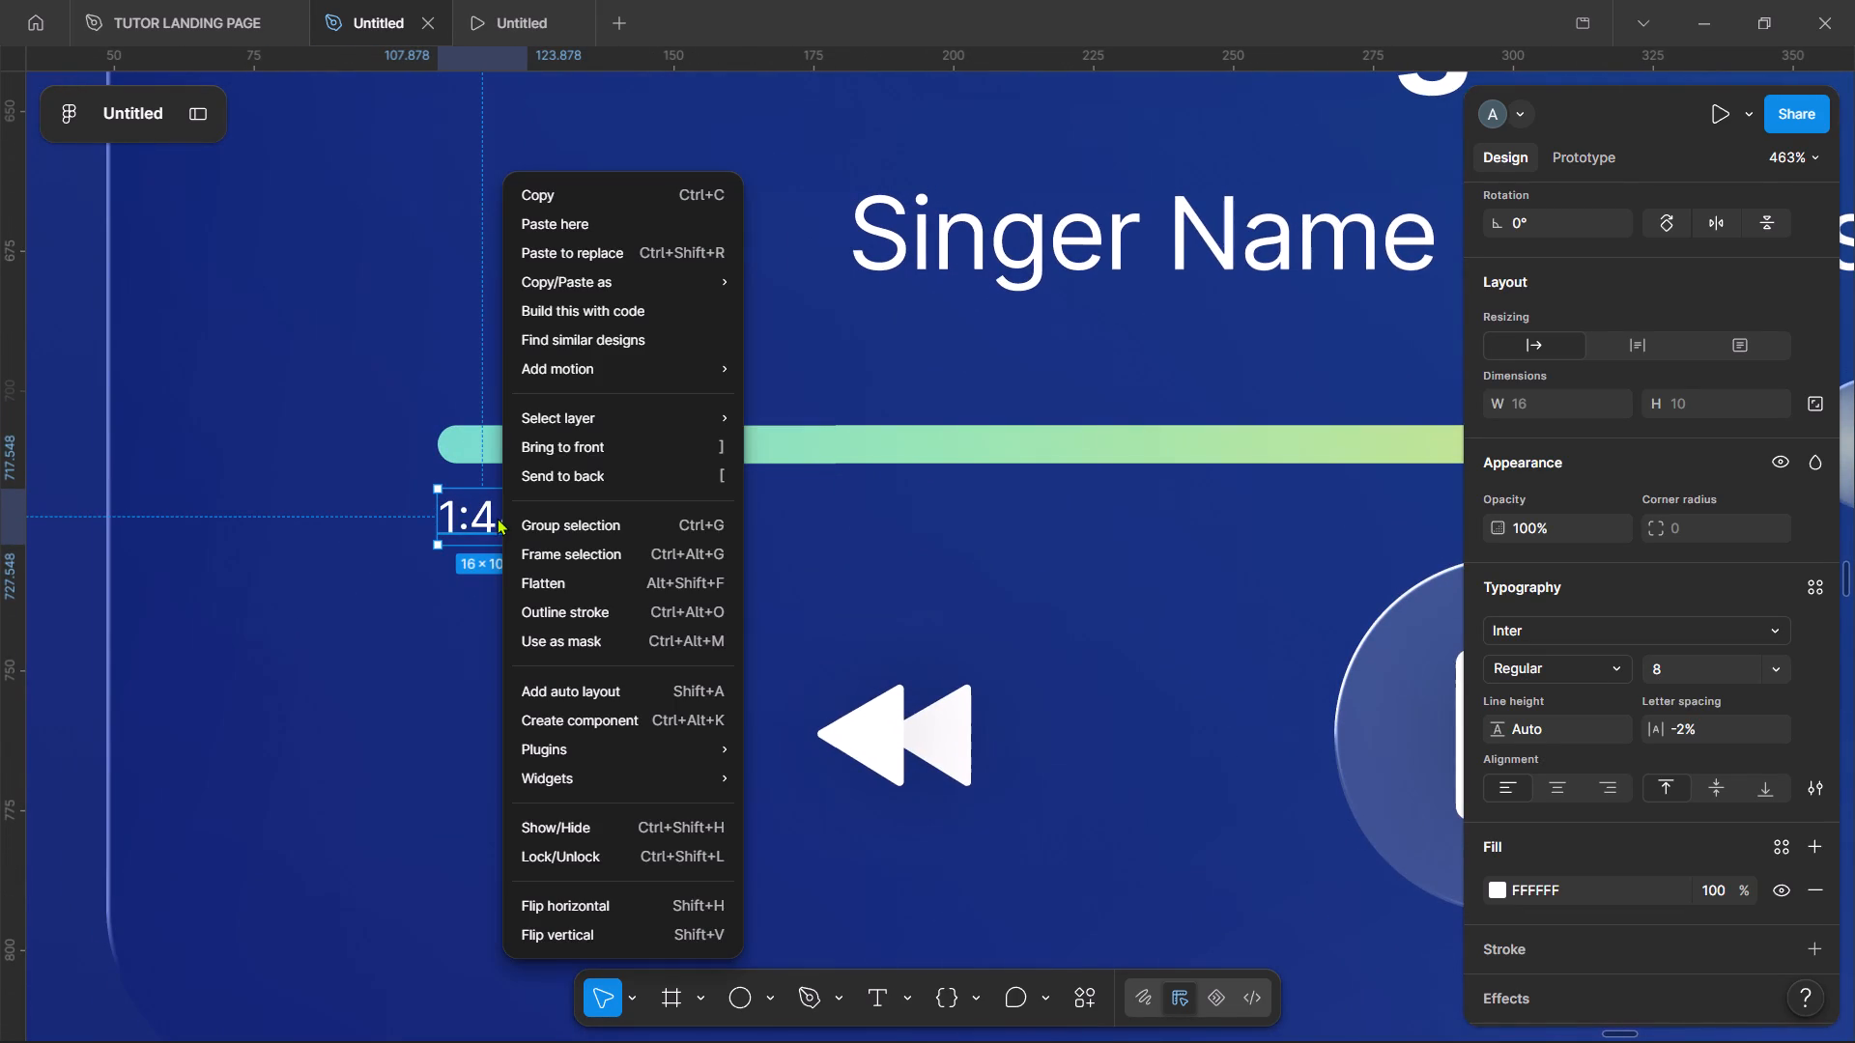
key("Escape")
left_click(320, 531)
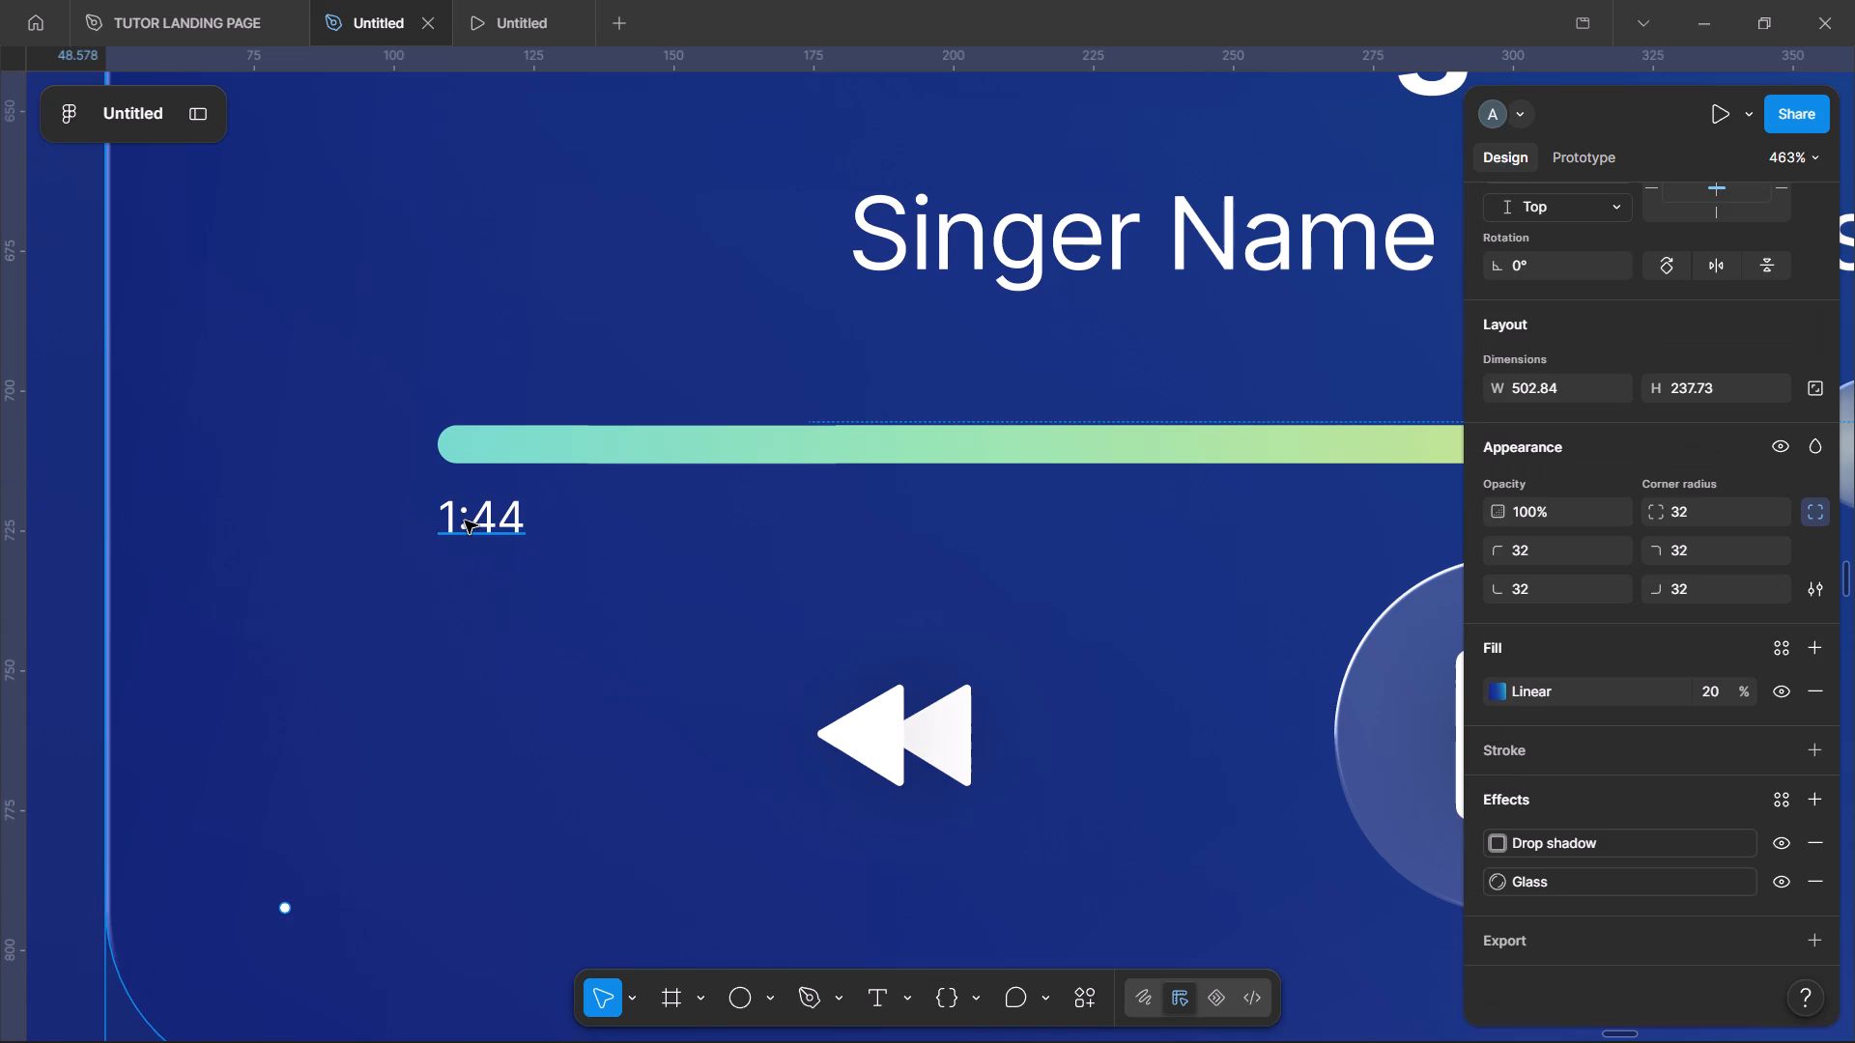
left_click(465, 521)
key("shift+Down")
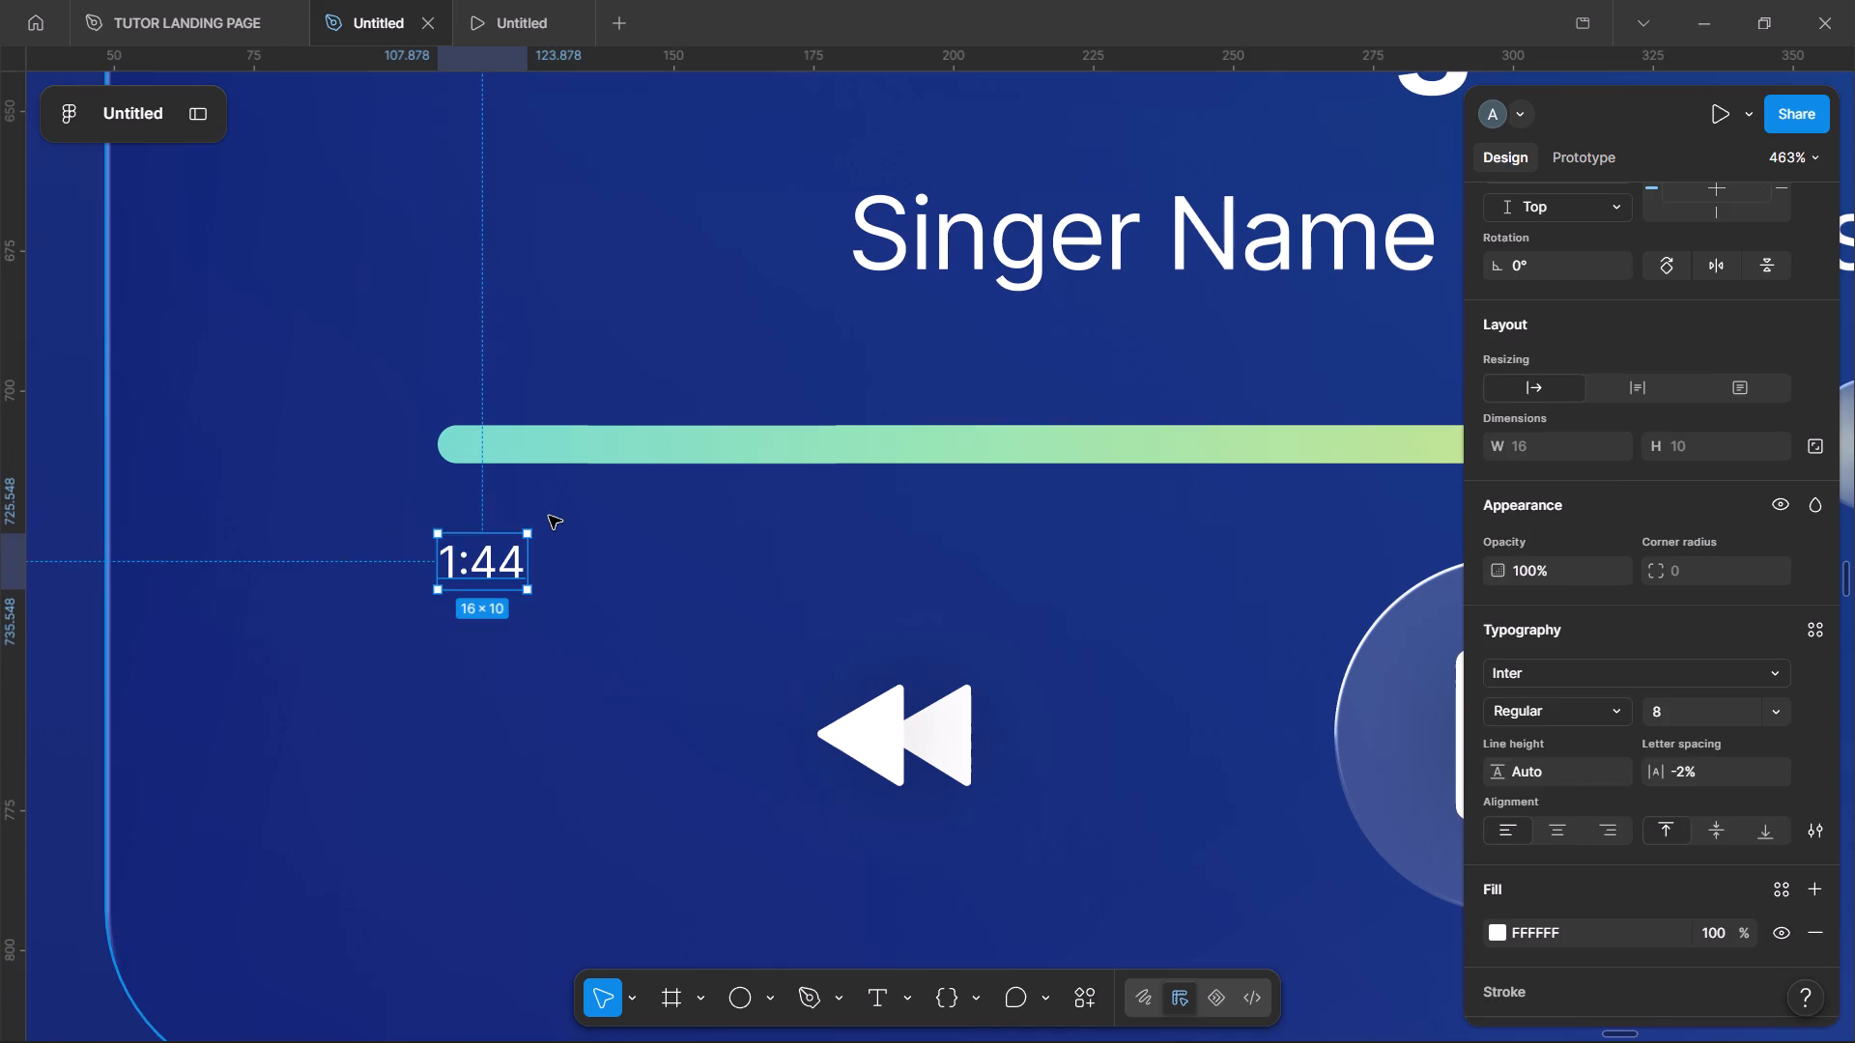
key("shift+Up")
left_click(489, 505)
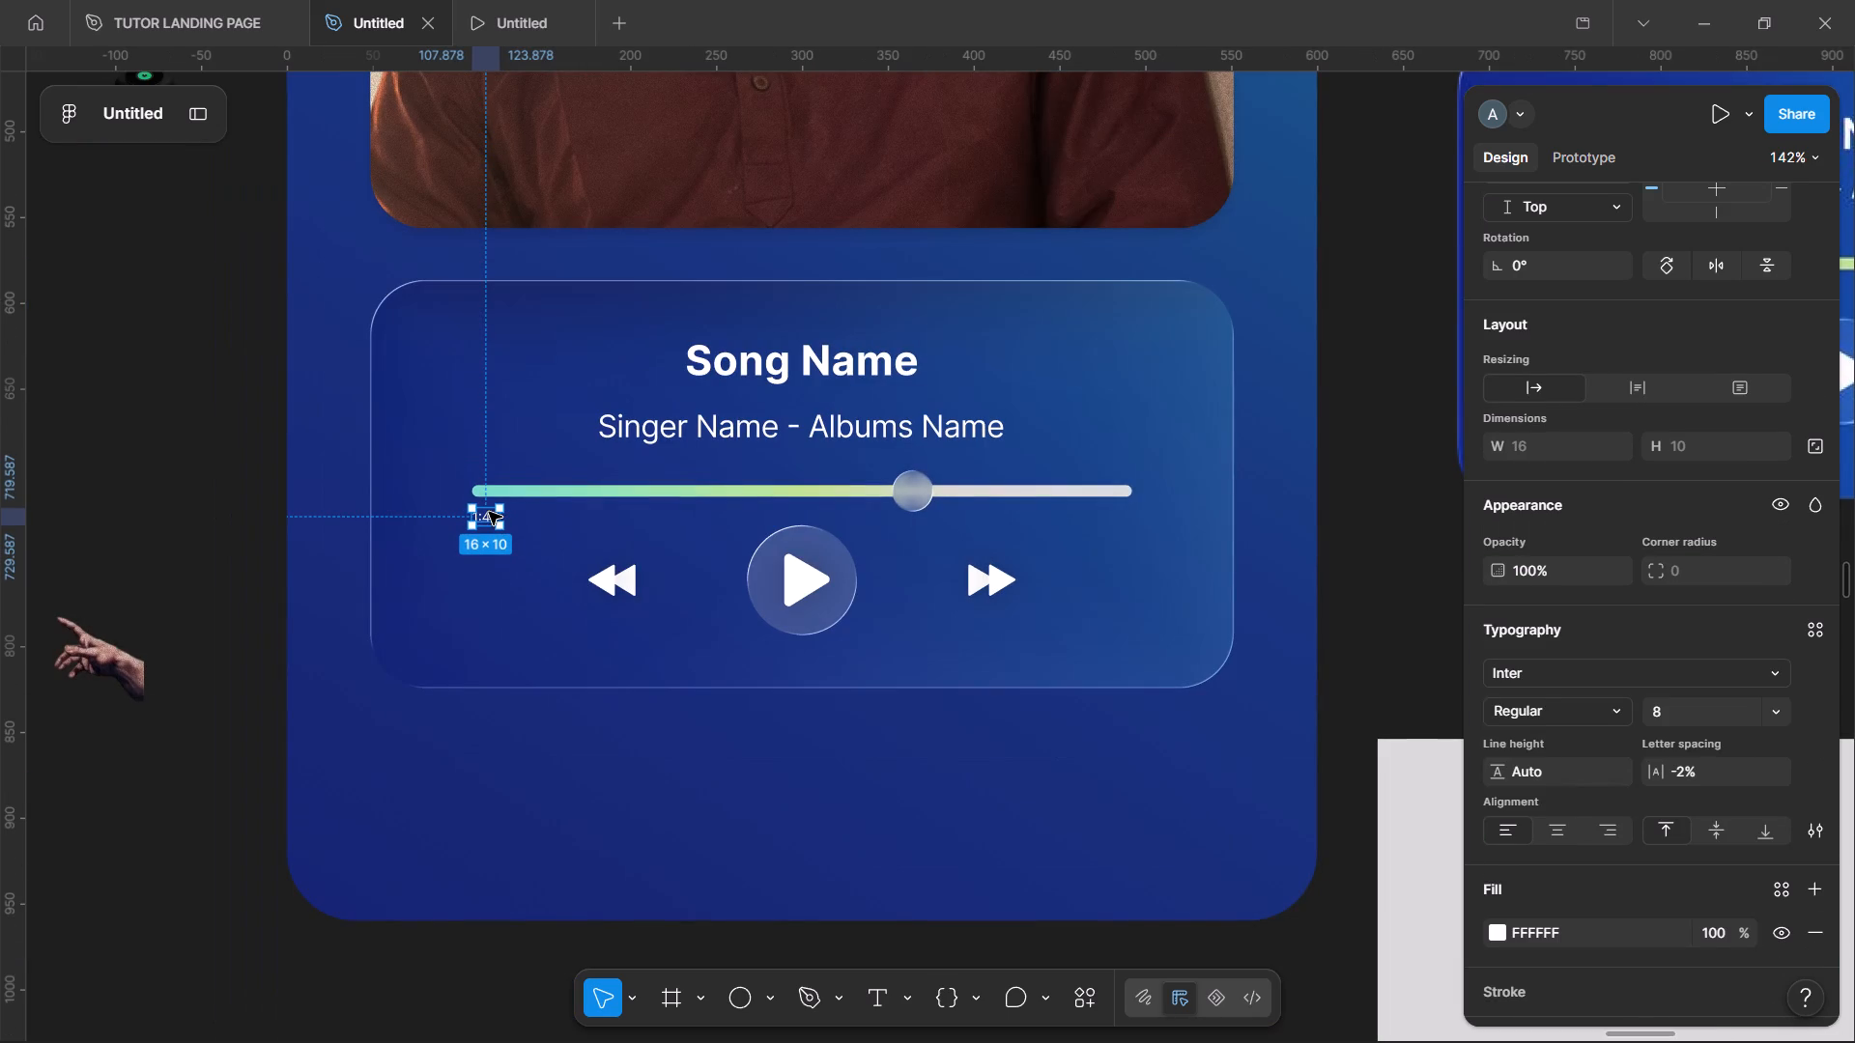
Duplicate the 1:44 label and place the copy beneath the progress bar's far end at about X 476.12, Y 721.59.
key("ctrl+d")
left_click_drag(489, 512, 1135, 504)
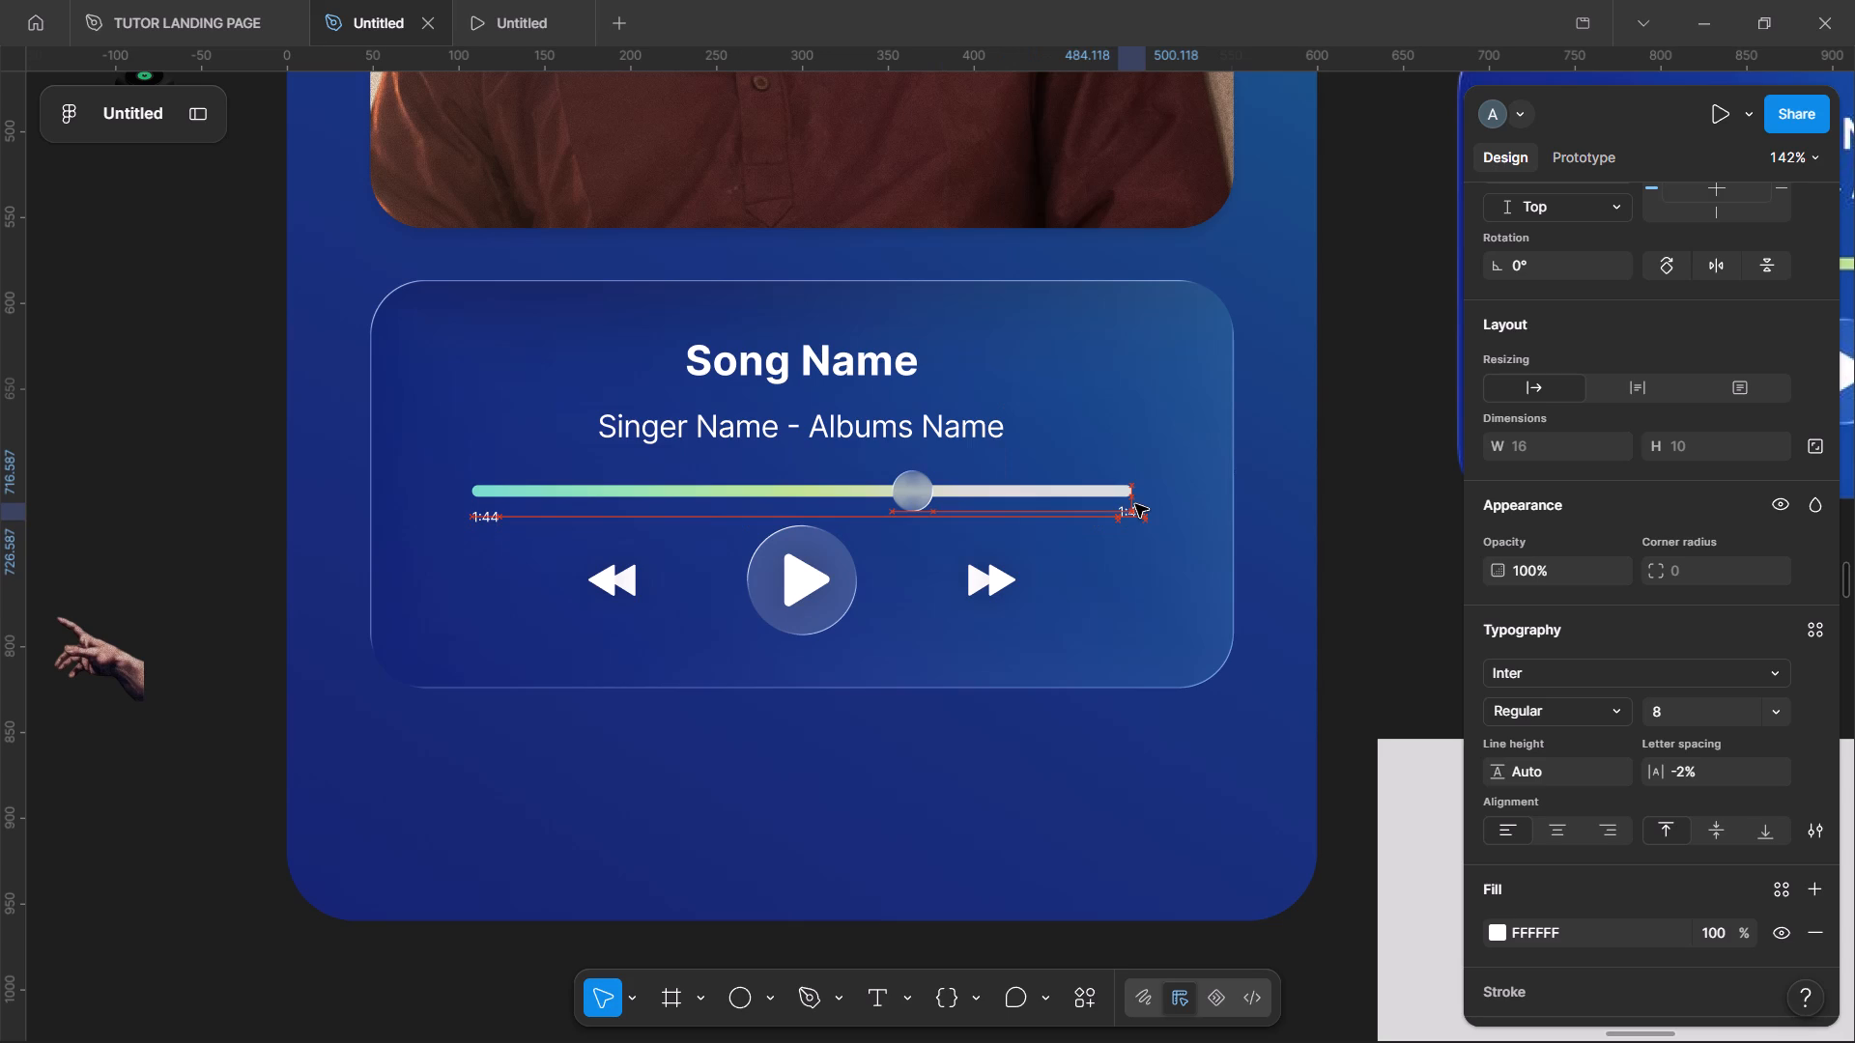
left_click_drag(1135, 504, 1119, 514)
Change the copied time label to 2:36 and align its edge with the progress bar's end at about X 475.12.
scroll(1119, 514, "left", 6)
scroll(1119, 514, "right", 3)
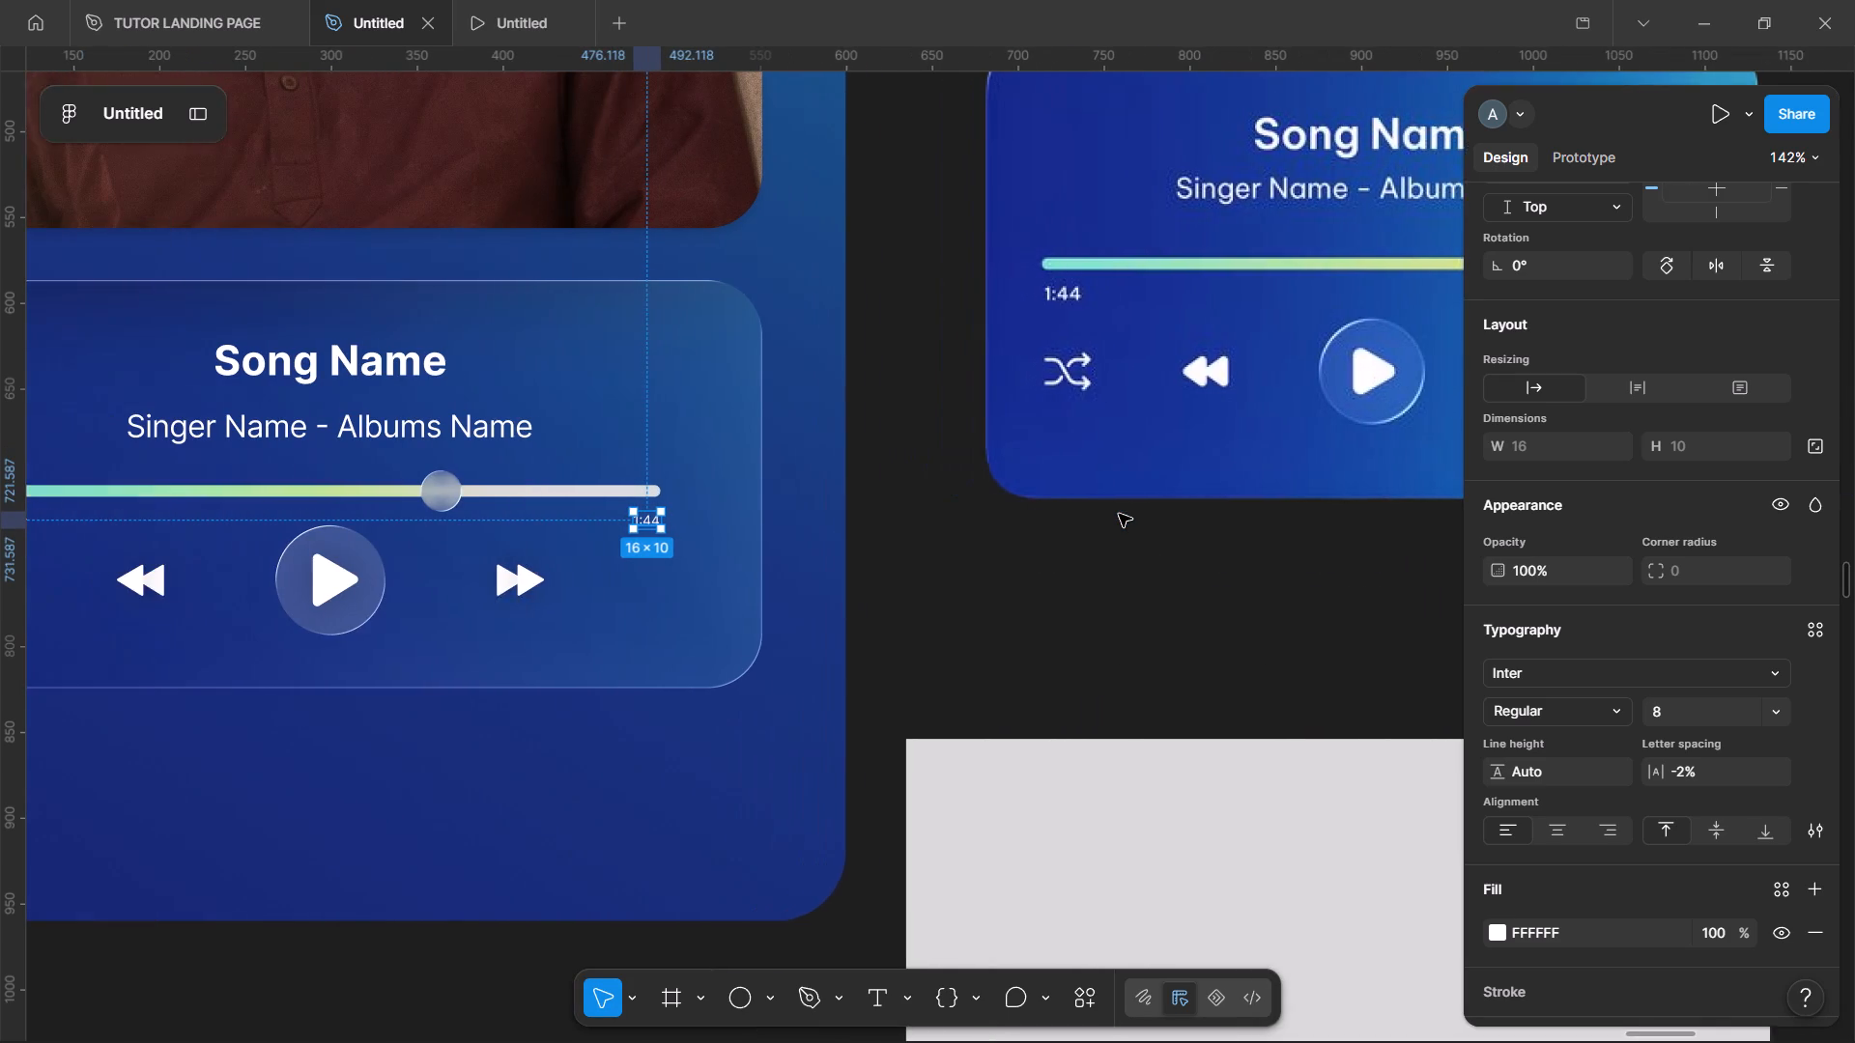
scroll(782, 508, "right", 3)
scroll(782, 508, "left", 2)
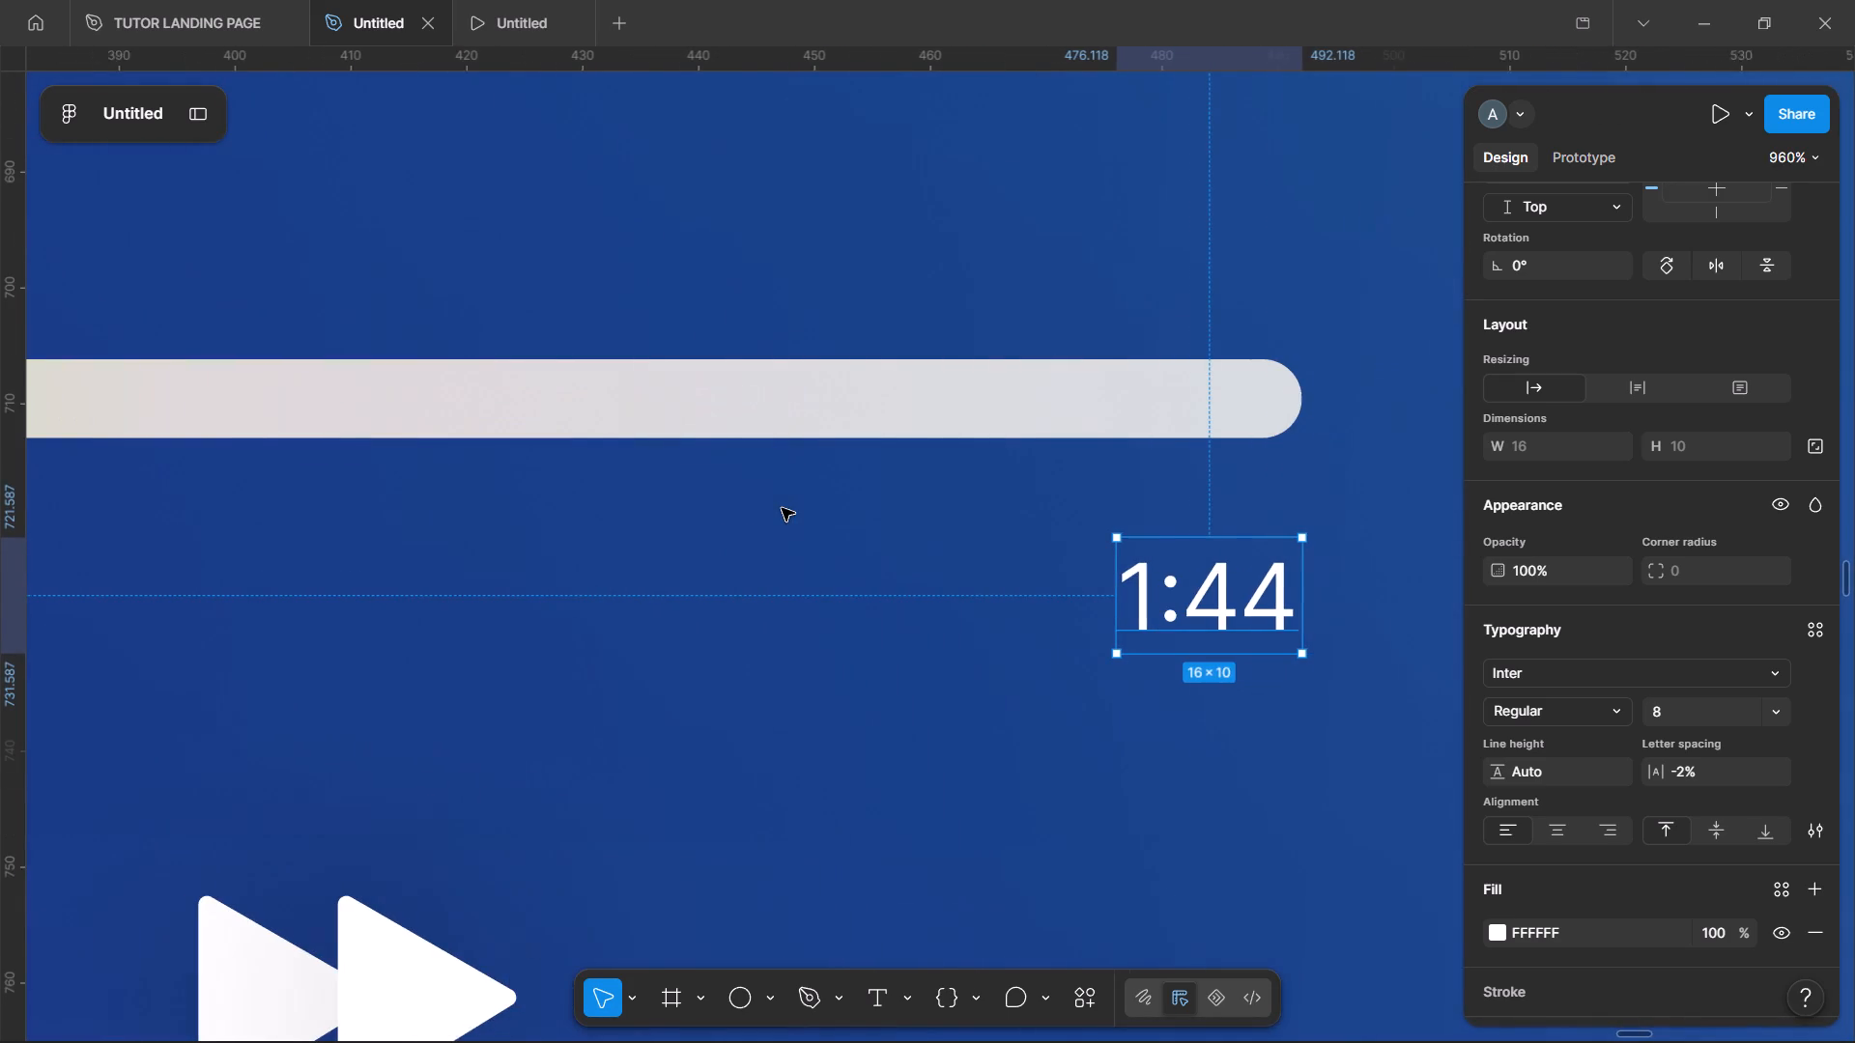
double_click(1226, 591)
key("2")
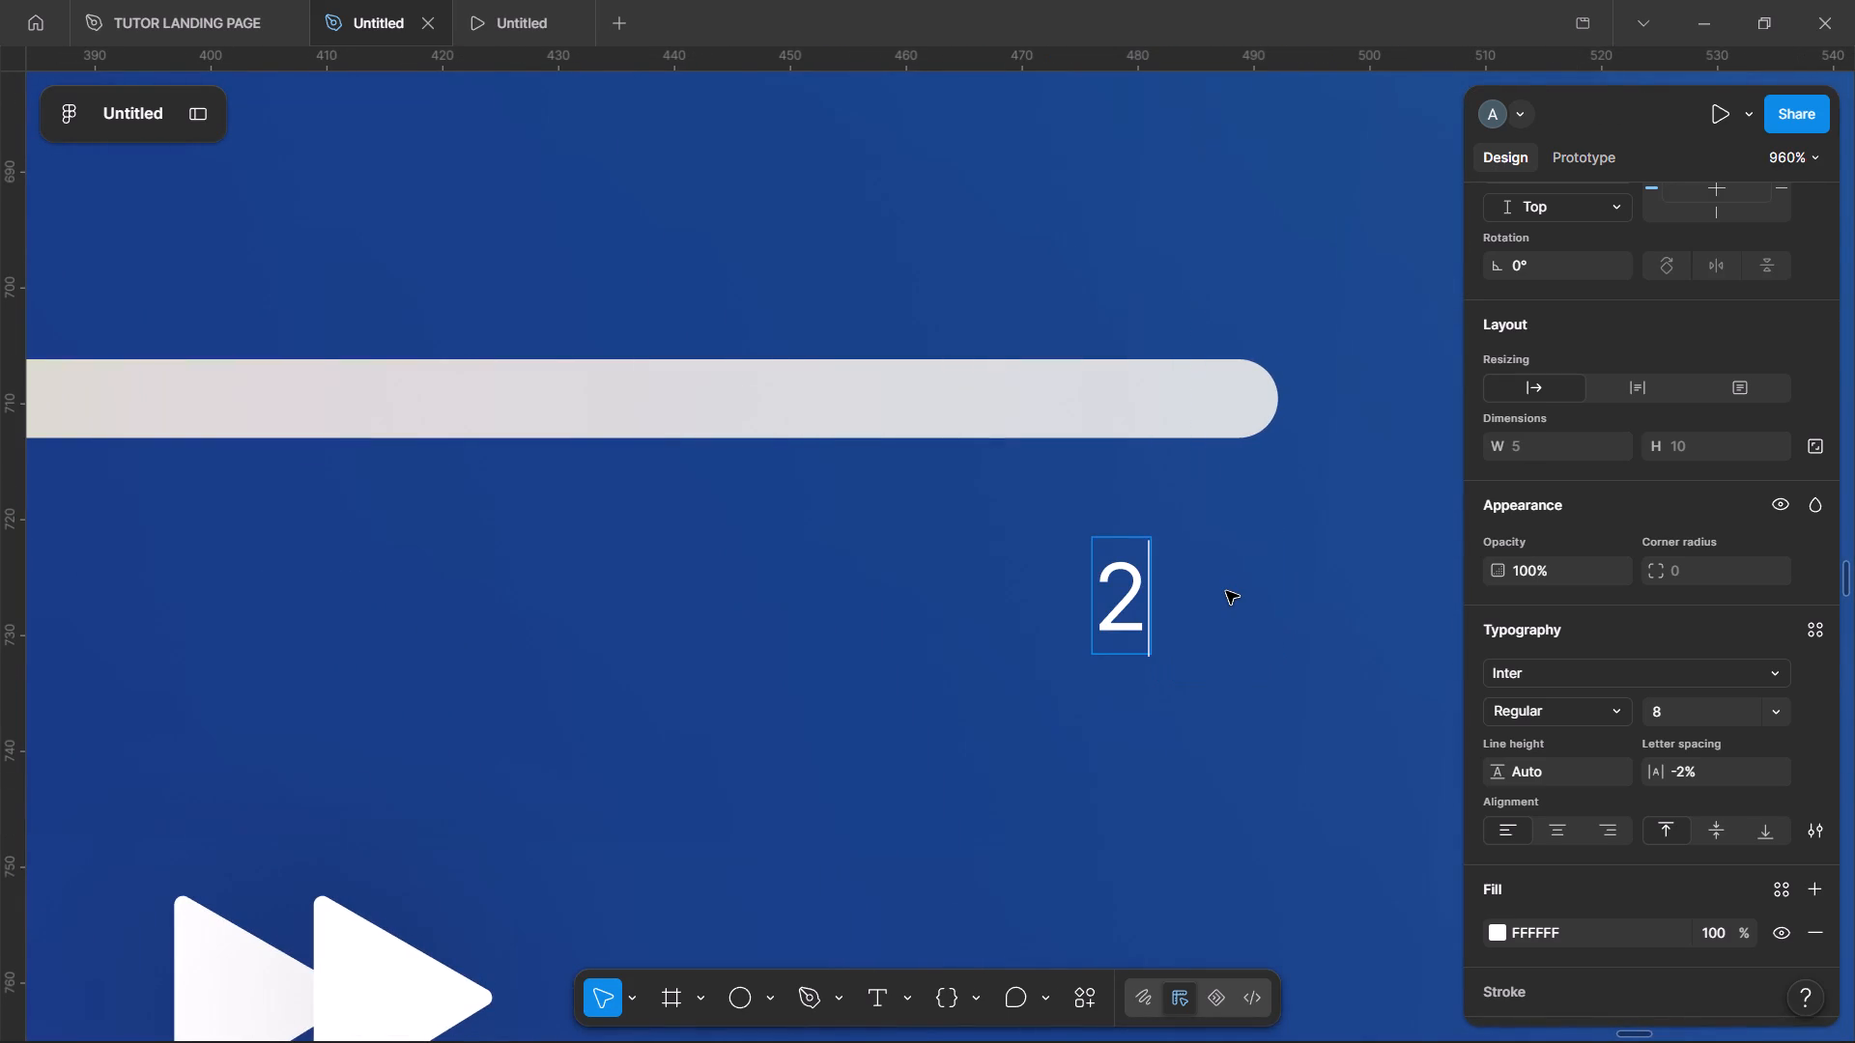
key("shift+colon")
type("36")
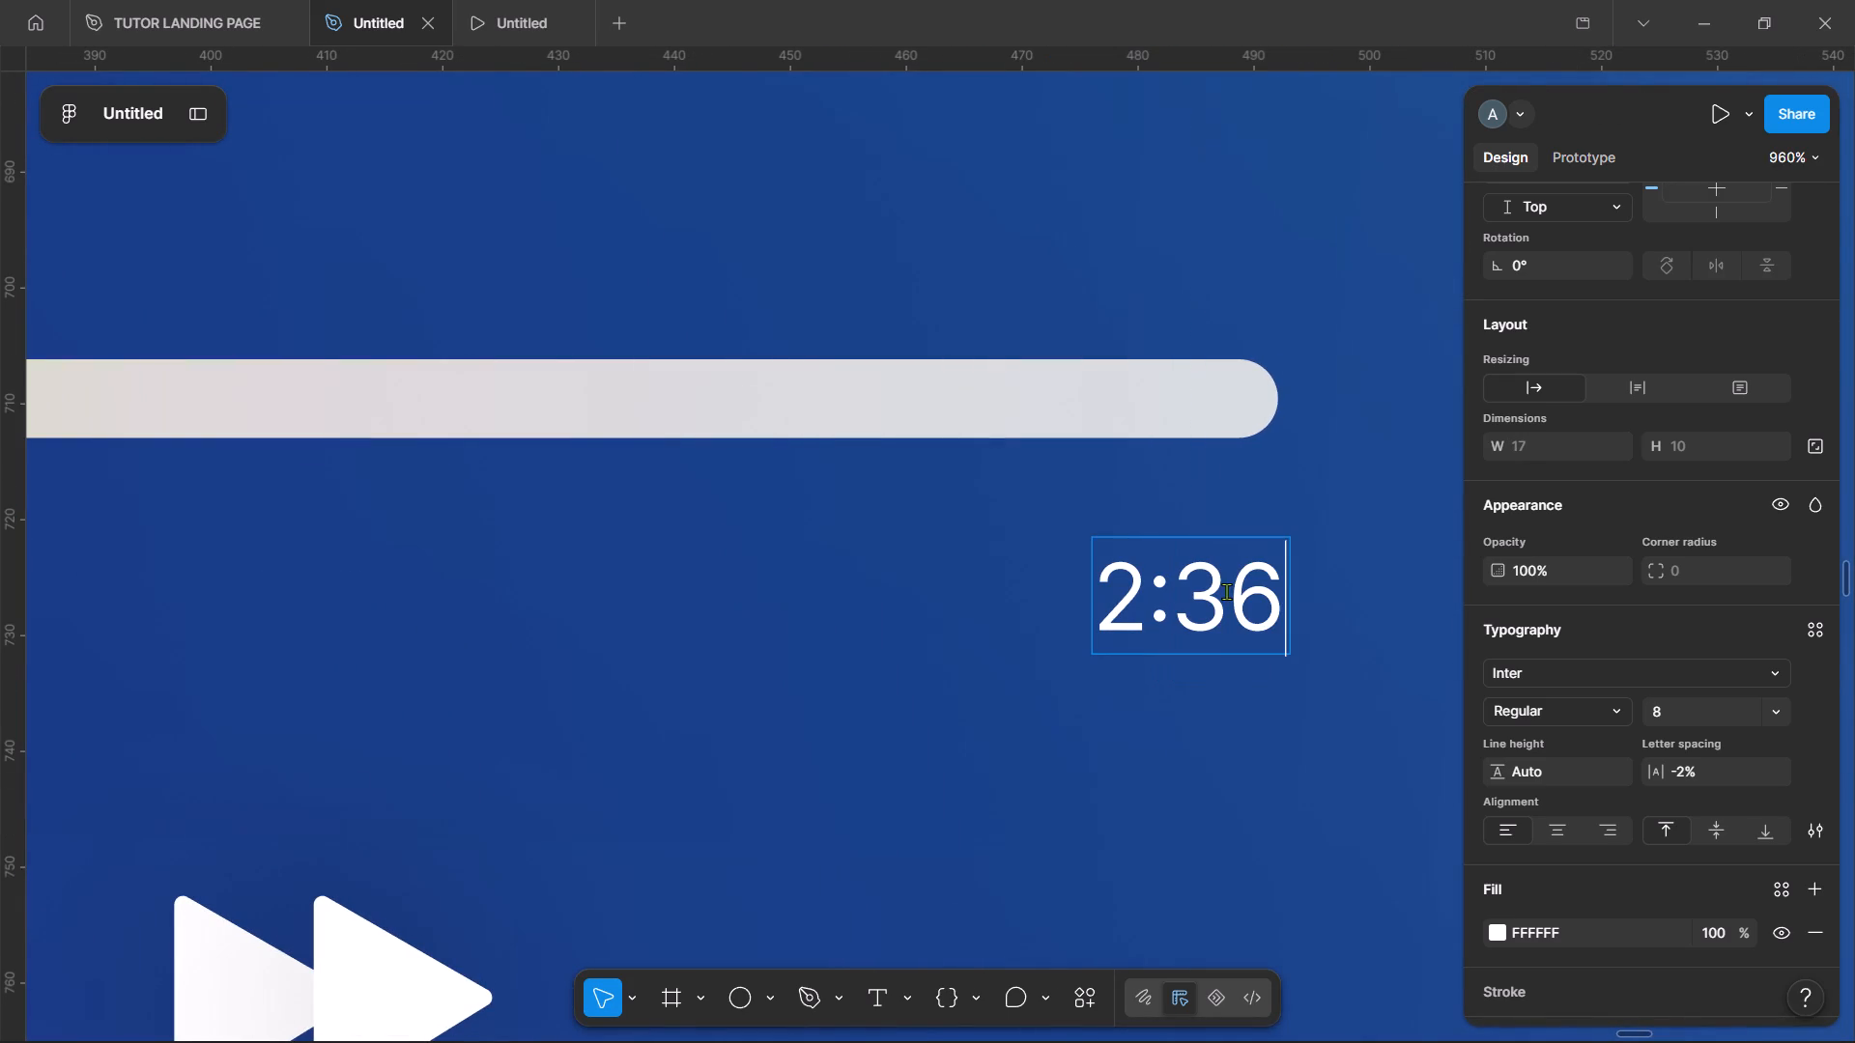
left_click(982, 612)
left_click_drag(1193, 598, 1182, 598)
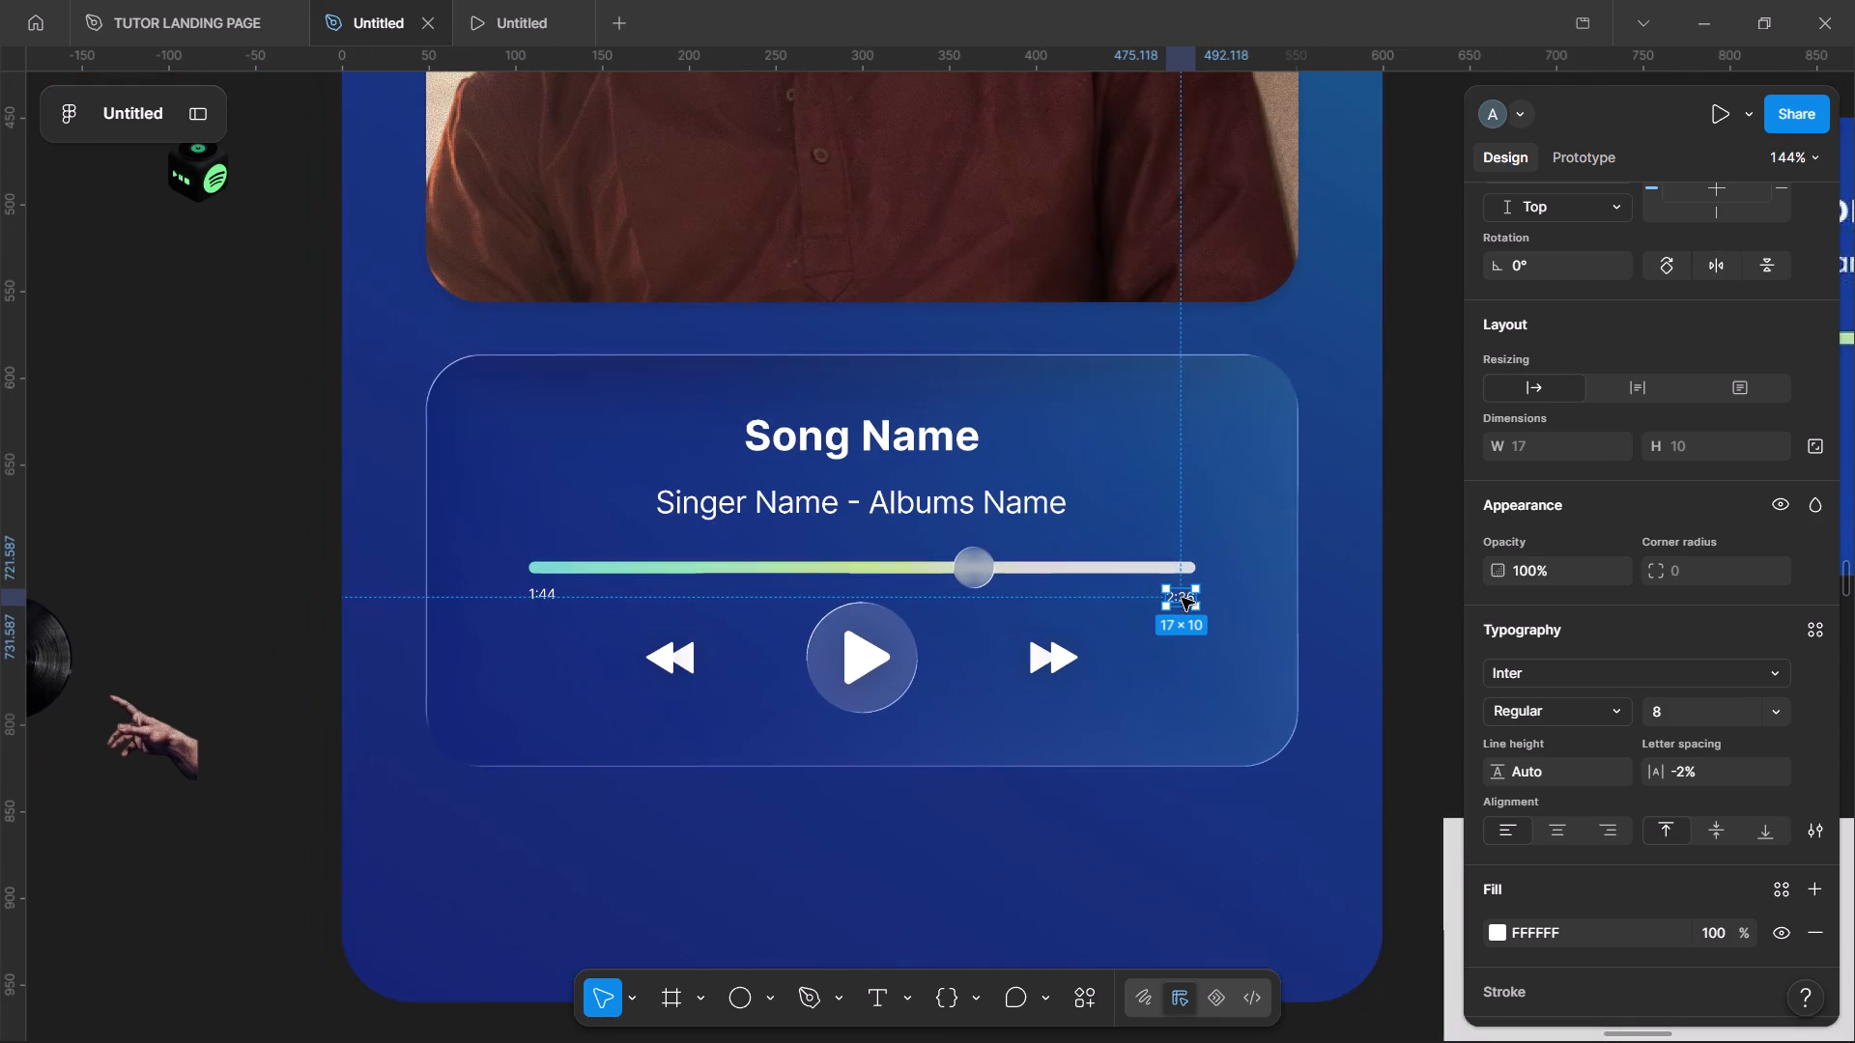
left_click(1412, 691)
Shorten the blue portrait card's frame from its bottom edge to 600 × 883, tightening the space below the glass panel.
scroll(1412, 691, "left", 2)
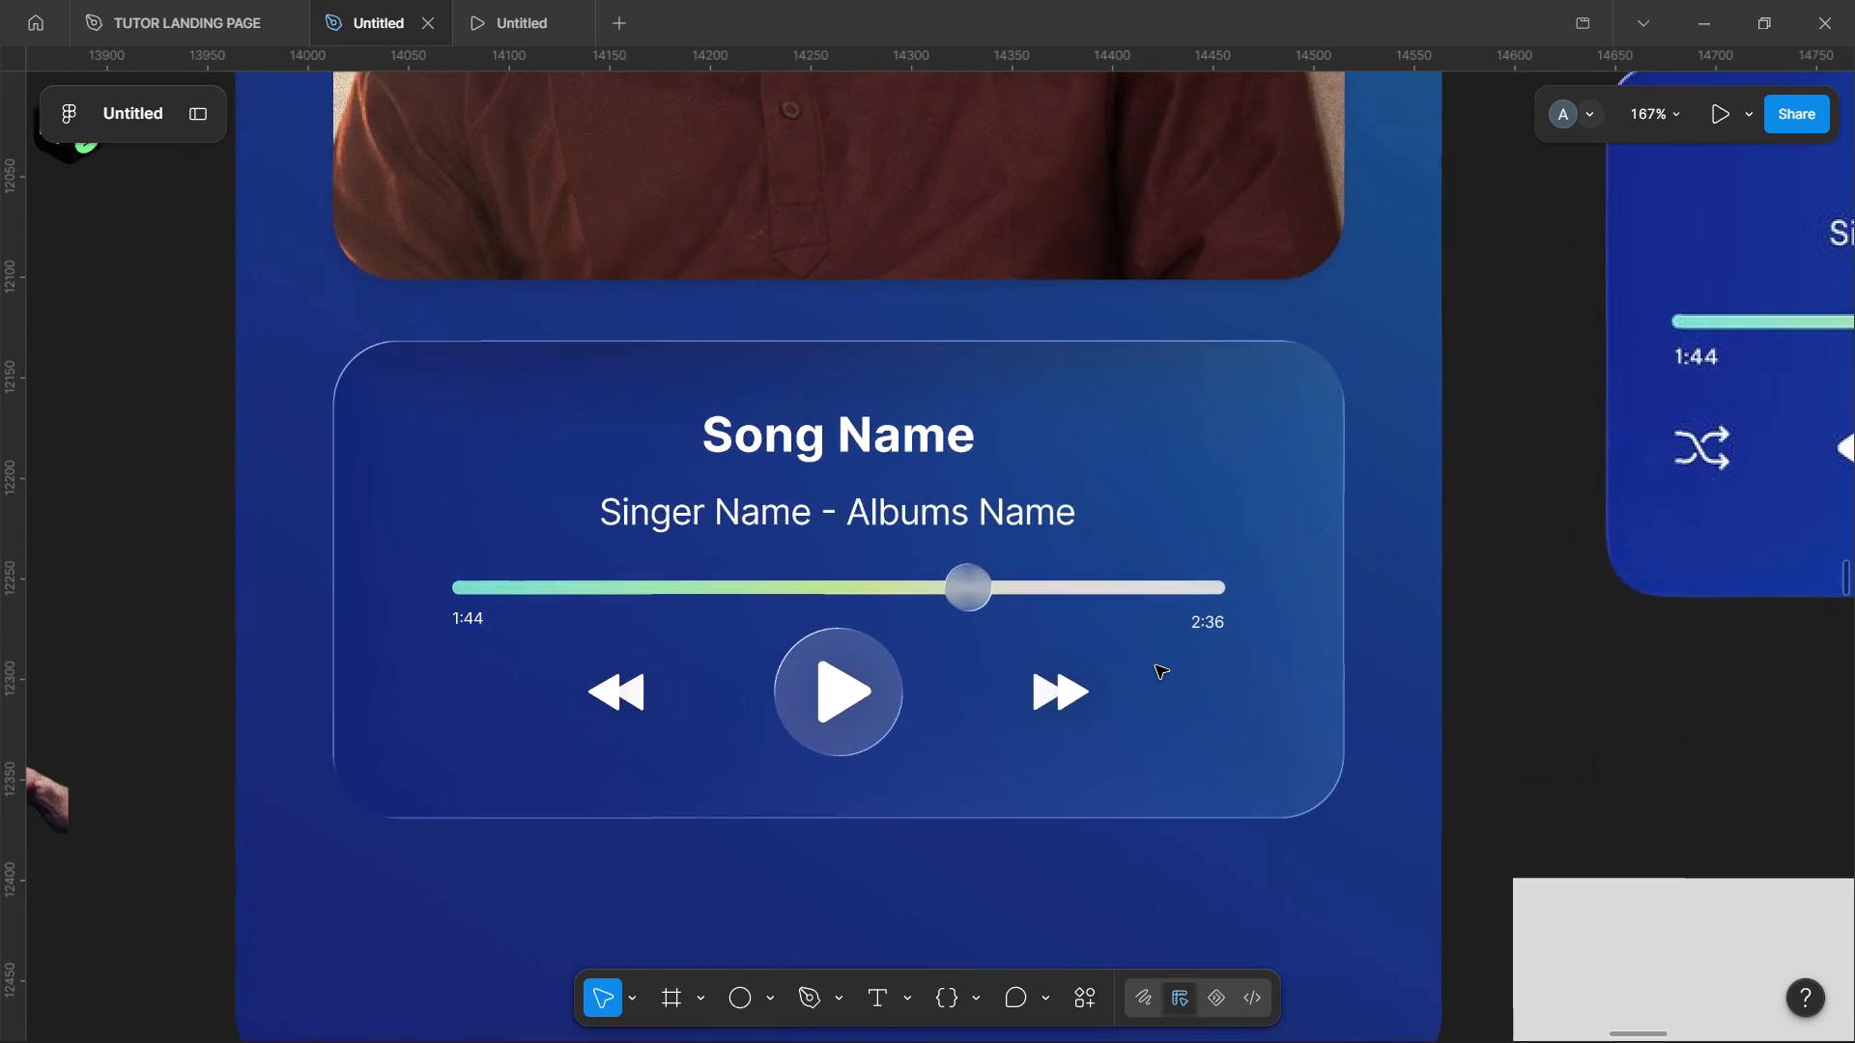
left_click(1333, 662)
scroll(1333, 662, "up", 3)
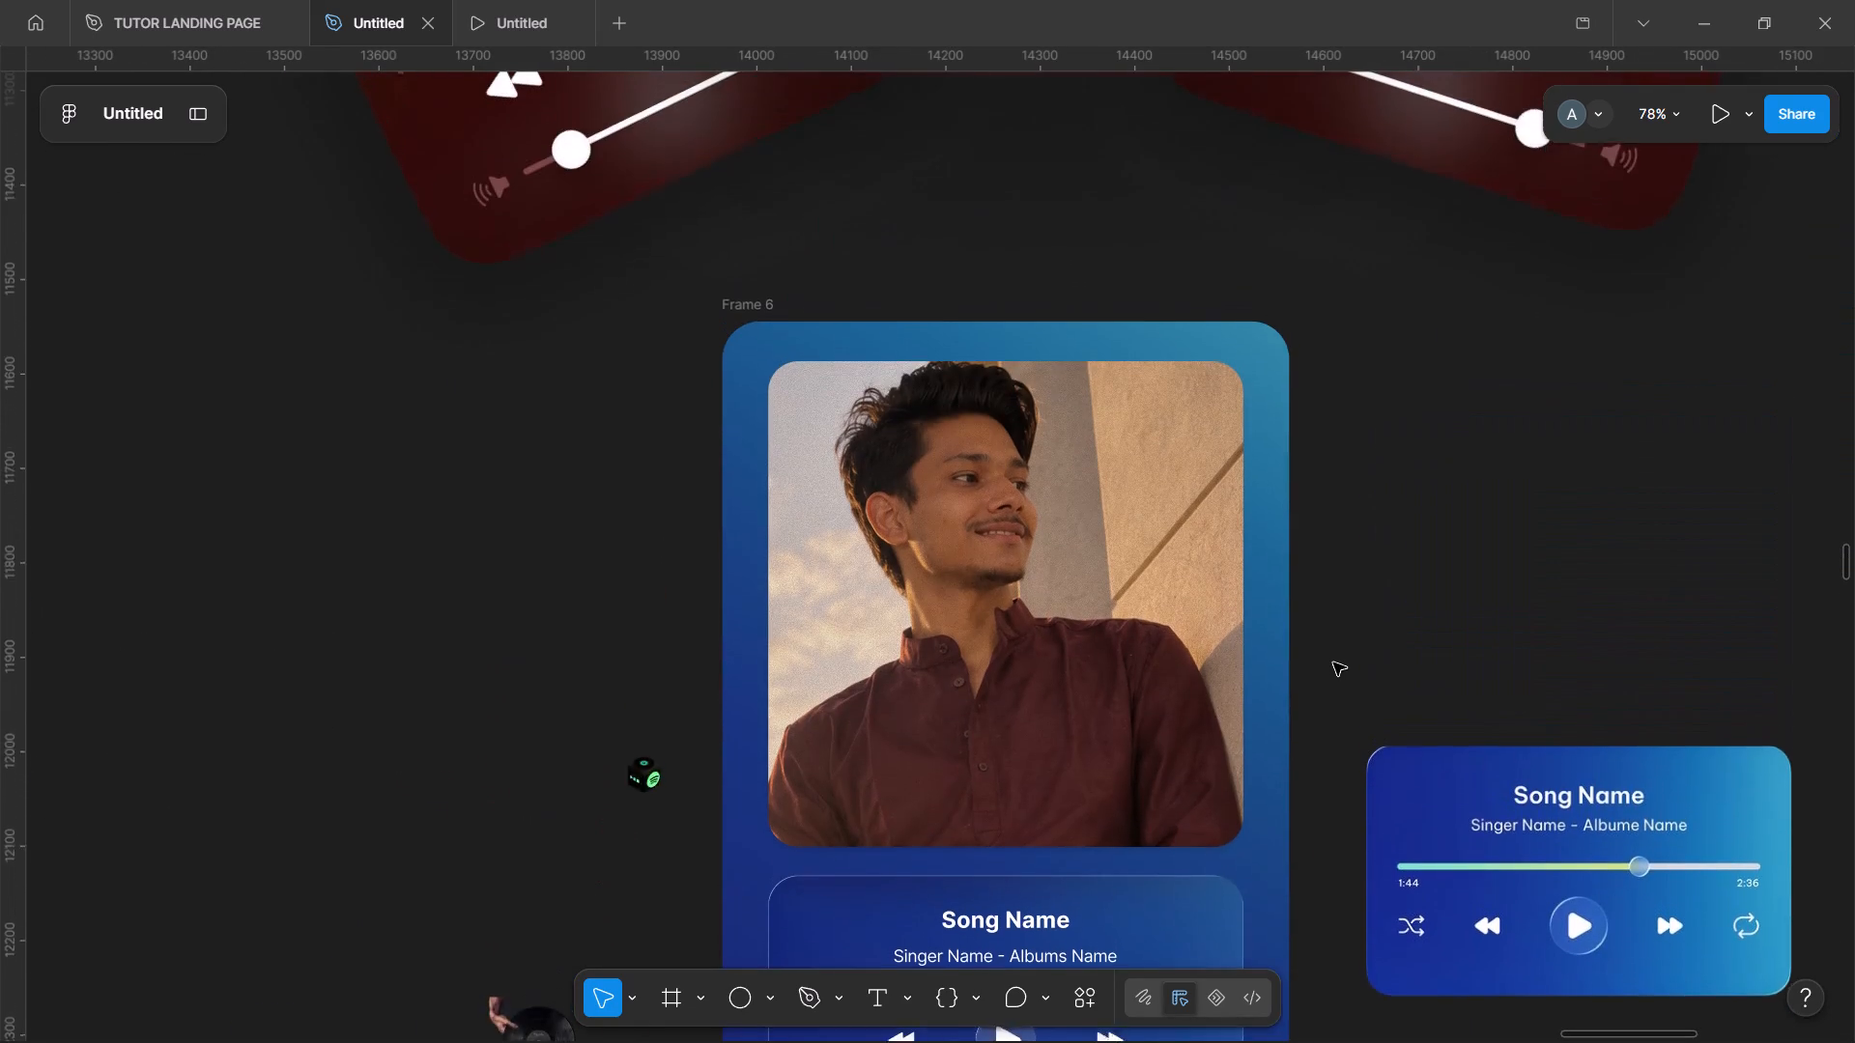
scroll(1333, 662, "down", 1)
scroll(1333, 662, "left", 1)
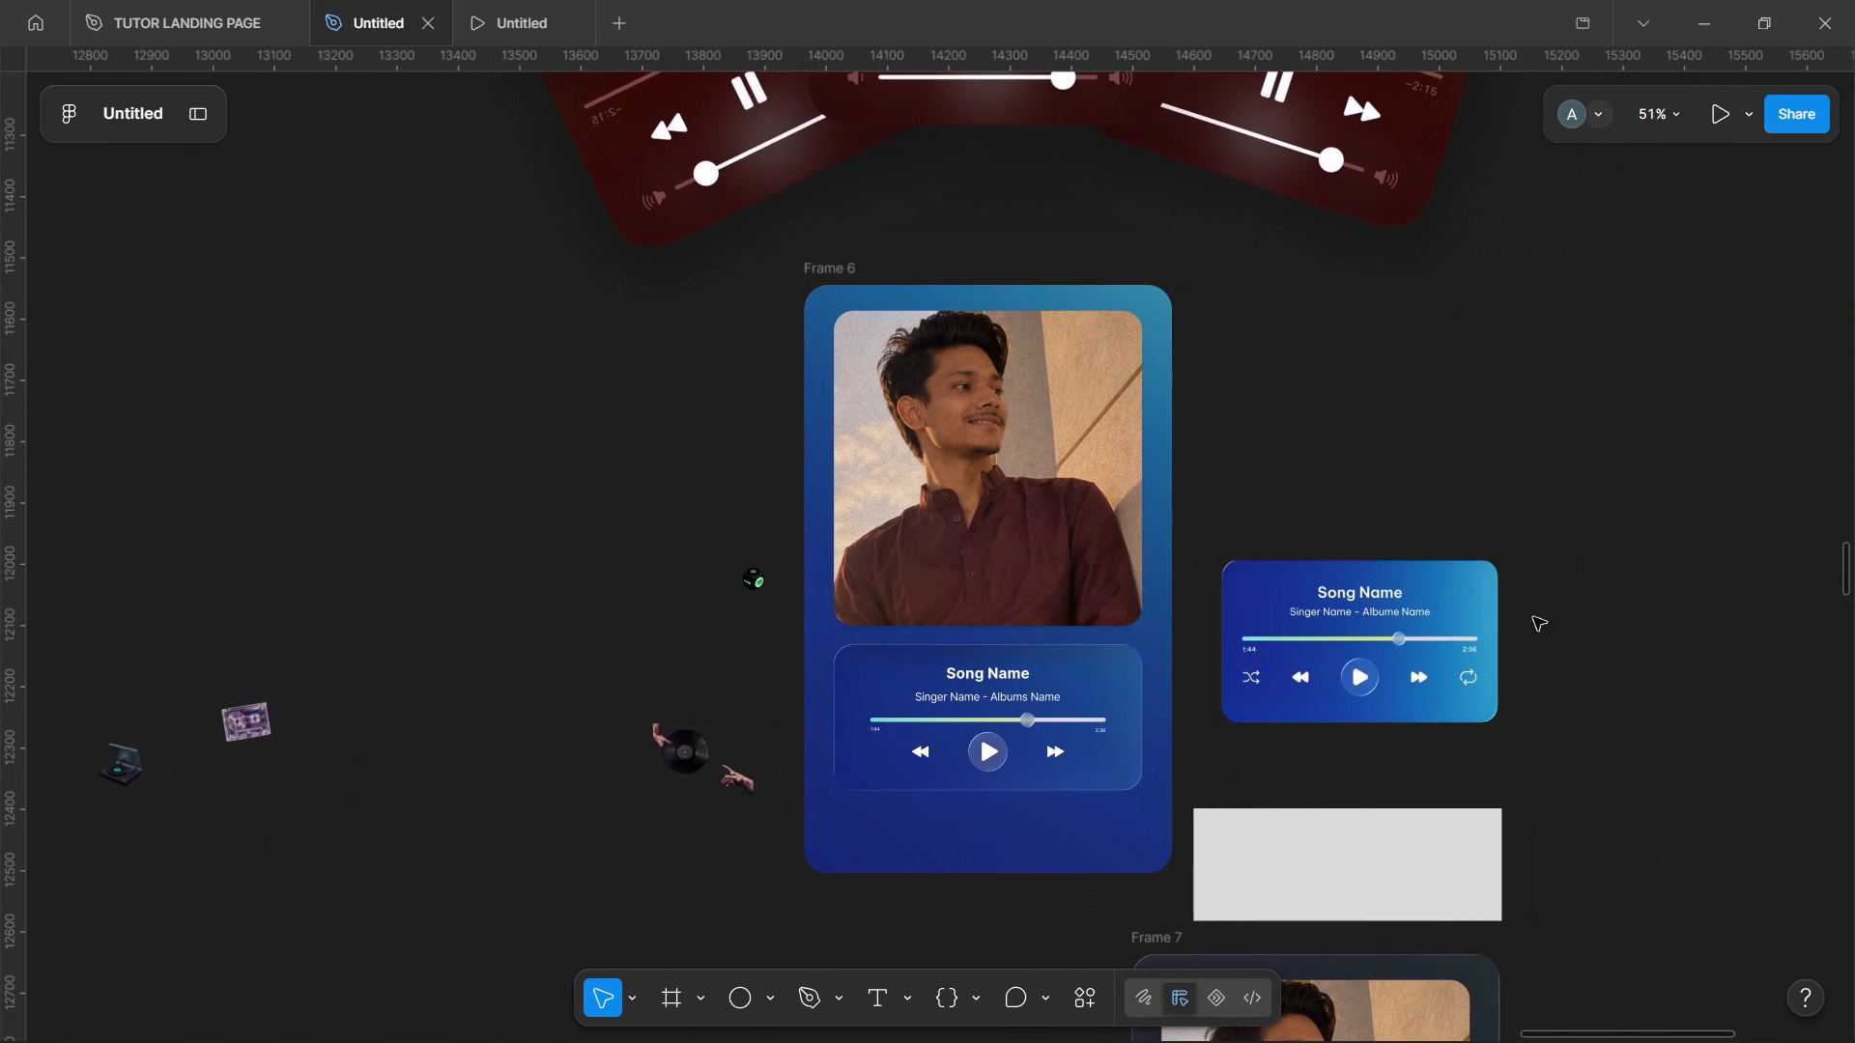
left_click(1622, 584)
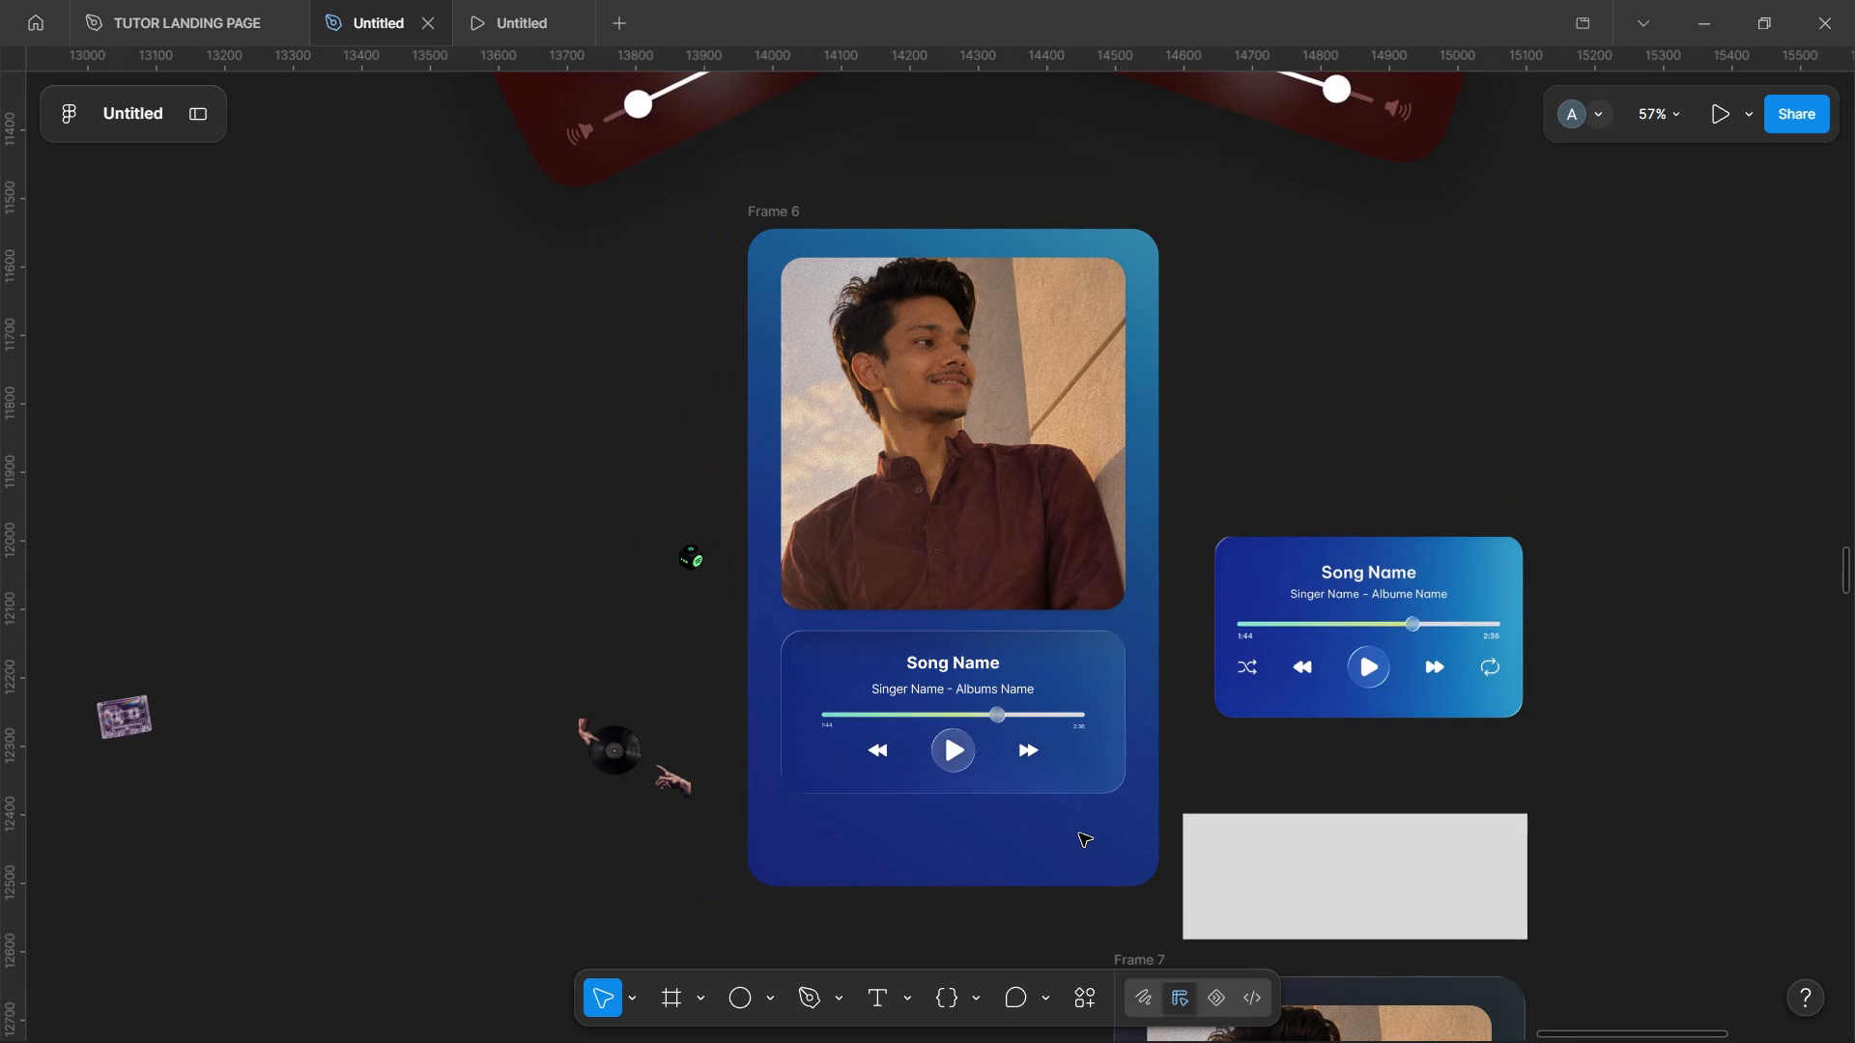
left_click(782, 208)
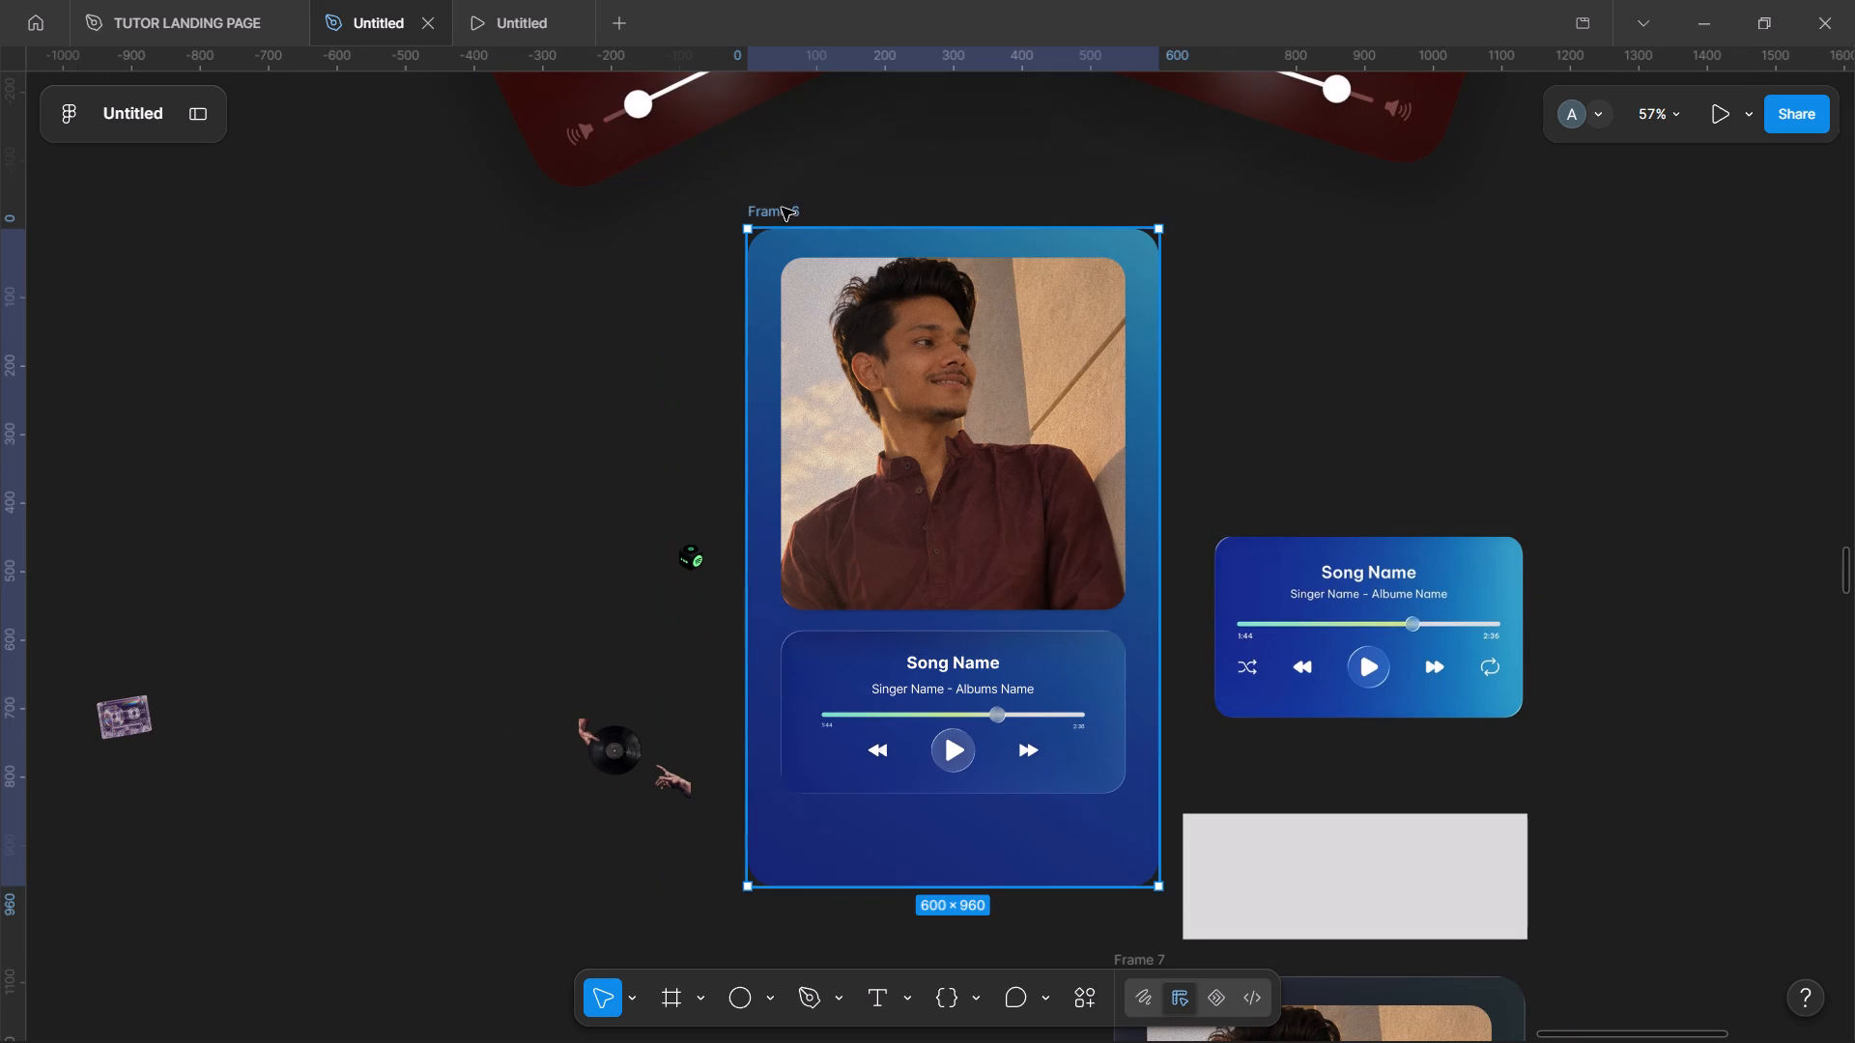
left_click_drag(1004, 888, 997, 839)
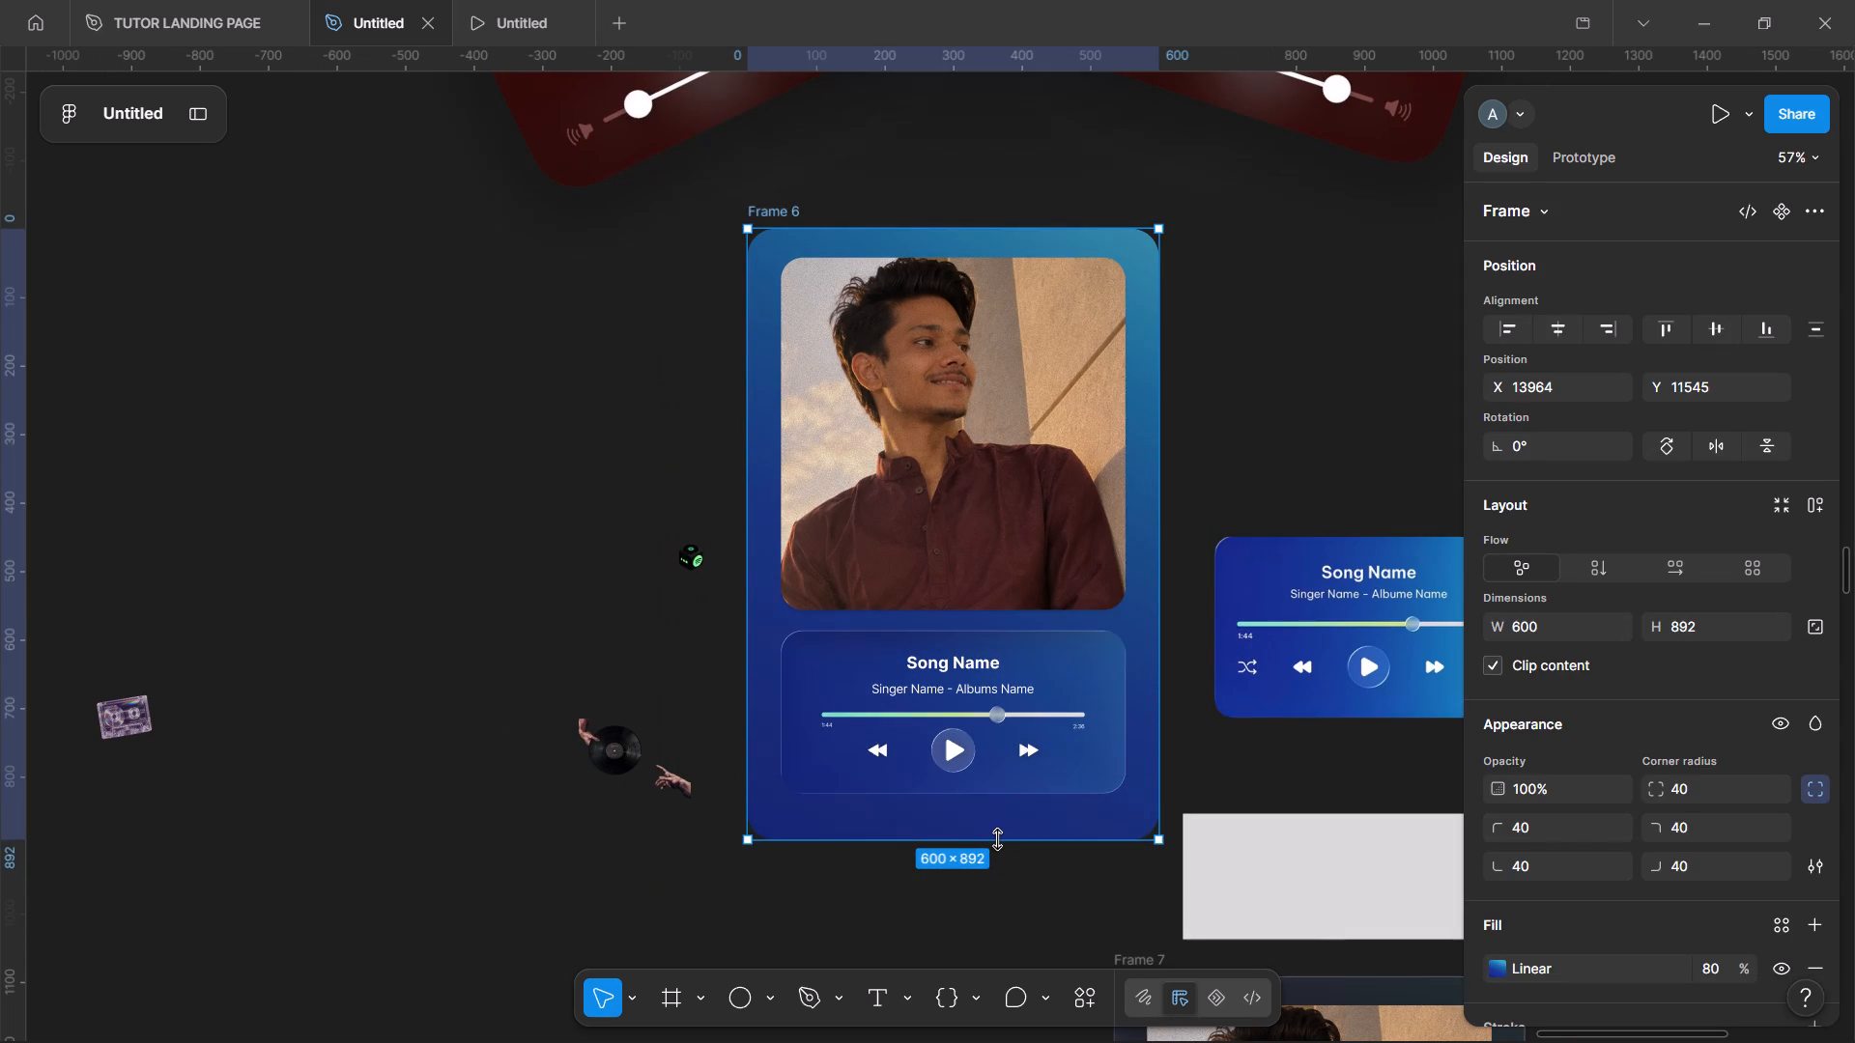
left_click_drag(997, 839, 994, 833)
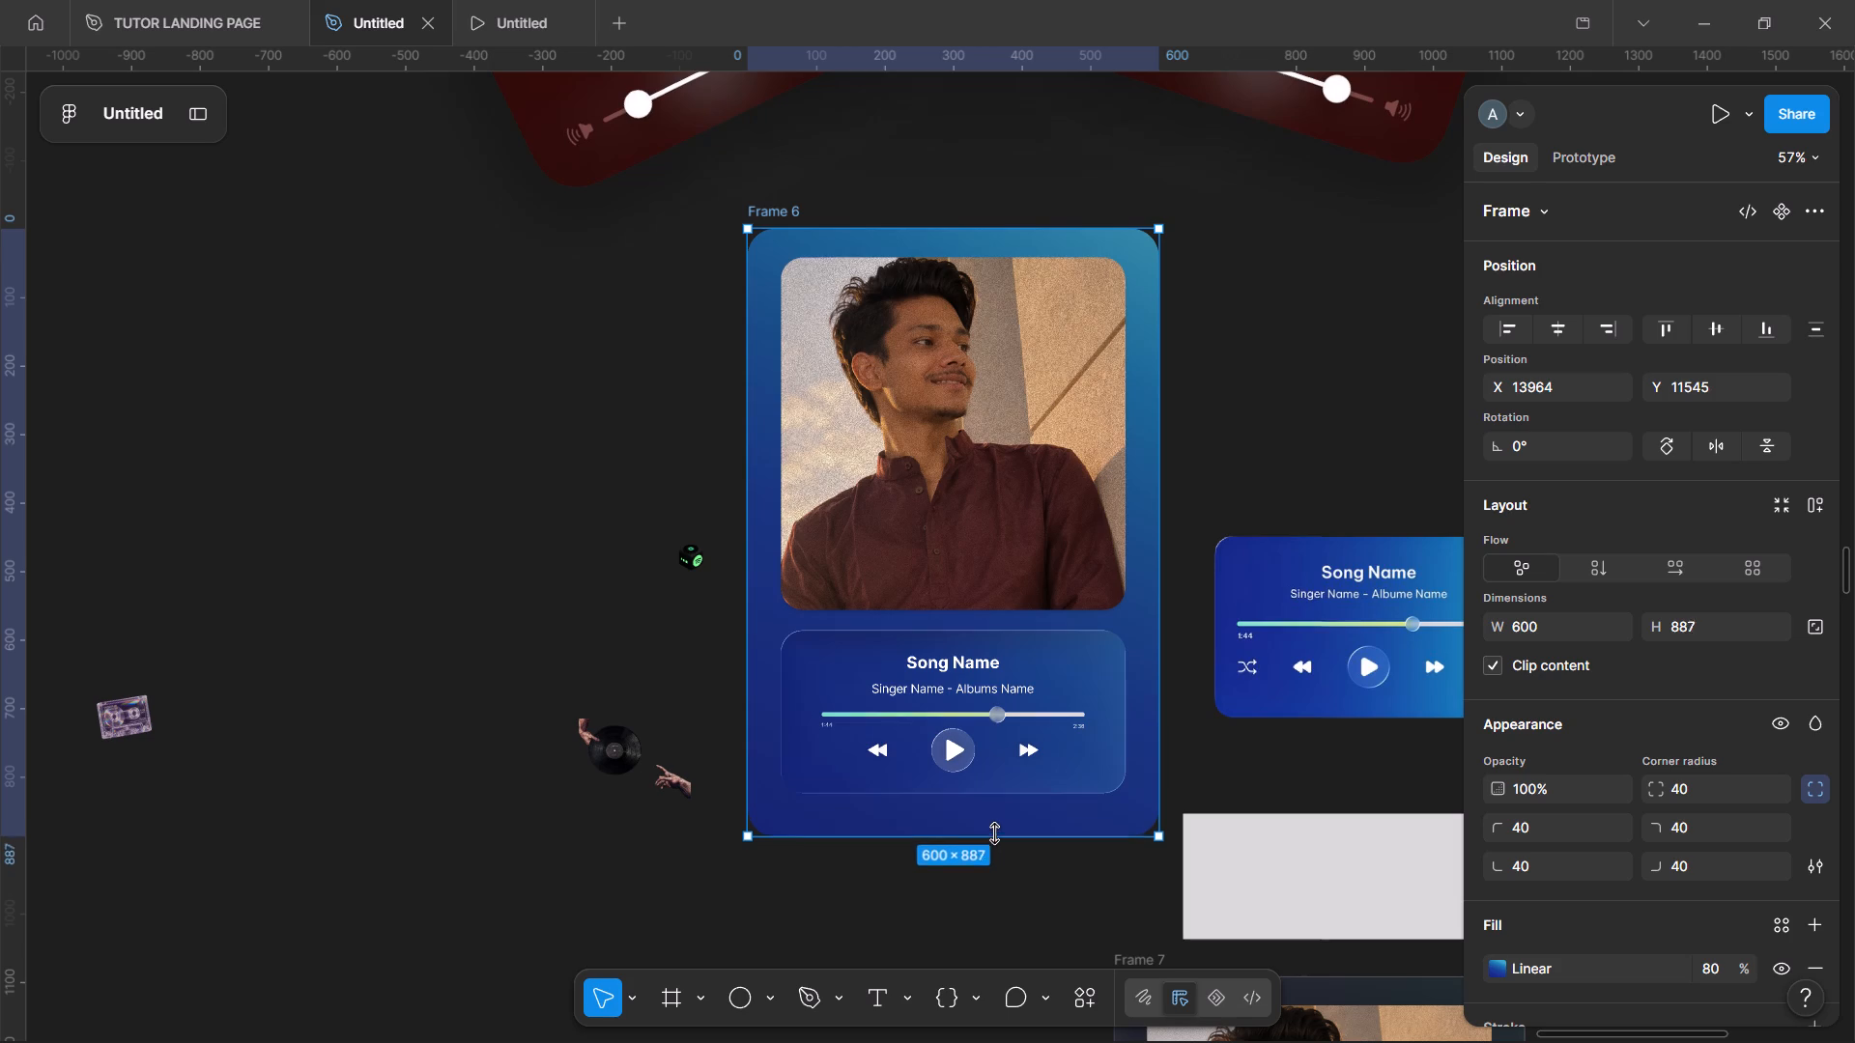
left_click_drag(994, 833, 993, 832)
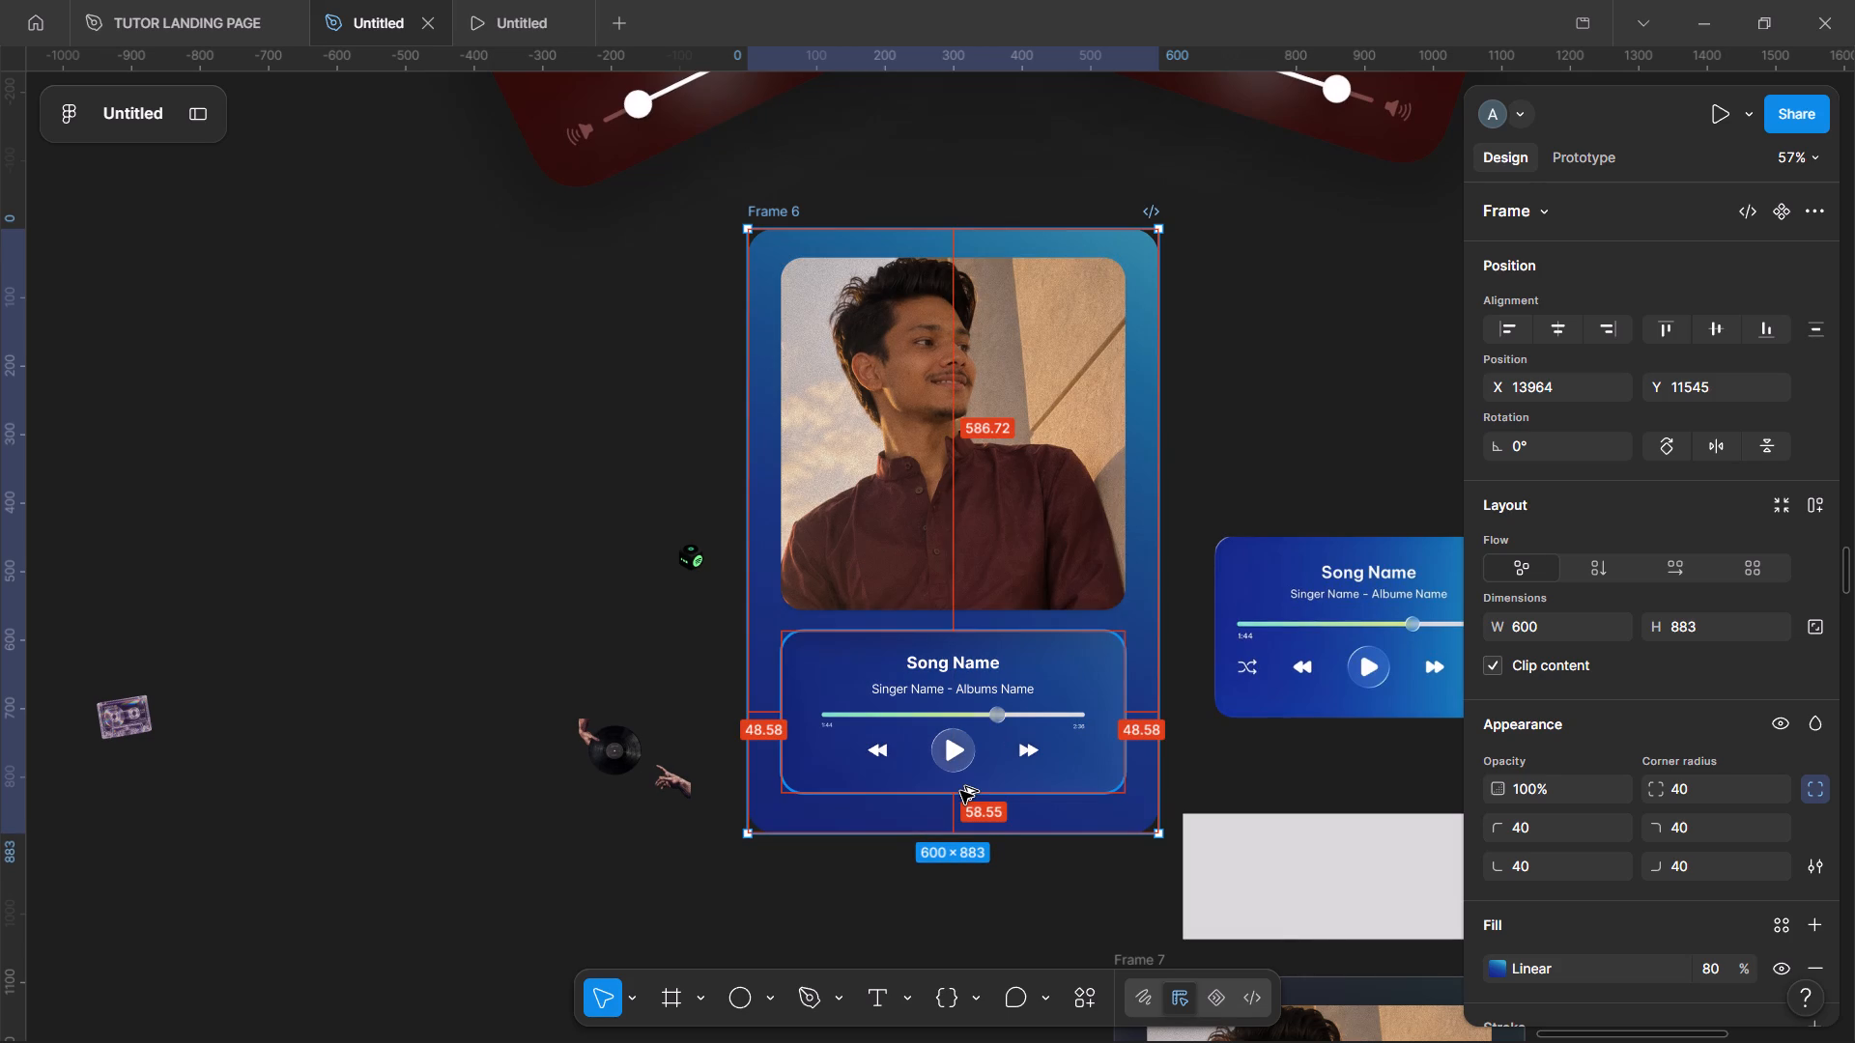
Nudge the blue portrait card down to Y 11547.
key("alt+Down")
key("alt+Down")
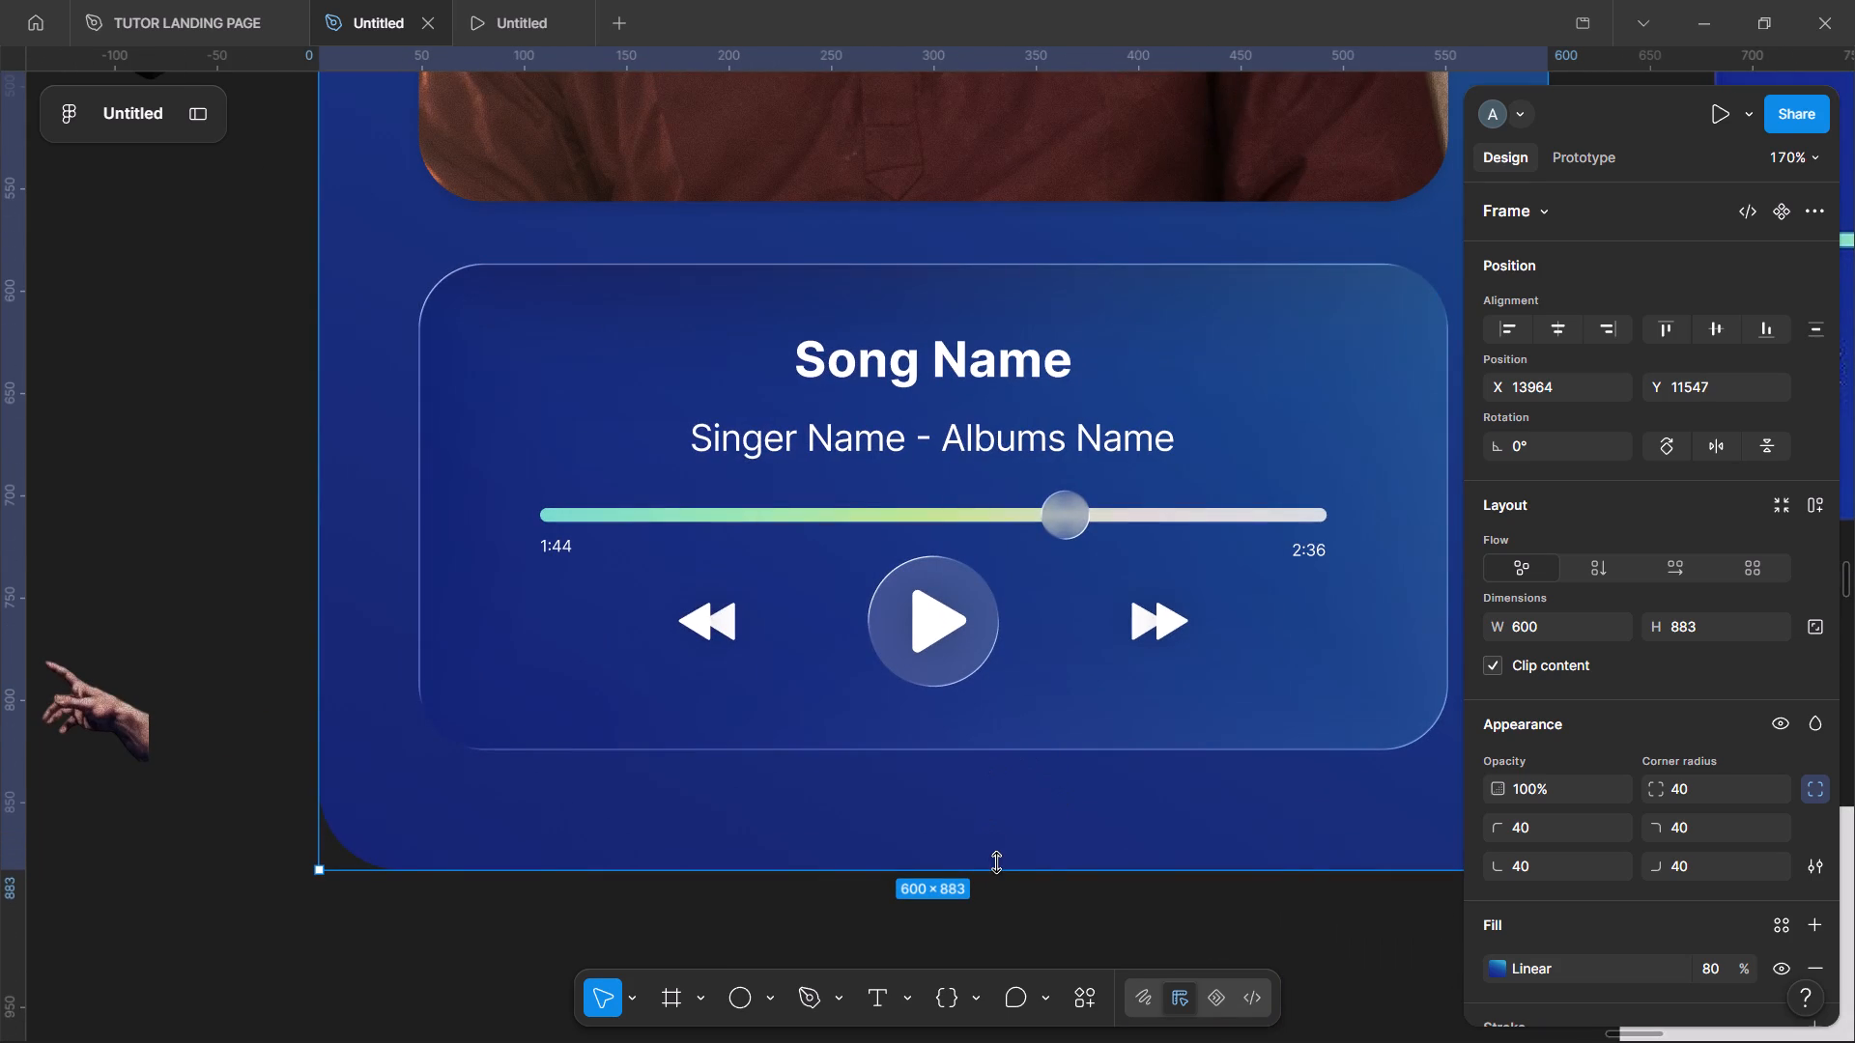
Shorten the blue portrait card's frame from its bottom edge to 600 × 871.
left_click(996, 865)
left_click_drag(996, 865, 996, 856)
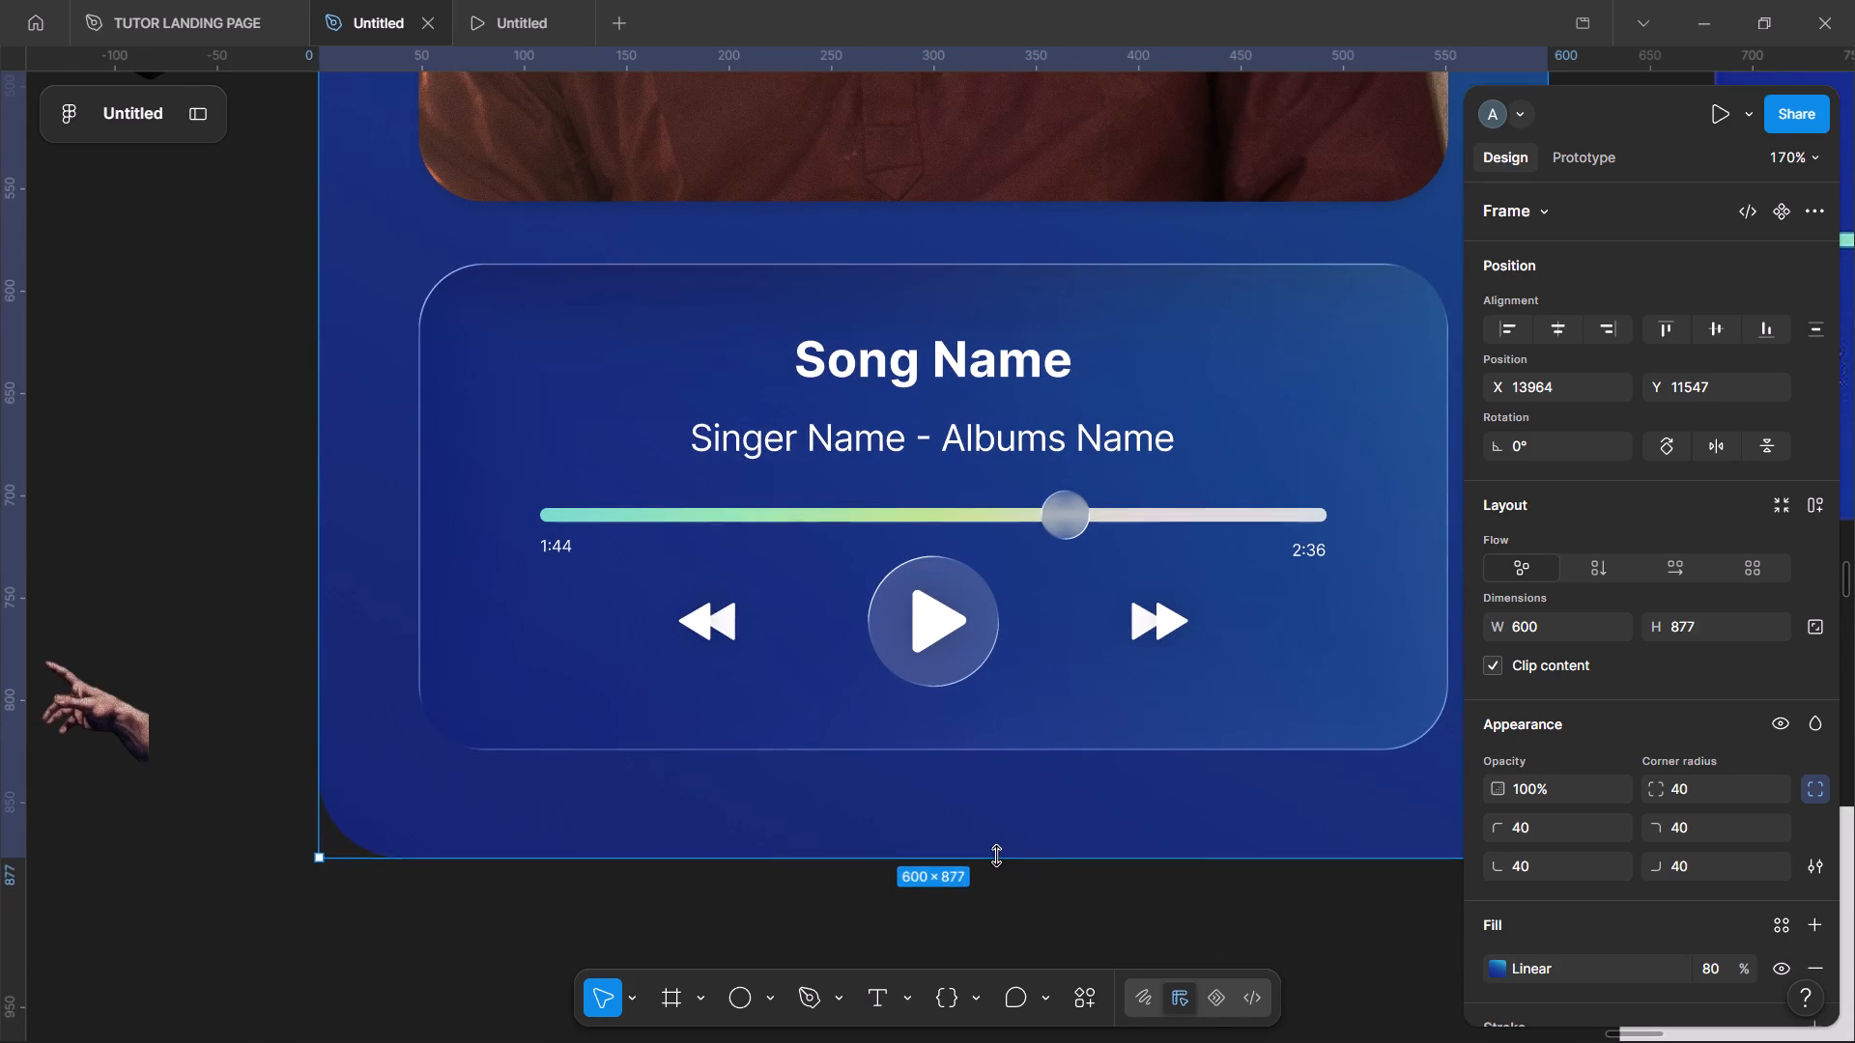
left_click_drag(996, 856, 997, 854)
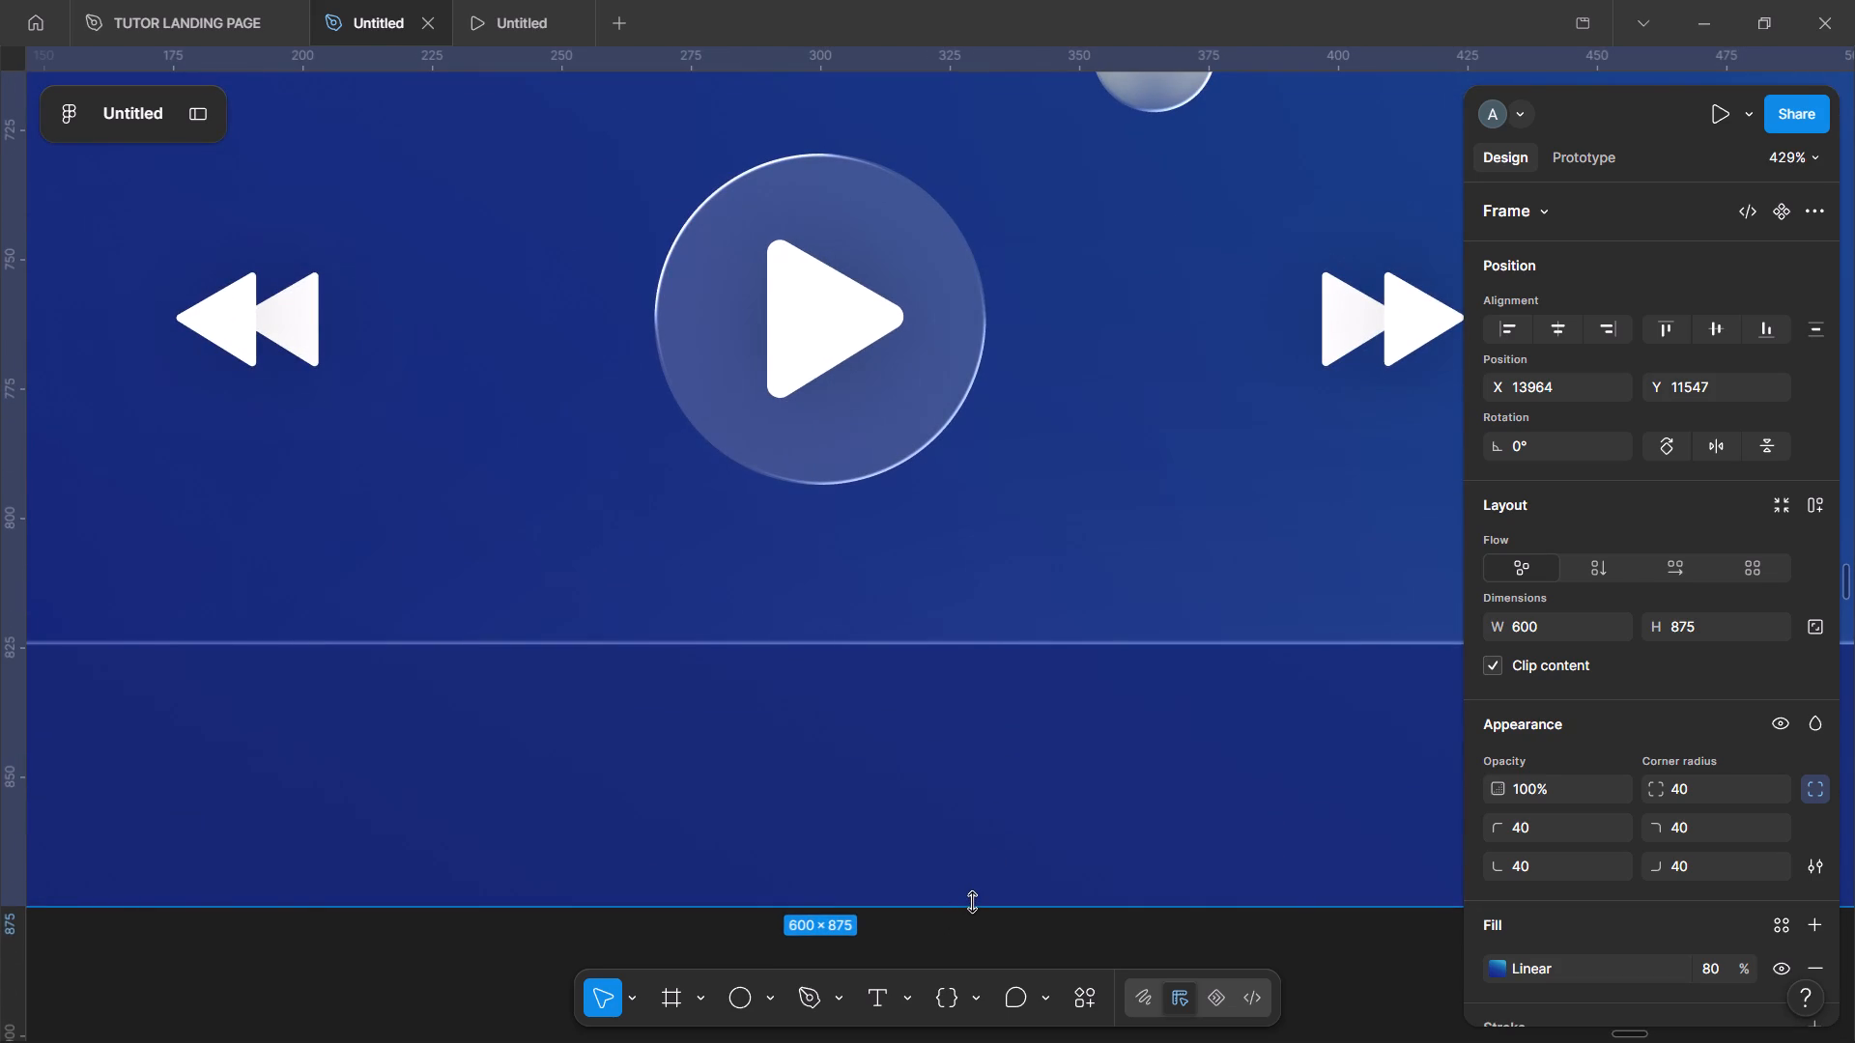
left_click_drag(972, 902, 972, 898)
left_click_drag(972, 898, 976, 887)
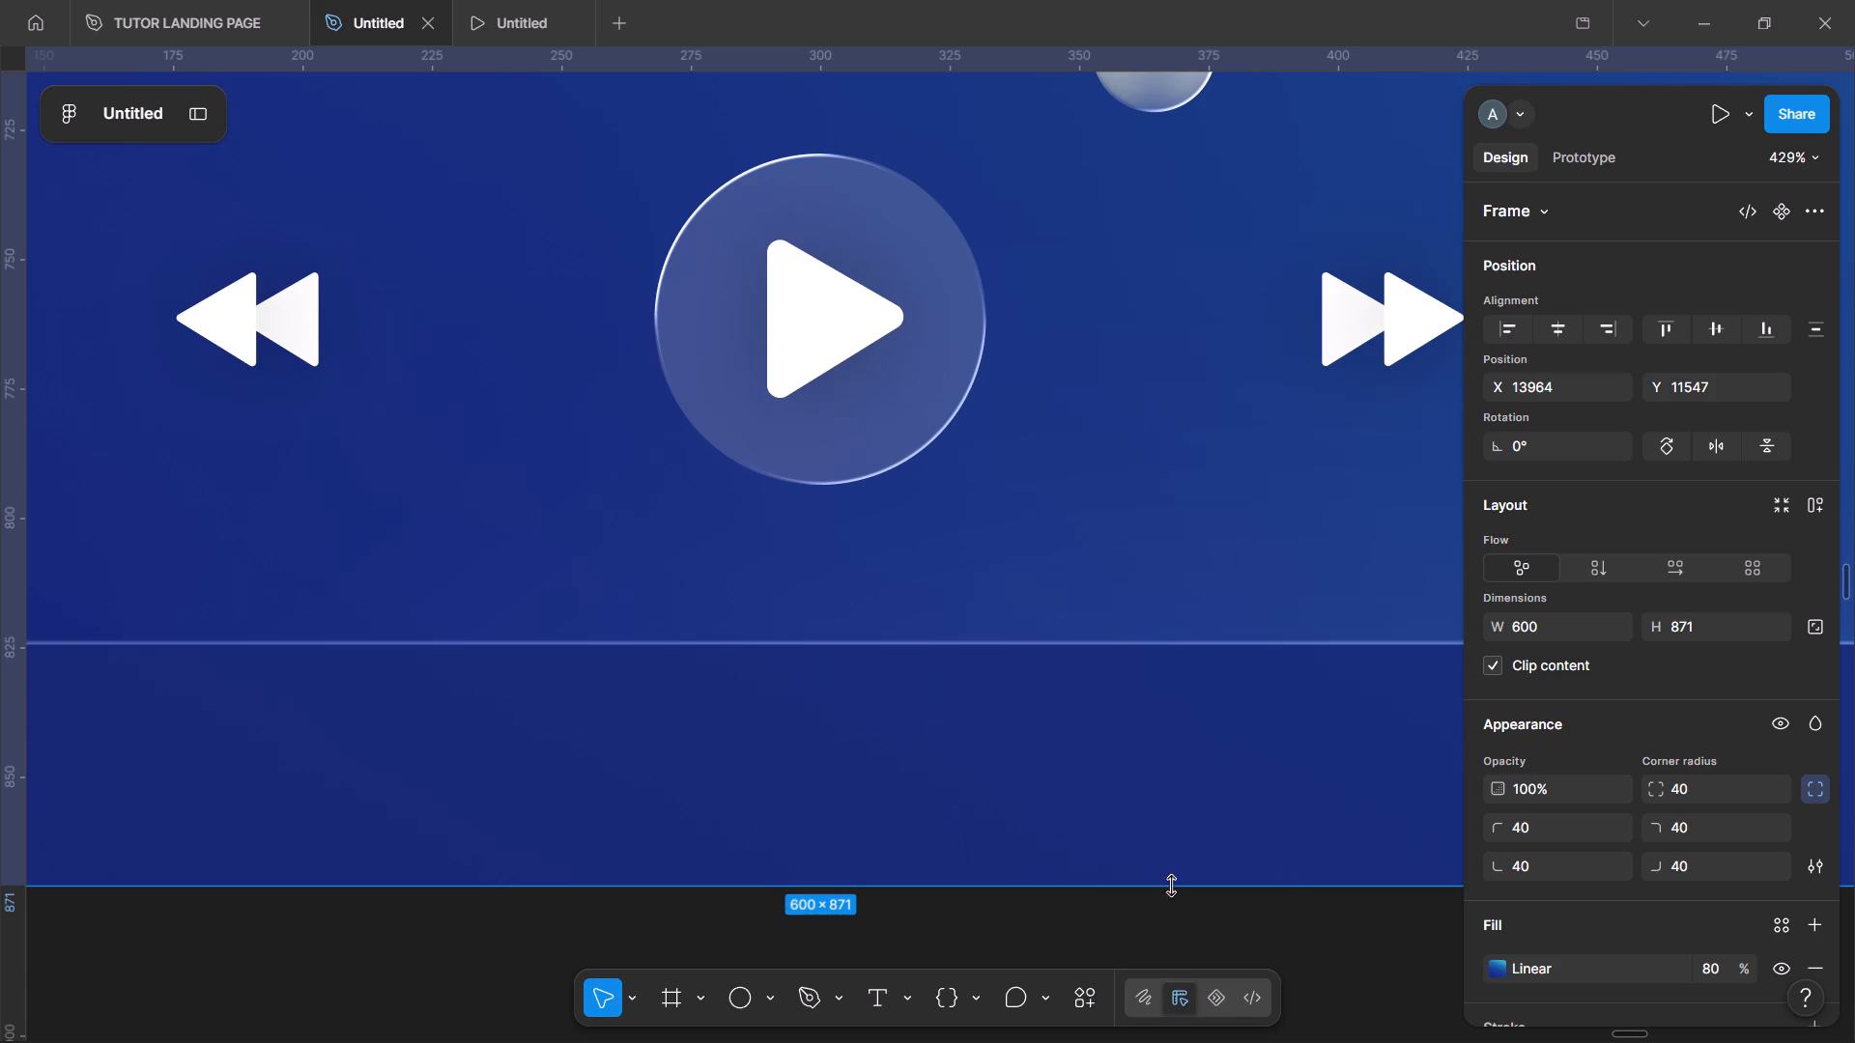
Set the blue portrait card's height to 873.
left_click(1706, 621)
left_click(1706, 621)
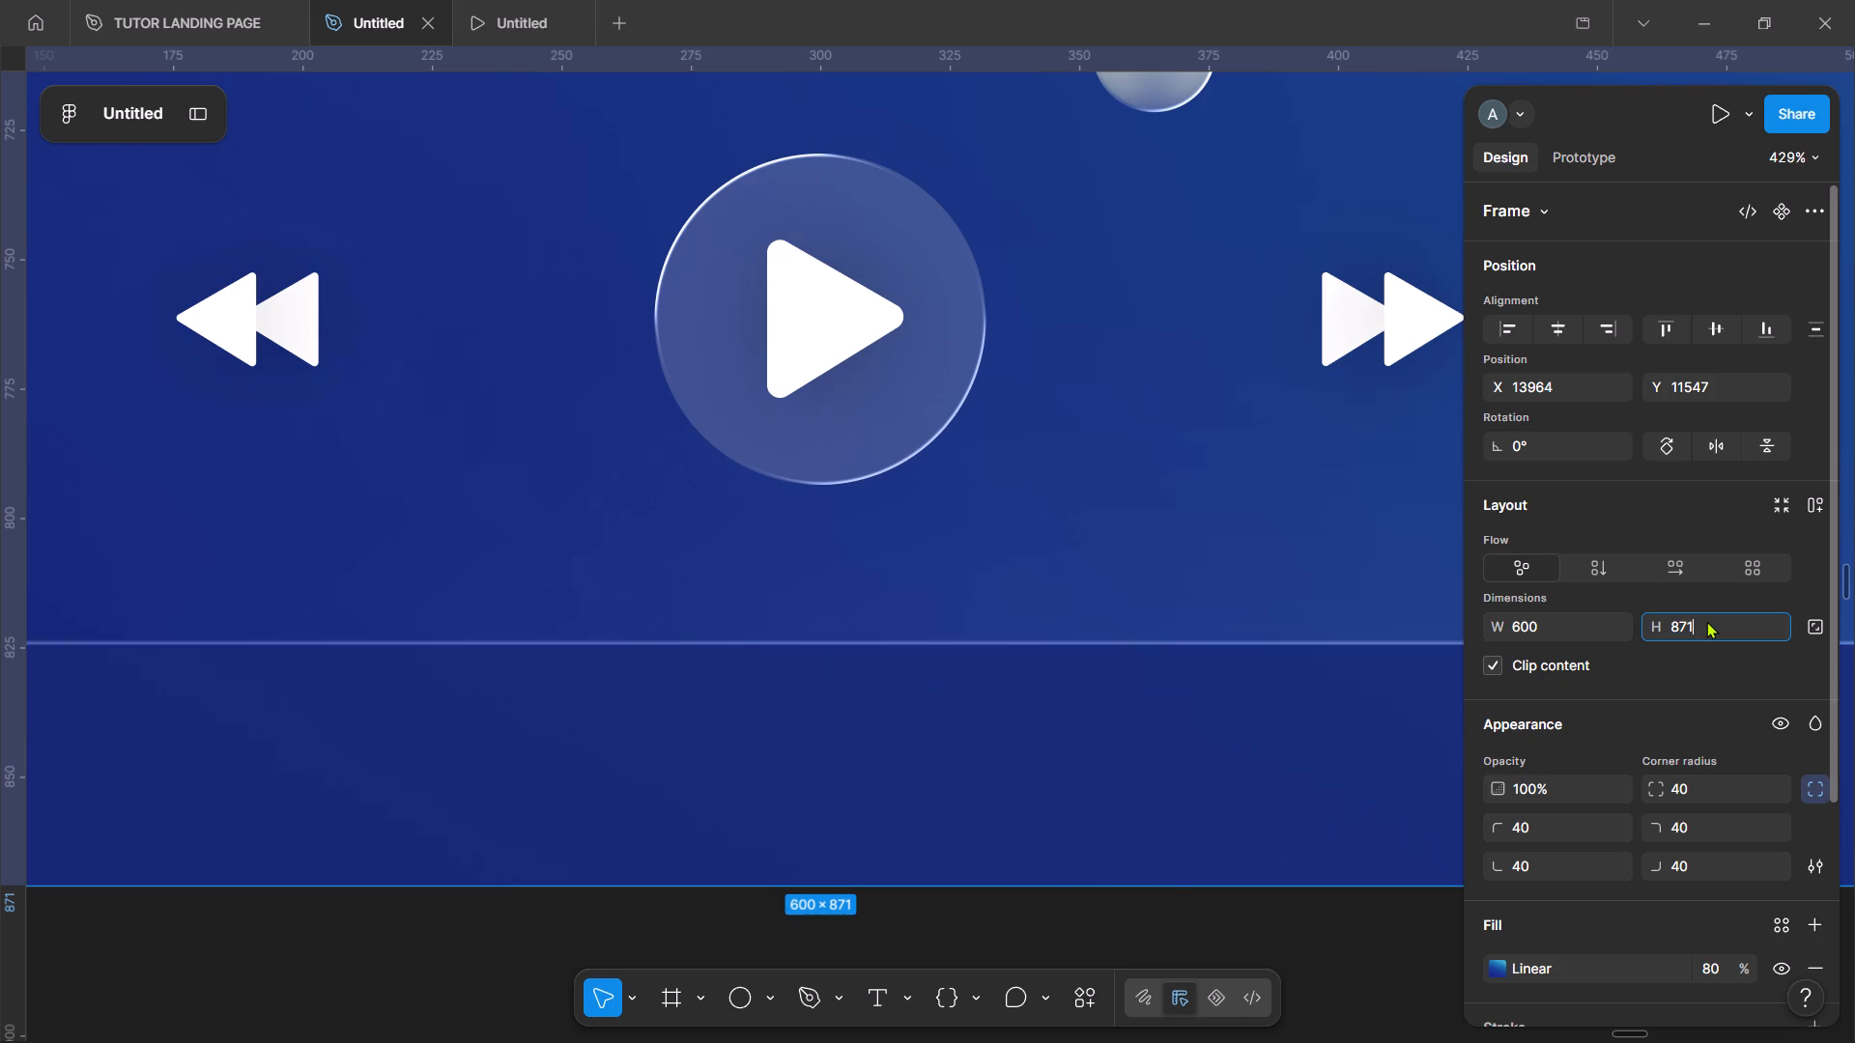
key("BackSpace")
key("3")
key("Return")
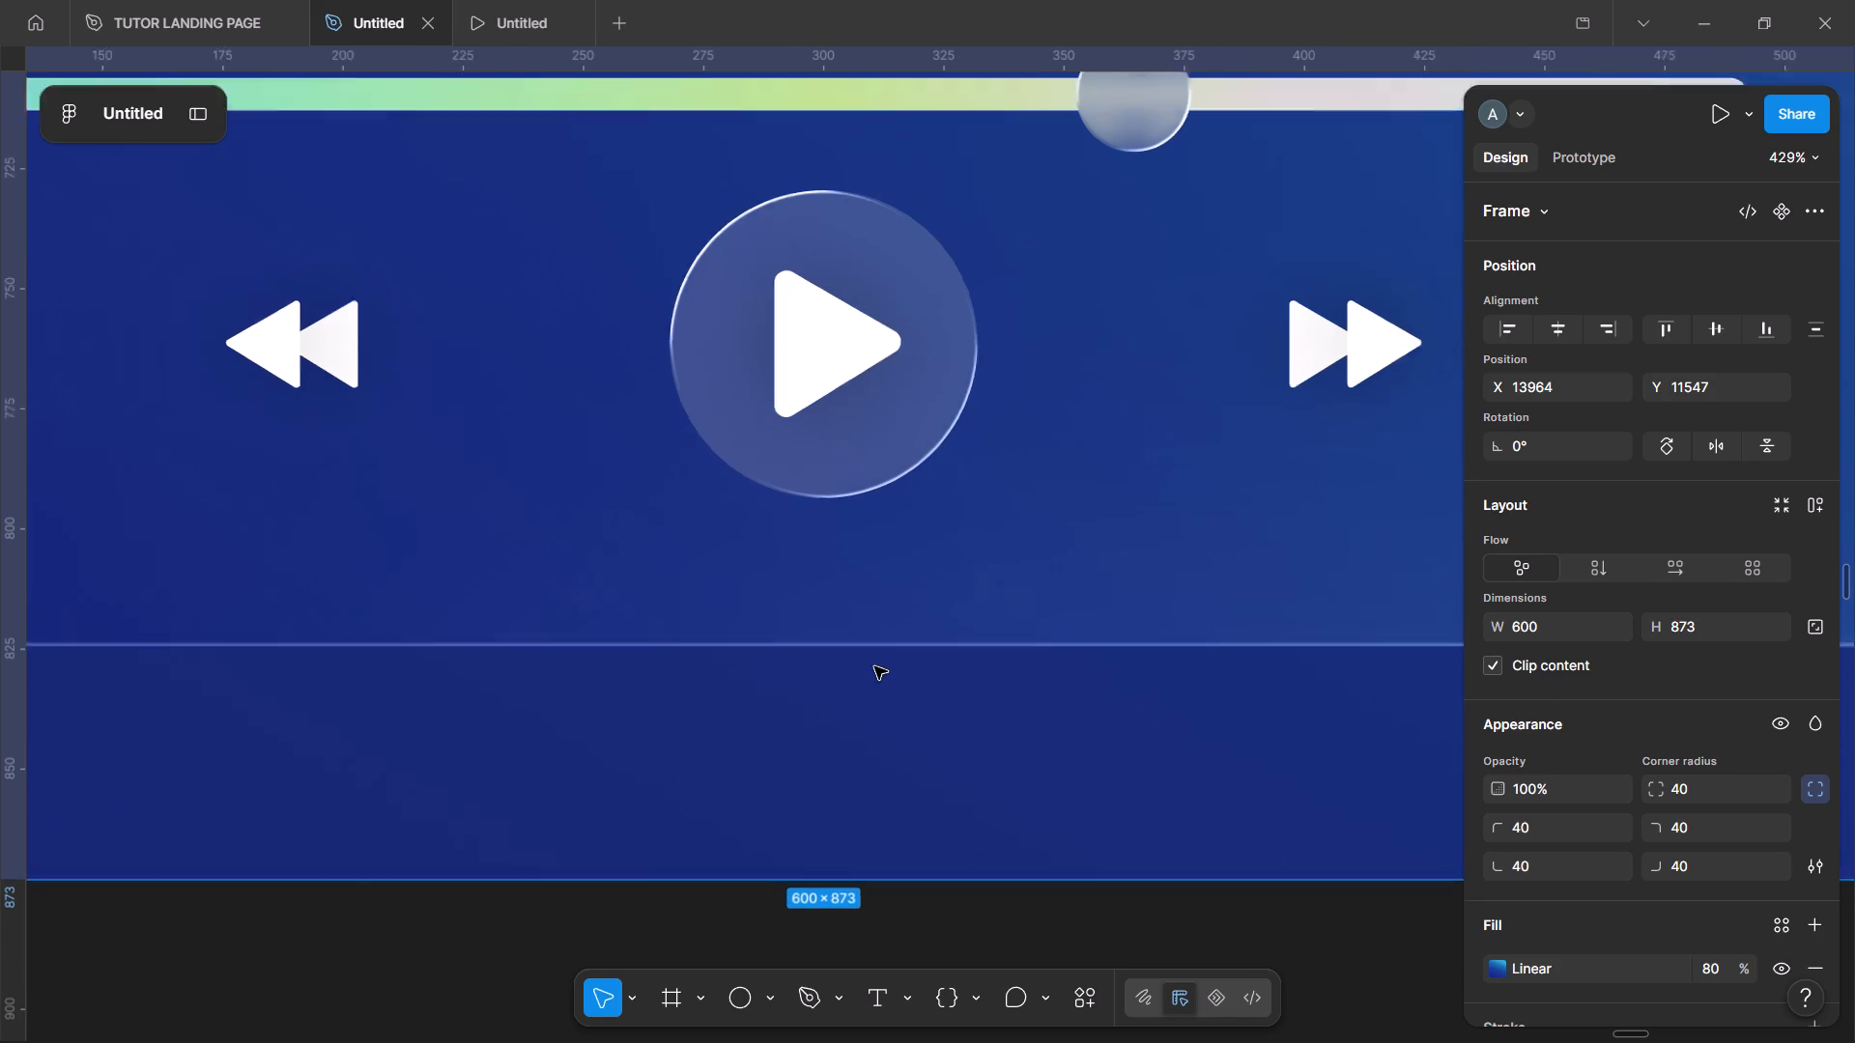
Compare the photo's and glass panel's margins, and reduce the blue portrait card's height by 6 to 867.
scroll(874, 666, "up", 6)
left_click(1012, 596)
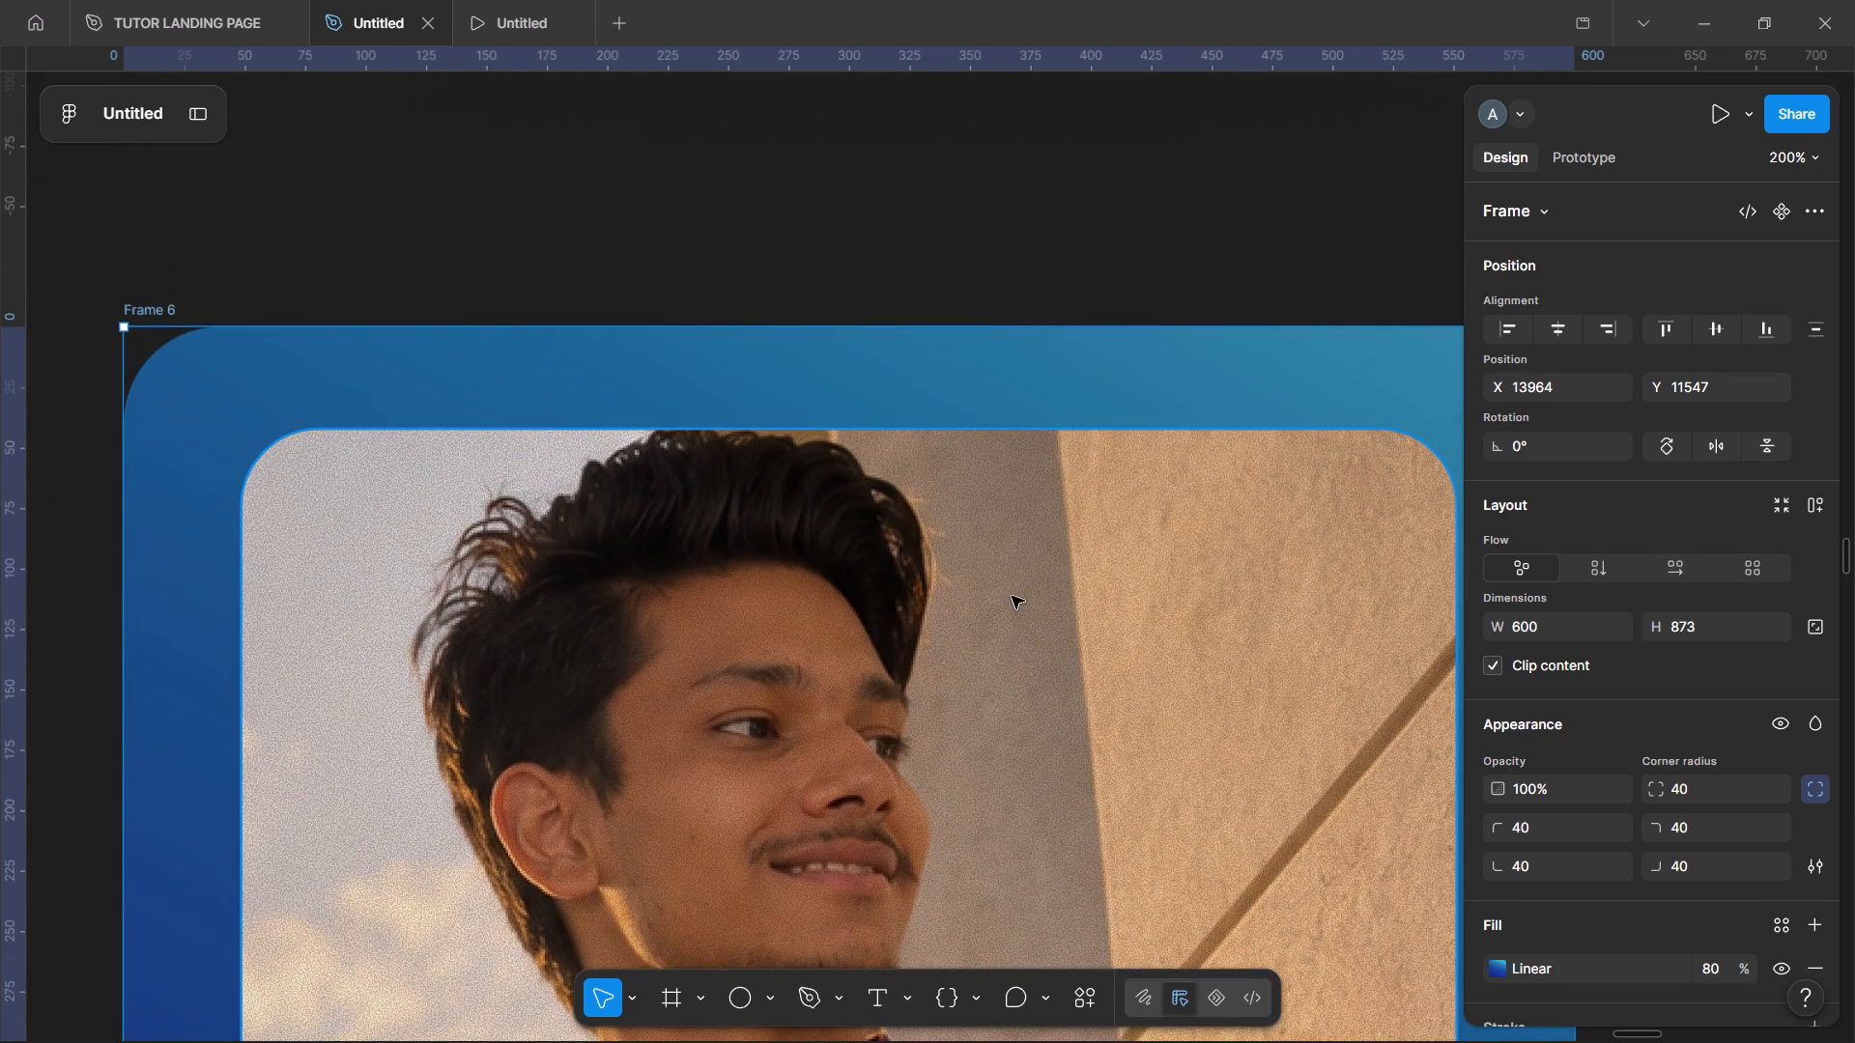
scroll(837, 355, "down", 5)
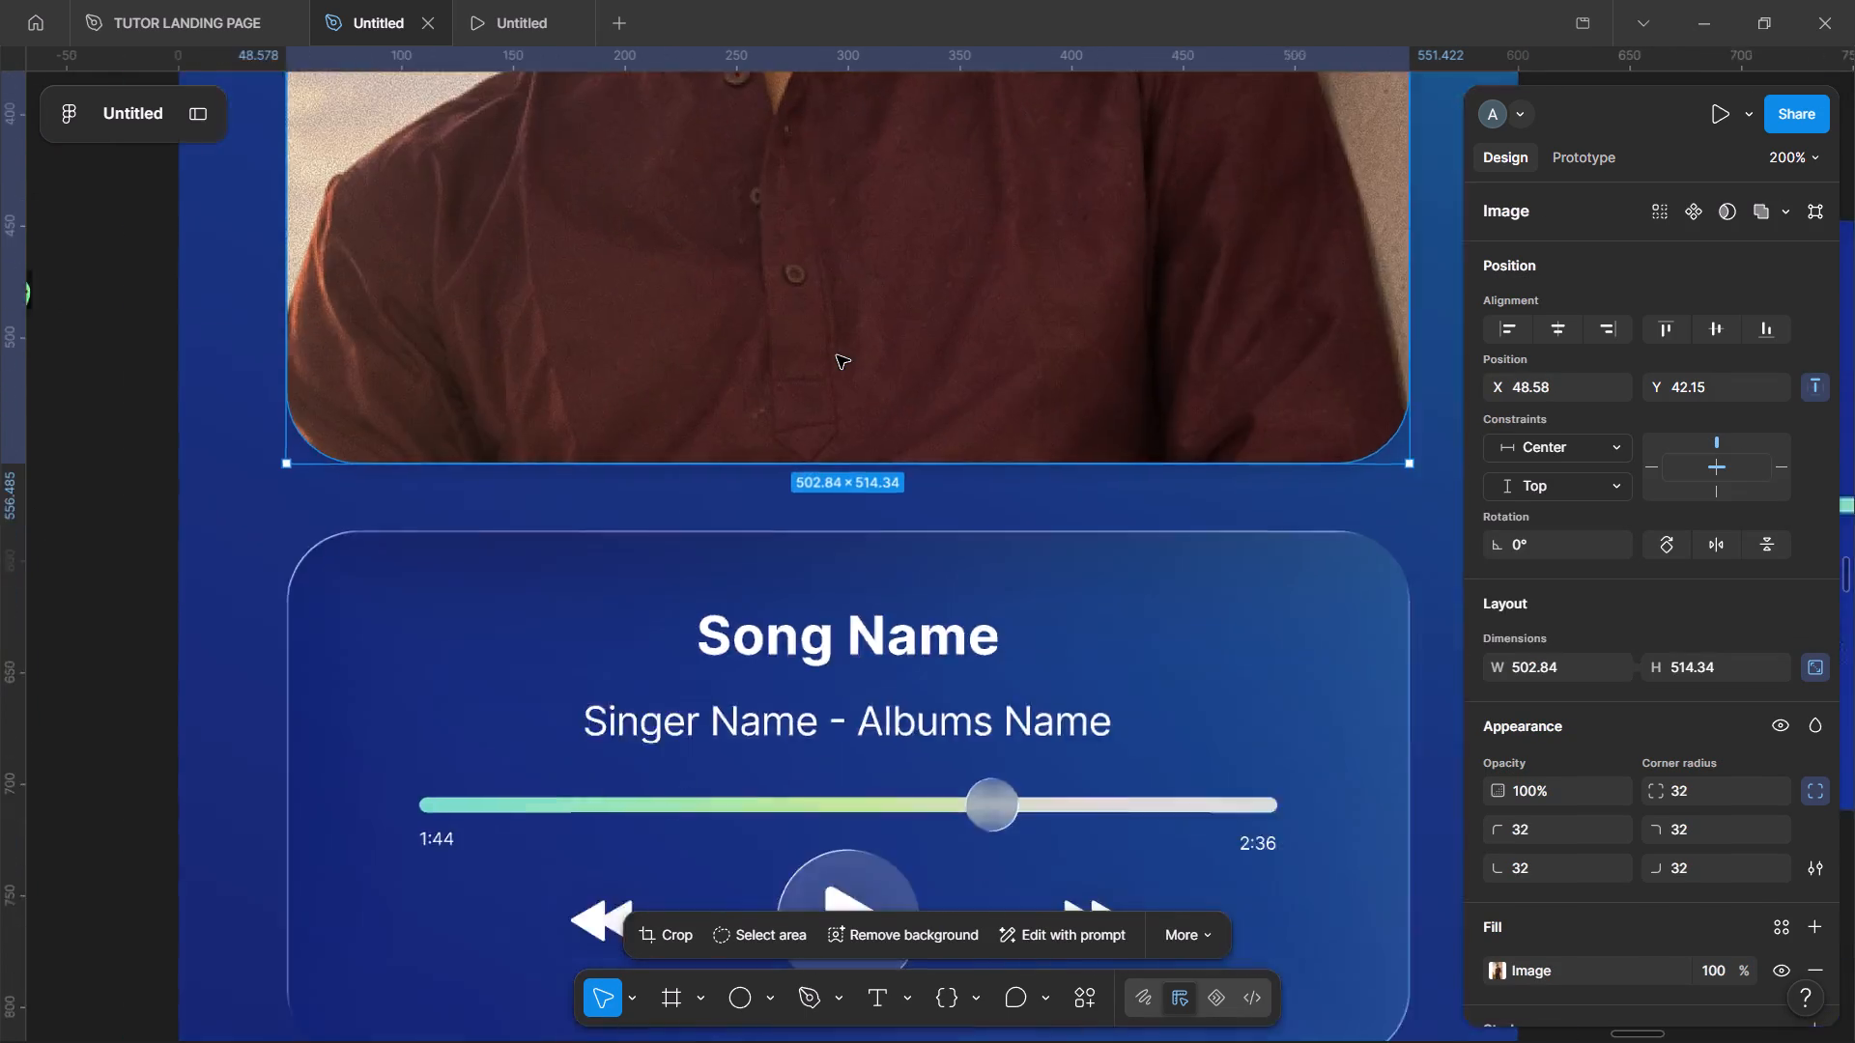
scroll(837, 355, "down", 3)
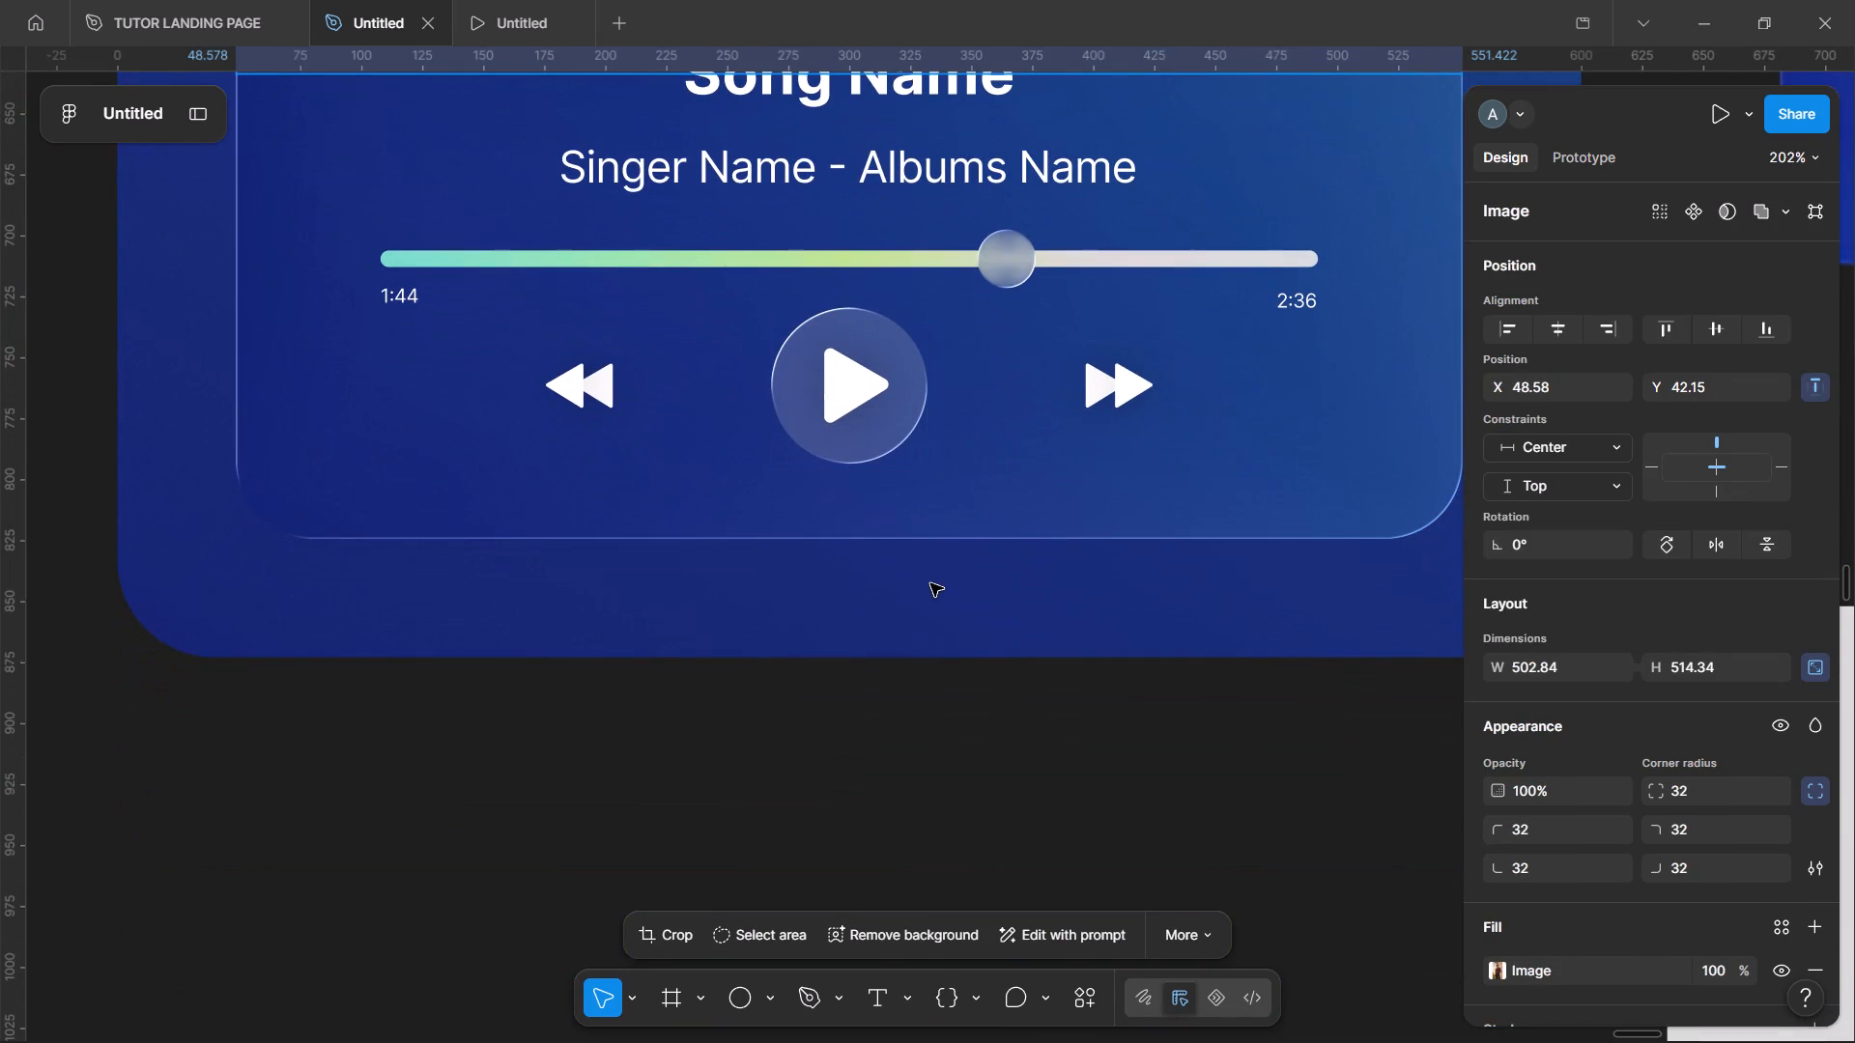
left_click(930, 583)
left_click(932, 521)
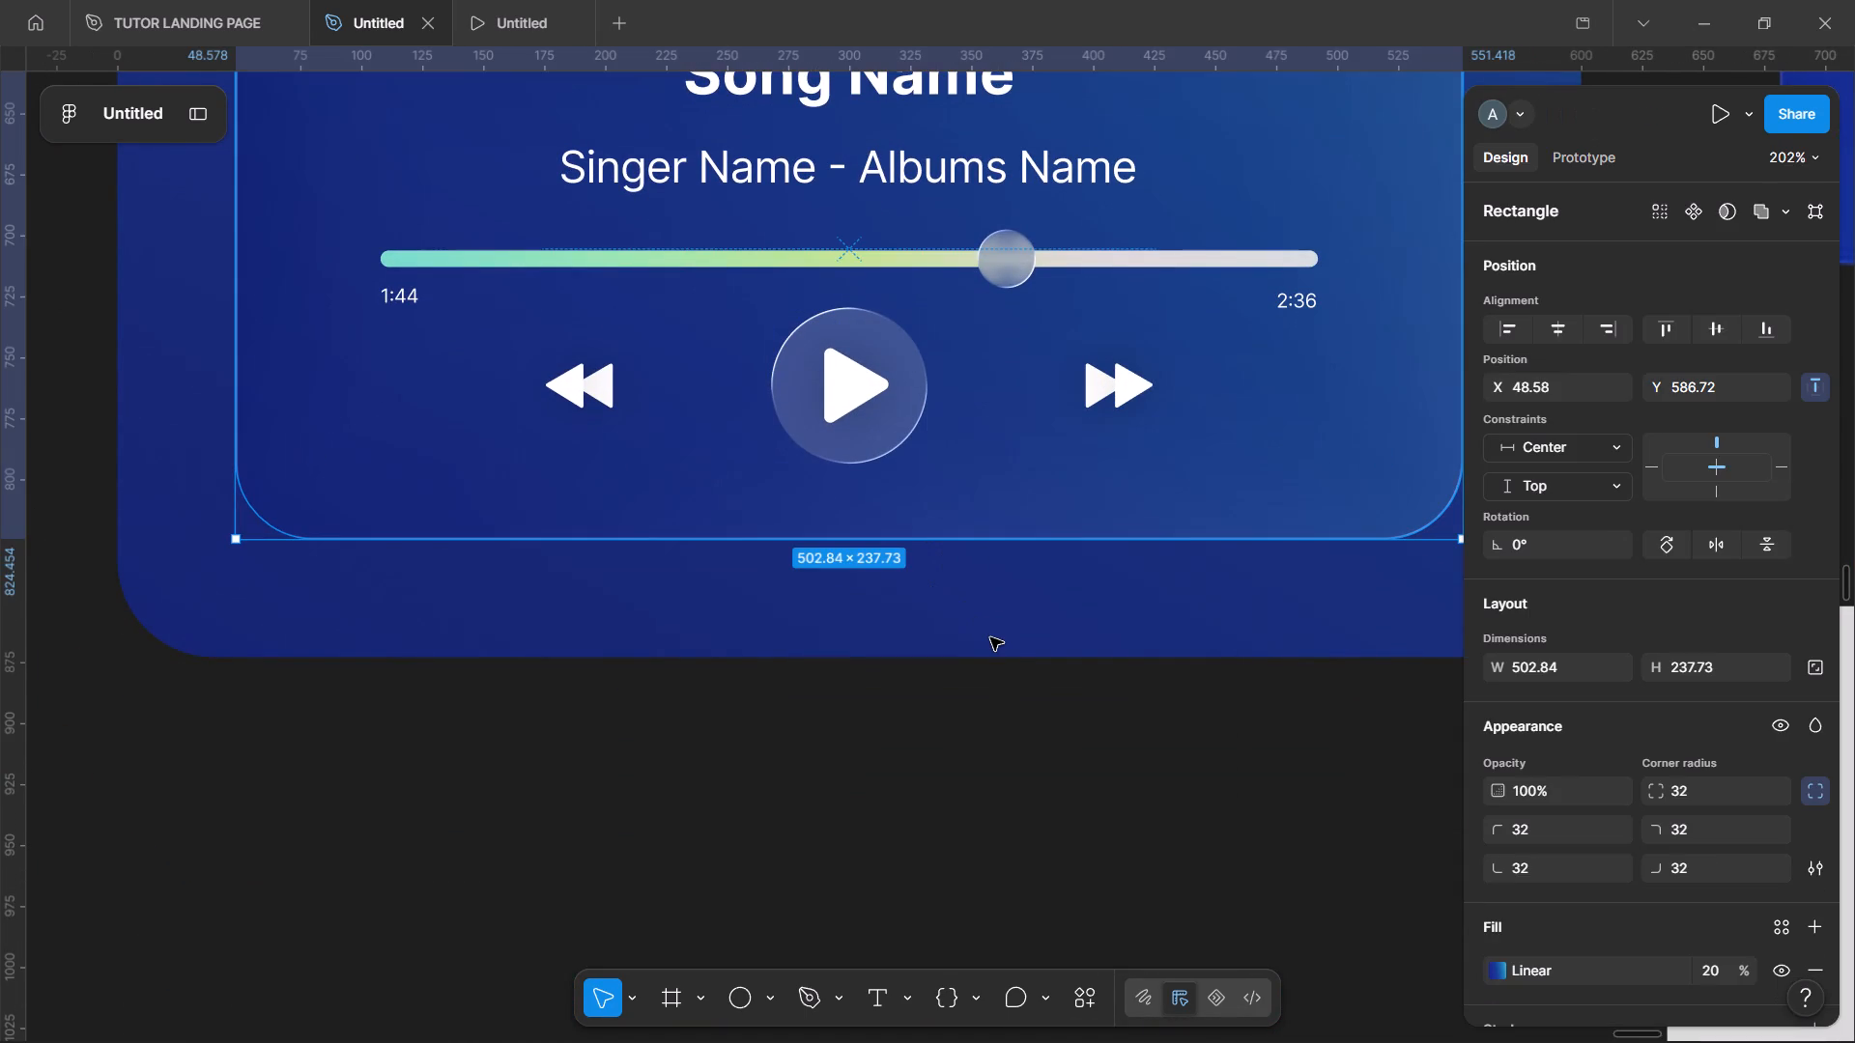
left_click(990, 637, "ctrl")
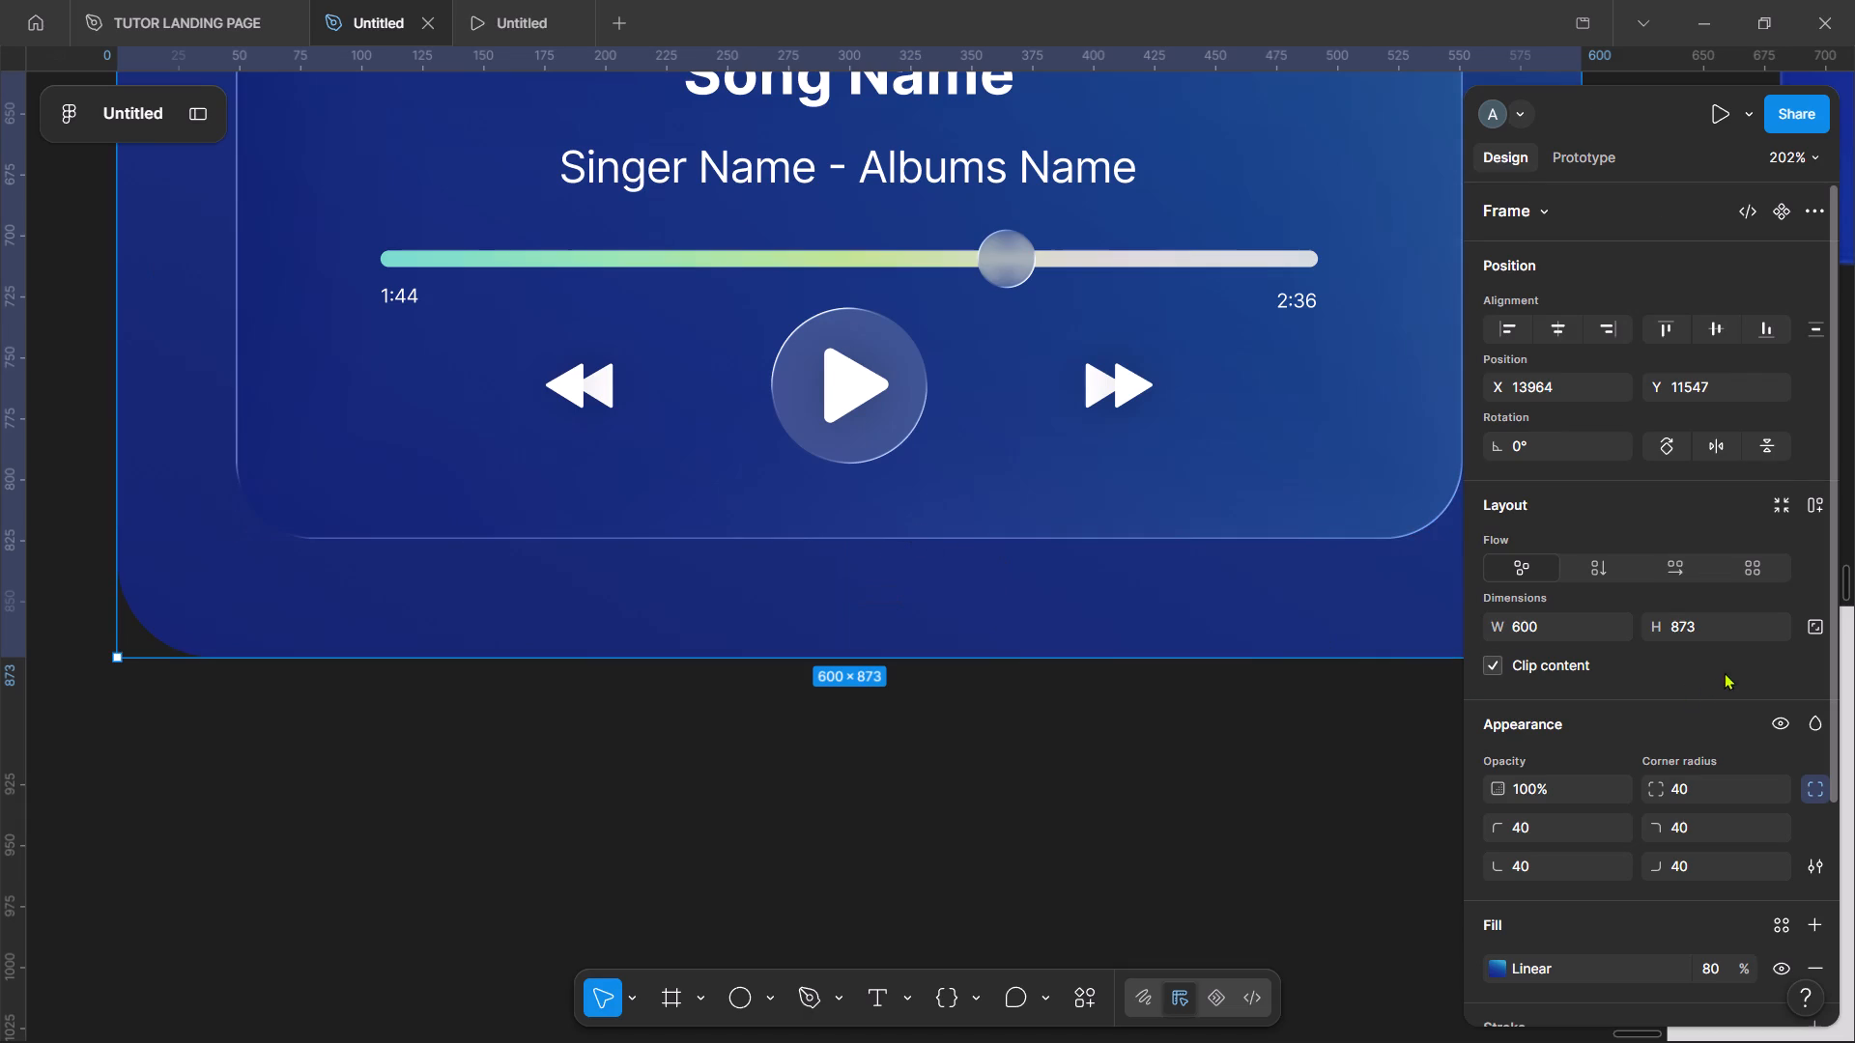
left_click(1685, 630)
key("Right")
type("-6")
key("Return")
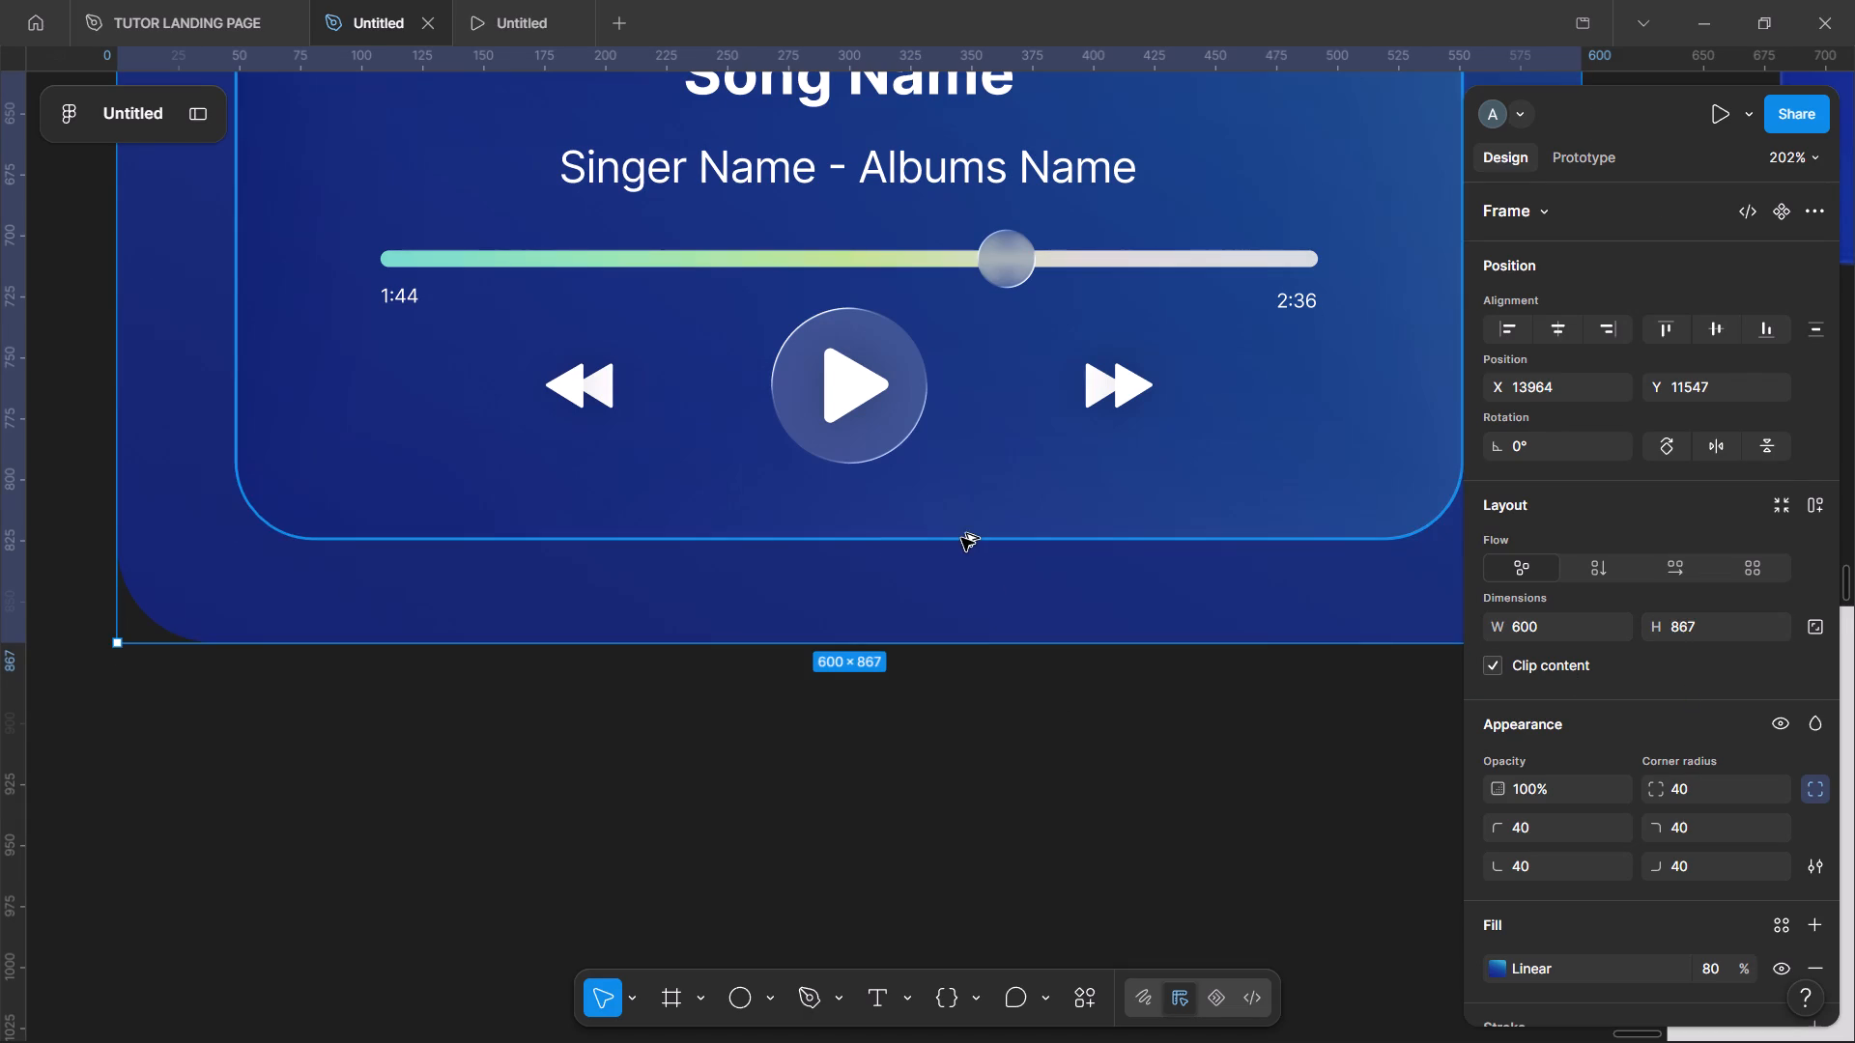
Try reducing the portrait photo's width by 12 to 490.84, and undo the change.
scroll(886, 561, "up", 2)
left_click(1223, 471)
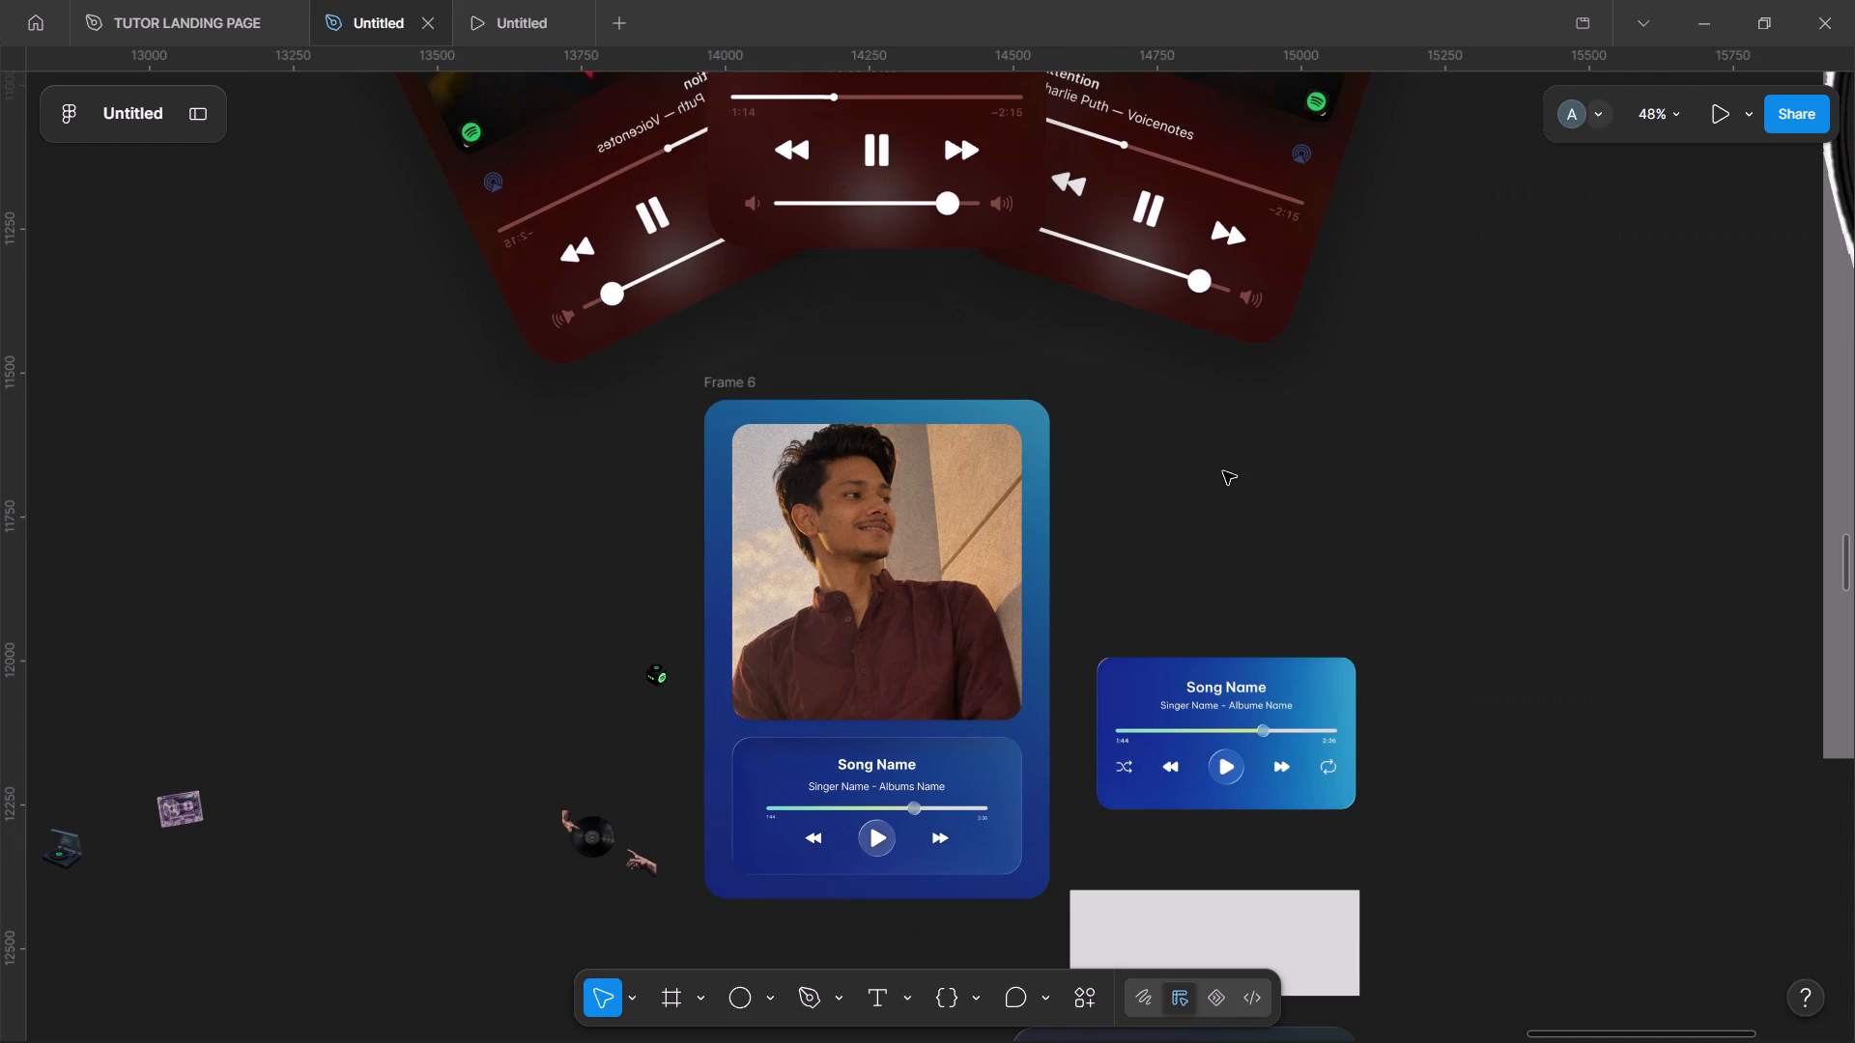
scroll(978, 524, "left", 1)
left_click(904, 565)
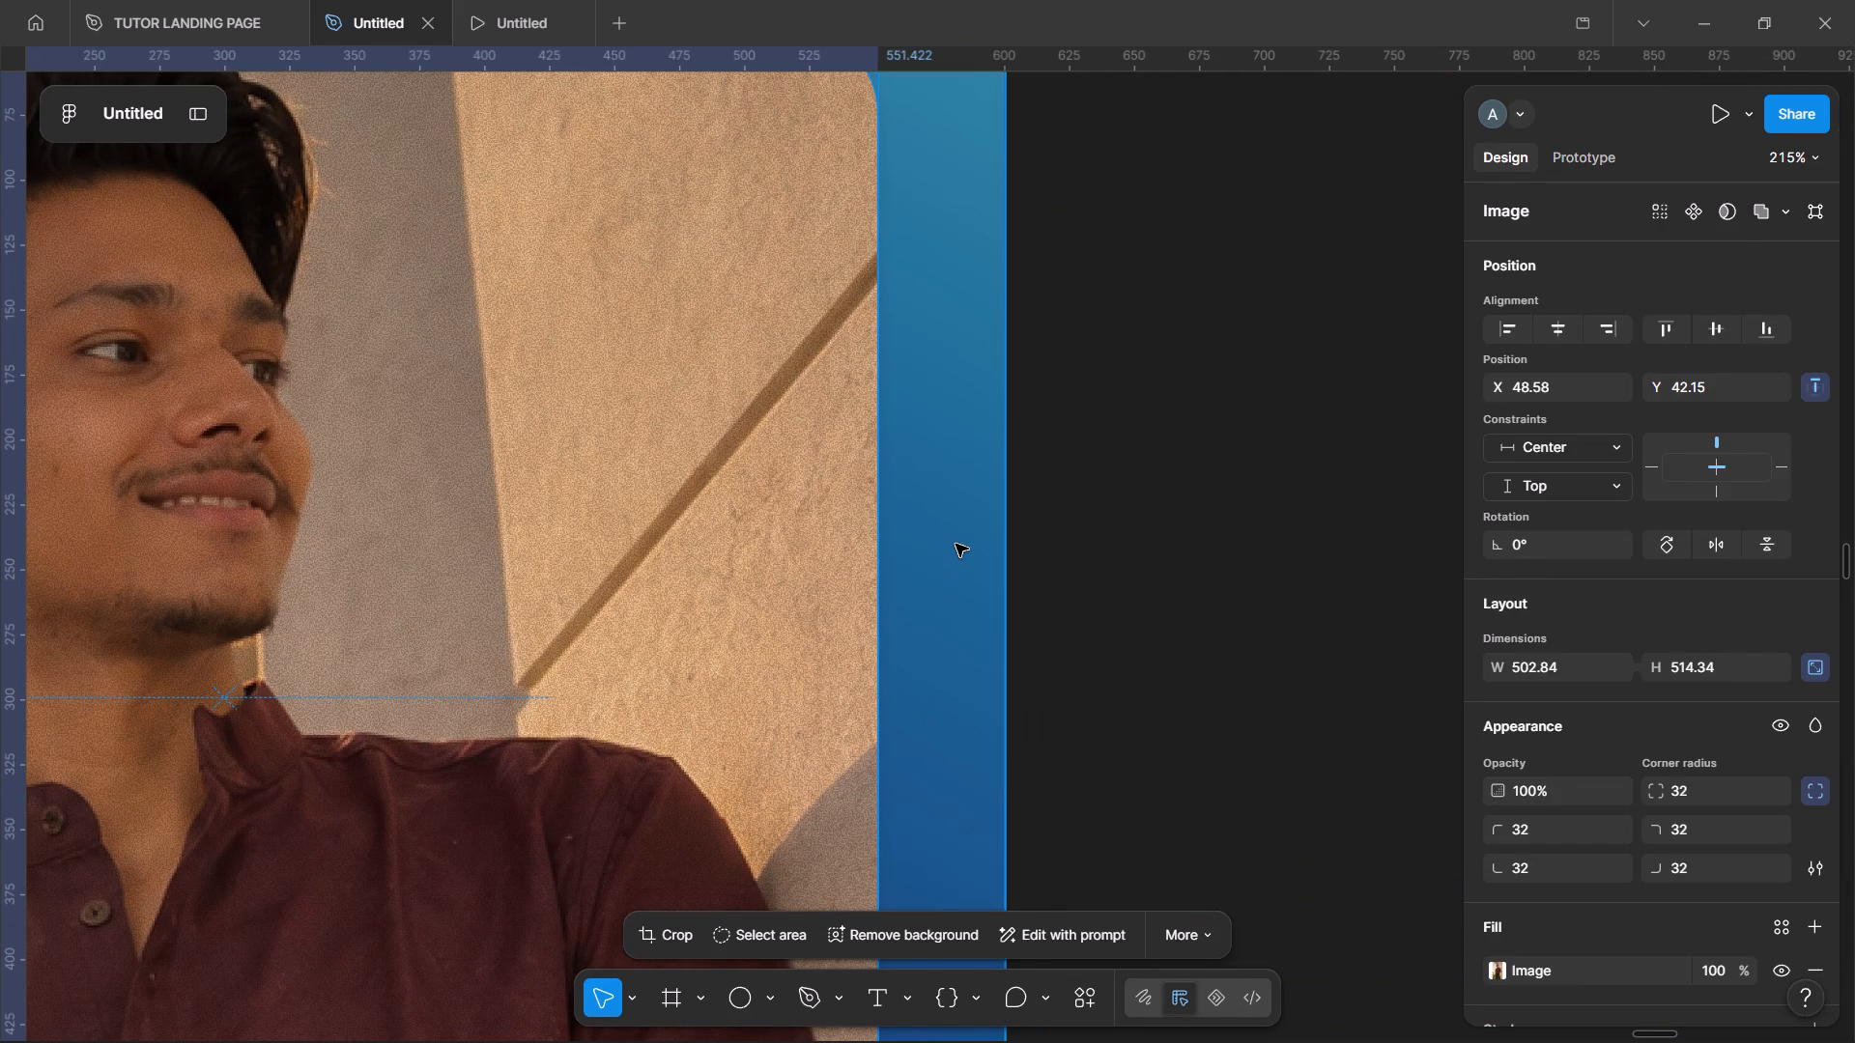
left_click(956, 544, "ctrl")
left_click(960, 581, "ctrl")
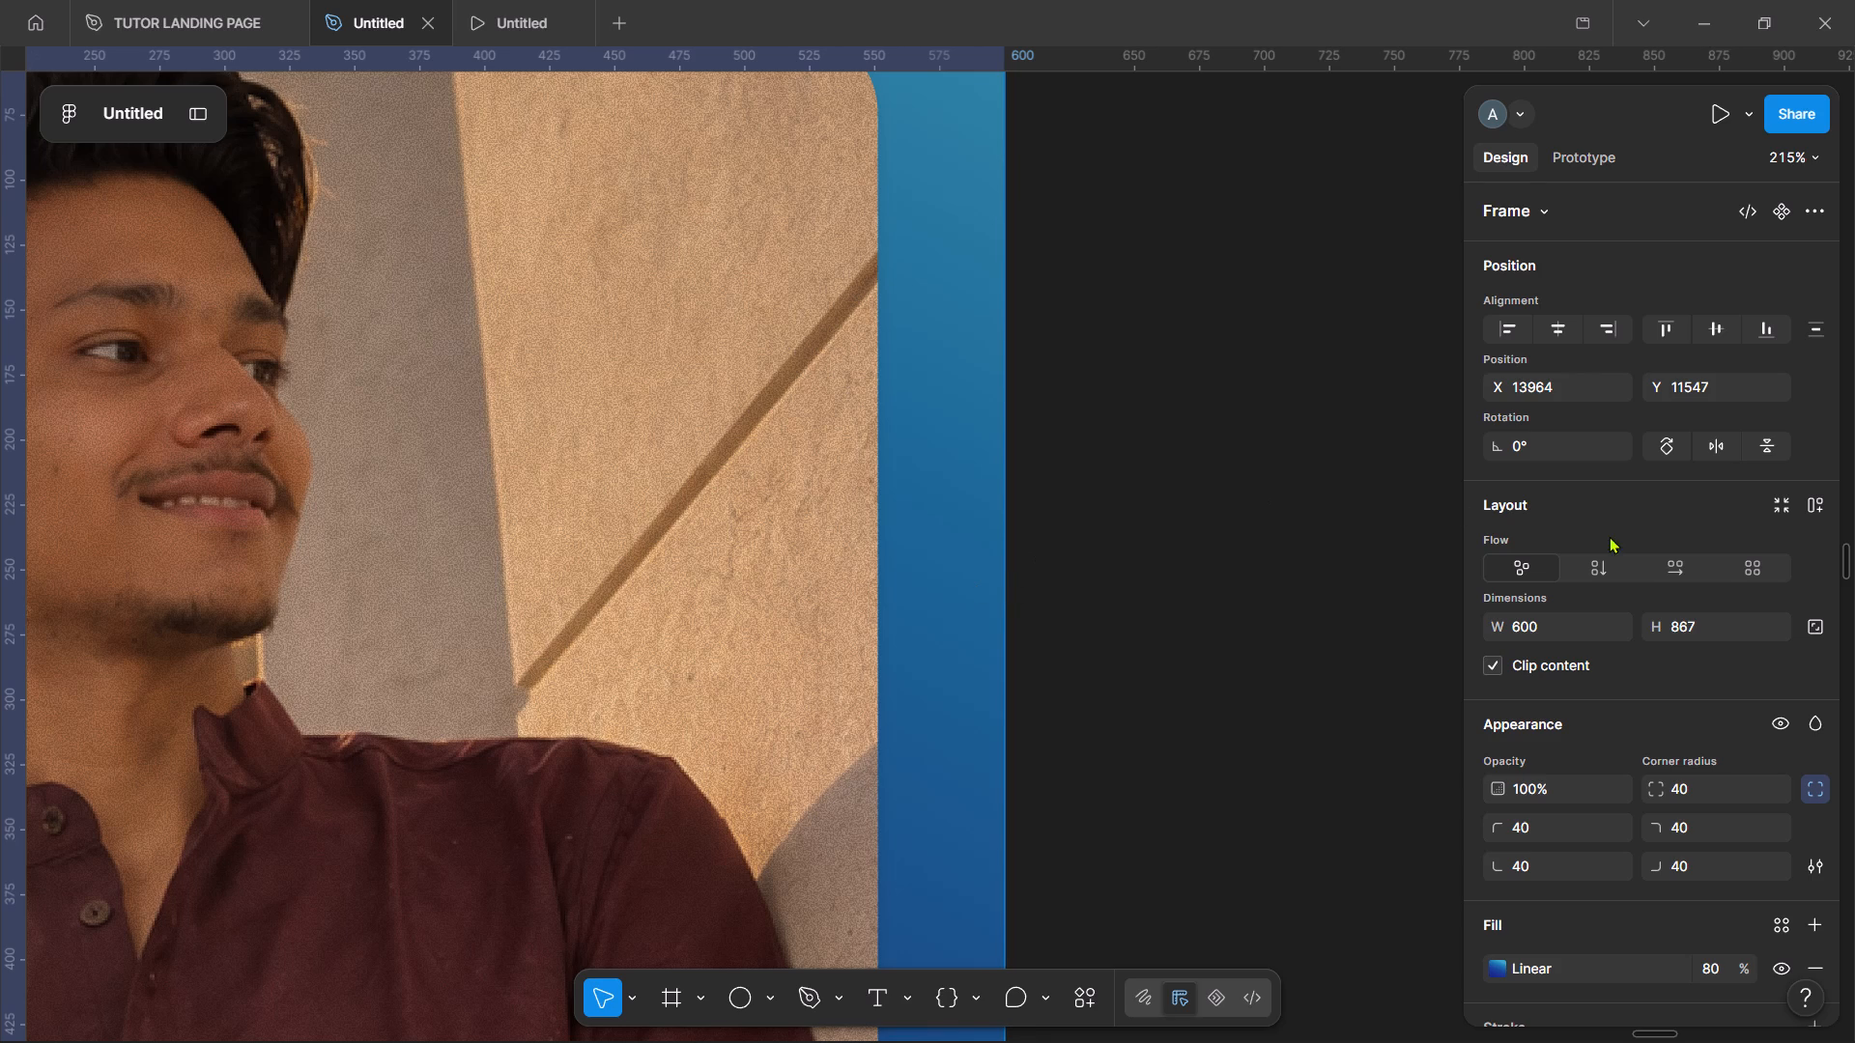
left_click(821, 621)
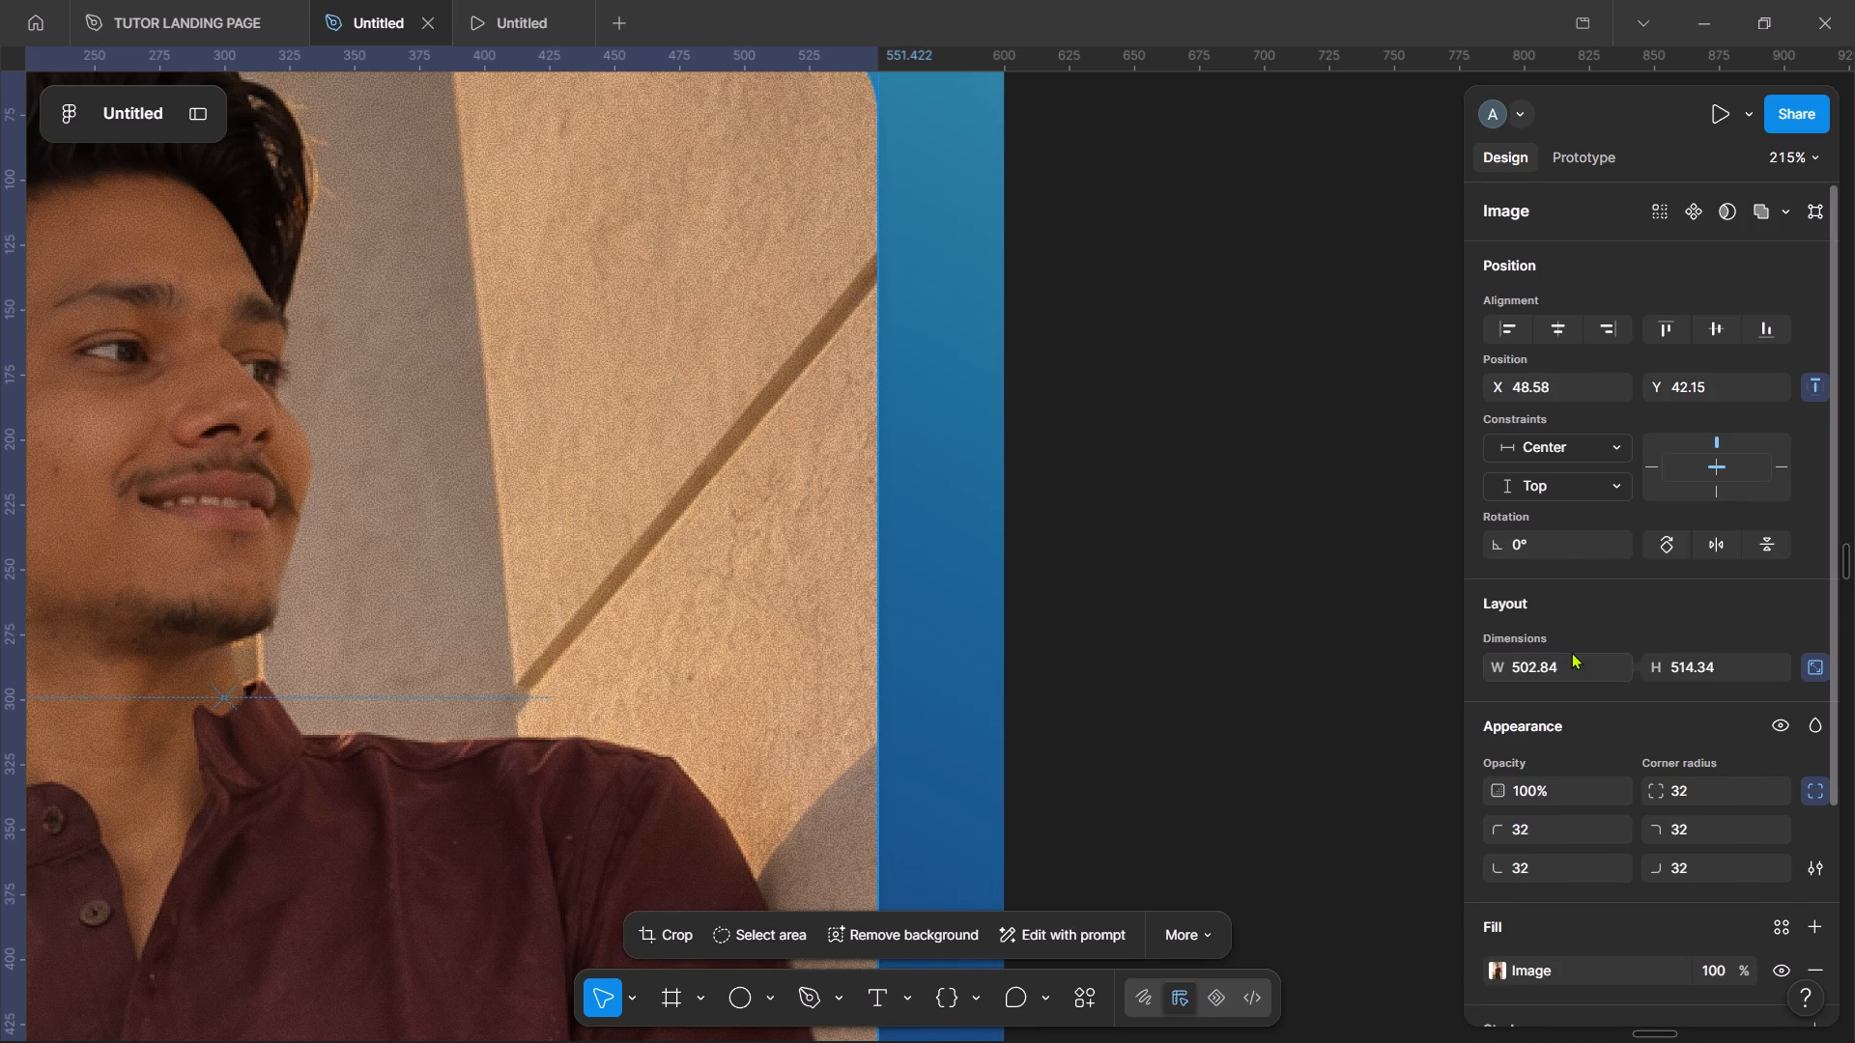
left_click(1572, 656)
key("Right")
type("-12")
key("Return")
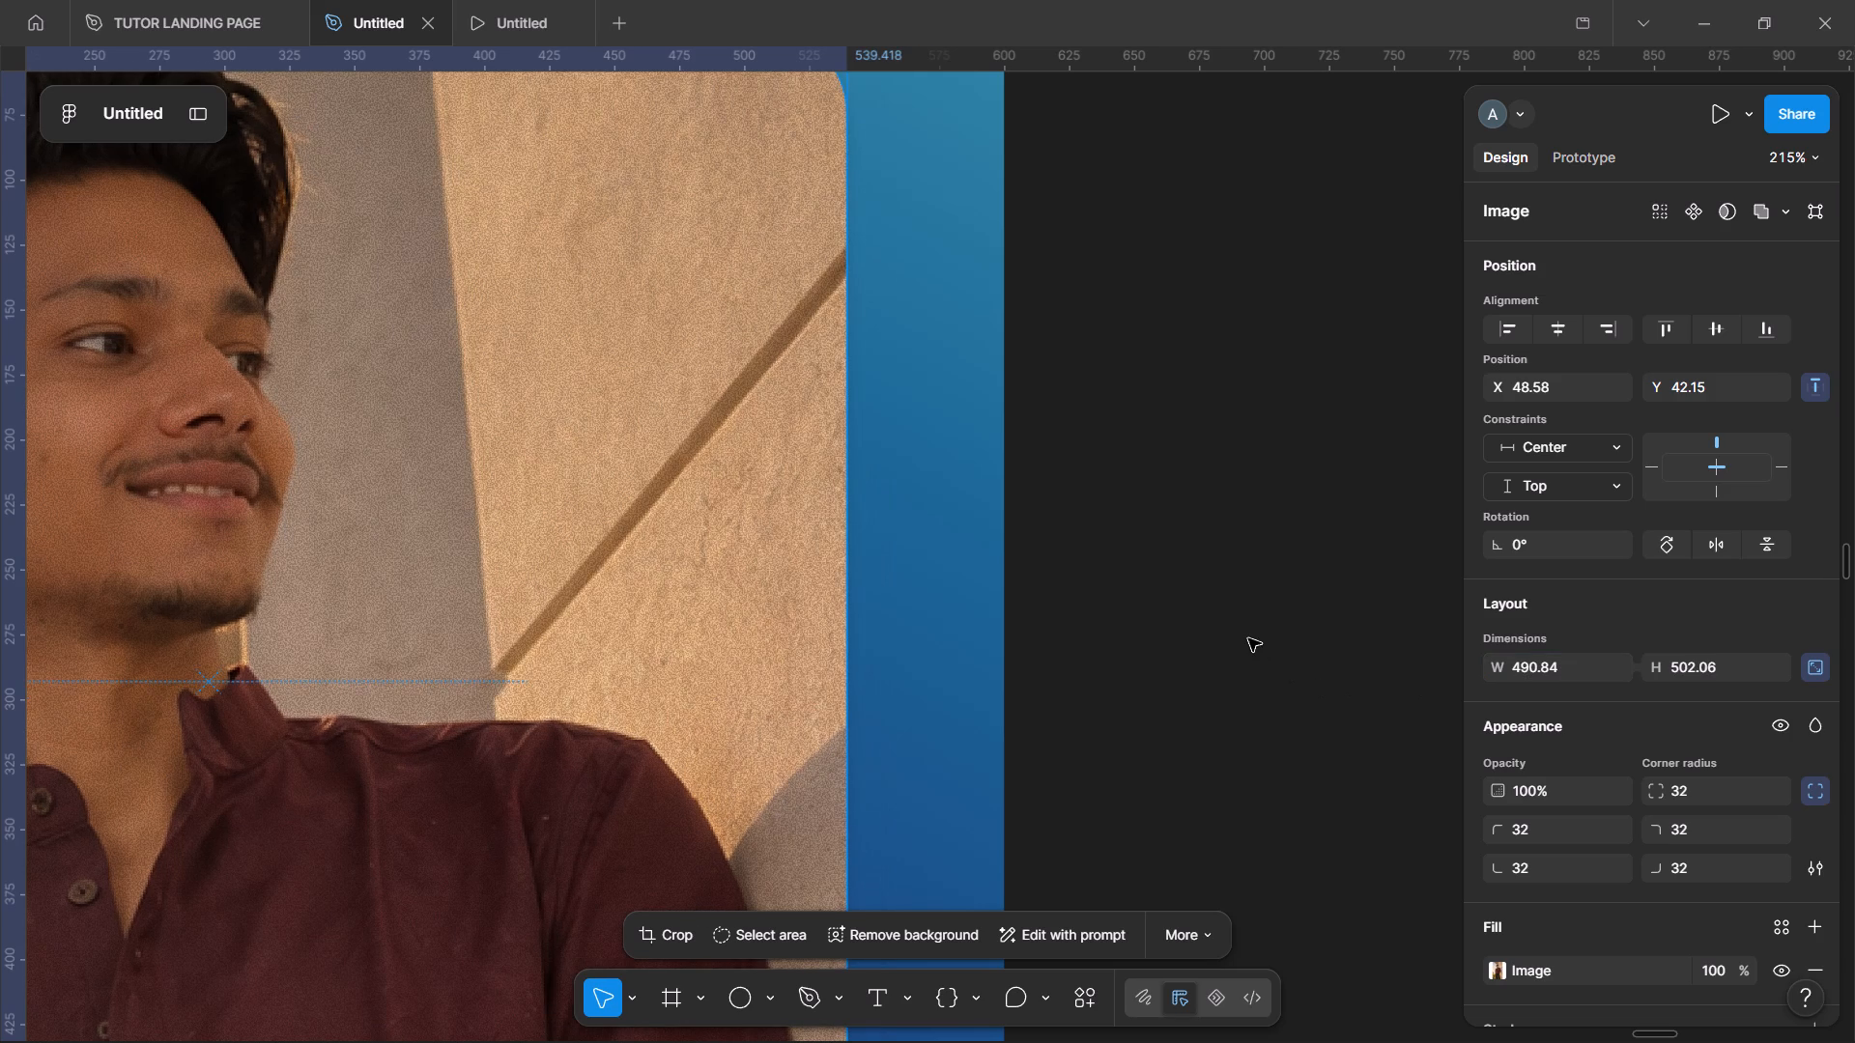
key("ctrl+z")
Reduce the blue portrait card's width by 12 to 588, tightening its side margins.
left_click(953, 576)
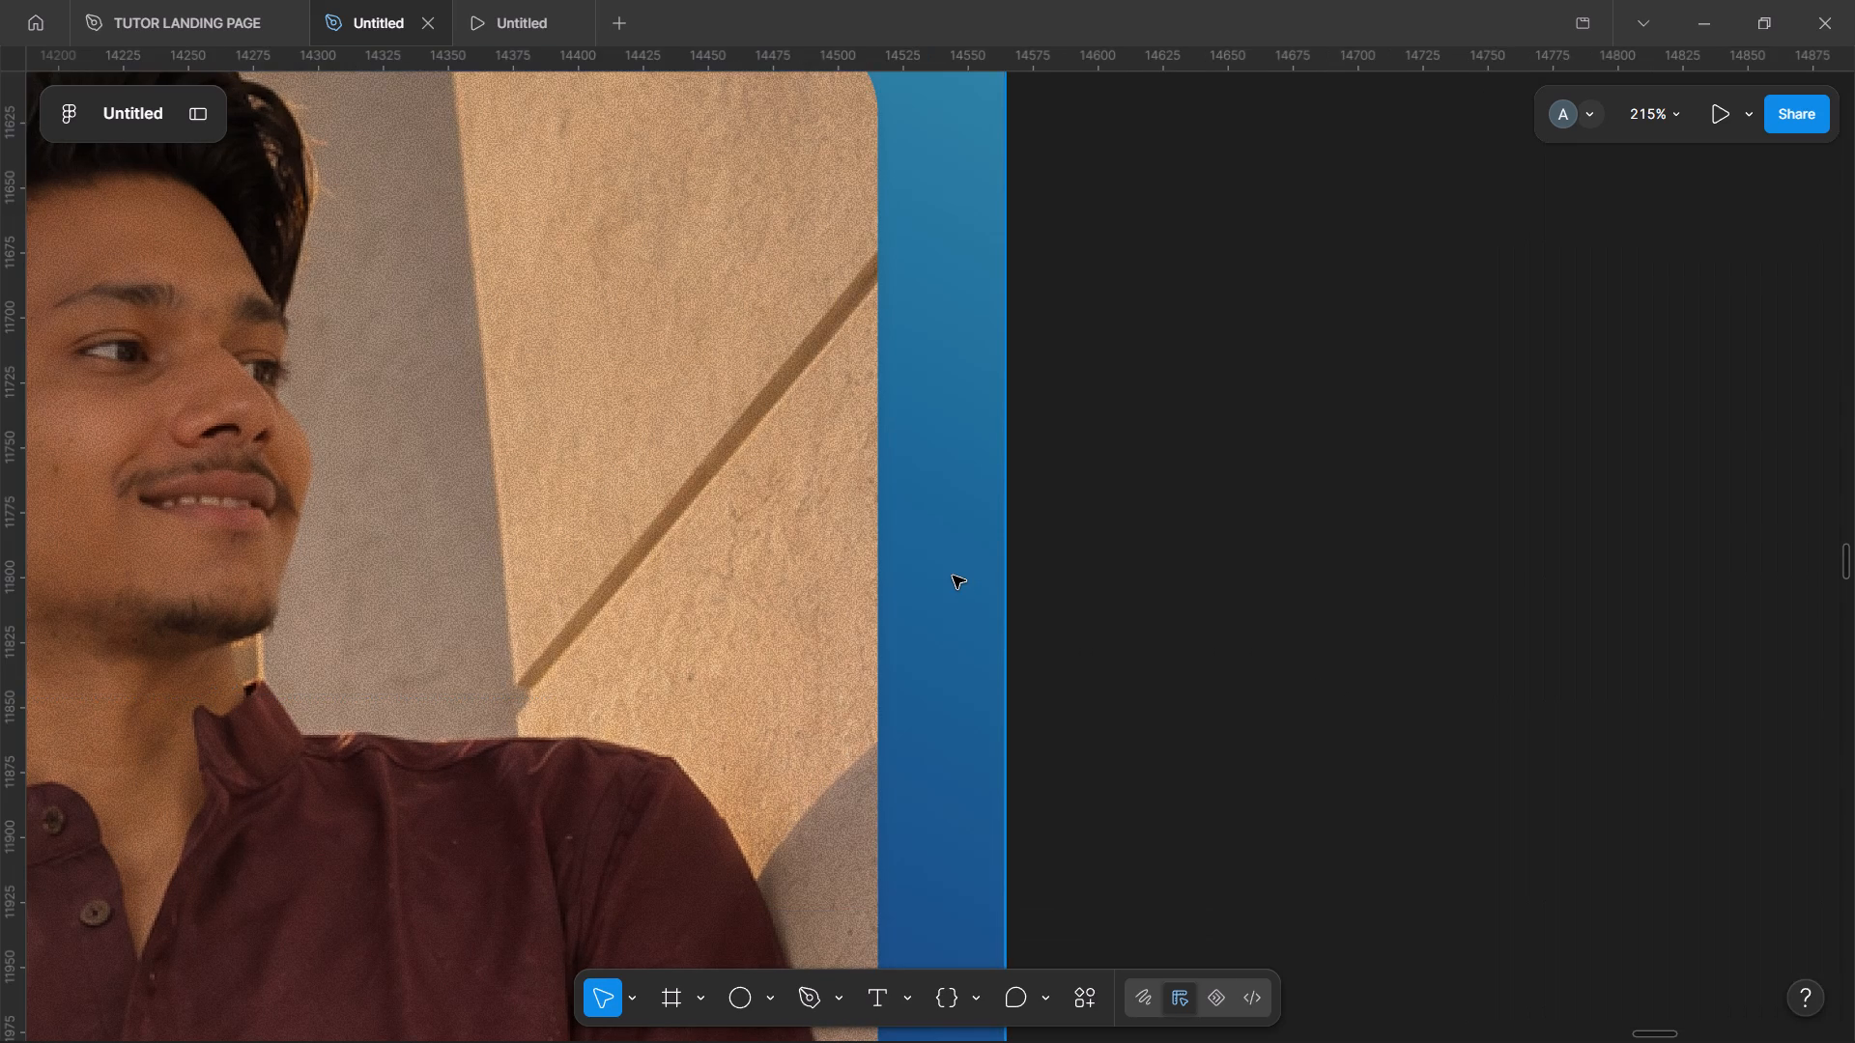
left_click(953, 576, "ctrl")
left_click(1538, 624)
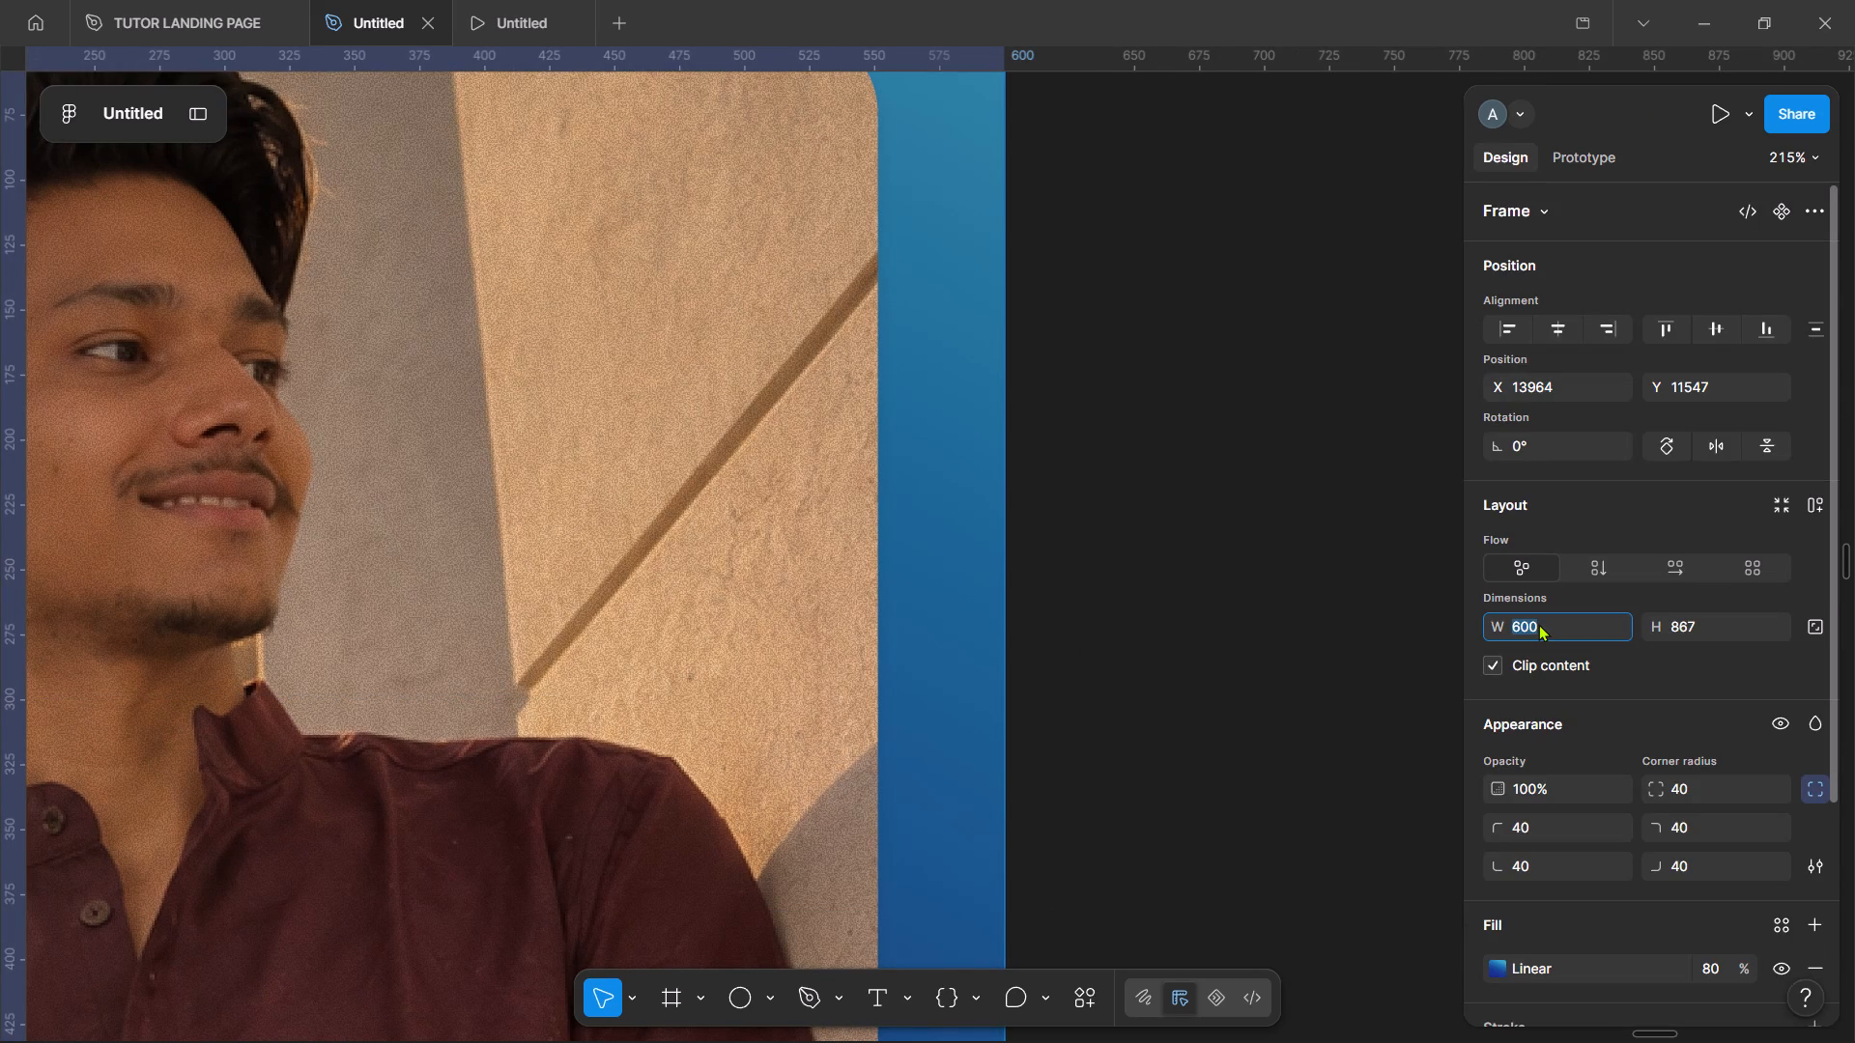
key("Right")
type("-12")
key("Return")
Align the portrait photo and the glass panel to the card's horizontal centre.
left_click(537, 511)
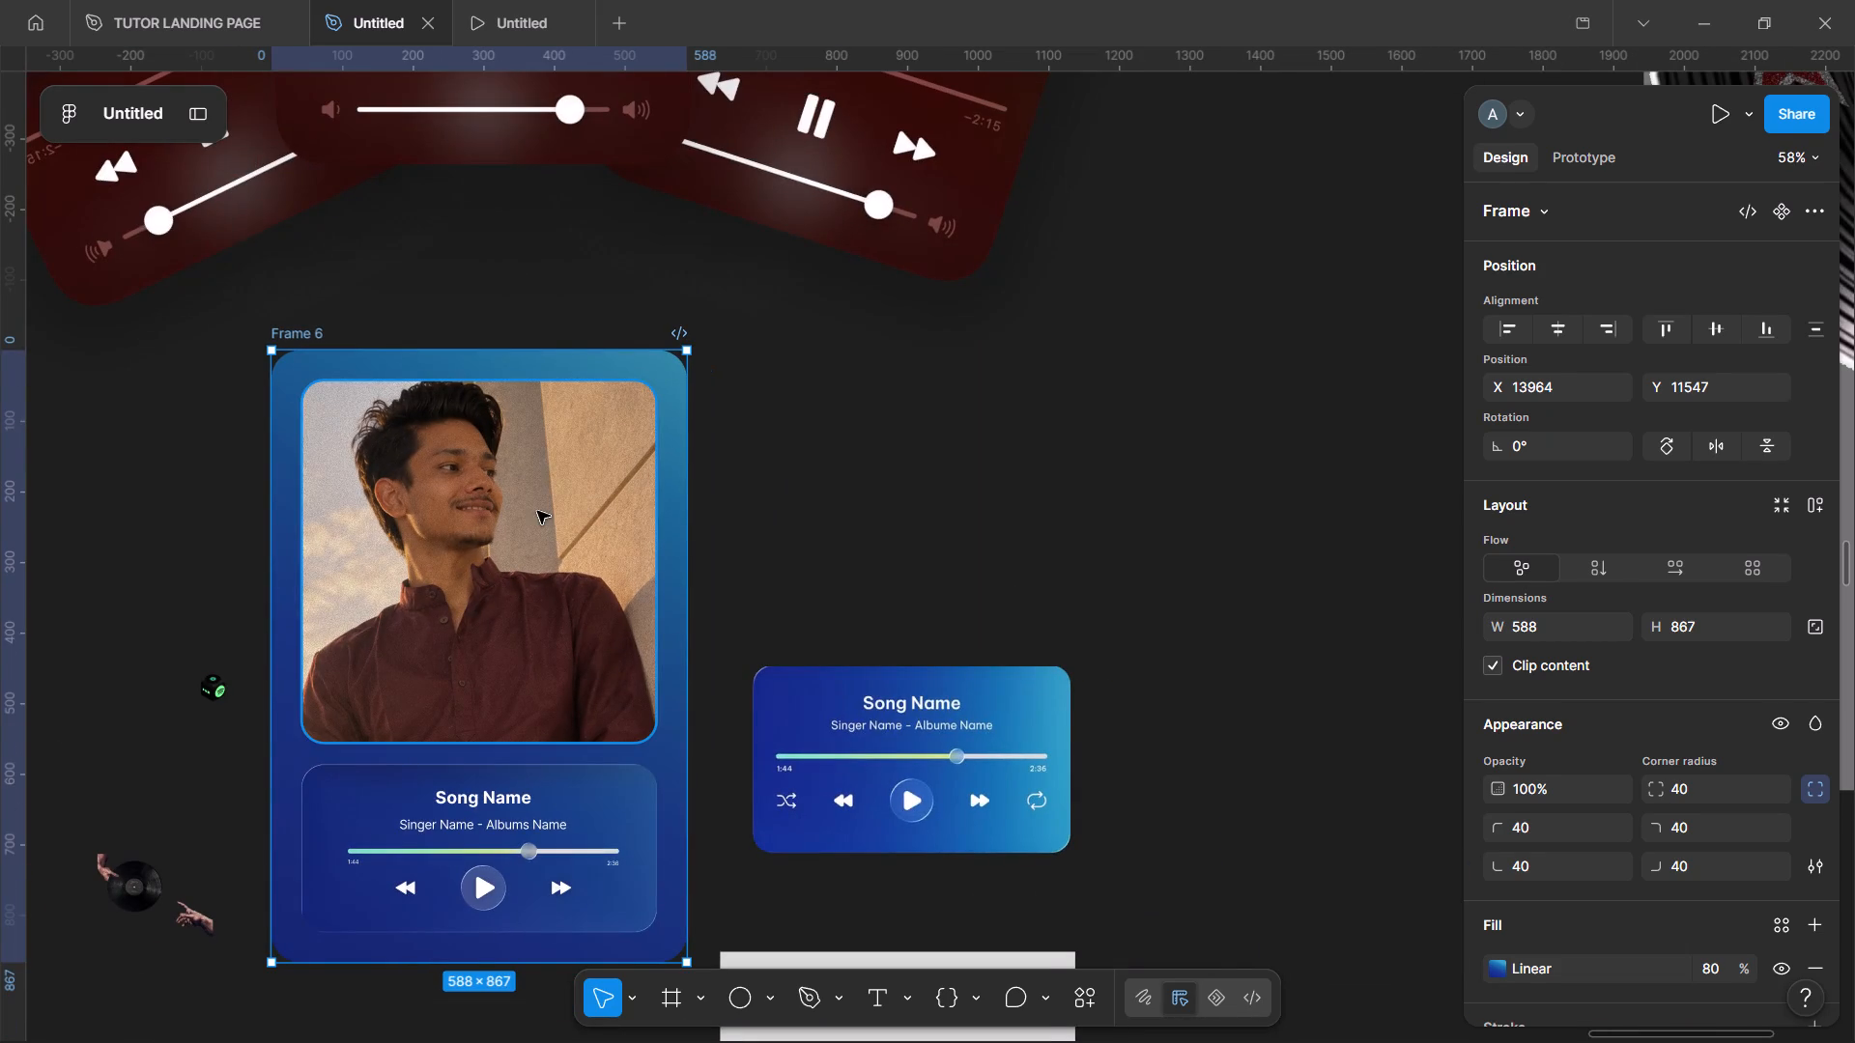
left_click(1569, 321)
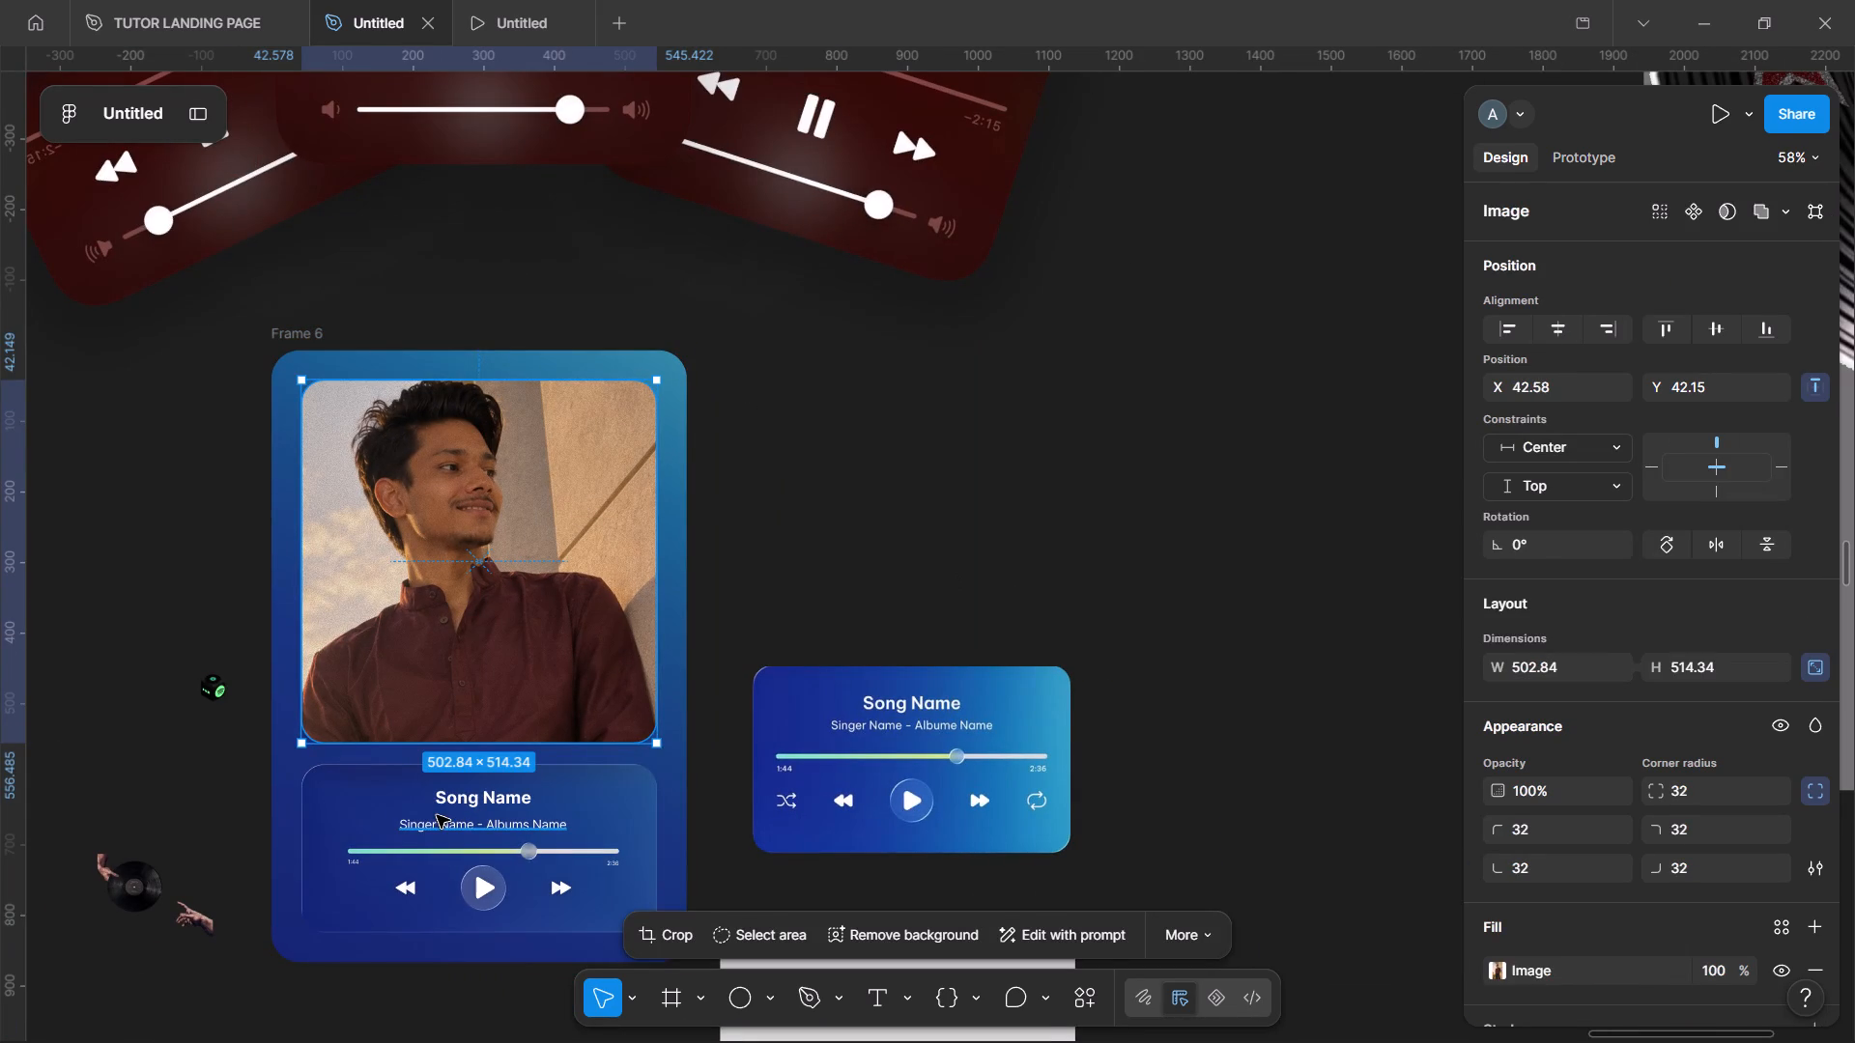
left_click(614, 802)
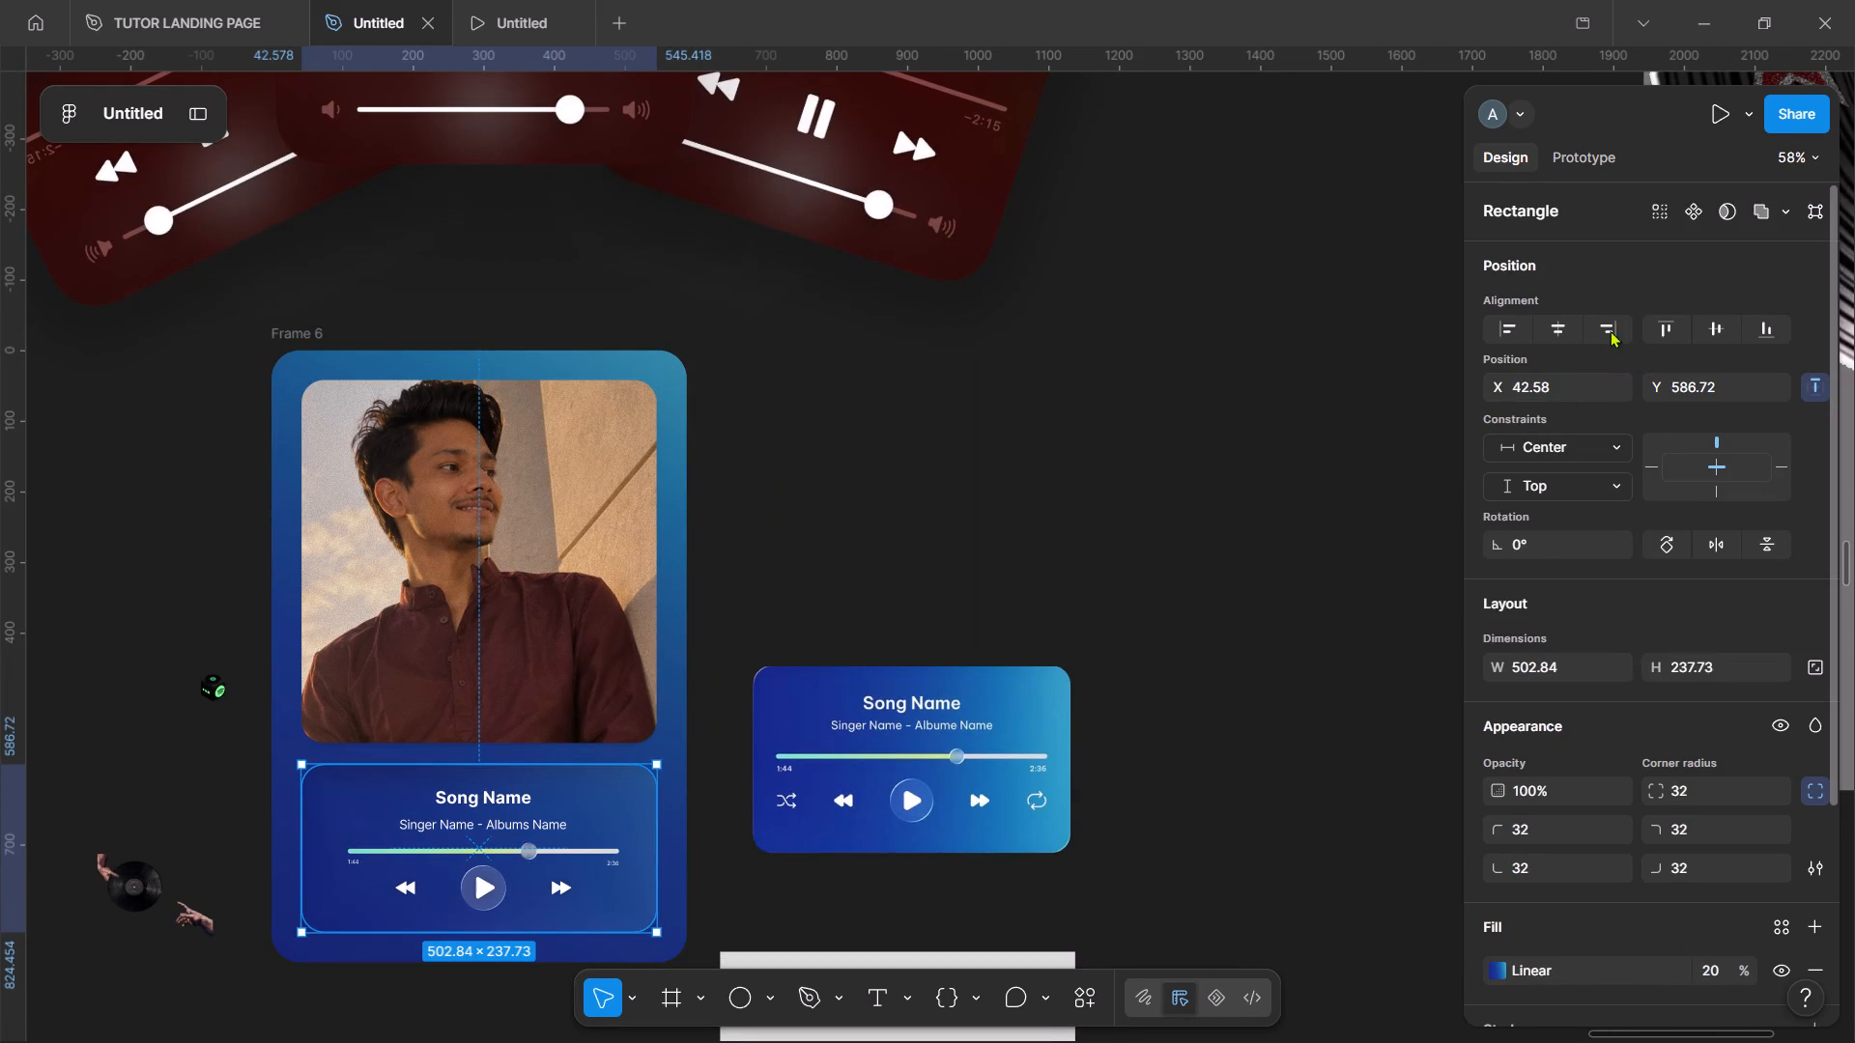
left_click(1575, 326)
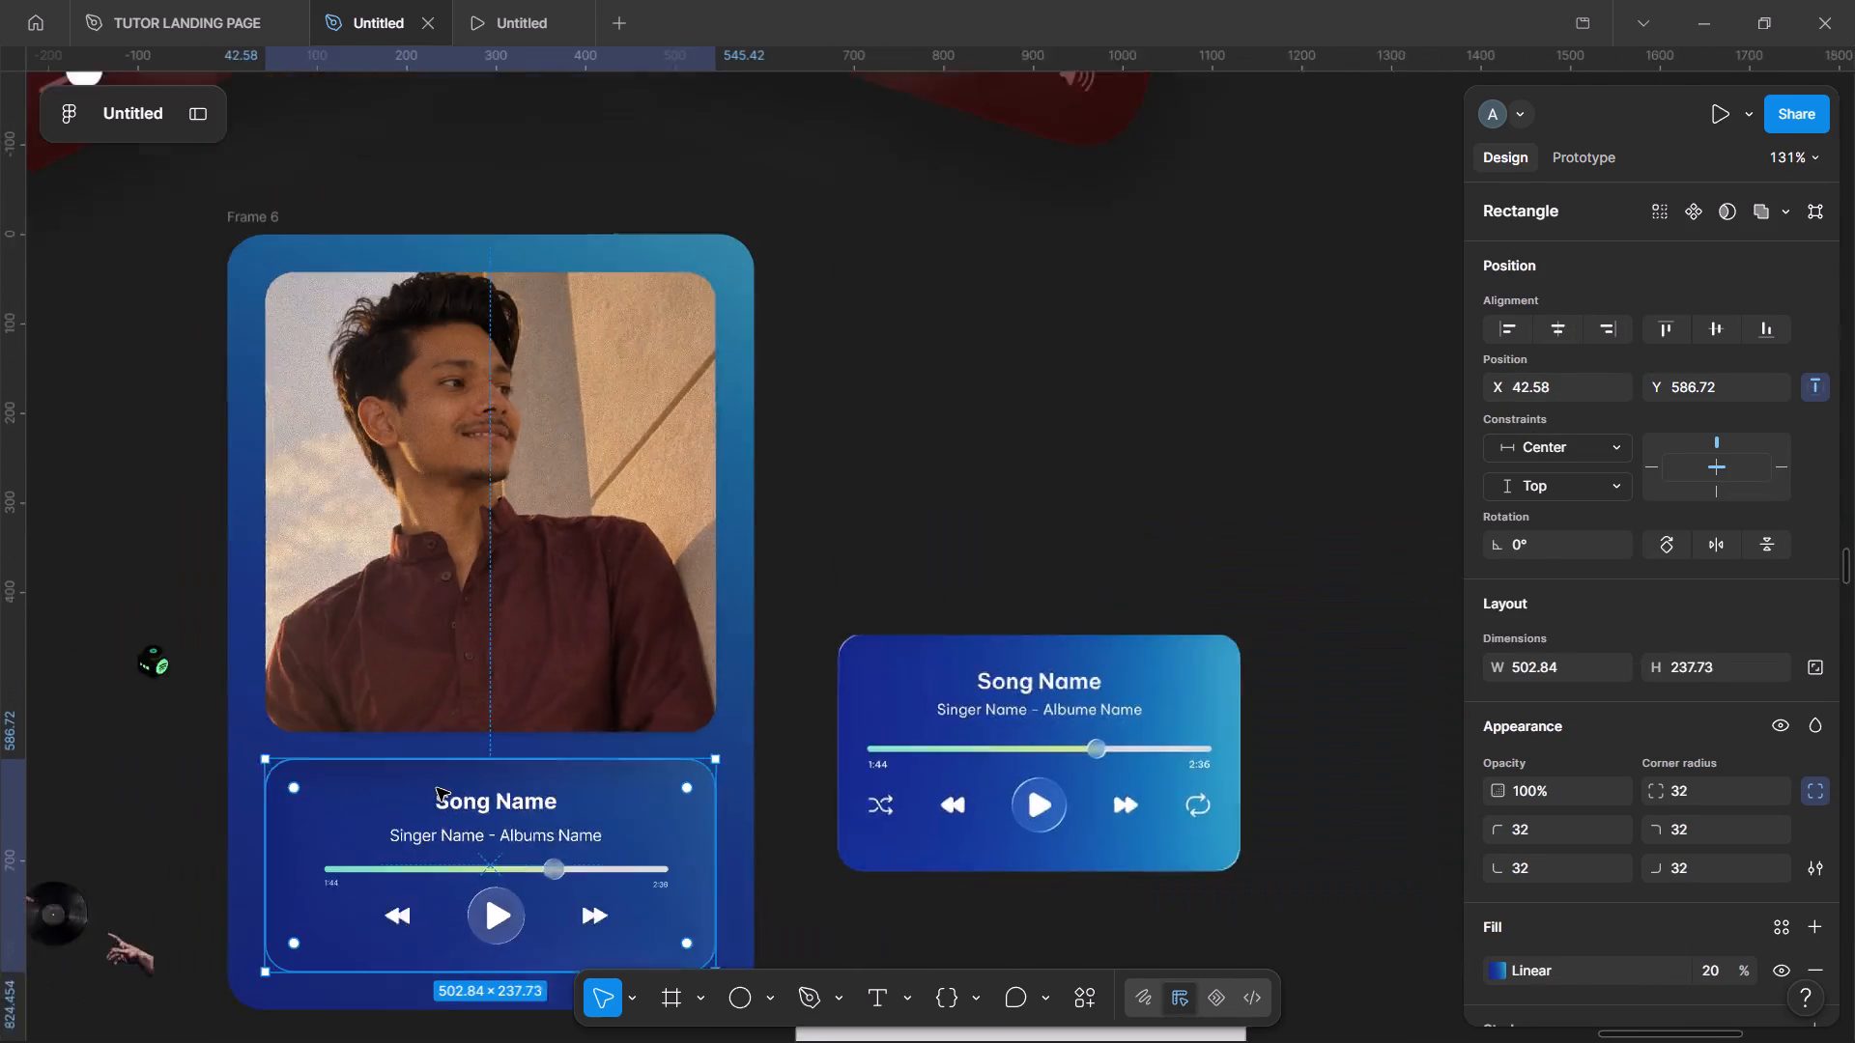
Move the blue portrait card across the canvas to about X 11337, Y 9890, beside the framed-pictures photo.
left_click(899, 597)
scroll(899, 597, "right", 2)
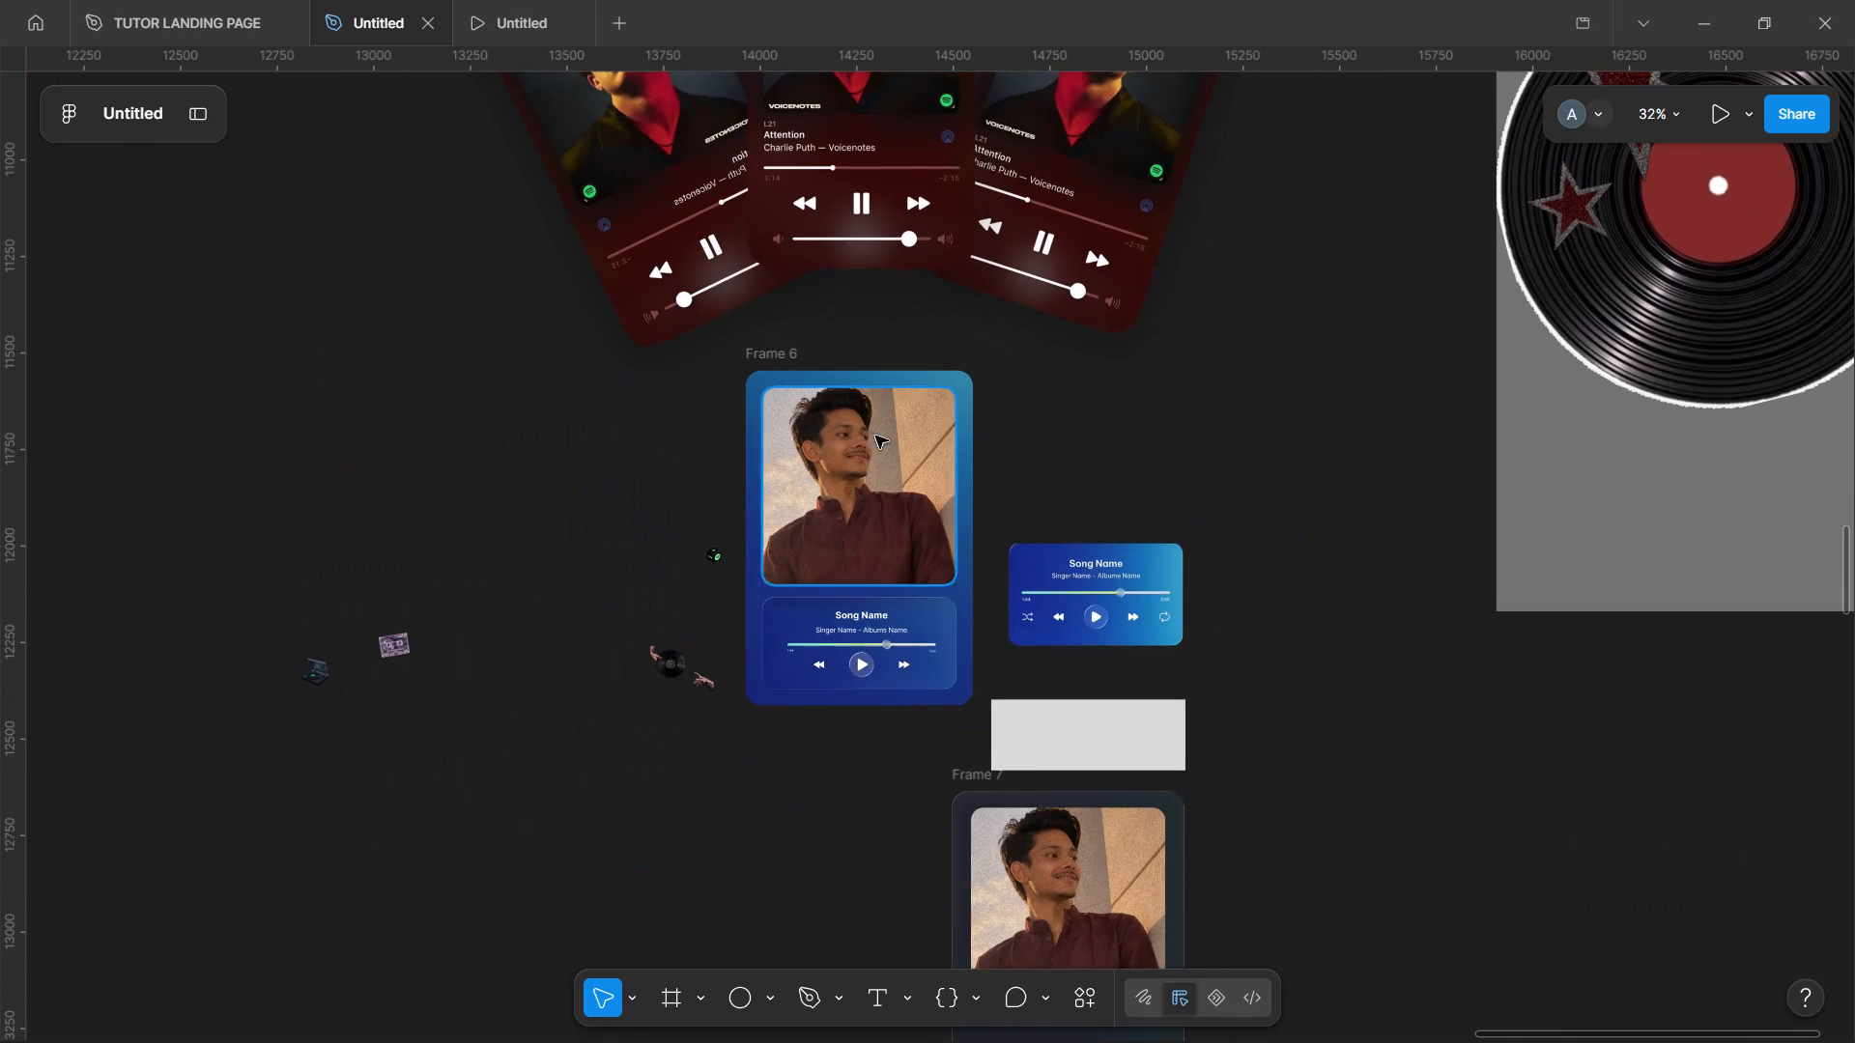
left_click_drag(764, 353, 319, 678)
scroll(319, 678, "right", 1)
left_click_drag(594, 628, 568, 558)
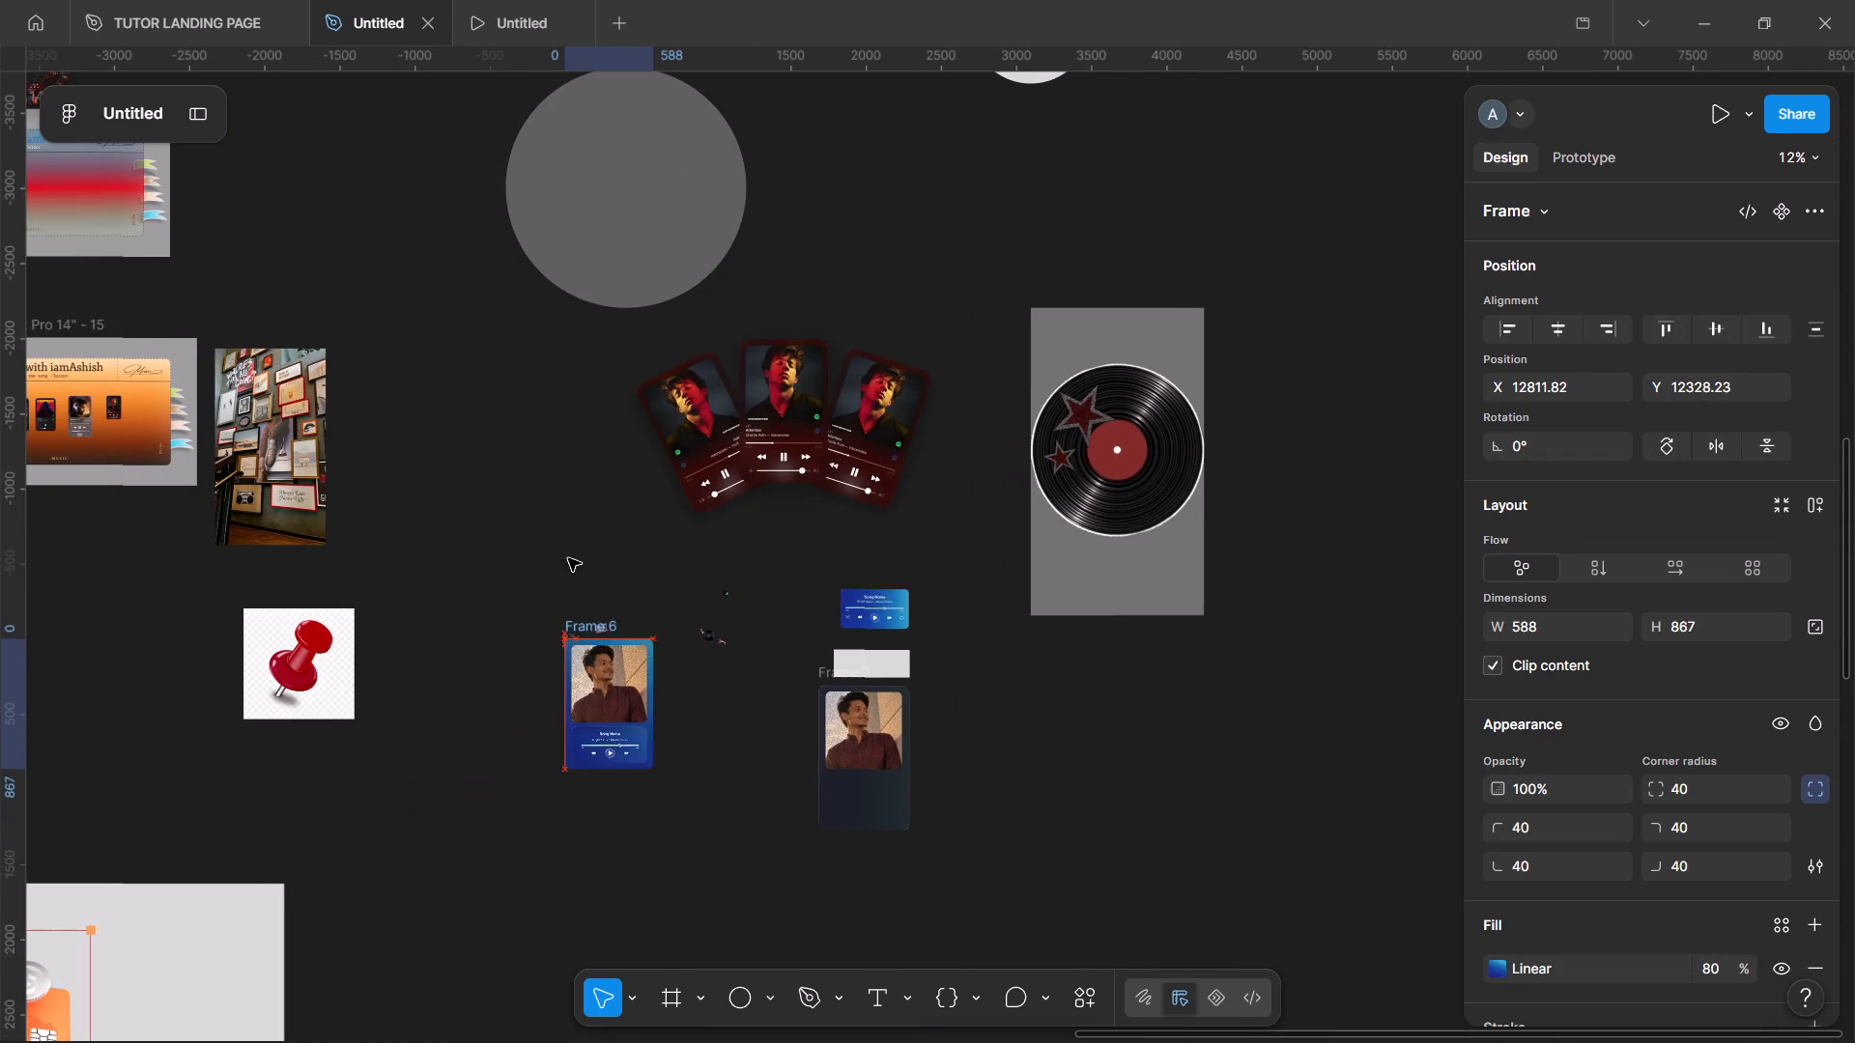
left_click_drag(568, 558, 375, 251)
scroll(375, 251, "up", 3)
scroll(375, 251, "right", 3)
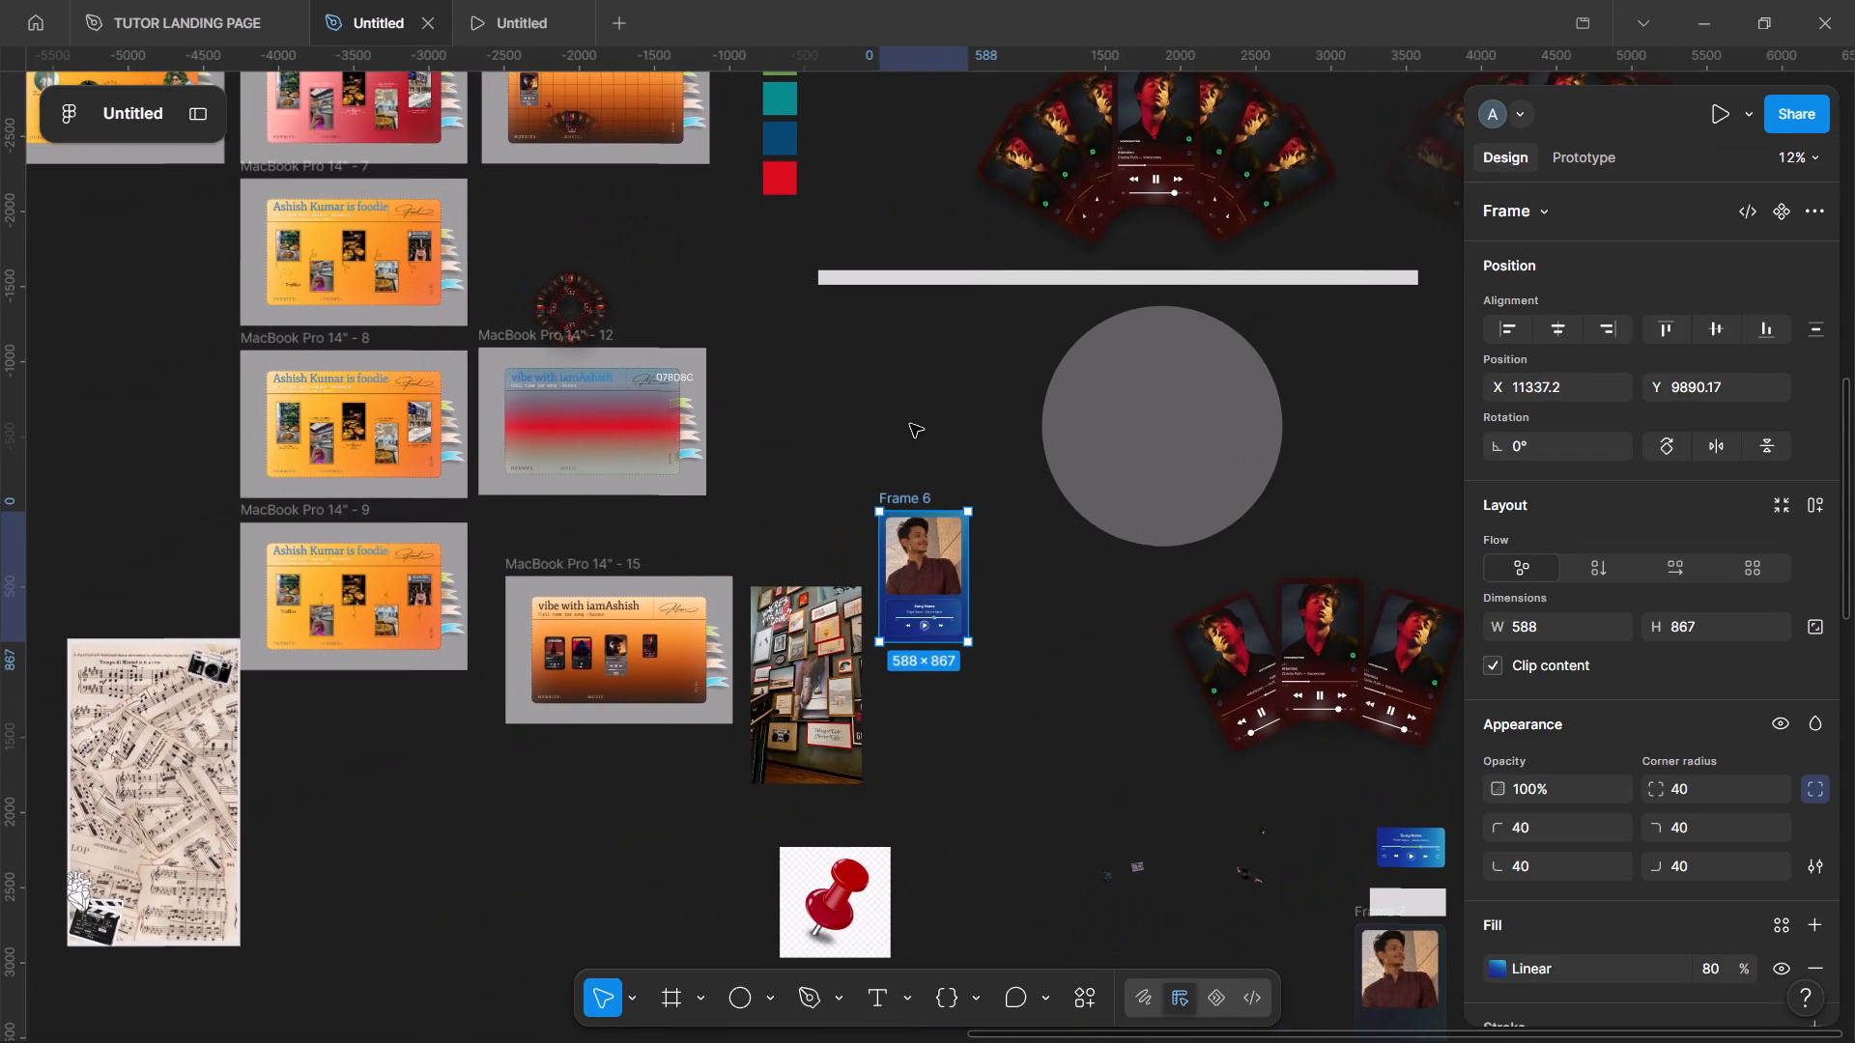
Select the Song Name text in the card's glass panel and activate the Section tool.
scroll(910, 424, "down", 2)
scroll(910, 424, "up", 2)
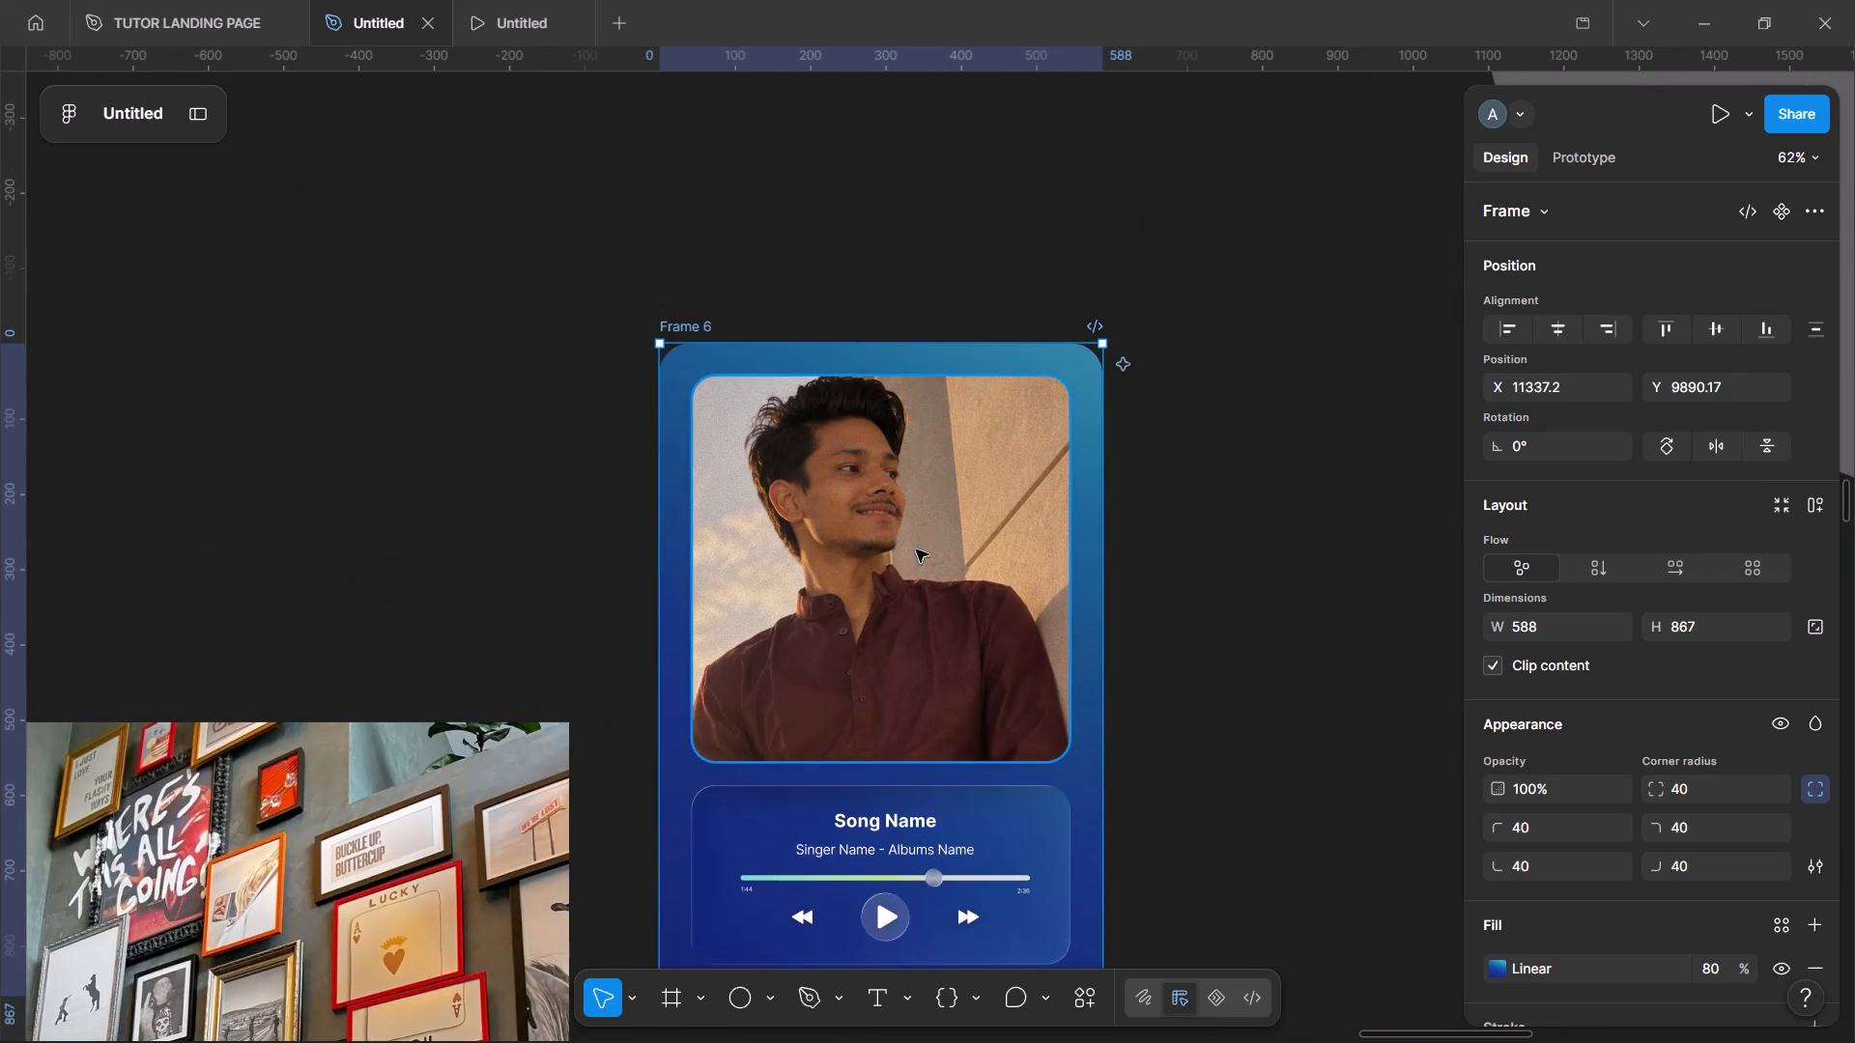
left_click(916, 550)
scroll(916, 550, "down", 2)
scroll(1004, 539, "up", 1)
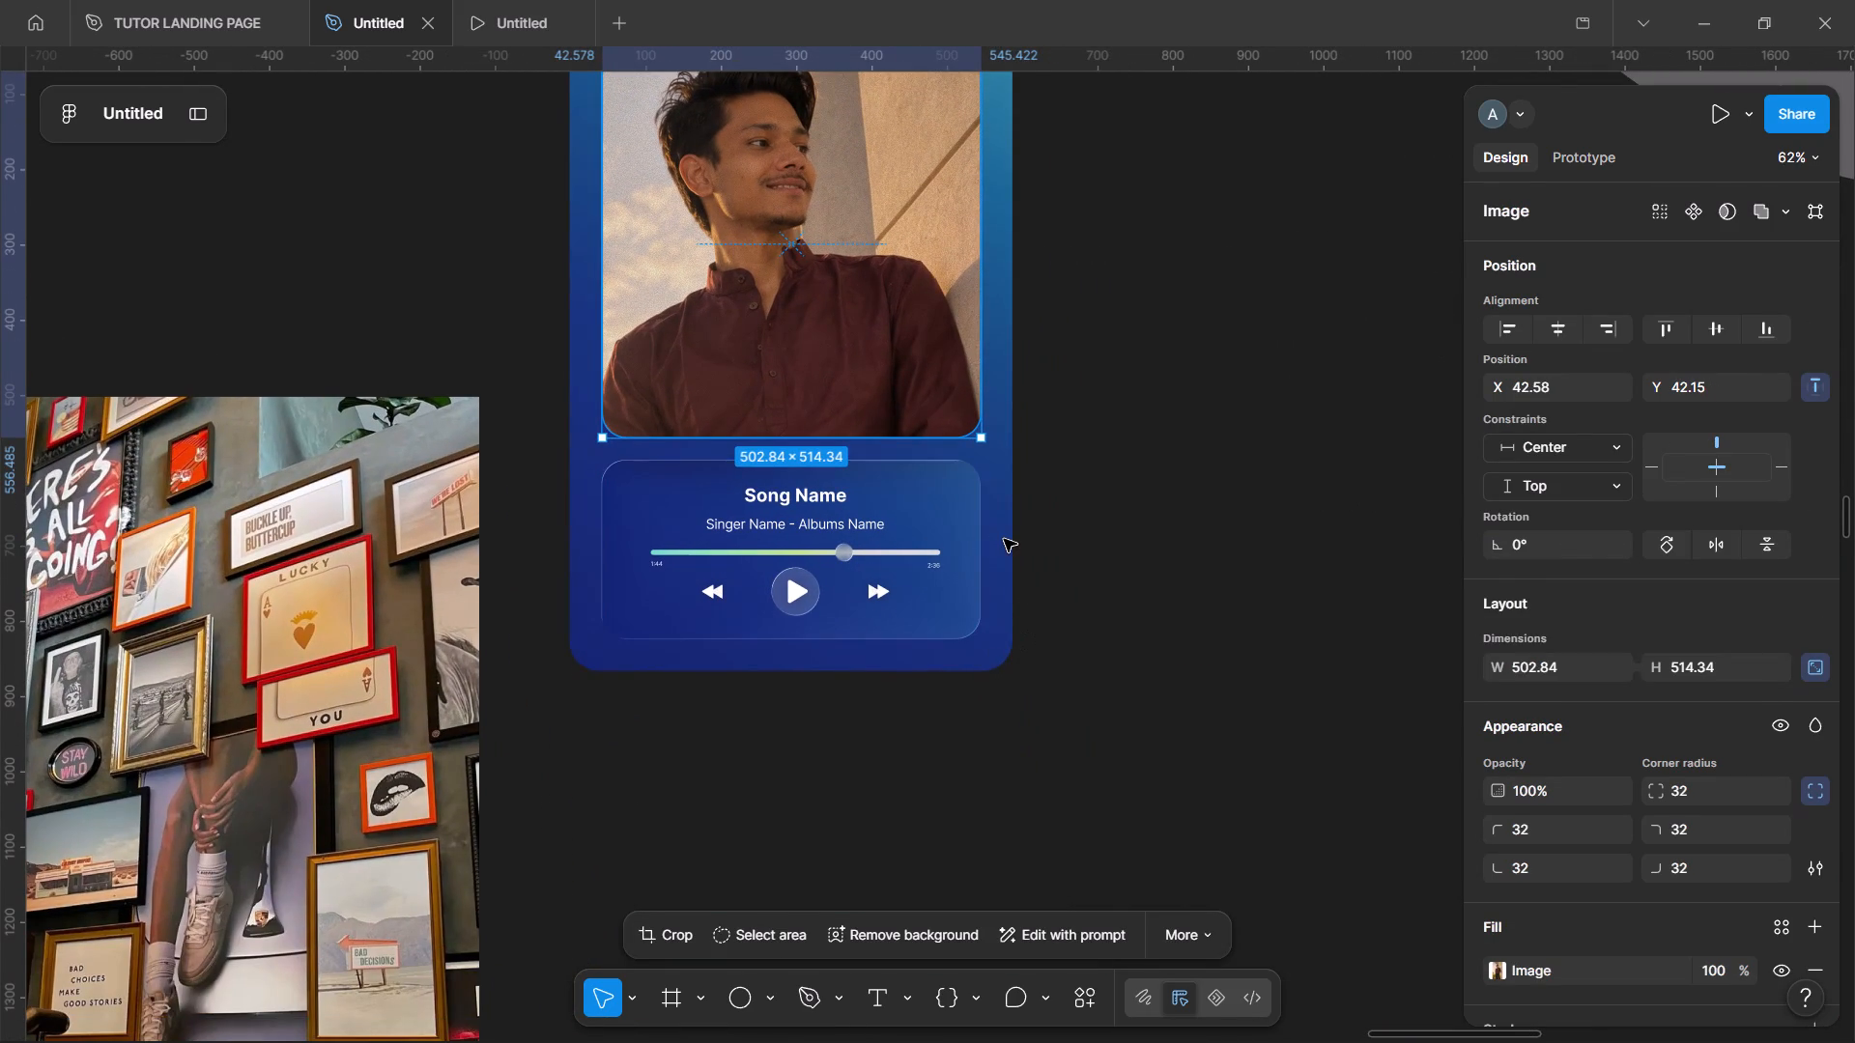
scroll(1004, 539, "up", 1)
left_click(826, 566)
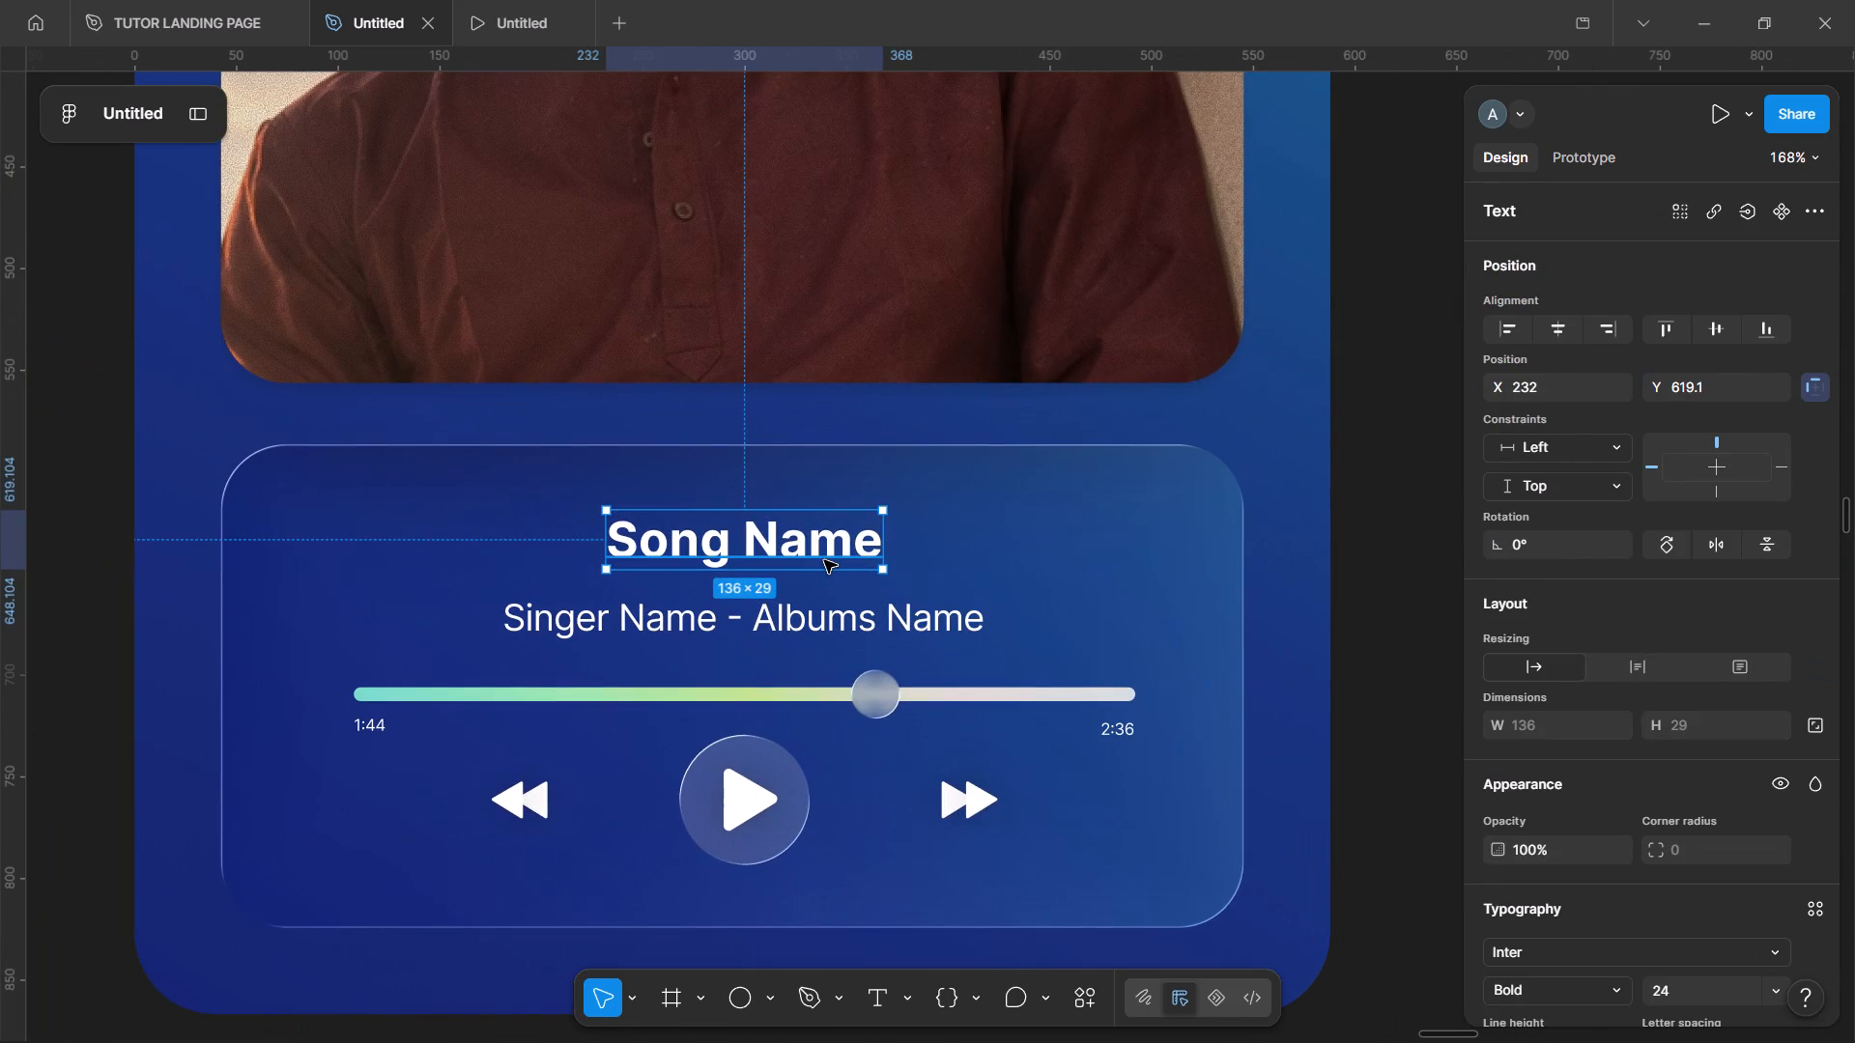
key("shift+s")
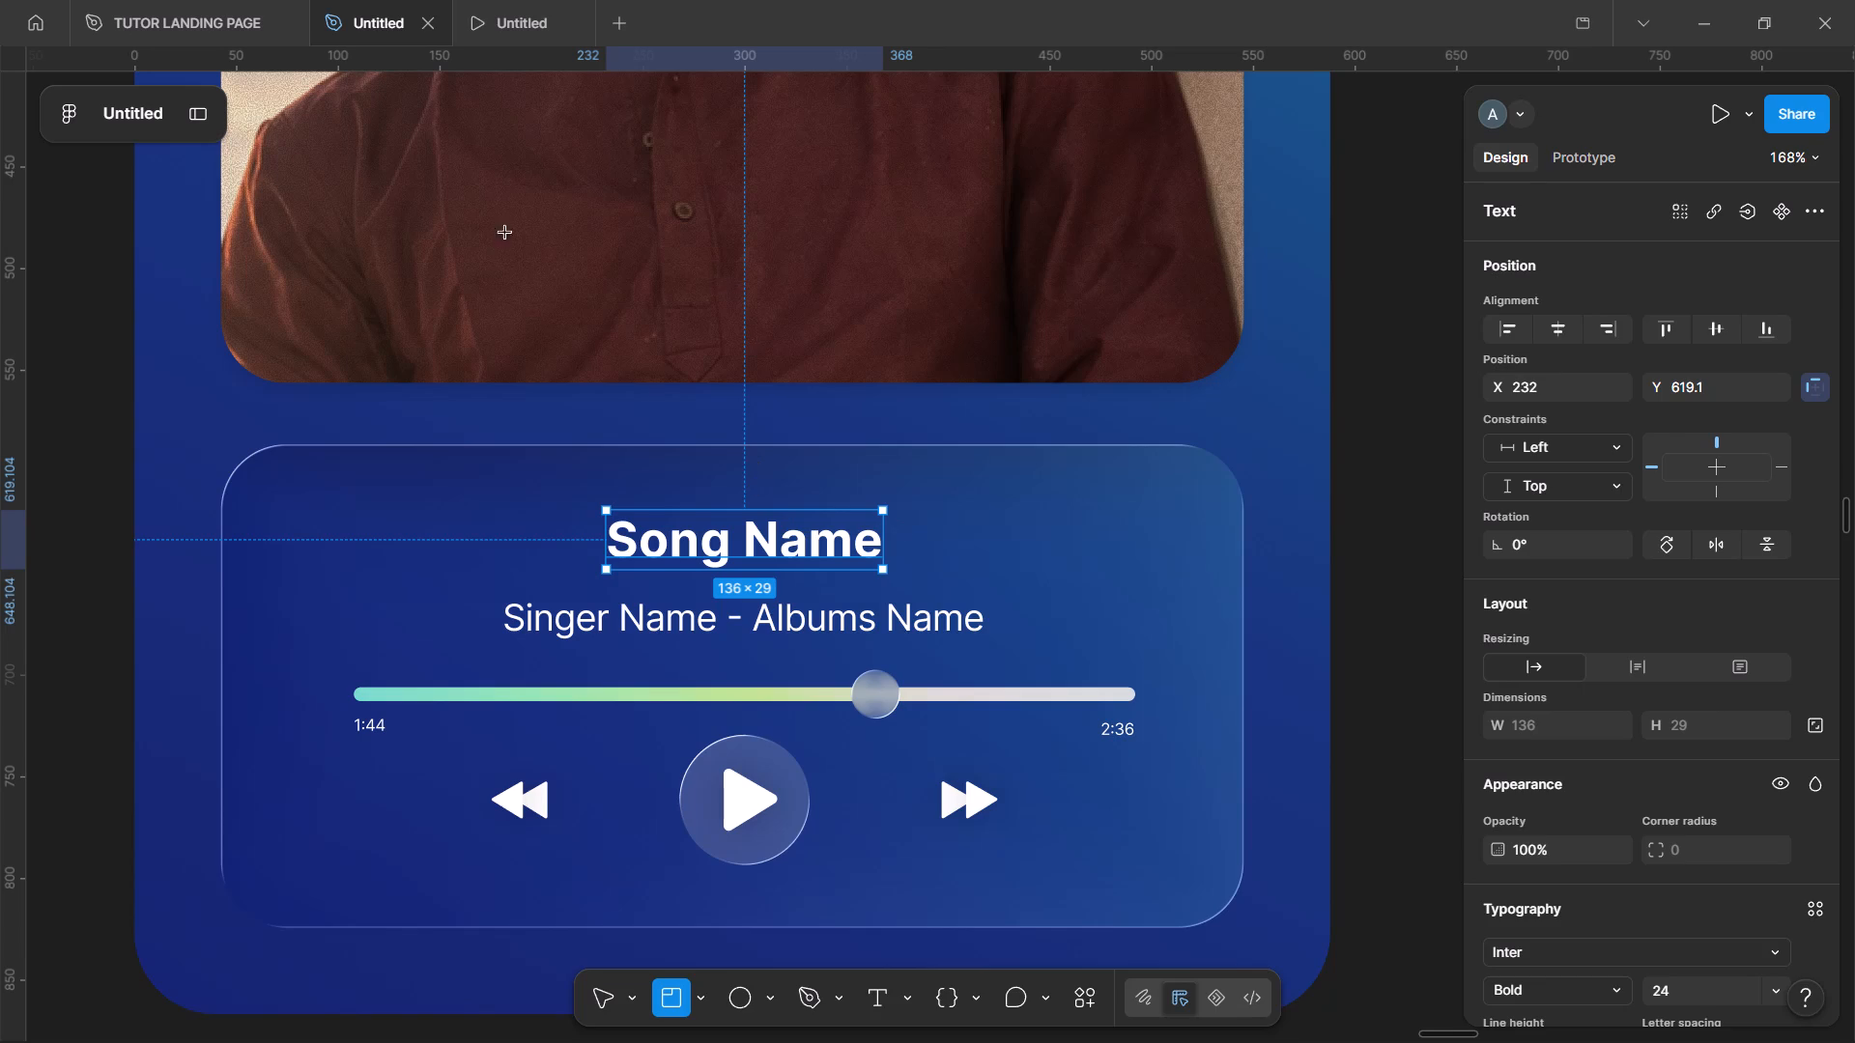
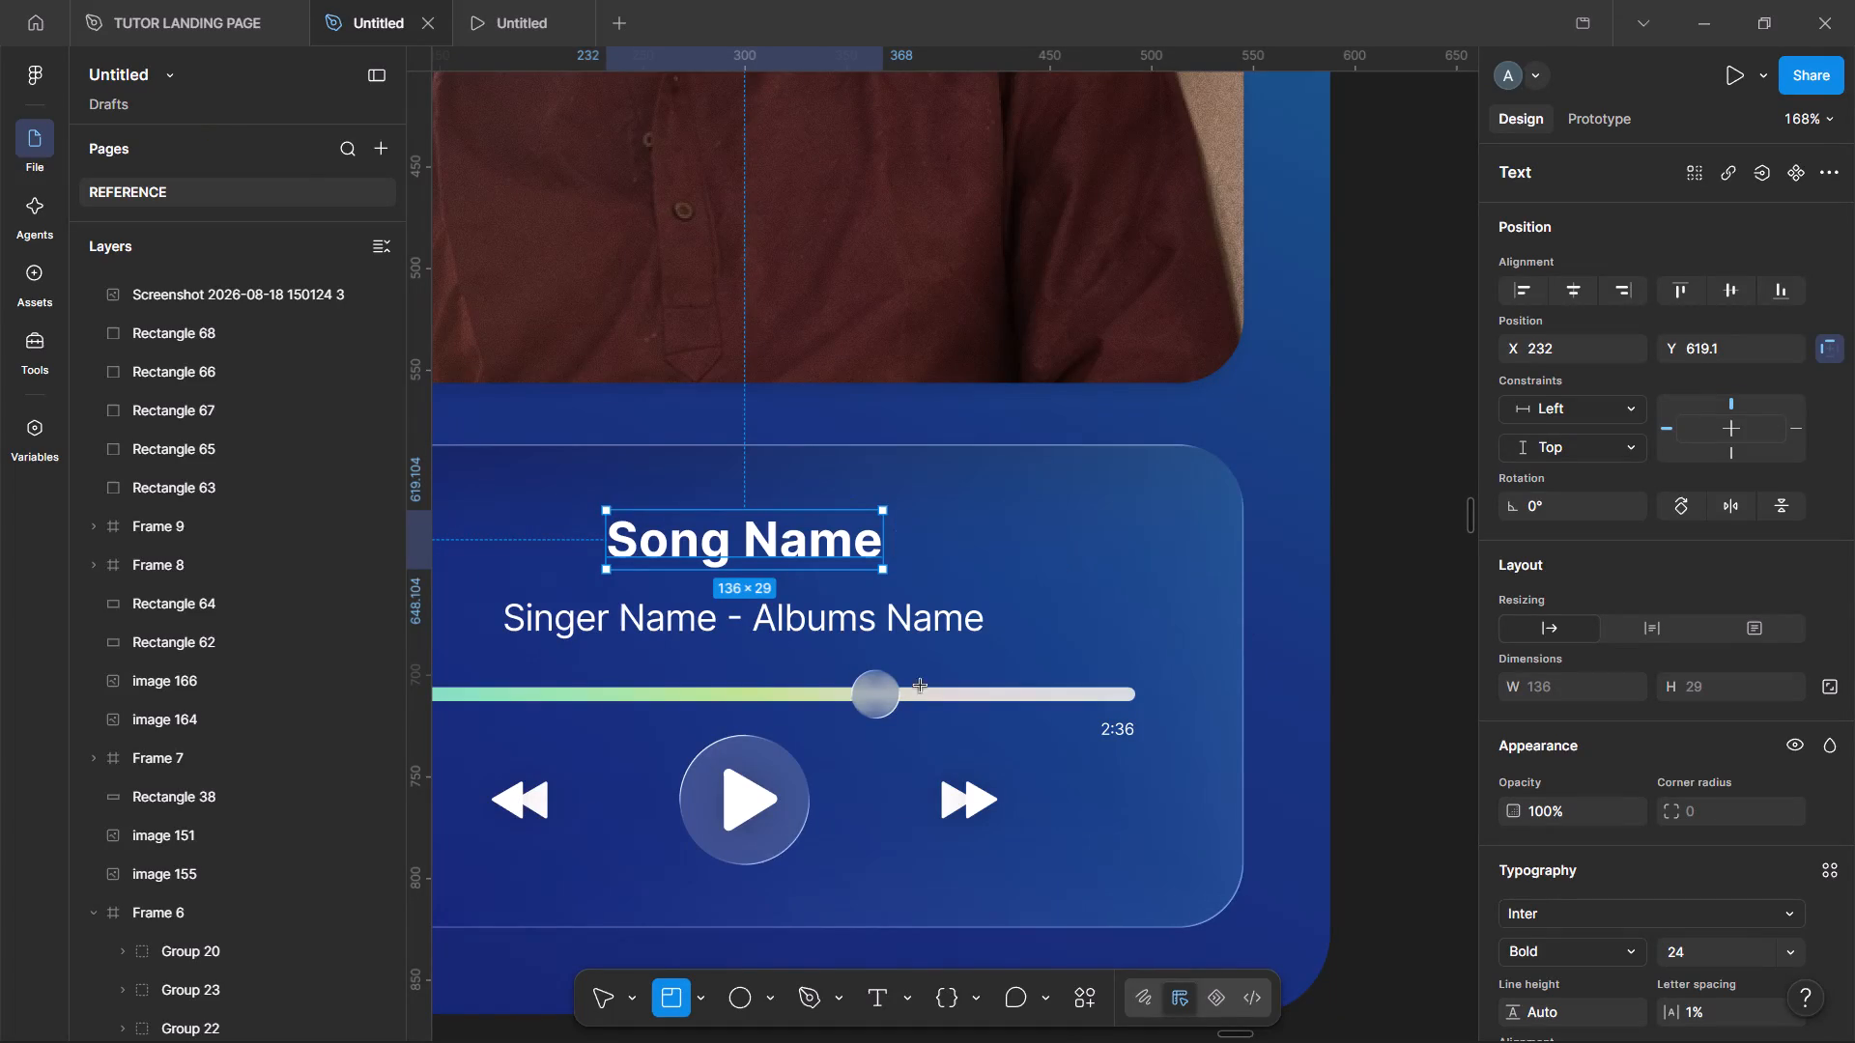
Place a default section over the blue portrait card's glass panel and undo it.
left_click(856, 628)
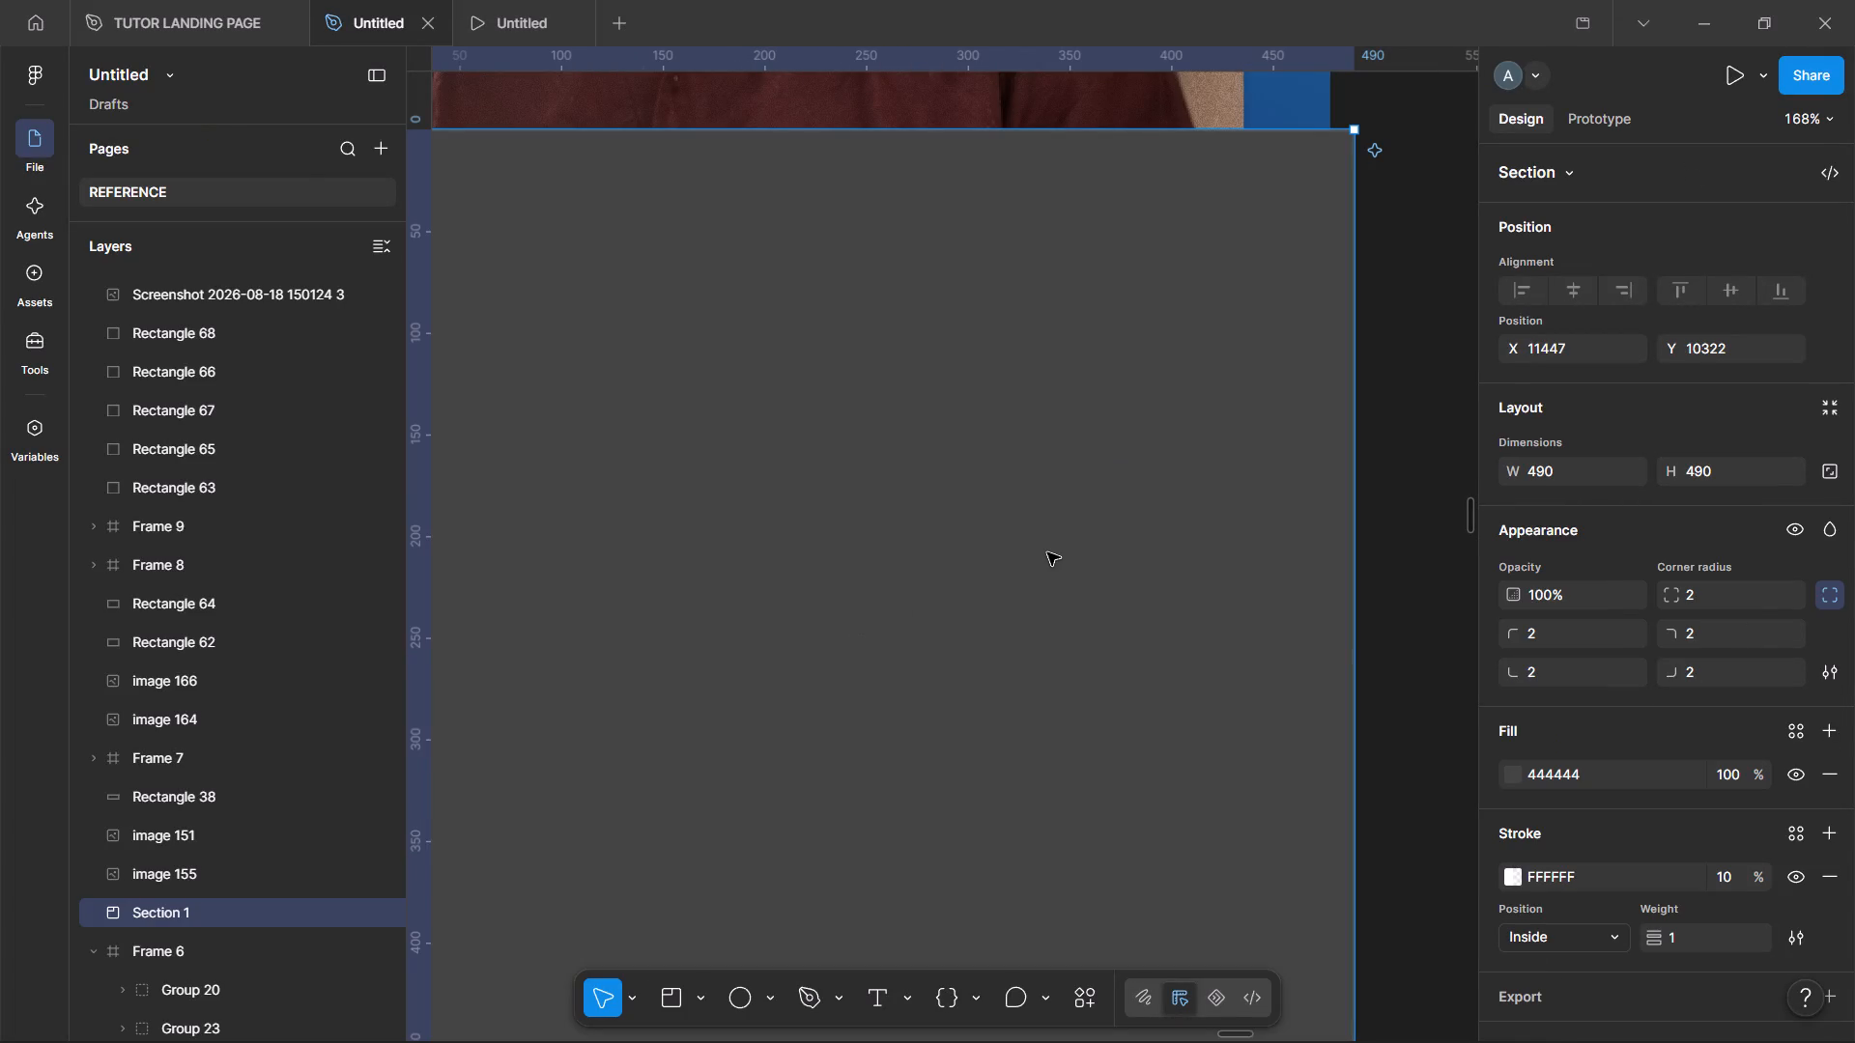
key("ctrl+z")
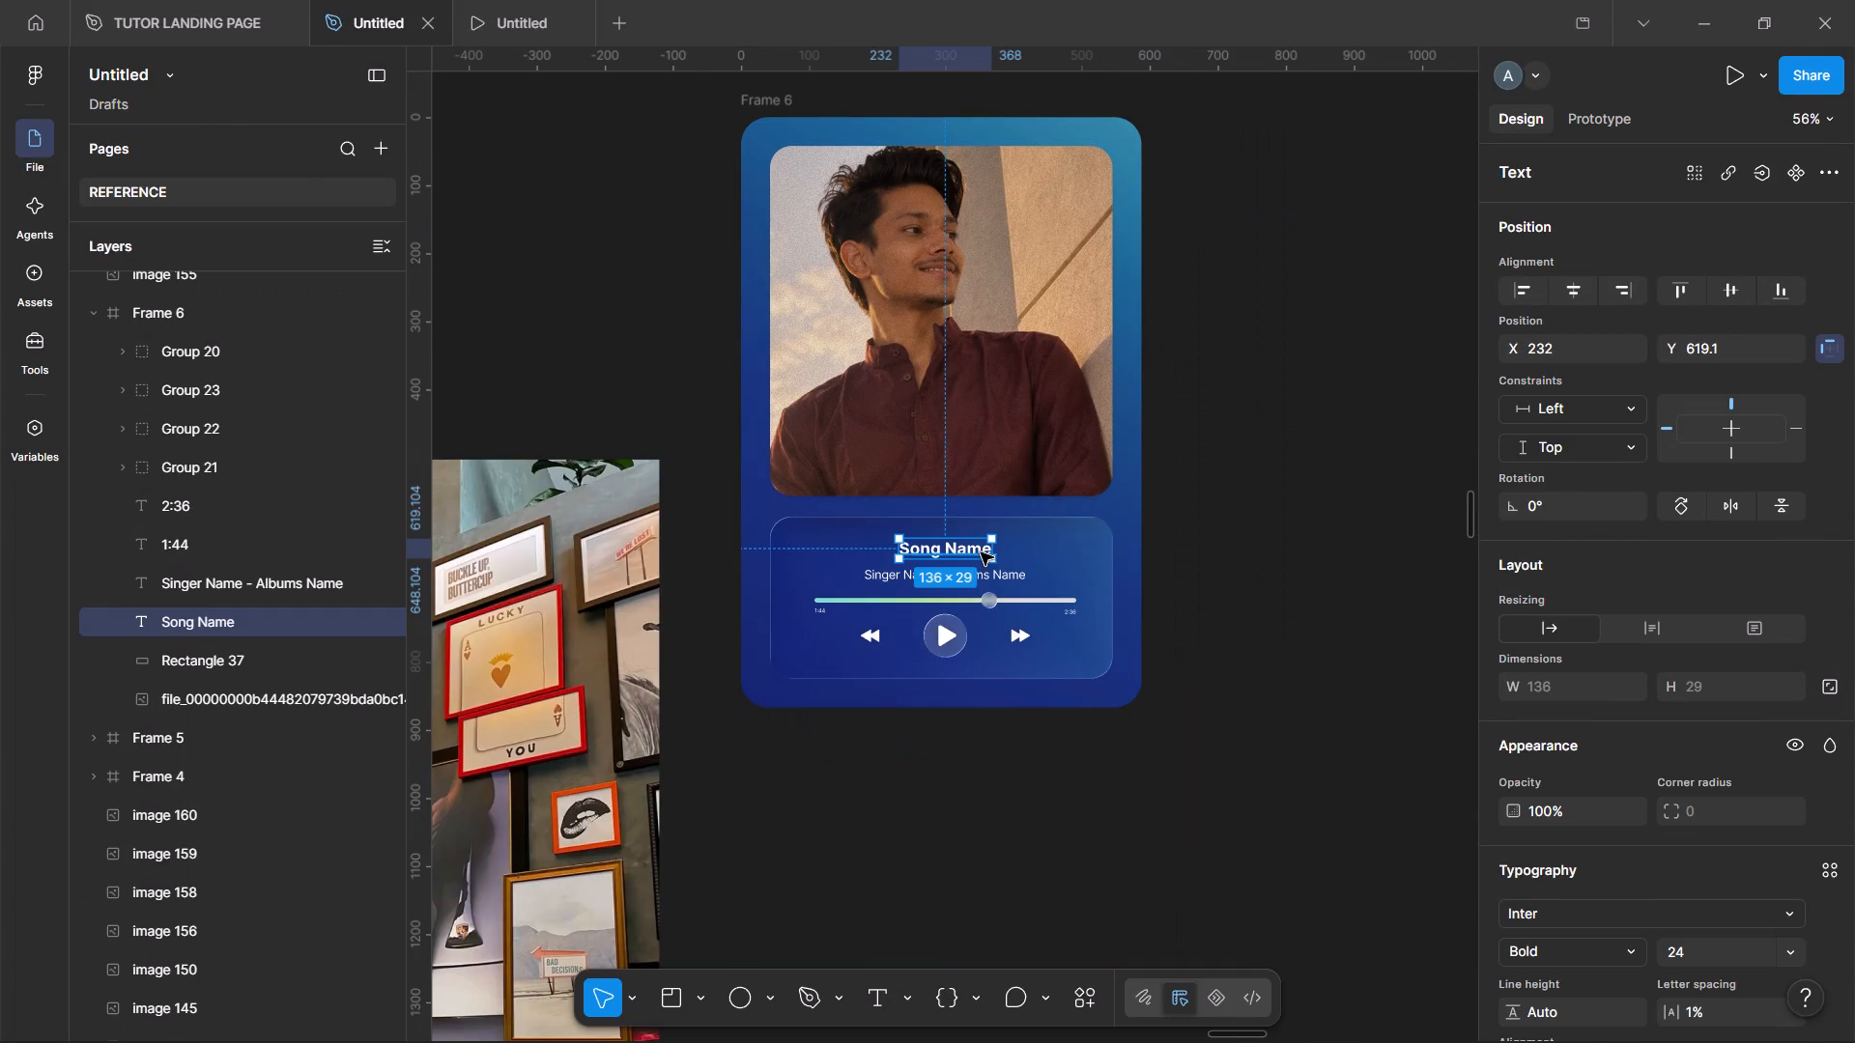
Wrap the Song Name text and the Singer Name - Albums Name text each in its own auto layout frame.
key("shift+a")
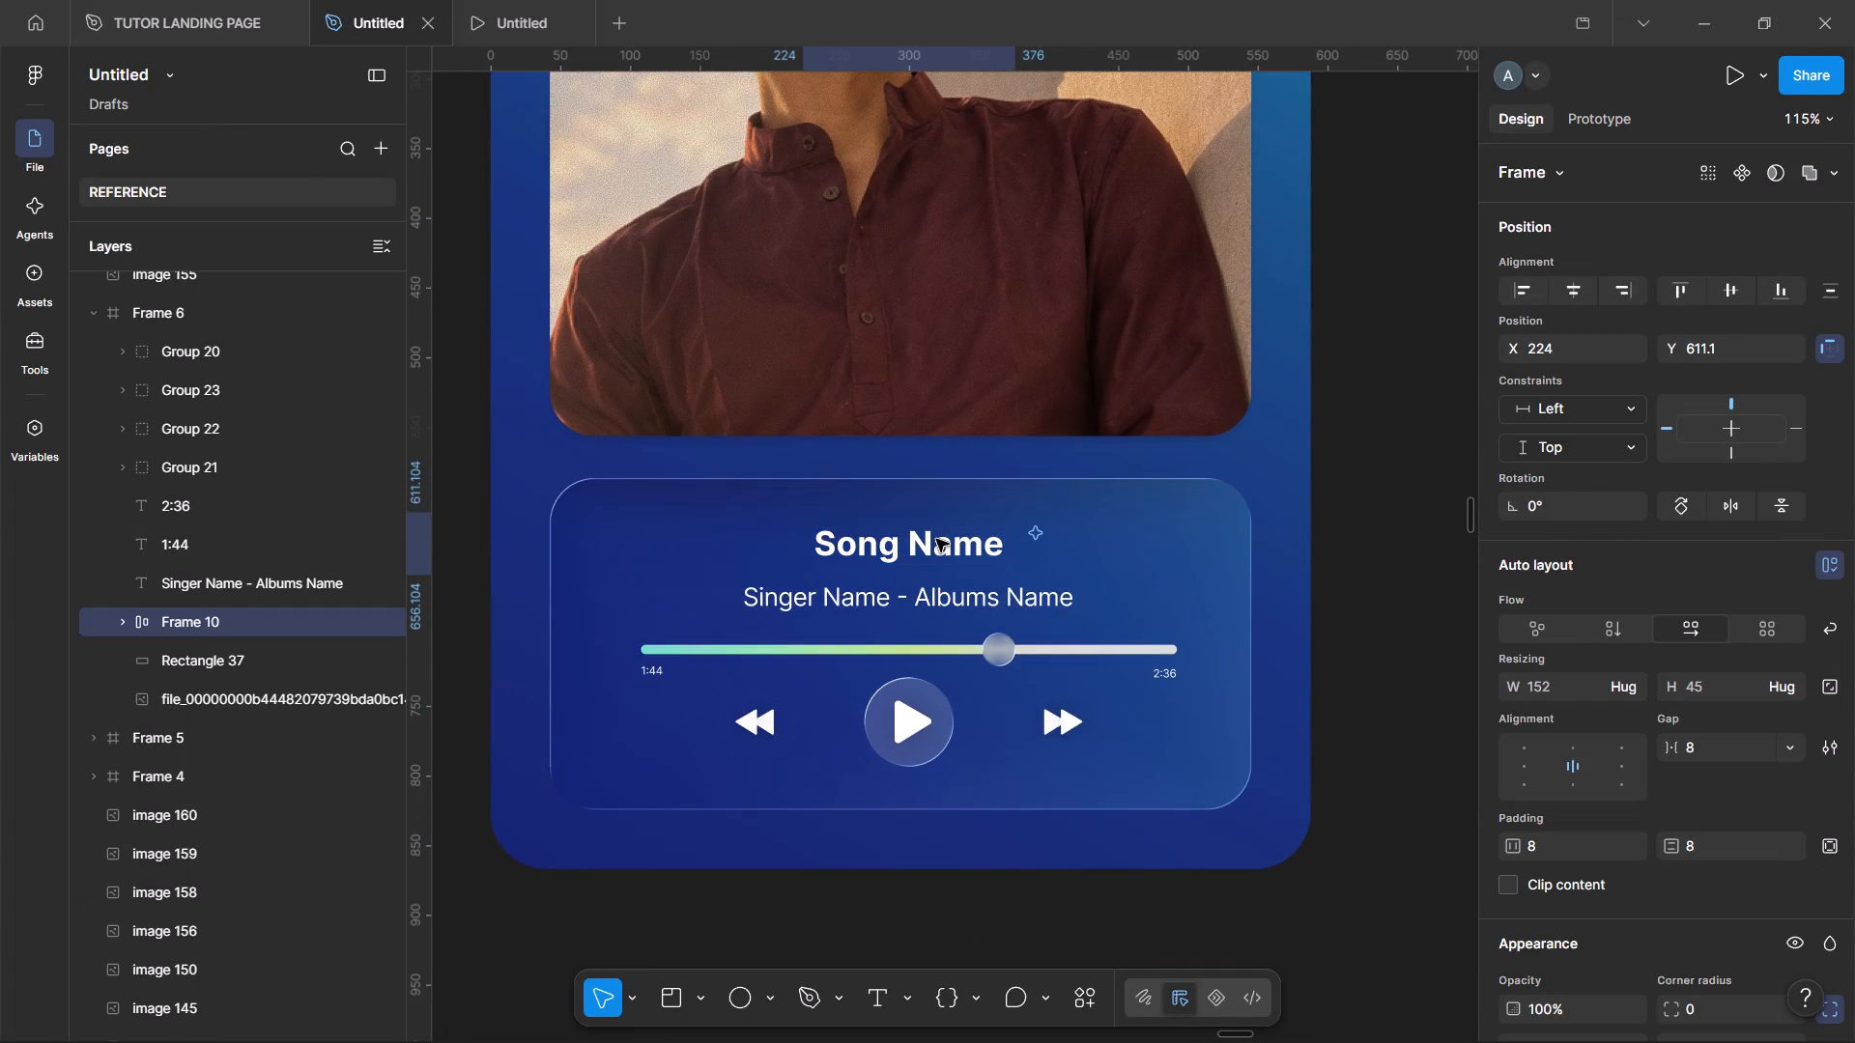
left_click(1044, 600)
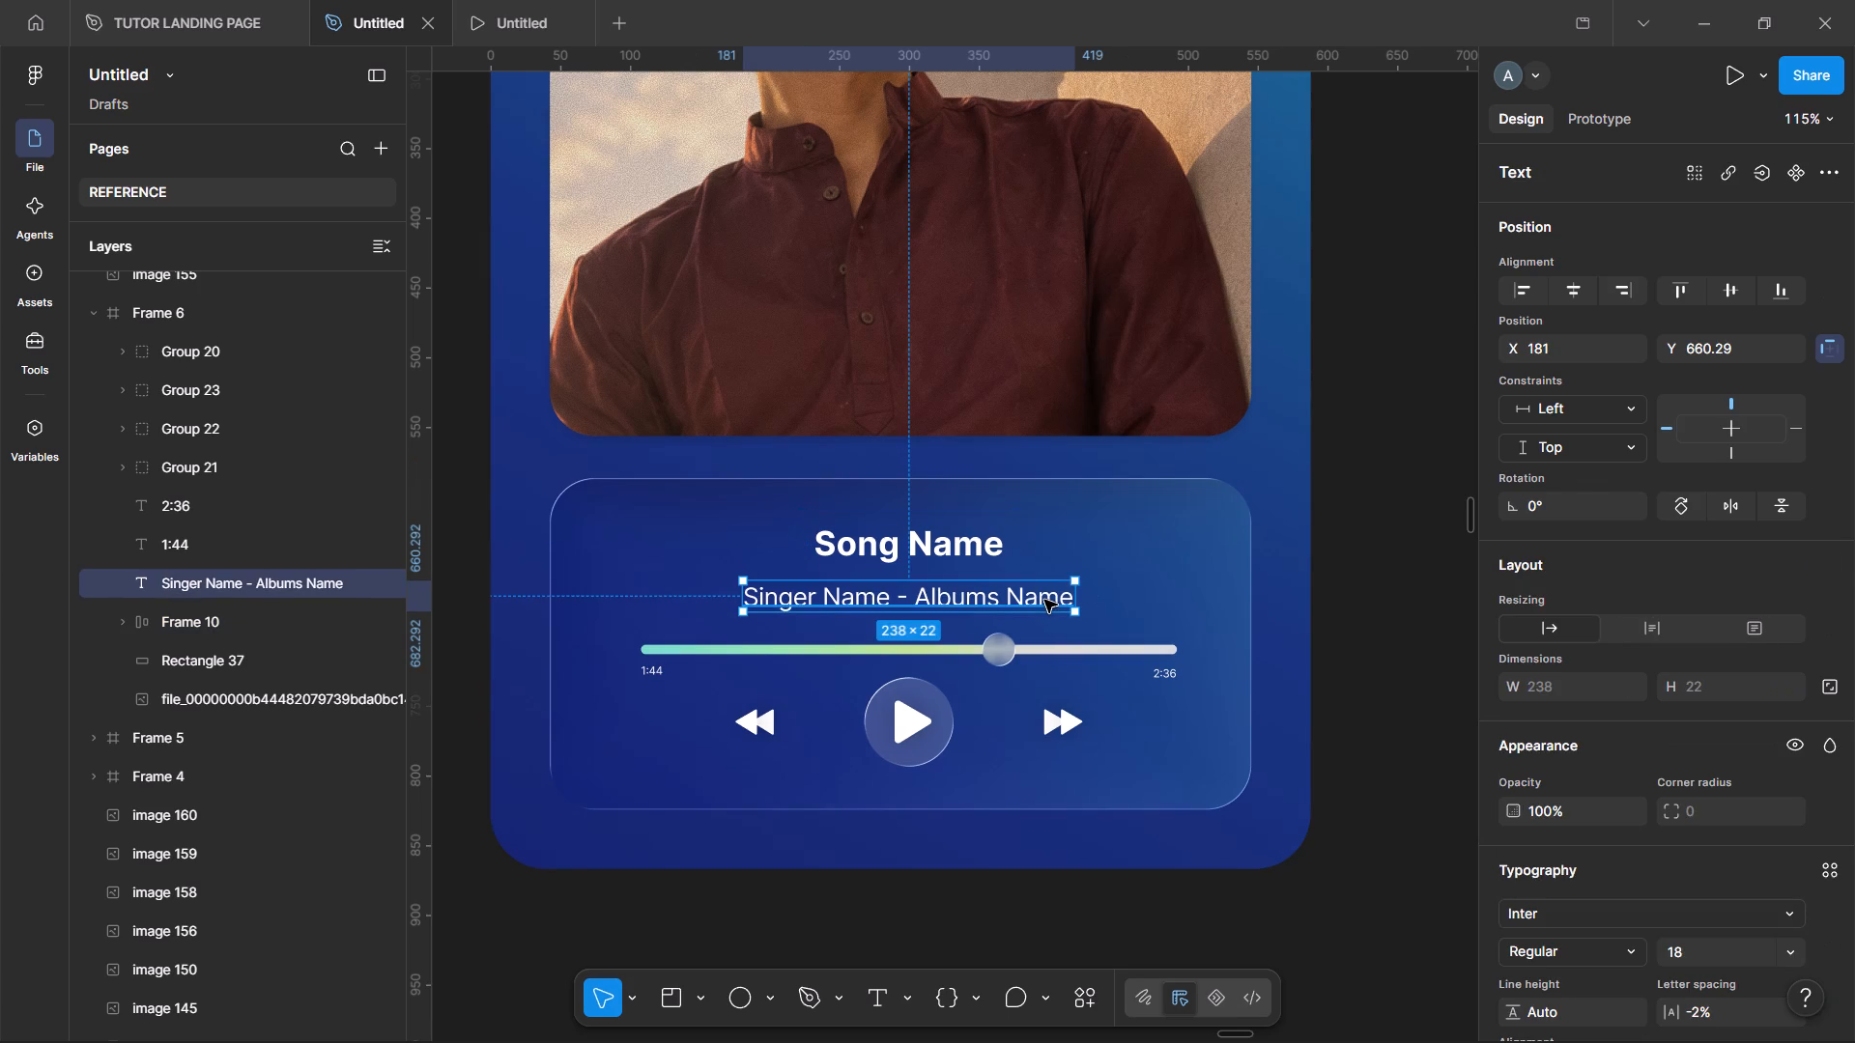
key("shift+a")
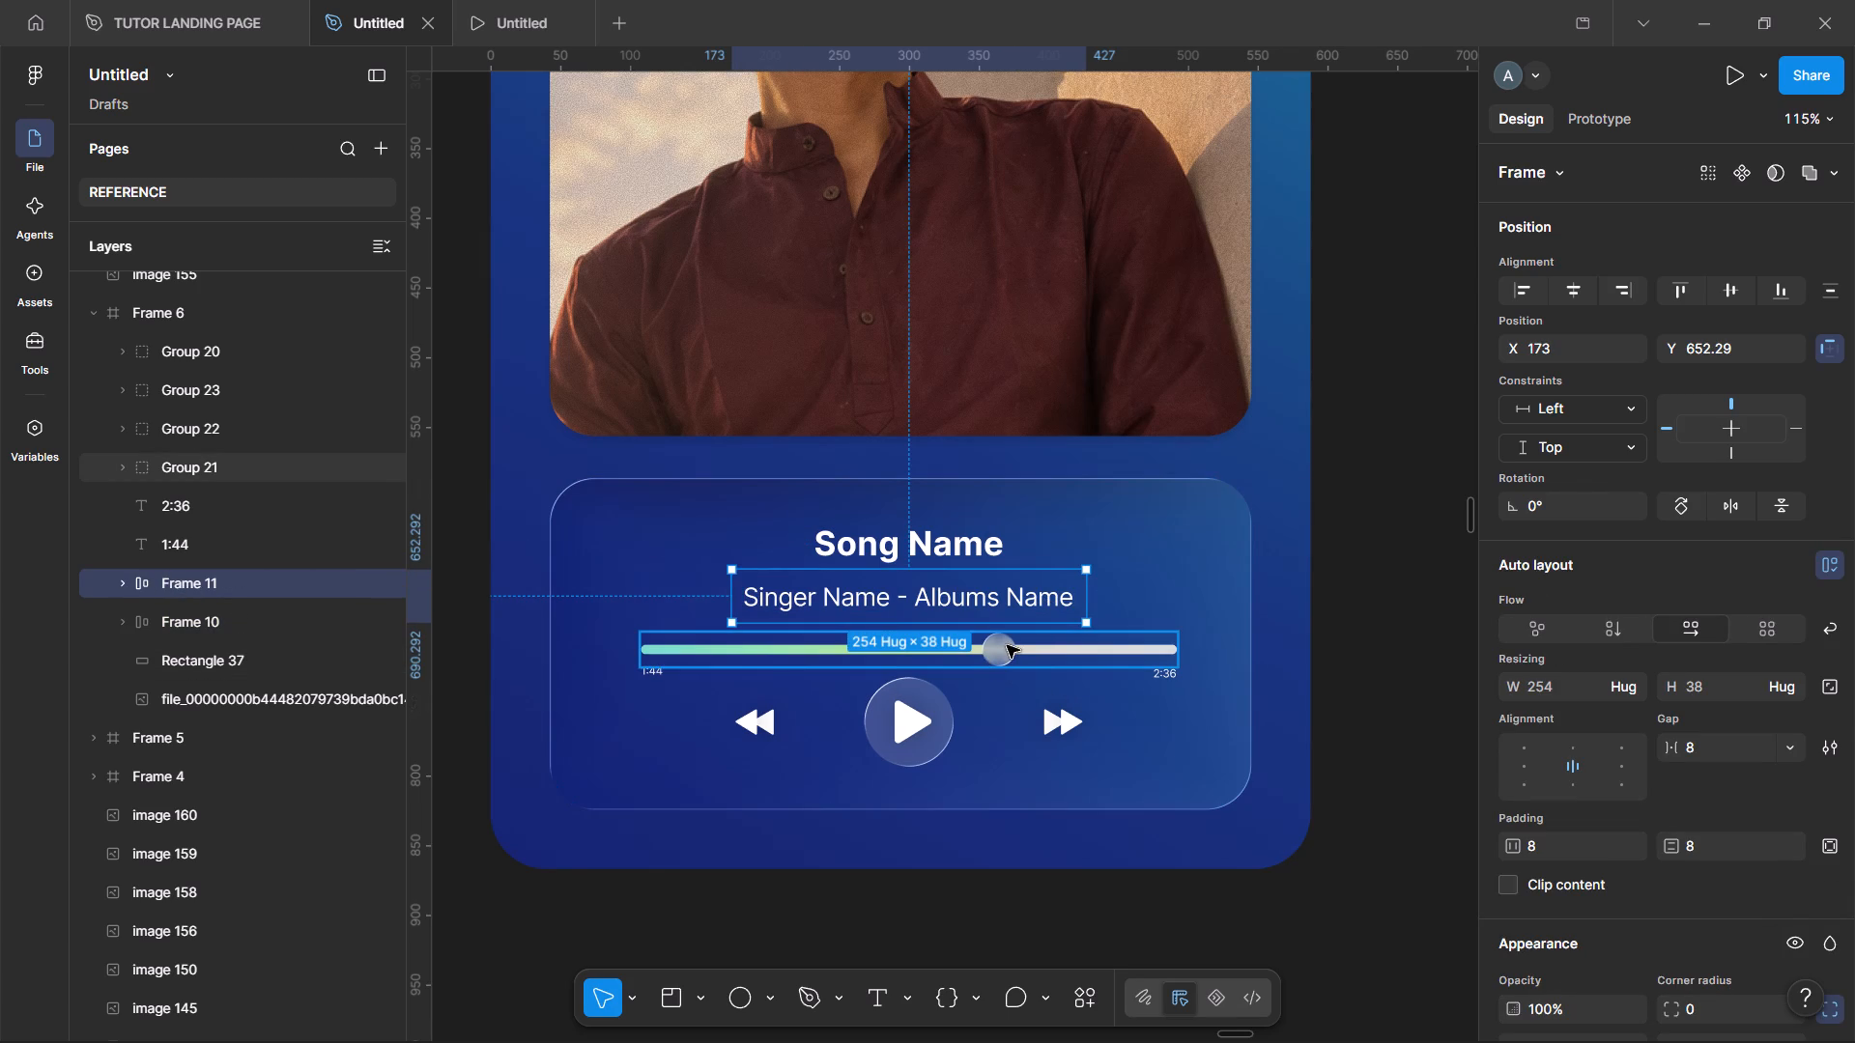
left_click(1007, 645)
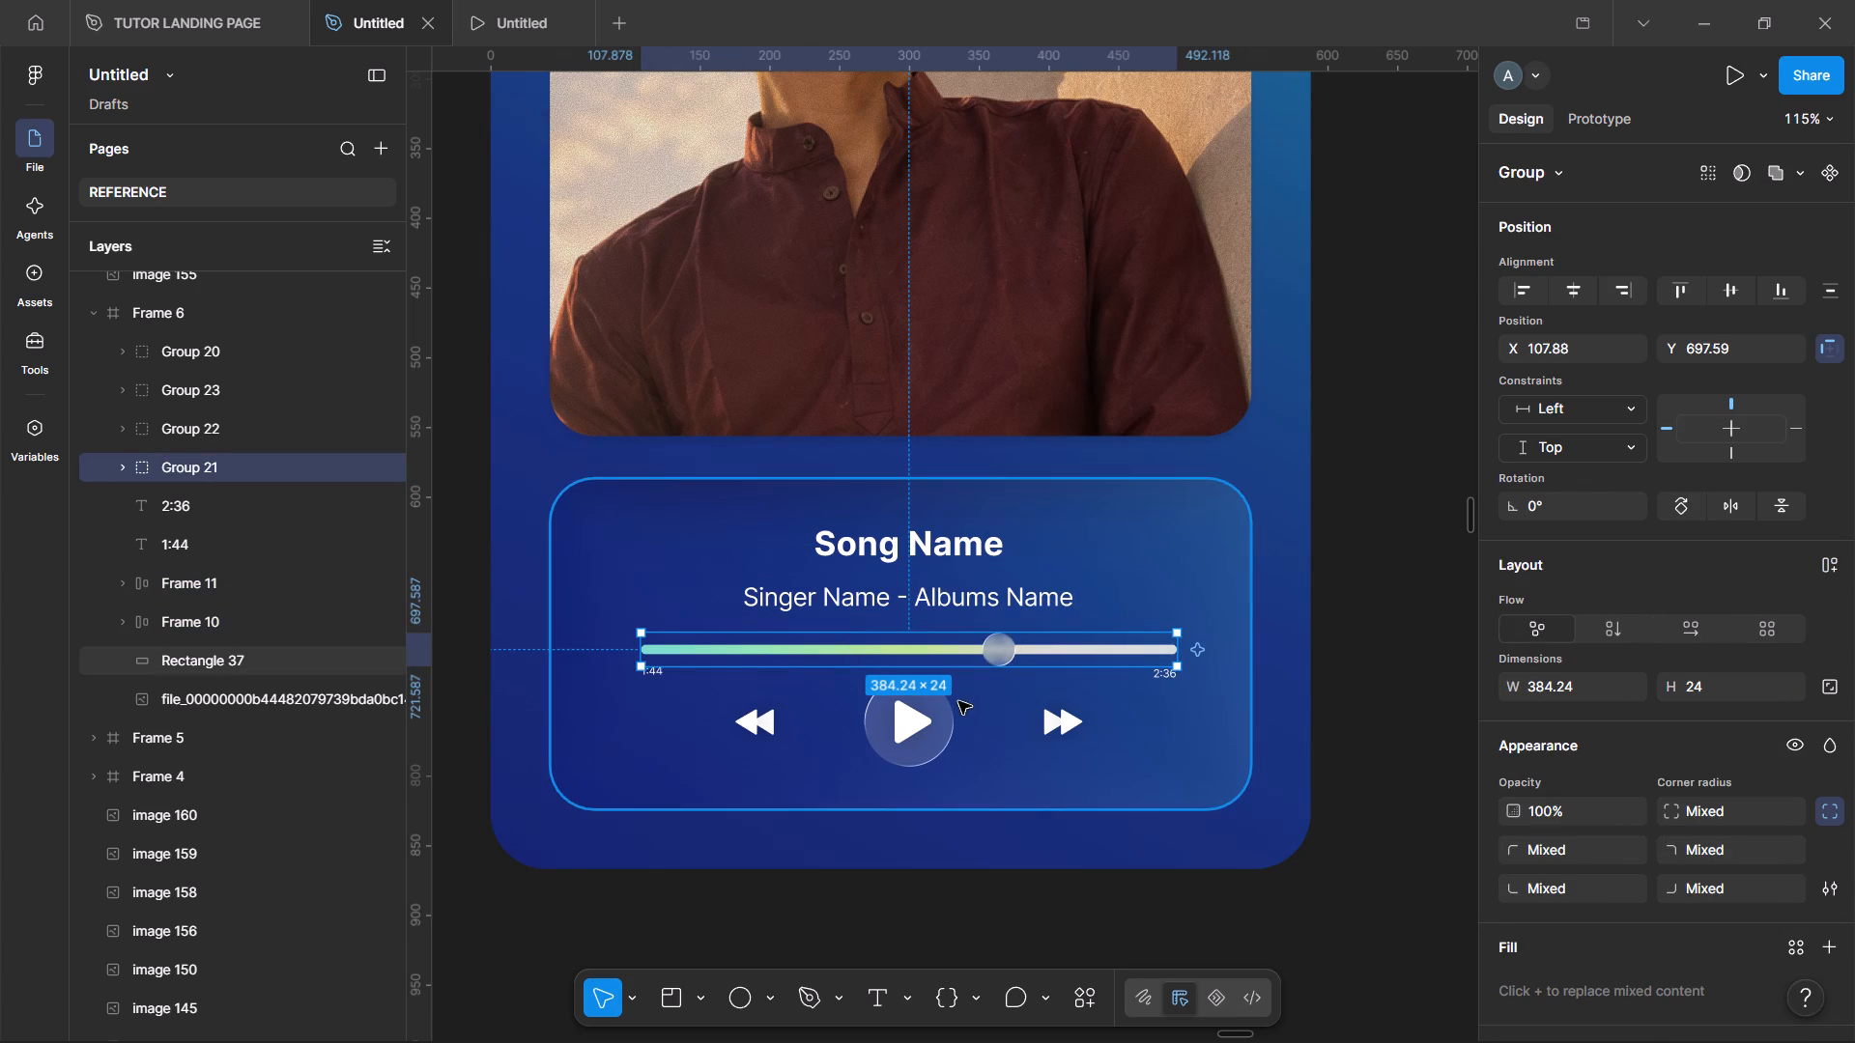
left_click(1368, 479)
Wrap the card's portrait photo in an auto layout frame.
scroll(1368, 479, "up", 1)
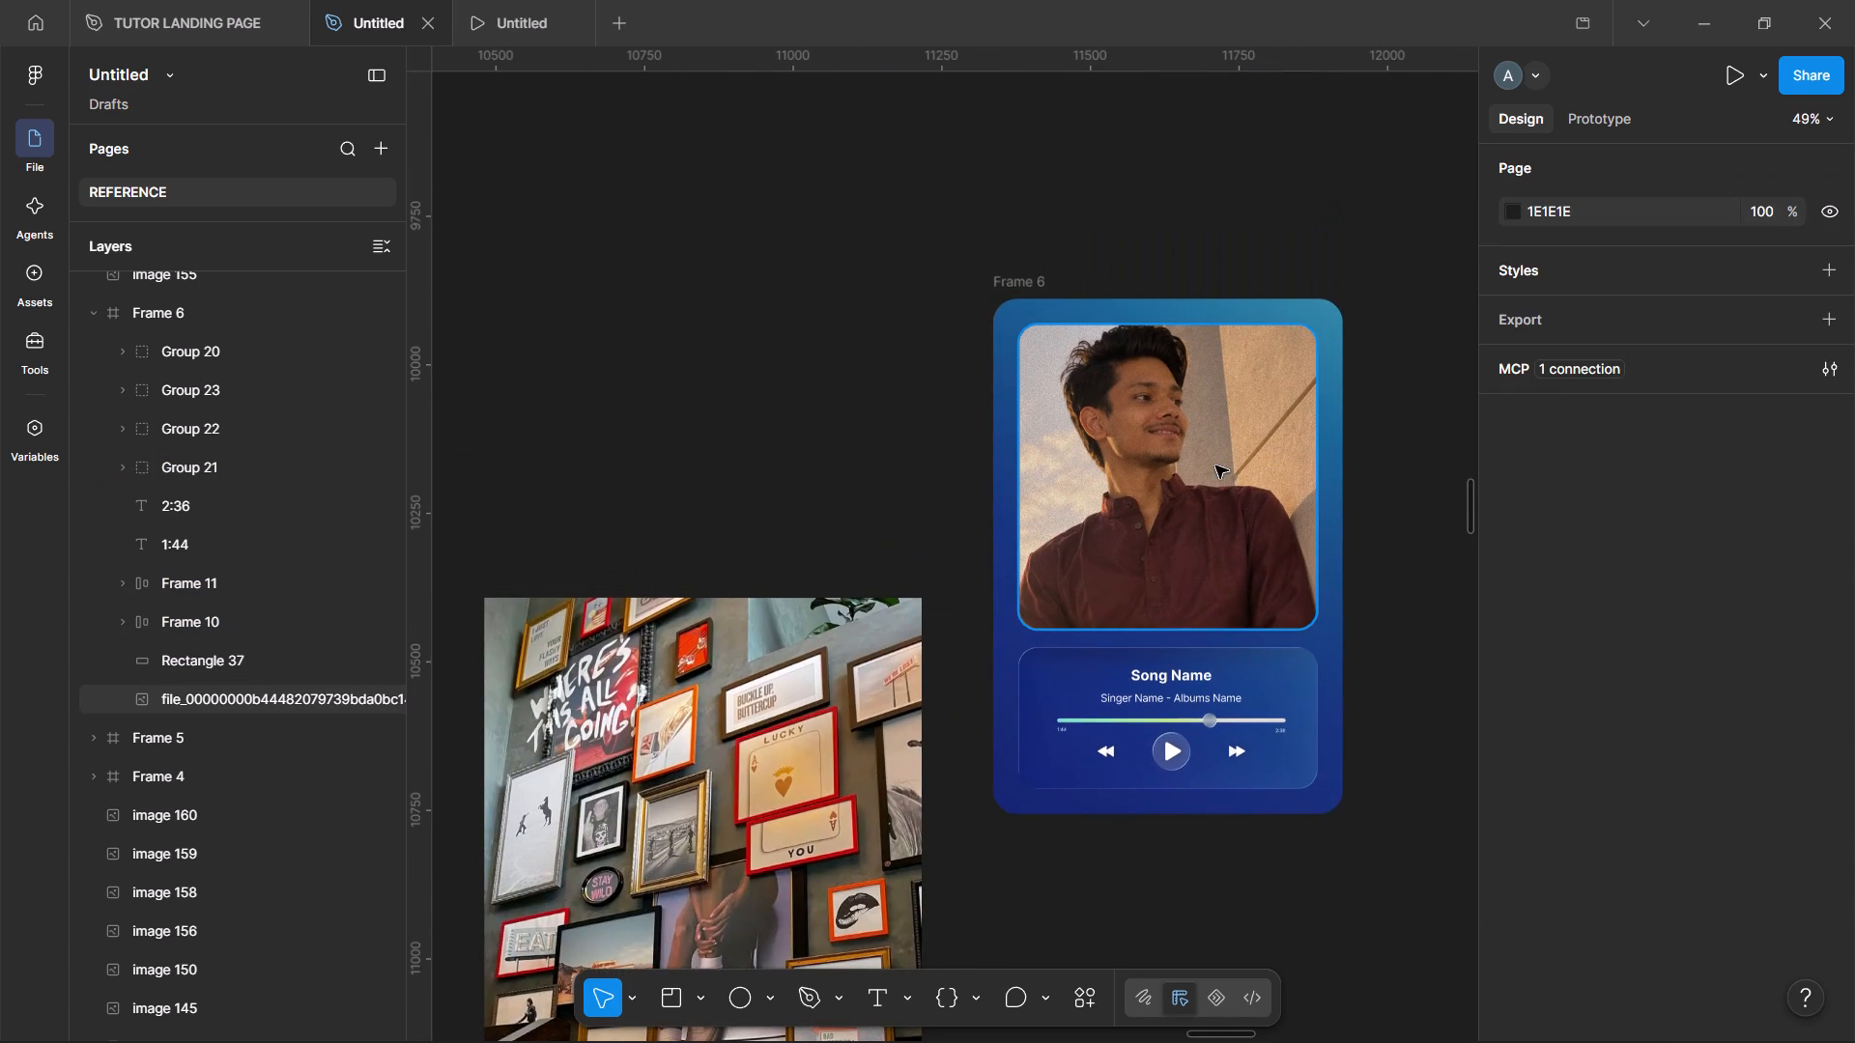
left_click(1215, 465)
key("shift+a")
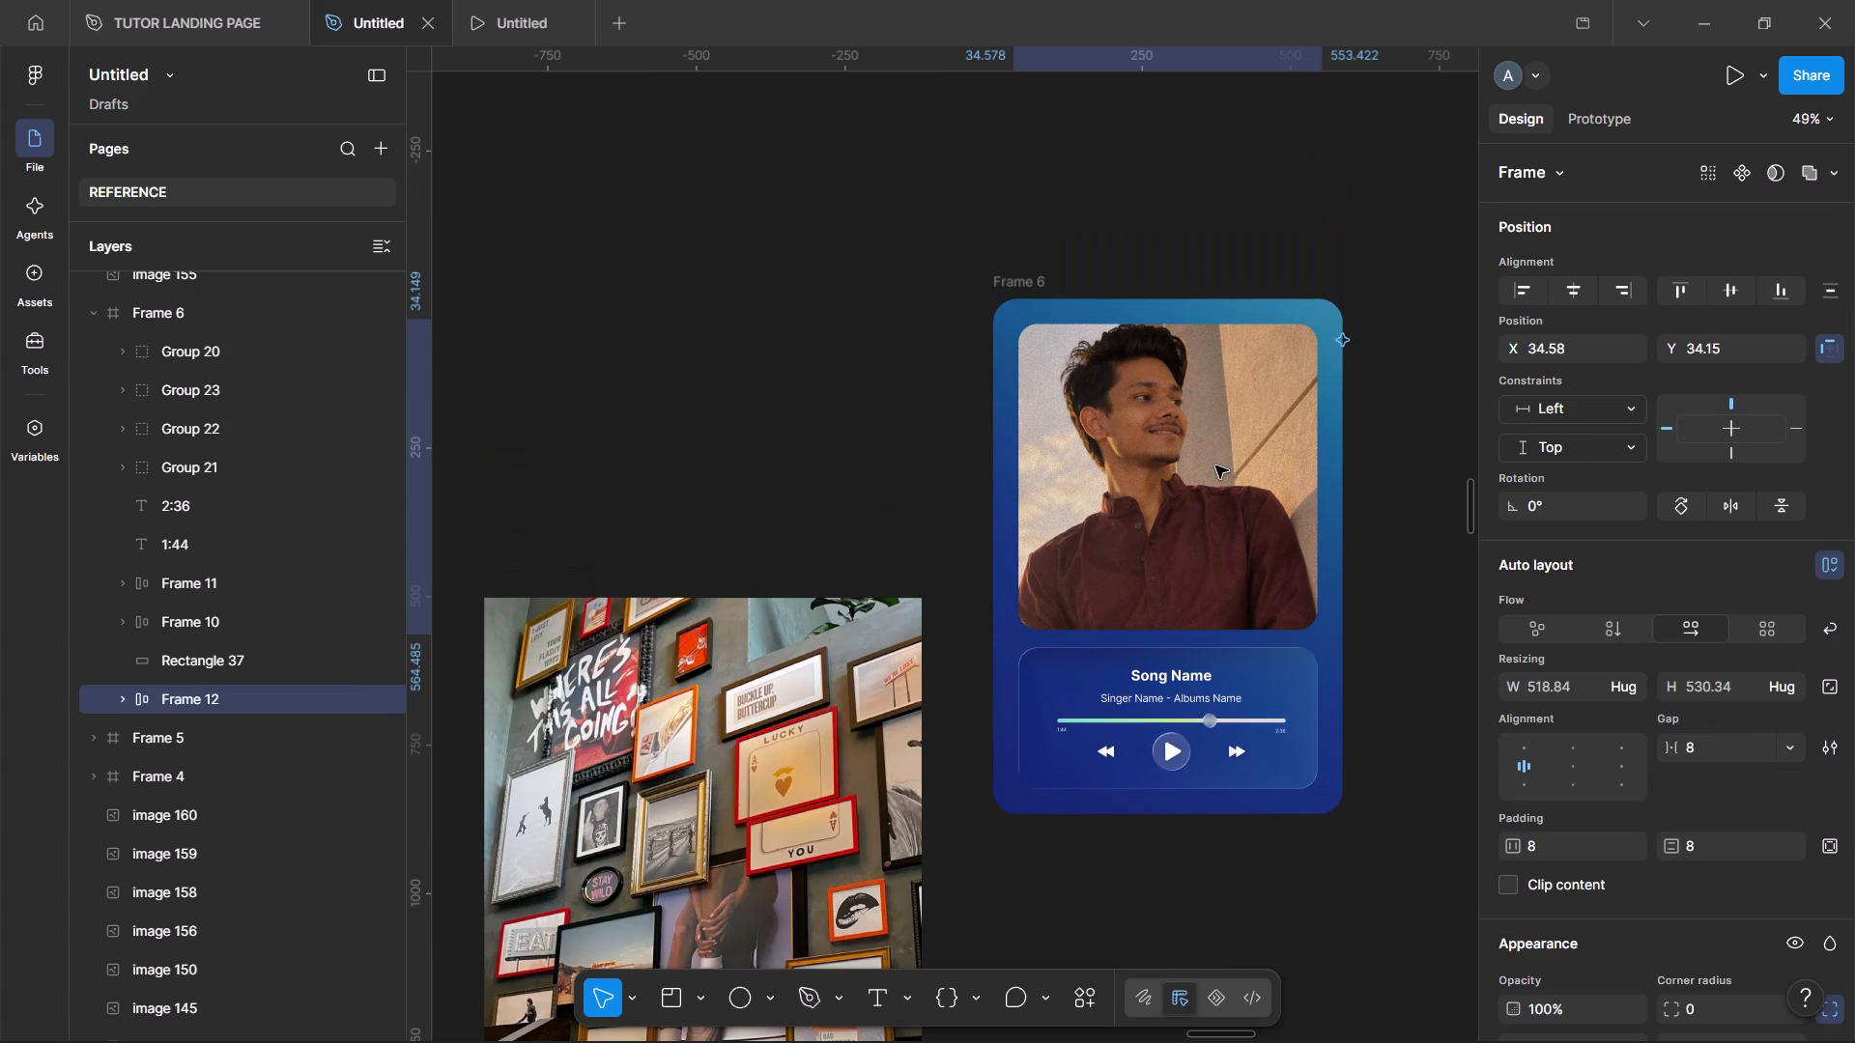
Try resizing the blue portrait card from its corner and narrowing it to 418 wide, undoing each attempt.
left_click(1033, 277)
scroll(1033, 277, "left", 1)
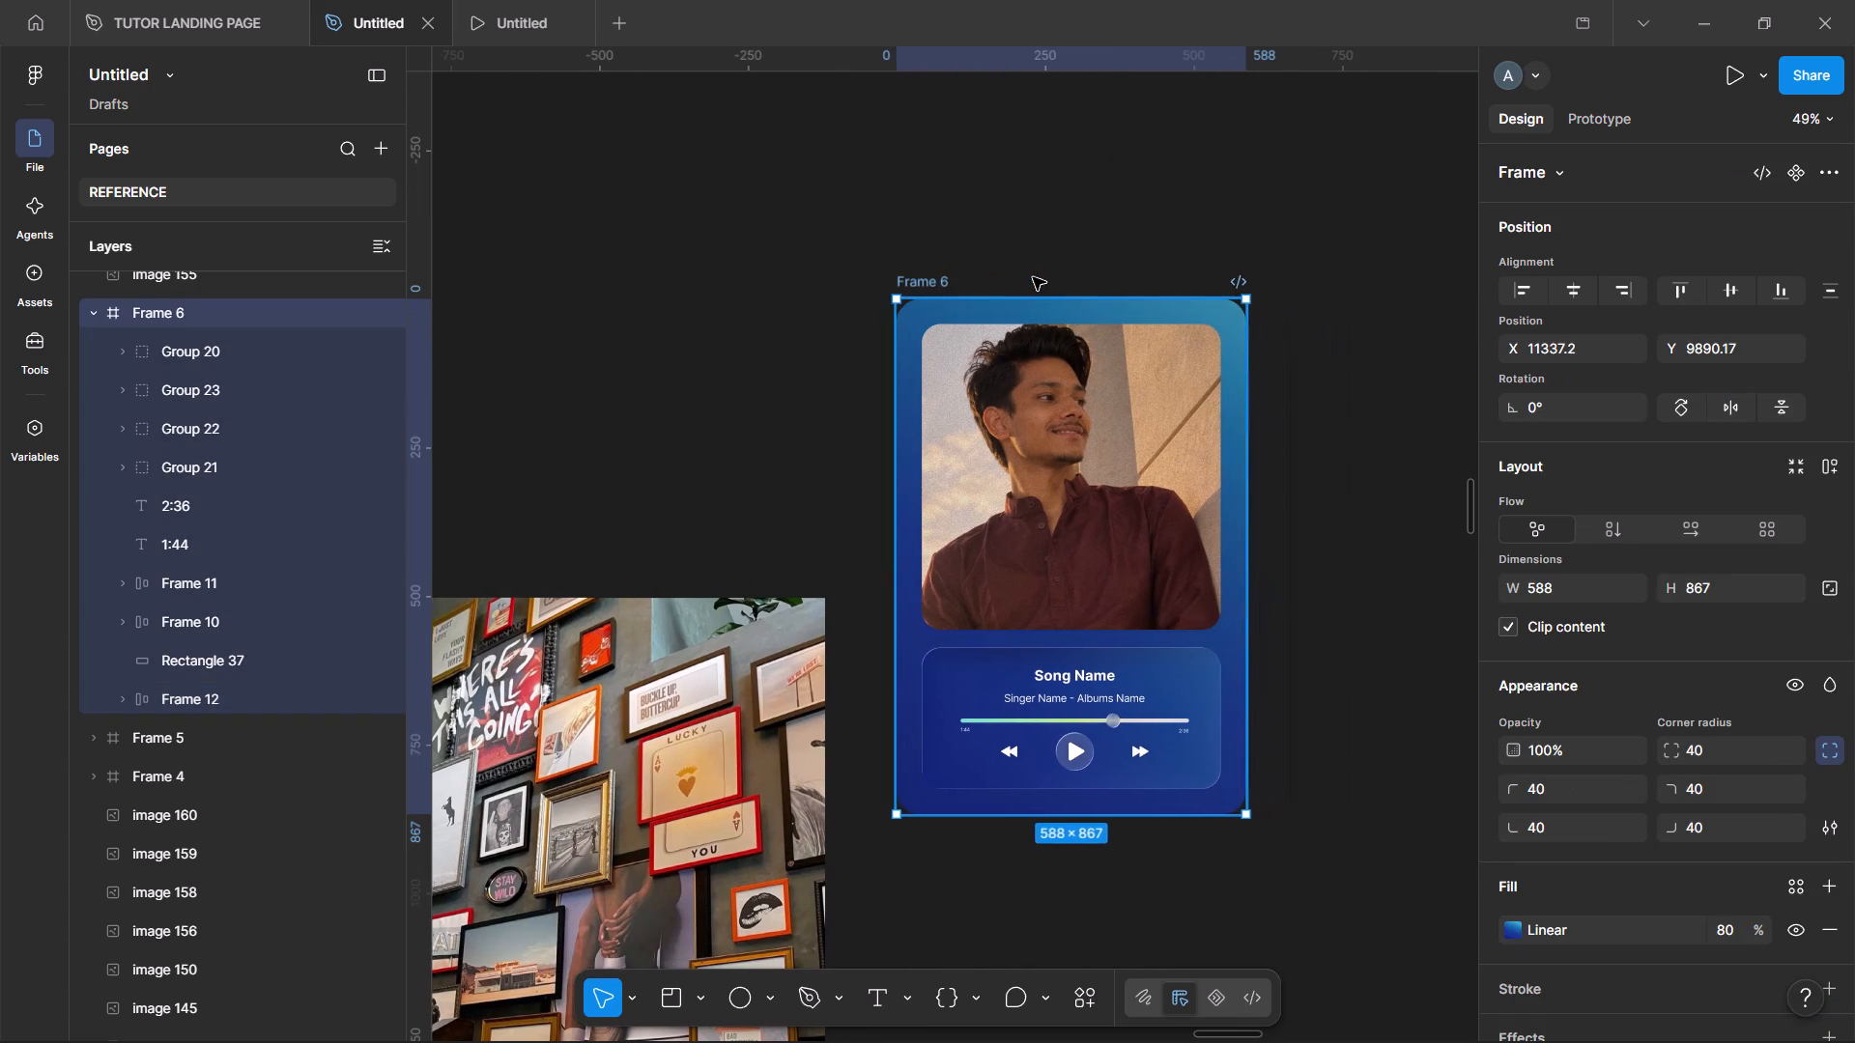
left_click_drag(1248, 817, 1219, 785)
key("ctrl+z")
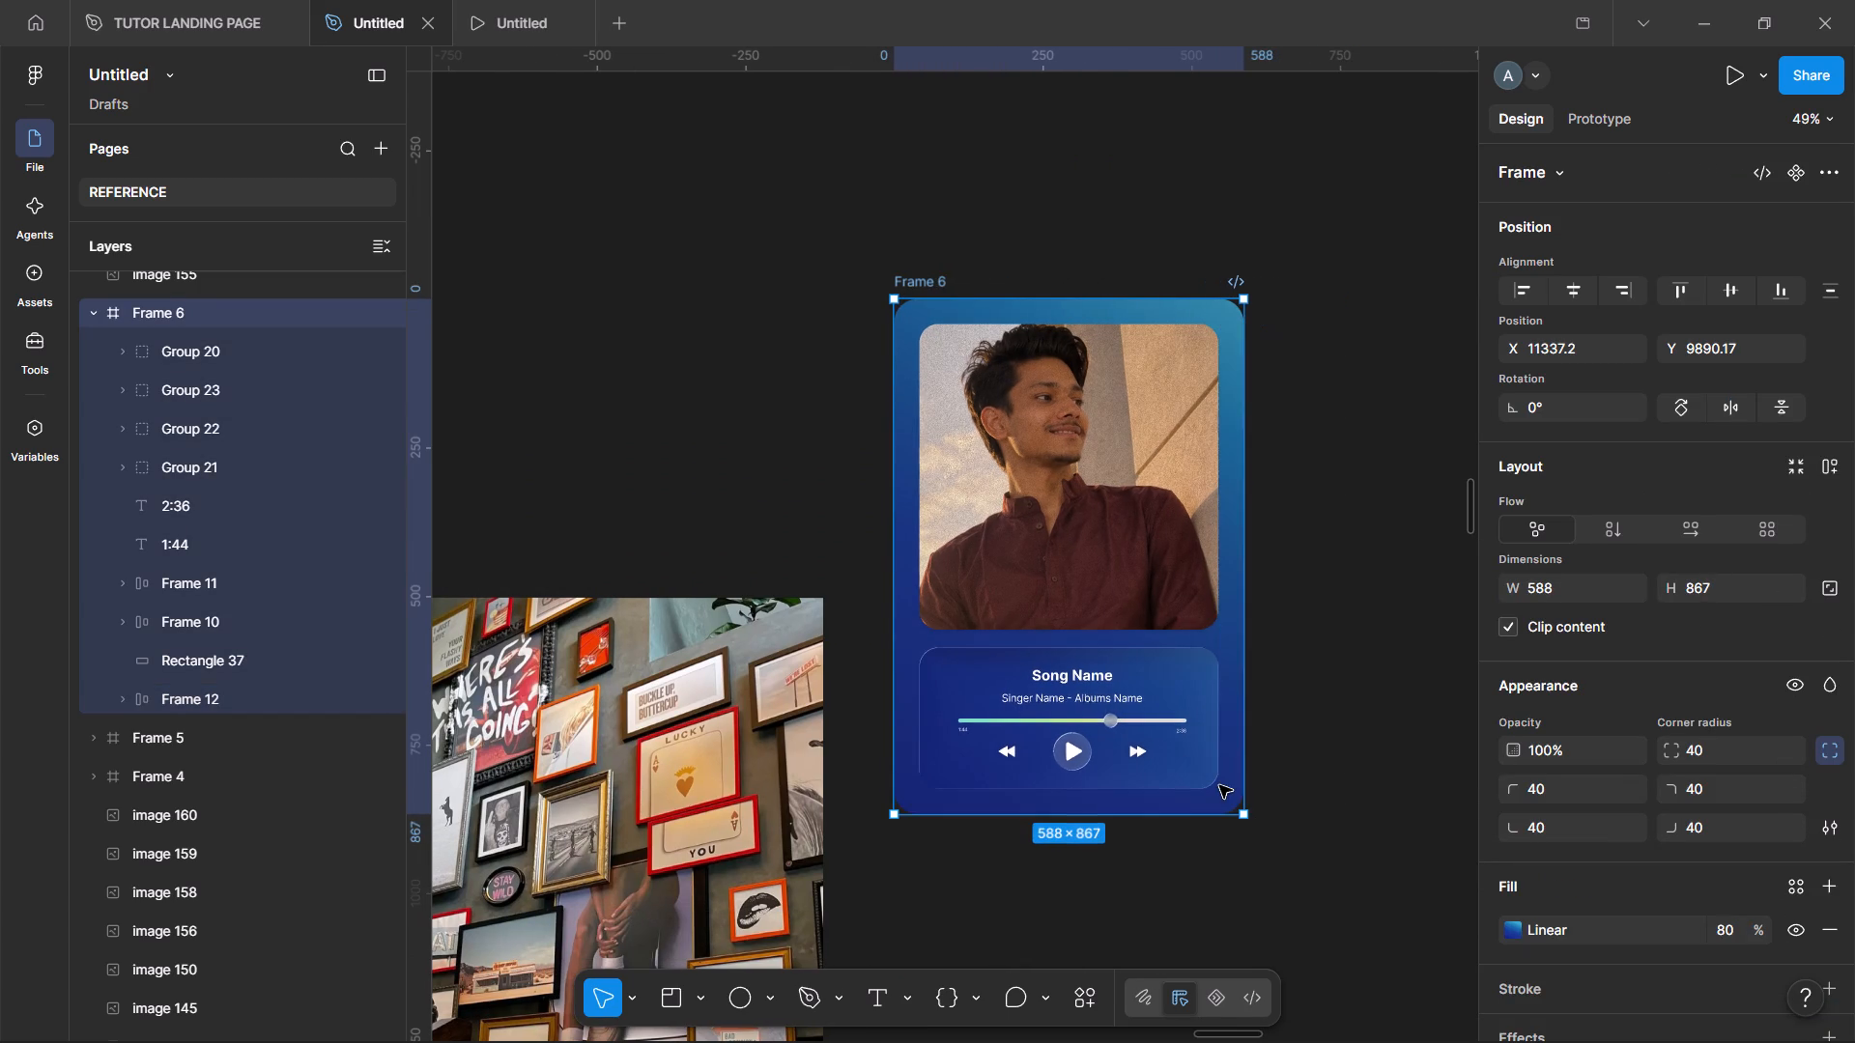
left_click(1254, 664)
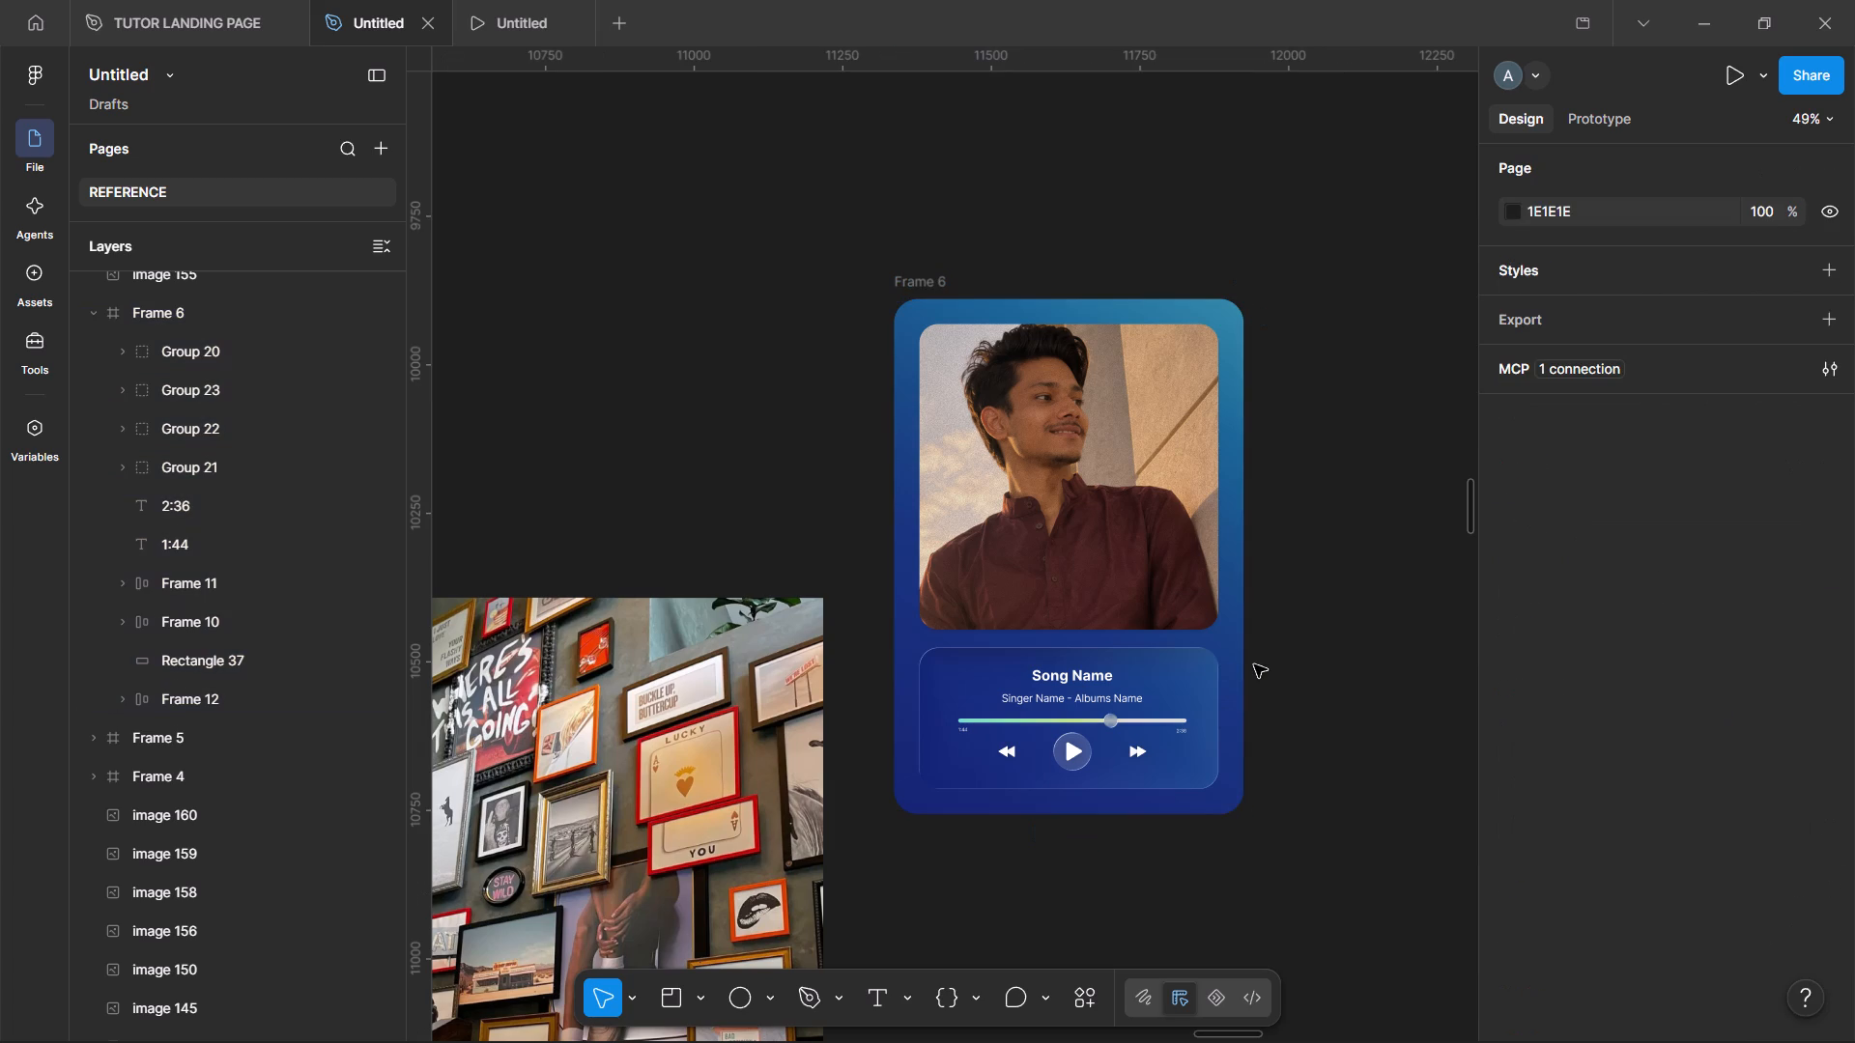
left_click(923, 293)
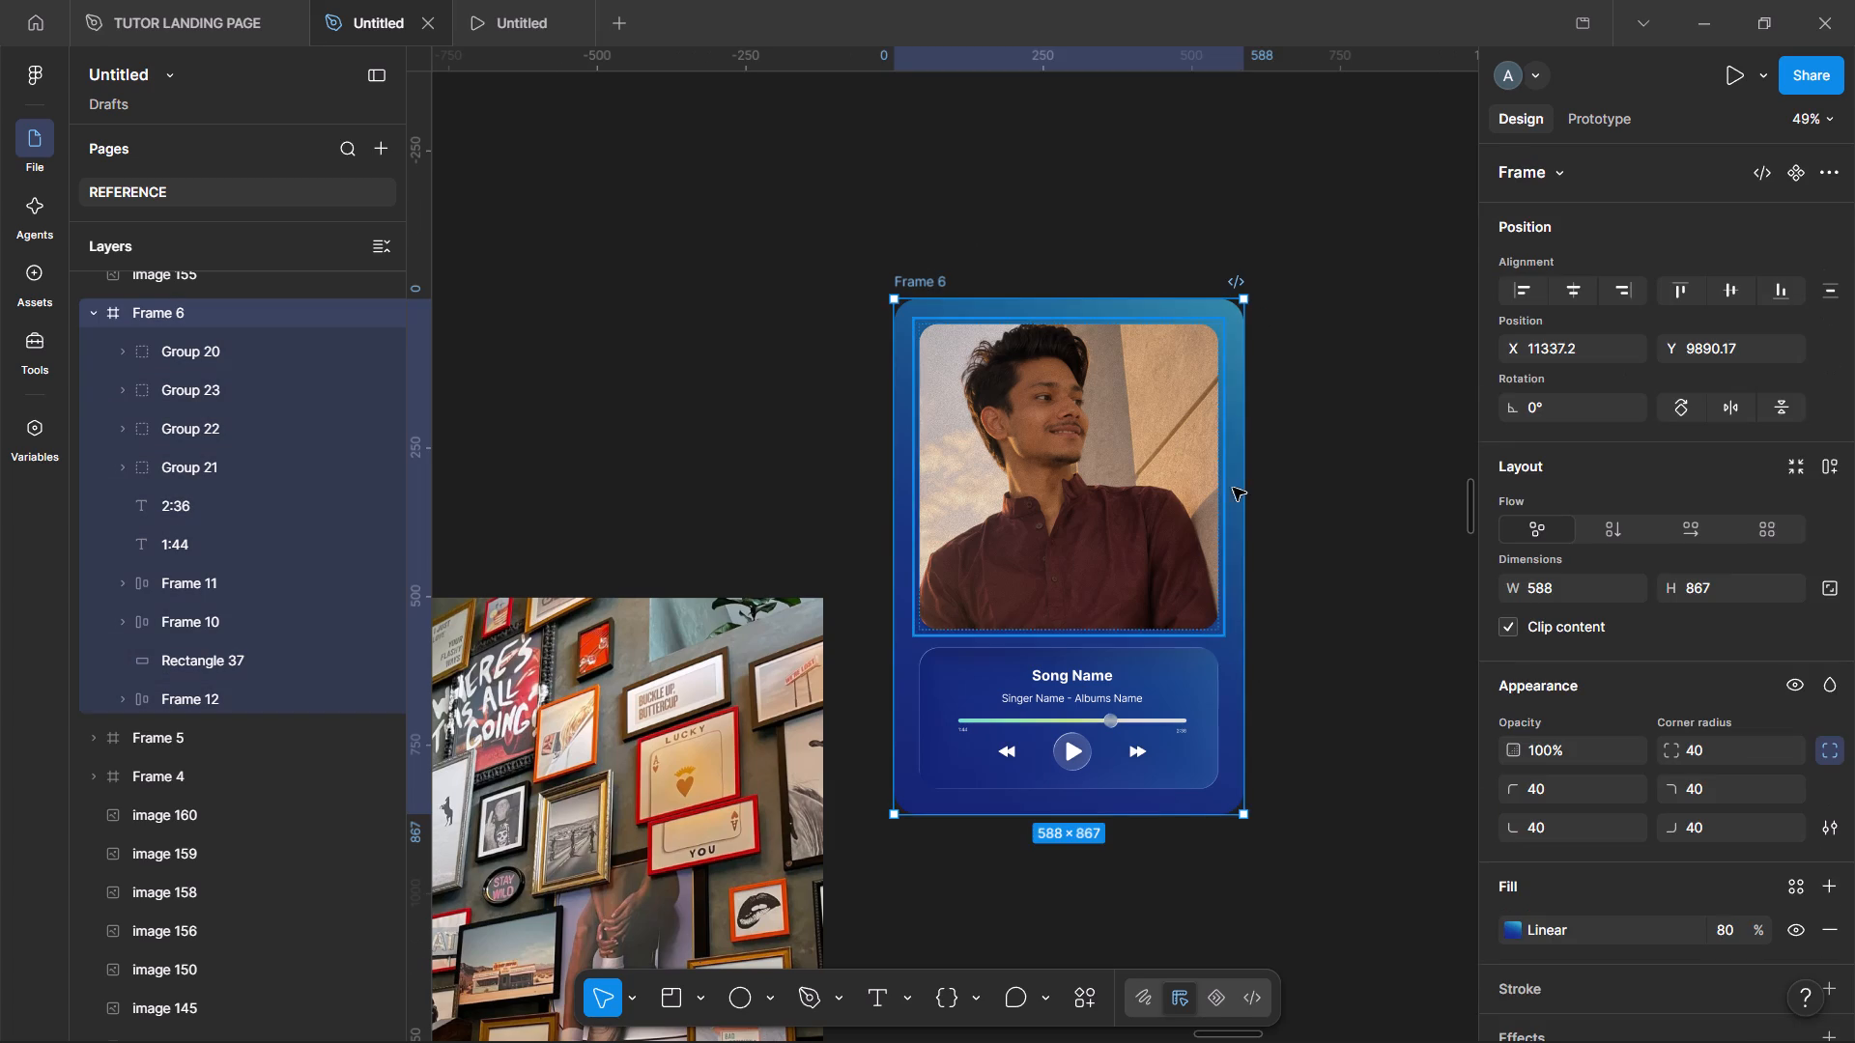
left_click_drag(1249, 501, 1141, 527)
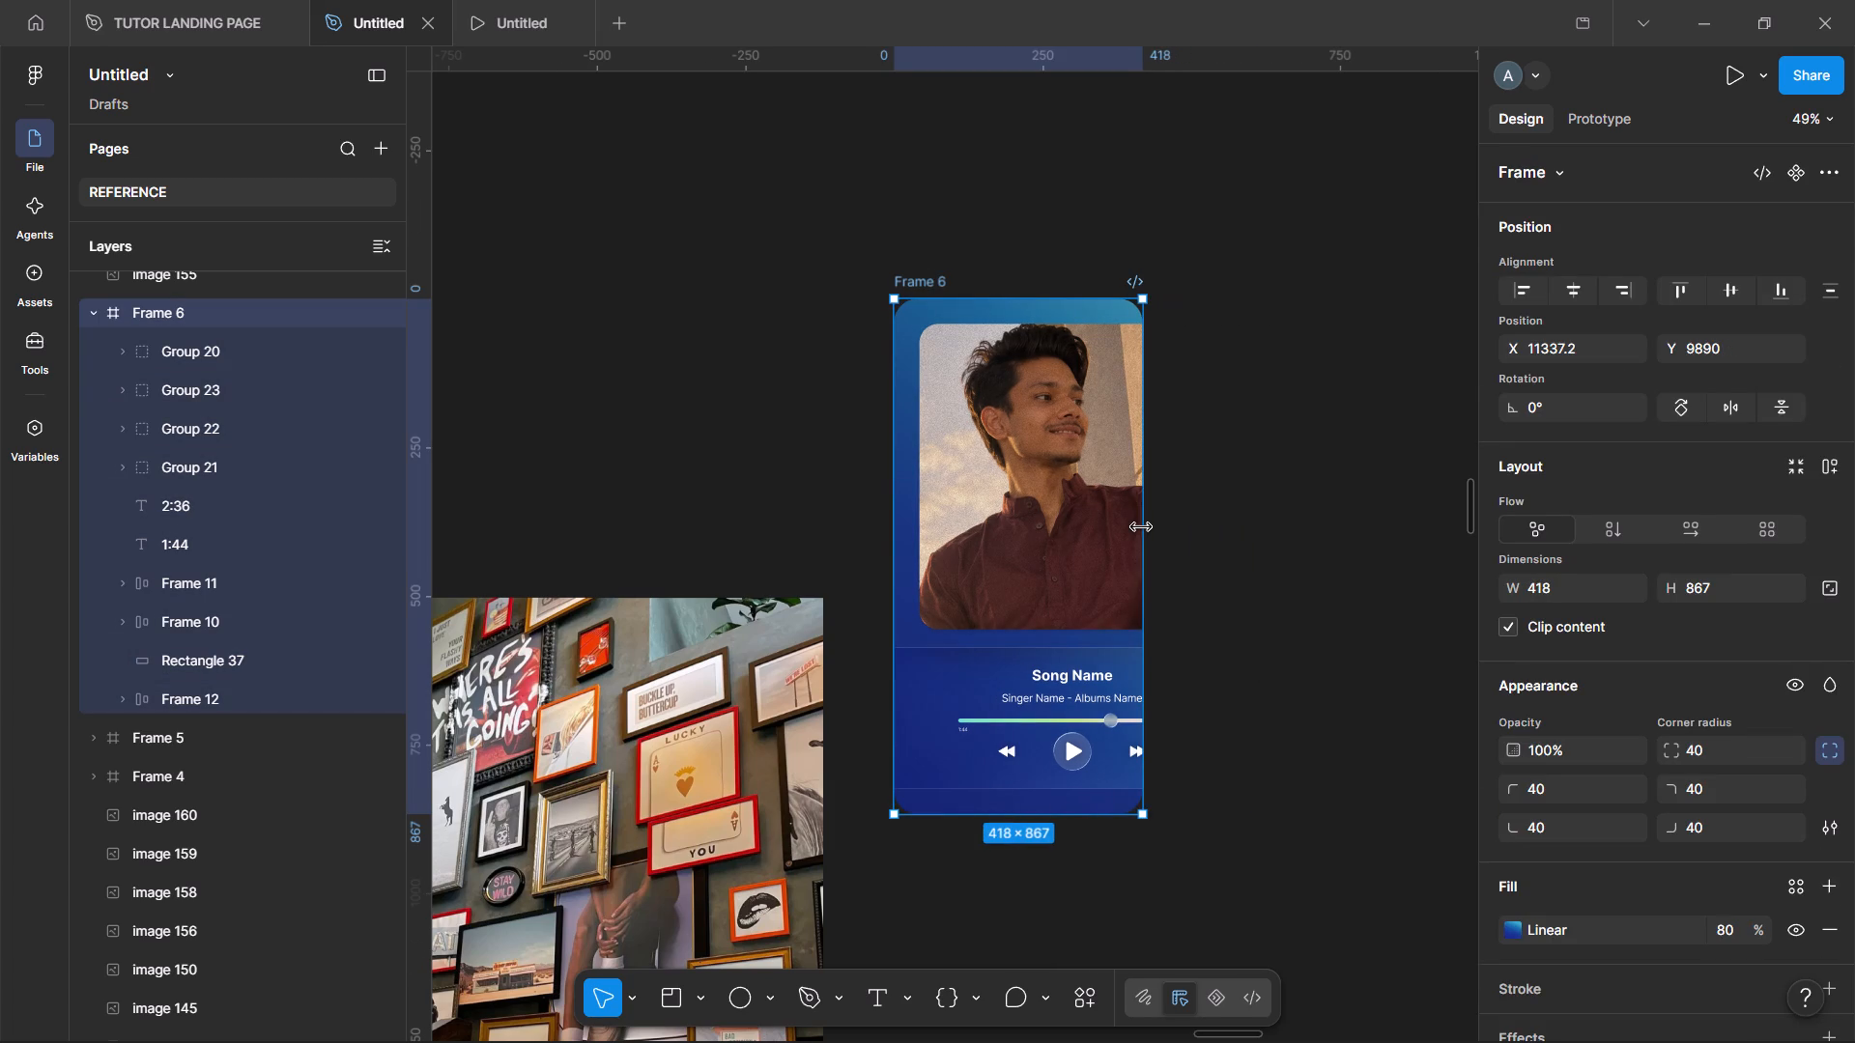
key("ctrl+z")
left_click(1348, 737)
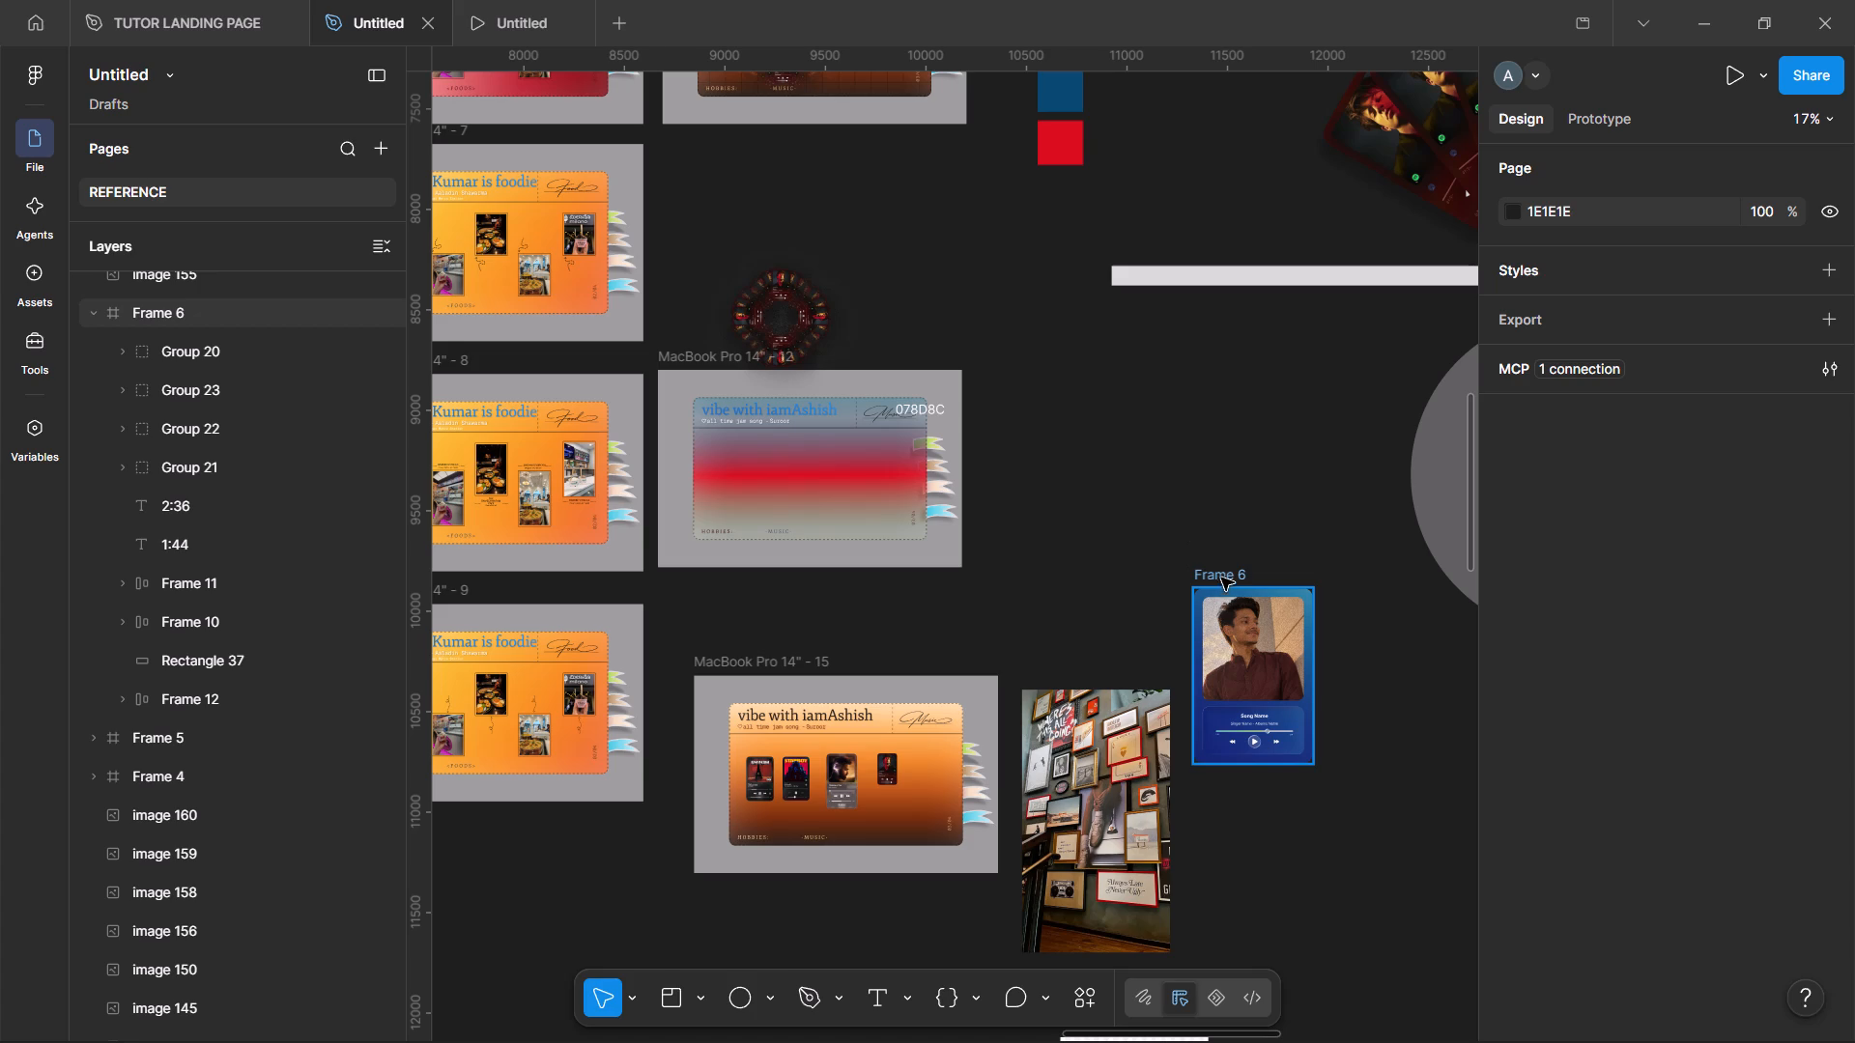
Move the blue portrait card to about X 9426, Y 7633, just below the MacBook Pro 14" - 14 frame.
left_click_drag(1237, 572, 904, 188)
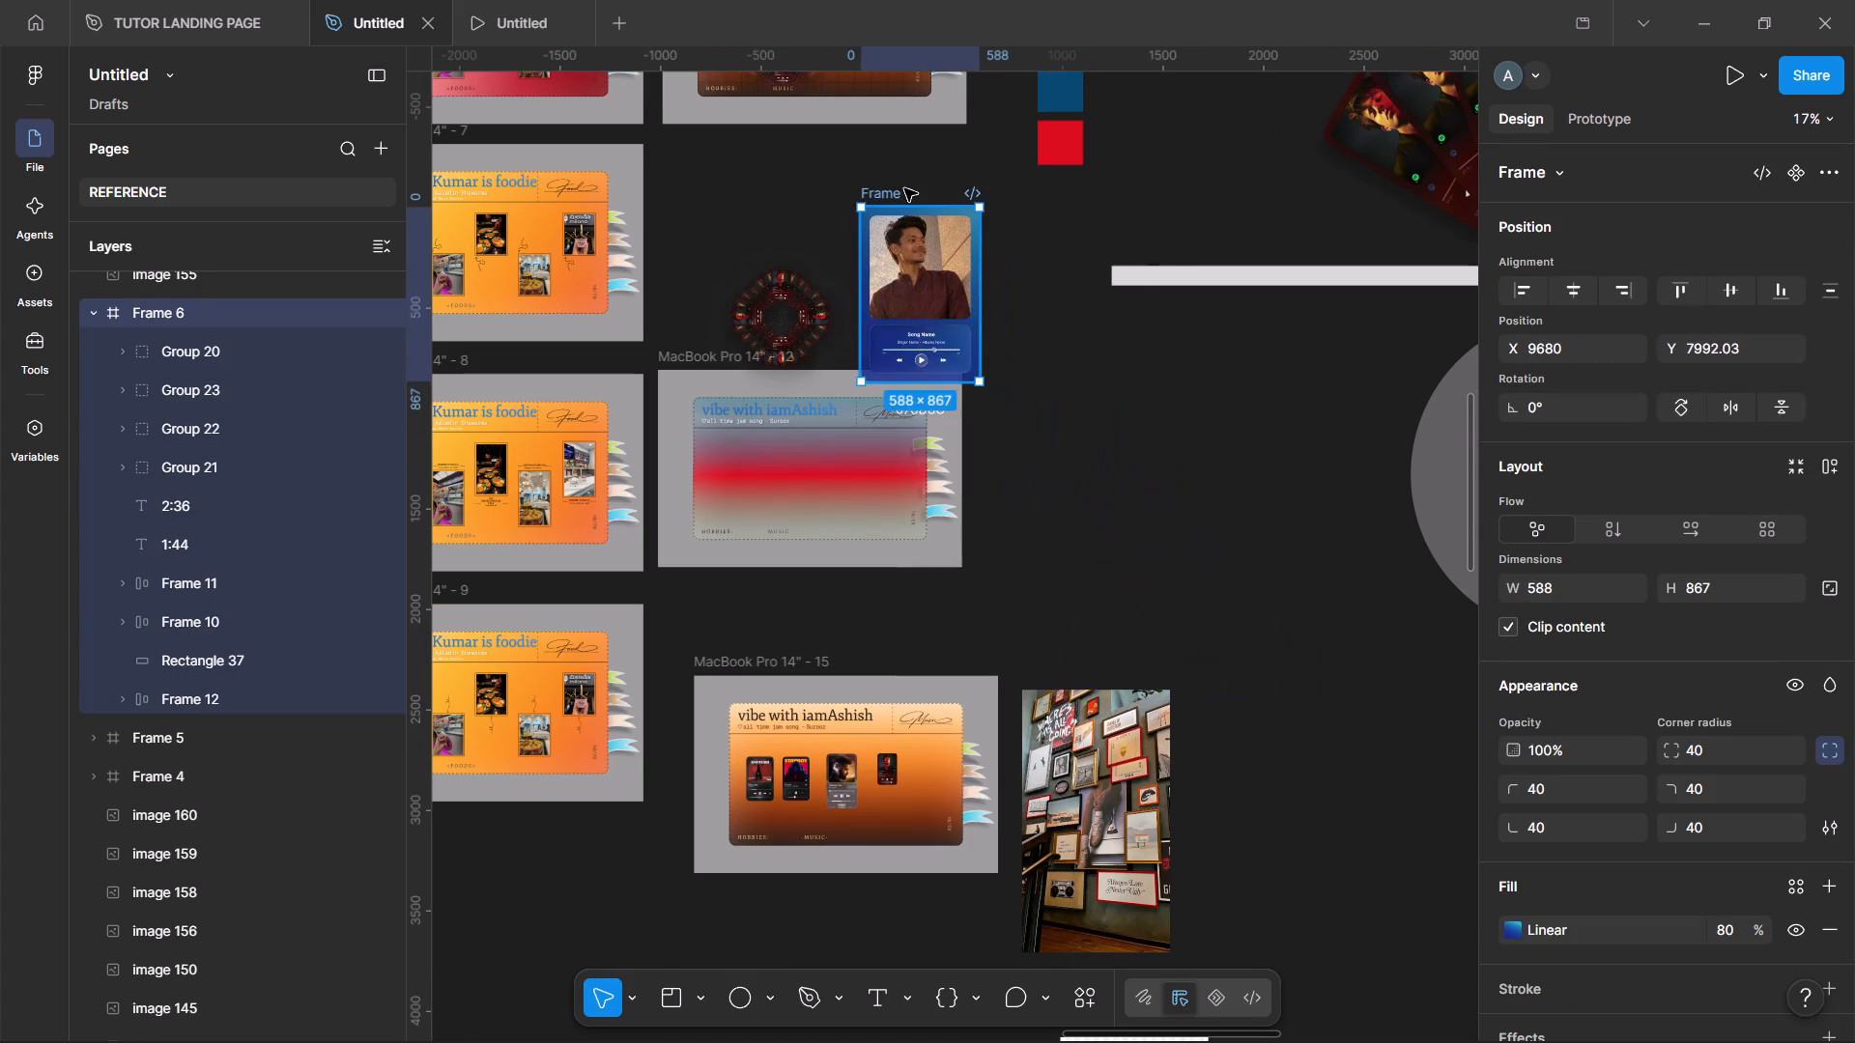
scroll(904, 188, "up", 3)
scroll(904, 188, "down", 1)
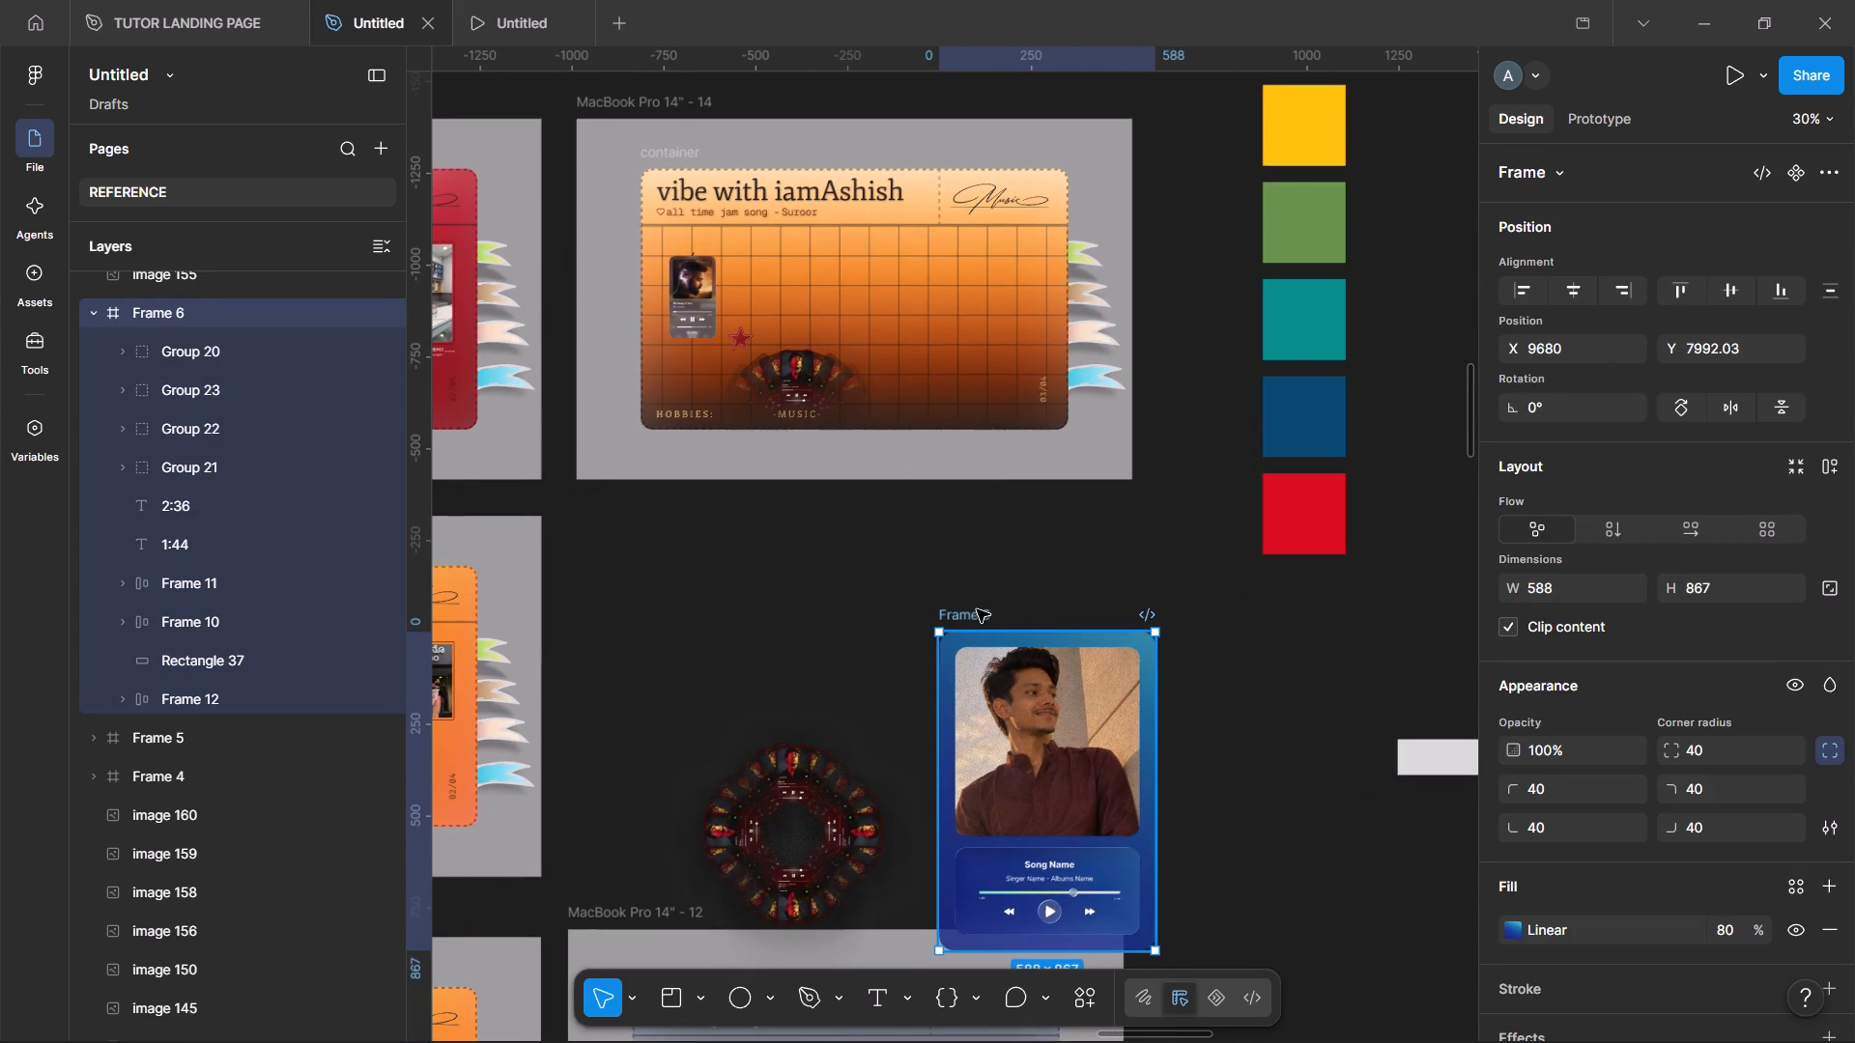
left_click_drag(966, 617, 872, 486)
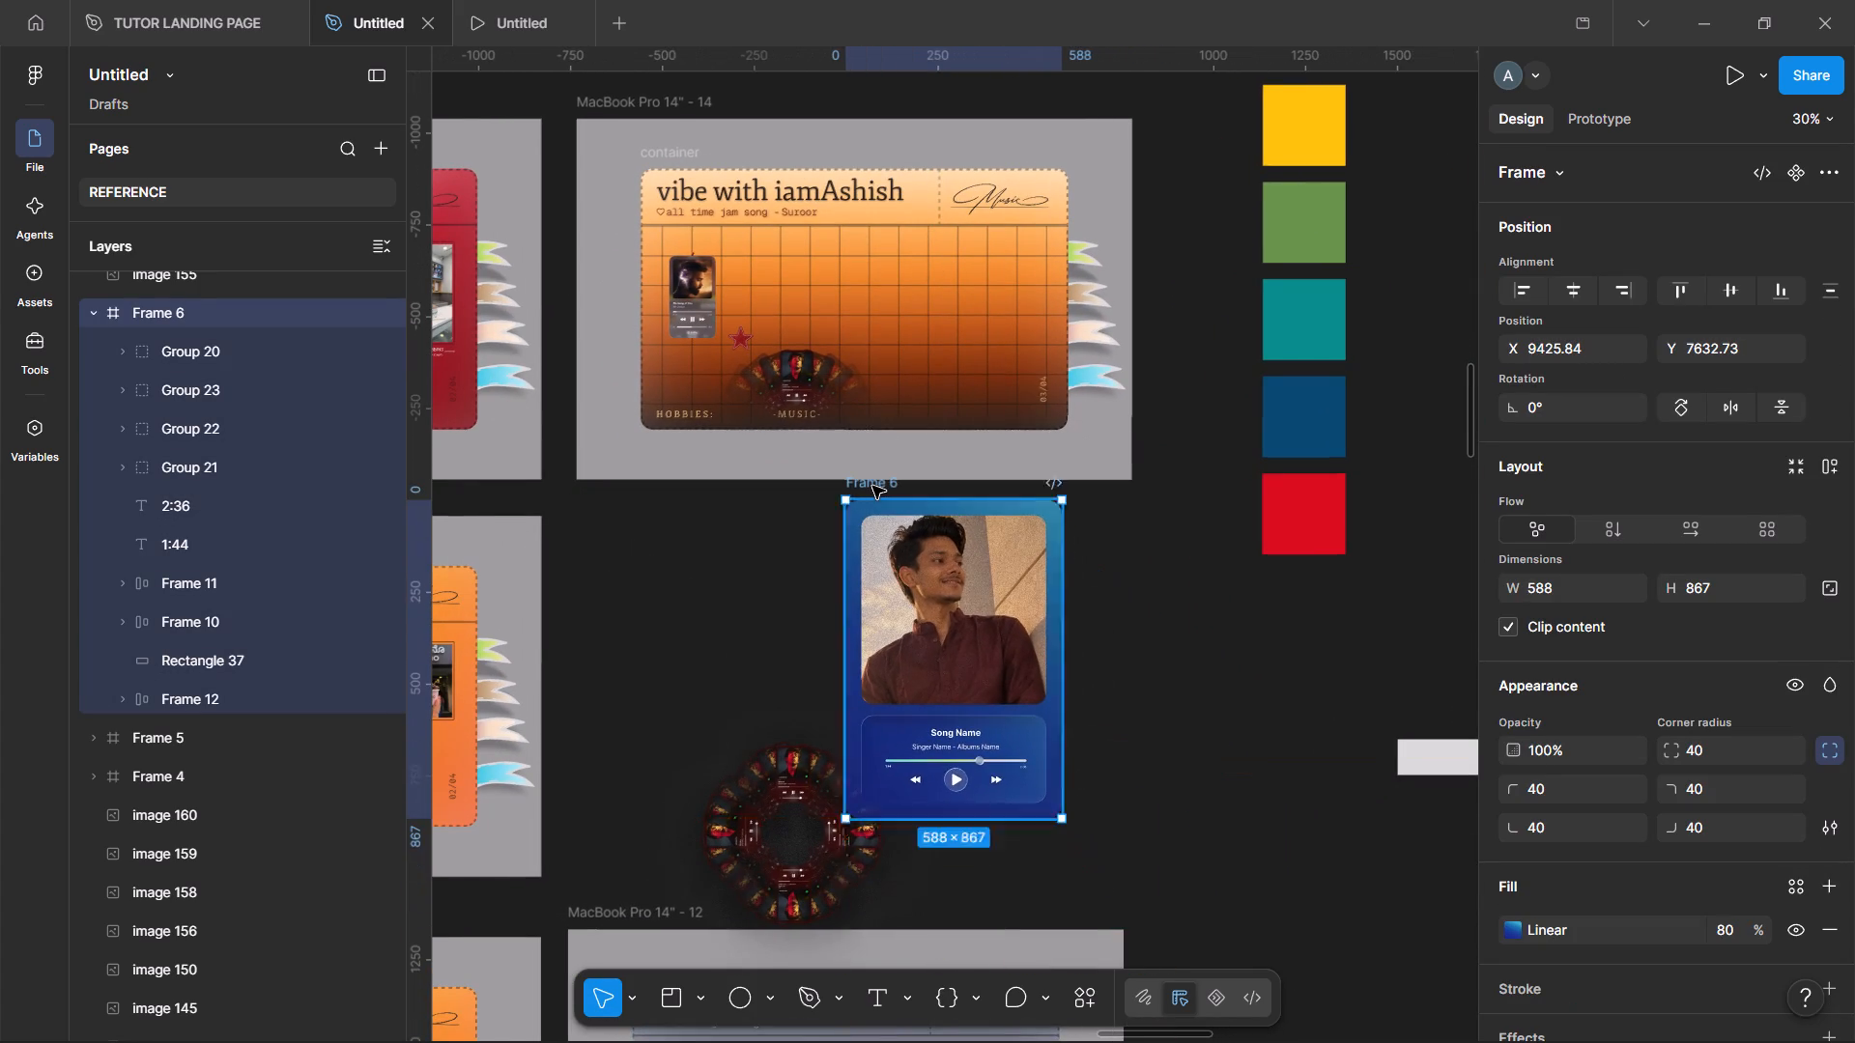
Duplicate the blue portrait card and place the copy beside the original at about X 10054, Y 7632.
scroll(872, 486, "down", 1)
left_click(962, 562)
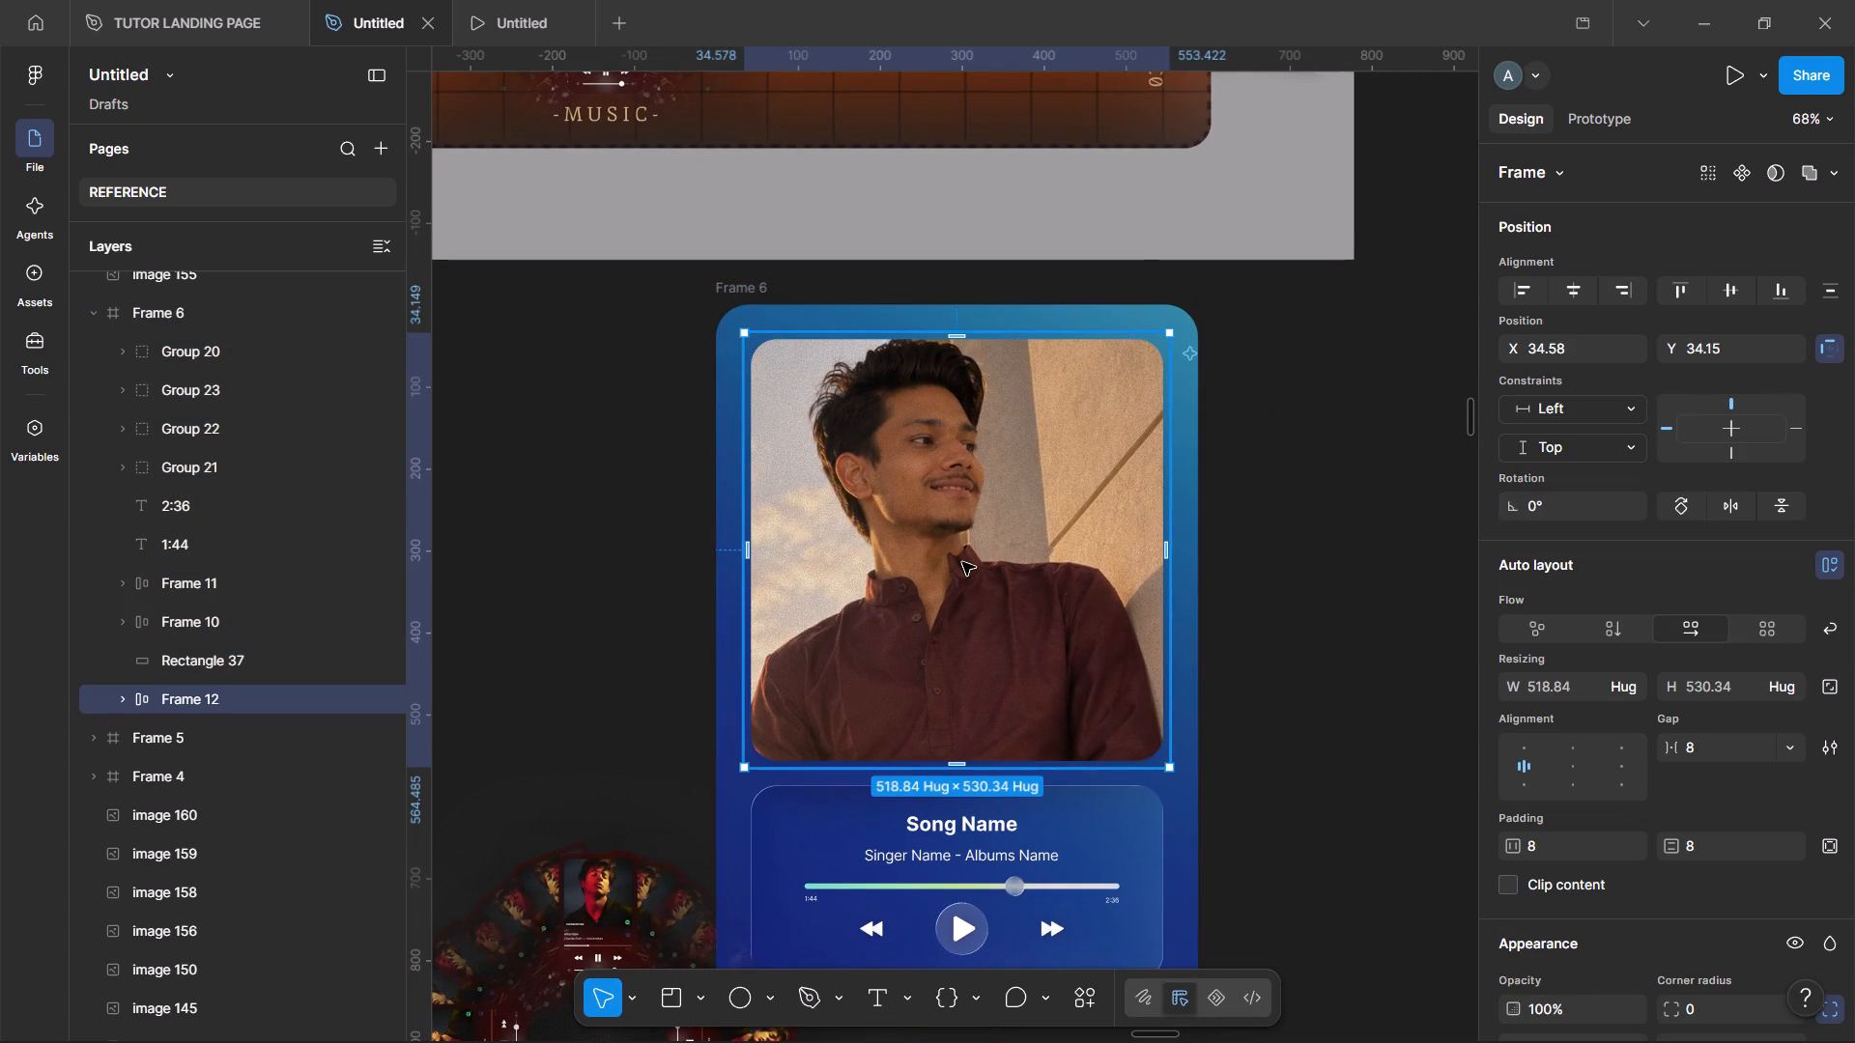
left_click(735, 285)
left_click_drag(735, 285, 1277, 304, "alt")
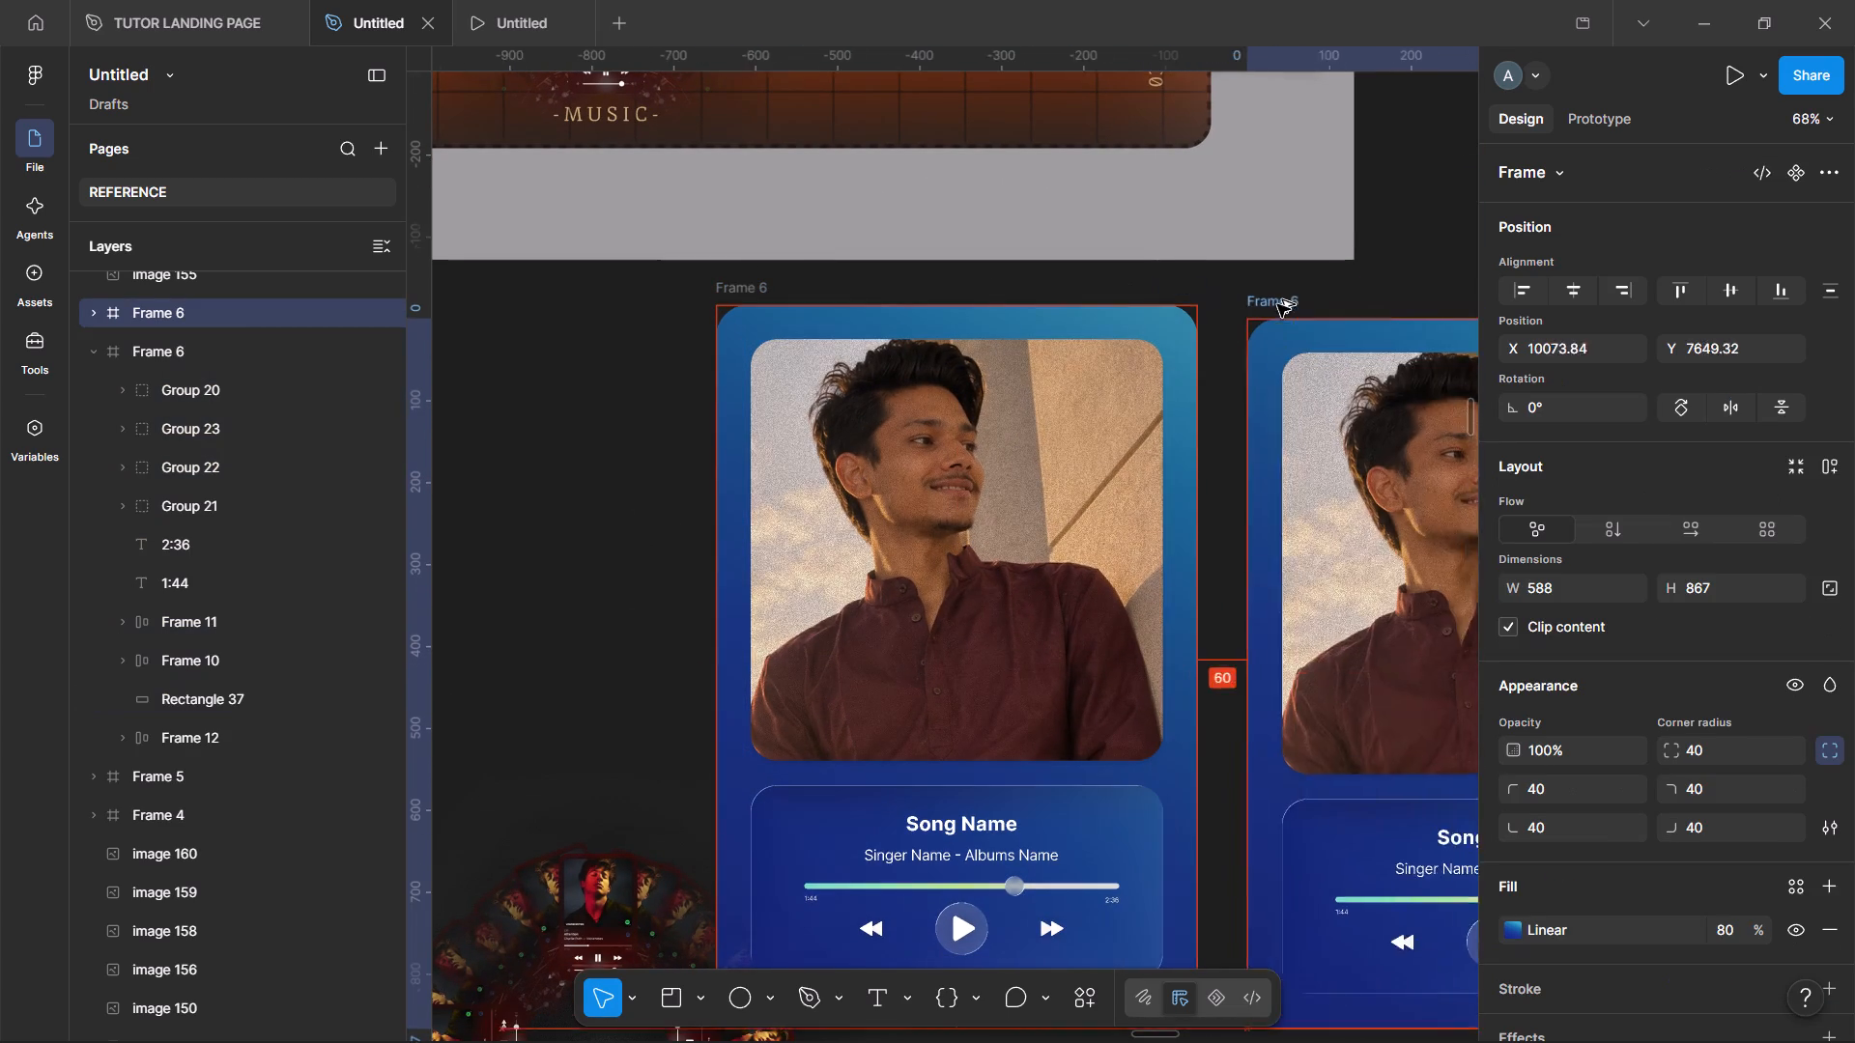
left_click_drag(1277, 304, 1250, 284, "alt")
scroll(1250, 284, "left", 3)
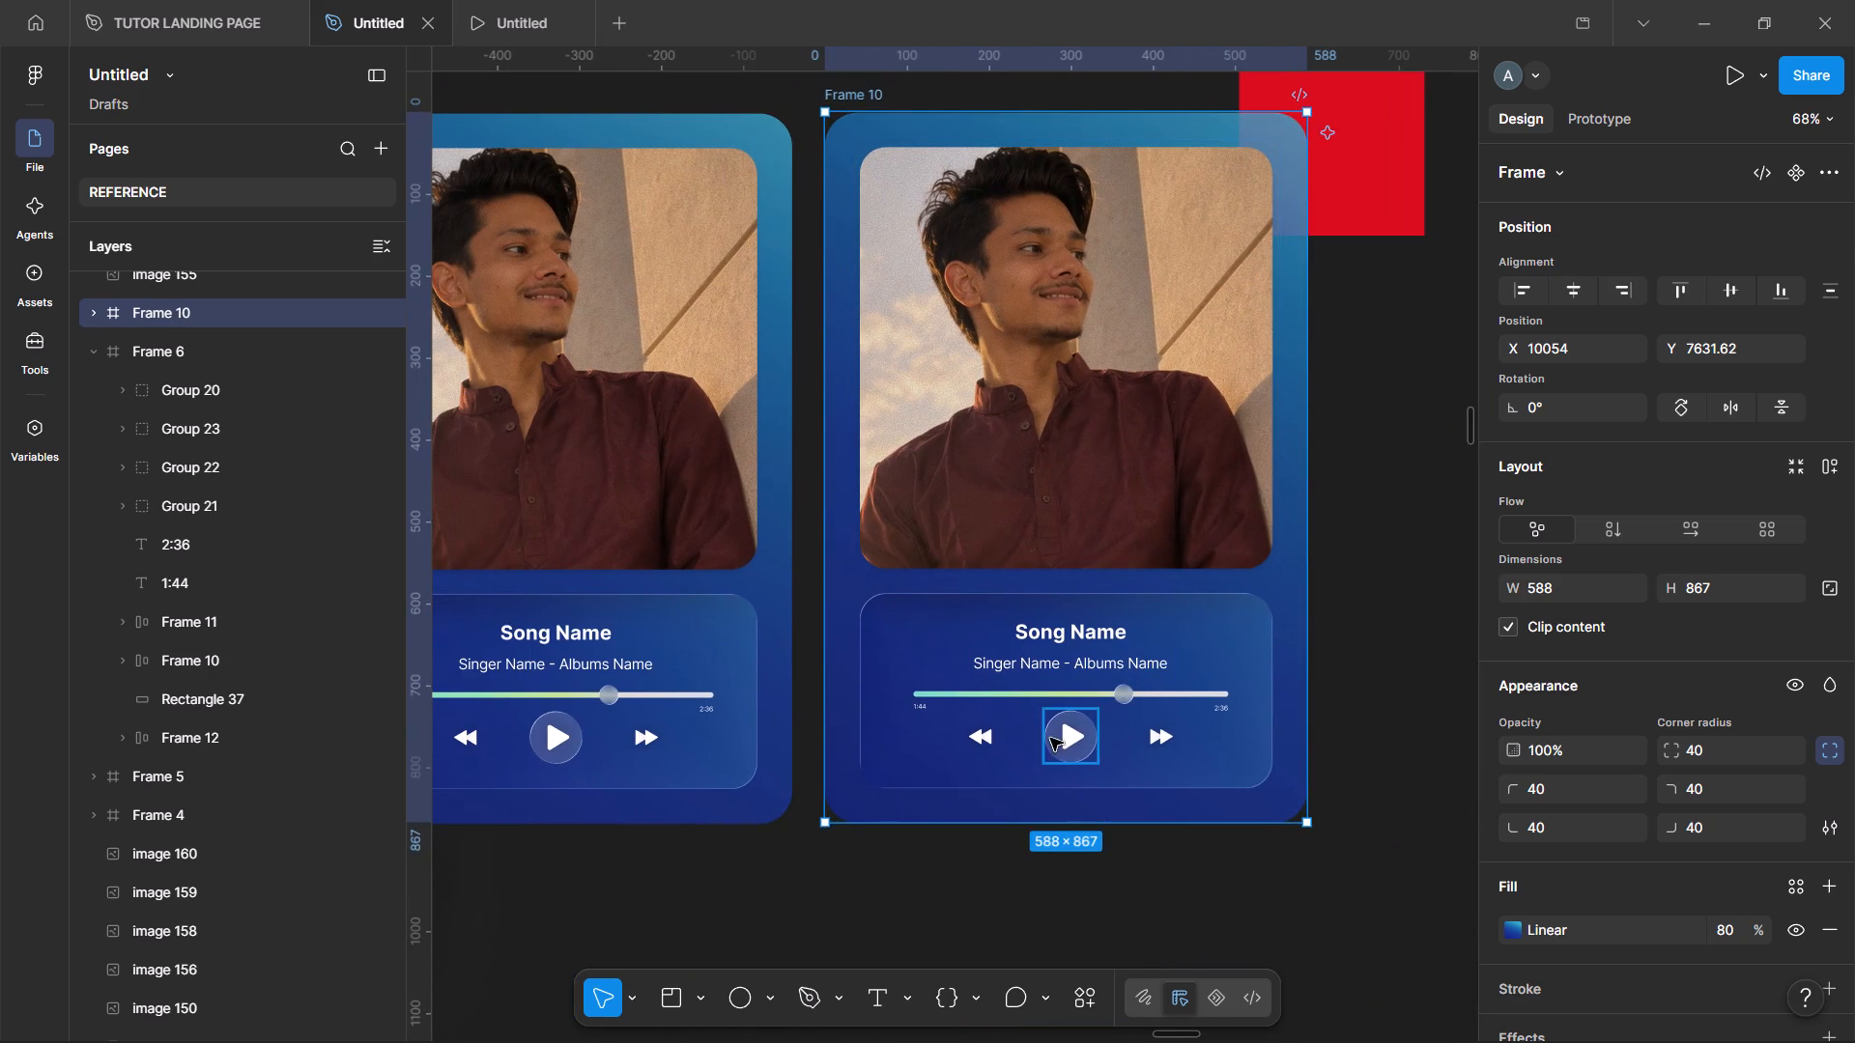
left_click(1193, 919)
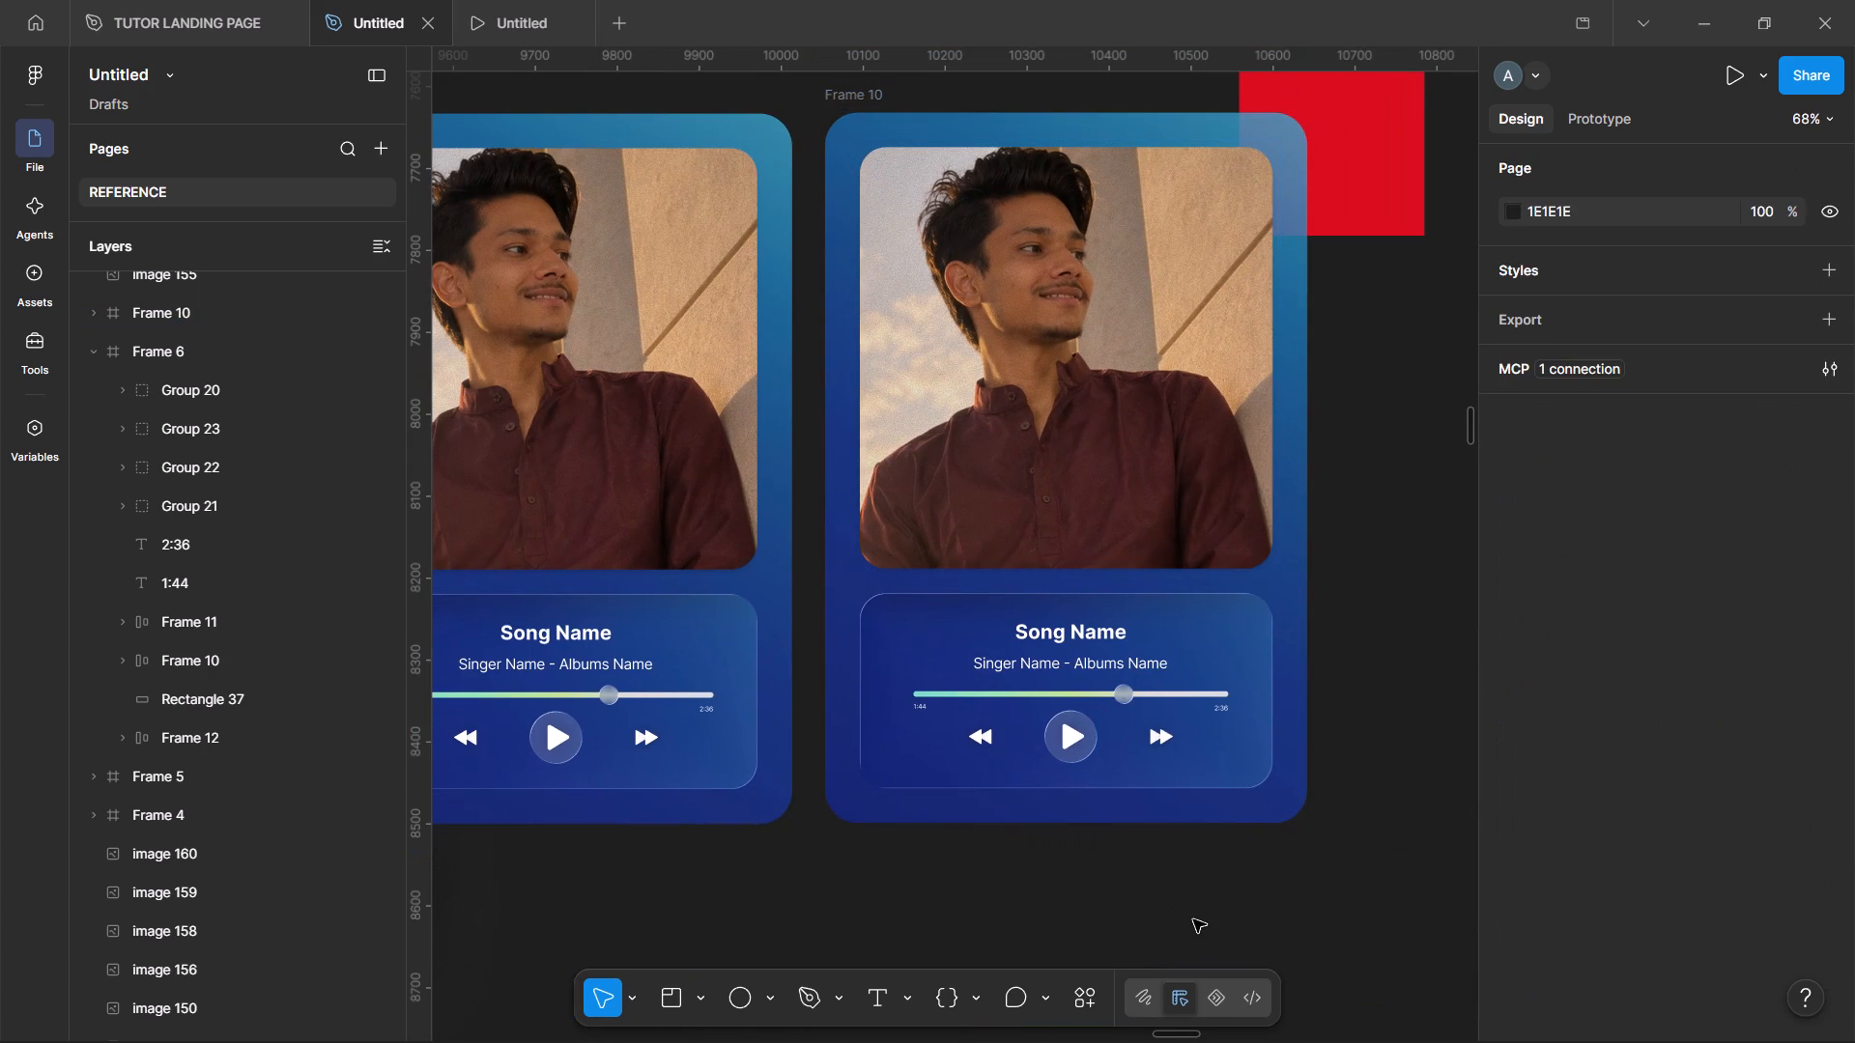
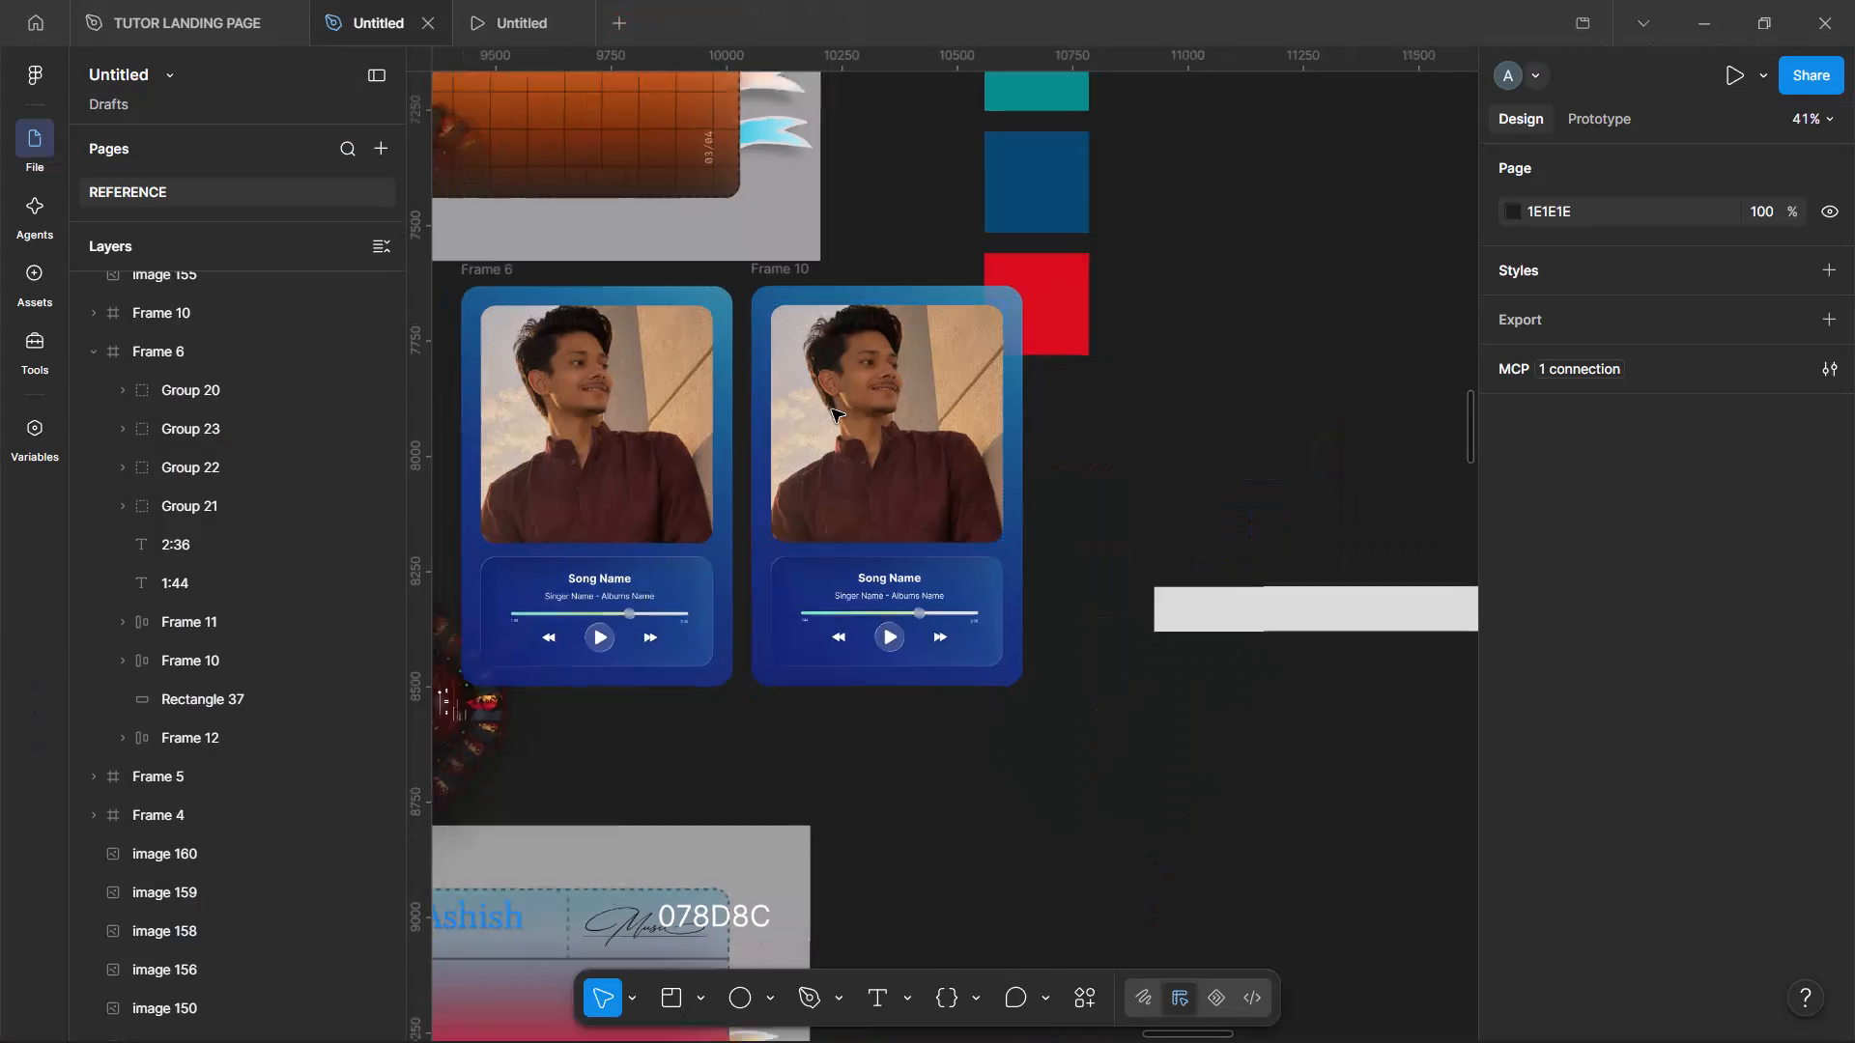
Survey the REFERENCE page, examining the stamps, inspiration cards, profile pictures and MacBook Pro 14" card designs around the canvas.
scroll(832, 409, "right", 2)
double_click(647, 630)
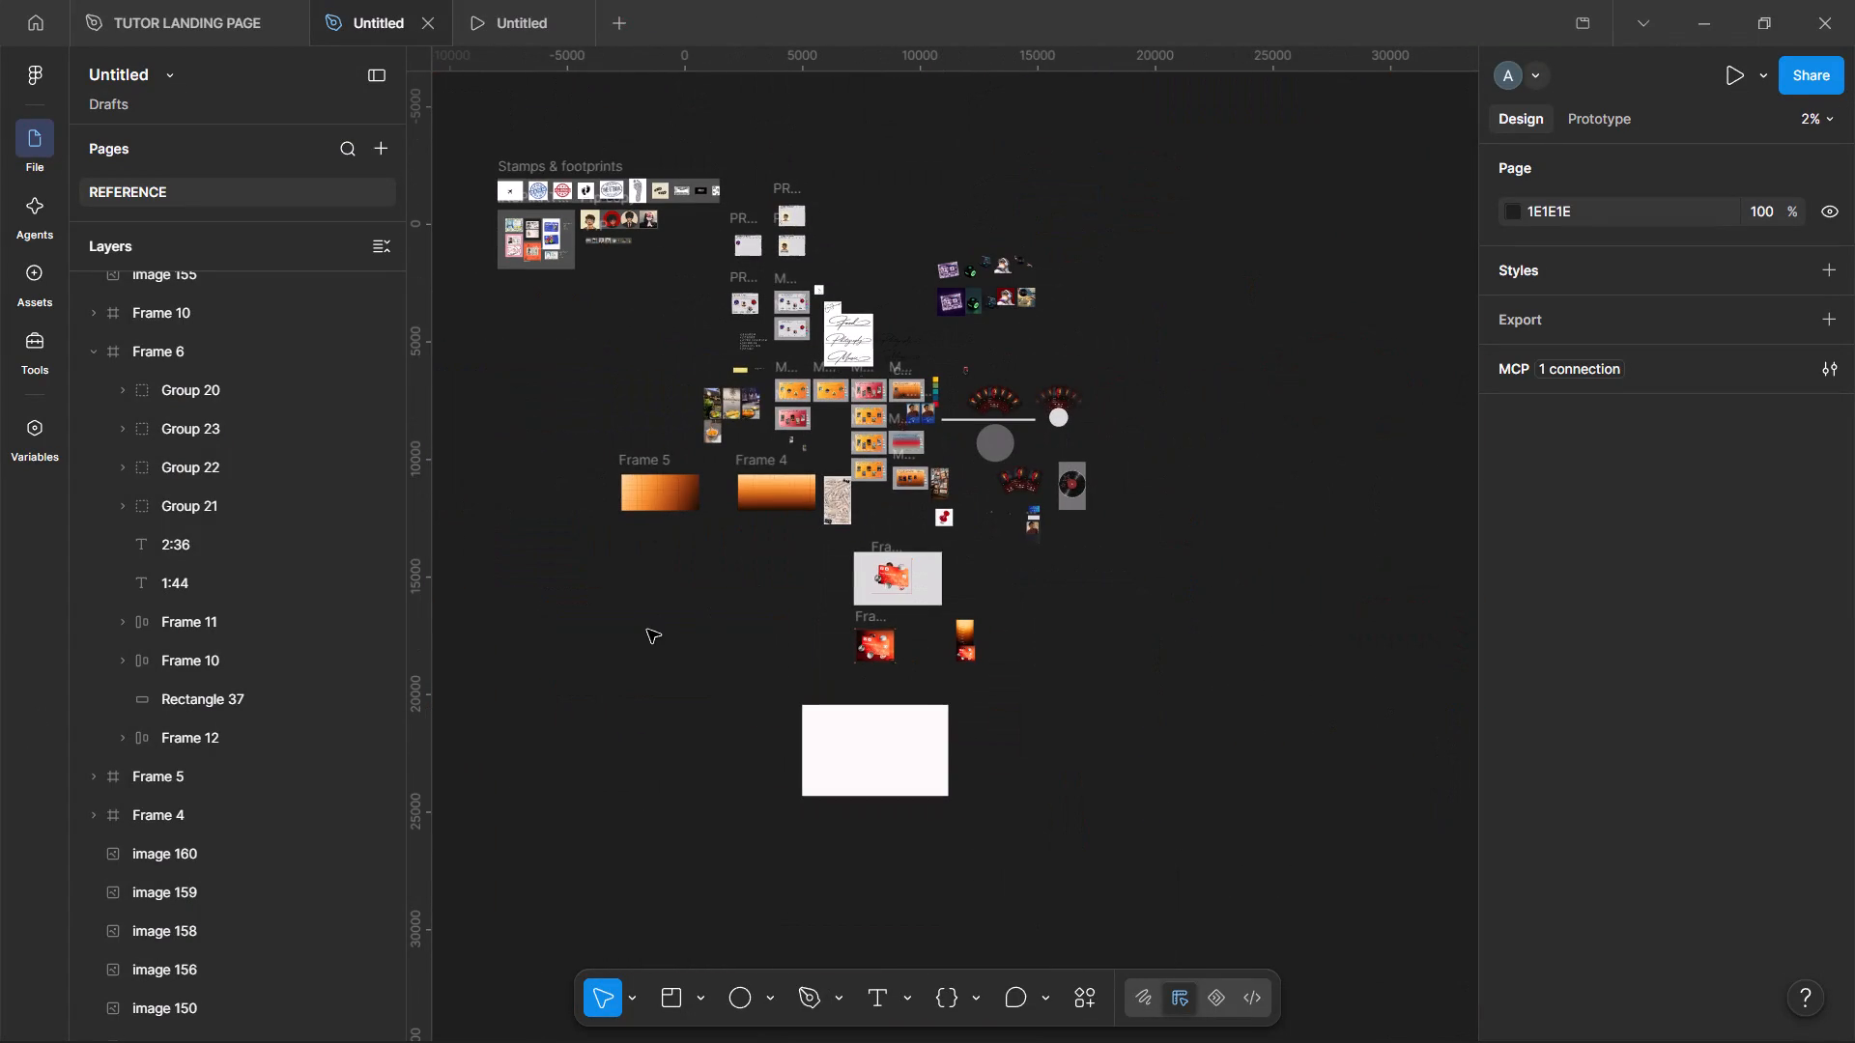
scroll(647, 630, "up", 4)
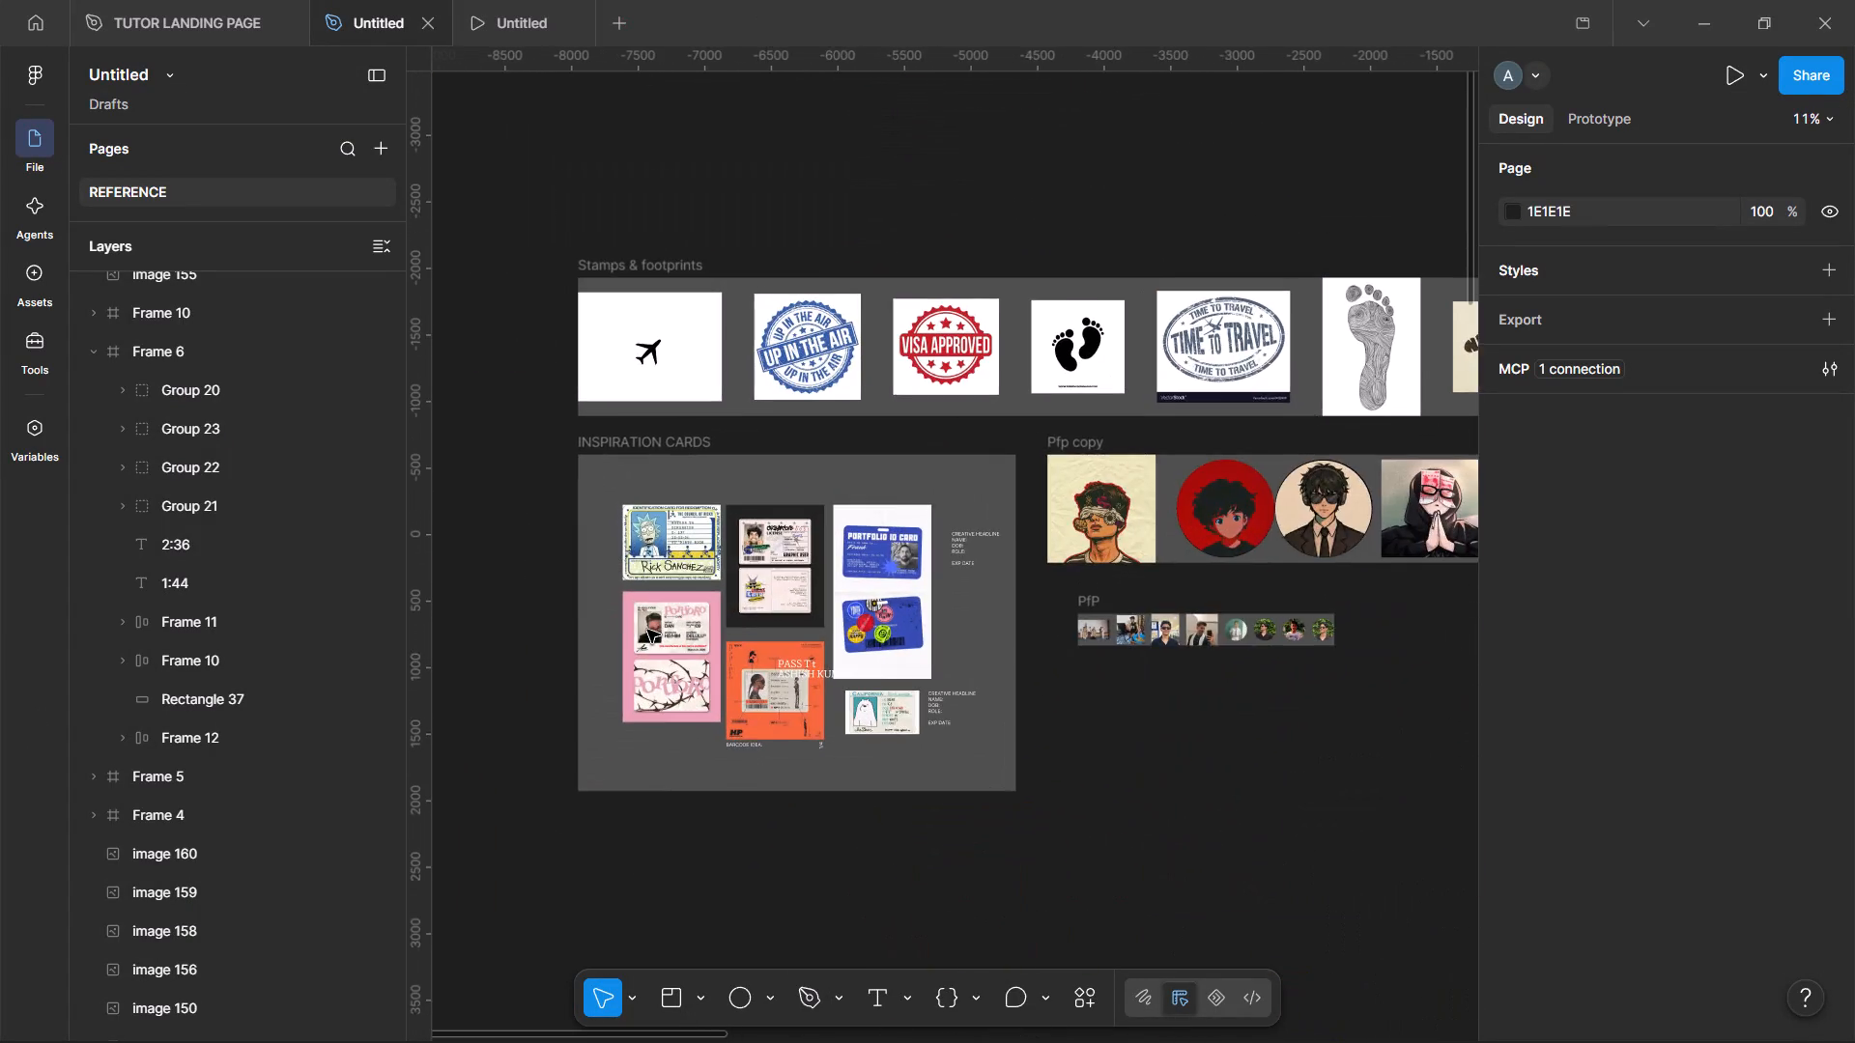
scroll(647, 630, "left", 2)
scroll(647, 630, "down", 3)
scroll(647, 630, "left", 2)
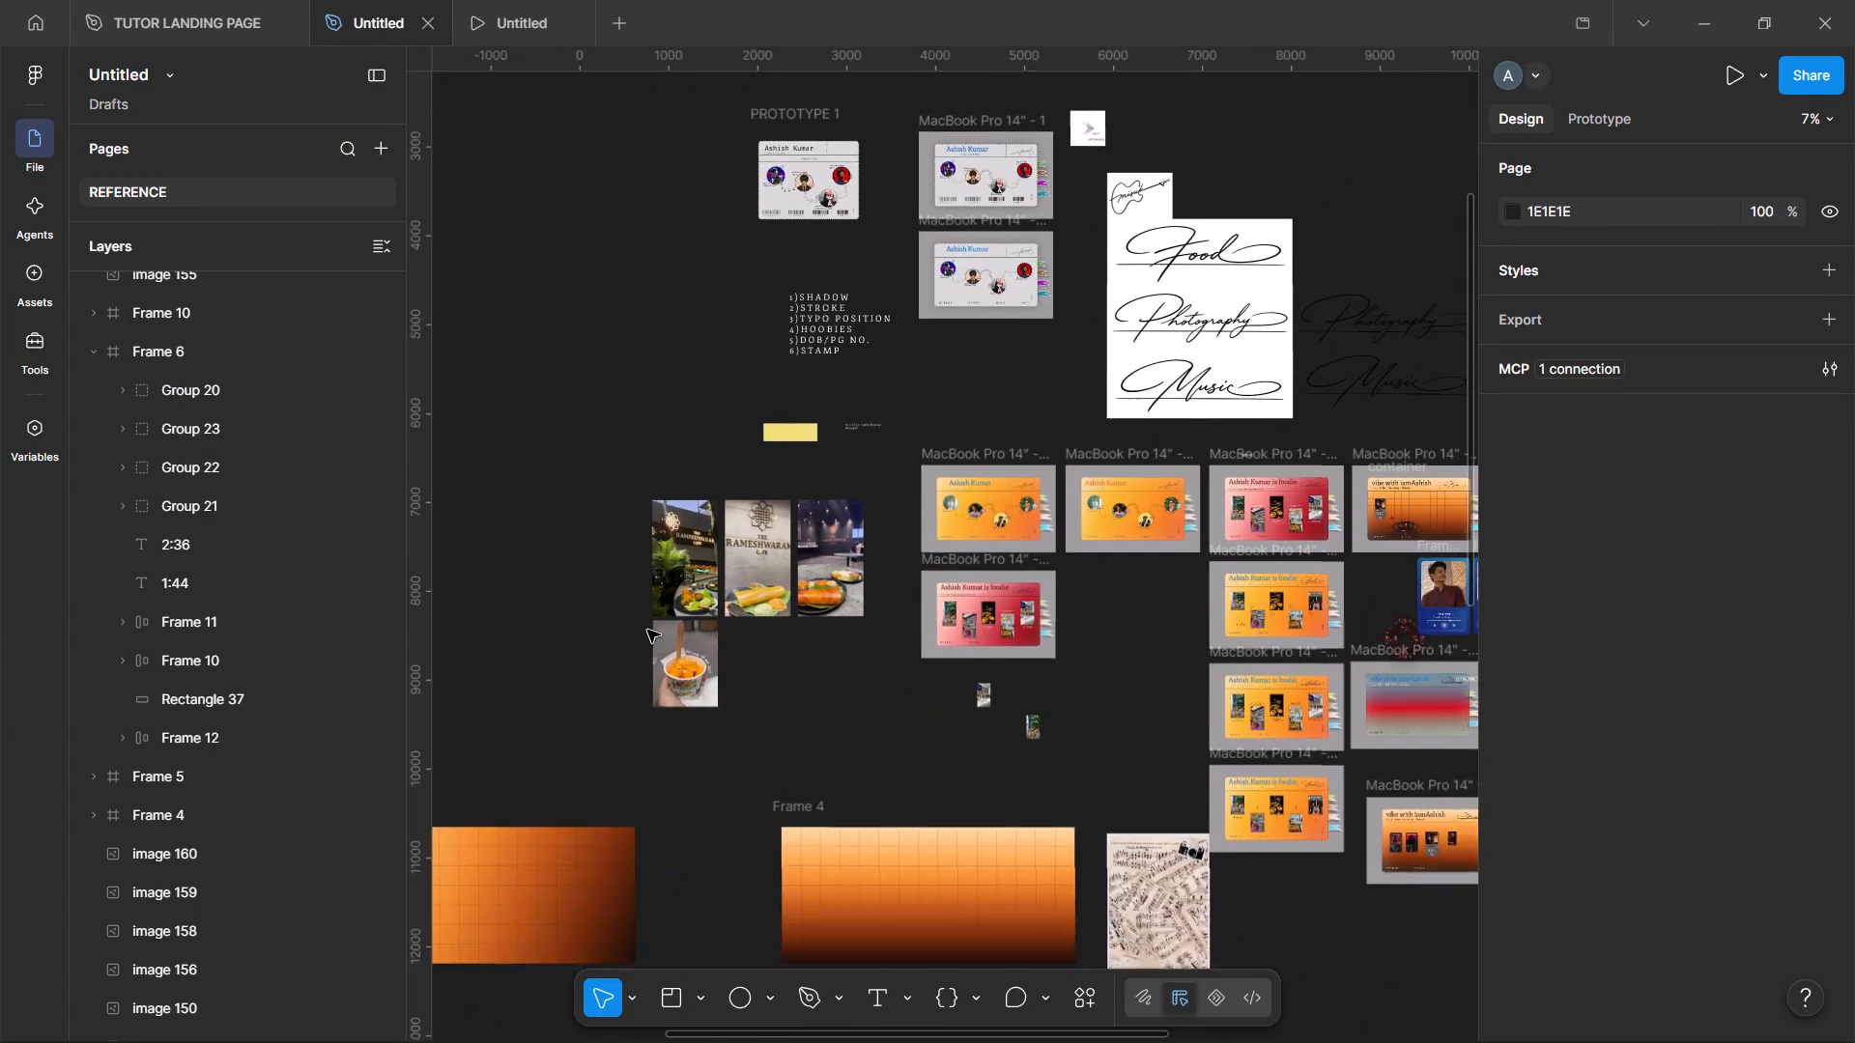
scroll(647, 630, "down", 2)
scroll(647, 630, "up", 3)
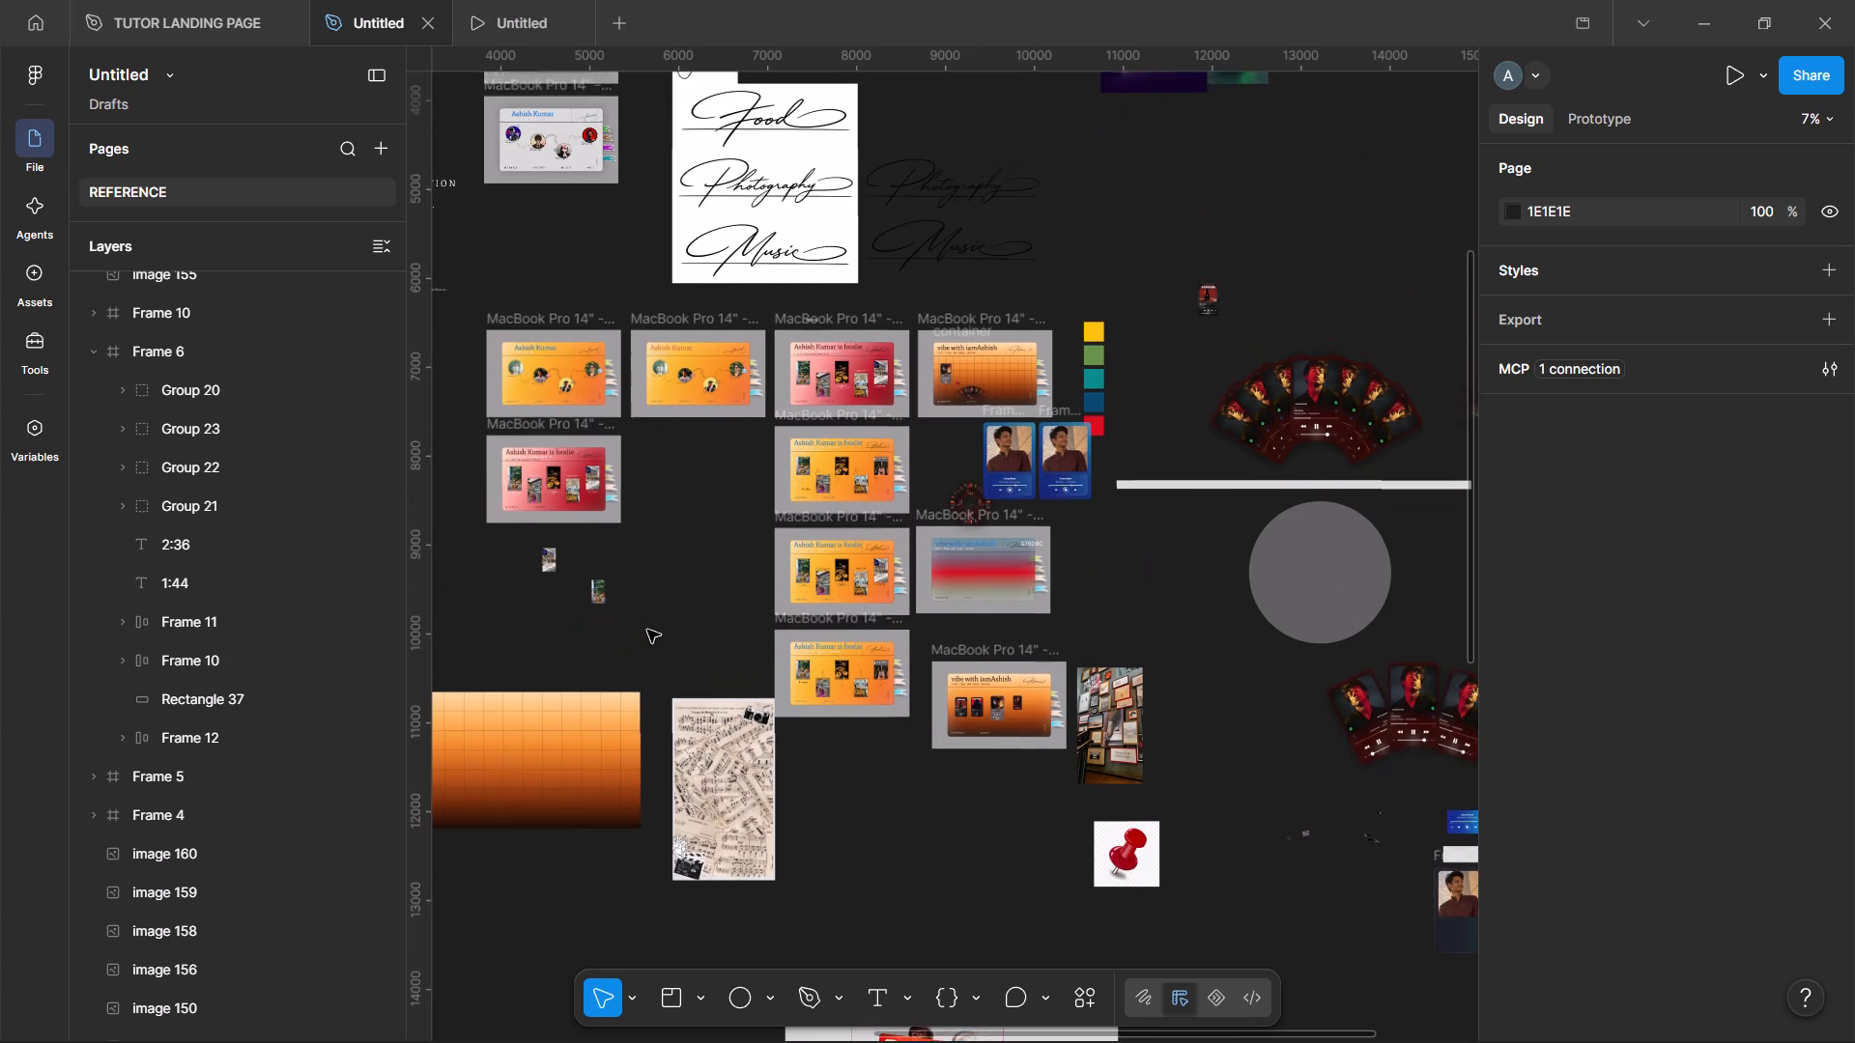
scroll(647, 630, "down", 2)
scroll(647, 630, "left", 2)
scroll(647, 630, "up", 3)
scroll(647, 630, "right", 2)
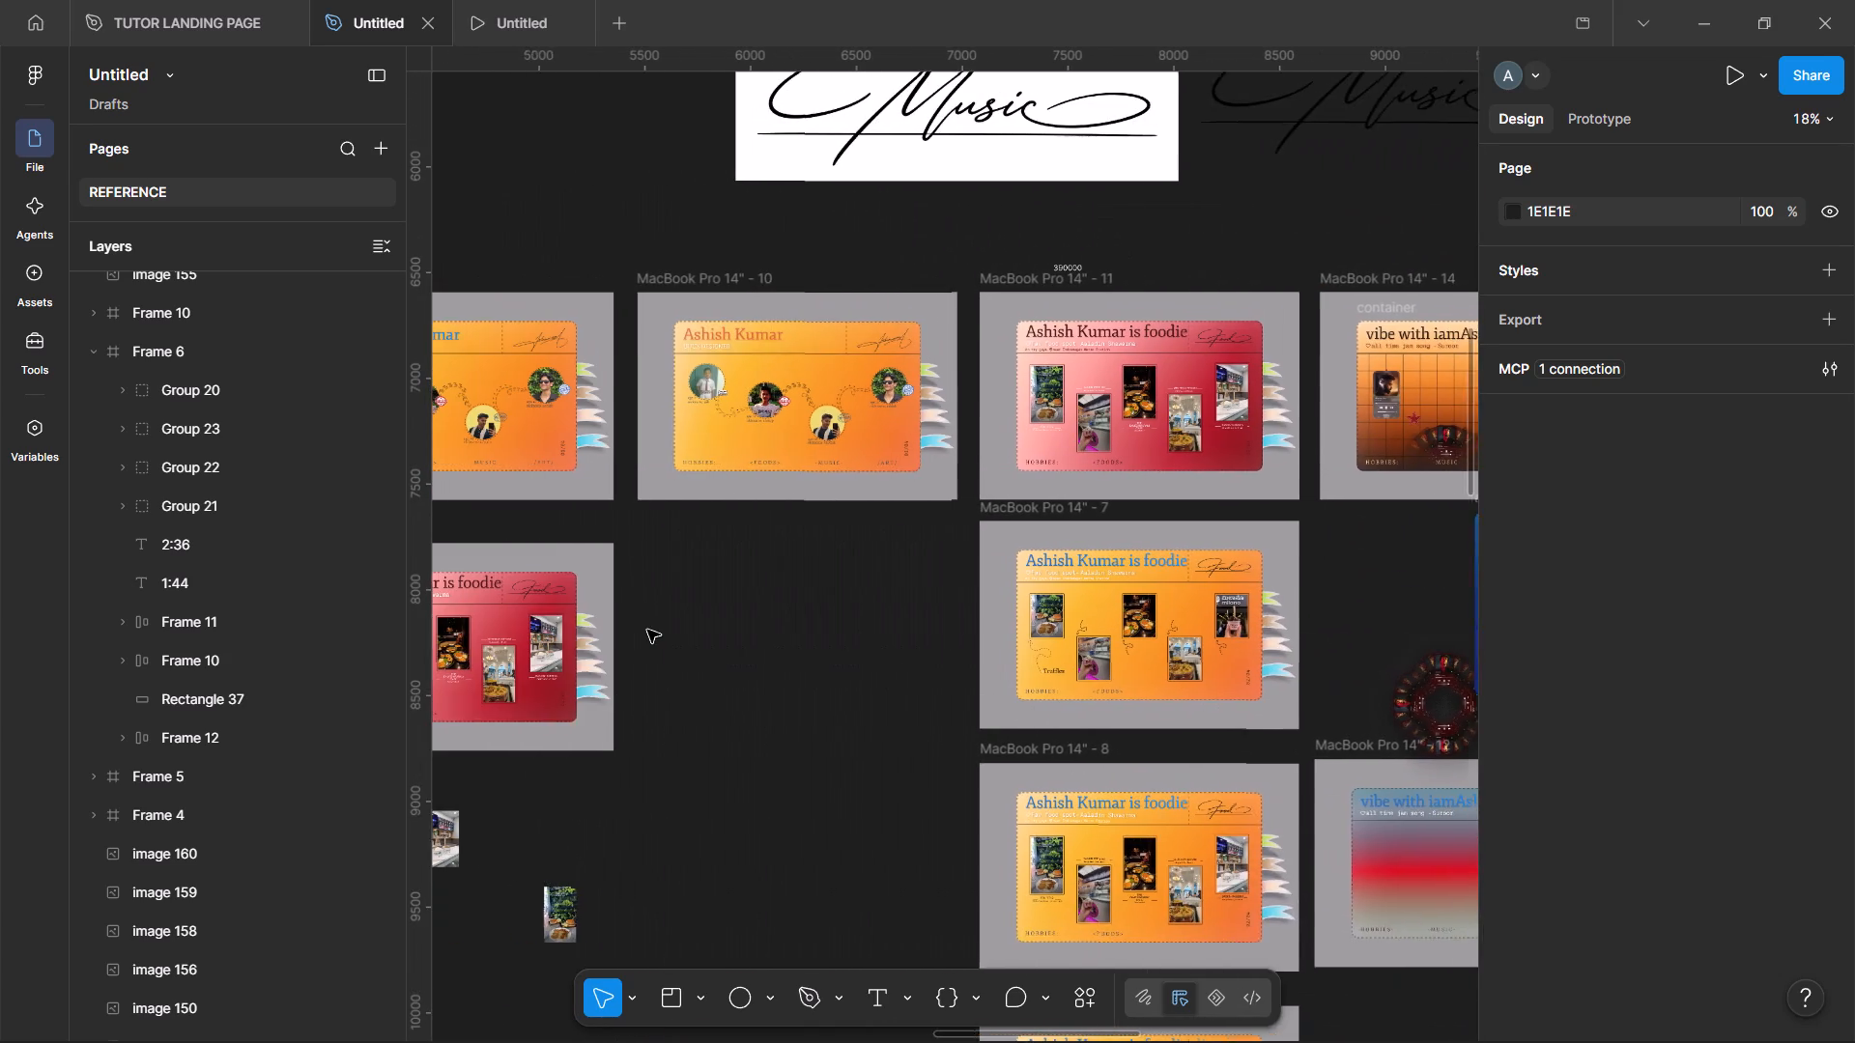
scroll(647, 630, "right", 2)
Switch from Figma to the Spotify window.
key("alt+Tab")
key("alt+Tab")
key("alt+Tab")
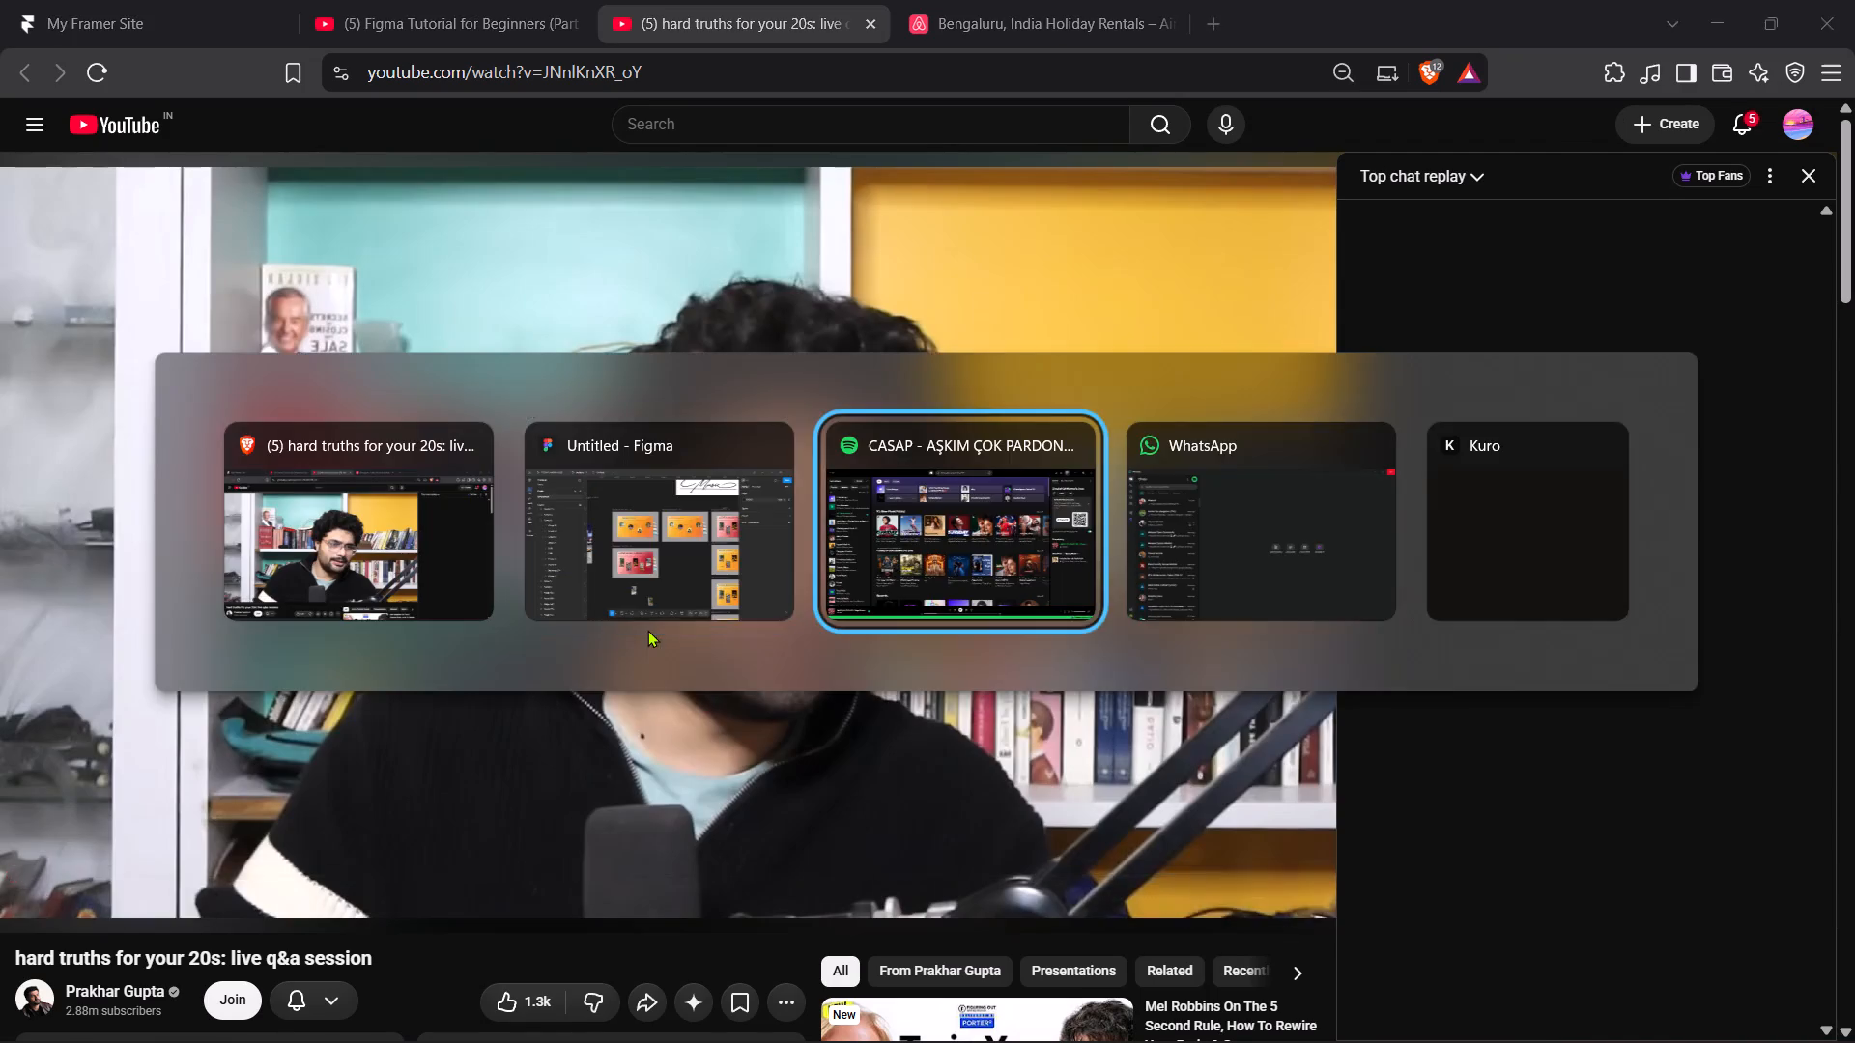
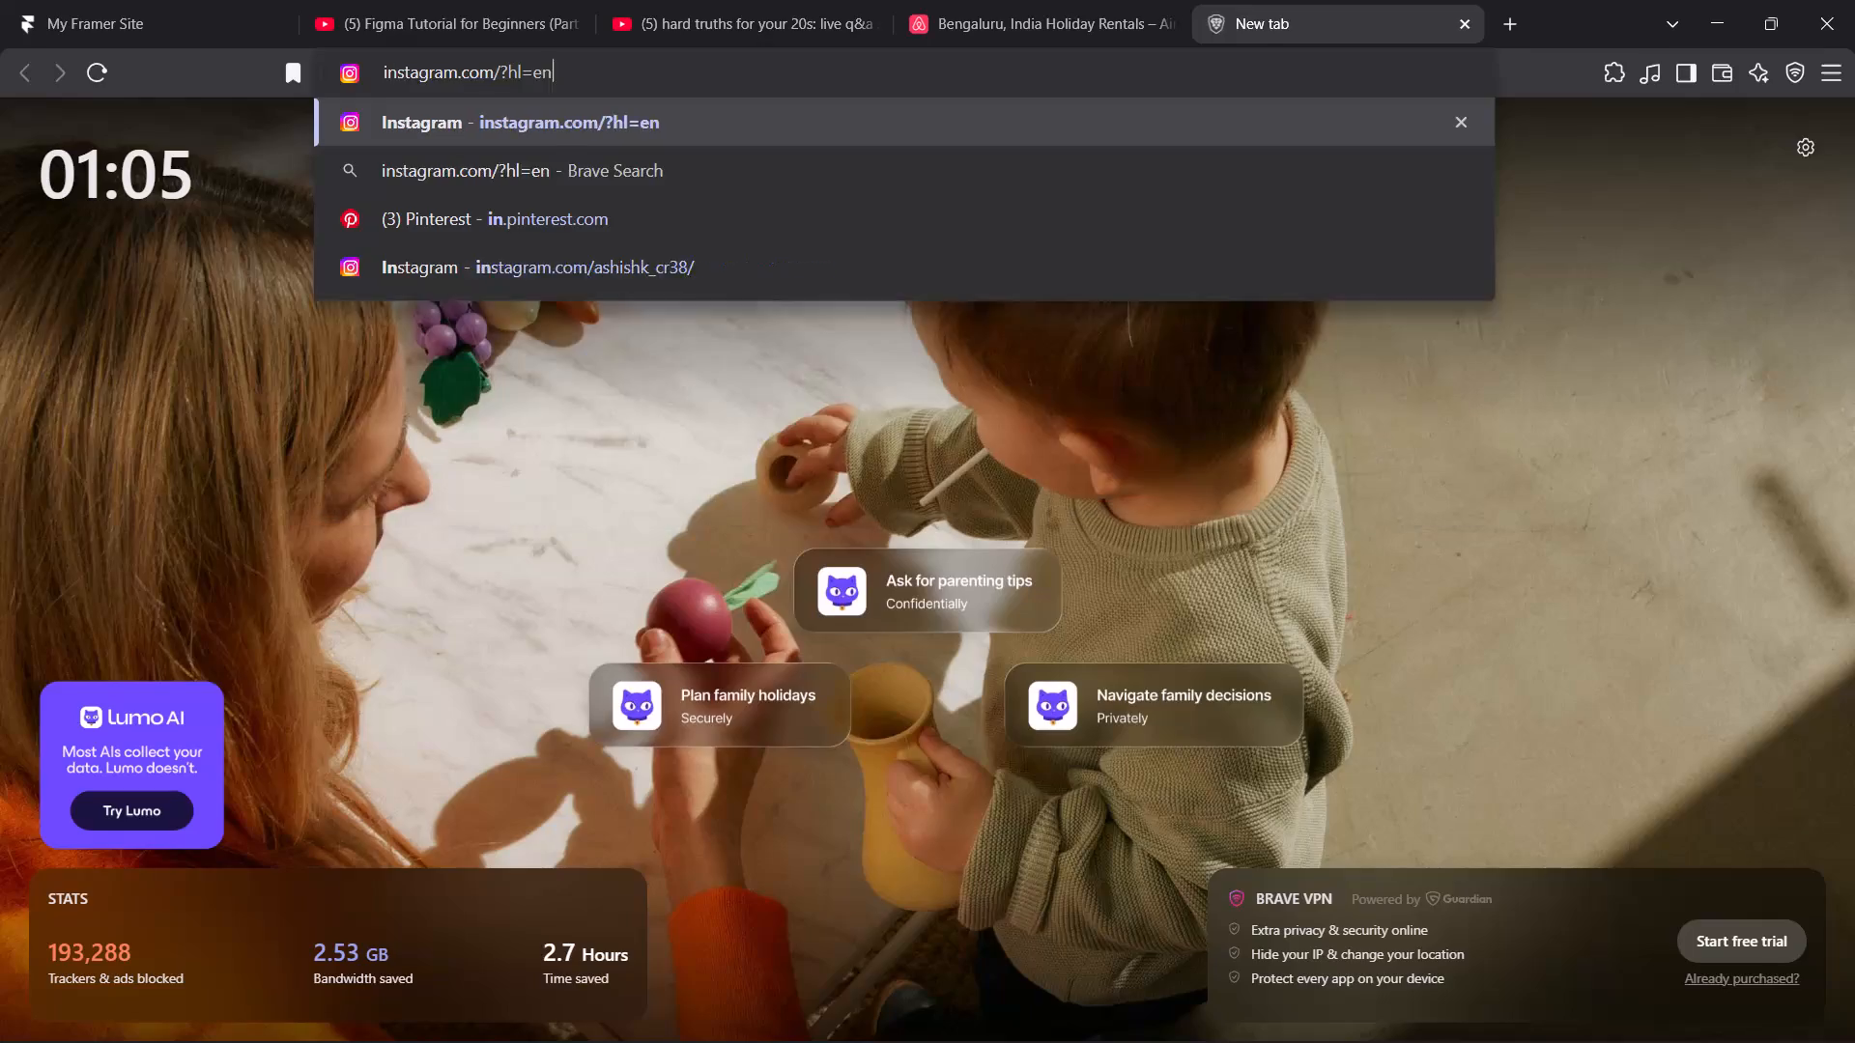
Load the Instagram site in the browser.
key("Return")
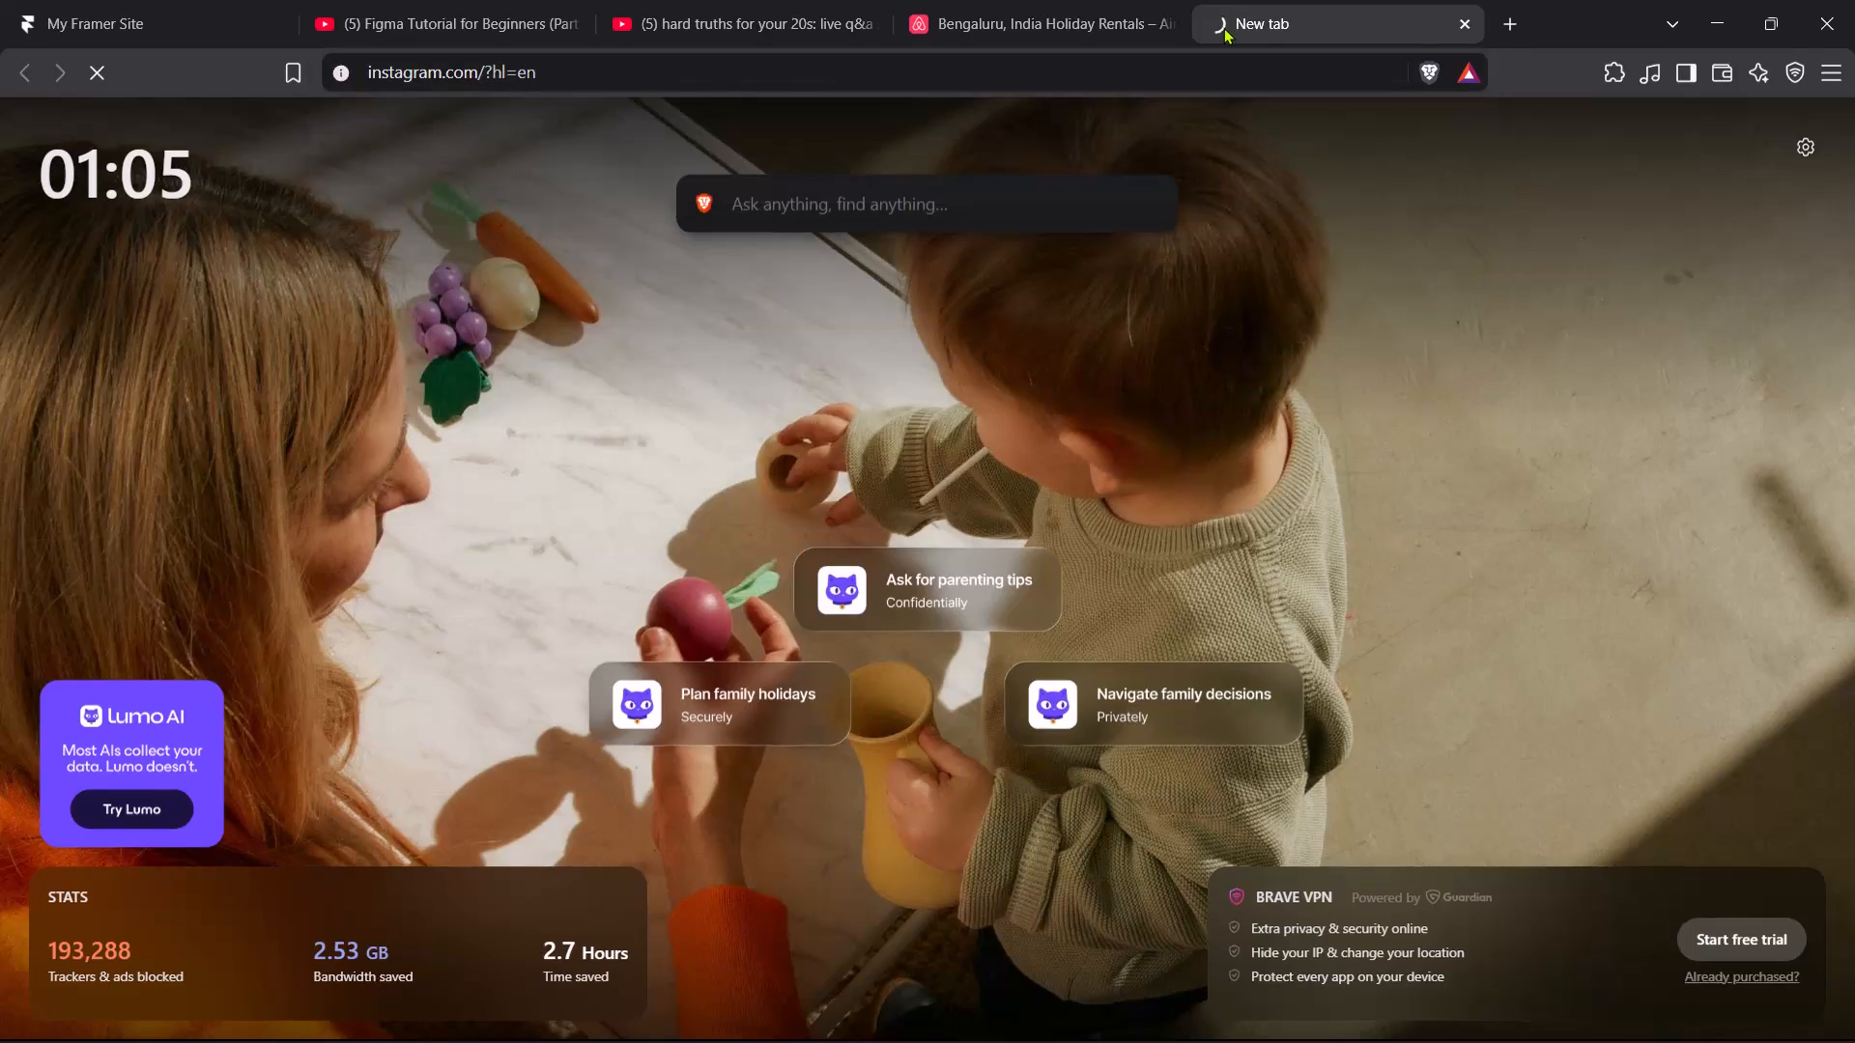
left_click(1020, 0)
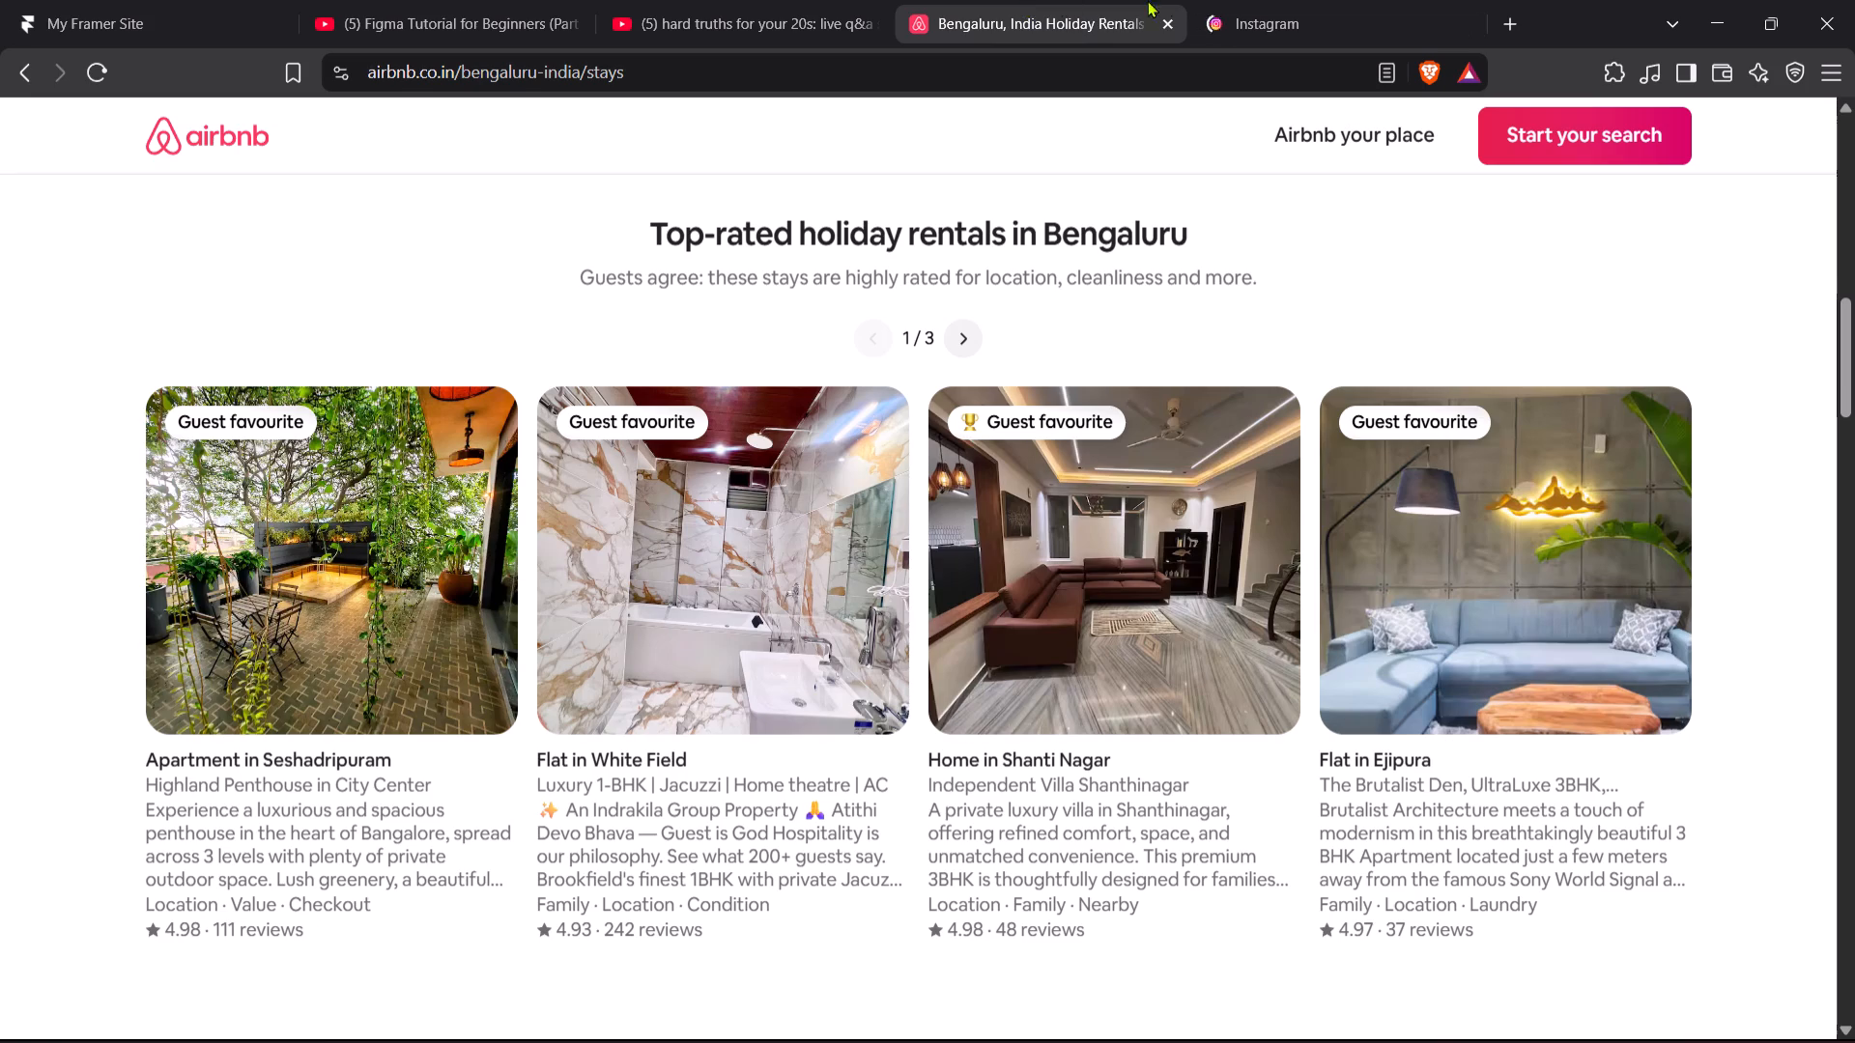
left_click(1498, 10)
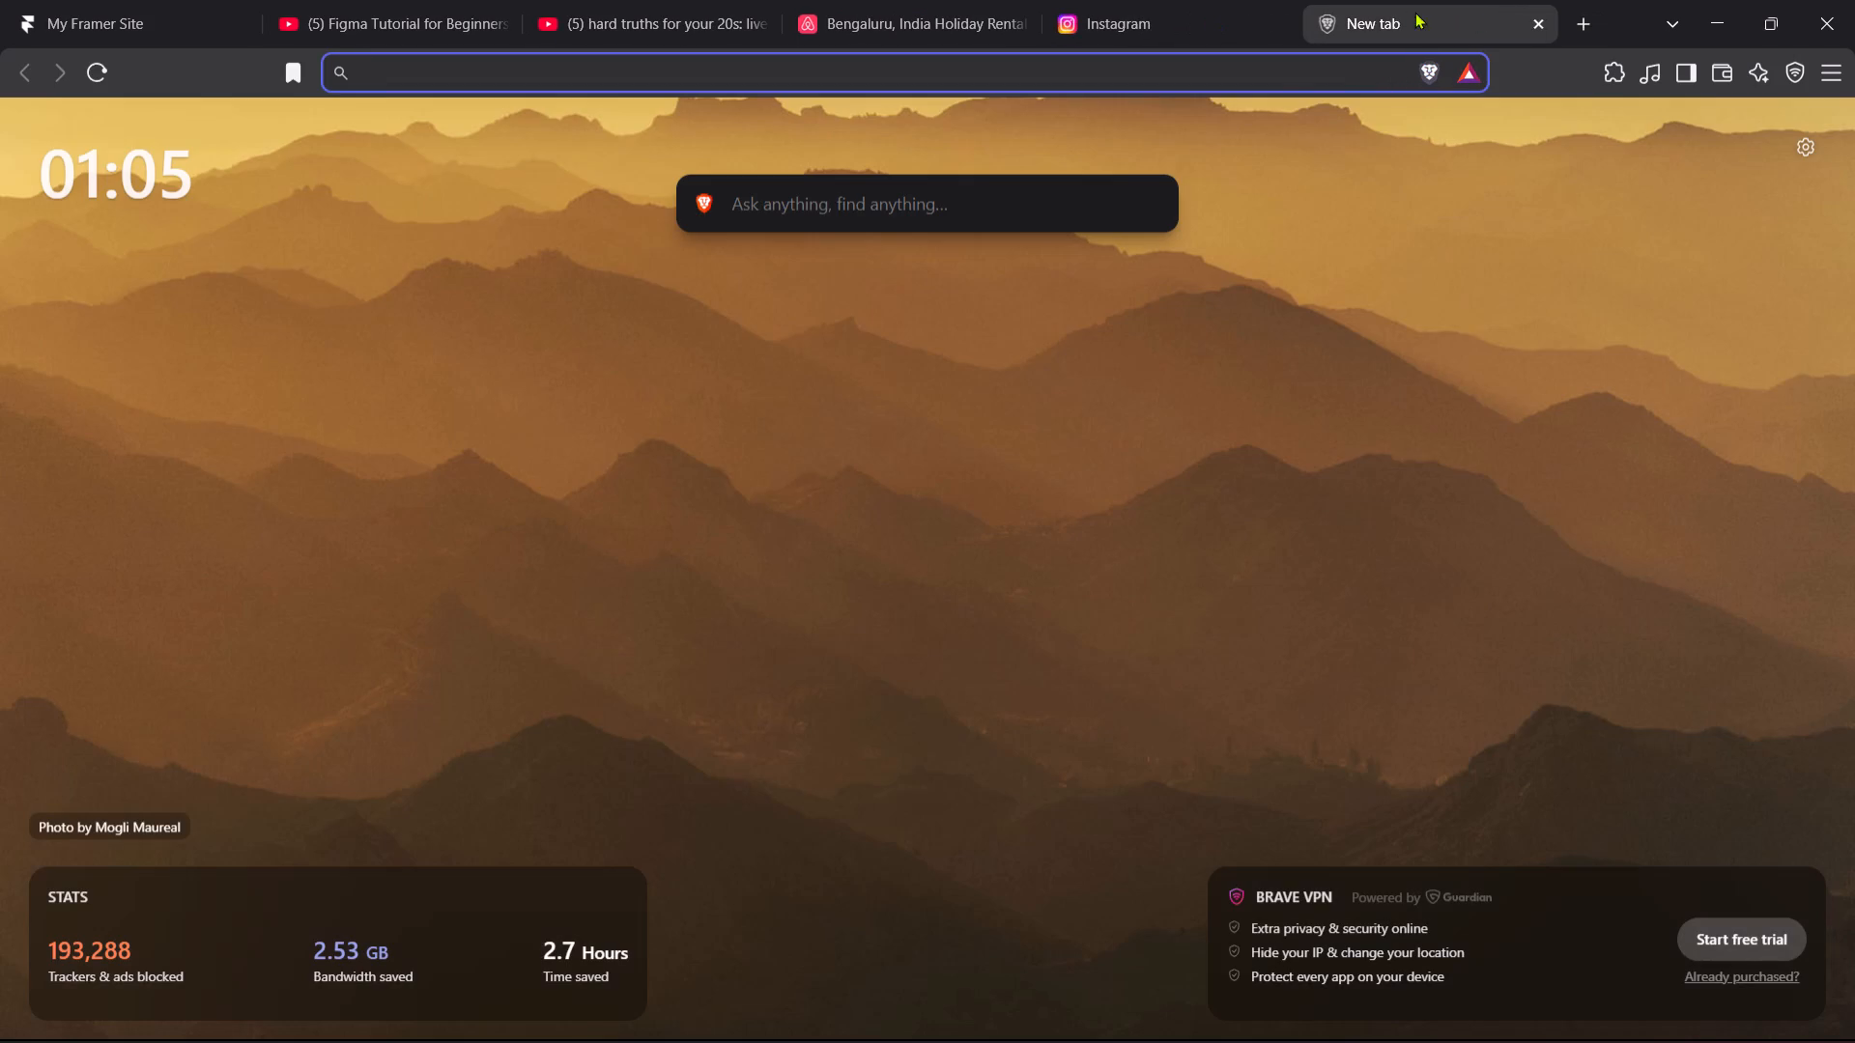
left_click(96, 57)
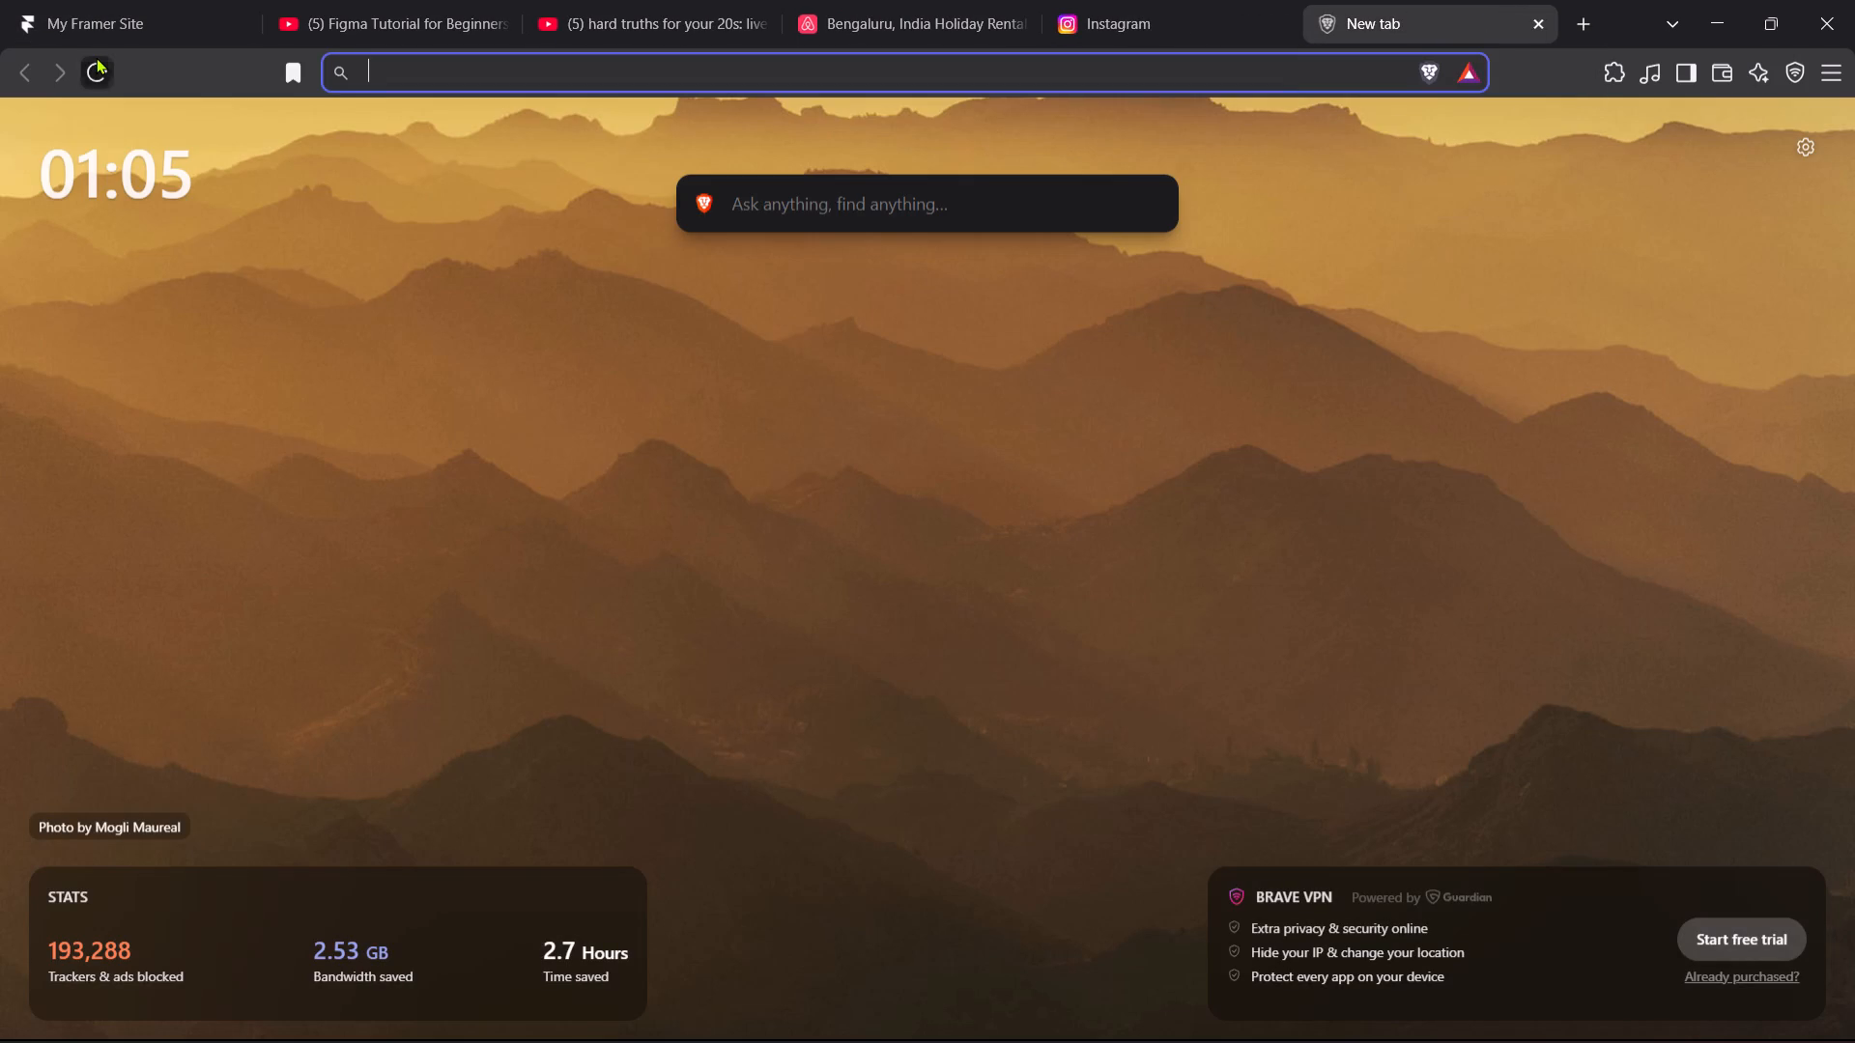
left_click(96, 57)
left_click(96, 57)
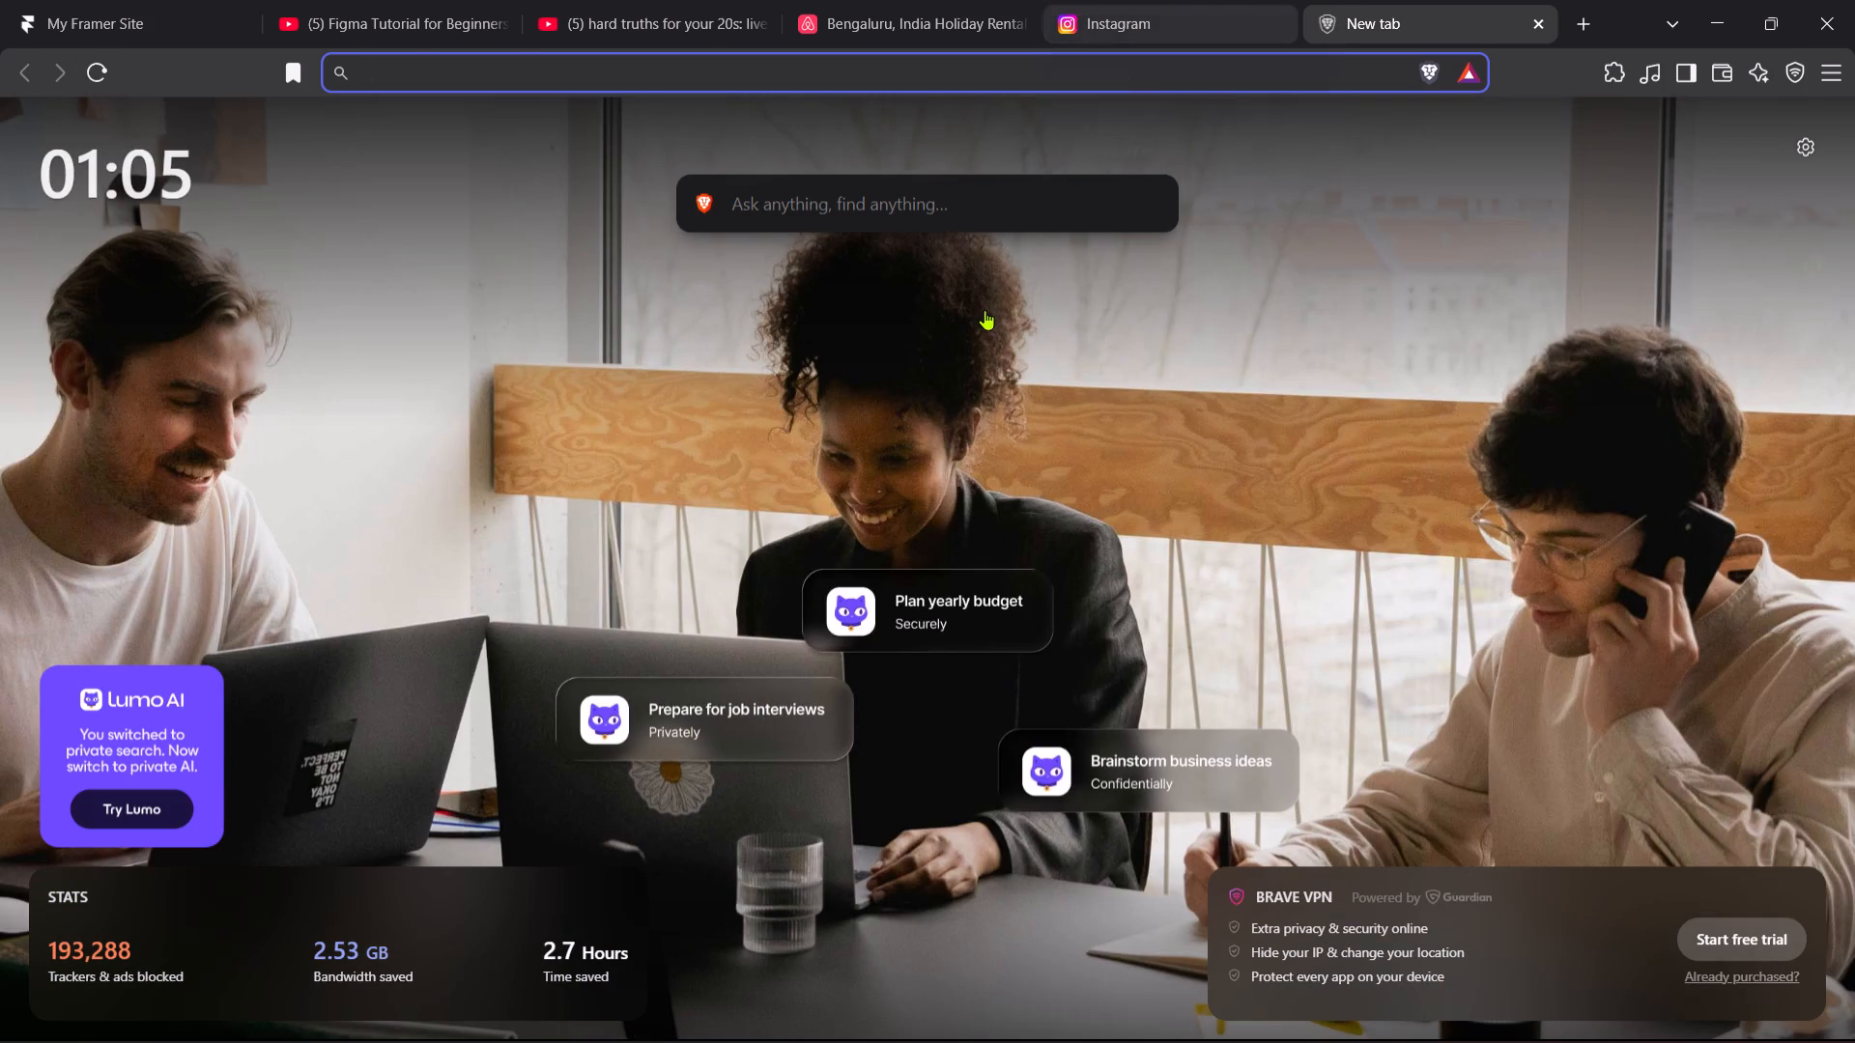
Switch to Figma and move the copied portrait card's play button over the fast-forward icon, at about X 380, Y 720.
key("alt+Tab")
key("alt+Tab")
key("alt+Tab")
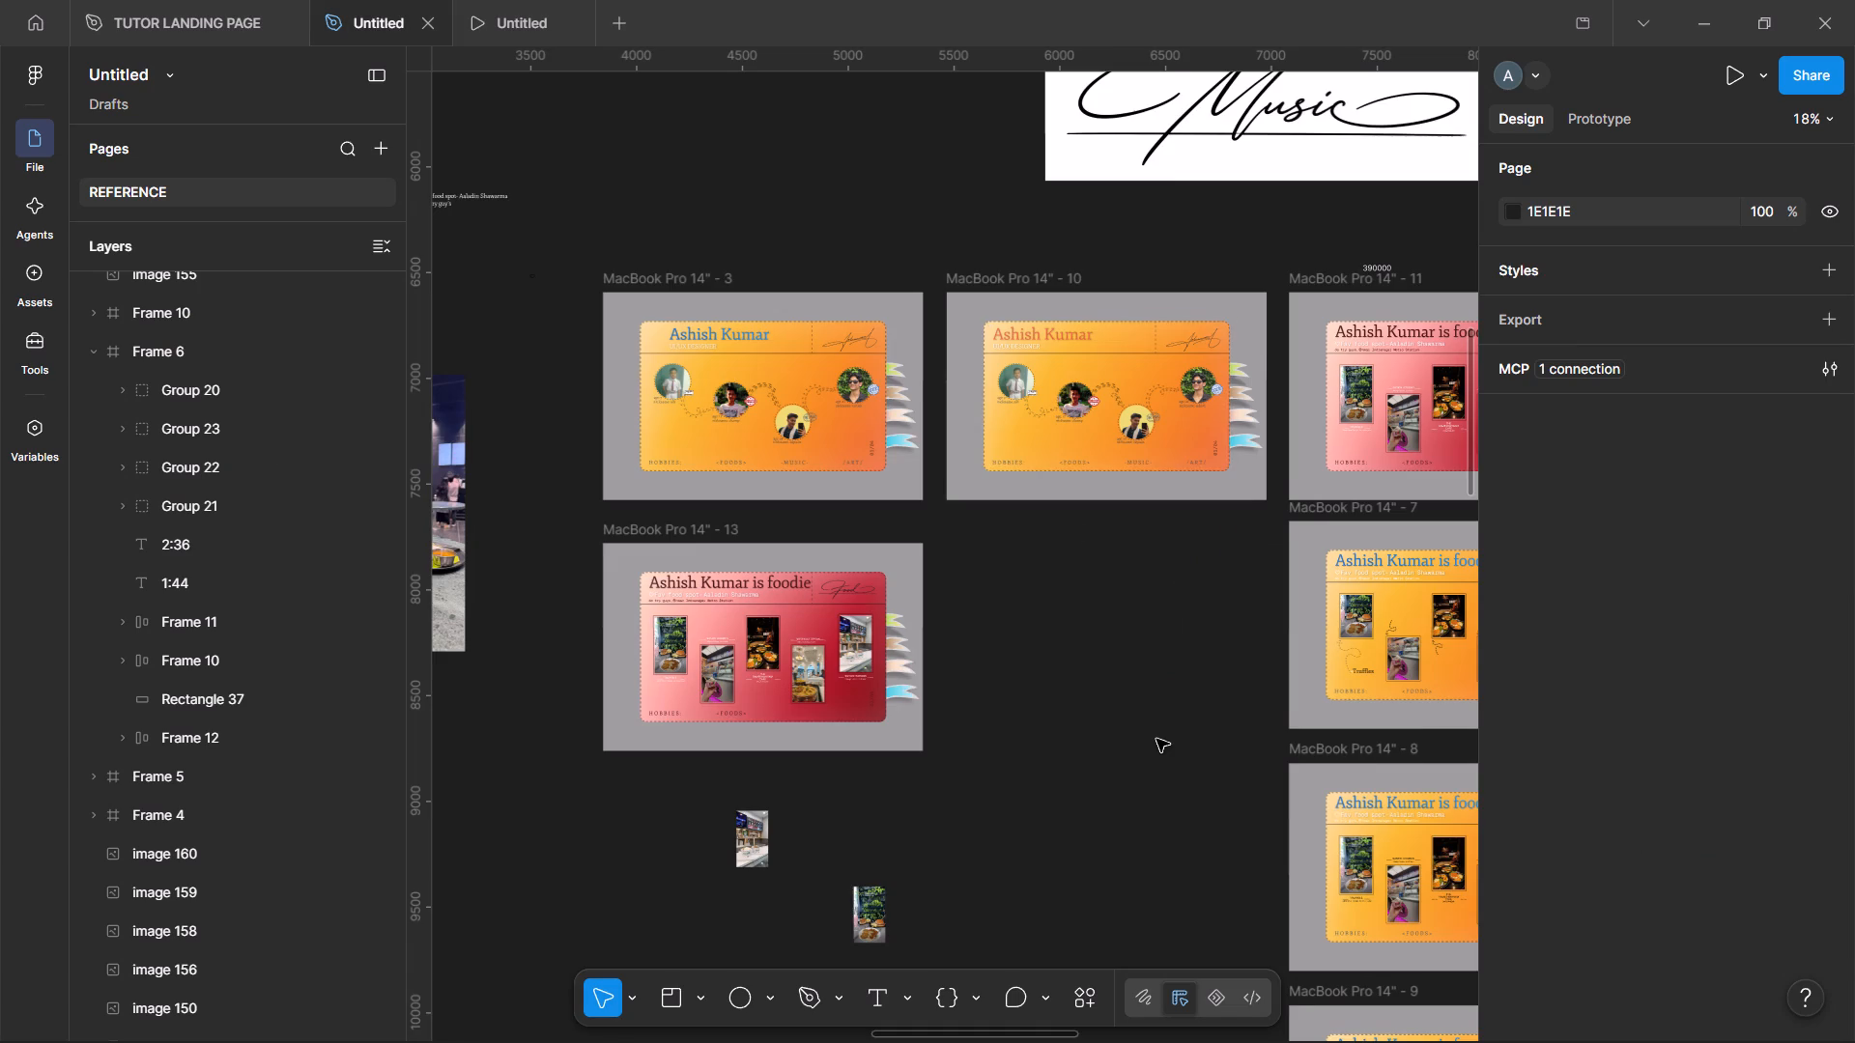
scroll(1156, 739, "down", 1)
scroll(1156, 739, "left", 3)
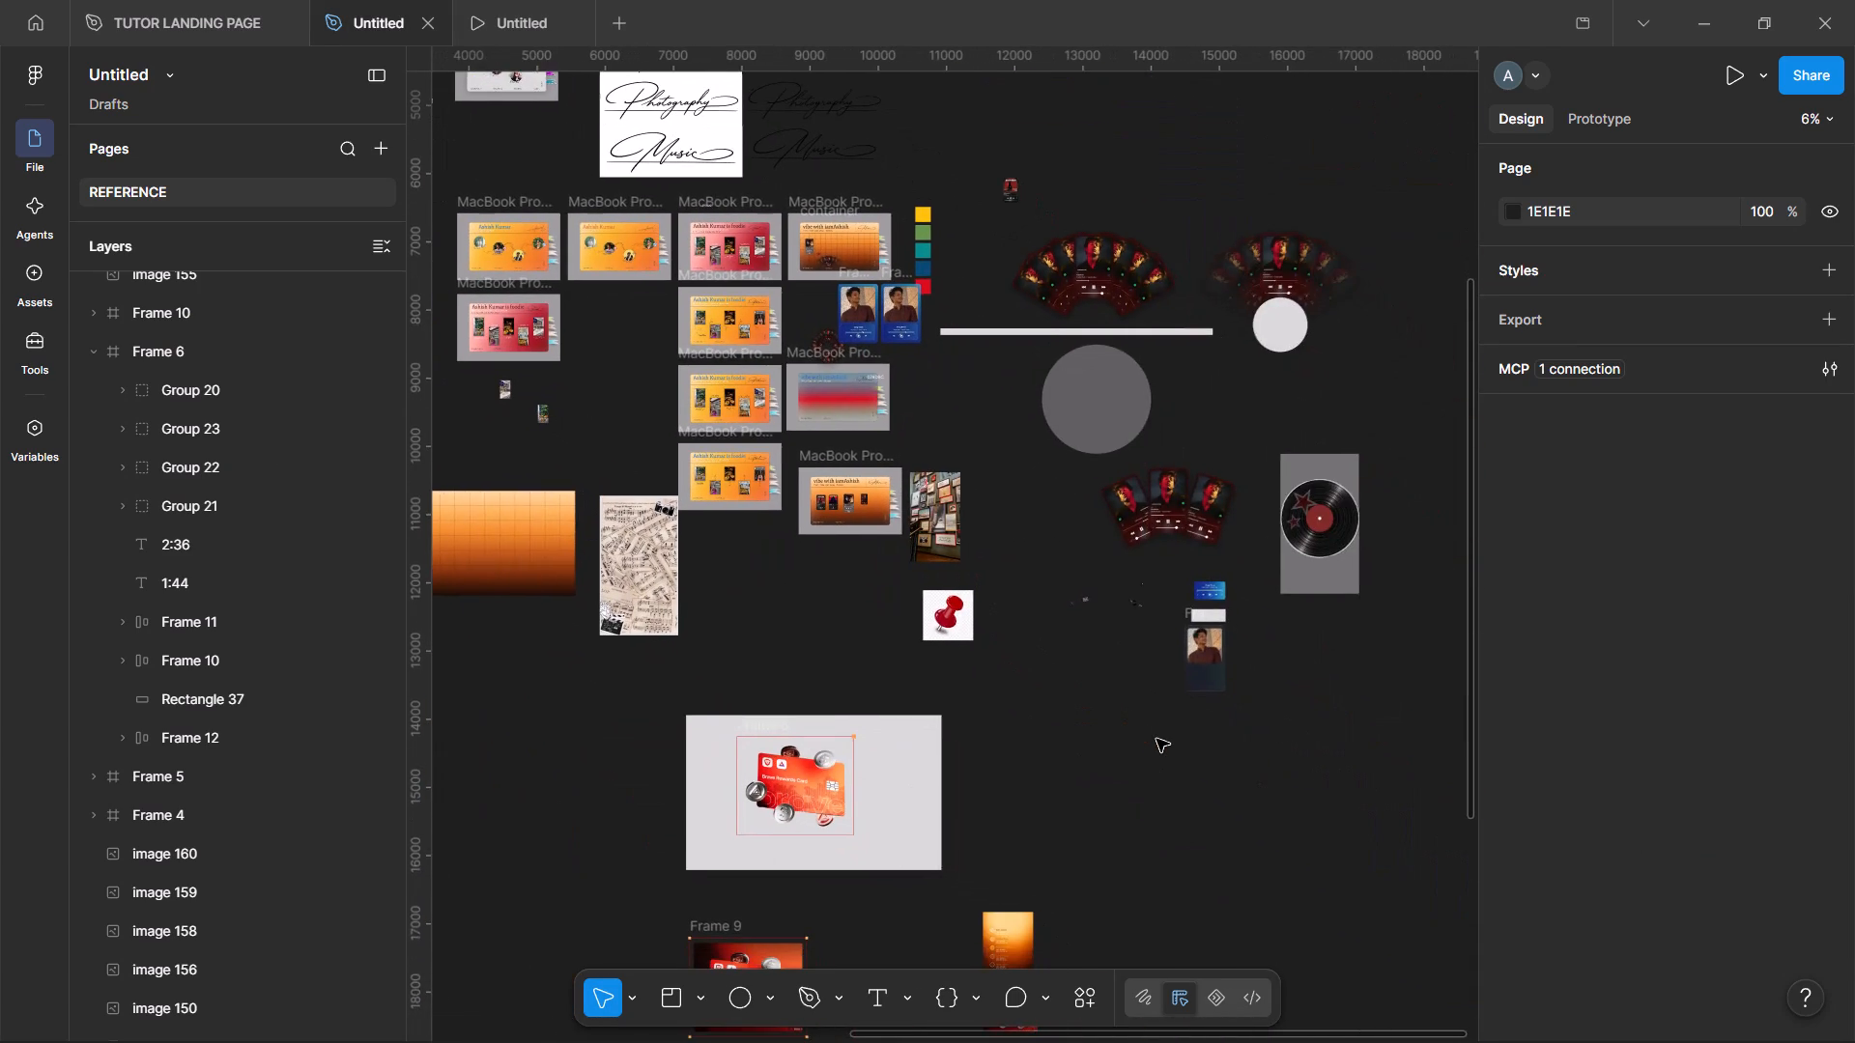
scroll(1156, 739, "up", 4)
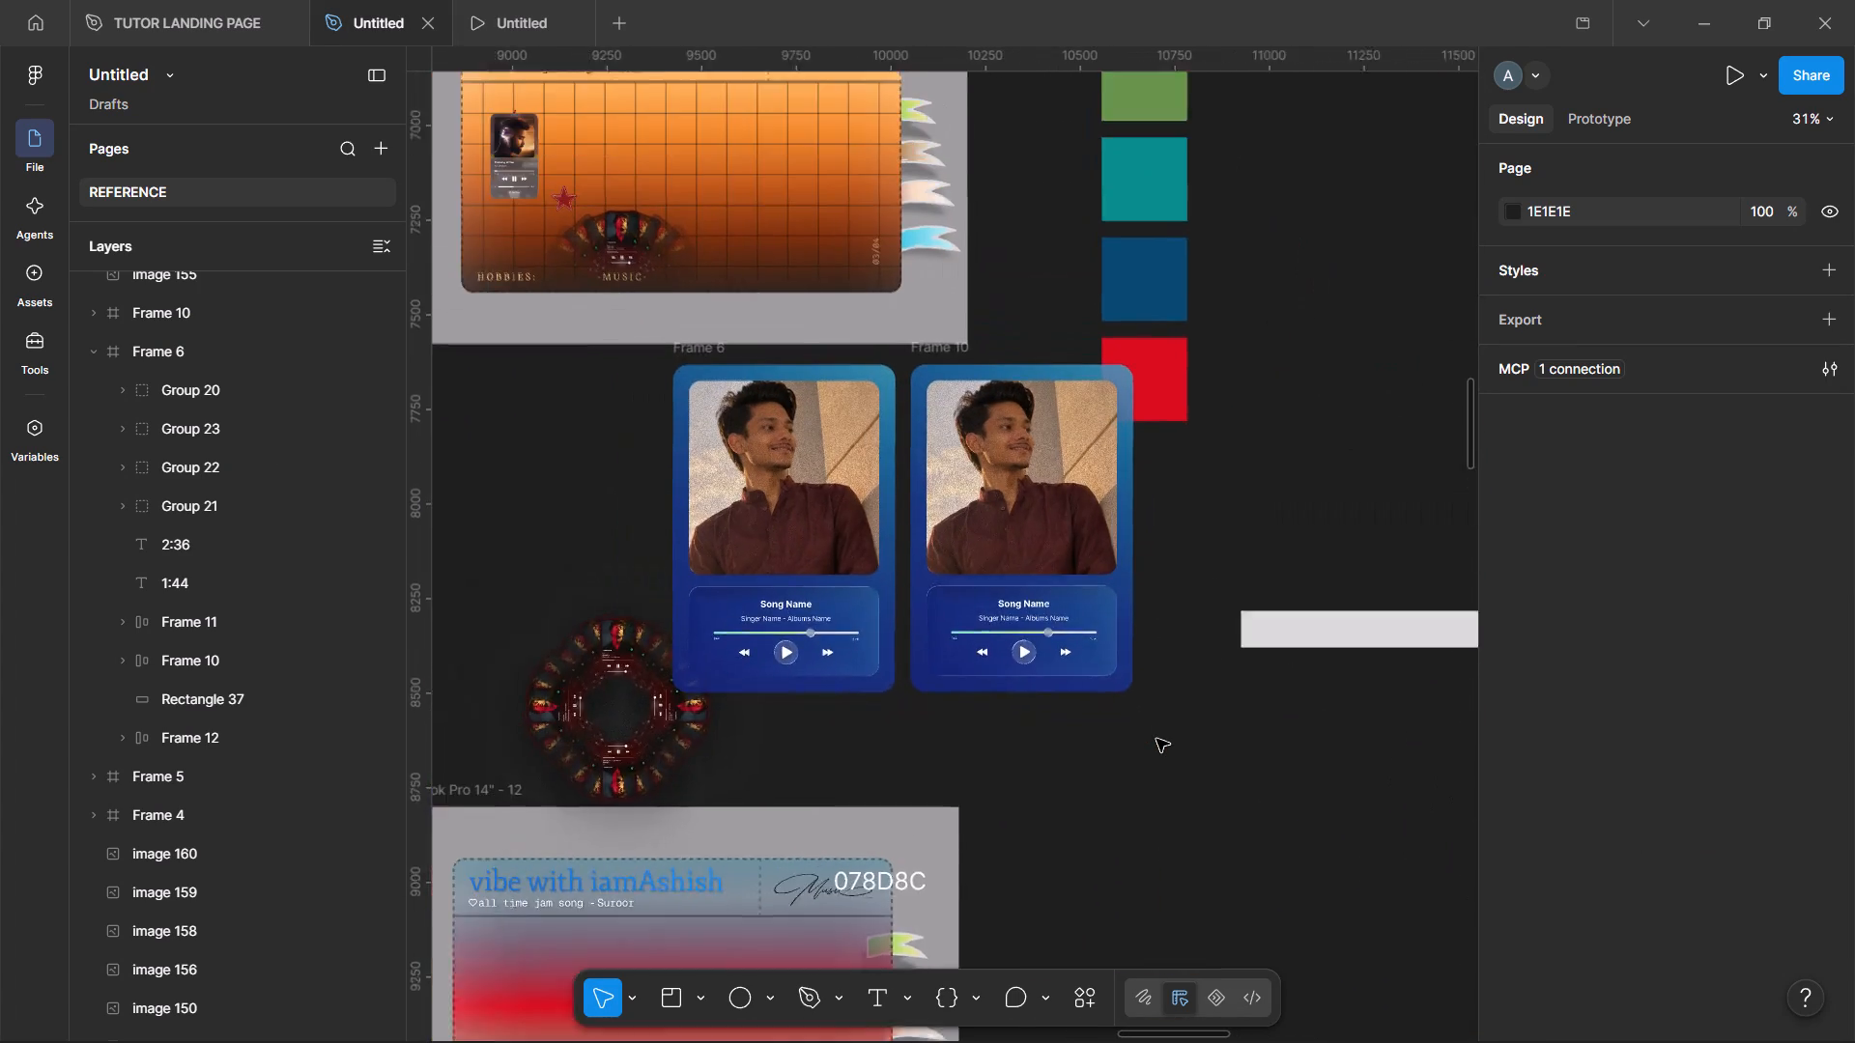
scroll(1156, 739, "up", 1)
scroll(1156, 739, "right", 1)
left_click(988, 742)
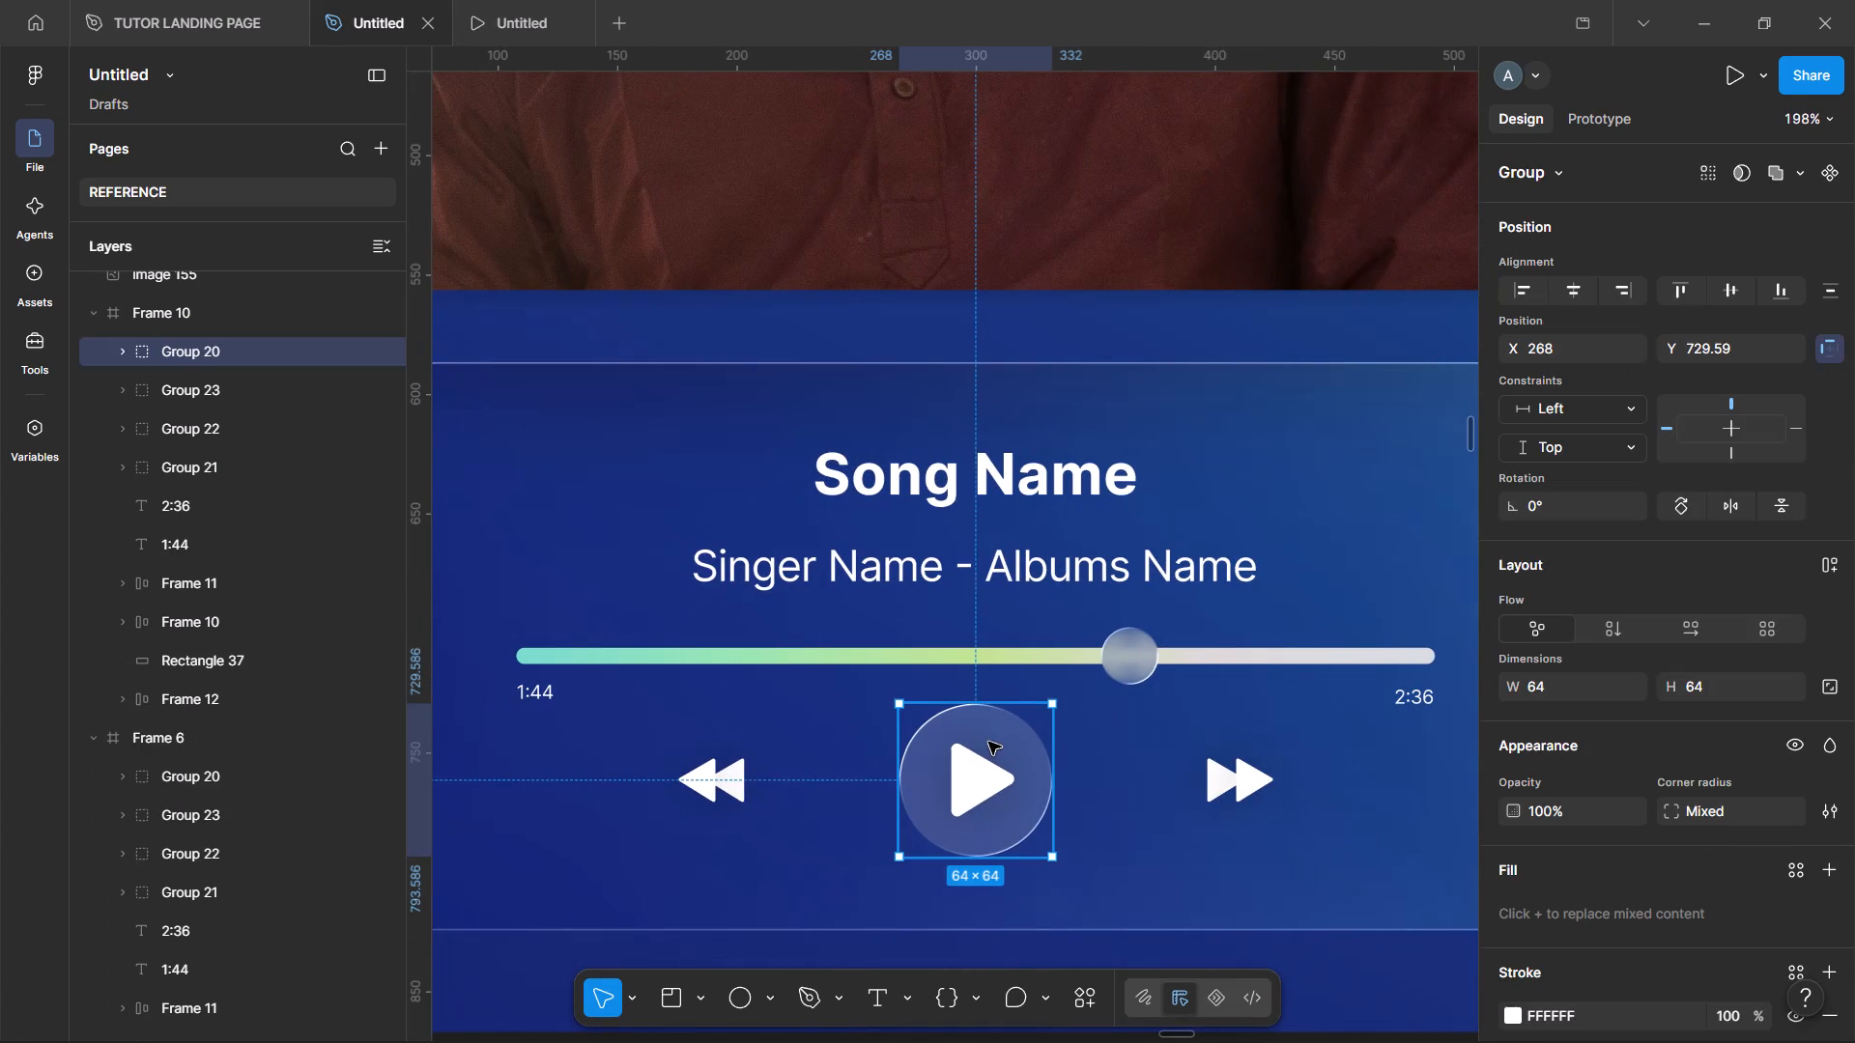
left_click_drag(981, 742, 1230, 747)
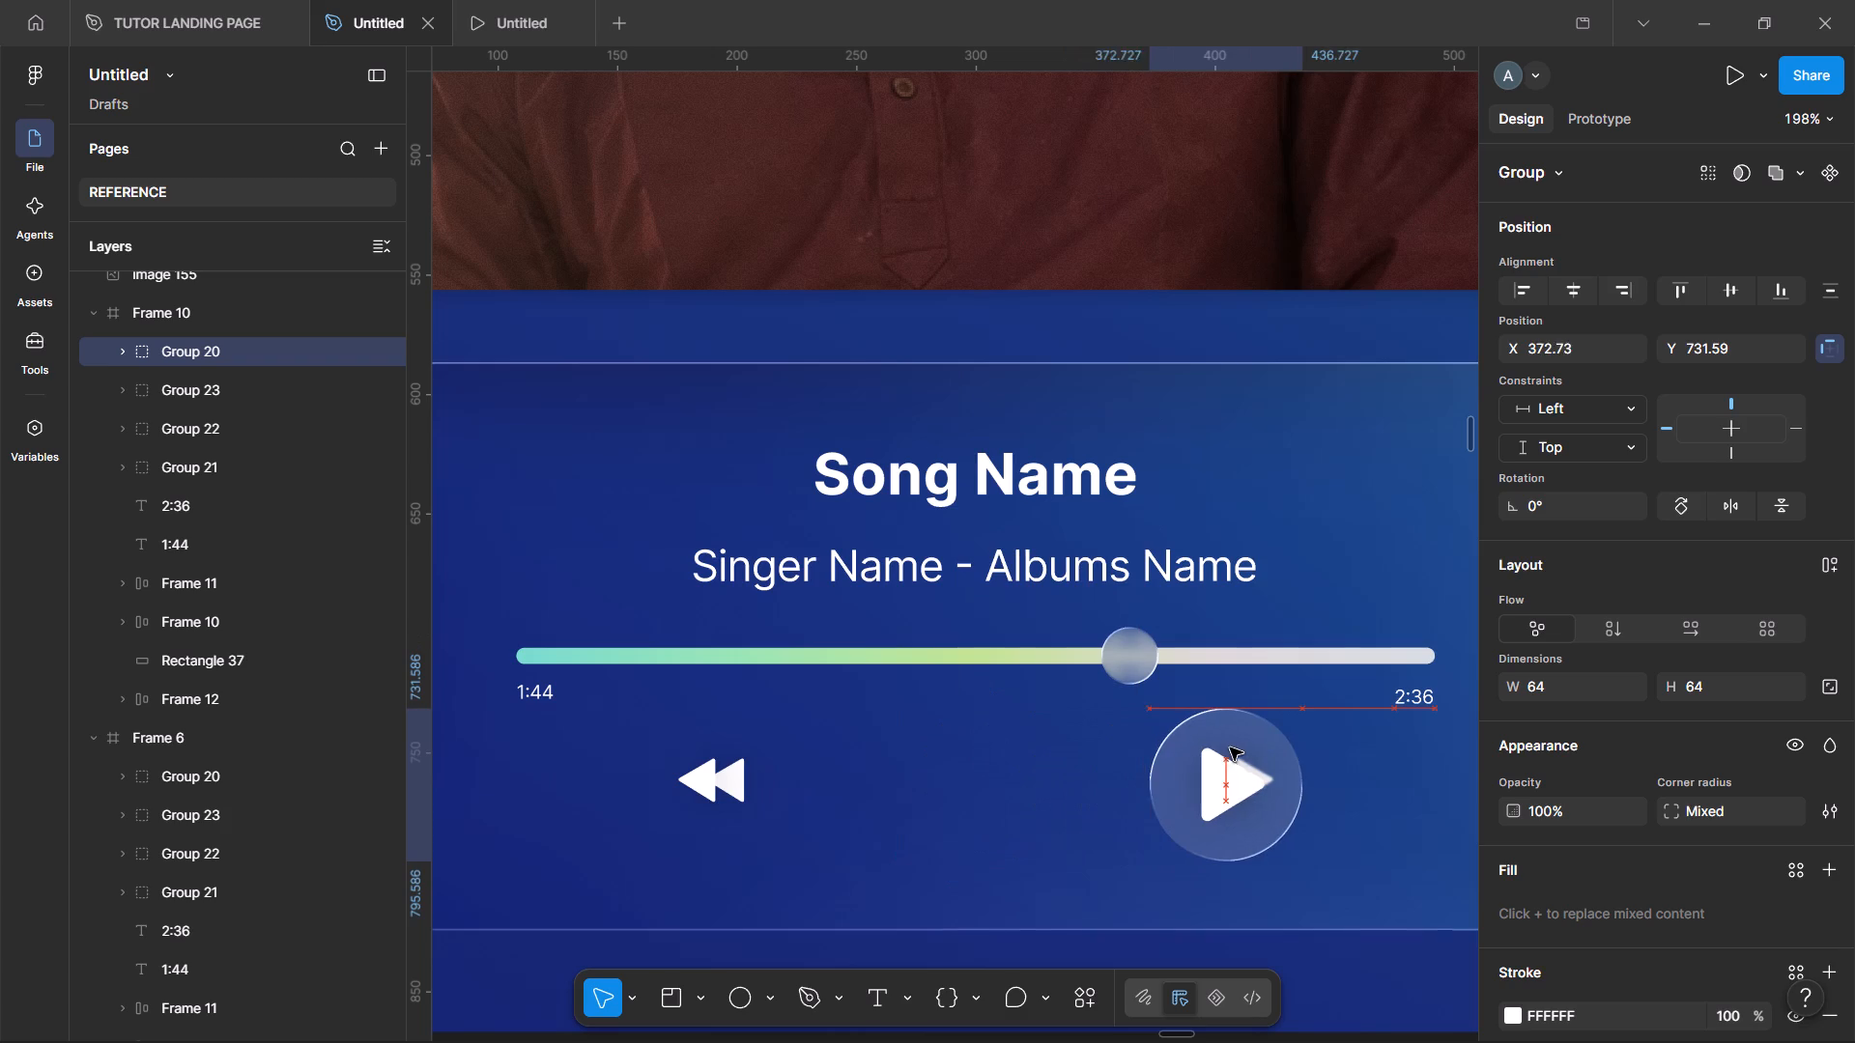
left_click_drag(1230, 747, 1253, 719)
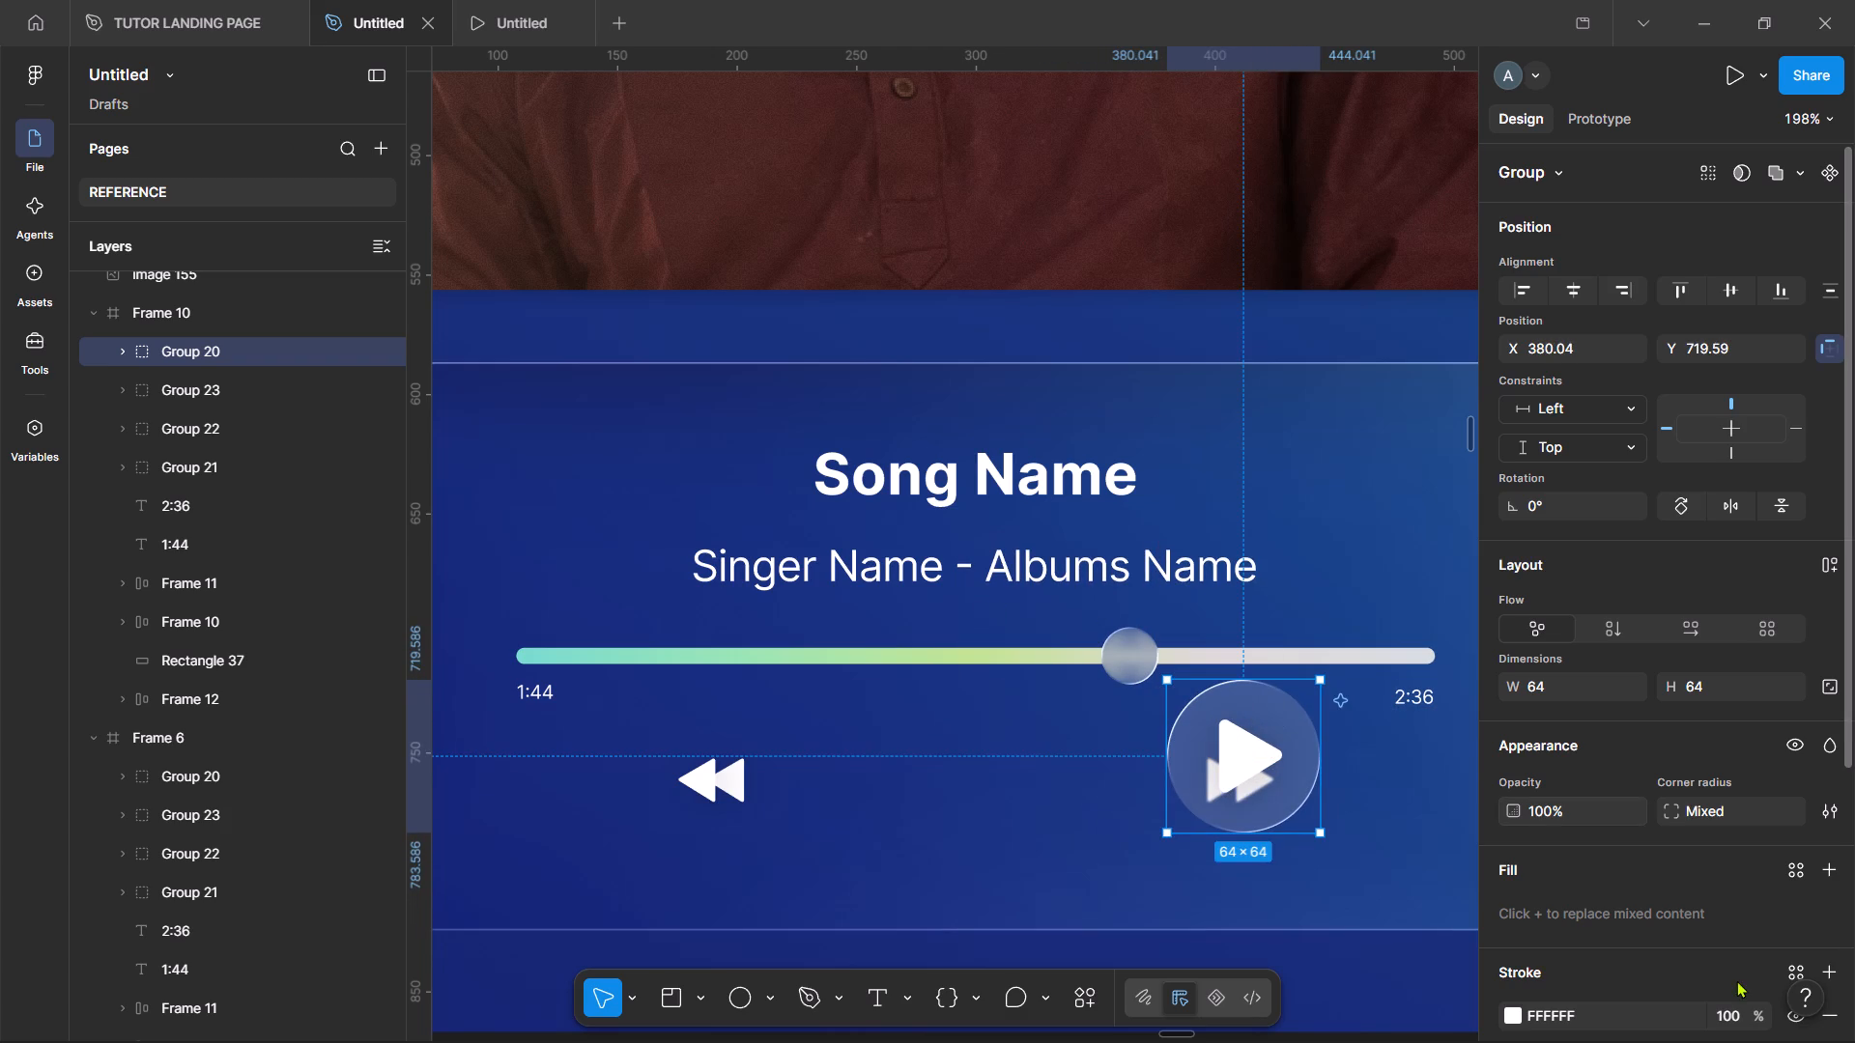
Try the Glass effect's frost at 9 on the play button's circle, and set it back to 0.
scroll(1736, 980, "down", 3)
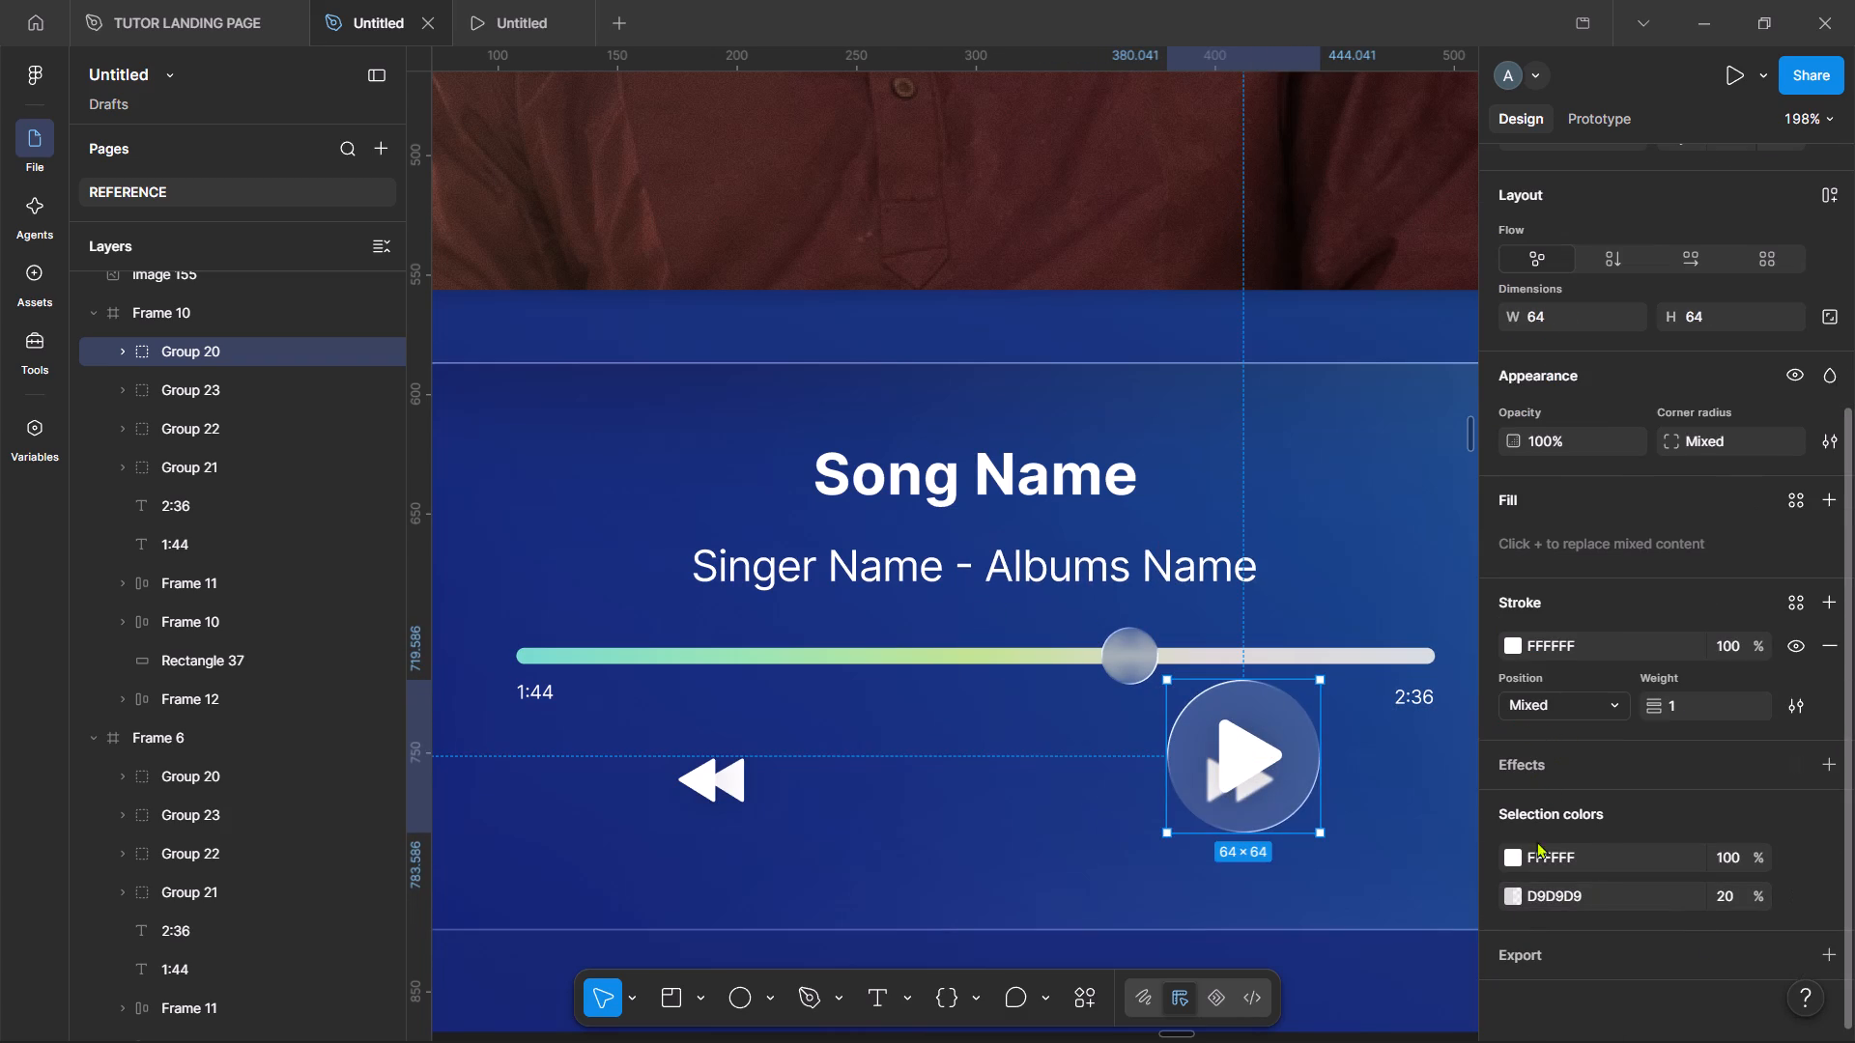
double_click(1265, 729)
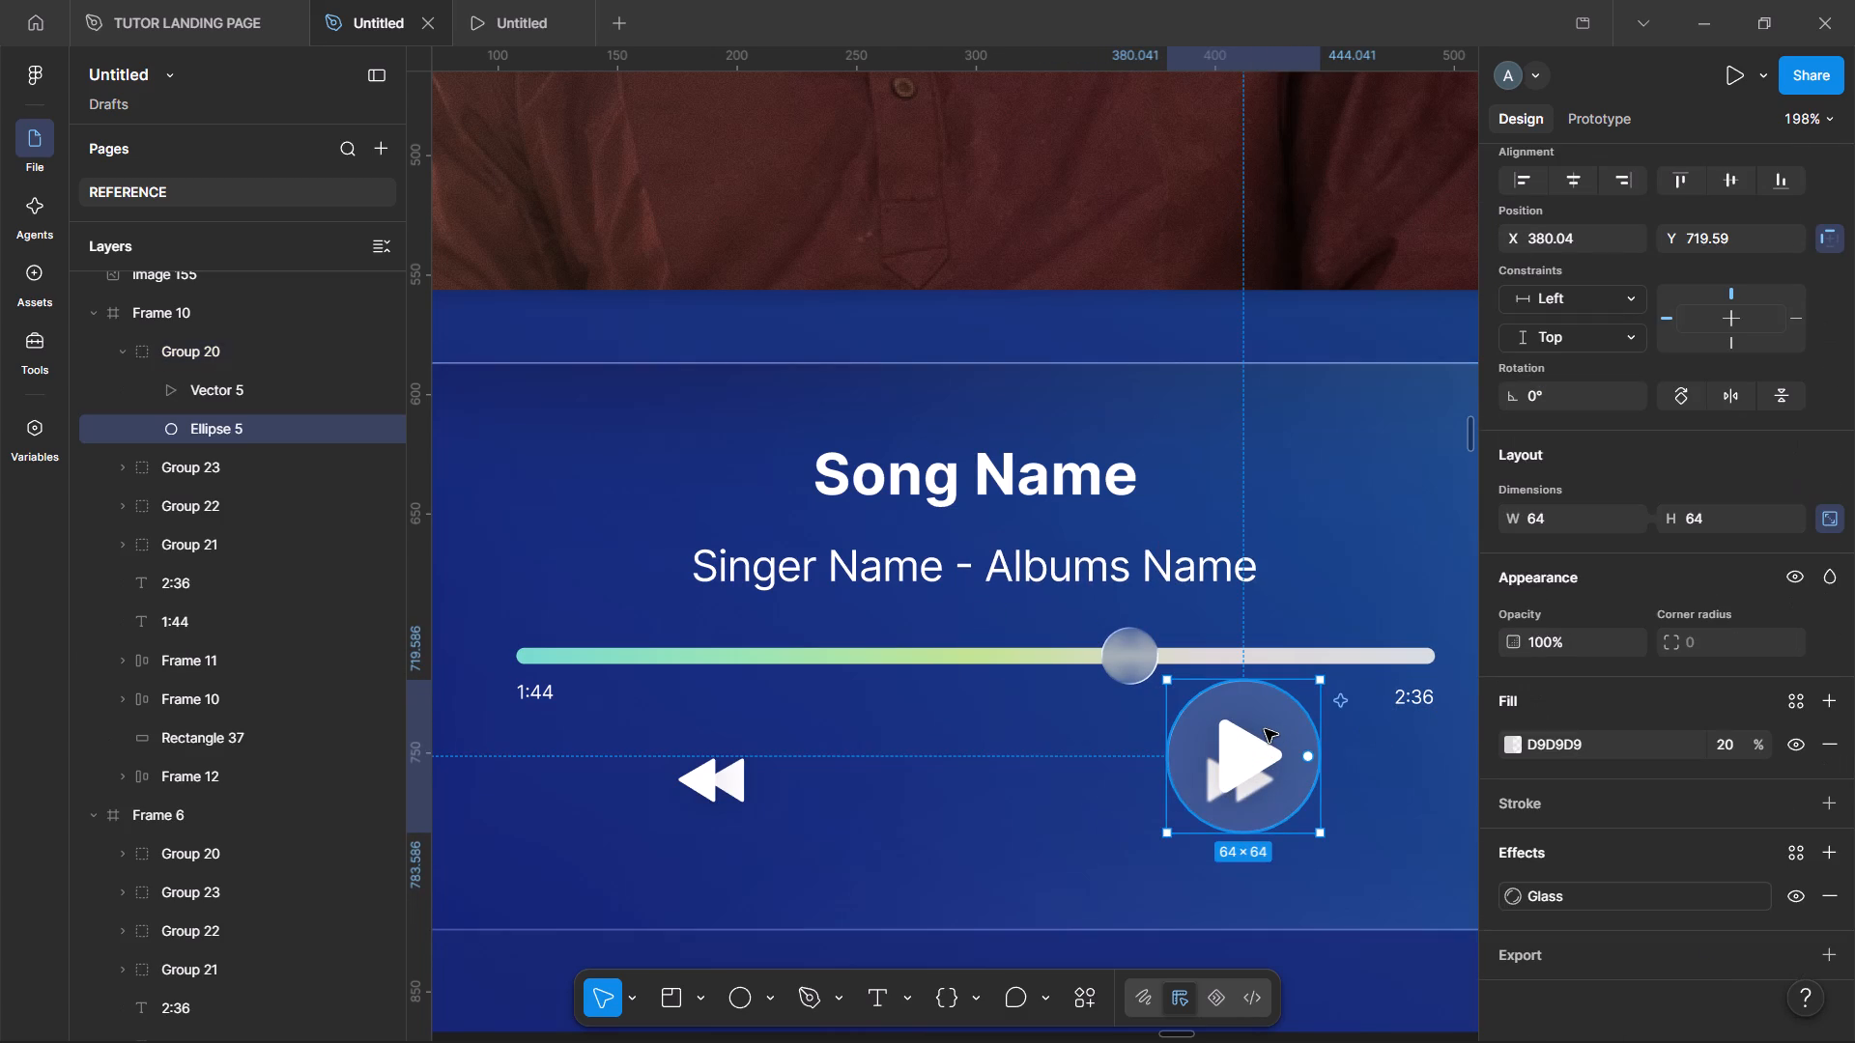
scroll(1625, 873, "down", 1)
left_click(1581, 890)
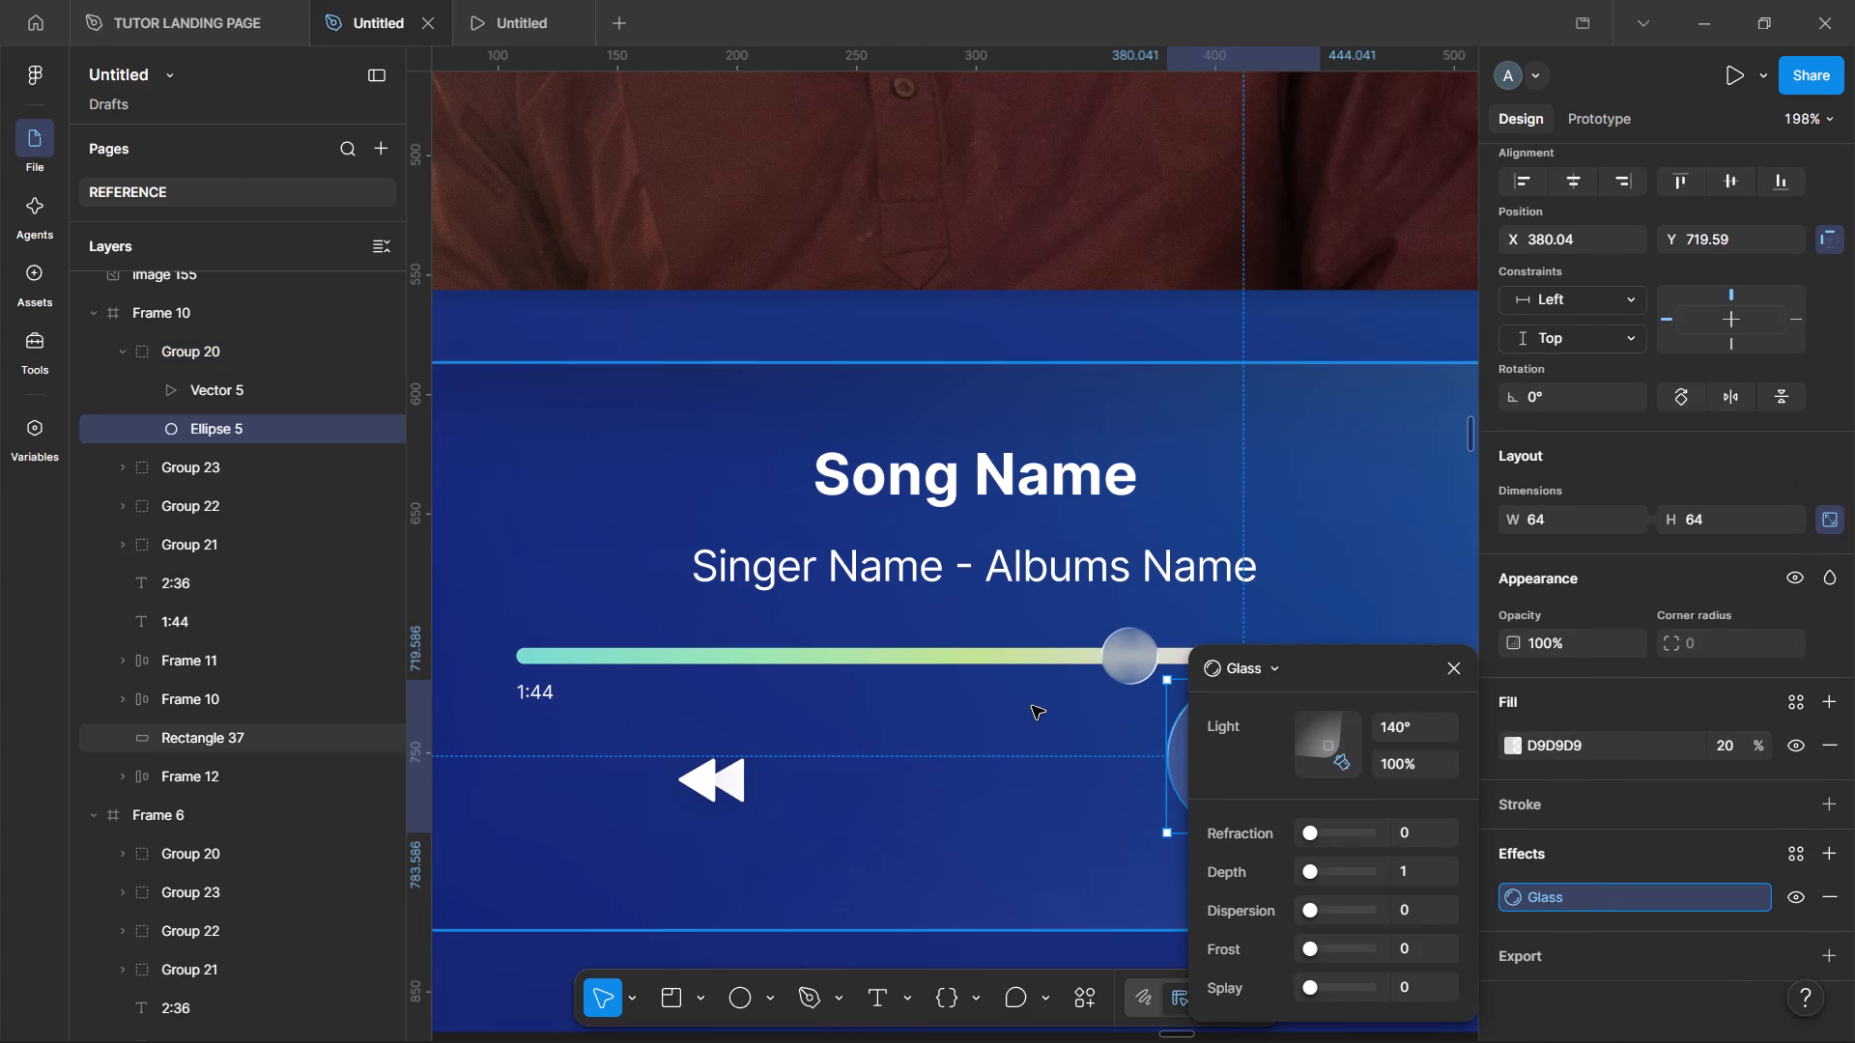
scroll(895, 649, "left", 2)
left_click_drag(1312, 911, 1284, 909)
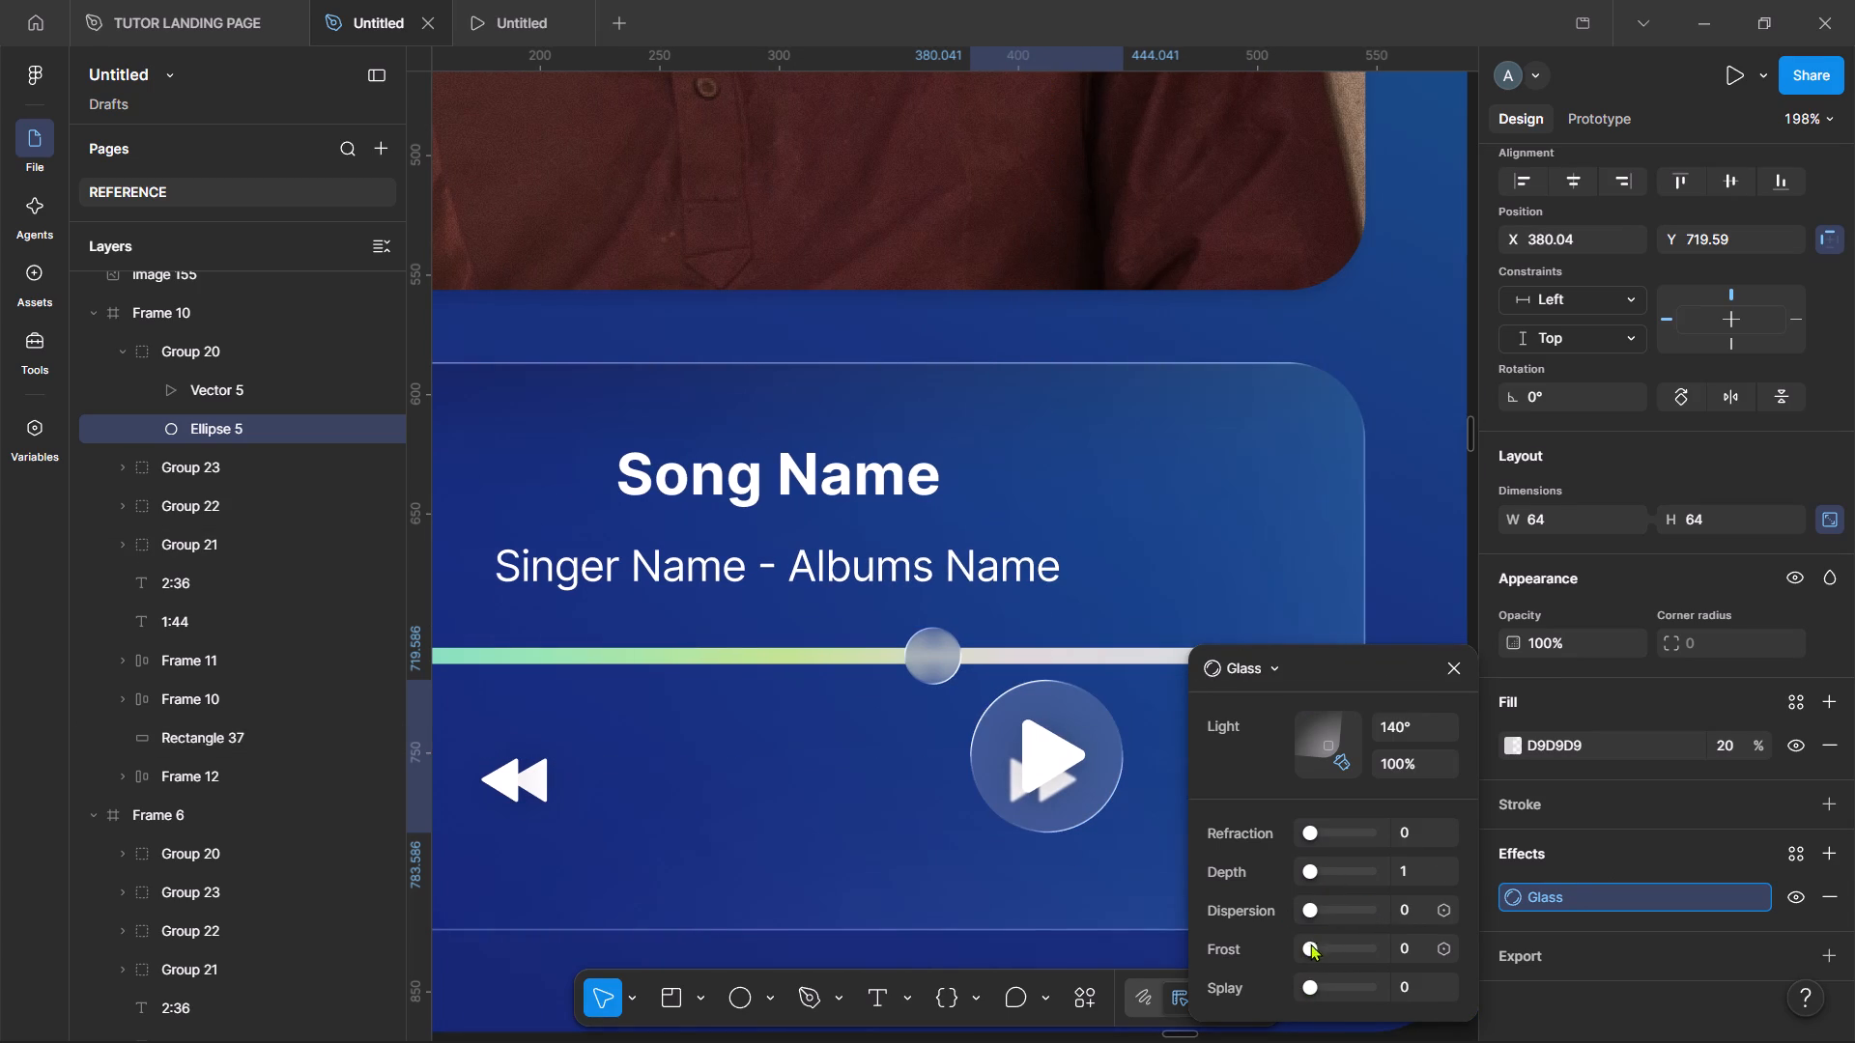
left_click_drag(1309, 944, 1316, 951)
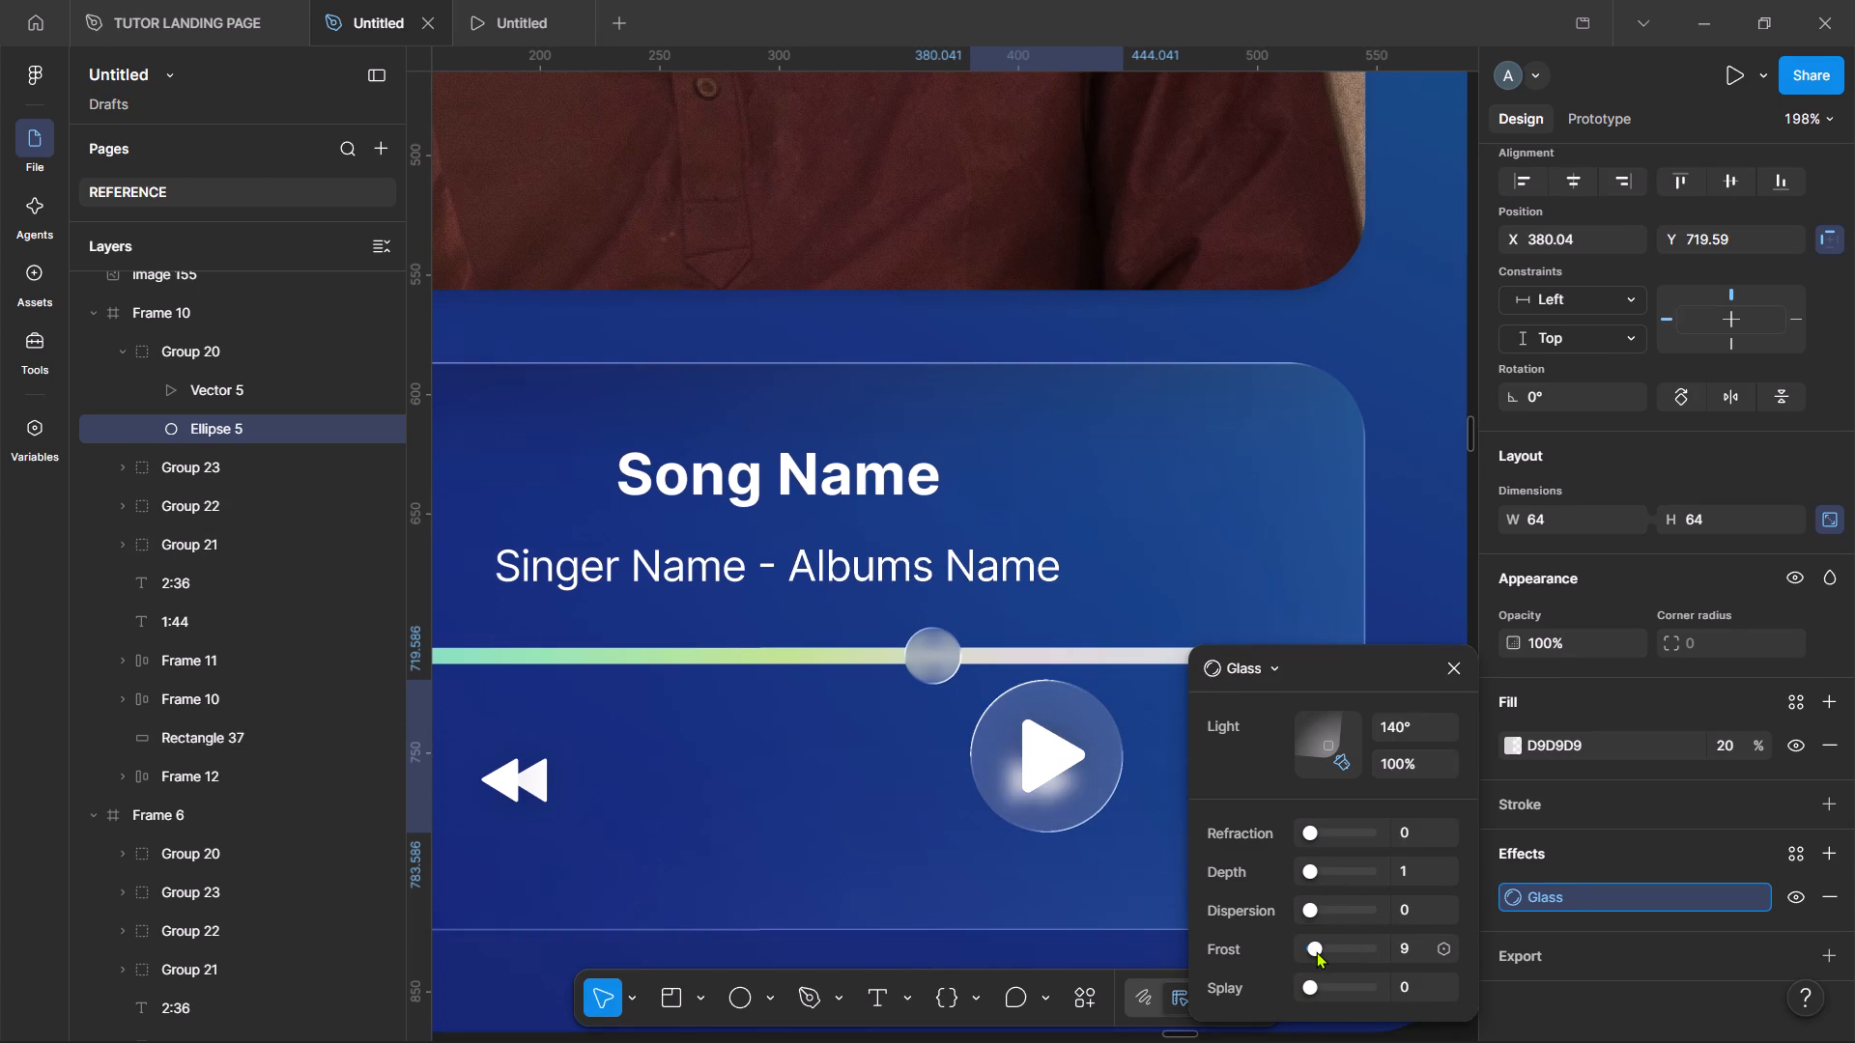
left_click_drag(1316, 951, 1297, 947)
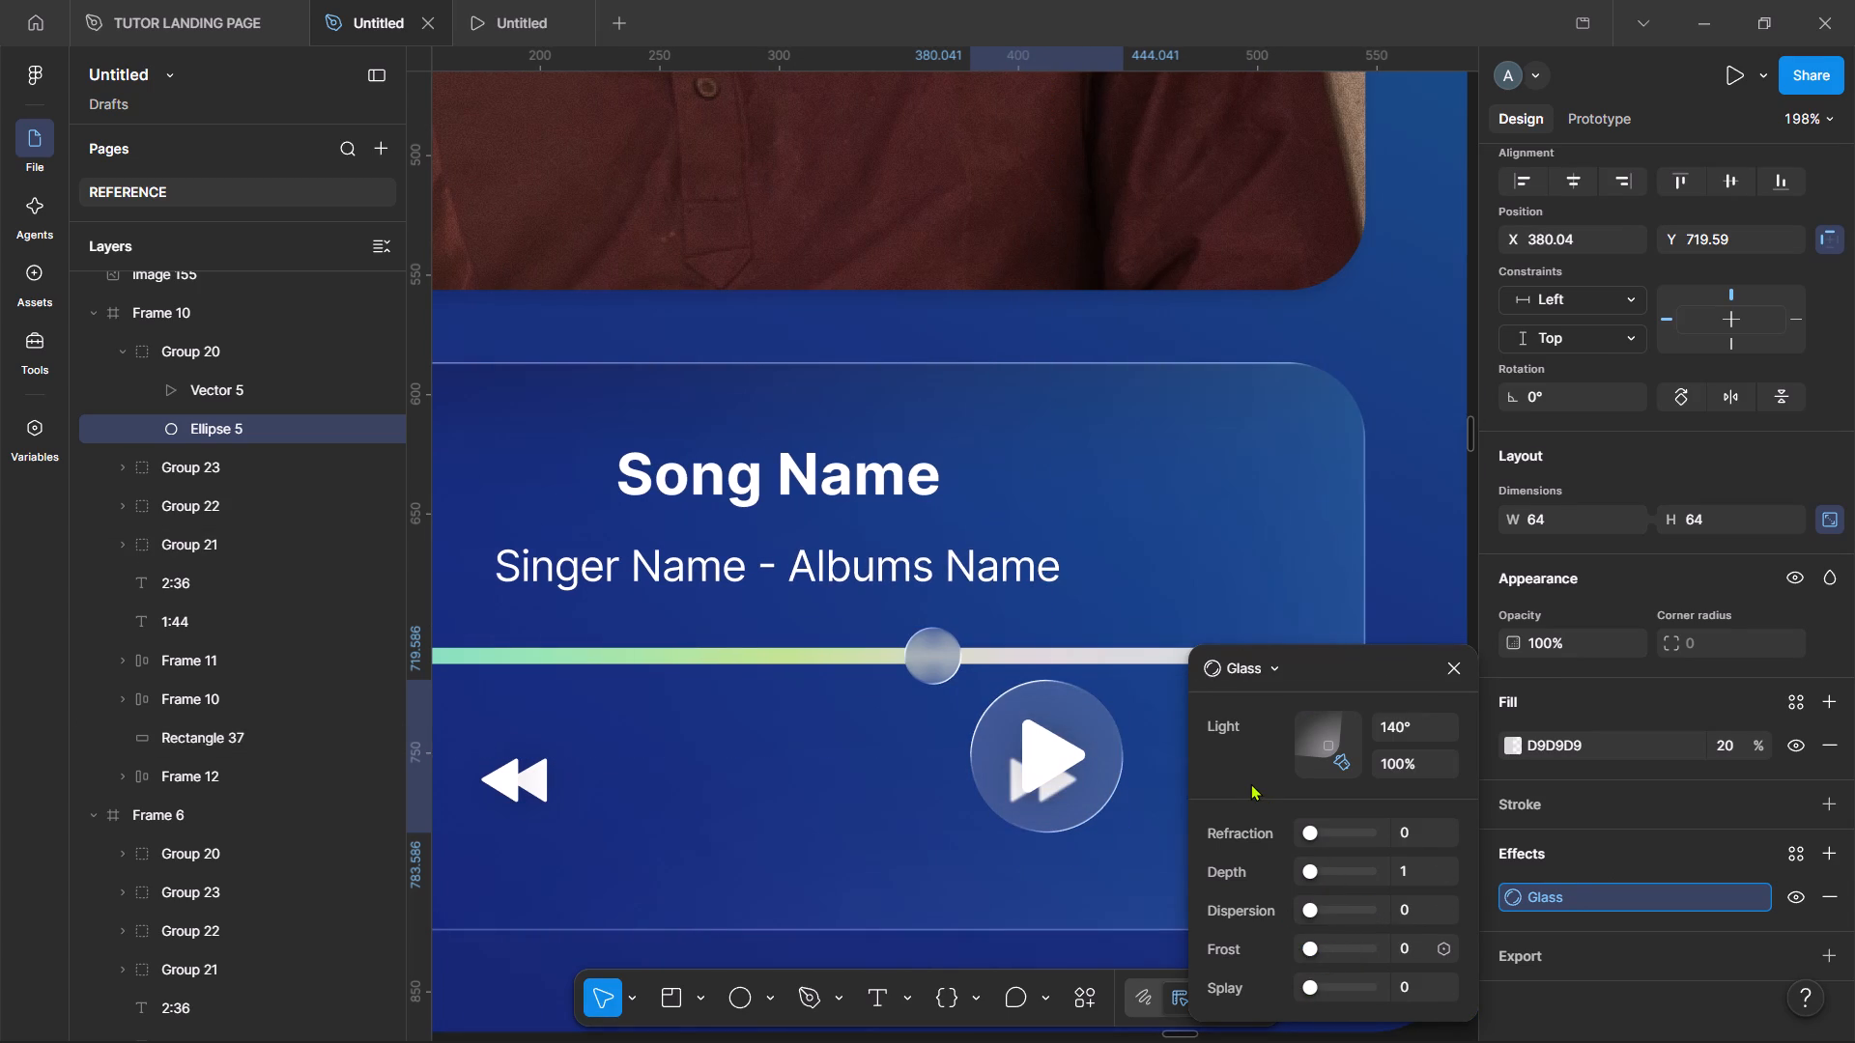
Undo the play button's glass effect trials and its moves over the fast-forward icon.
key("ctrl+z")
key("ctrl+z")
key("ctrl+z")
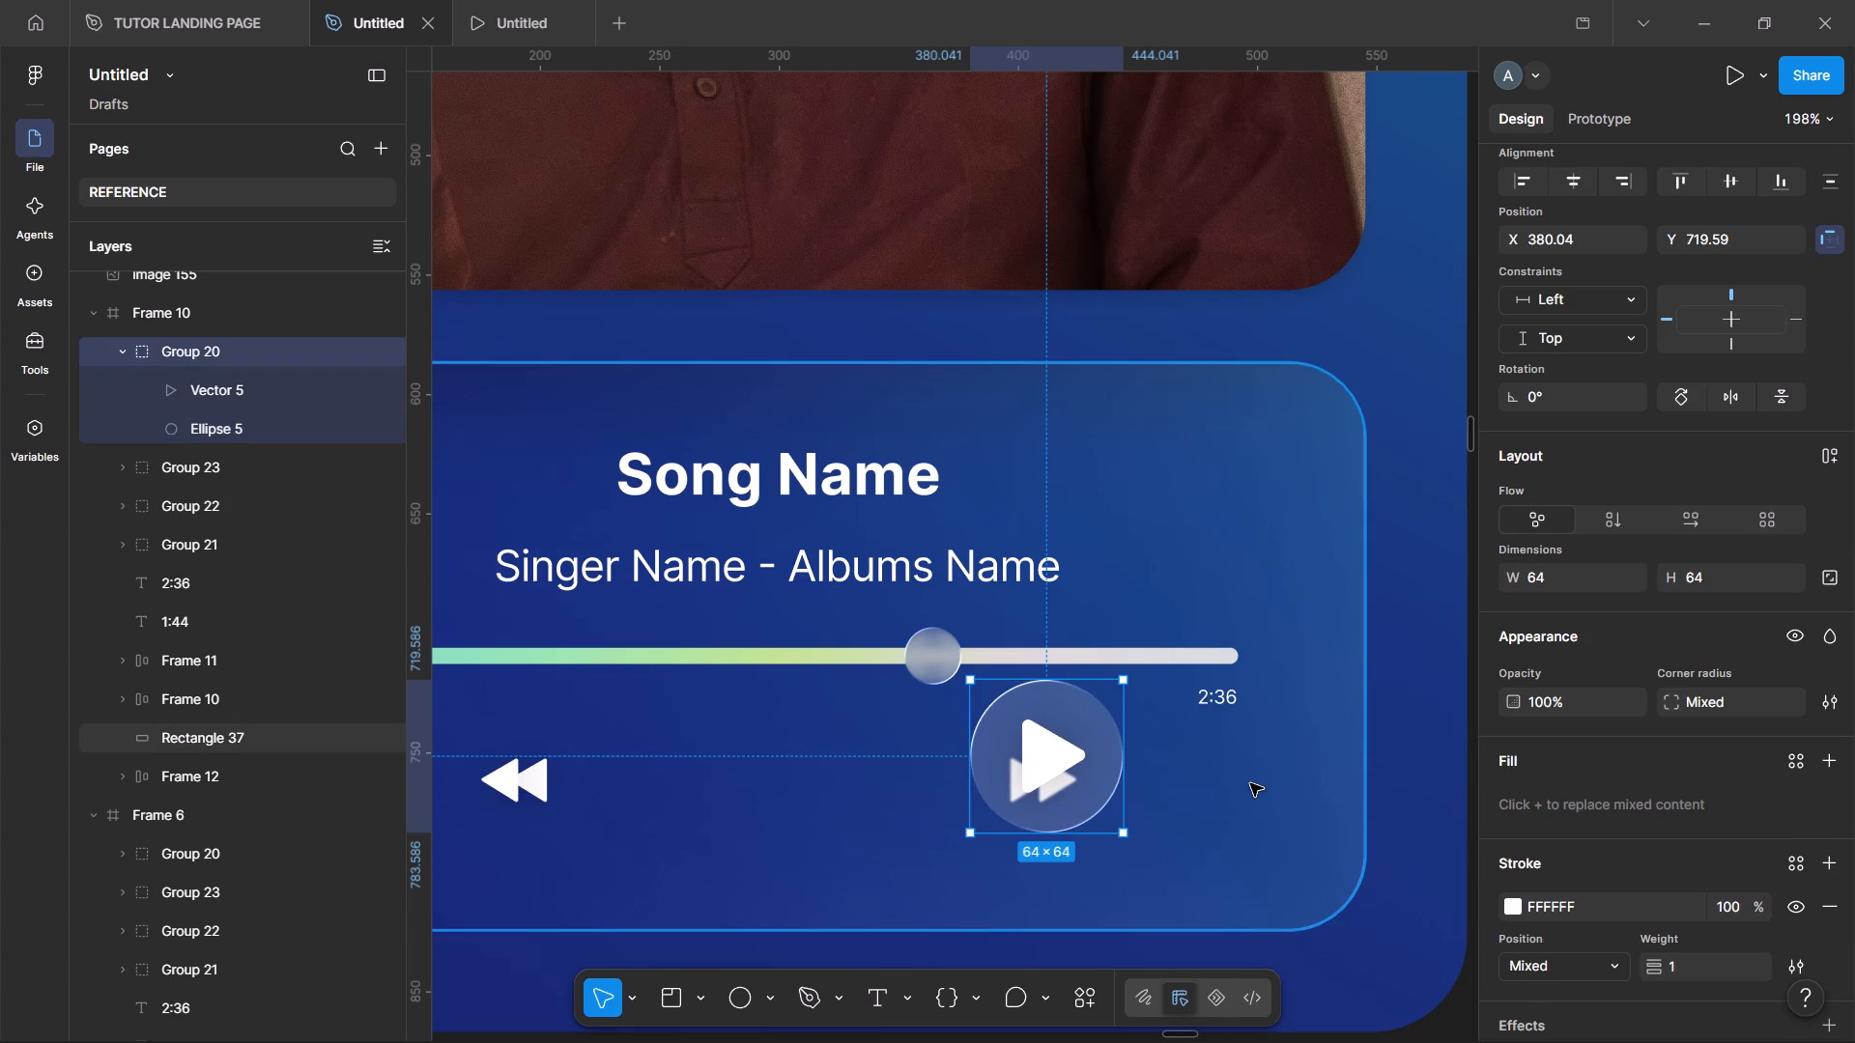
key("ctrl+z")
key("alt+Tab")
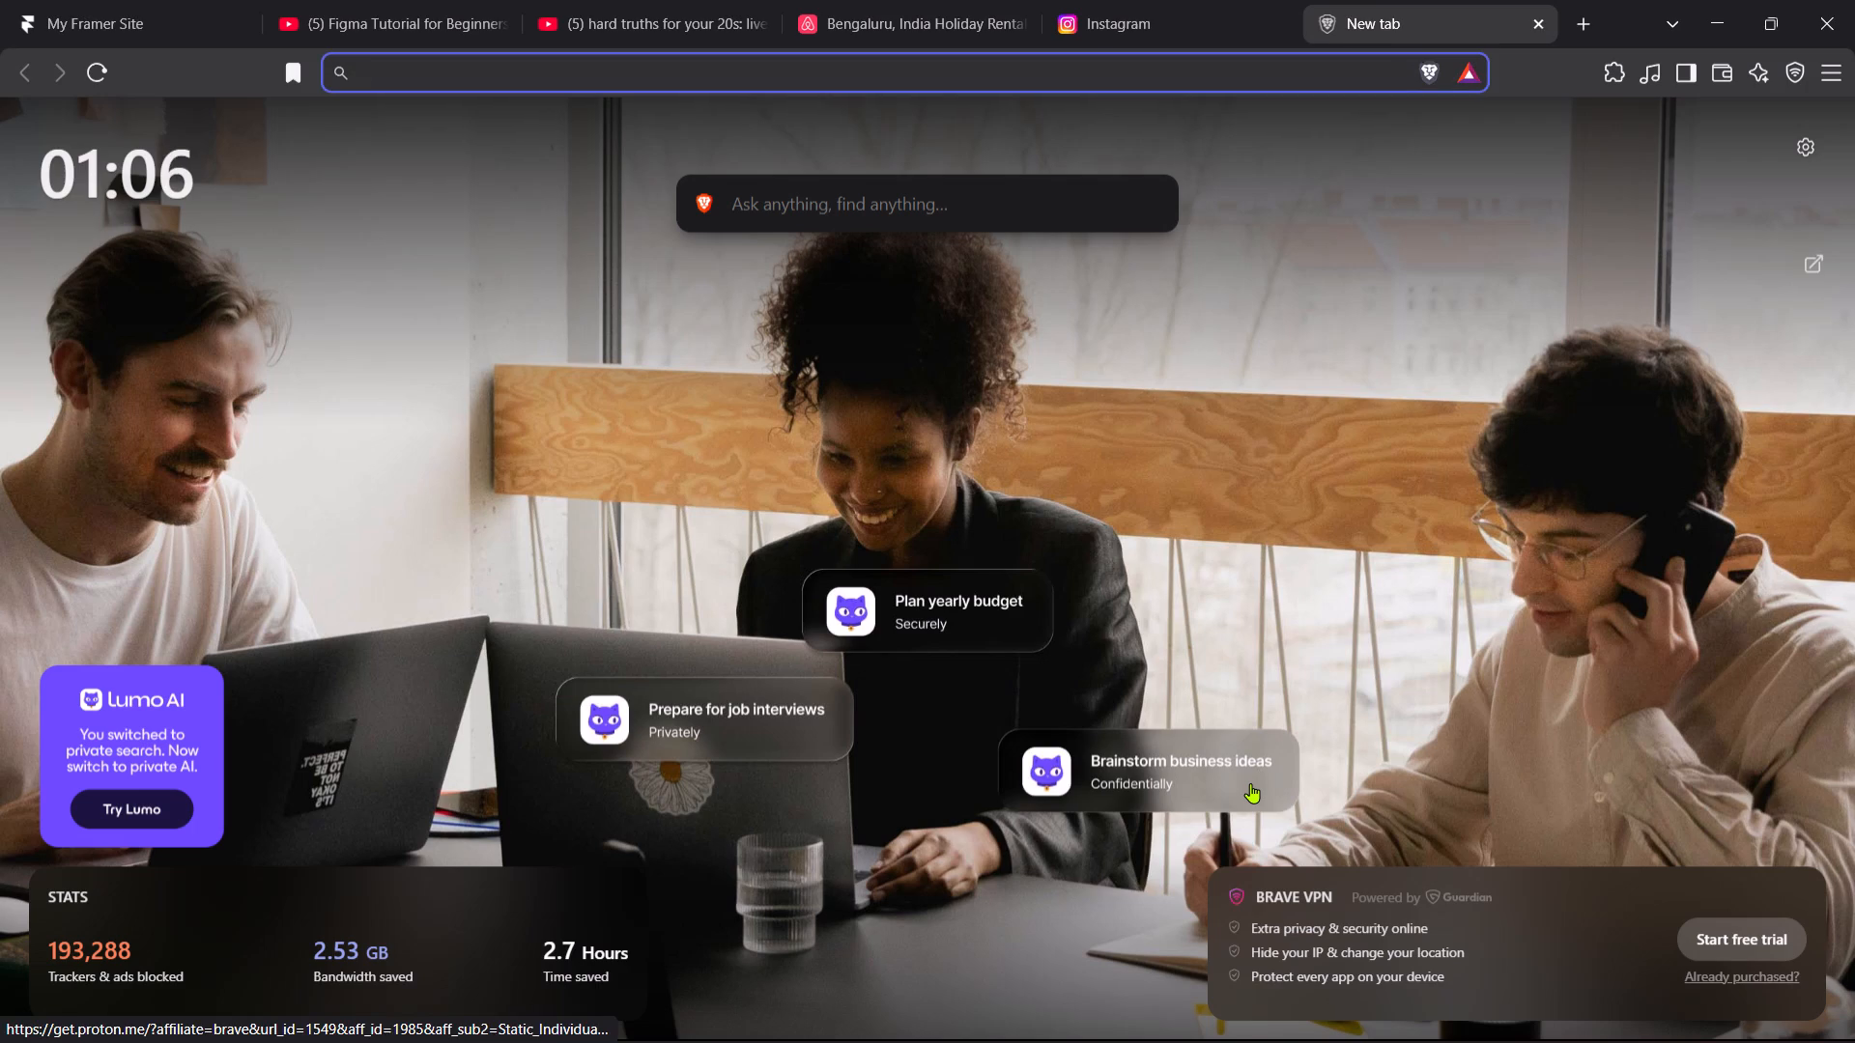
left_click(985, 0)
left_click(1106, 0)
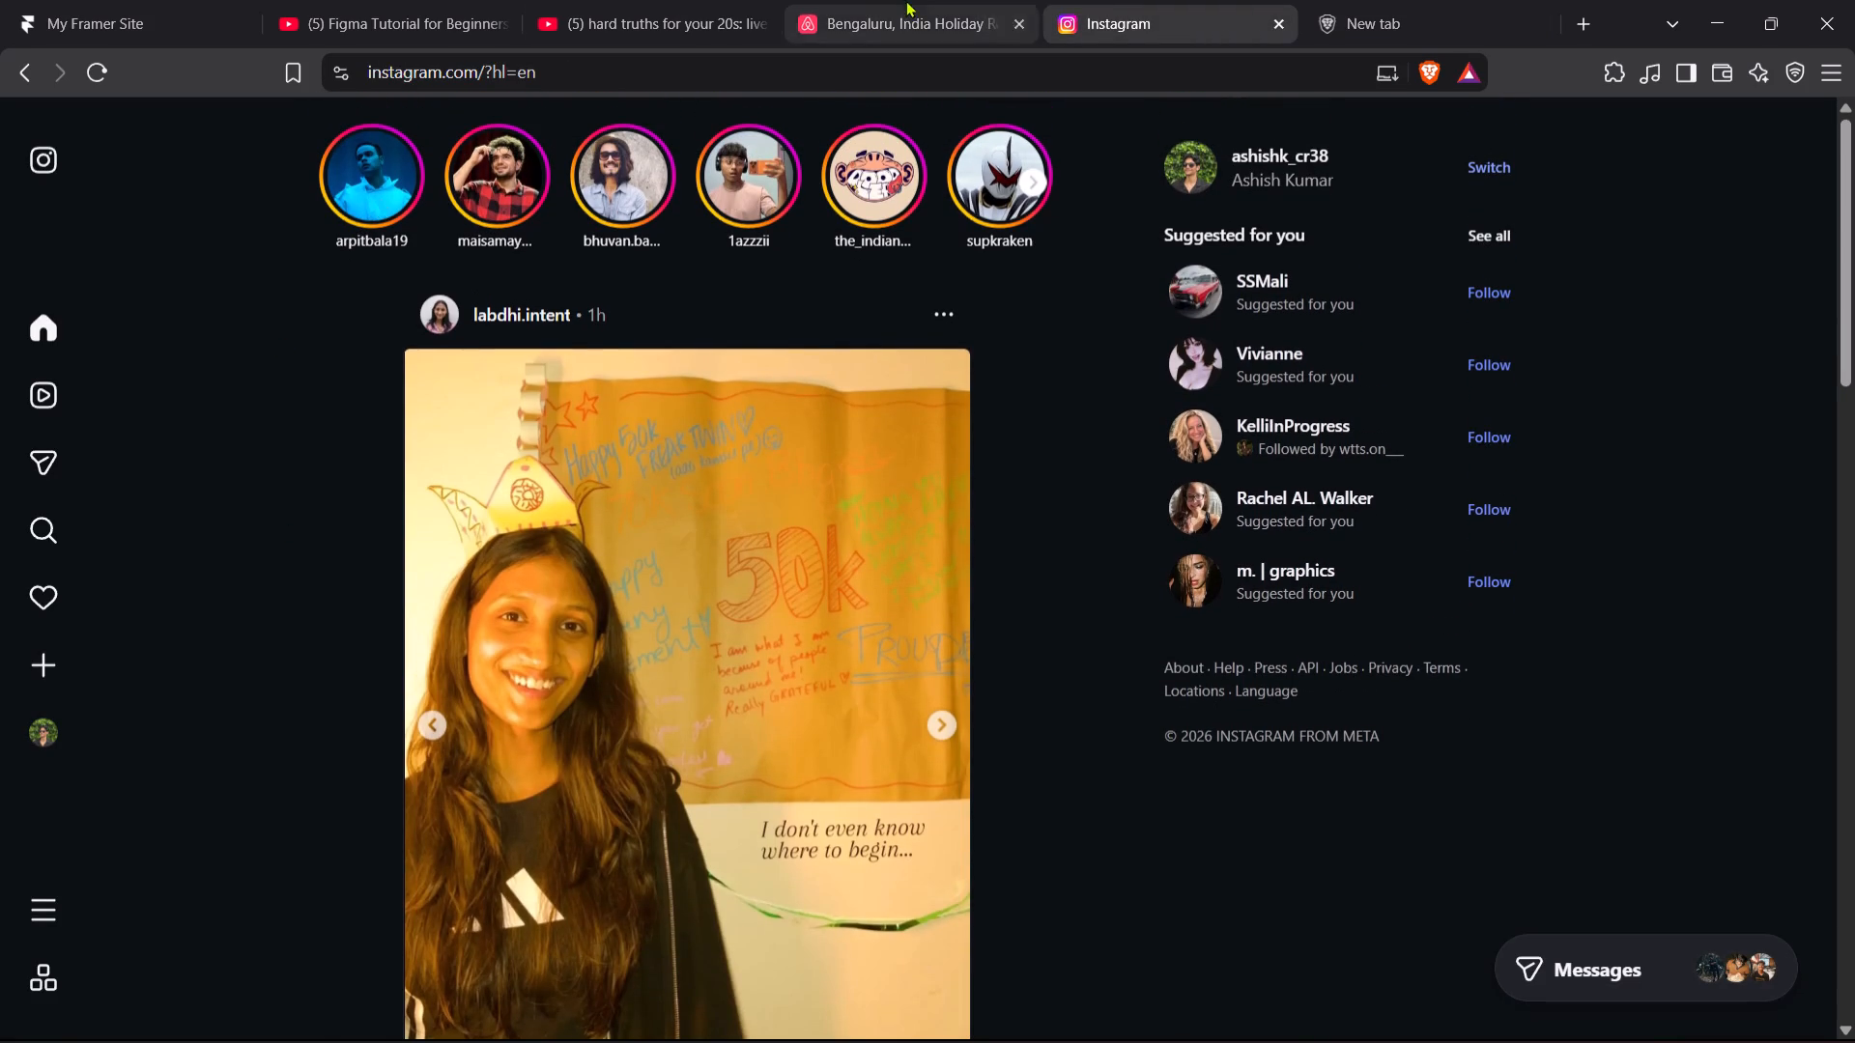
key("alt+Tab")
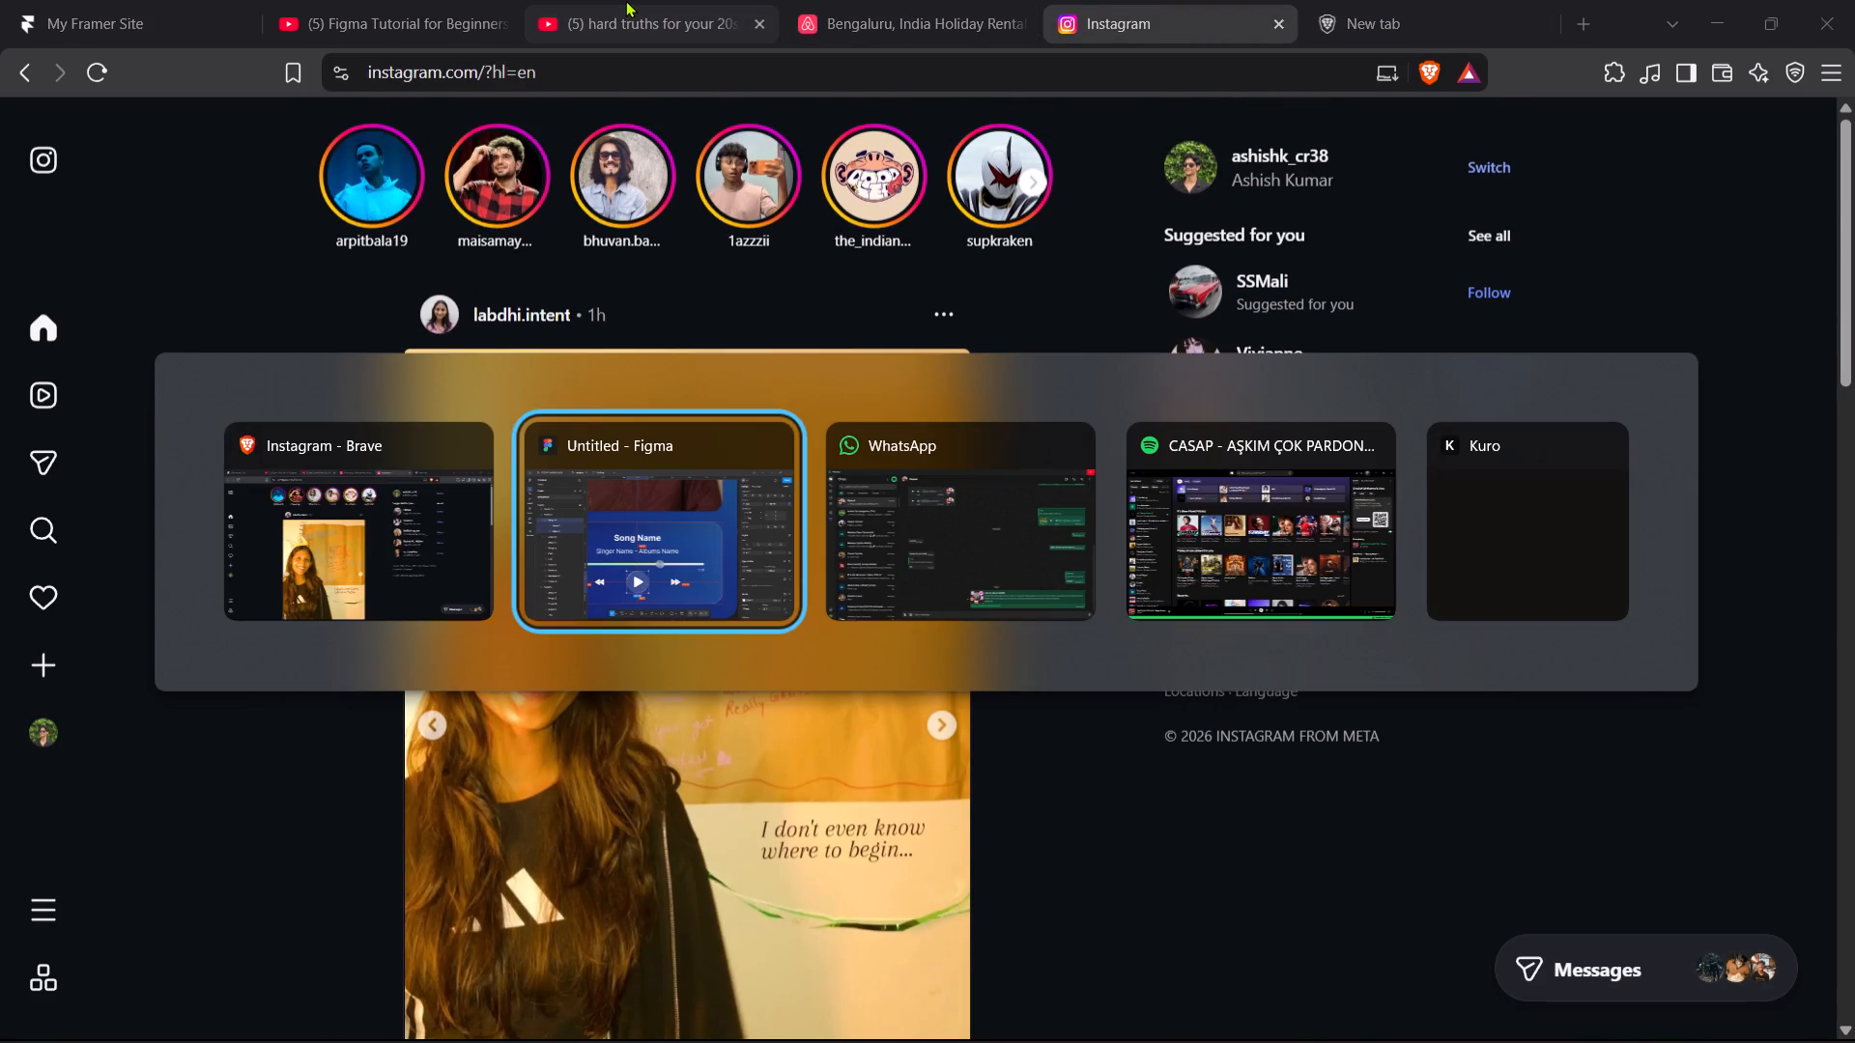